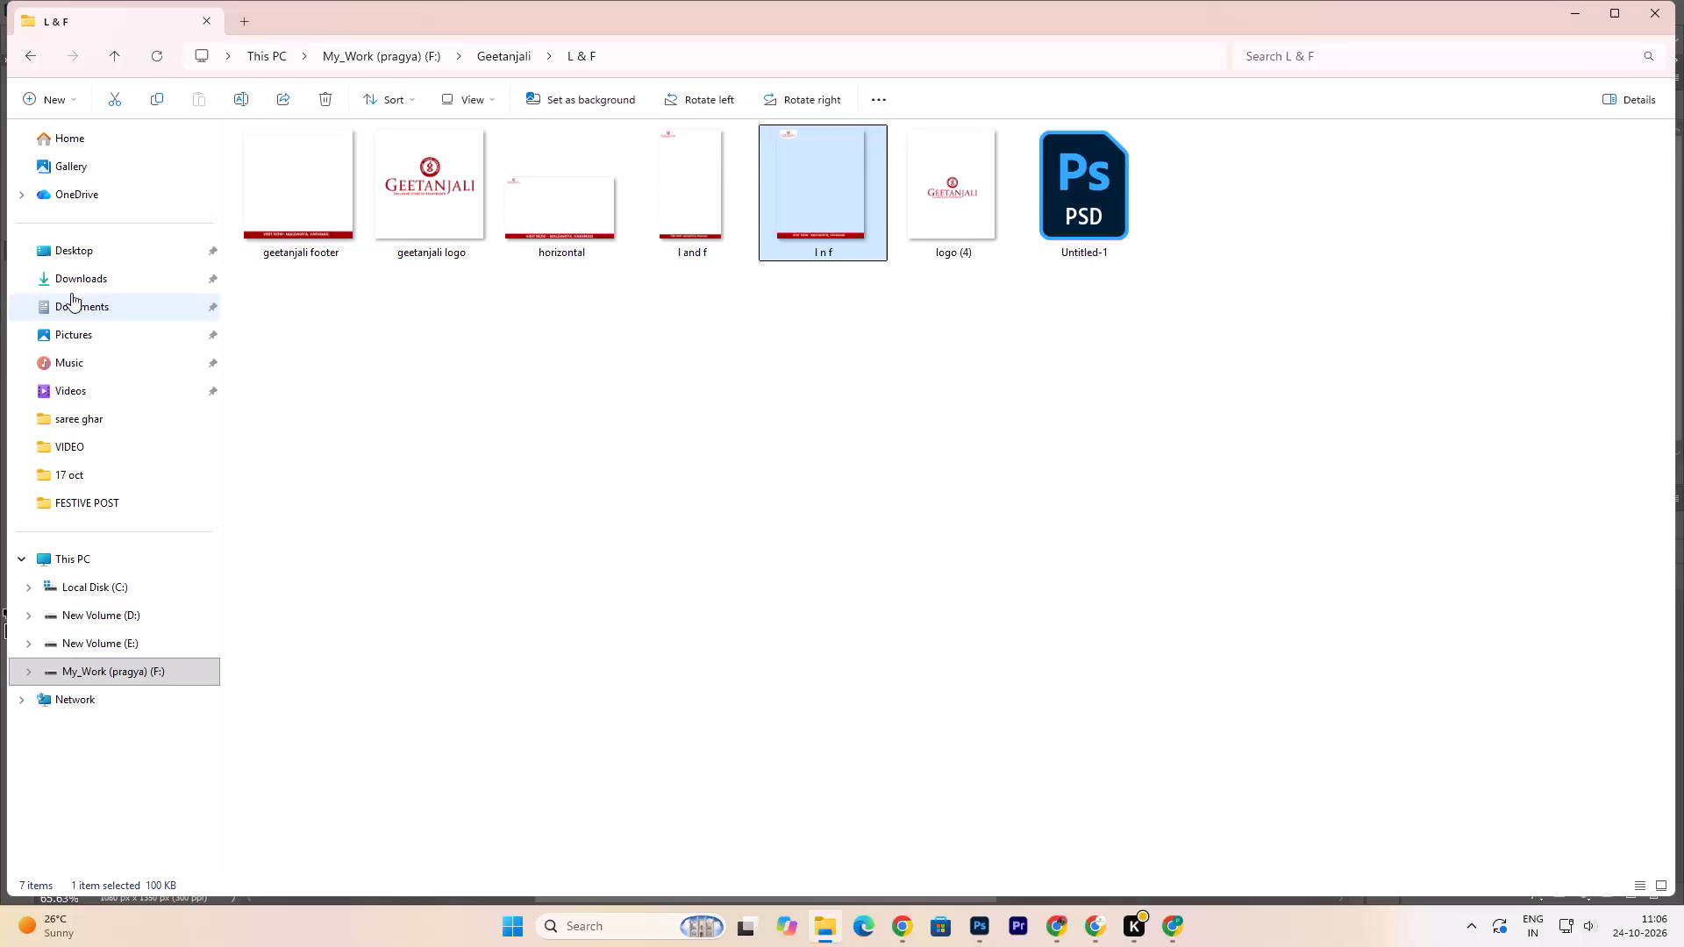
Place the first image from Downloads, the one with two moons and no text, into the Karwa chauth Photoshop document.
left_click(89, 282)
left_click(339, 291)
left_click_drag(345, 209, 426, 356)
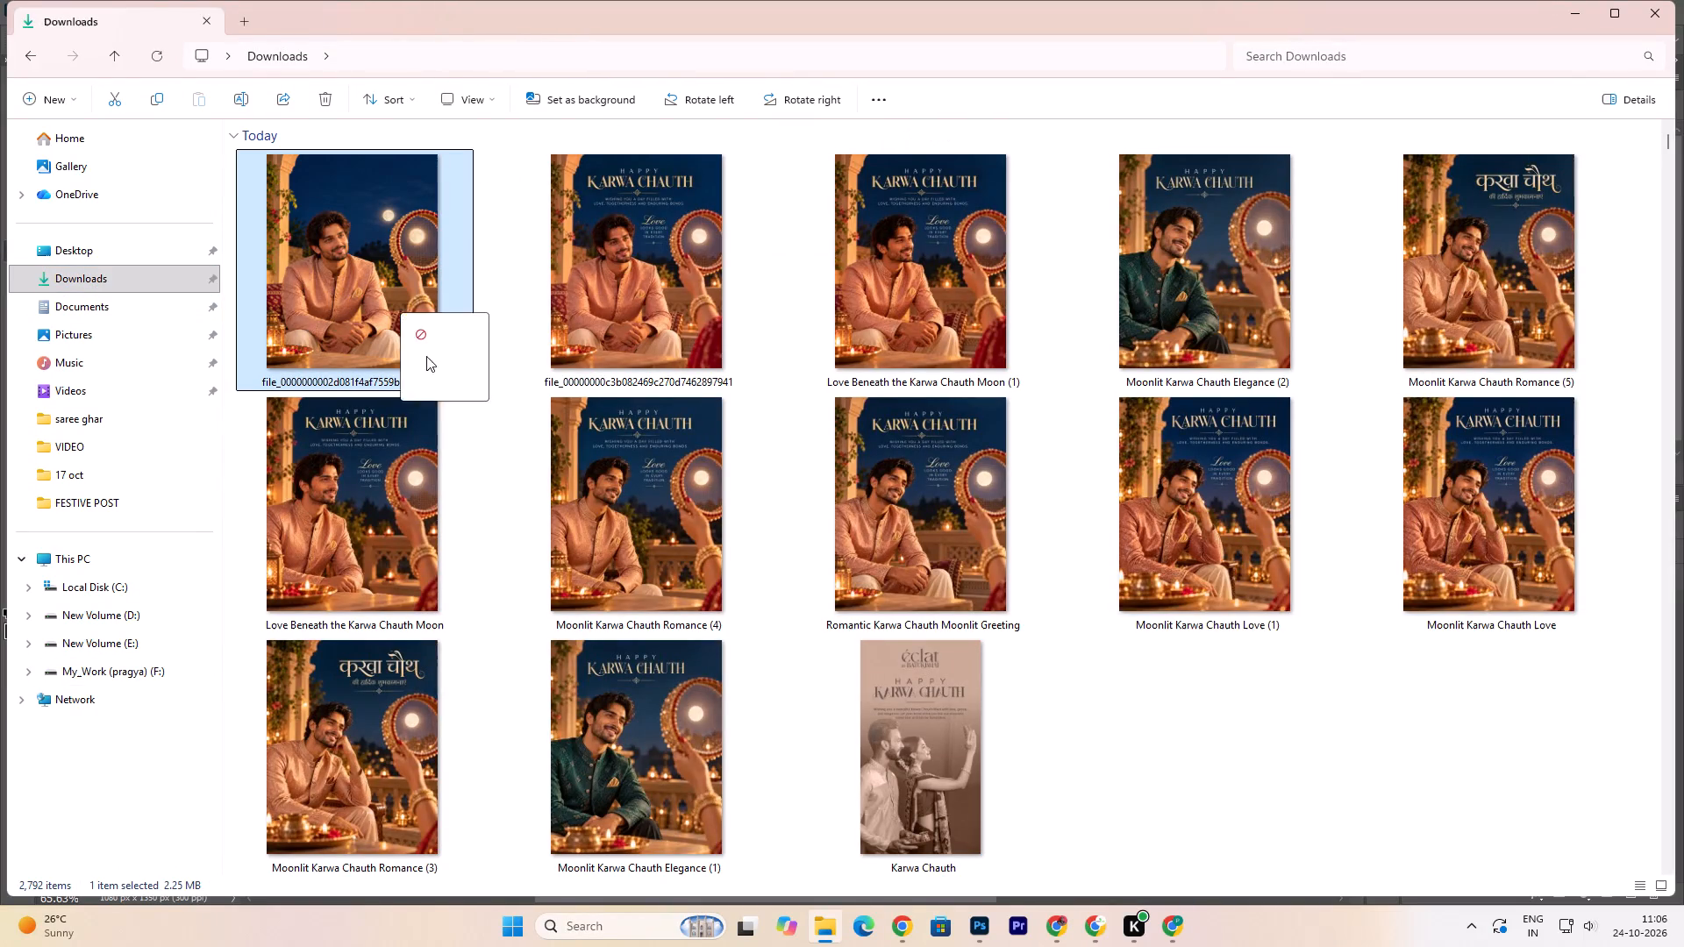
left_click_drag(426, 356, 830, 572)
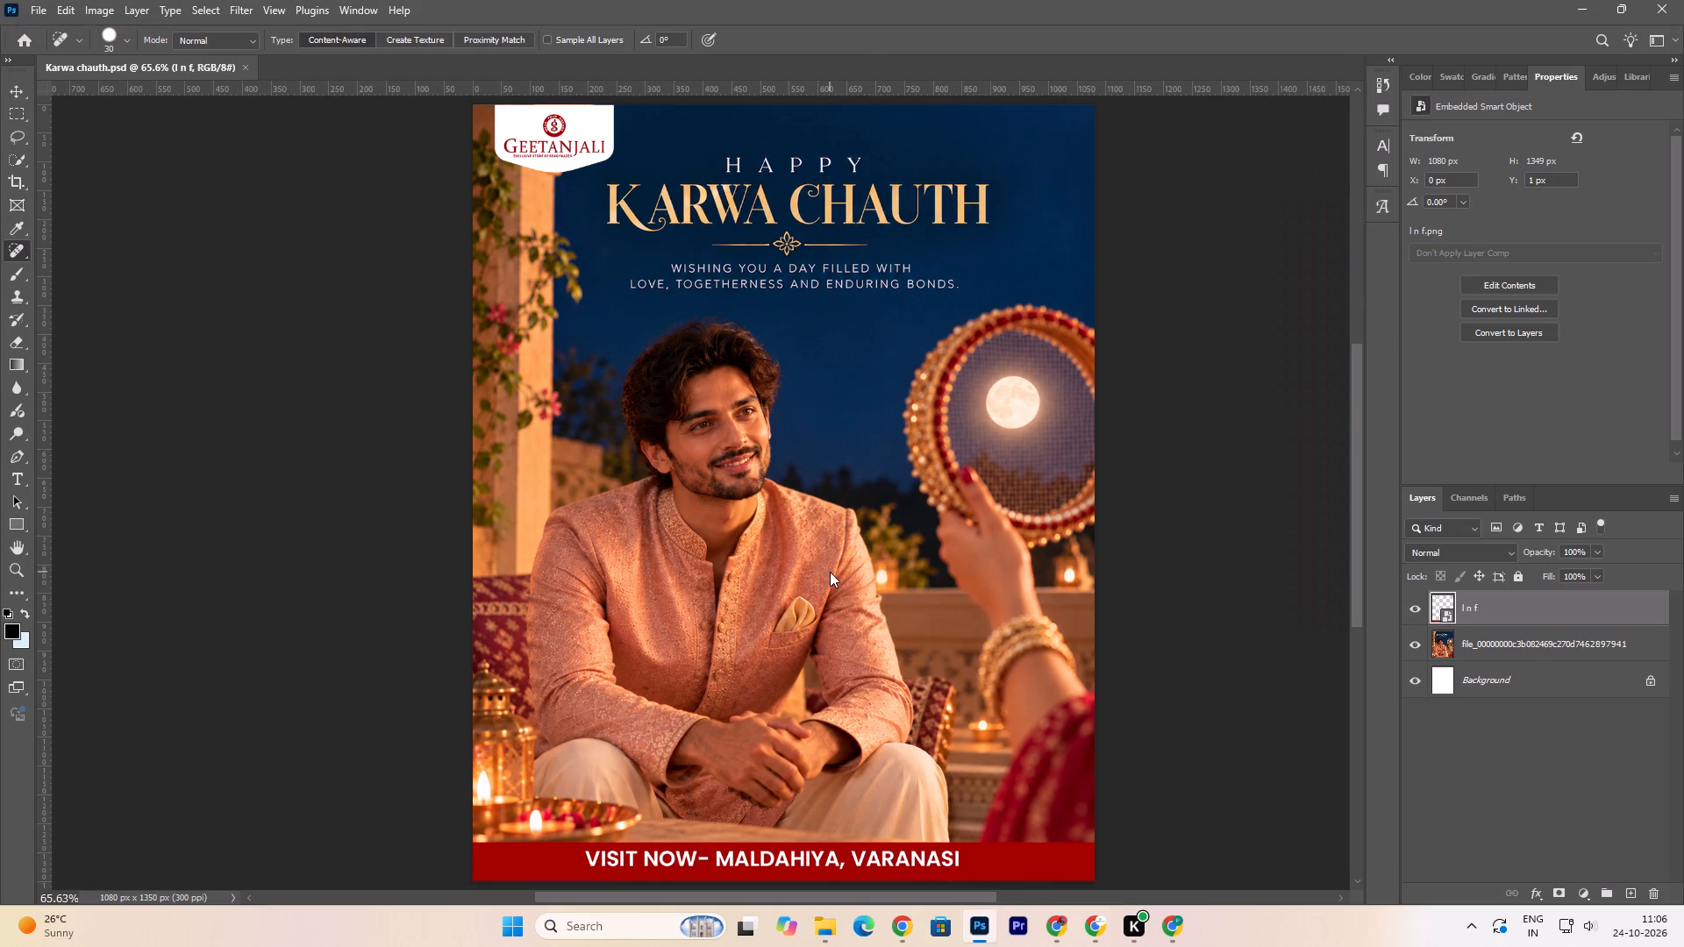
left_click(878, 36)
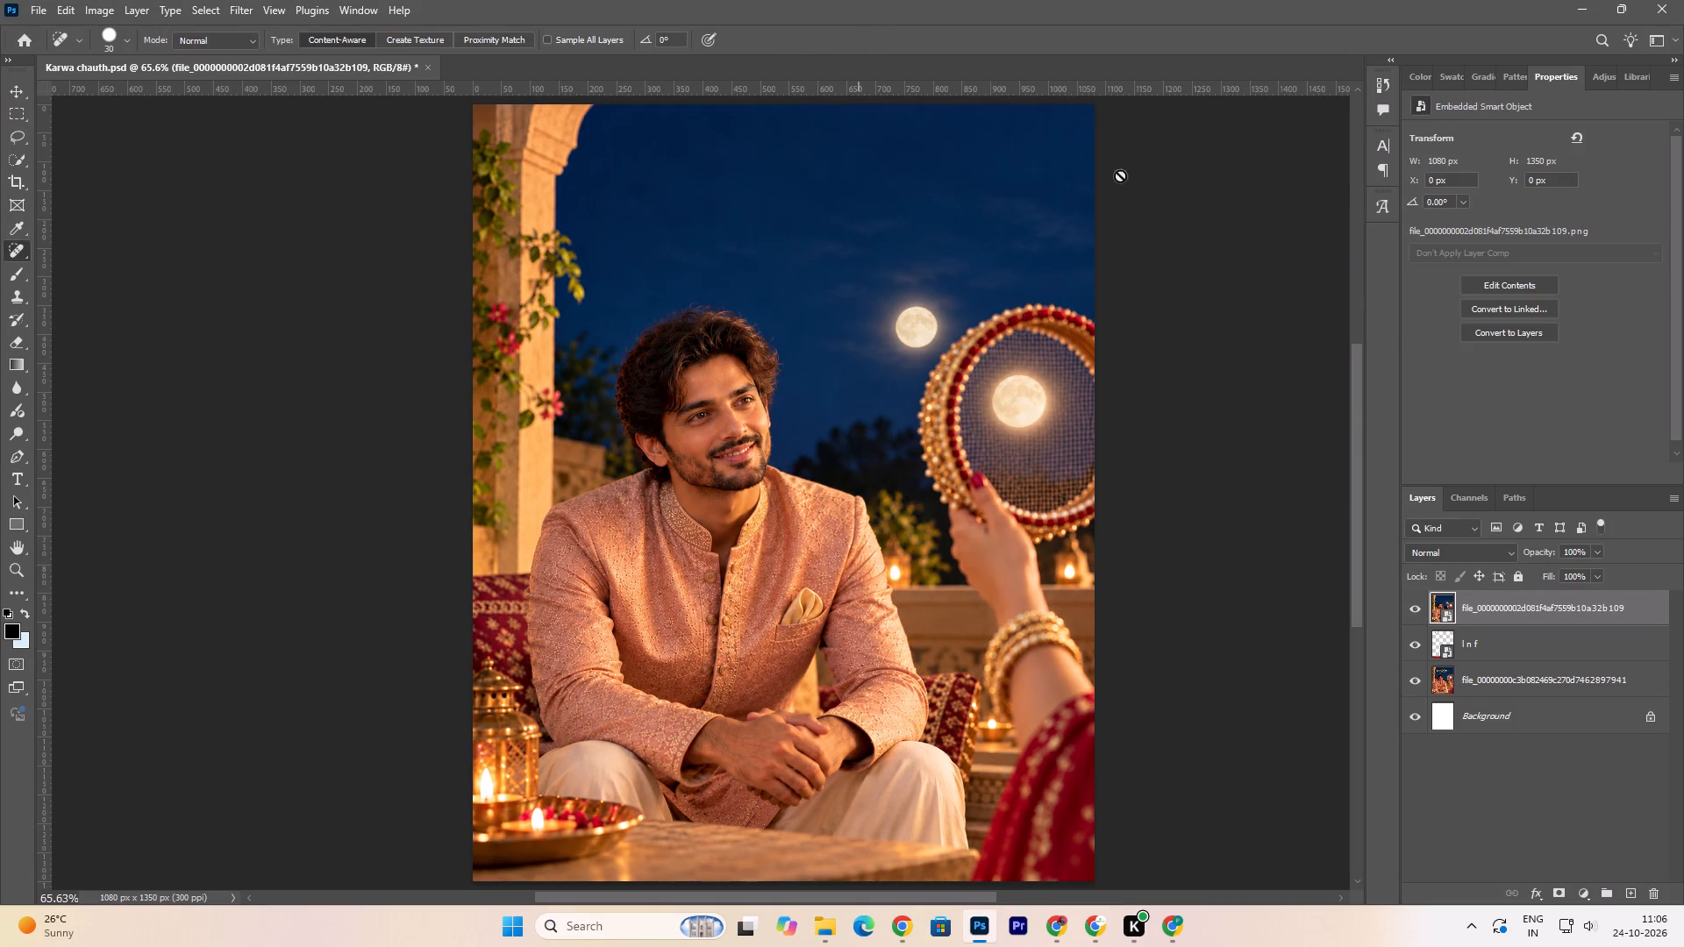
Move the l n f logo and footer layer above the newly placed image.
left_click_drag(1535, 648, 1543, 588)
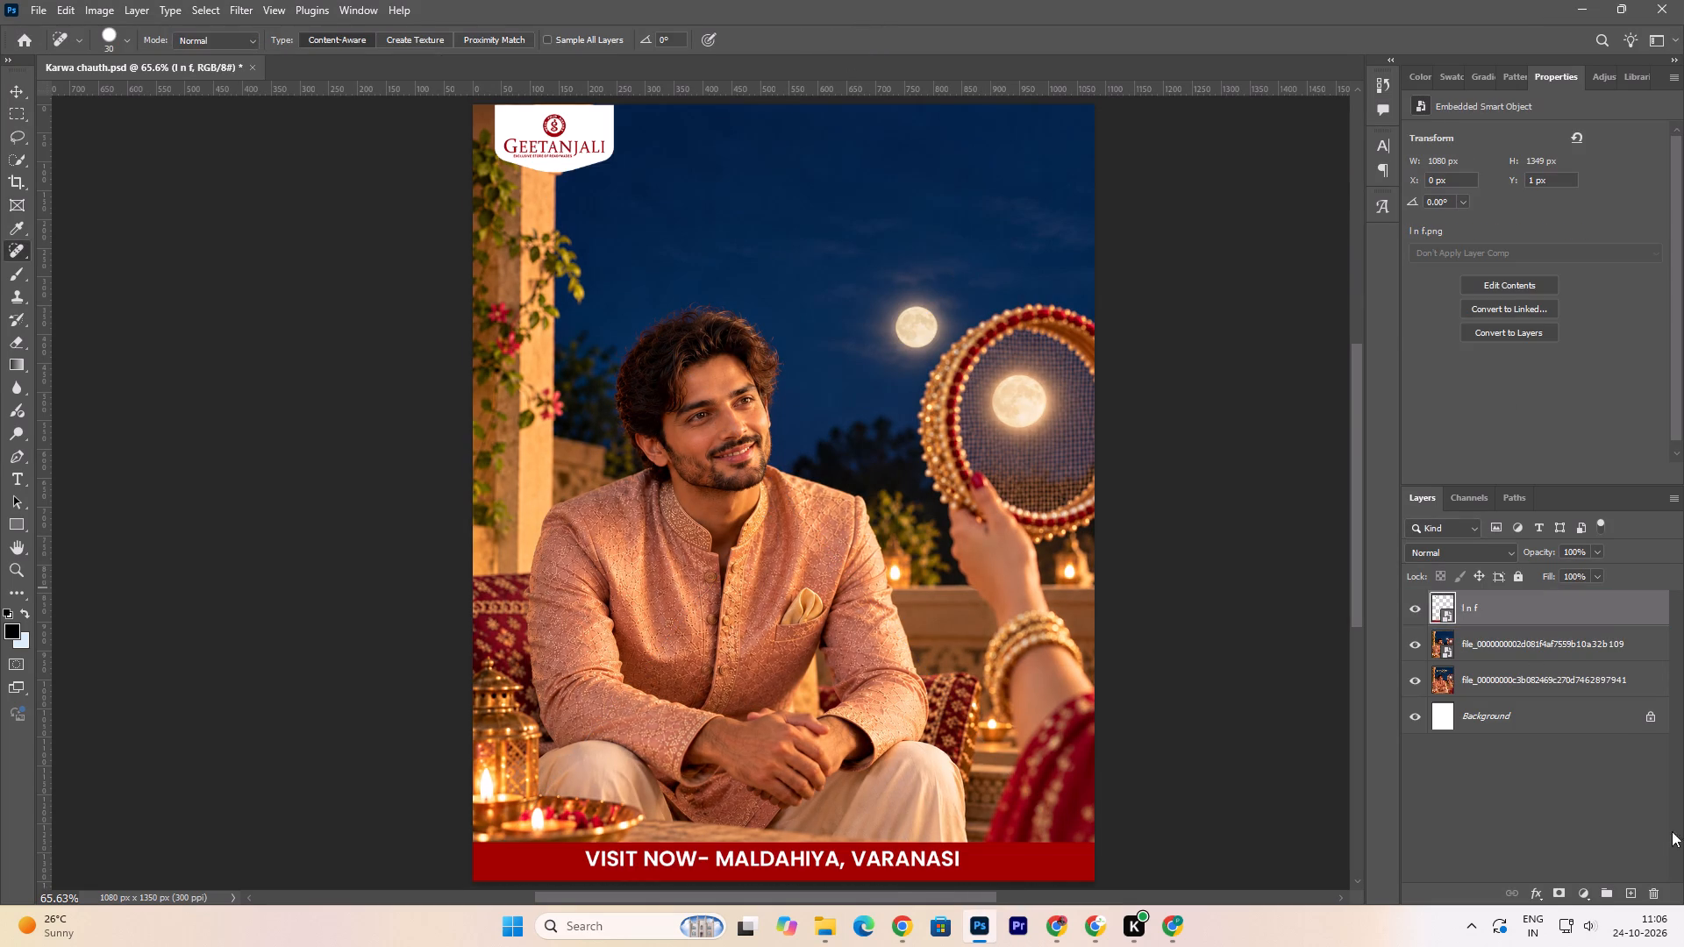
Rasterize the newly placed image layer so the Spot Healing Brush can edit it.
left_click(1497, 651)
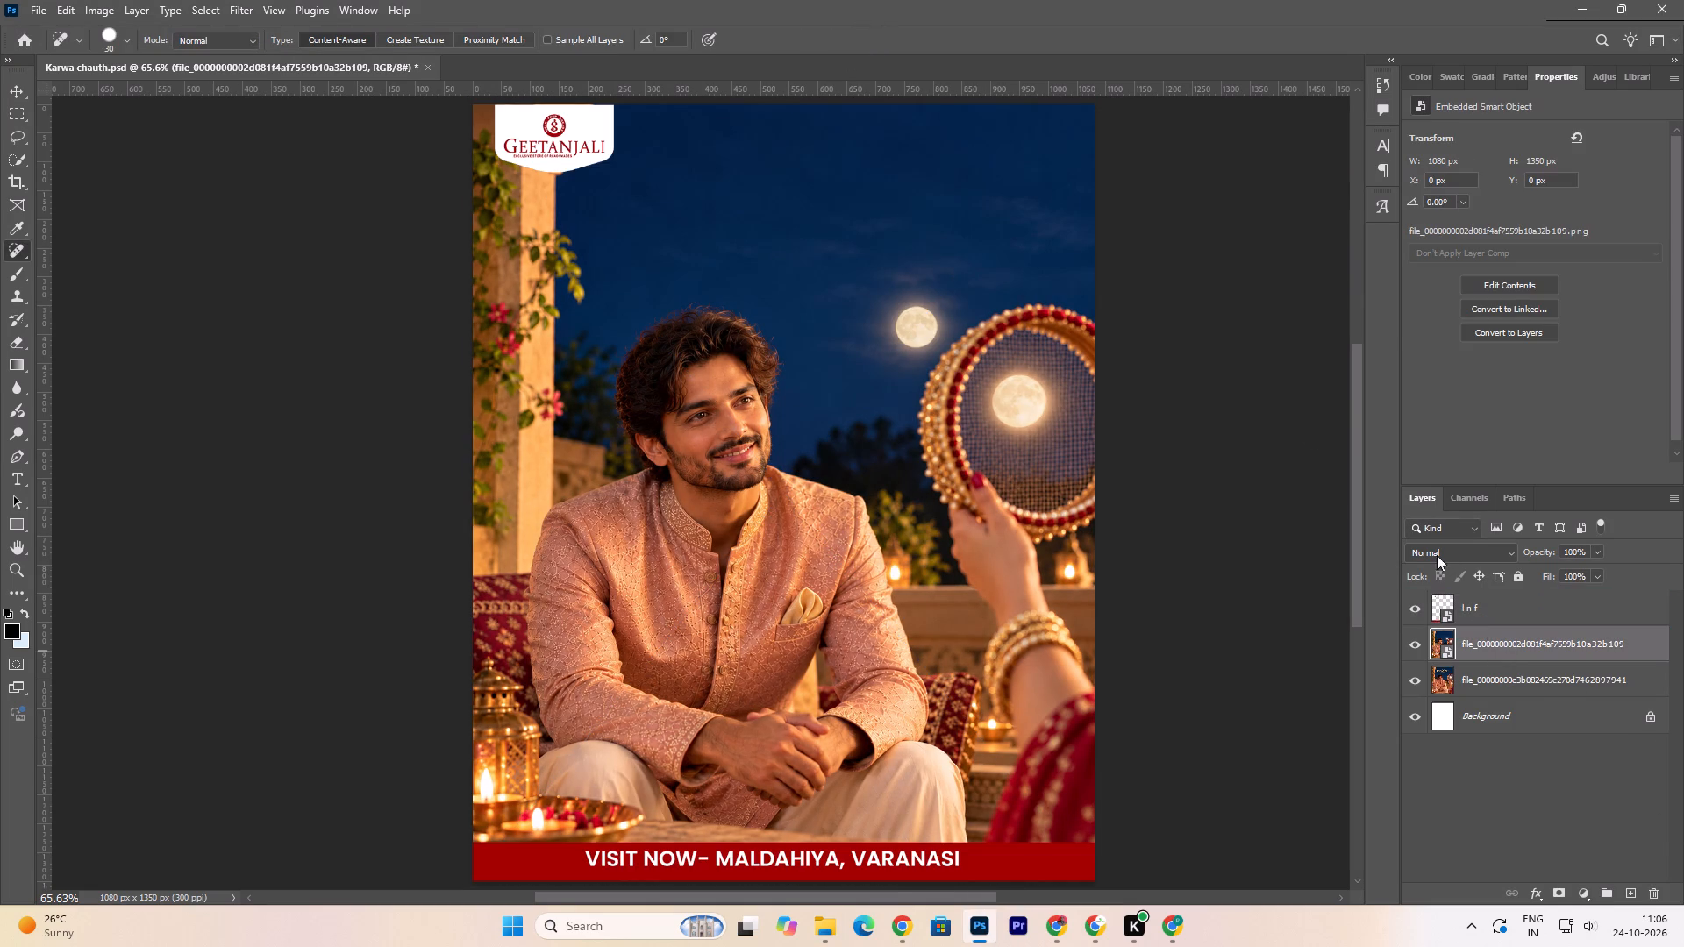
left_click(22, 246)
left_click(903, 340)
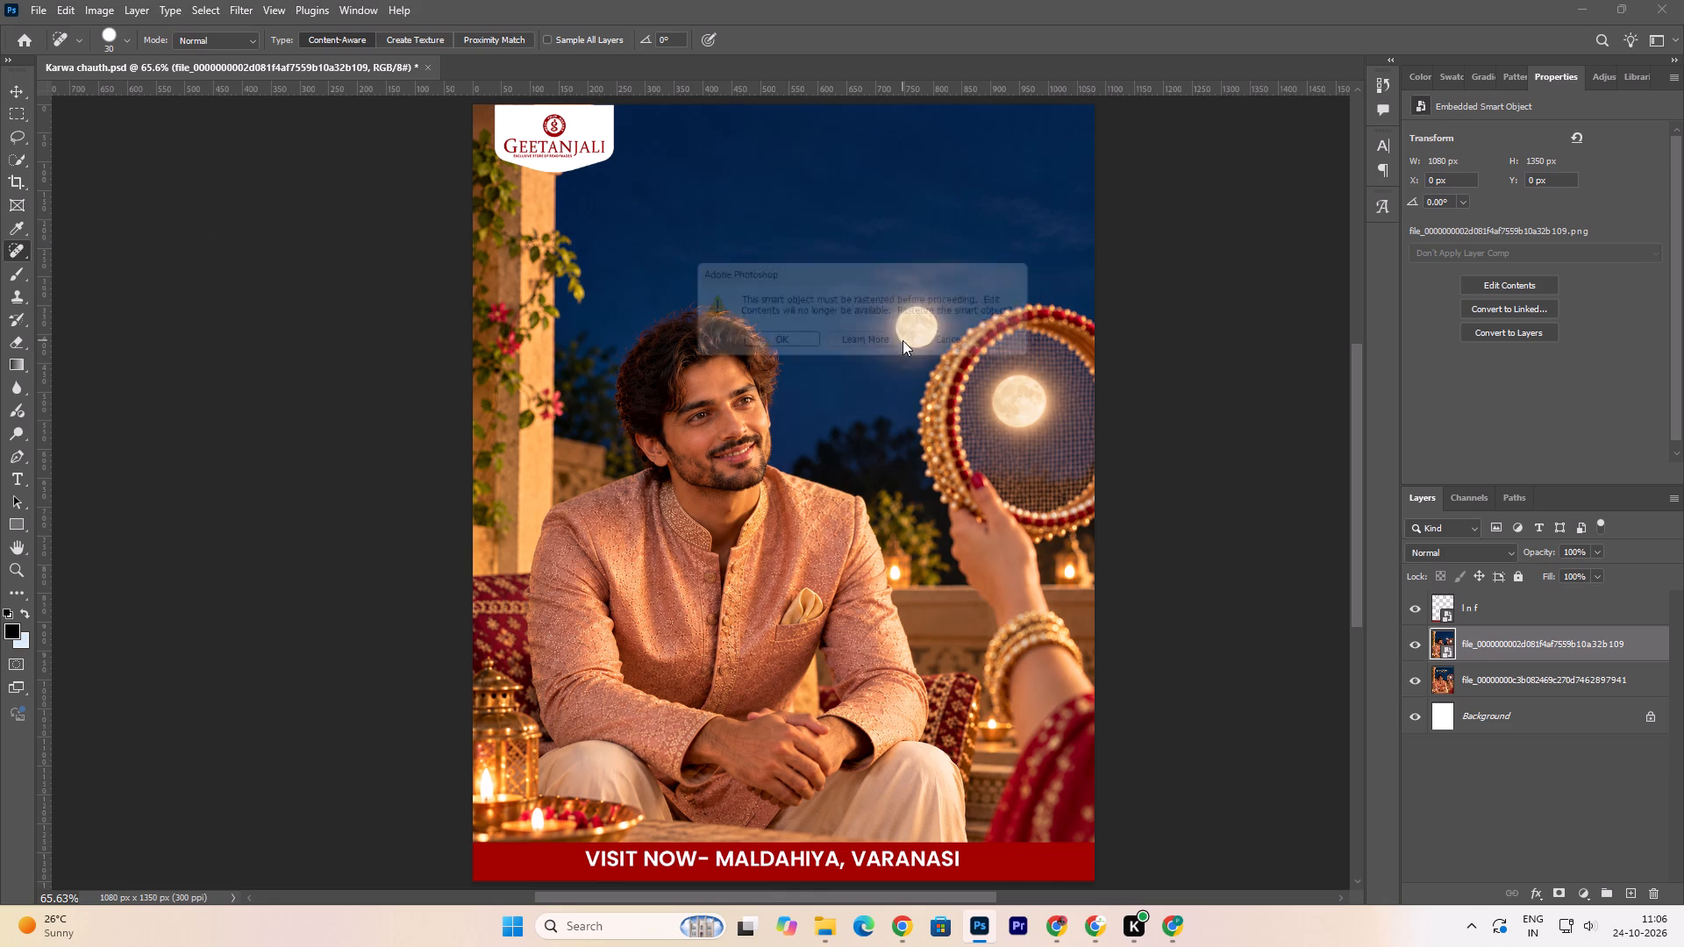
left_click(787, 350)
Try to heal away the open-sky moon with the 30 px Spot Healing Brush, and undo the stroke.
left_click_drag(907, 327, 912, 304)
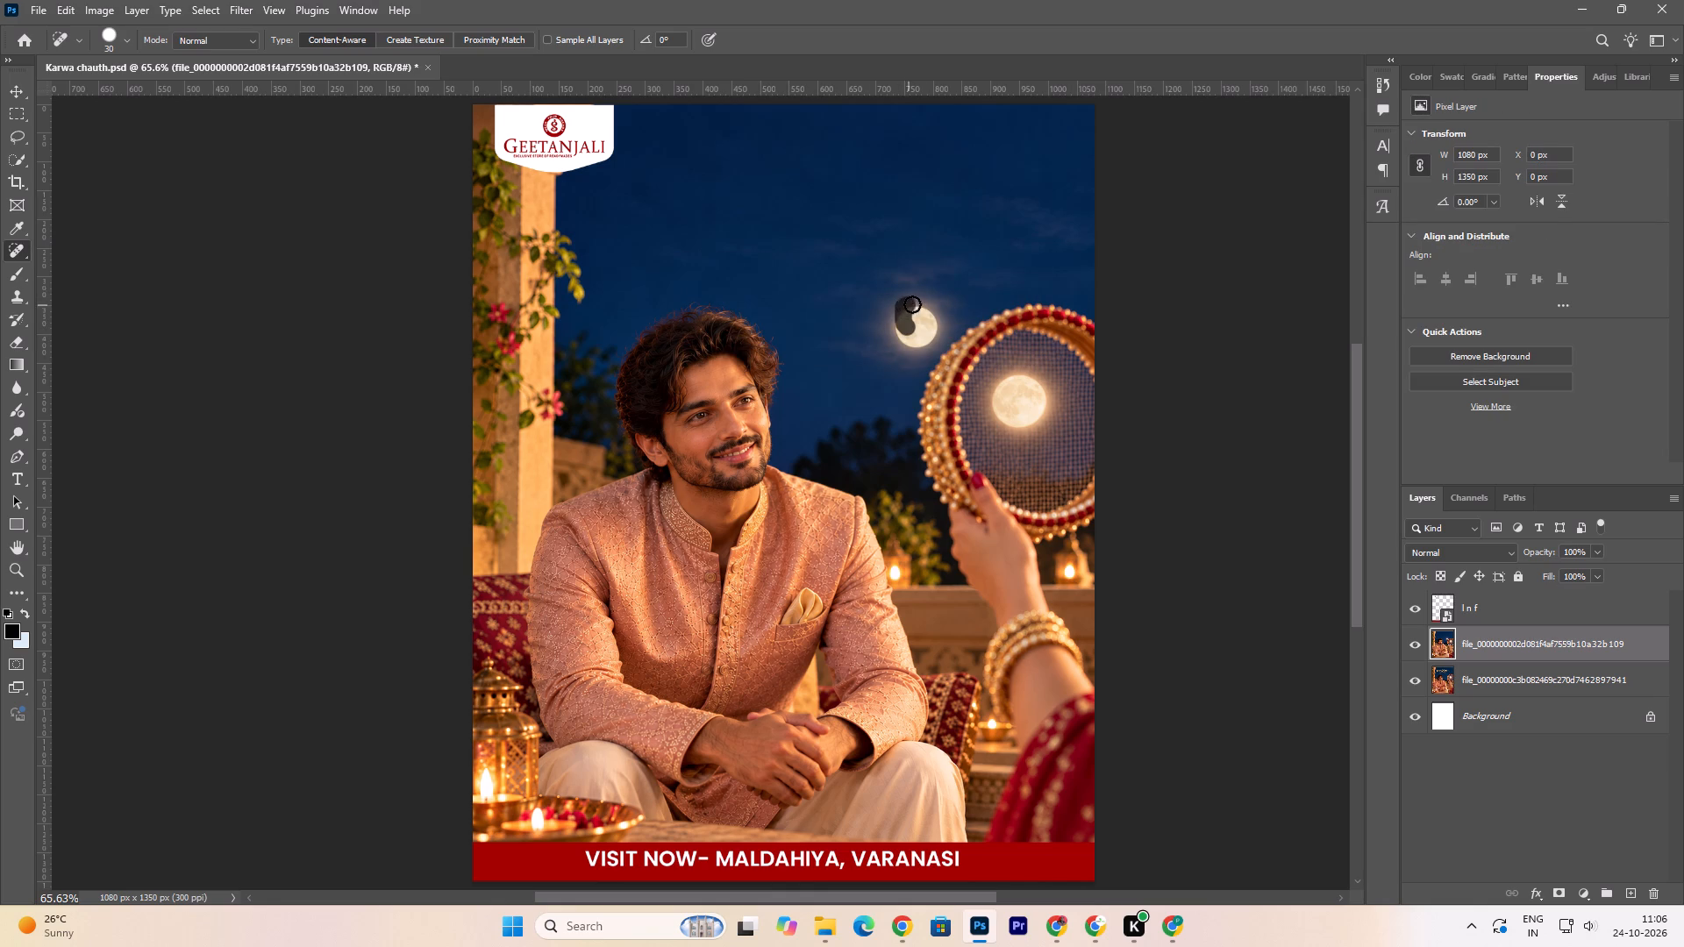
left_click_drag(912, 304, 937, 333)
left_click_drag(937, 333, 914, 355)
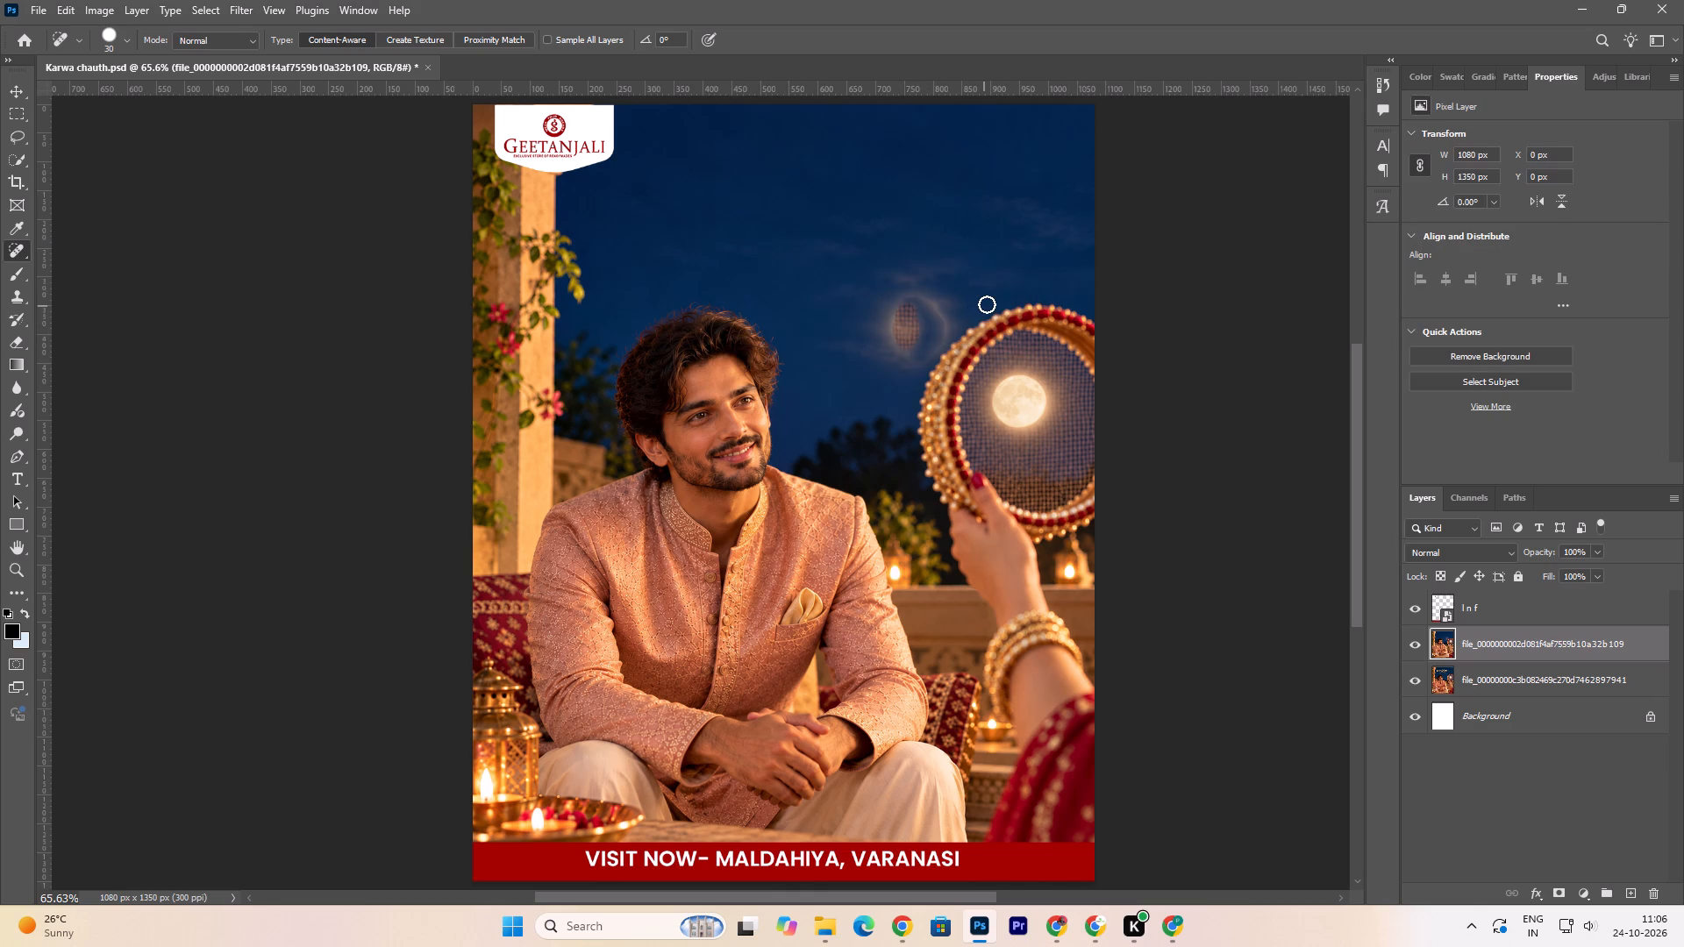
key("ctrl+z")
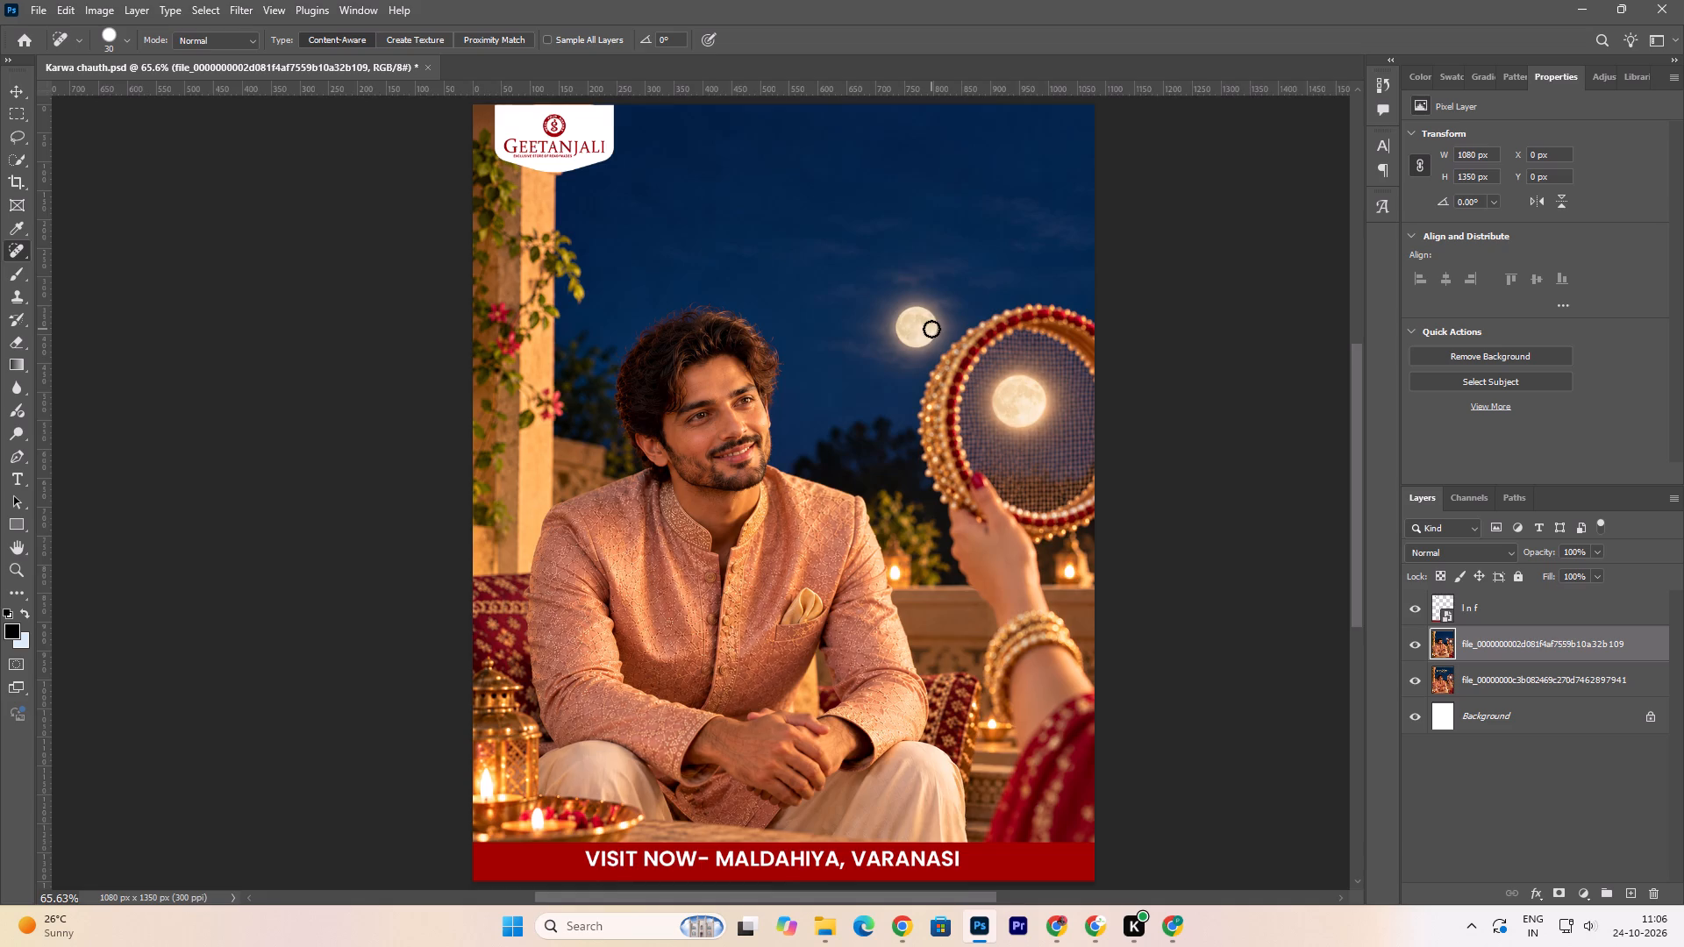
Heal away the open-sky moon and its surrounding glow with the Spot Healing Brush enlarged to 45 px.
scroll(938, 315, "up", 12, "alt")
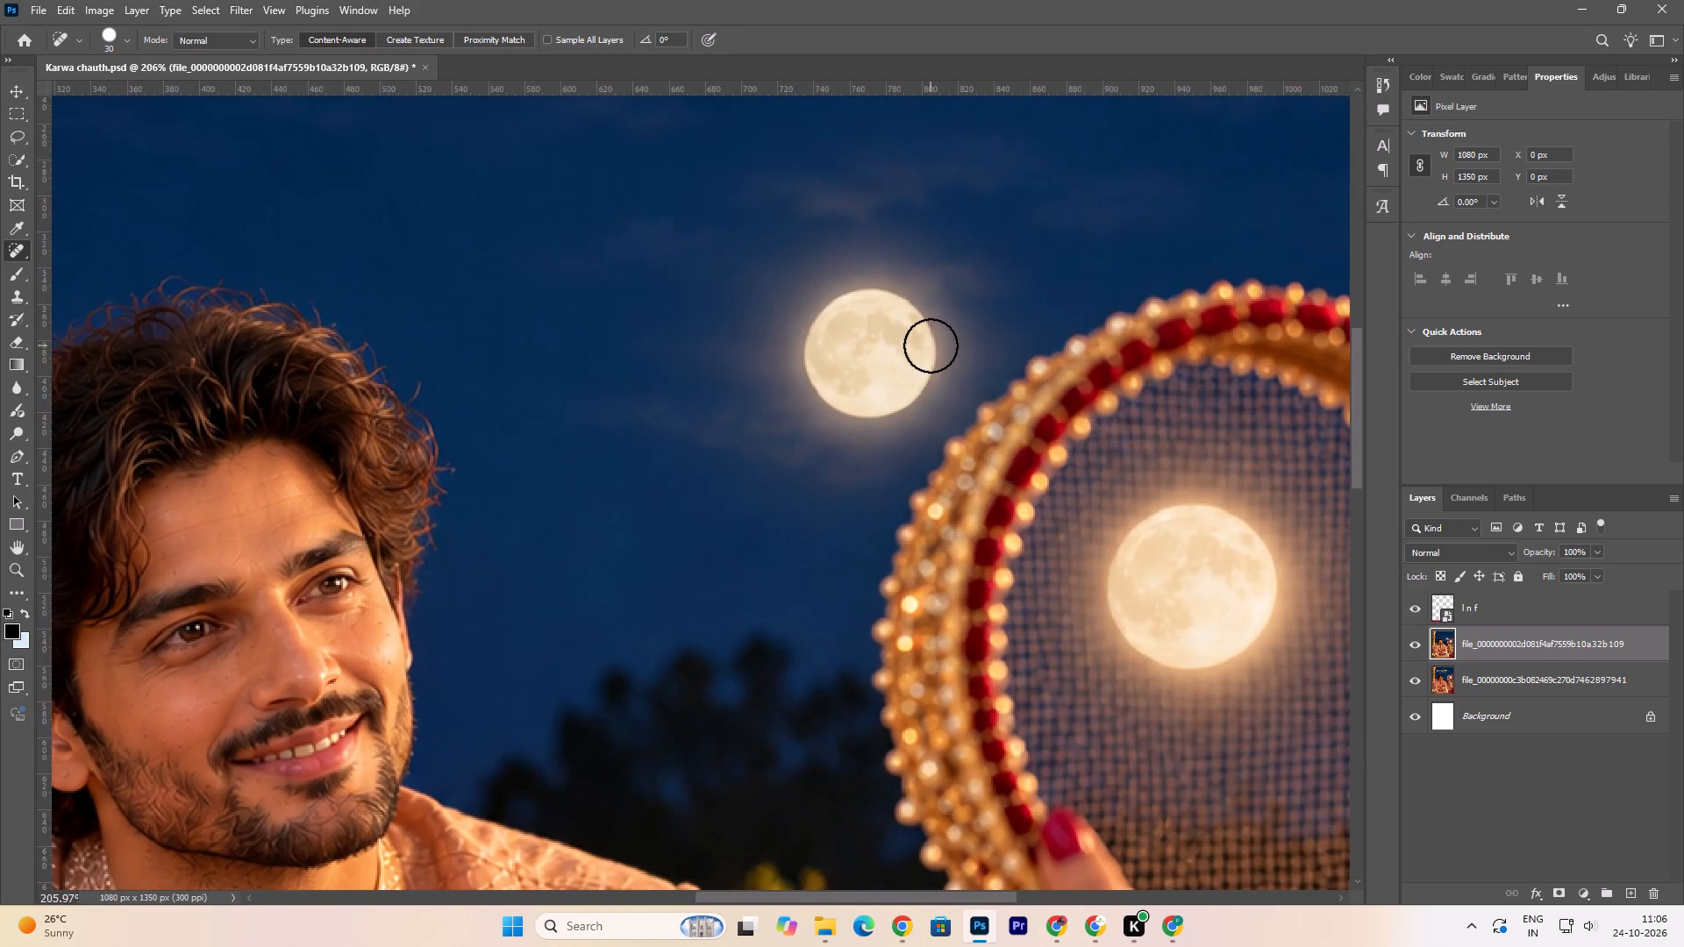
key("bracketright")
key("bracketright")
key("bracketright")
left_click_drag(922, 302, 795, 459)
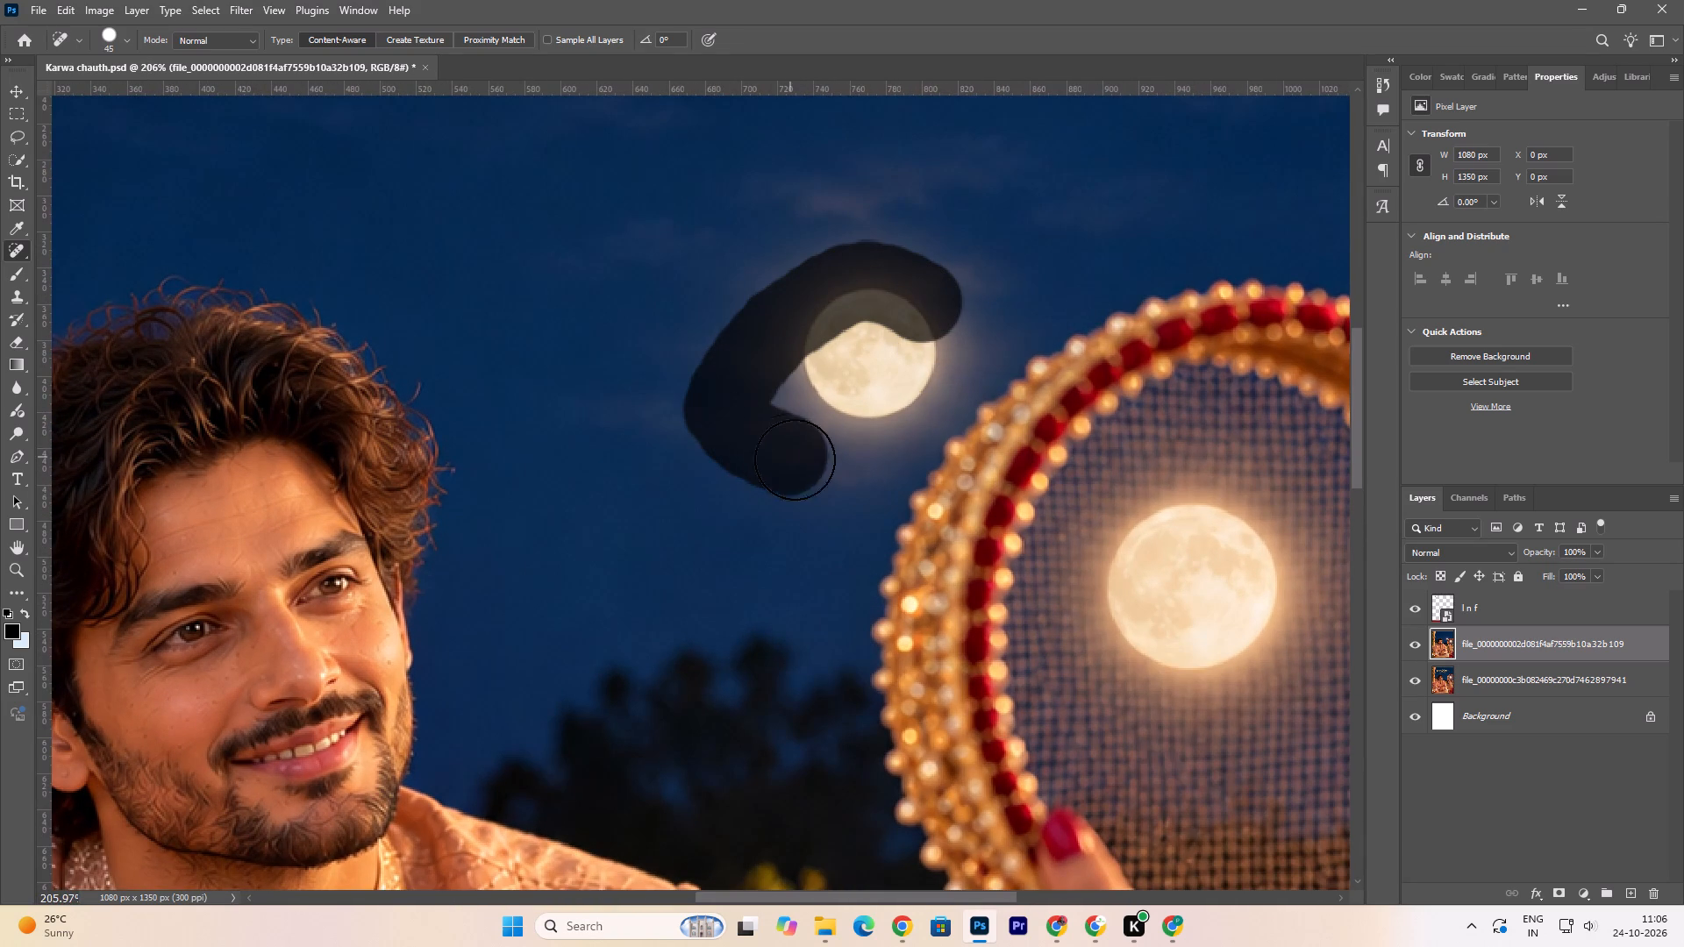
left_click_drag(795, 459, 870, 420)
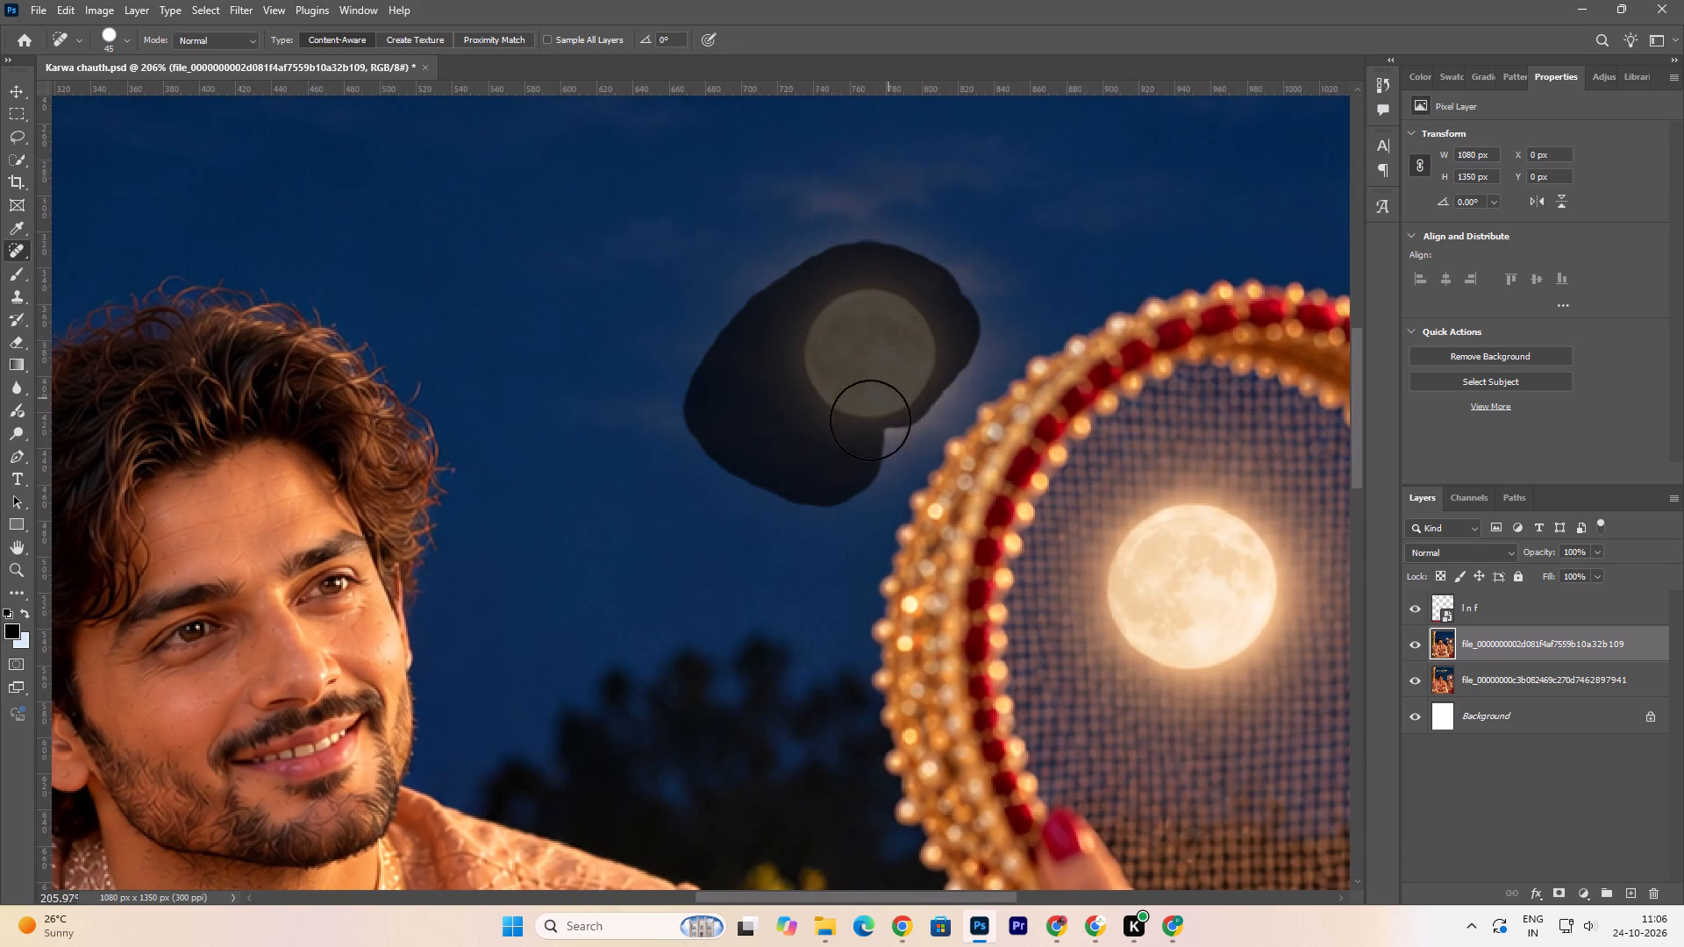
left_click_drag(870, 420, 846, 211)
Heal the faint bright smudges in the sky between the removed moon and the man's head.
left_click(791, 259)
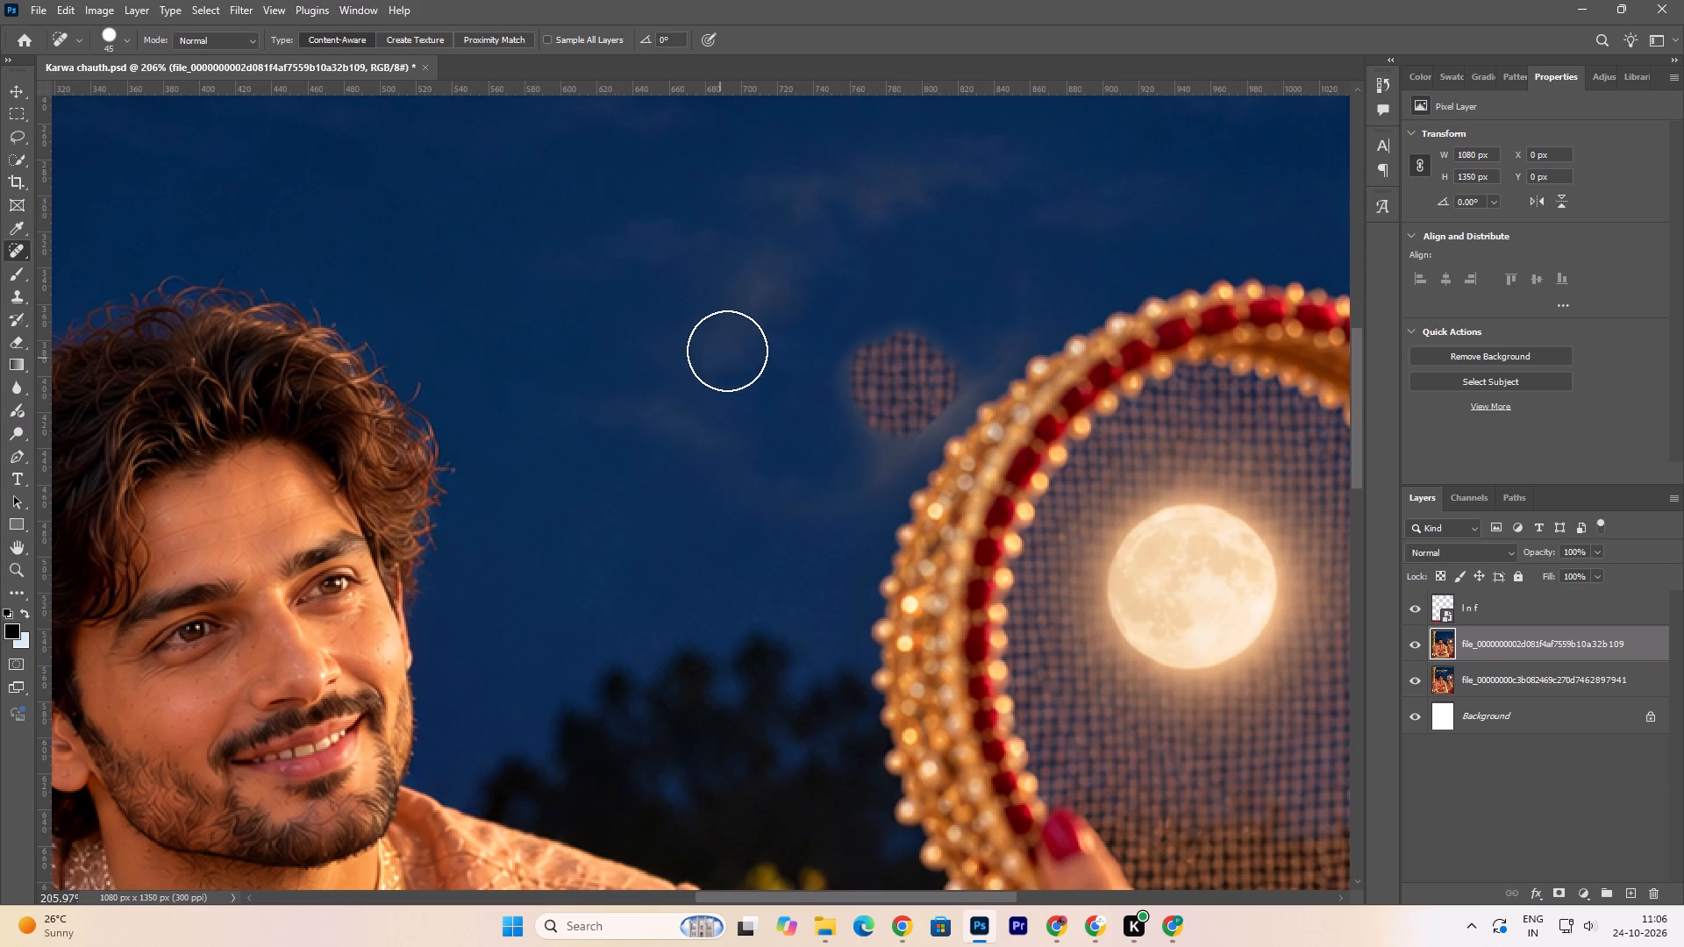
left_click_drag(728, 349, 836, 227)
left_click(740, 302)
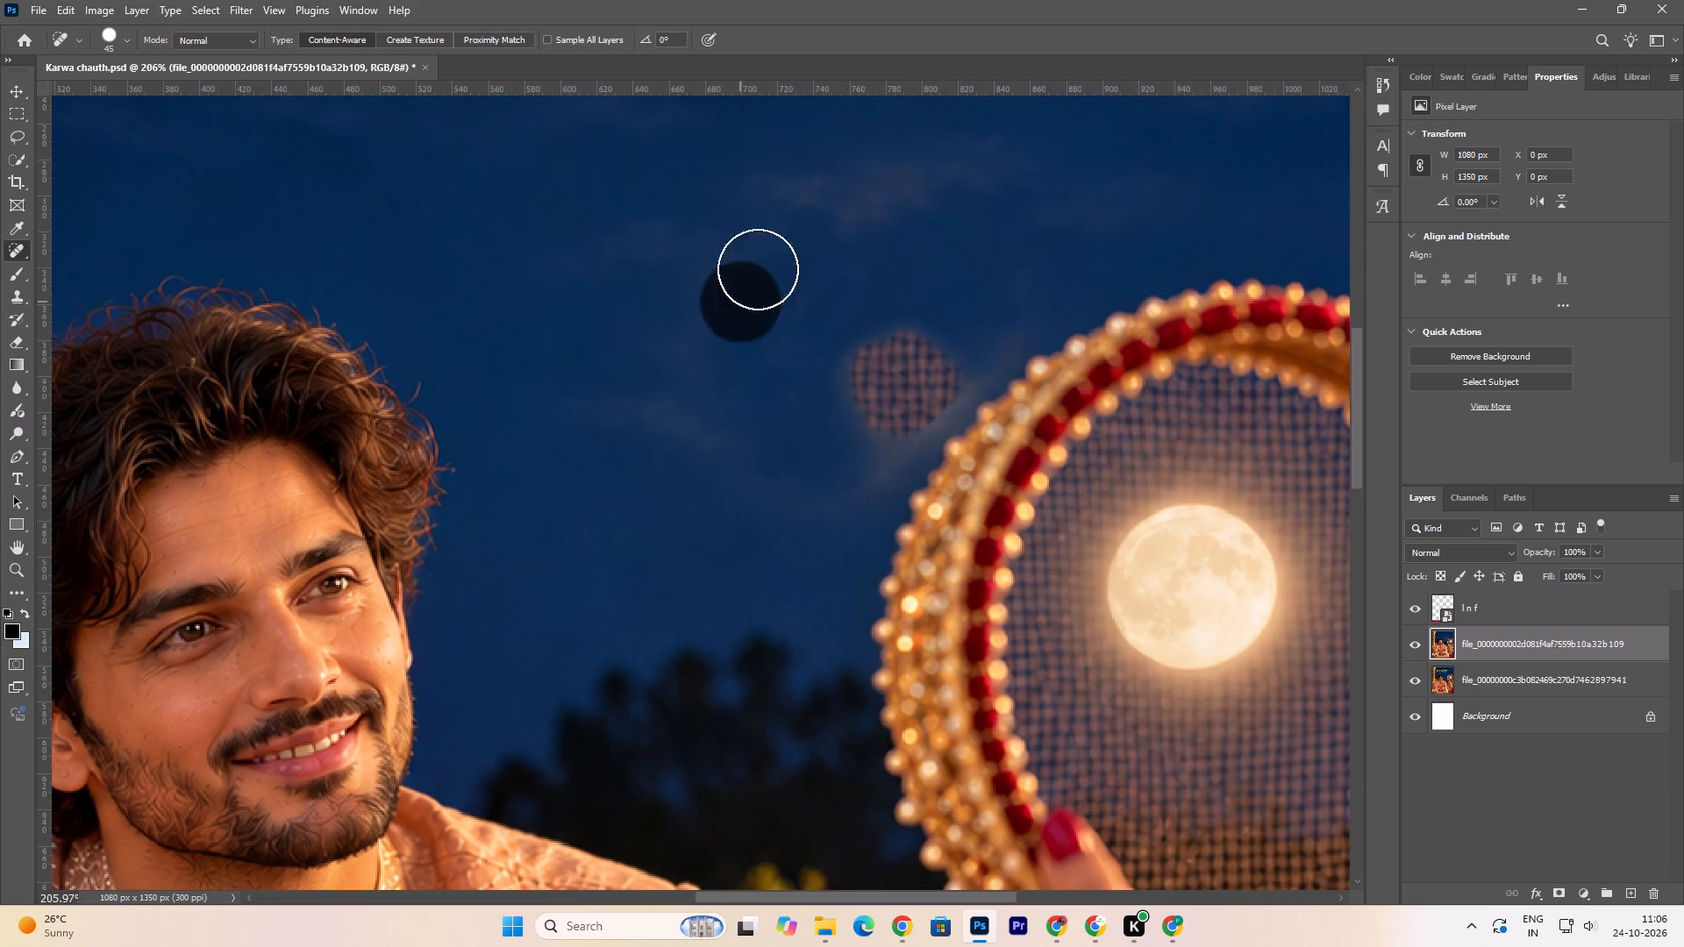
left_click(777, 248)
Heal the leftover round mesh patch beside the sieve with the Spot Healing Brush reduced to 15 px.
key("bracketleft")
key("bracketleft")
key("bracketleft")
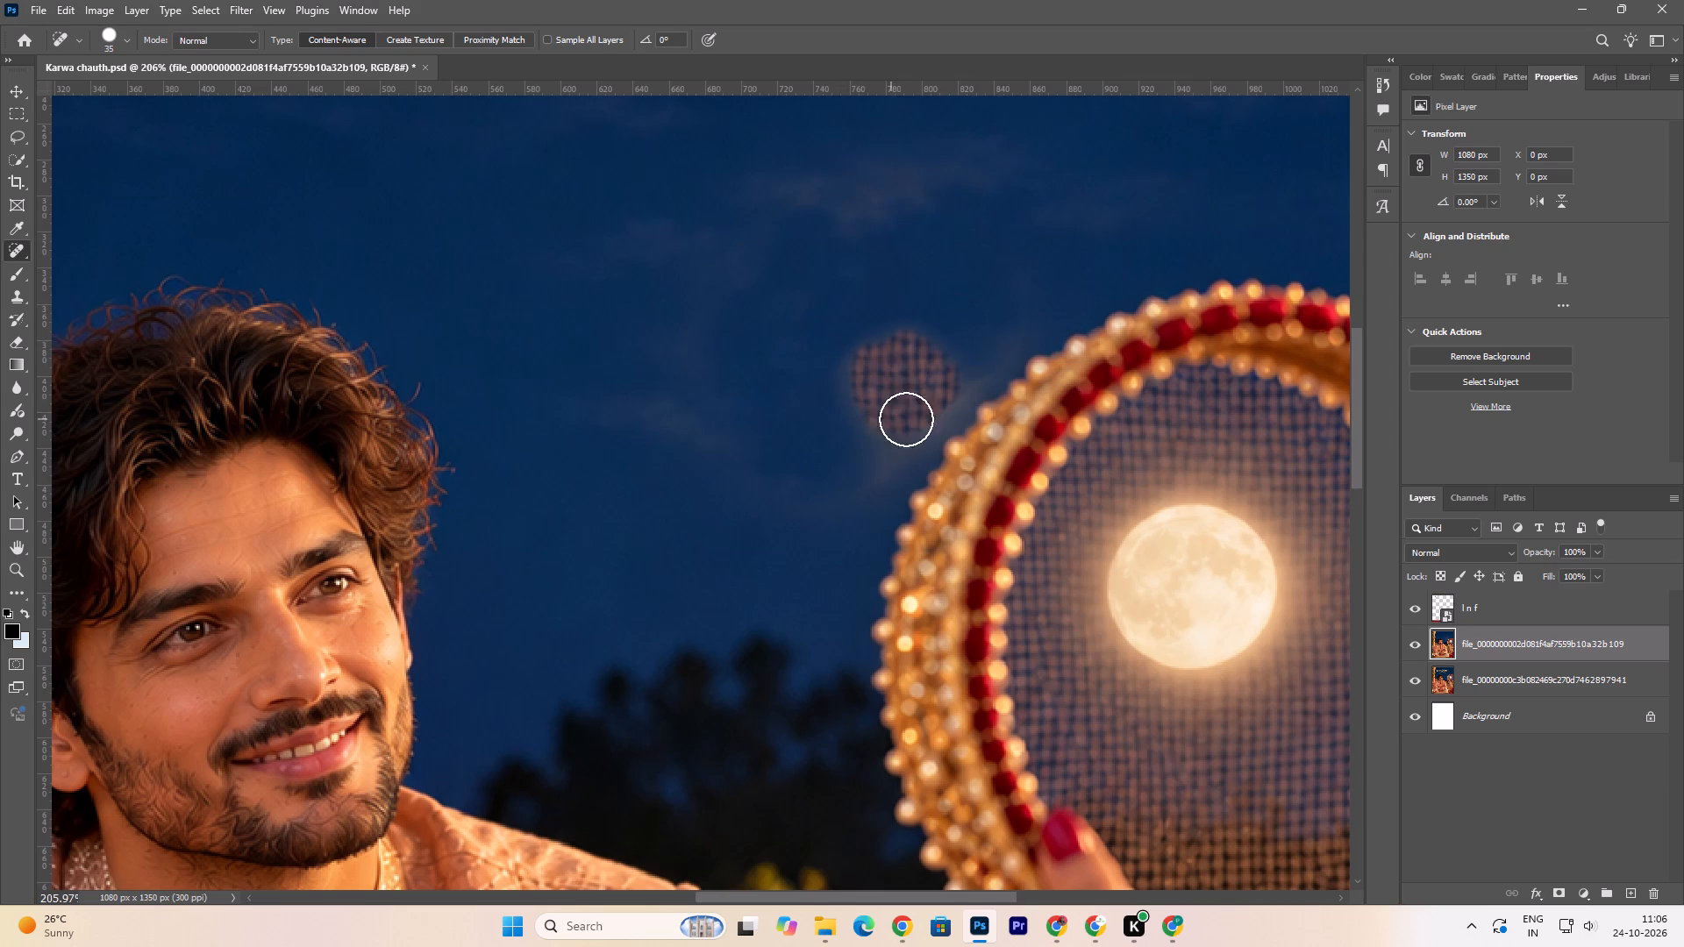
key("bracketleft")
key("bracketleft")
key("bracketleft")
left_click_drag(894, 428, 938, 379)
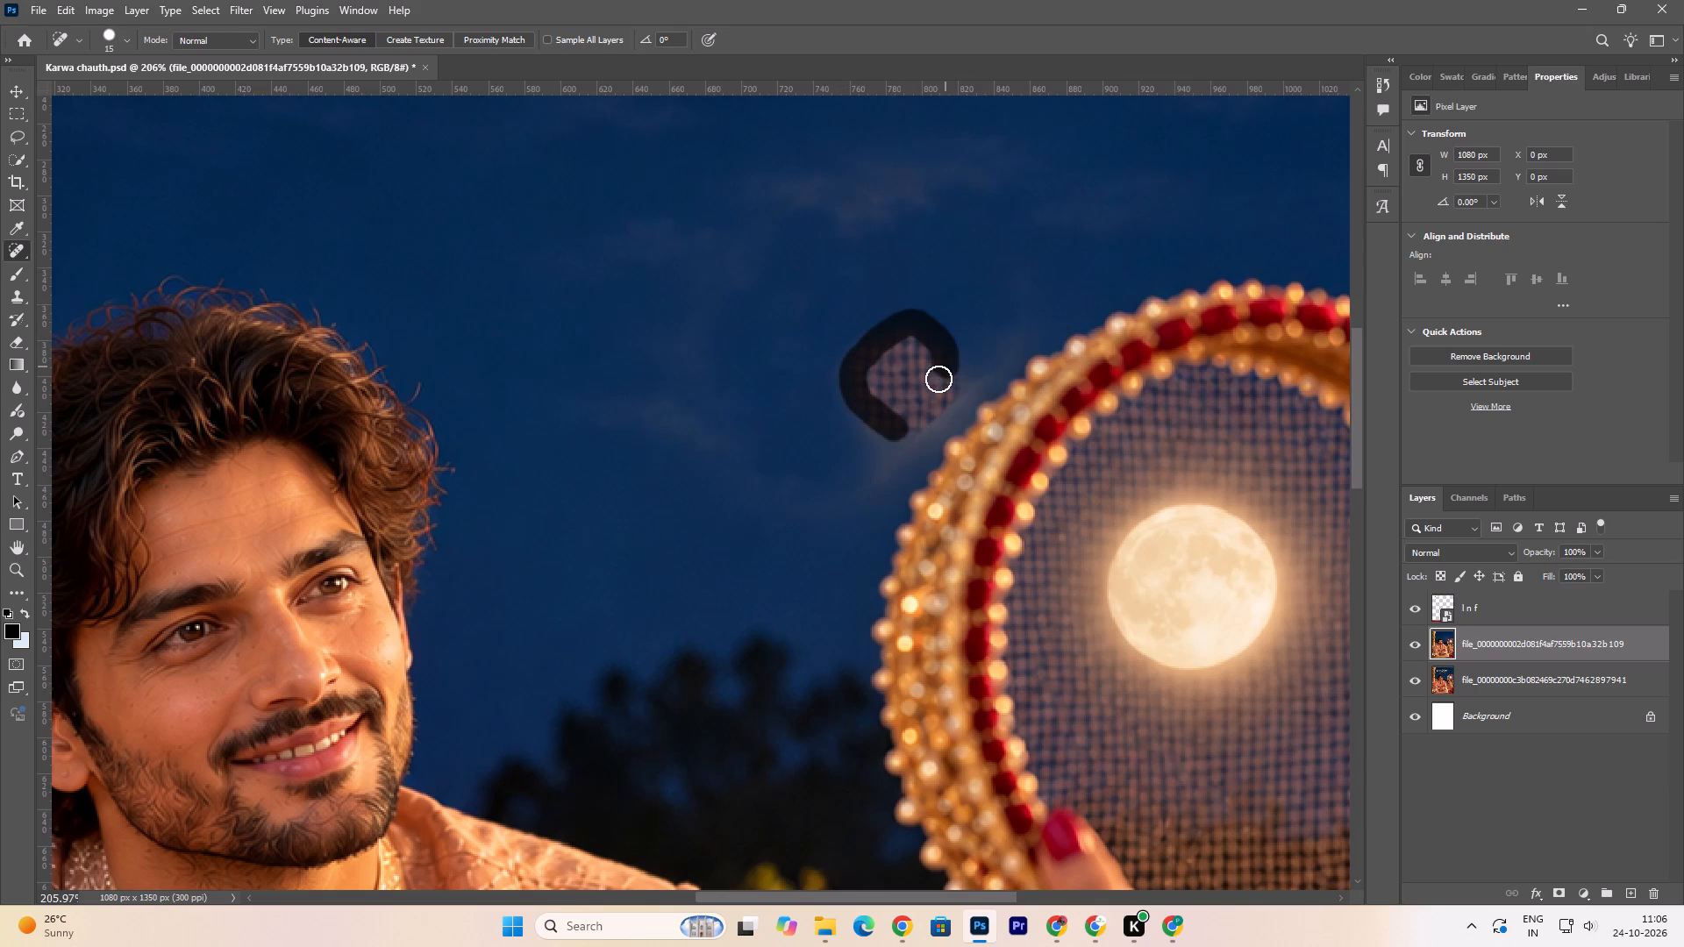
left_click_drag(938, 379, 929, 341)
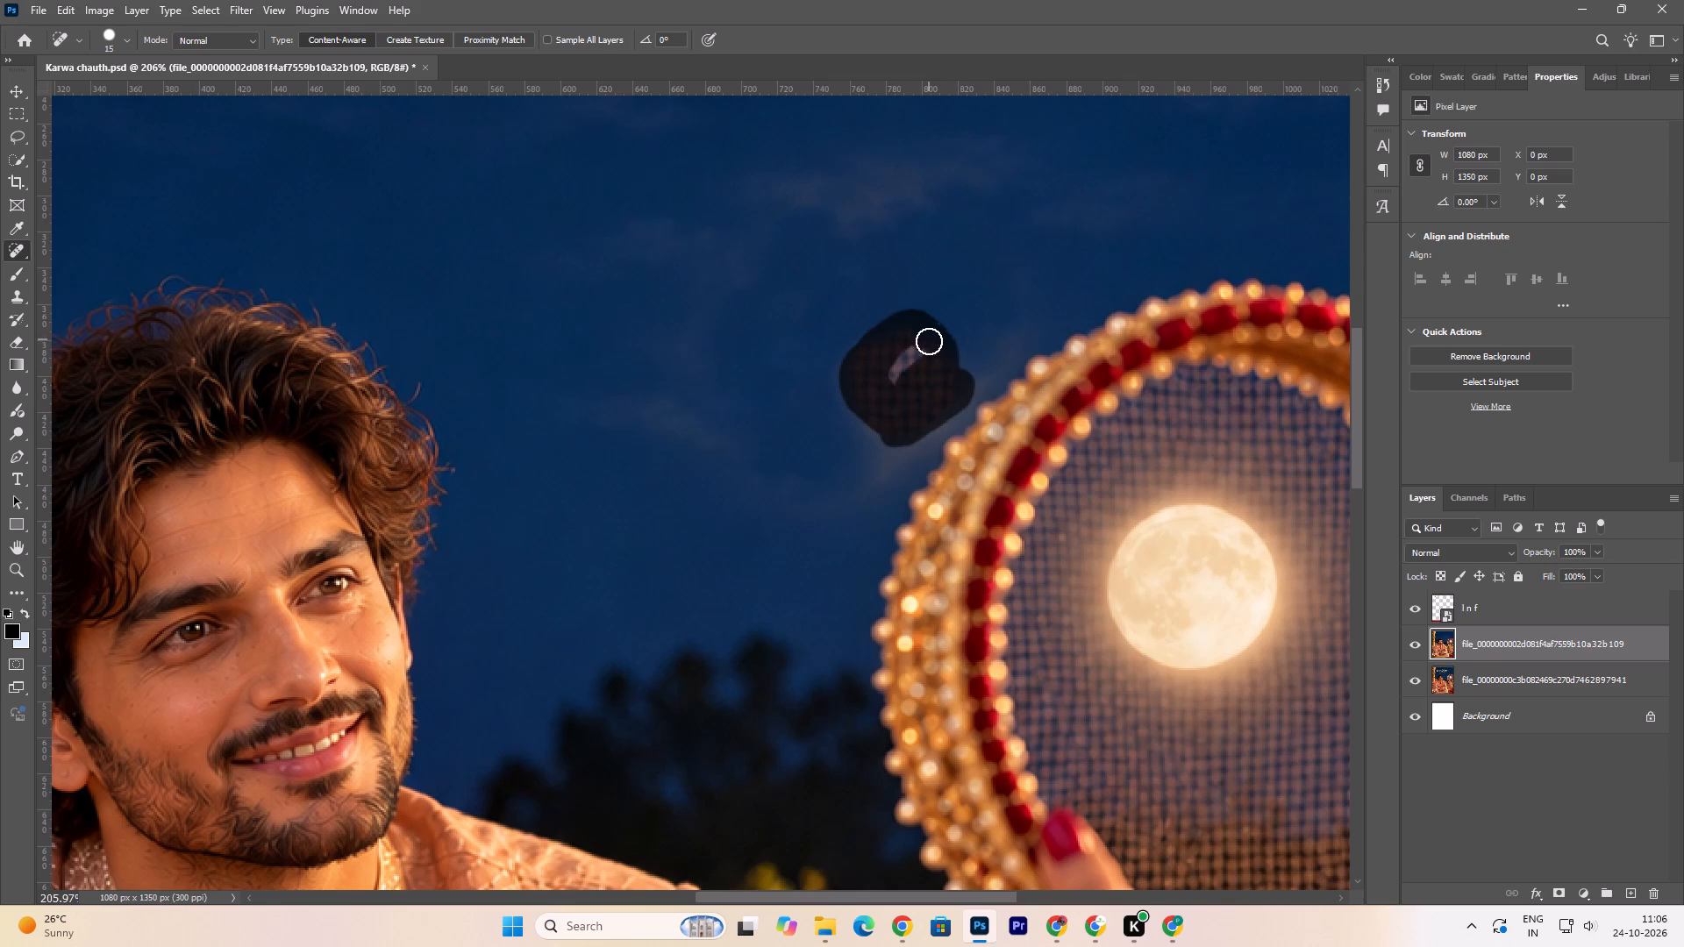
left_click_drag(929, 341, 896, 370)
Heal the remaining haze and uneven sky around the removed moon, up to the sieve's beaded rim, at 15 px.
left_click_drag(865, 338, 854, 419)
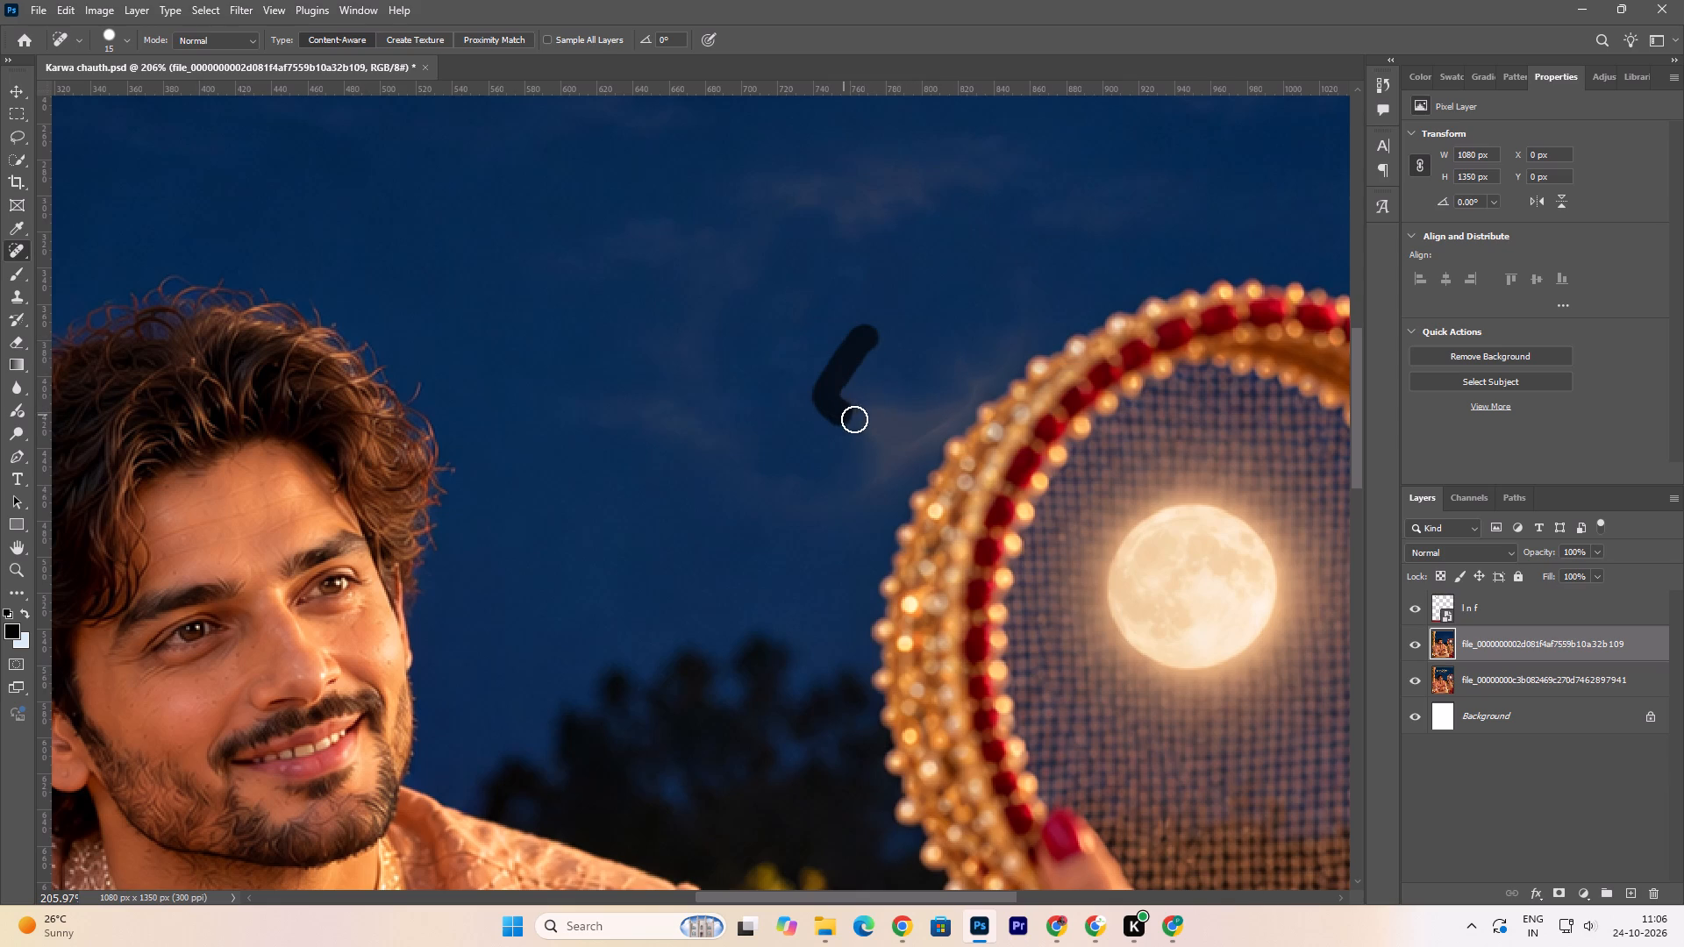
left_click_drag(854, 419, 969, 390)
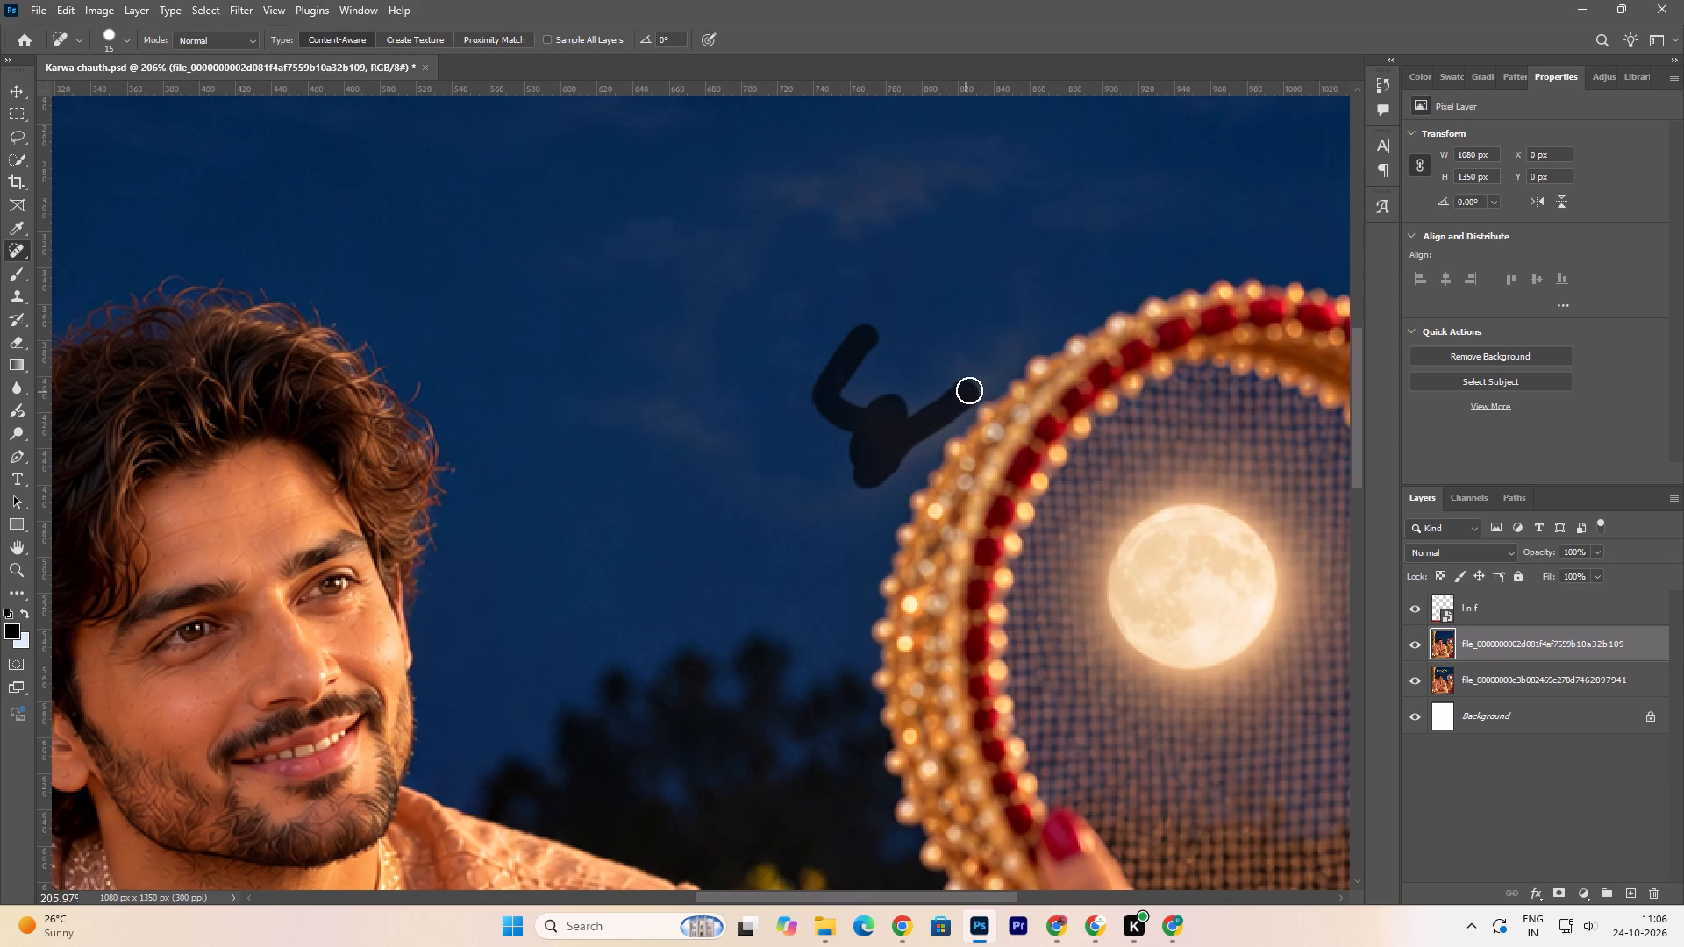
left_click_drag(969, 390, 1006, 242)
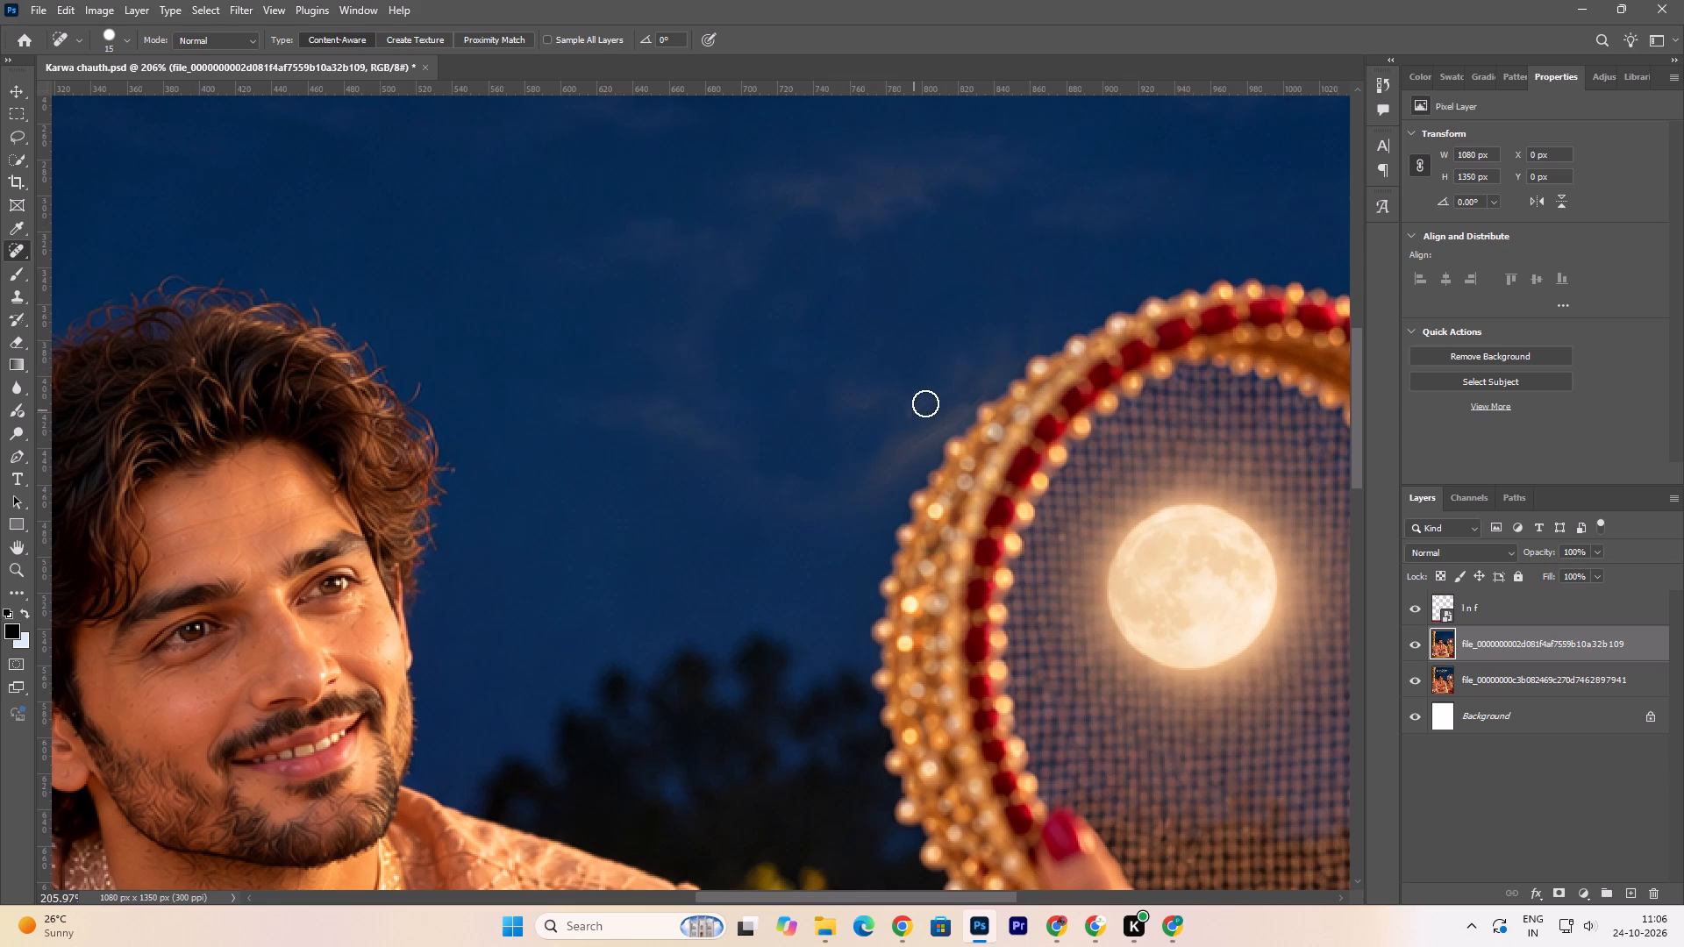
left_click_drag(925, 403, 951, 359)
left_click_drag(917, 446, 831, 491)
left_click_drag(853, 372, 861, 434)
left_click_drag(874, 339, 879, 397)
left_click_drag(837, 394, 822, 427)
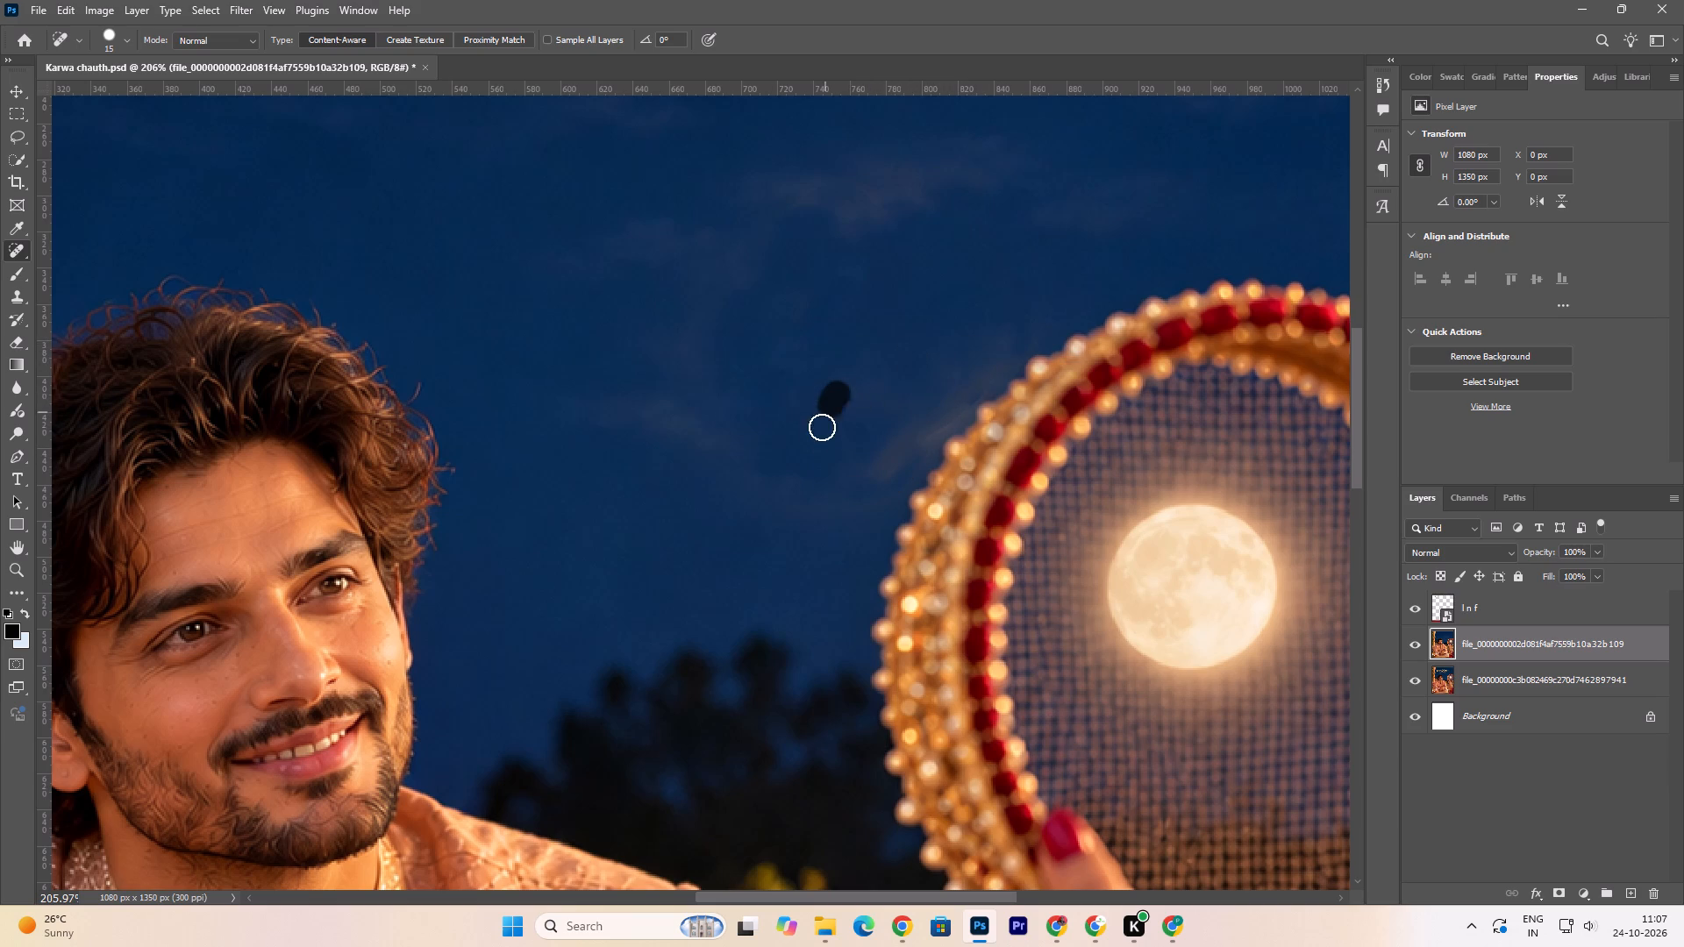
left_click_drag(822, 427, 849, 441)
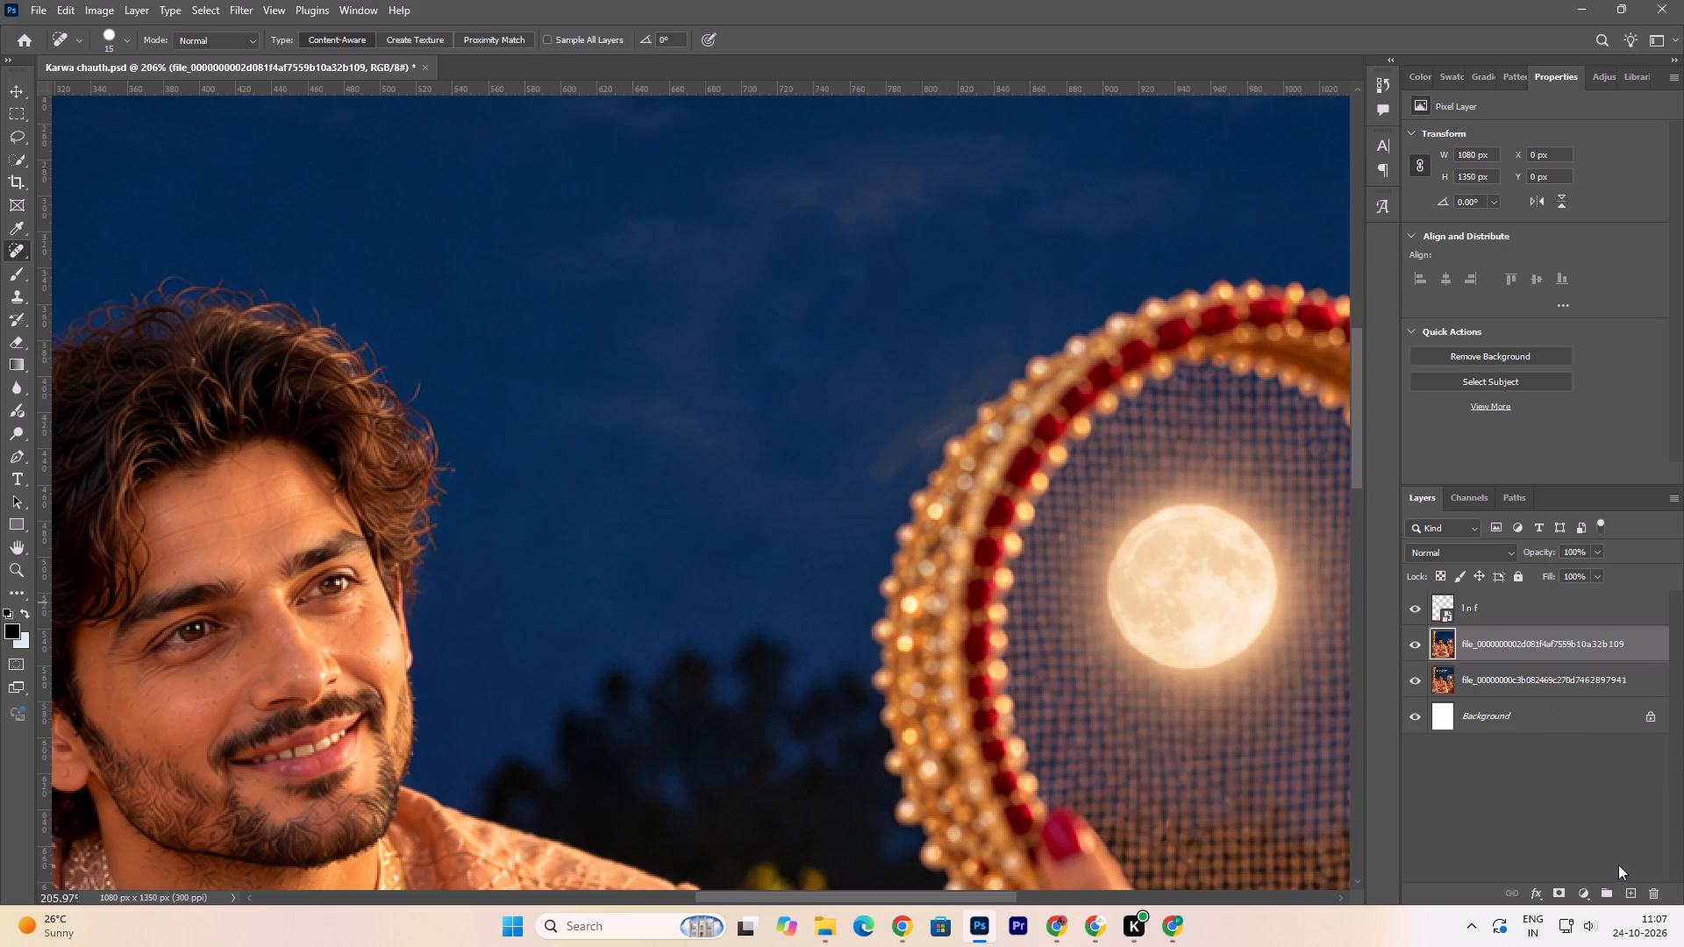
Add a new layer above the placed image and set the Brush foreground colour to the sampled sky blue 0e2d53.
left_click(1630, 898)
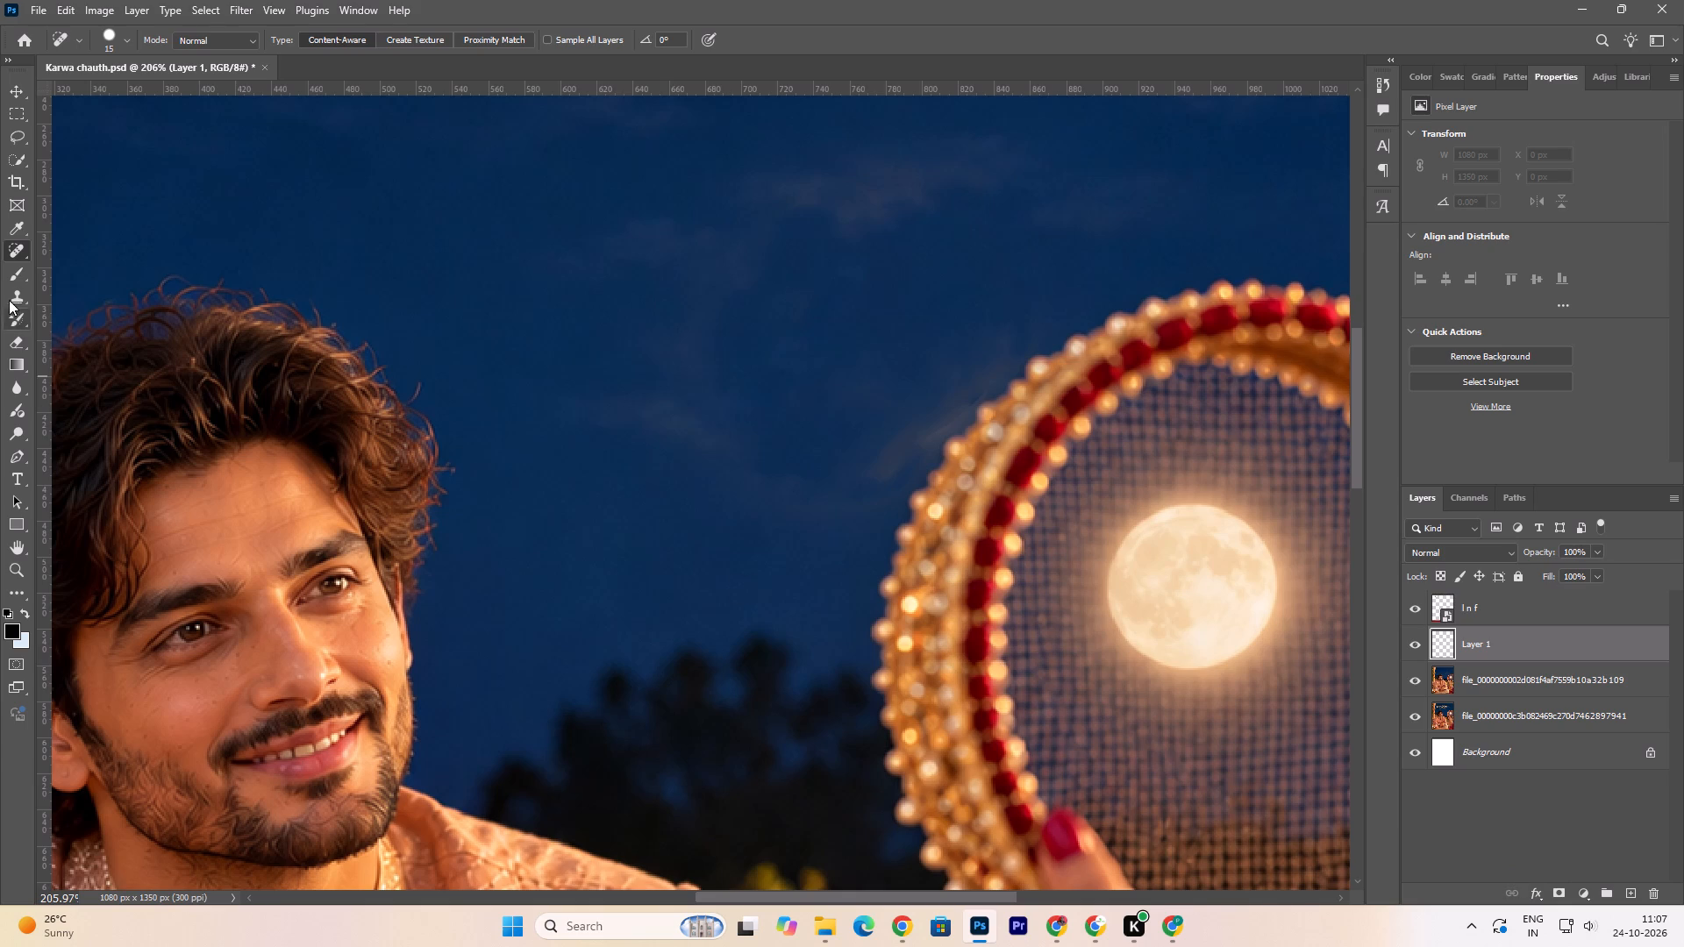
left_click(13, 275)
left_click(18, 630)
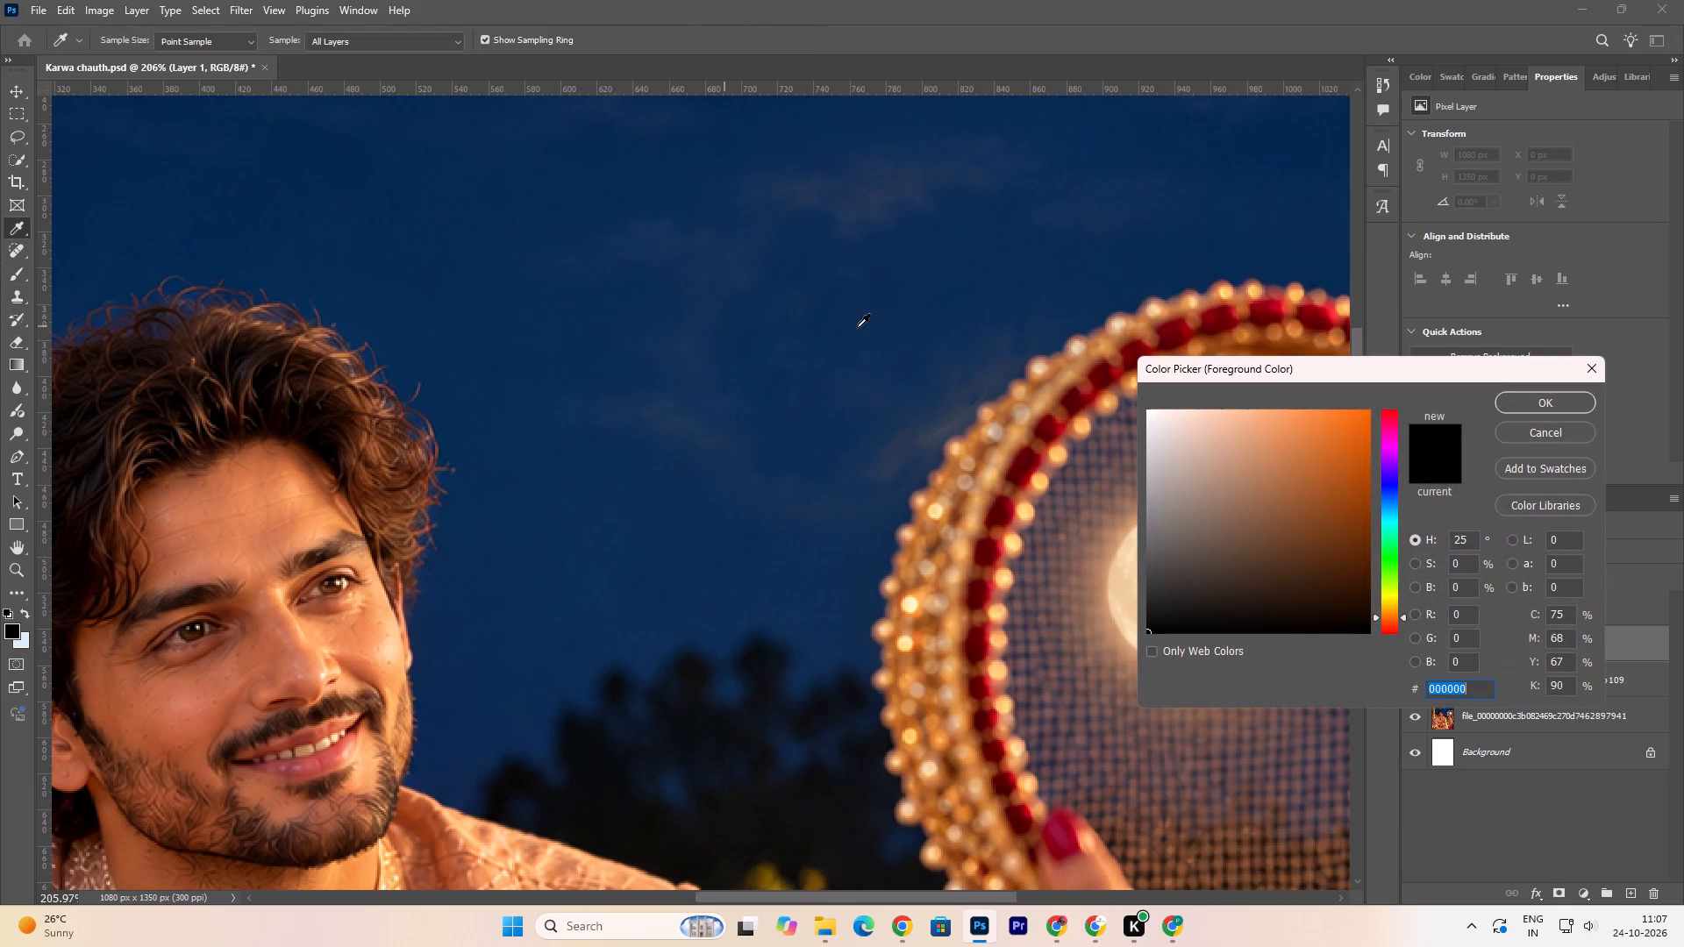
left_click(912, 367)
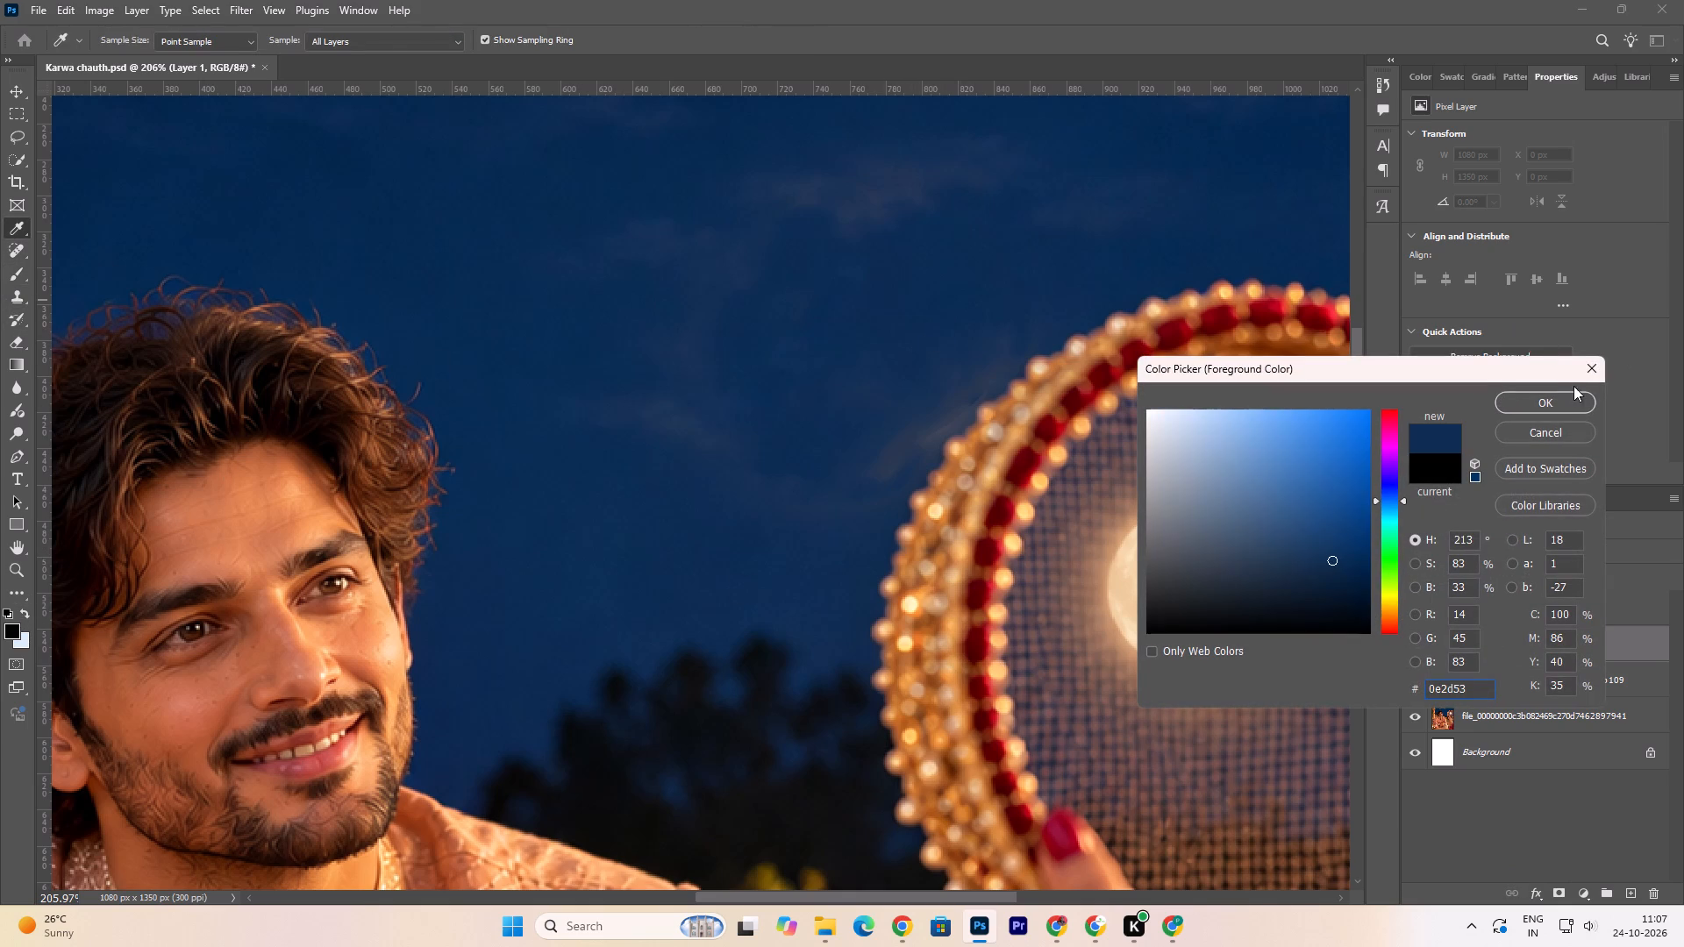
left_click(1561, 396)
Paint sky blue over the orange haze beside the sieve's outer rim on the new layer with a 45 px brush.
type("[[[[[")
key("bracketleft")
key("bracketleft")
key("bracketleft")
key("bracketleft")
key("bracketleft")
key("bracketleft")
double_click(893, 454)
left_click(893, 466)
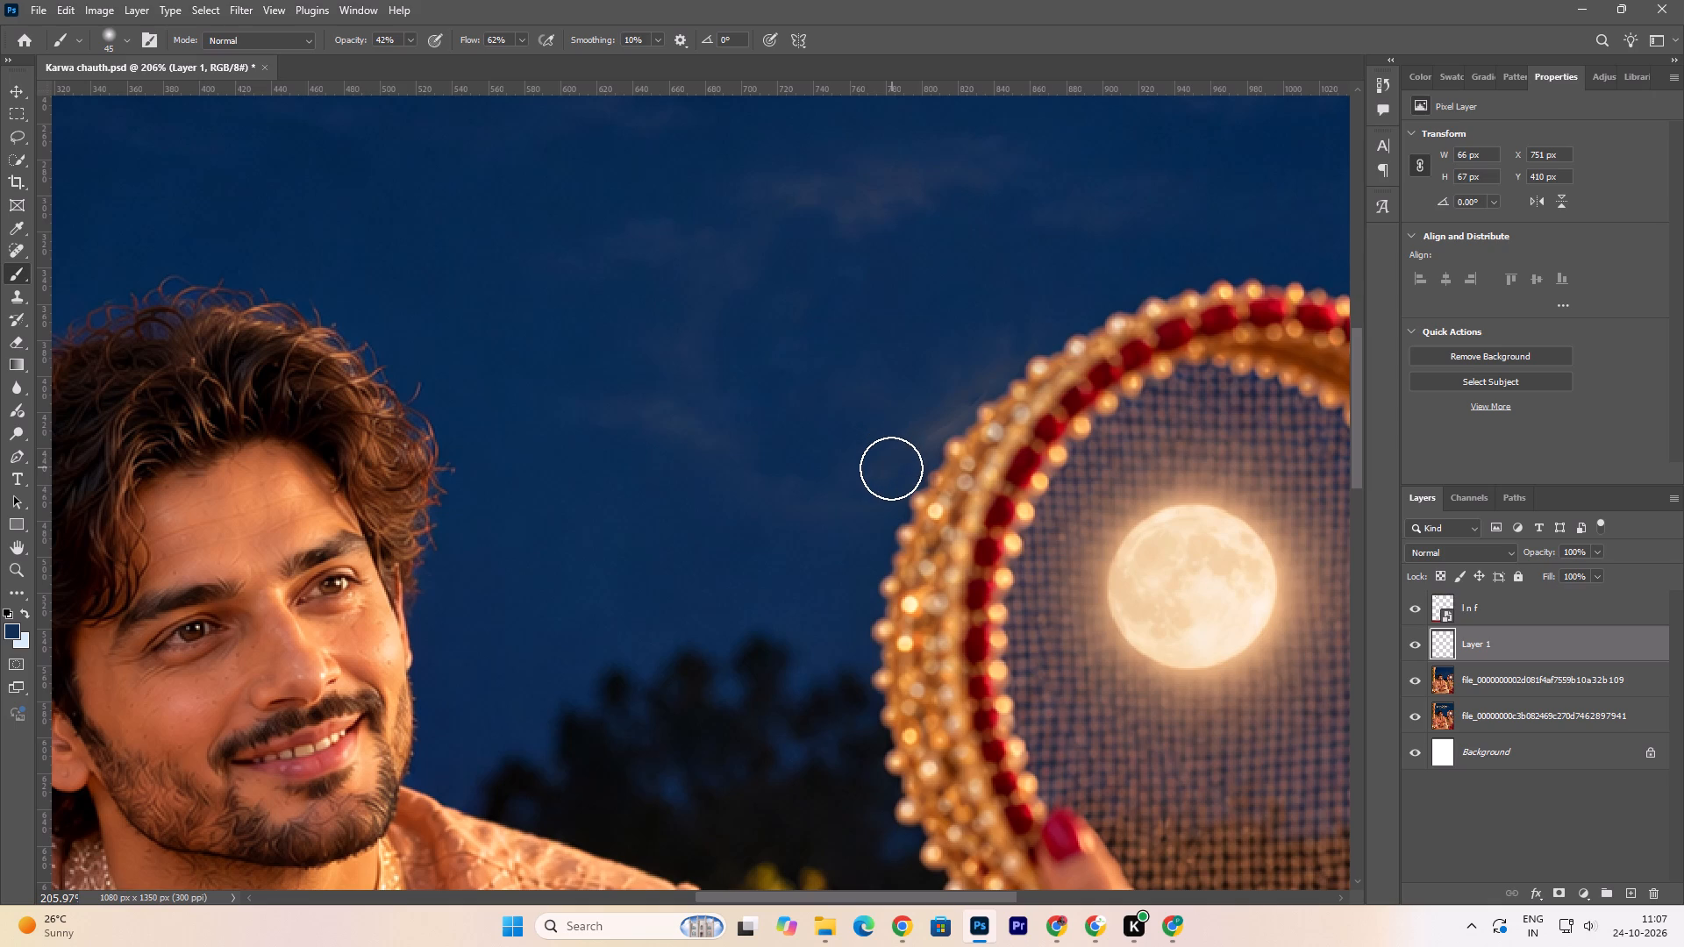
left_click(901, 459)
left_click(929, 425)
left_click(931, 418)
left_click(942, 416)
Paint sky blue closely along the sieve's upper outer rim and the adjacent sky with a 25 px brush.
type("[[")
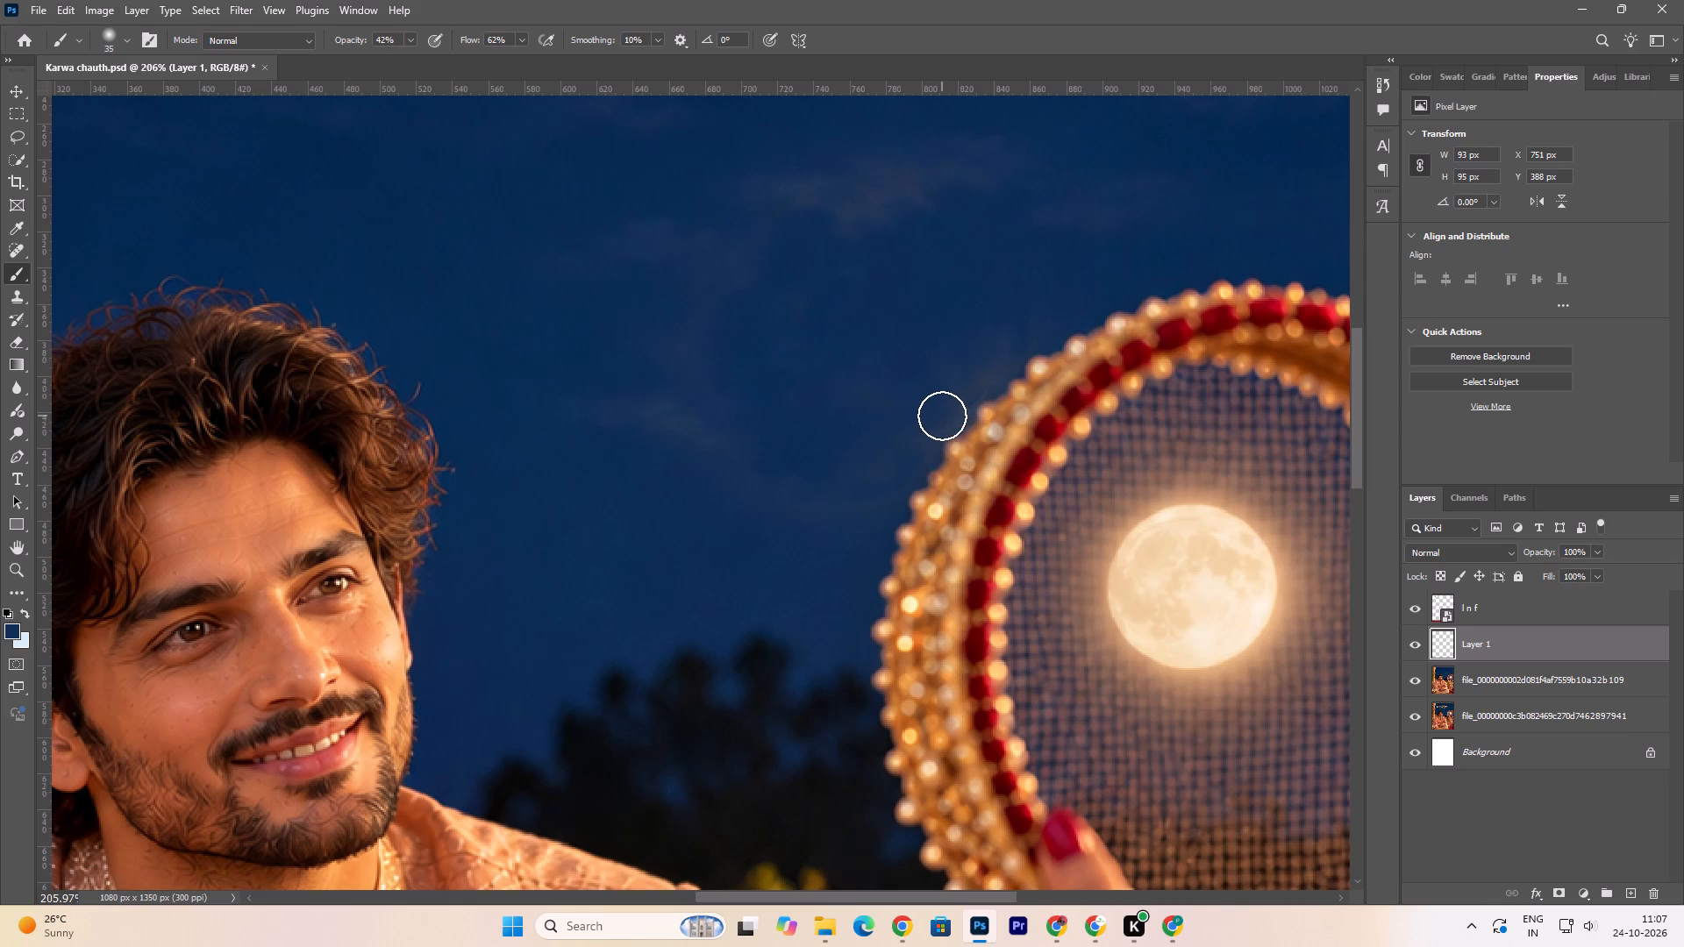
type("[[")
left_click(945, 414)
left_click(951, 415)
left_click(957, 418)
left_click(940, 431)
left_click(930, 442)
left_click_drag(927, 449, 977, 380)
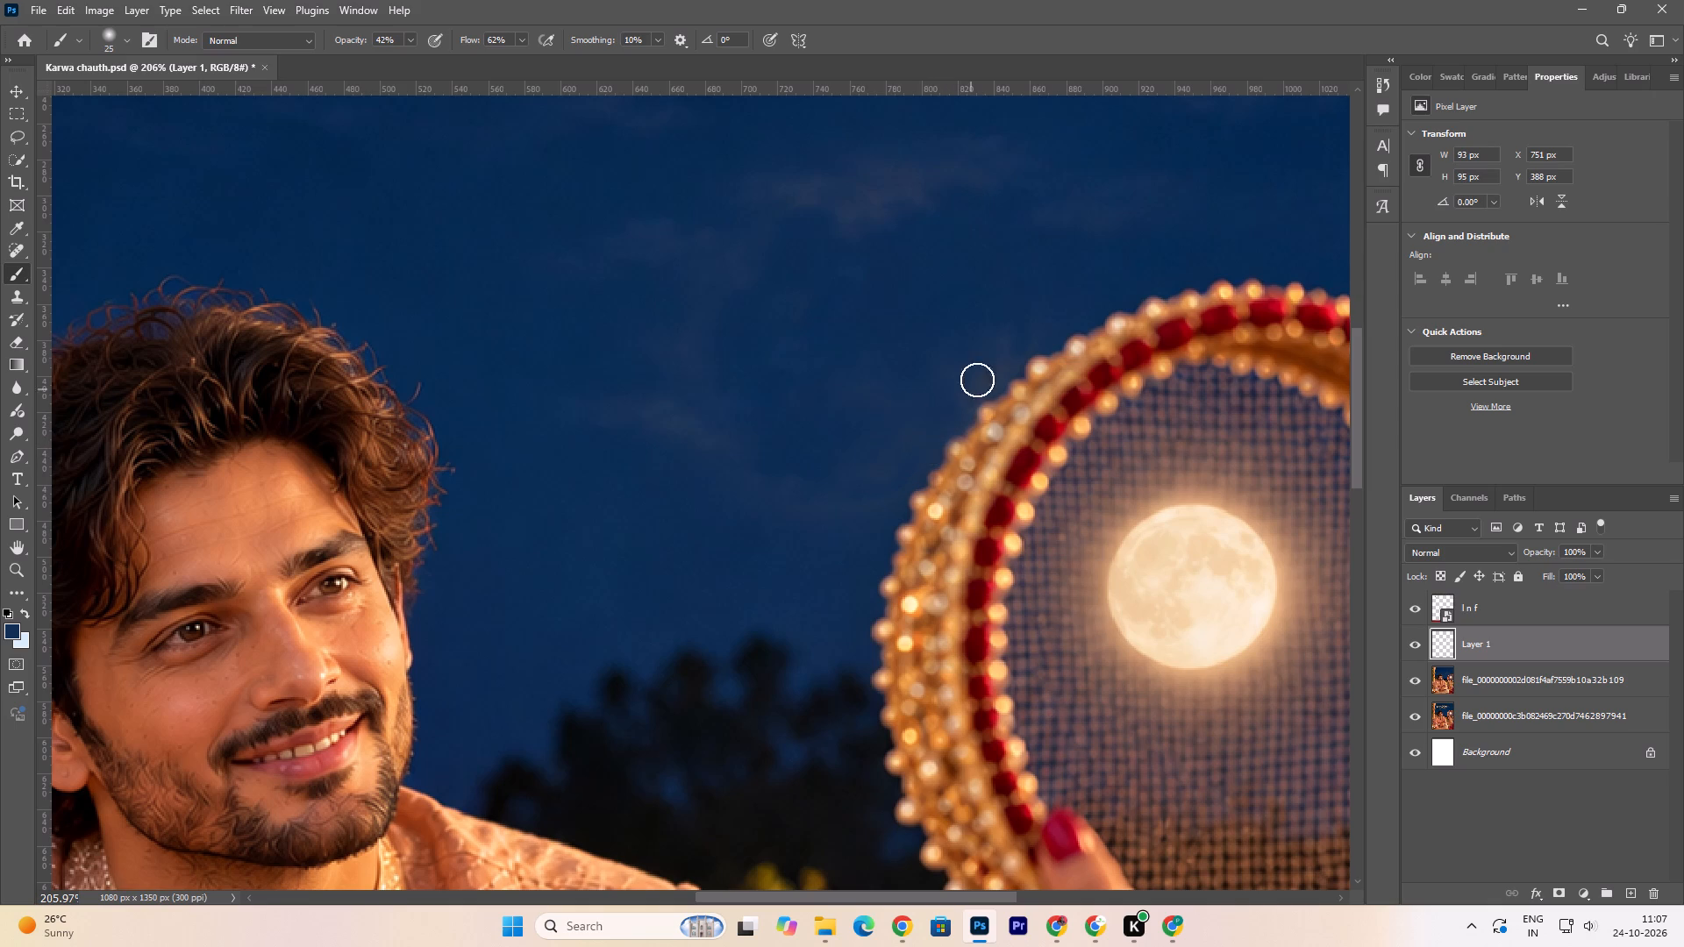
left_click_drag(977, 380, 1001, 352)
double_click(982, 392)
triple_click(973, 396)
left_click(968, 401)
left_click_drag(987, 380, 987, 357)
left_click_drag(1030, 321, 1033, 331)
left_click_drag(1027, 316, 1048, 292)
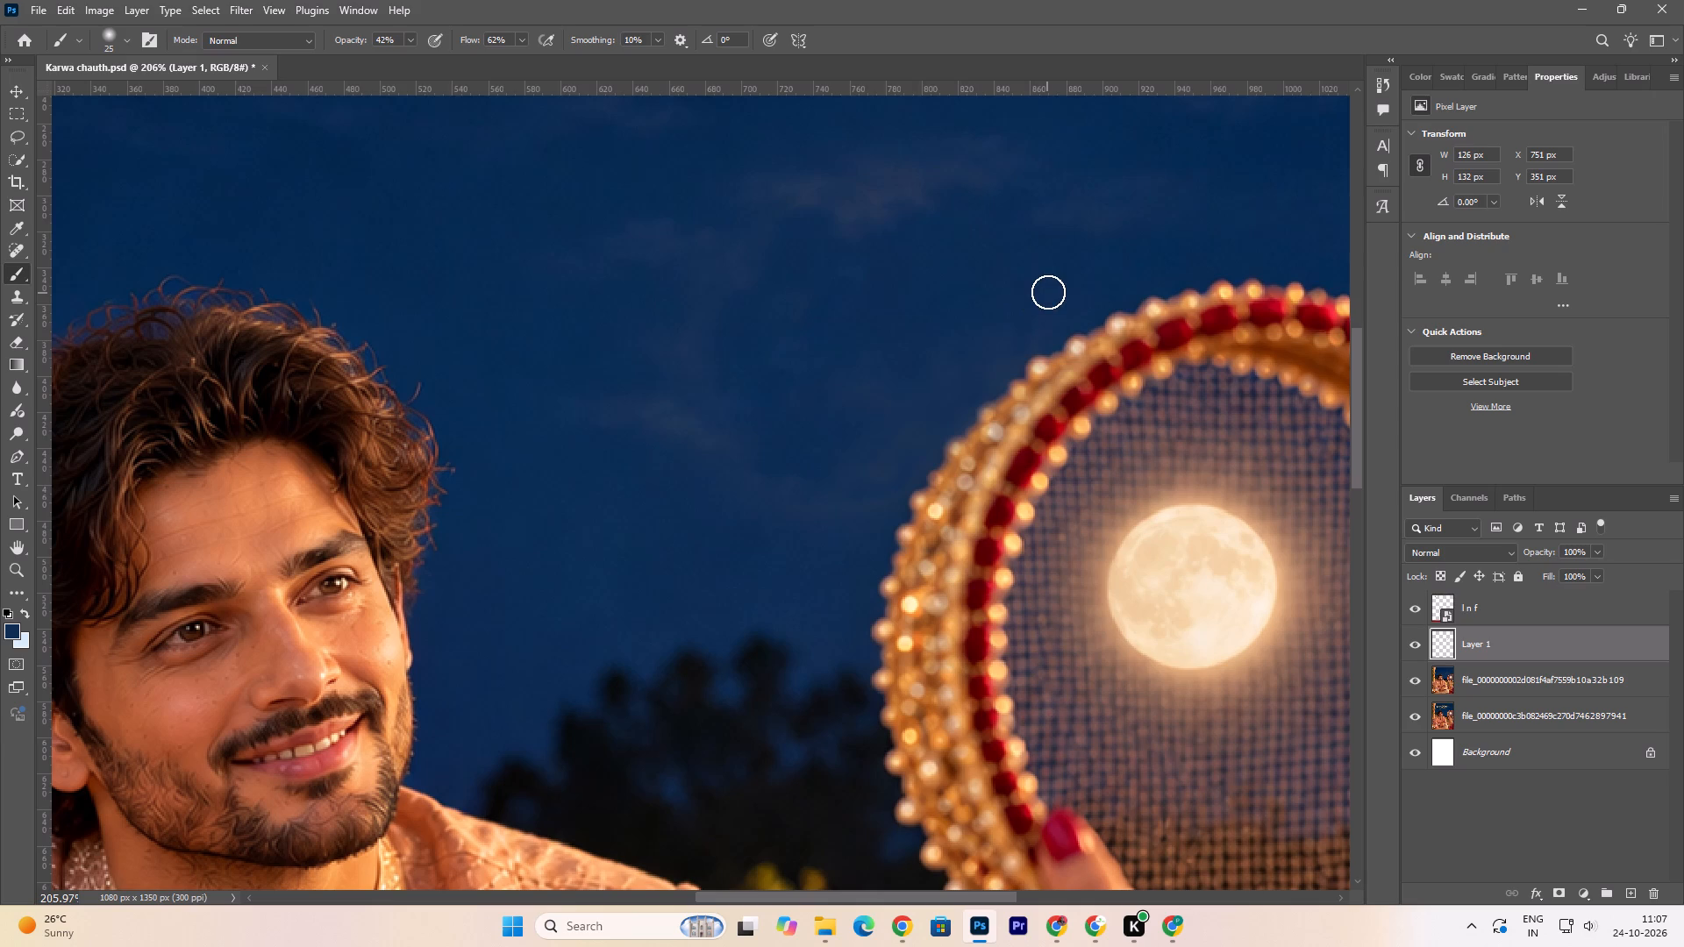
left_click_drag(1048, 292, 1044, 298)
left_click_drag(918, 374, 926, 377)
Paint sky blue over the faint clouds between the man's hair and the sieve on Layer 1 with a 50 px brush.
type("]]")
key("bracketright")
key("bracketright")
key("bracketright")
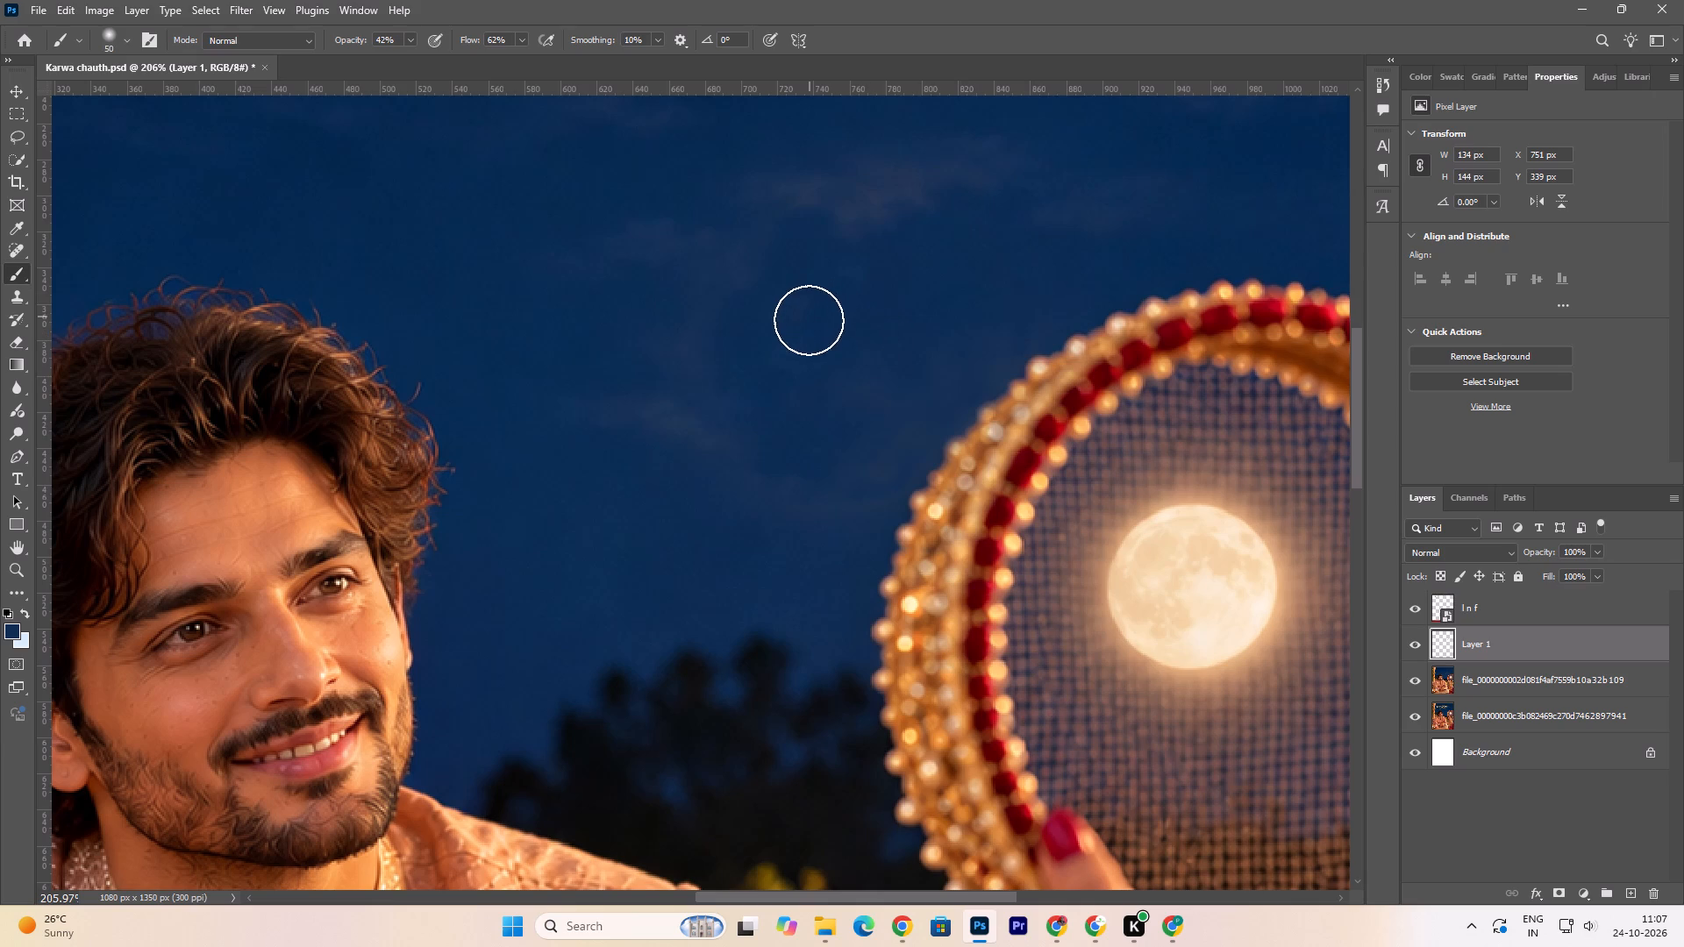
key("bracketright")
left_click(801, 337)
left_click_drag(725, 426, 735, 441)
left_click(695, 424)
left_click(680, 405)
Paint sky blue broadly over the remaining clouds above and between the man and the sieve with a 150 px brush.
key("bracketright")
key("bracketright")
key("bracketright")
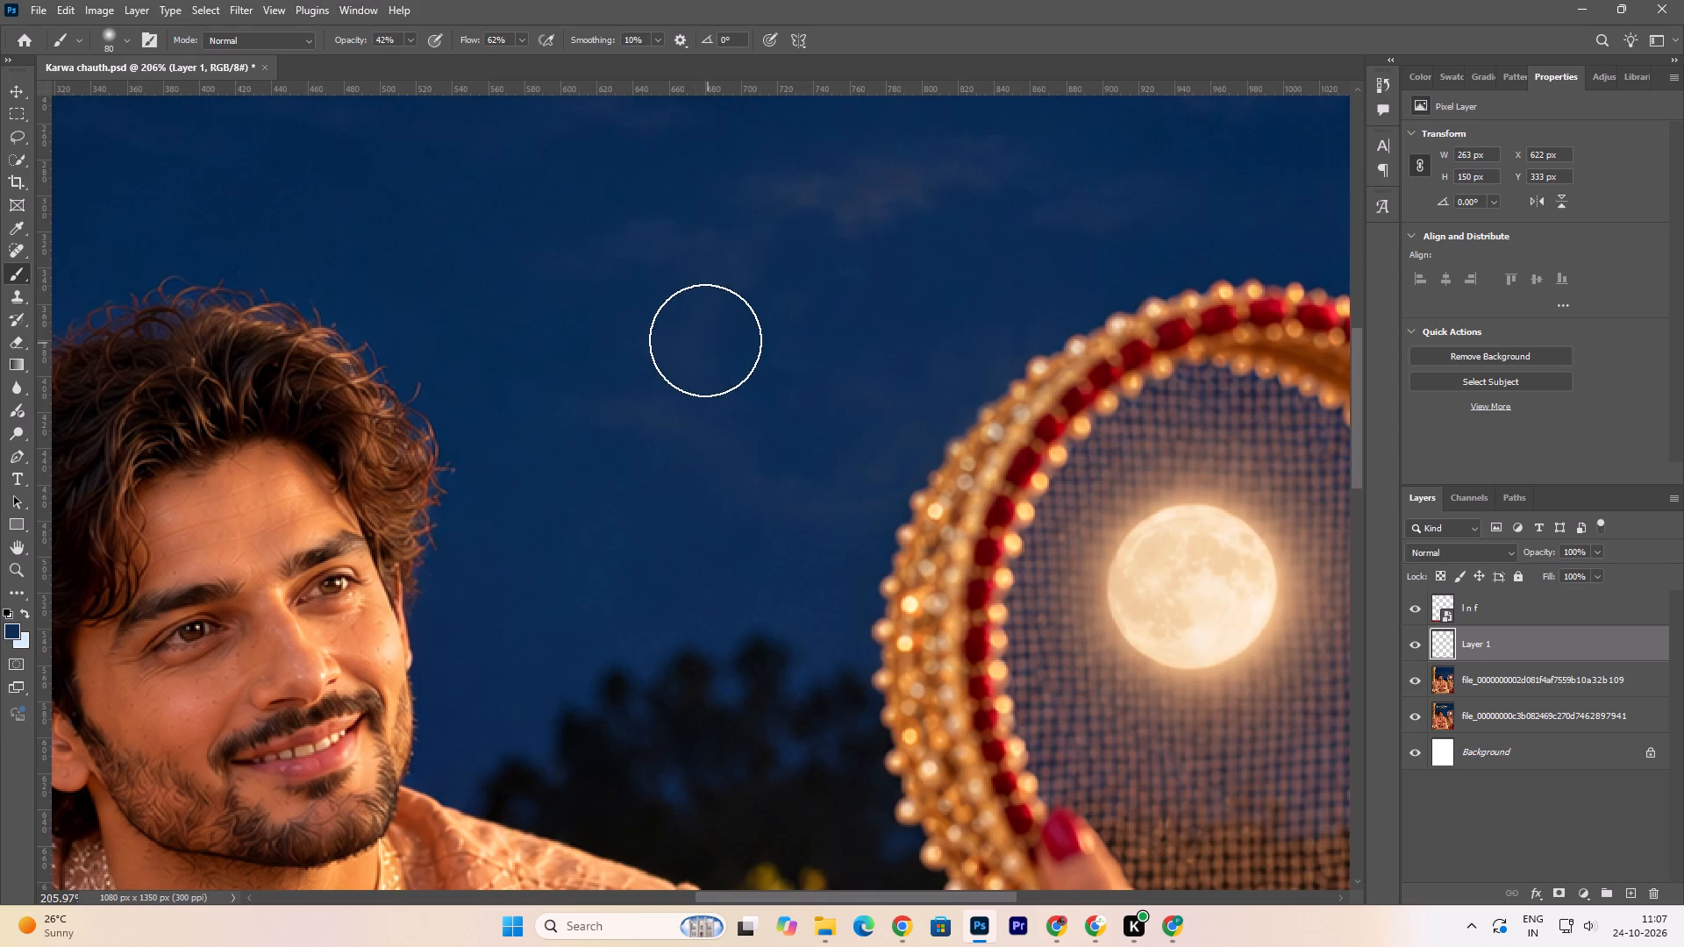
key("bracketright")
key("bracketright")
key("bracketright")
key("bracketright")
double_click(742, 279)
left_click(774, 239)
left_click_drag(822, 232, 834, 231)
left_click_drag(860, 227, 882, 227)
left_click(906, 223)
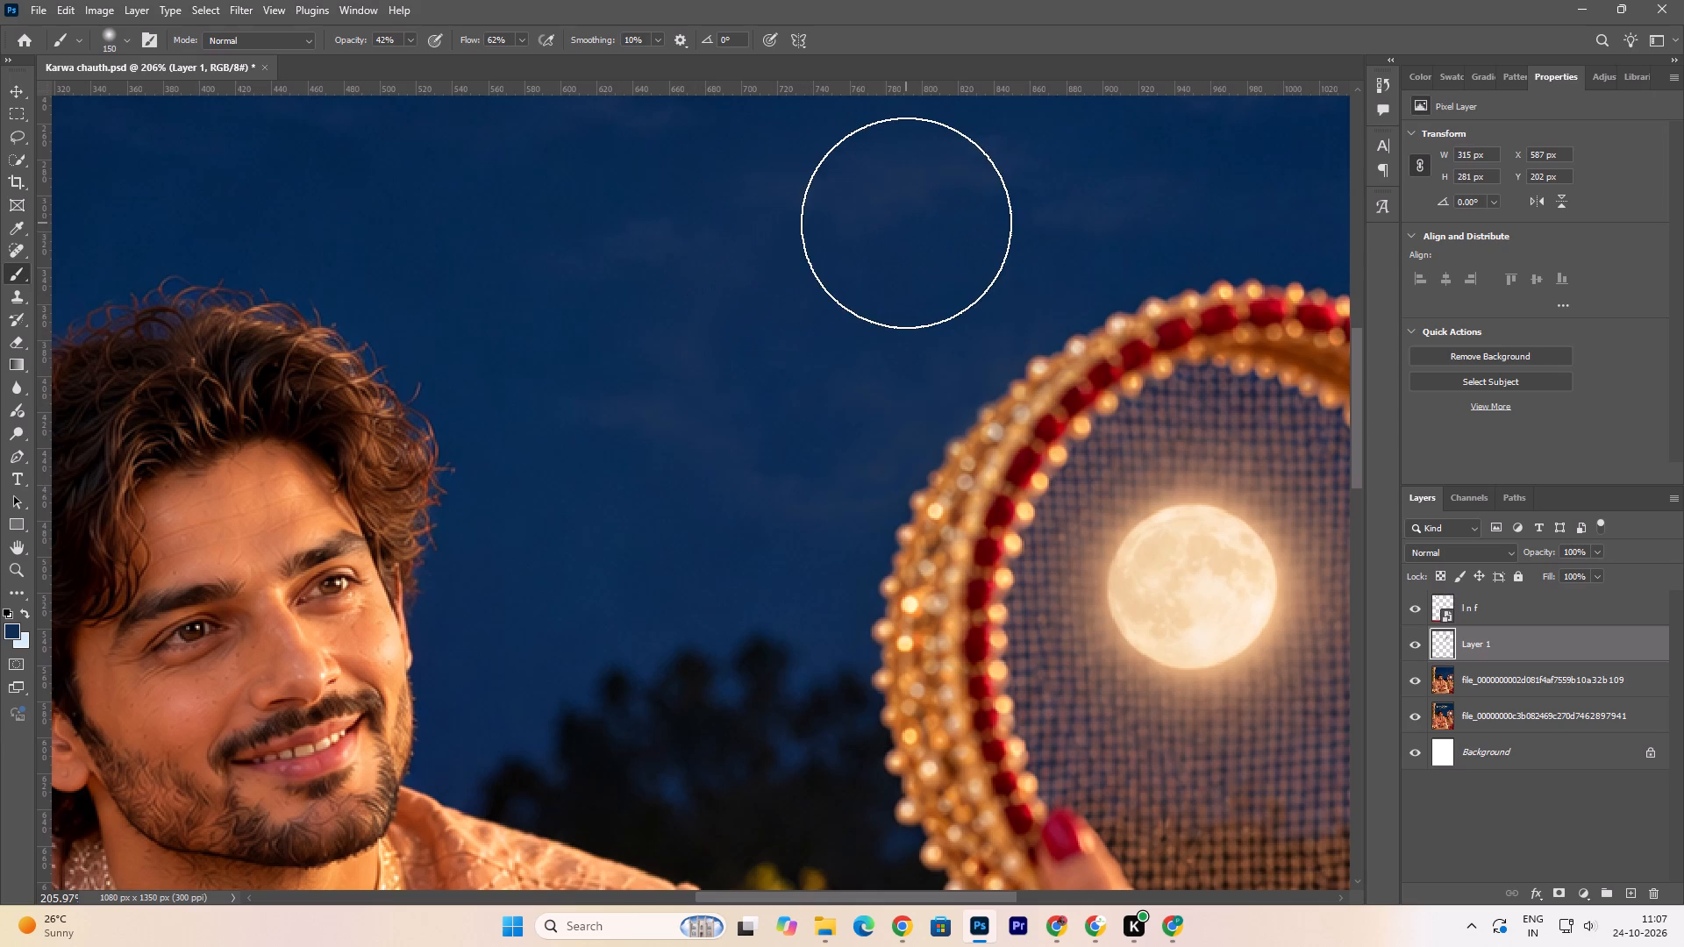
left_click(703, 432)
left_click(620, 432)
left_click(644, 262)
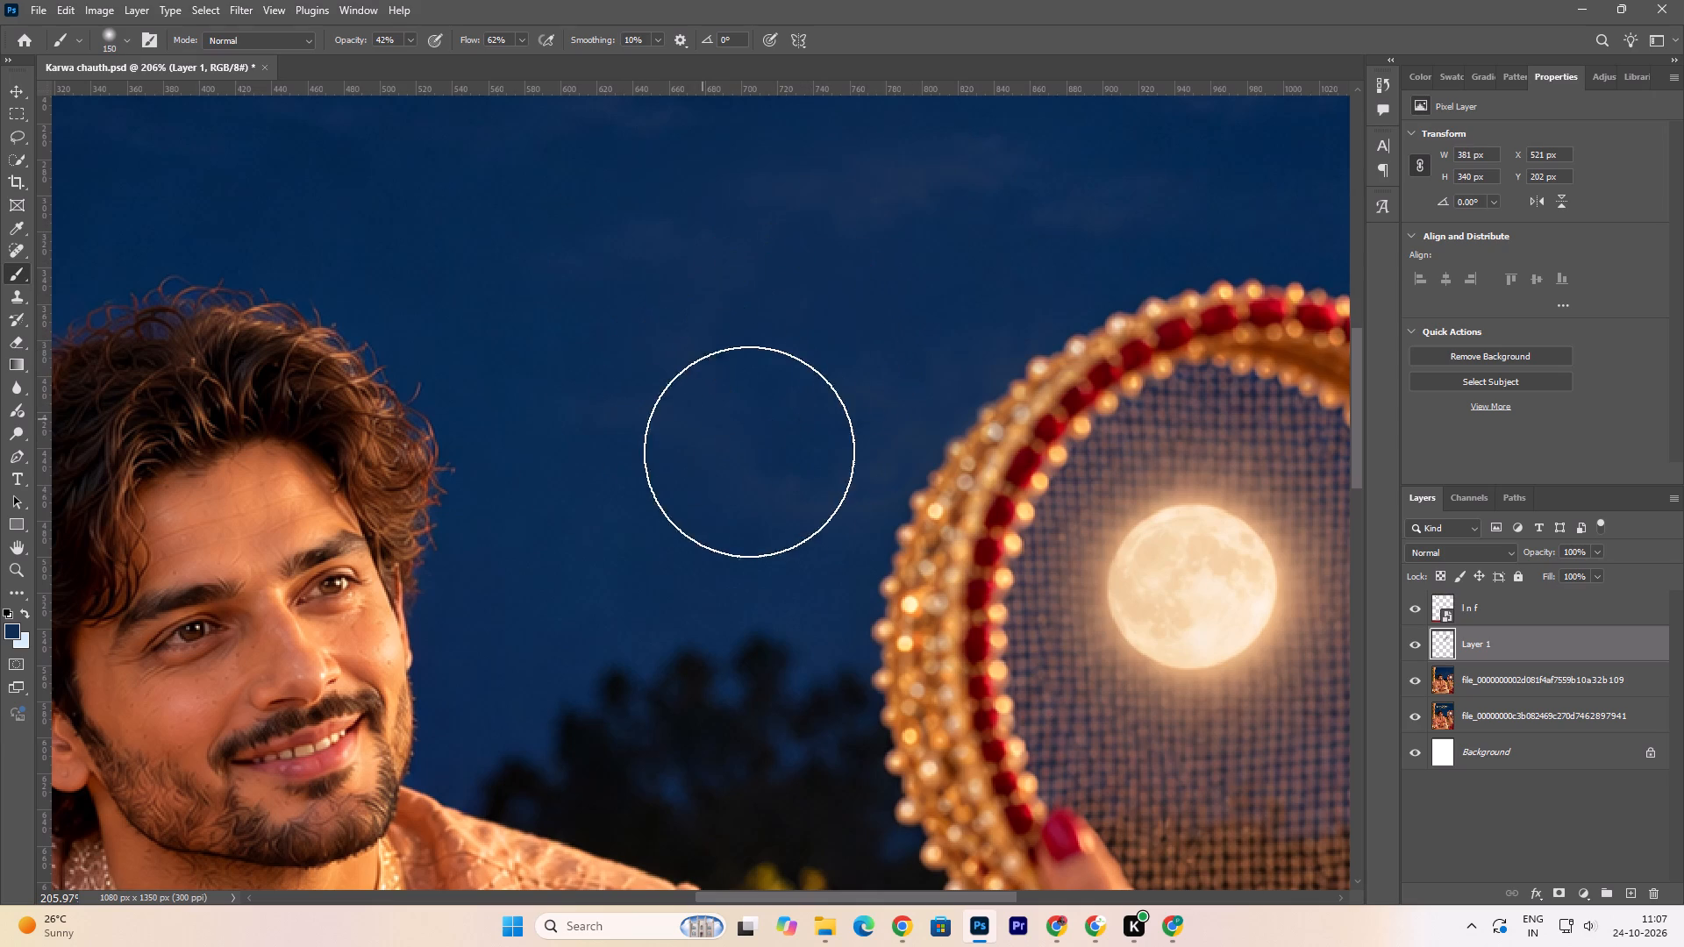
left_click(808, 441)
left_click(810, 446)
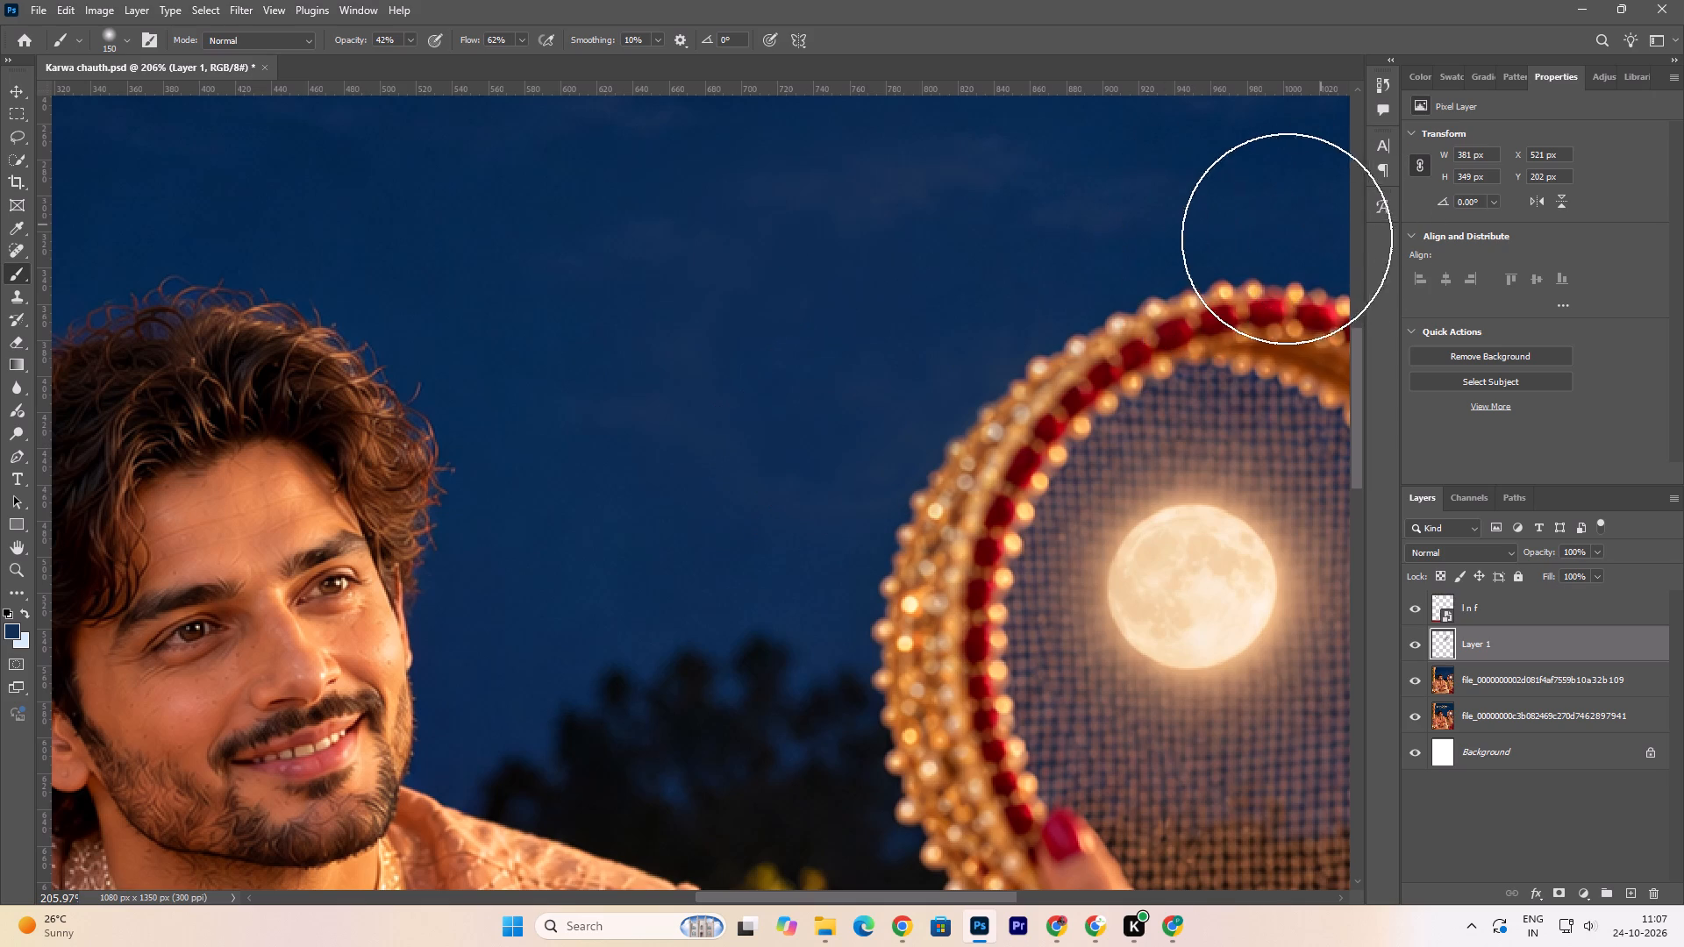
key("ctrl+0")
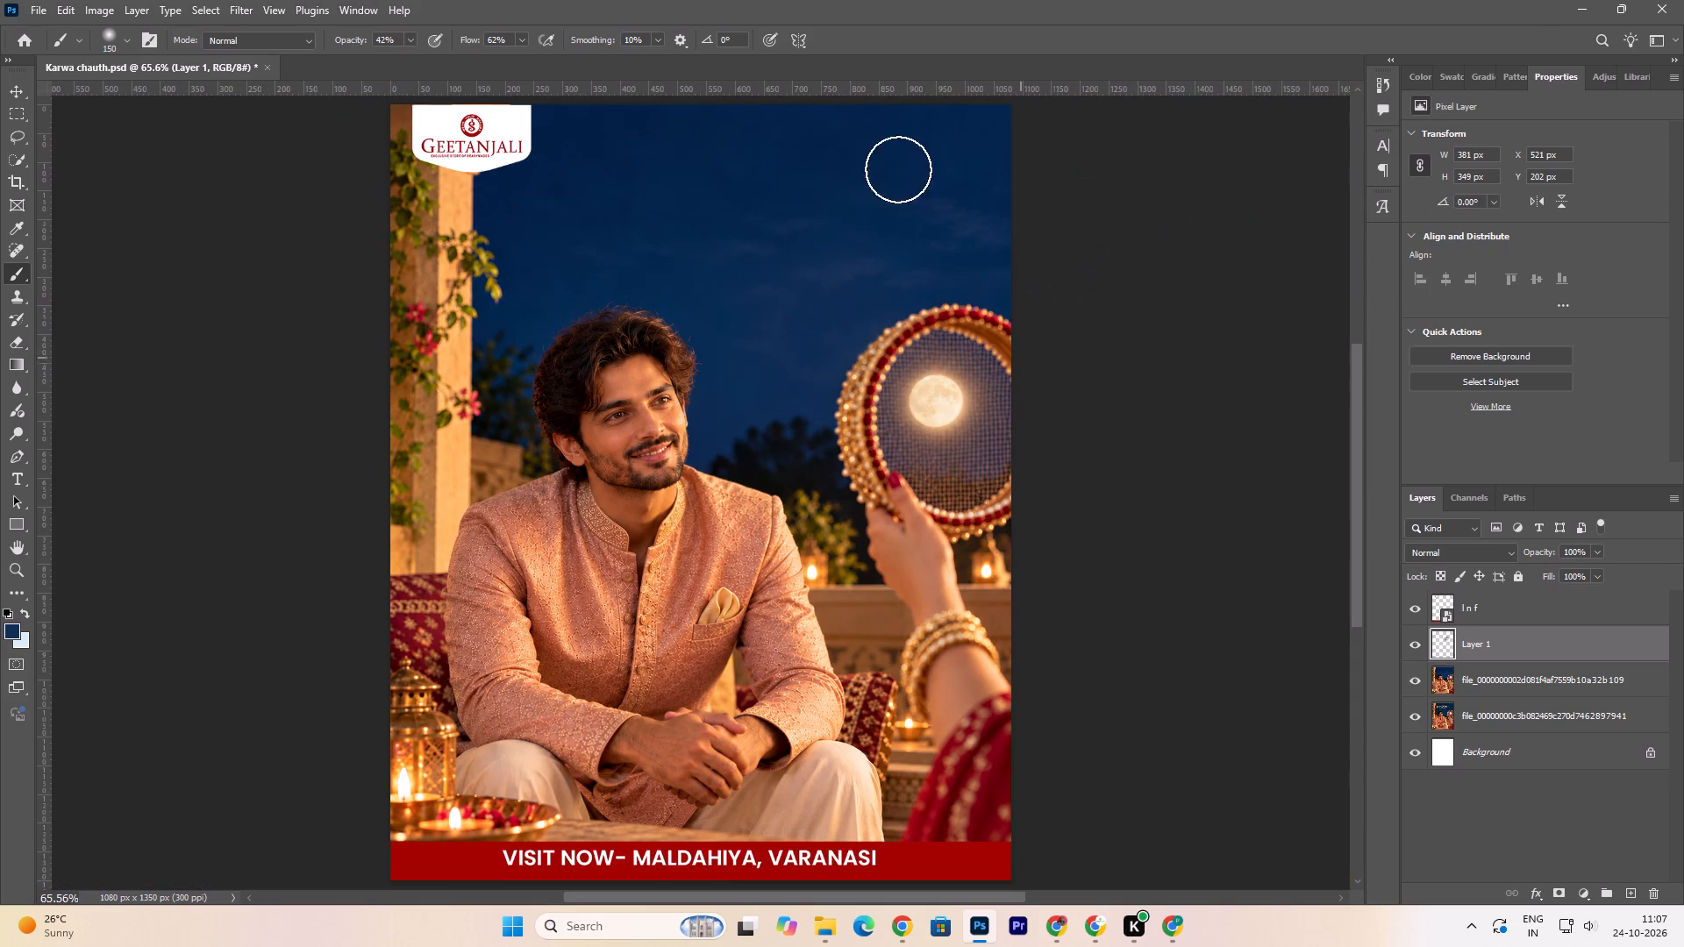
left_click(15, 96)
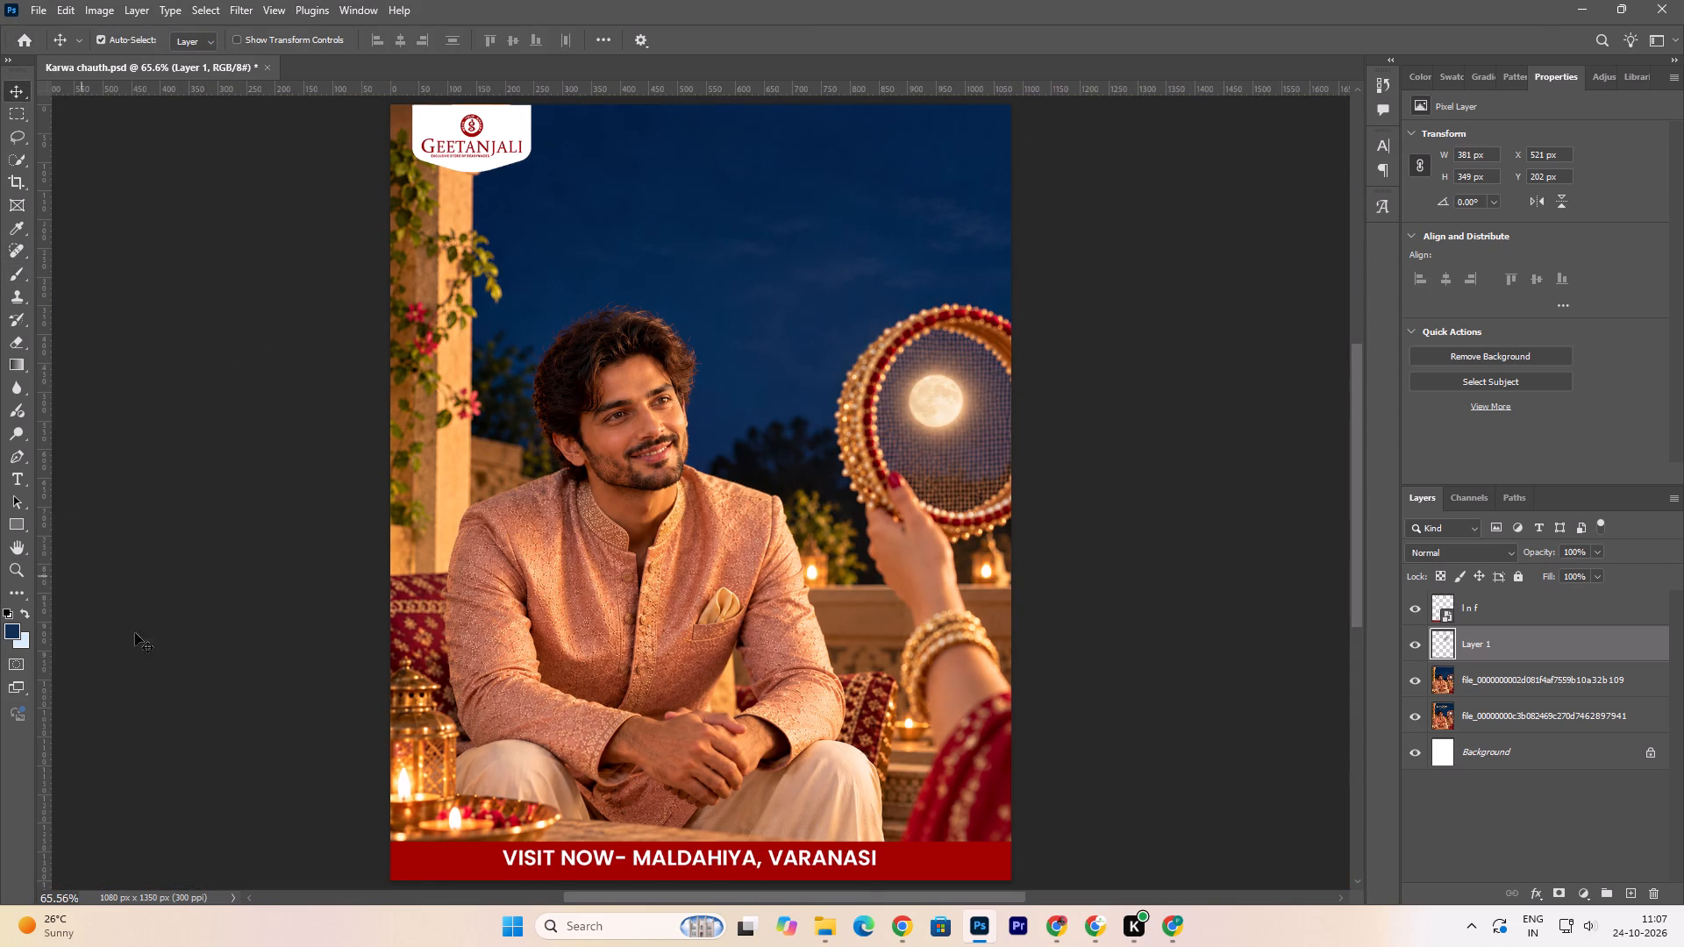
left_click(824, 935)
left_click_drag(667, 195, 676, 202)
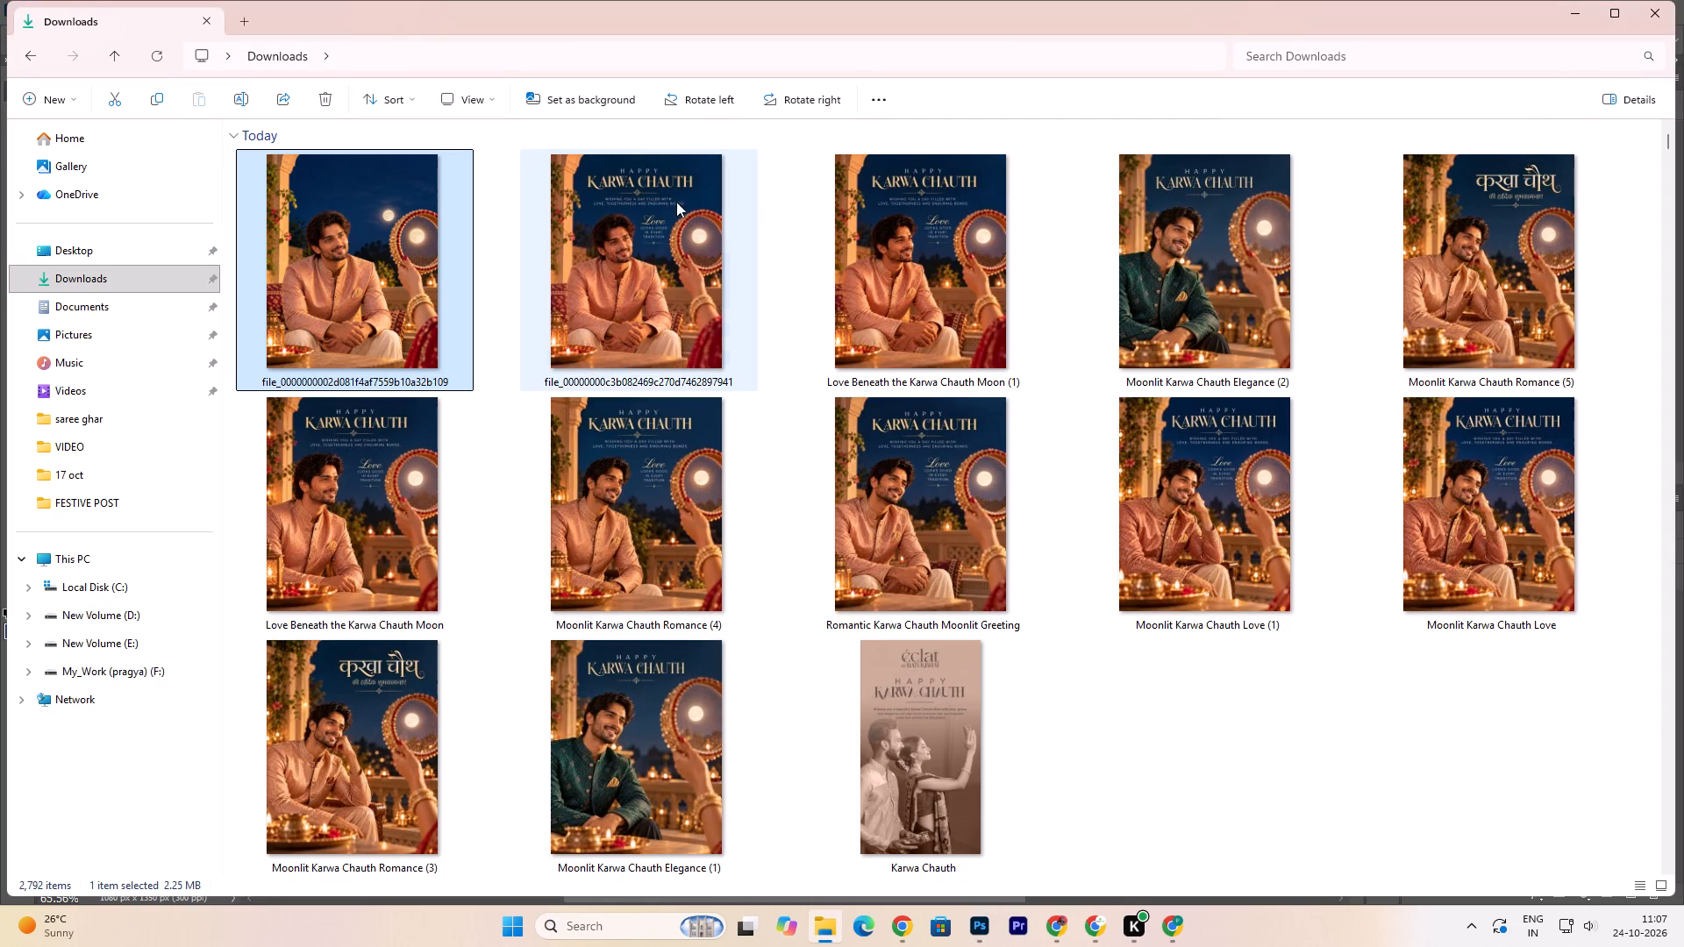
left_click_drag(676, 202, 1269, 239)
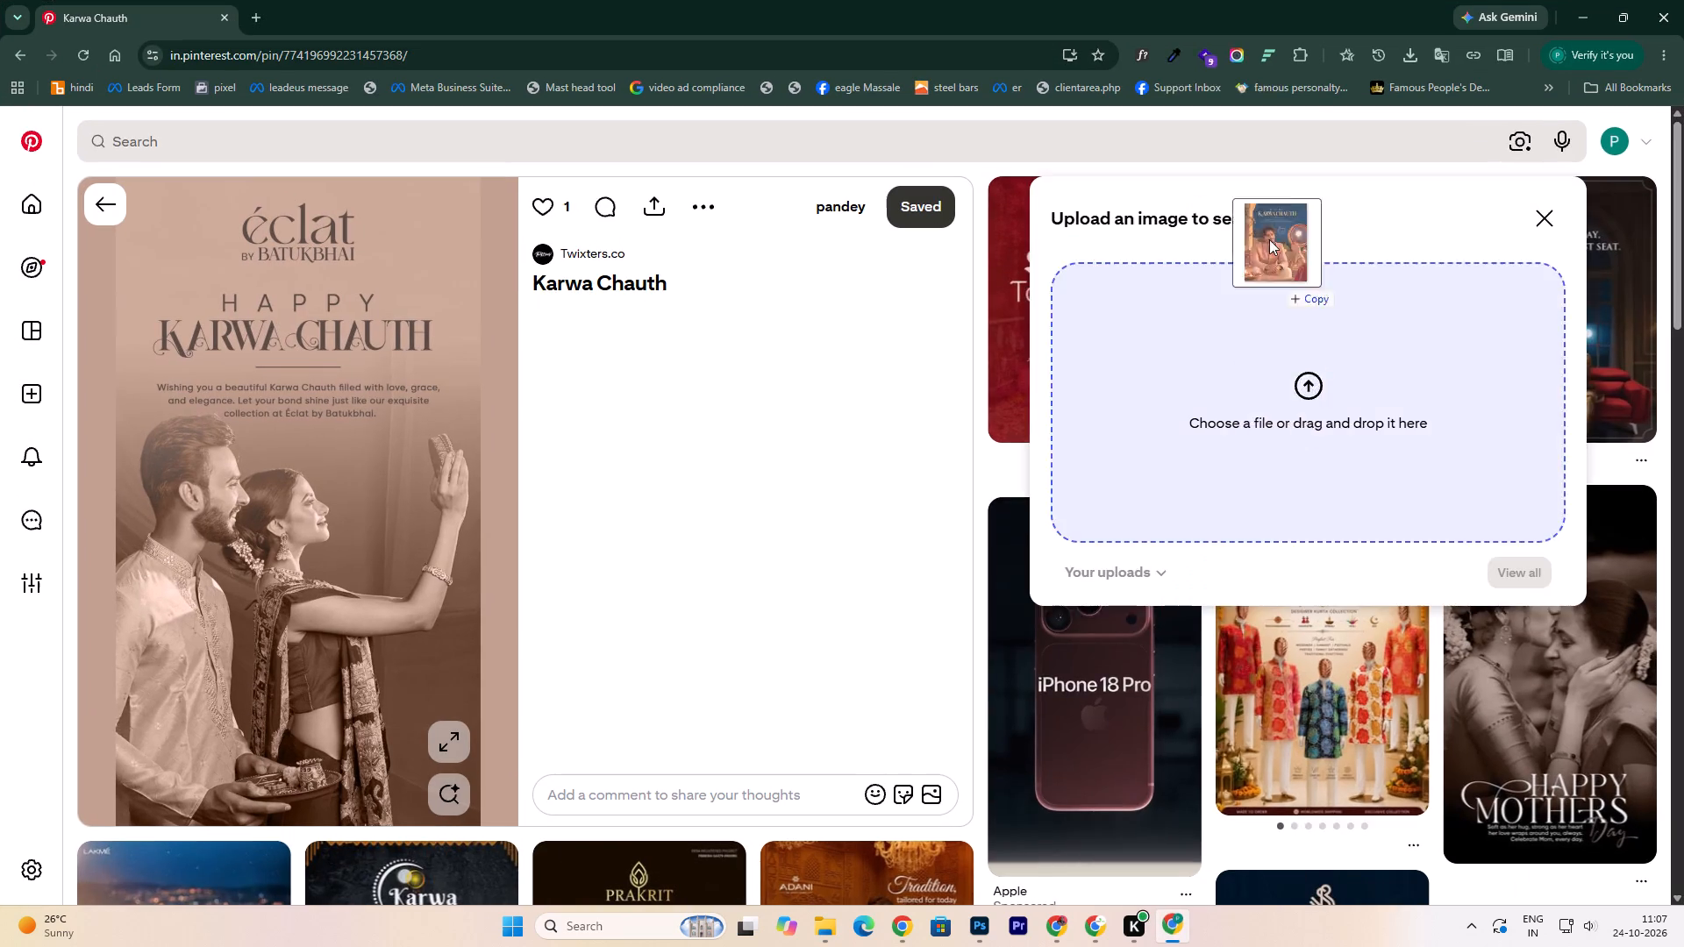
left_click_drag(1269, 239, 1177, 8)
Use Google Lens on the reference poster to copy its heading text "KARWA CHAUTH".
right_click(955, 231)
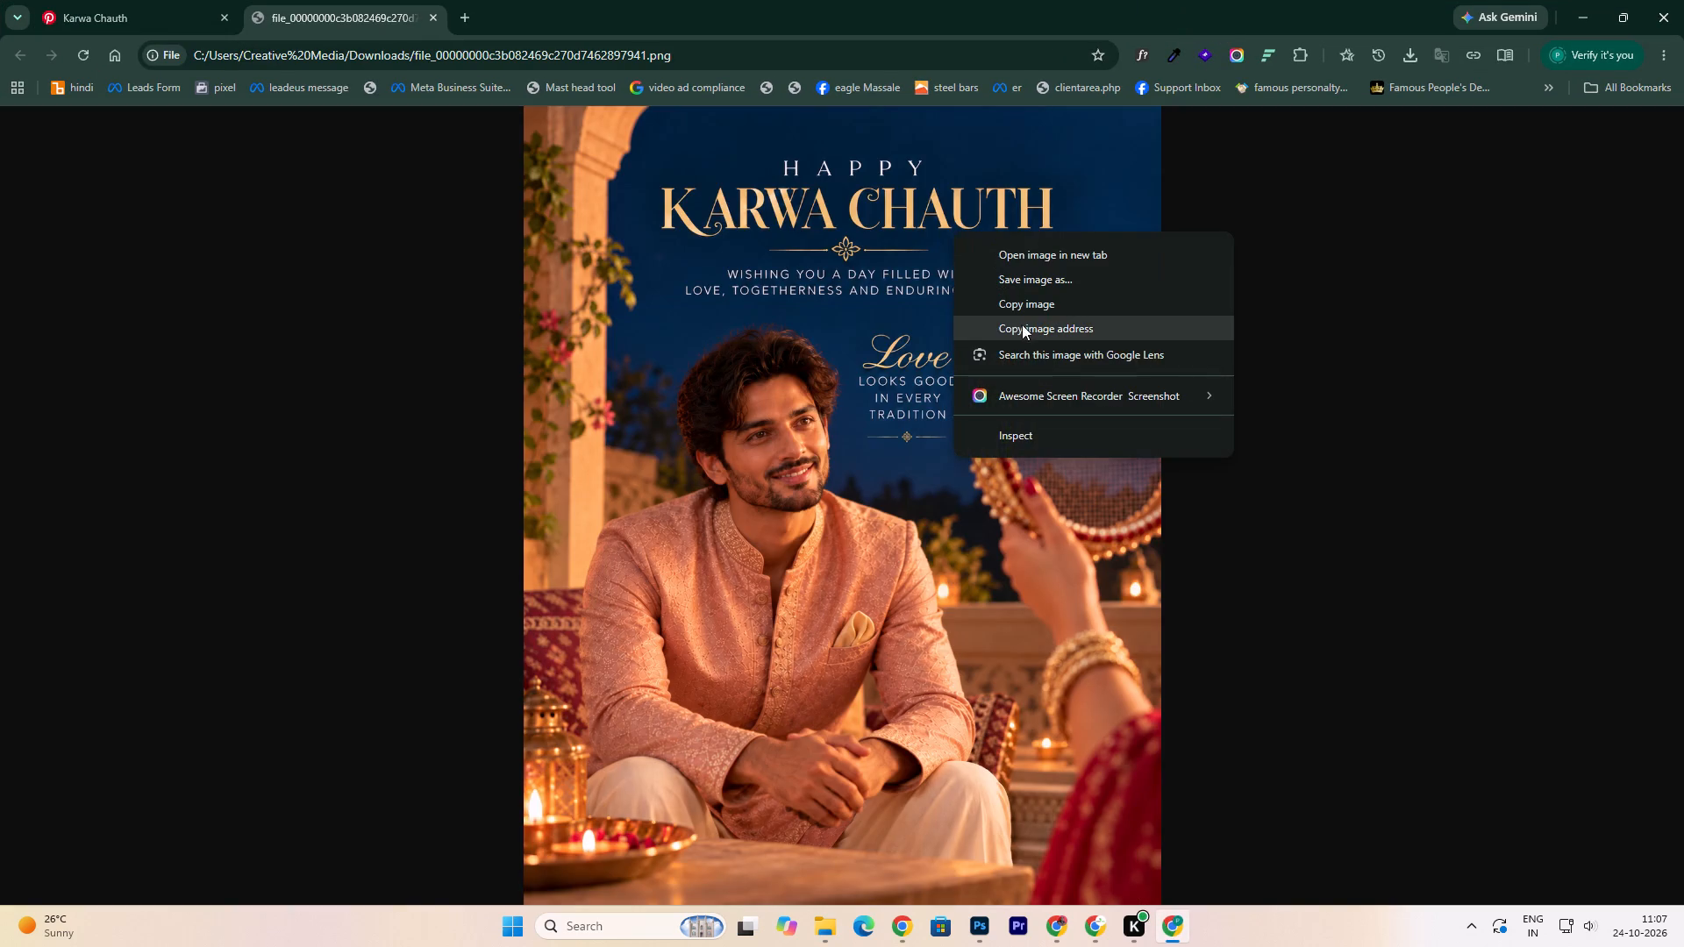
left_click(1032, 350)
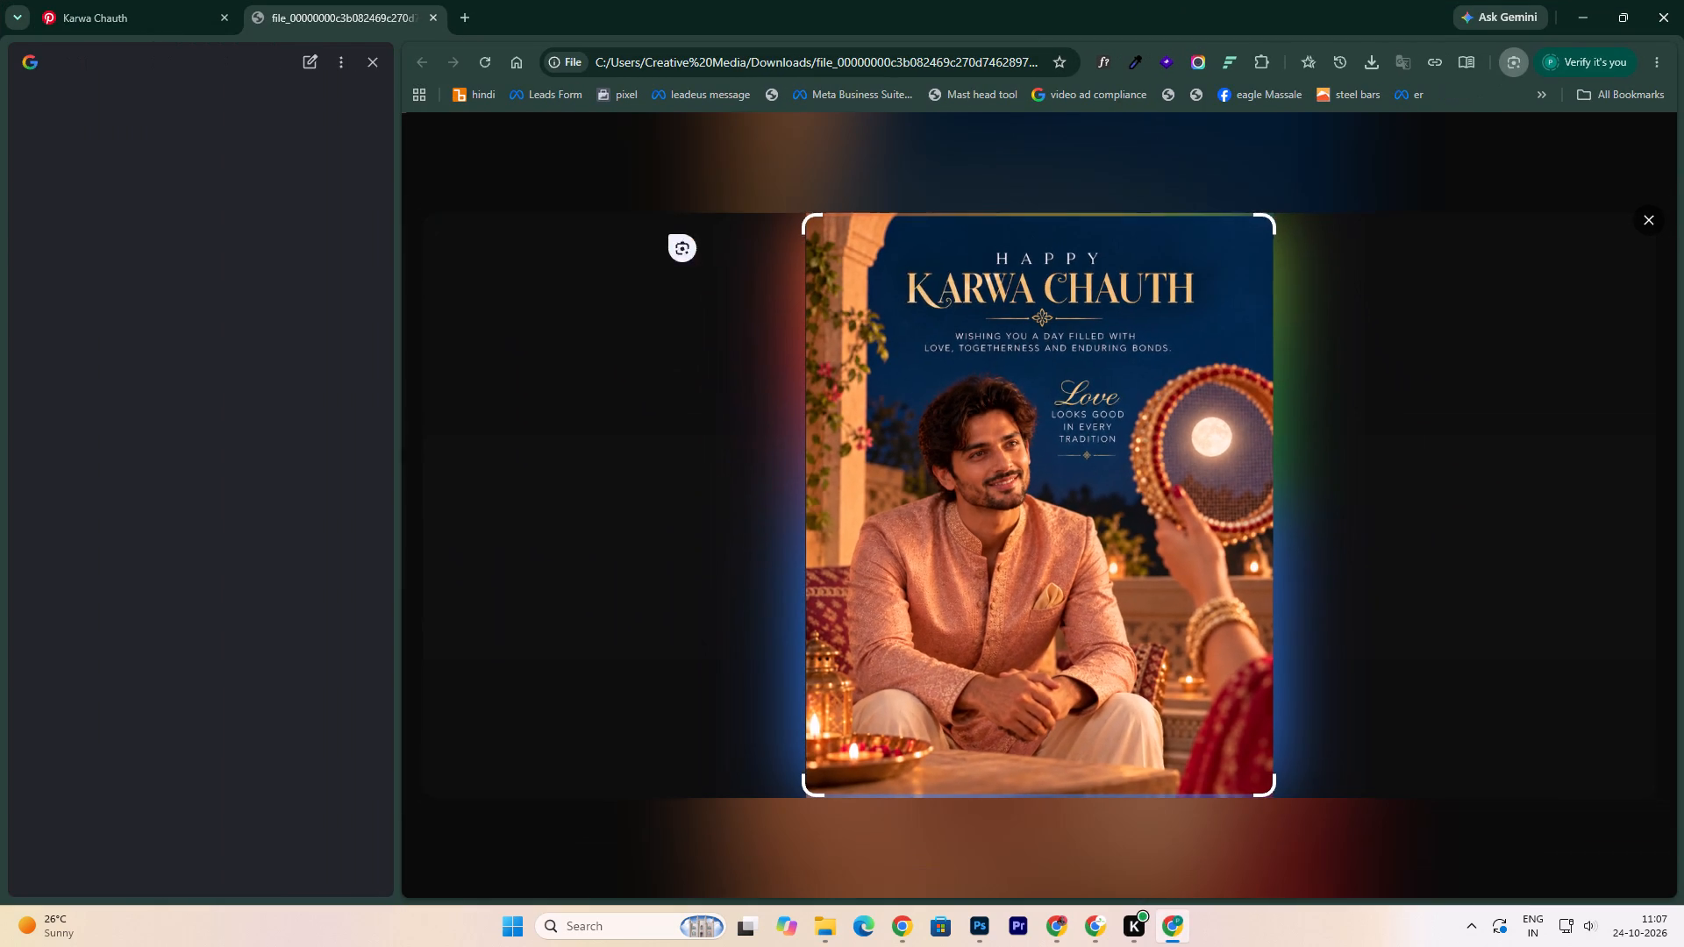
left_click_drag(895, 264, 1151, 300)
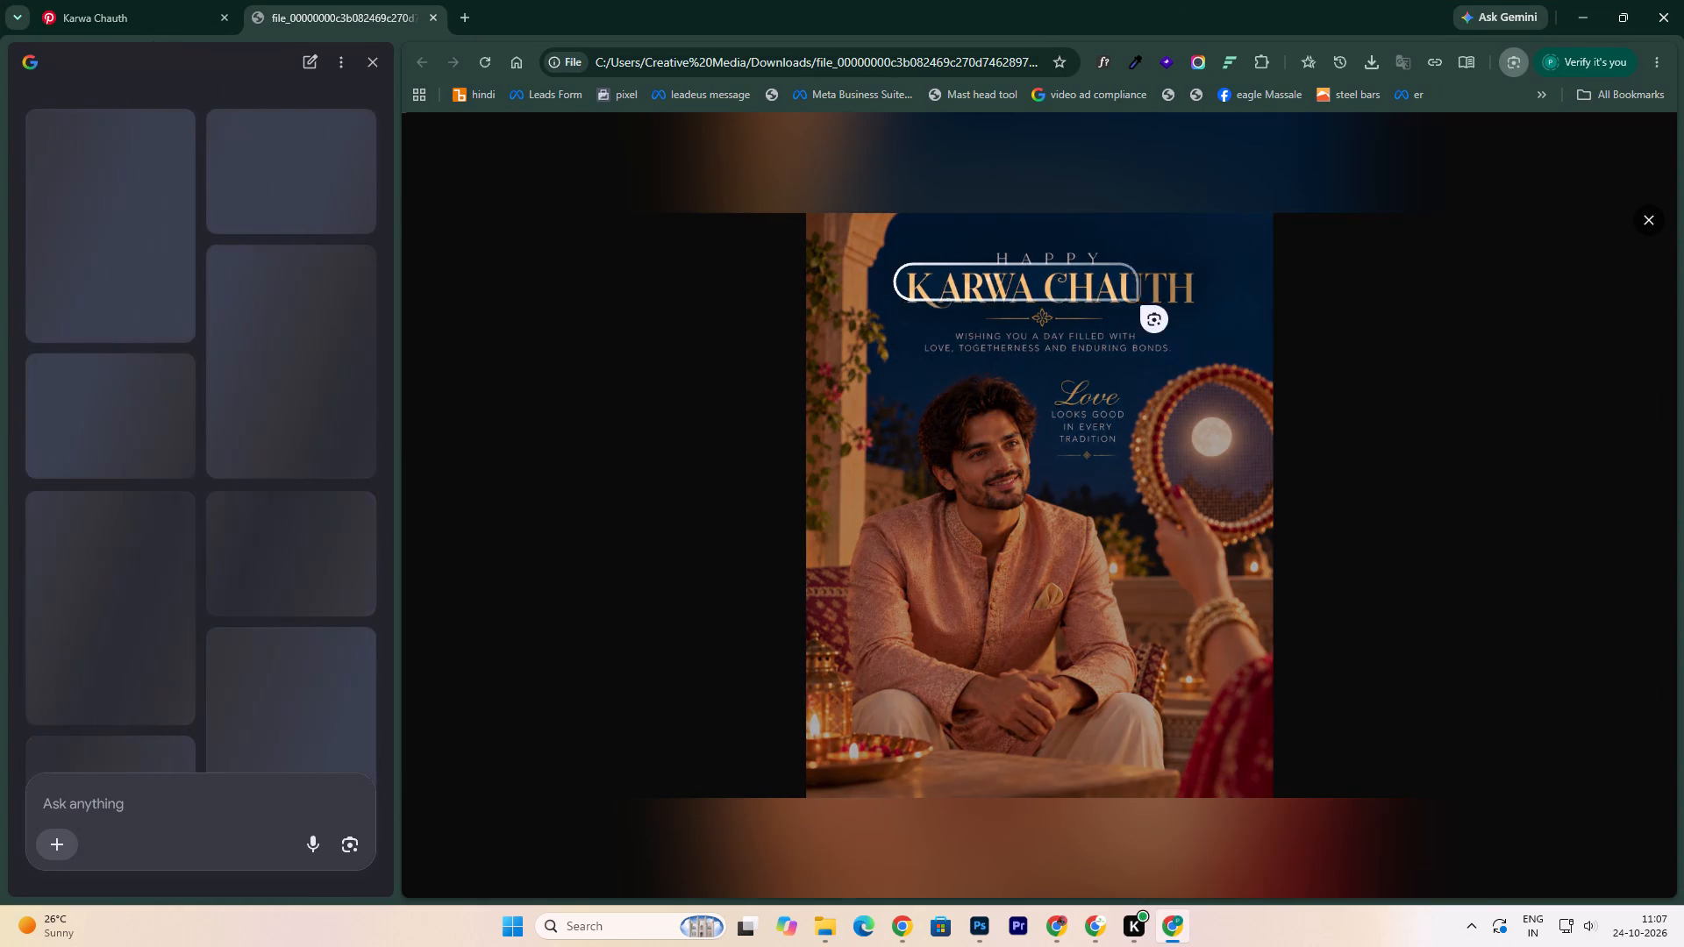
left_click_drag(1151, 300, 1206, 314)
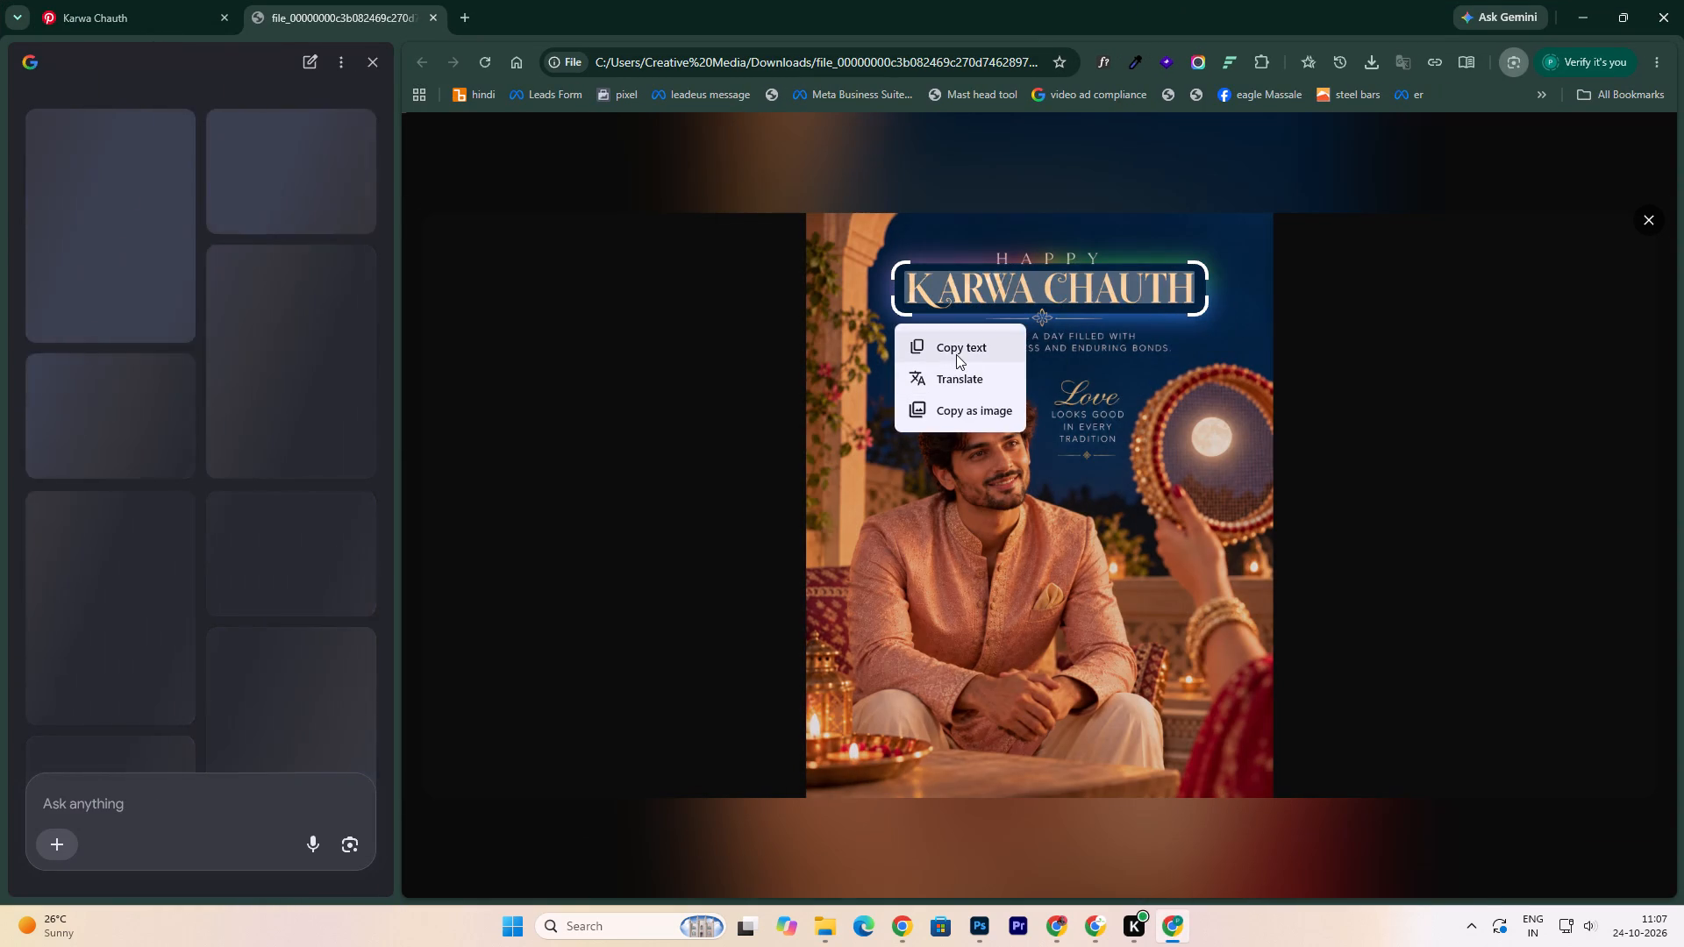
left_click(956, 354)
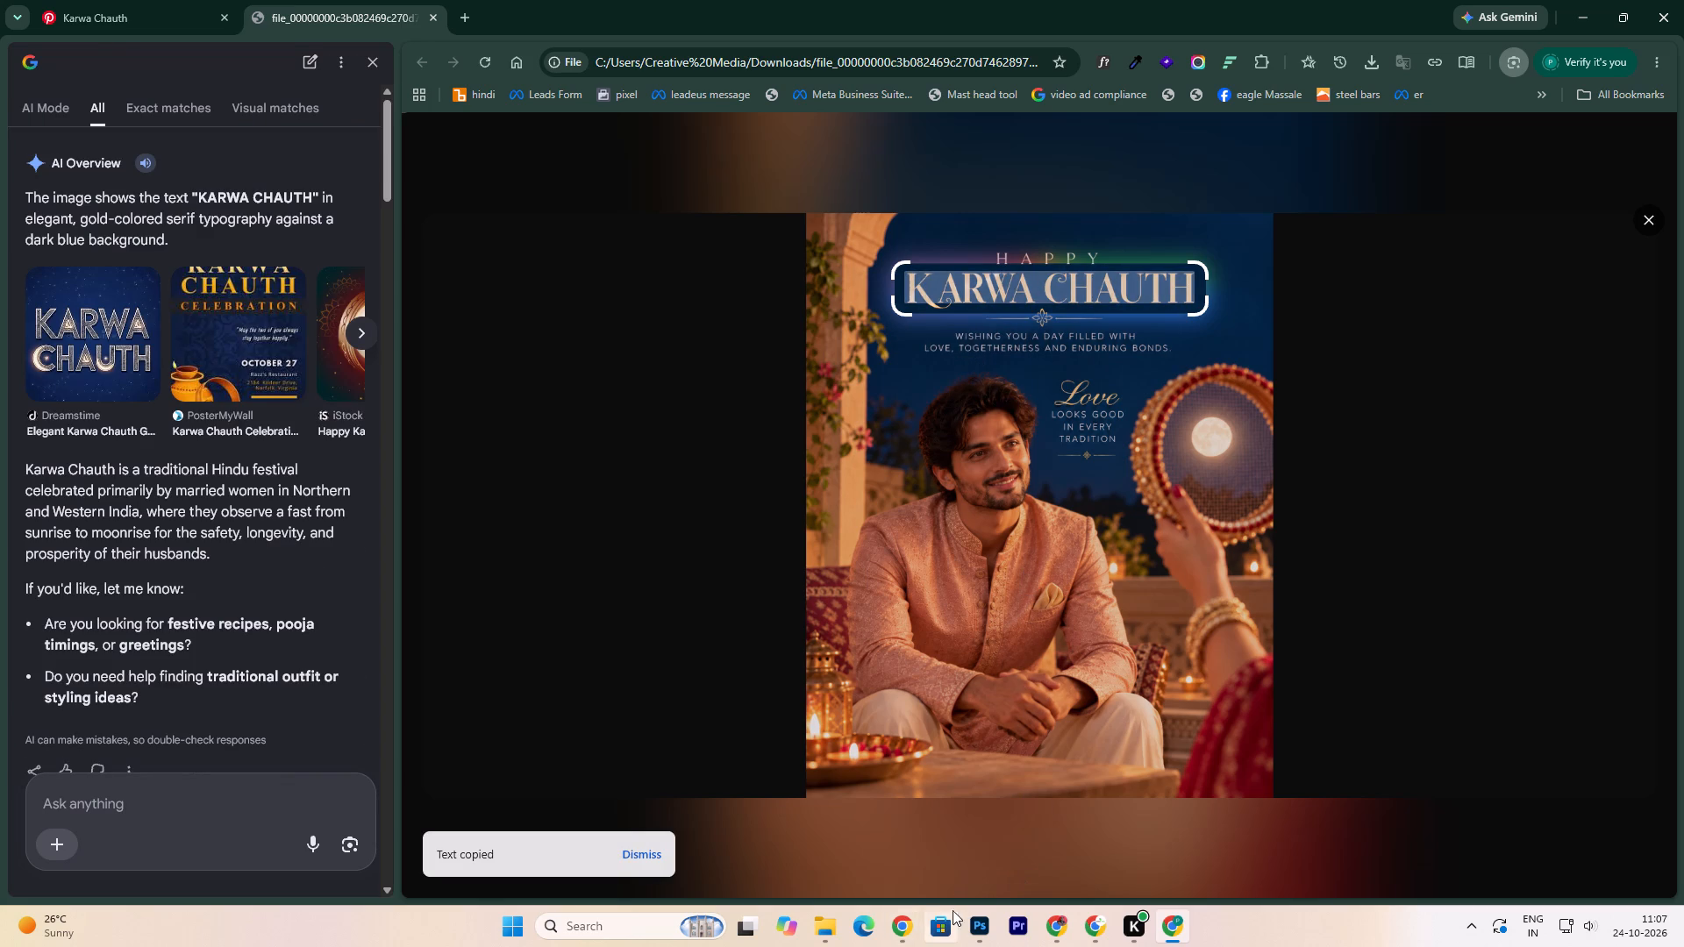
Switch to Photoshop and add the copied text "KARWA CHAUTH" in the sky above the man, in Rozha One at 18 pt.
left_click(986, 927)
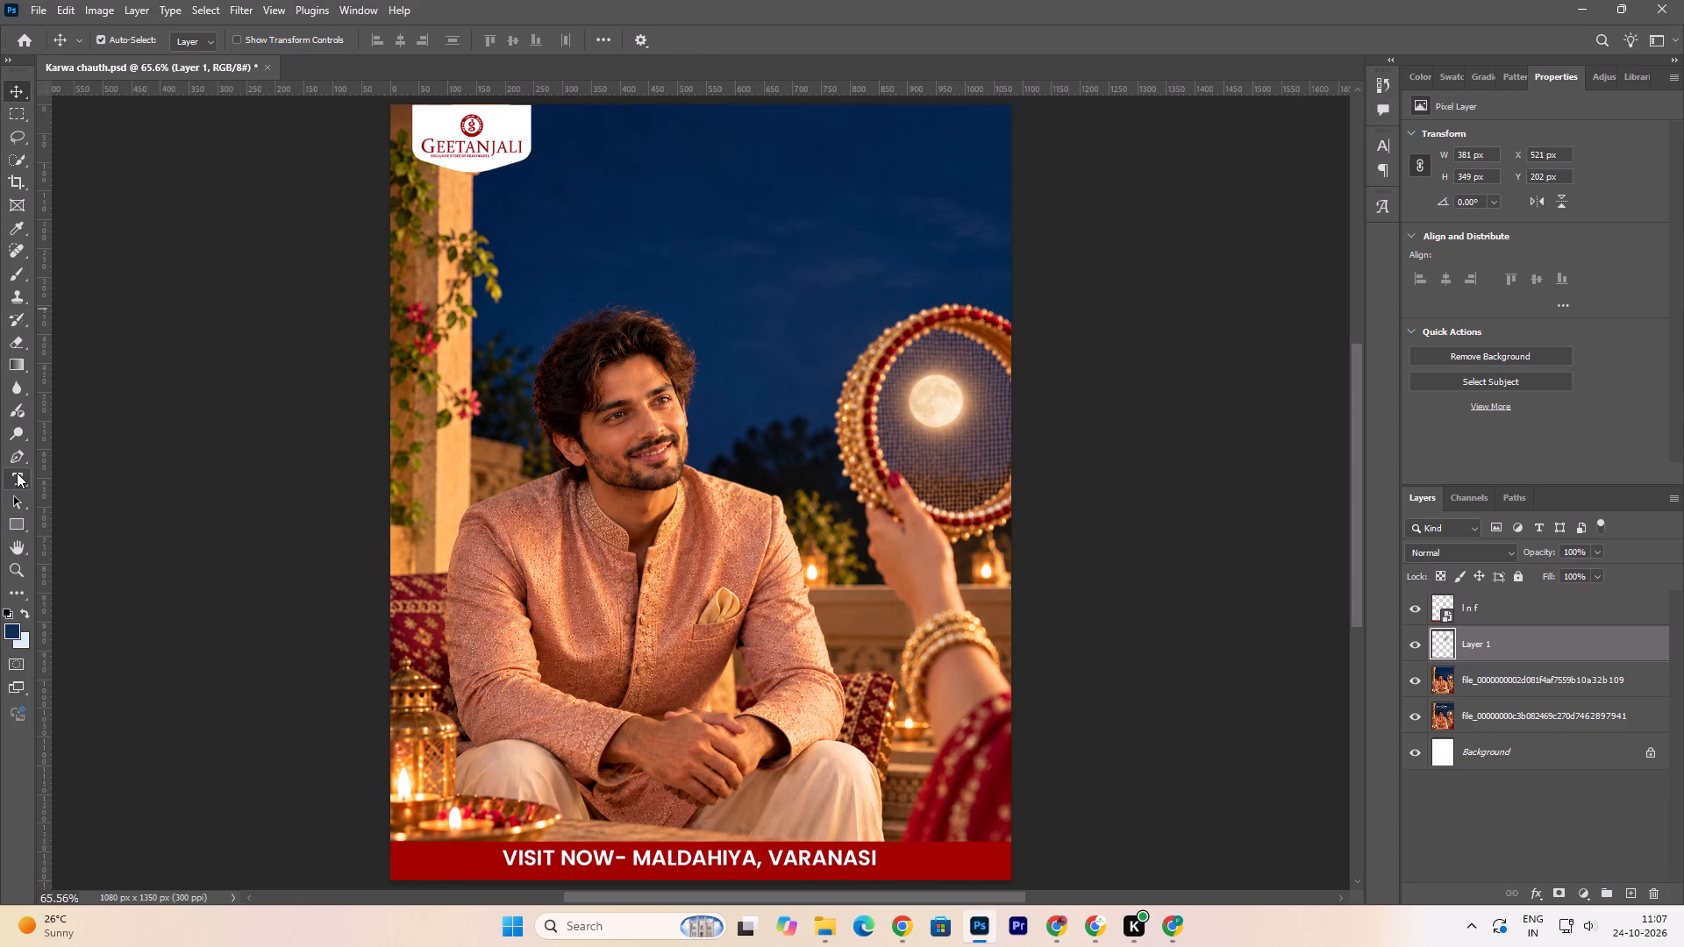
left_click(17, 474)
left_click(721, 210)
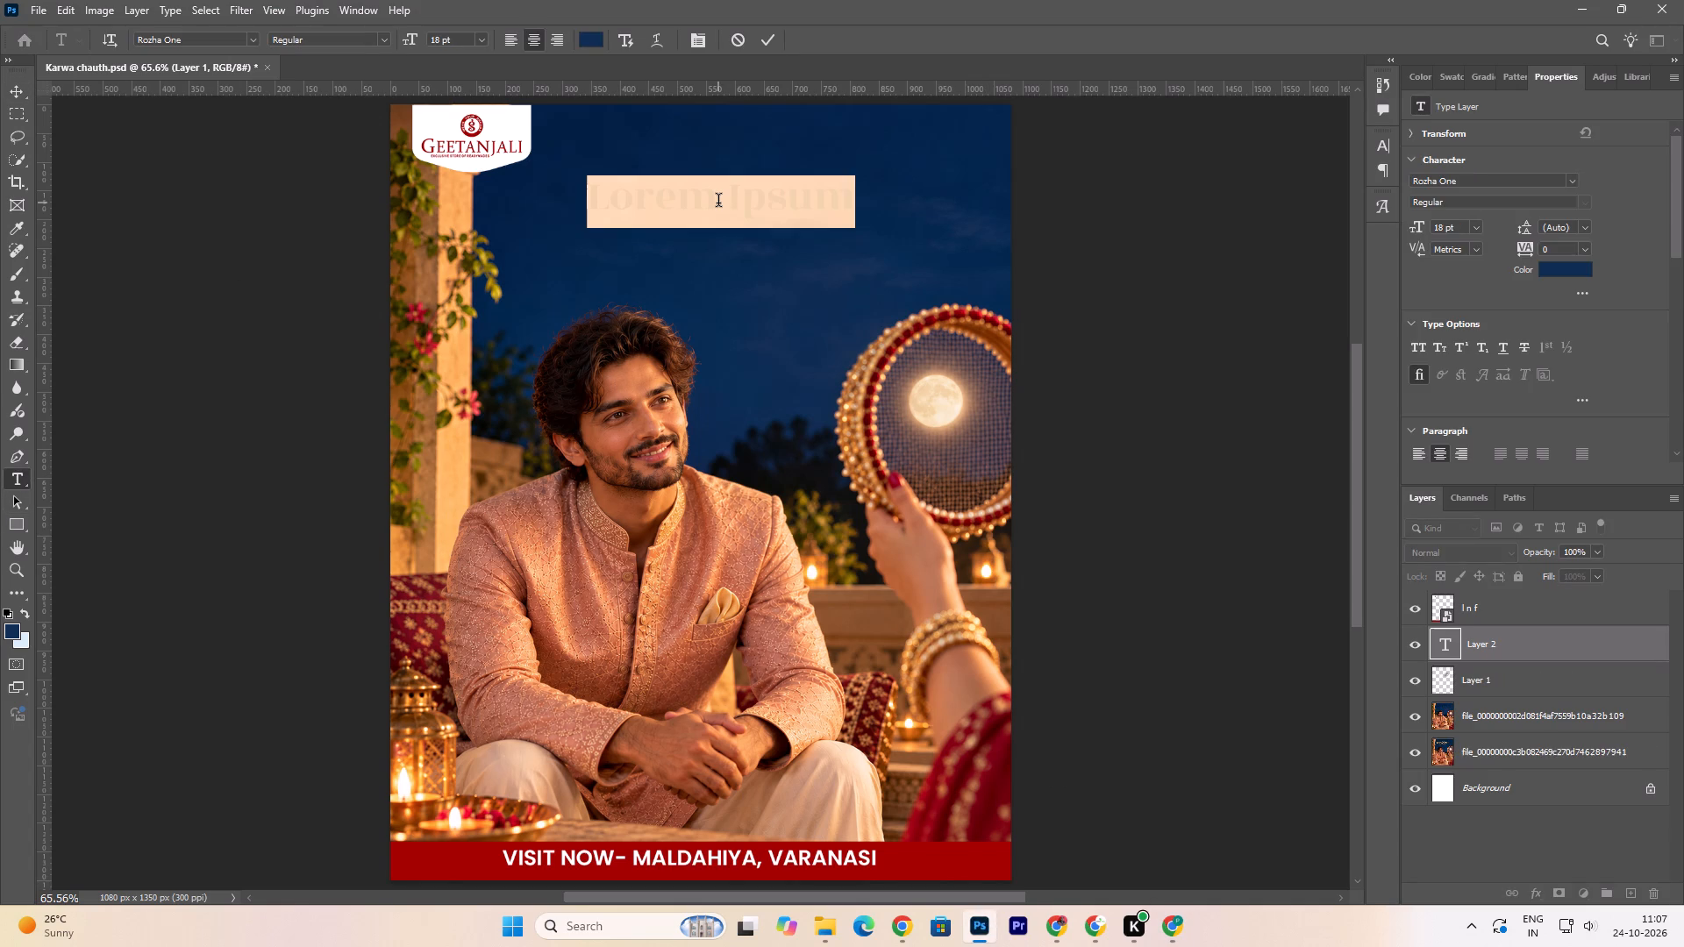
key("BackSpace")
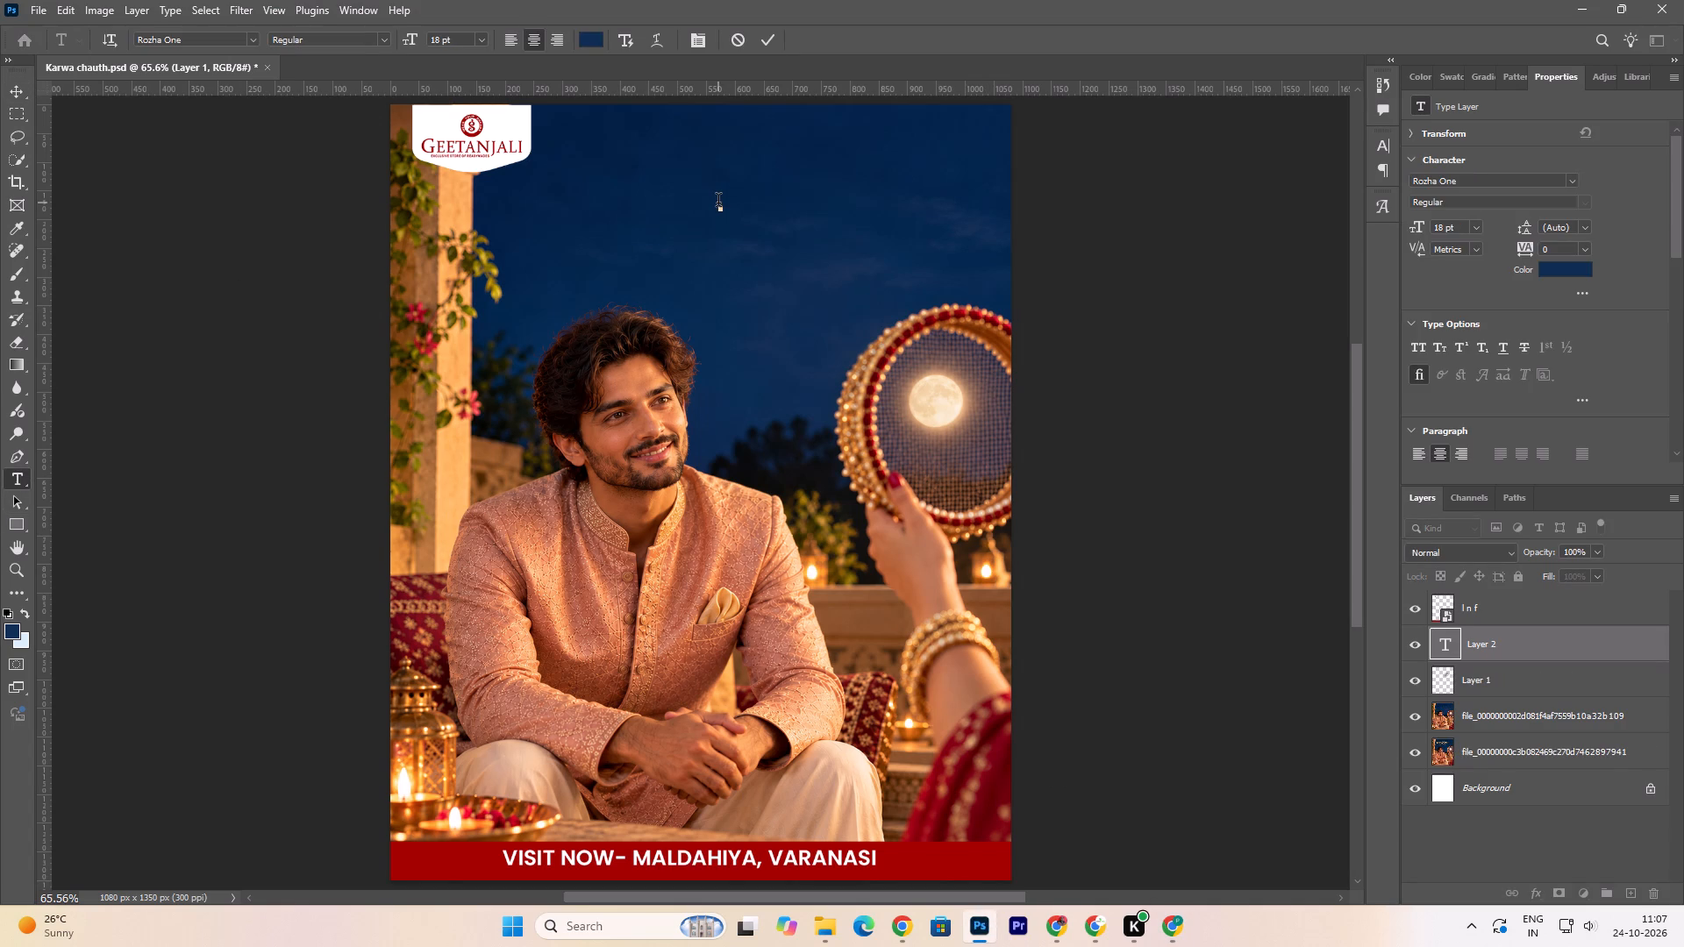
key("ctrl+v")
left_click(764, 39)
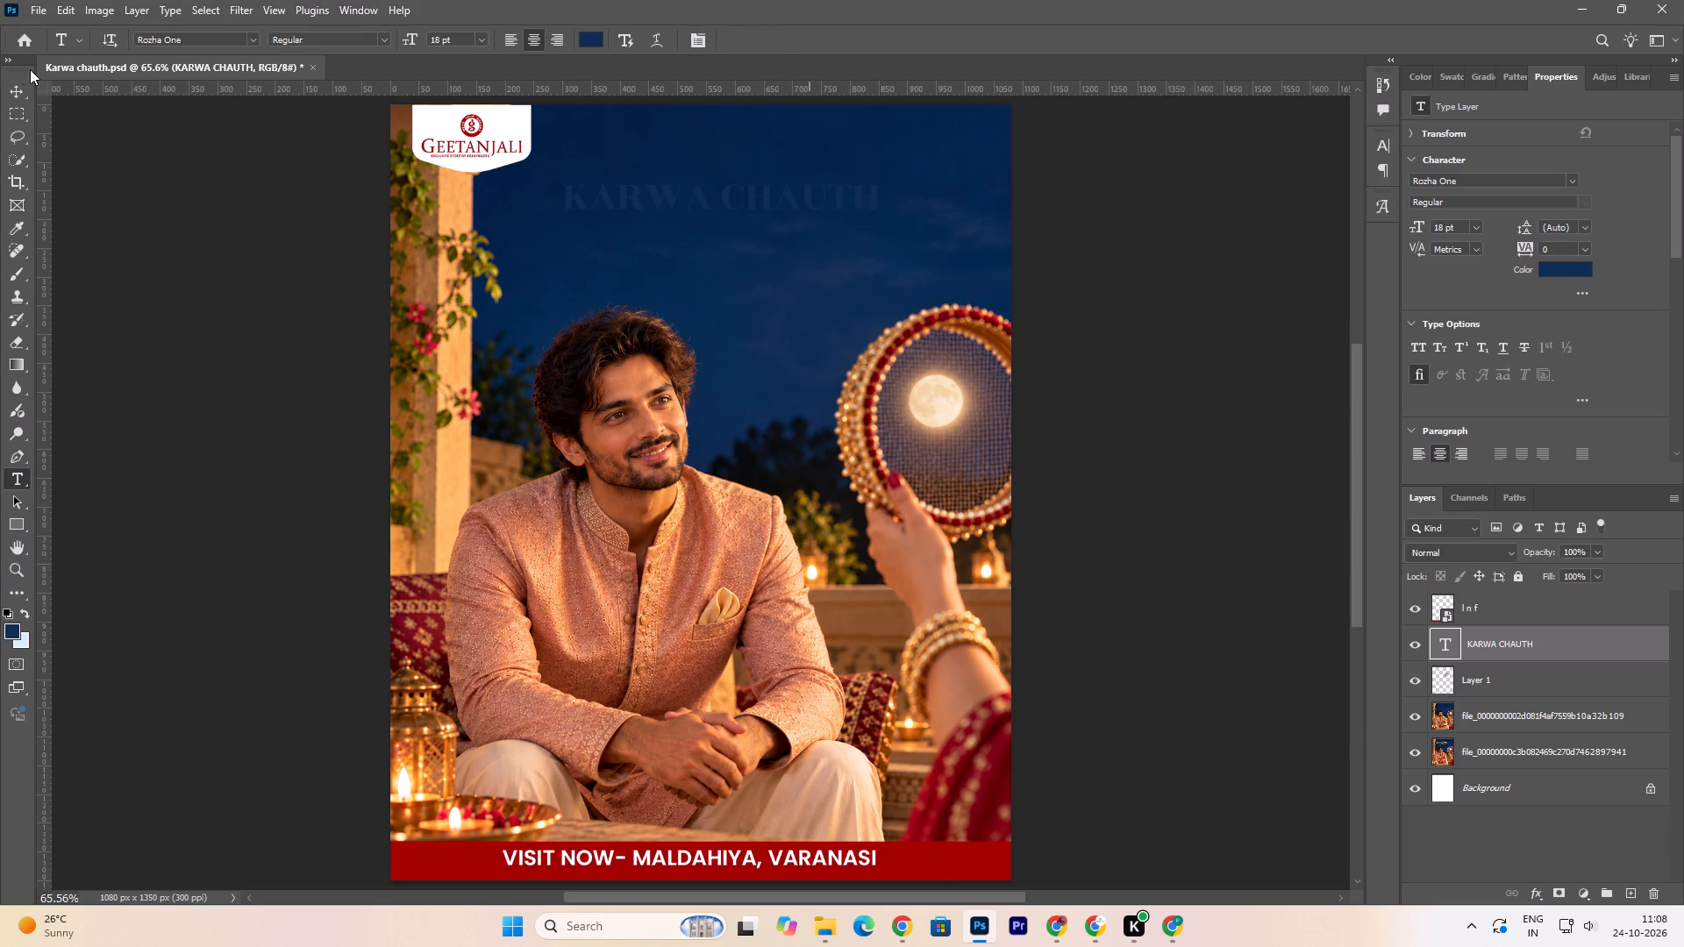
Move the KARWA CHAUTH heading slightly down and enlarge it to about 21.05 pt.
left_click(18, 96)
left_click_drag(772, 194, 774, 204)
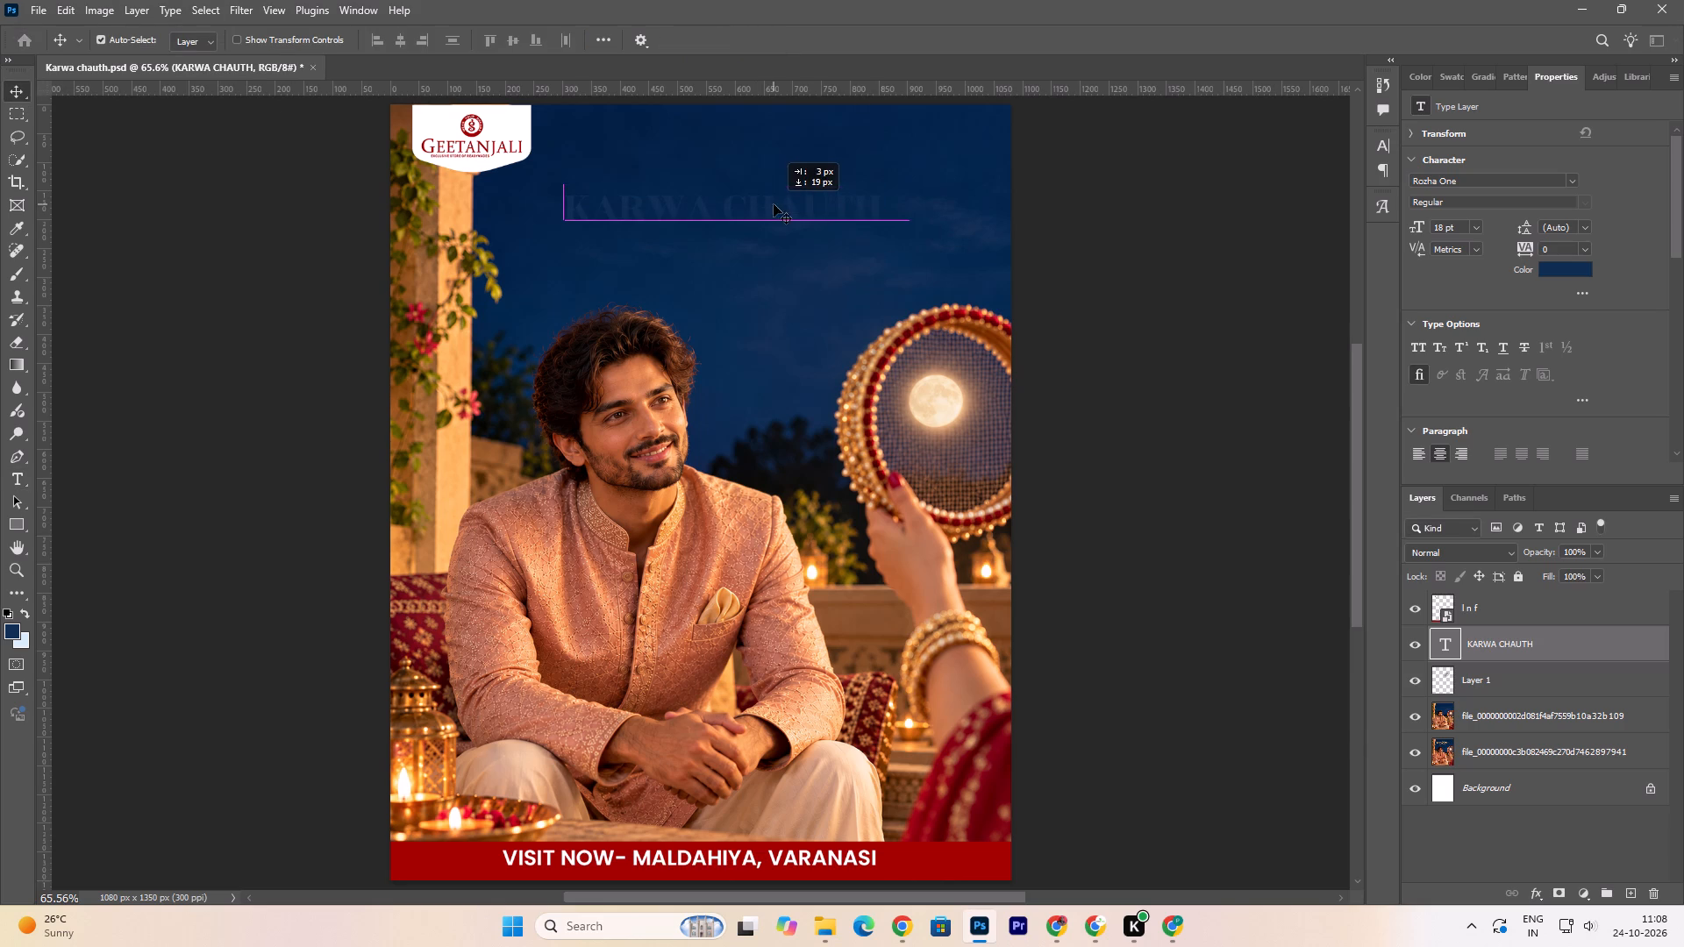
key("ctrl+t")
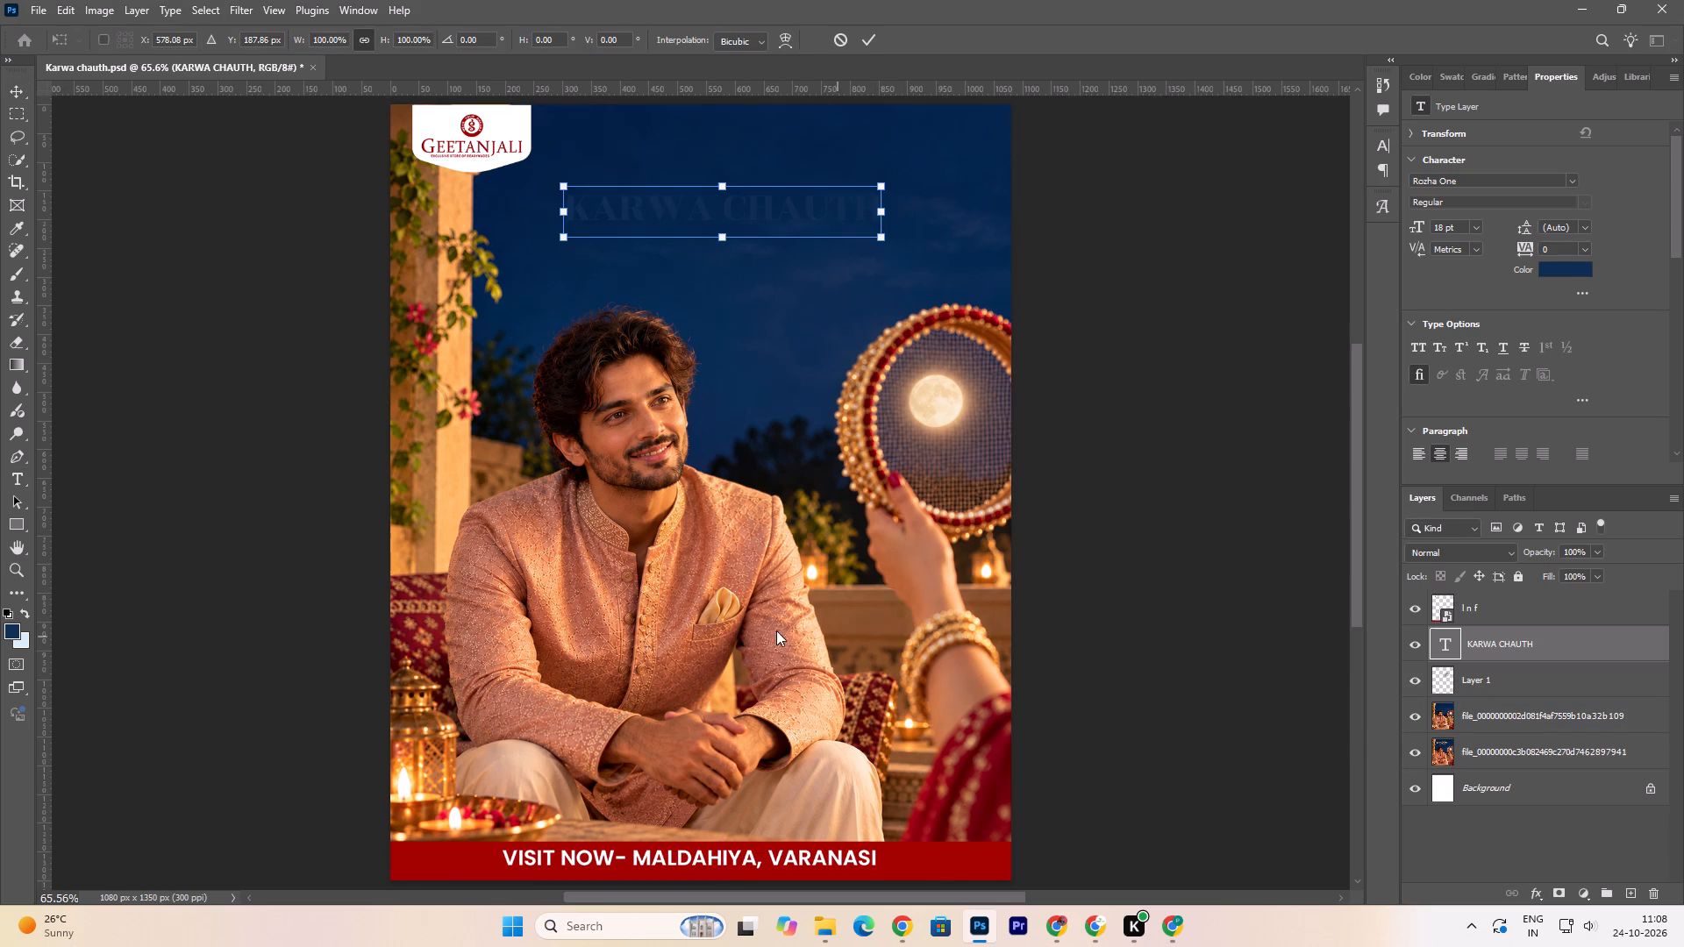
left_click_drag(721, 241, 720, 250)
left_click(875, 39)
Centre the KARWA CHAUTH heading horizontally, aligned to the canvas.
left_click(787, 212)
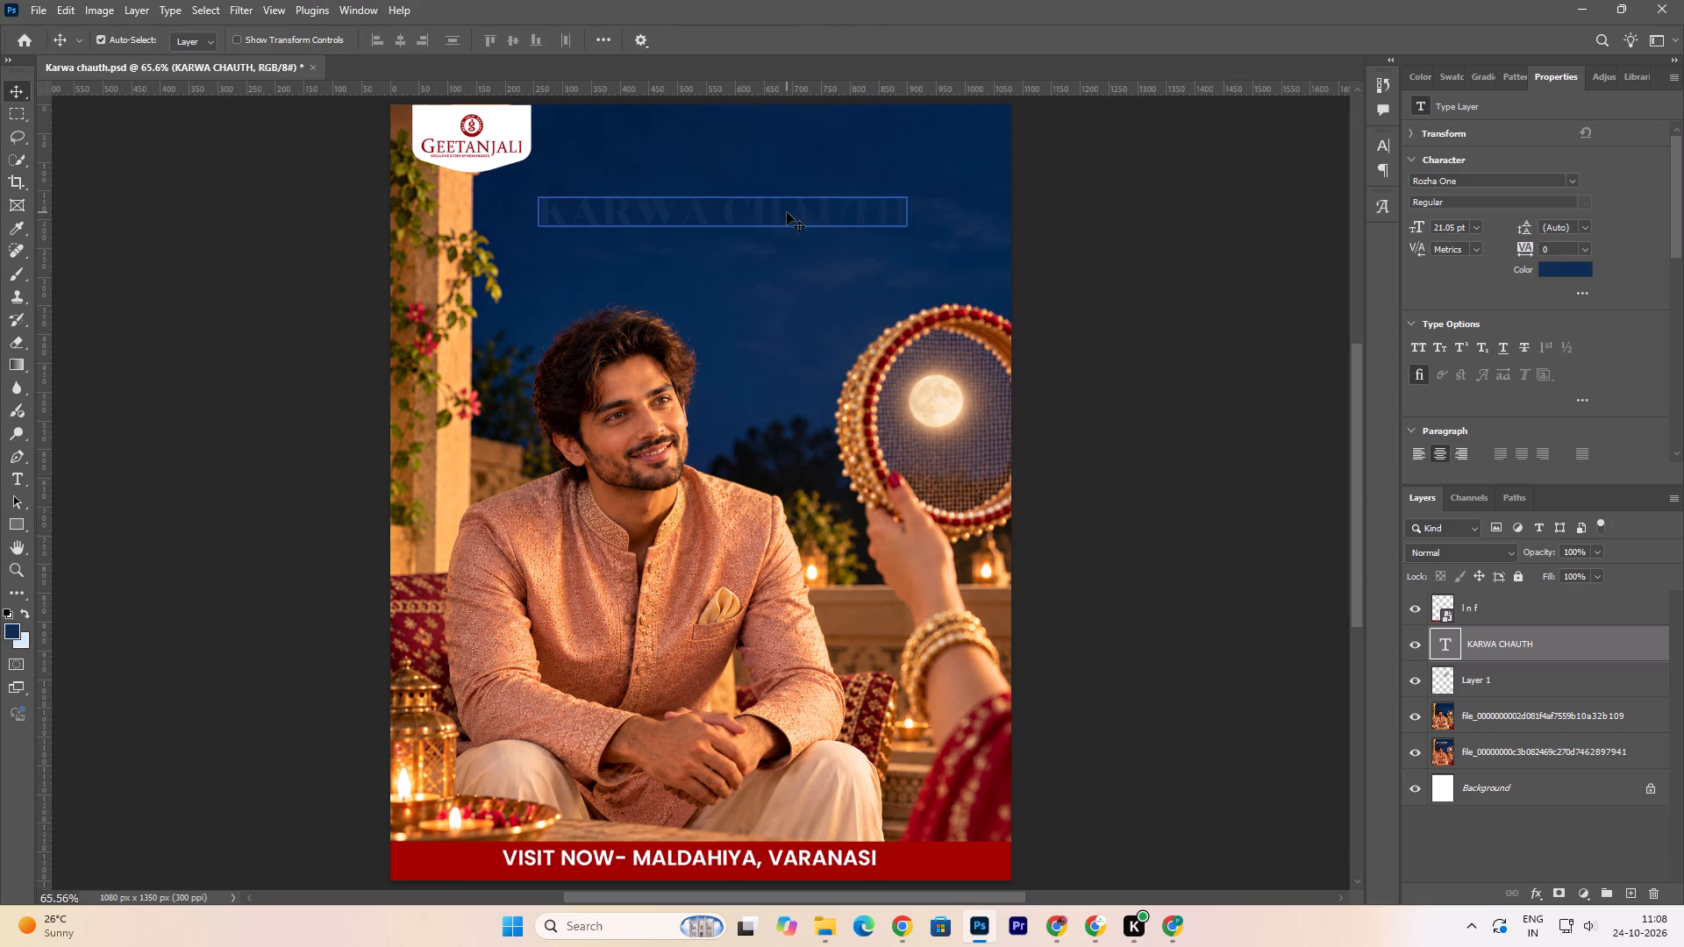
left_click(603, 38)
left_click(652, 193)
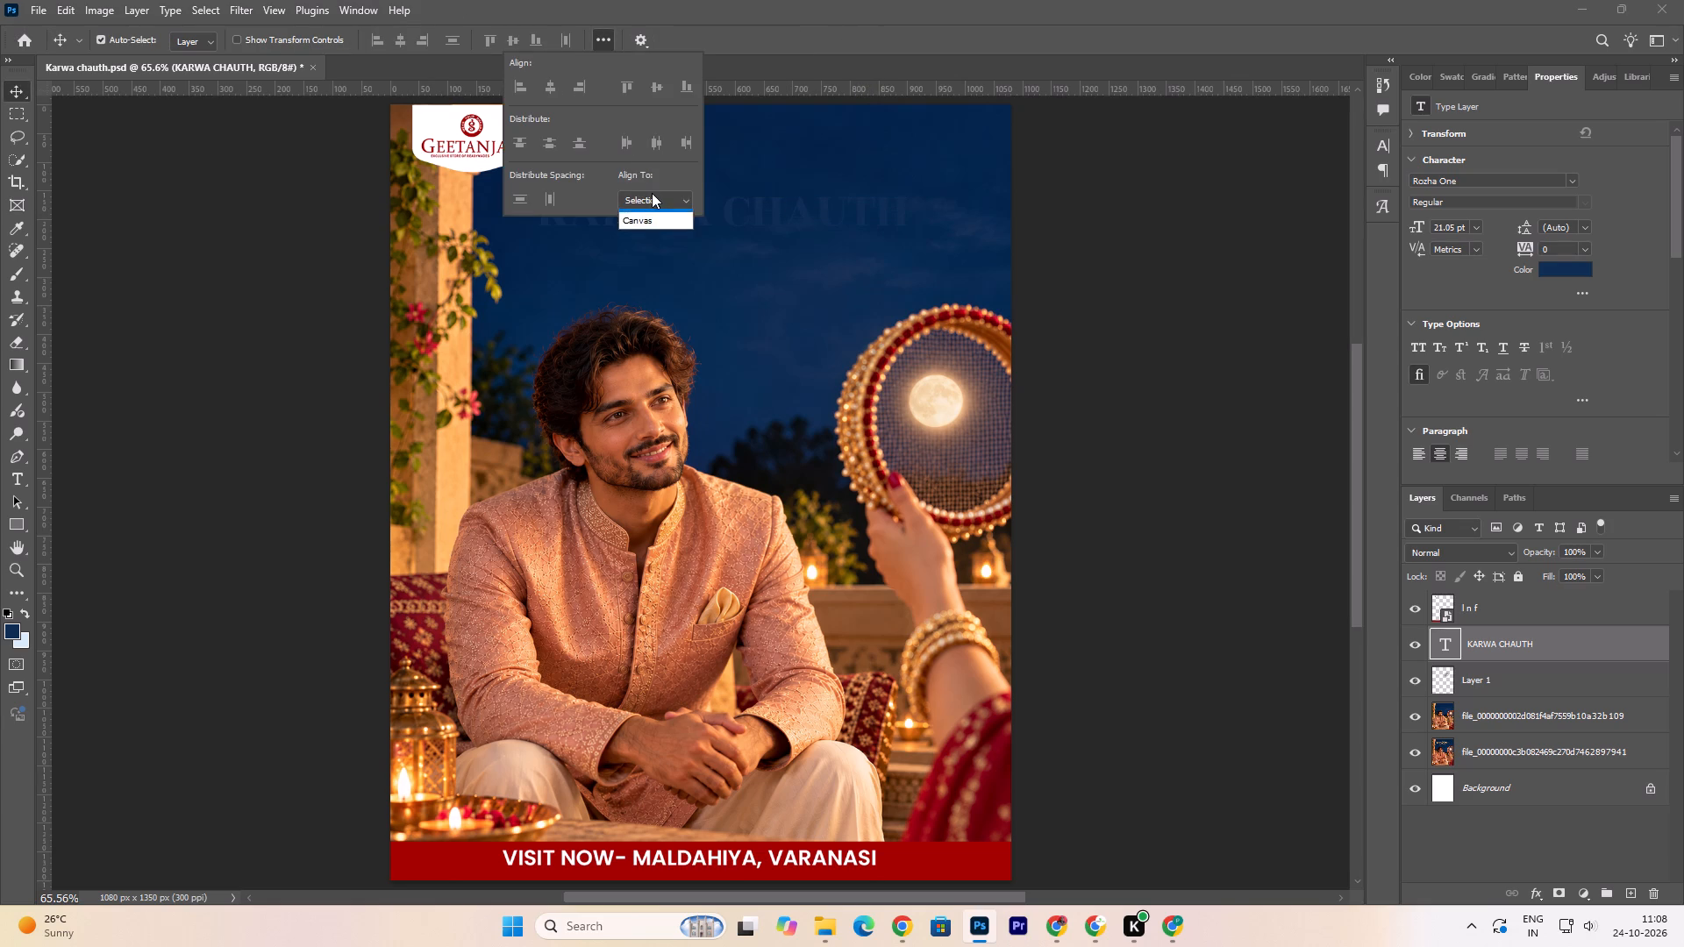
left_click(653, 236)
left_click(553, 88)
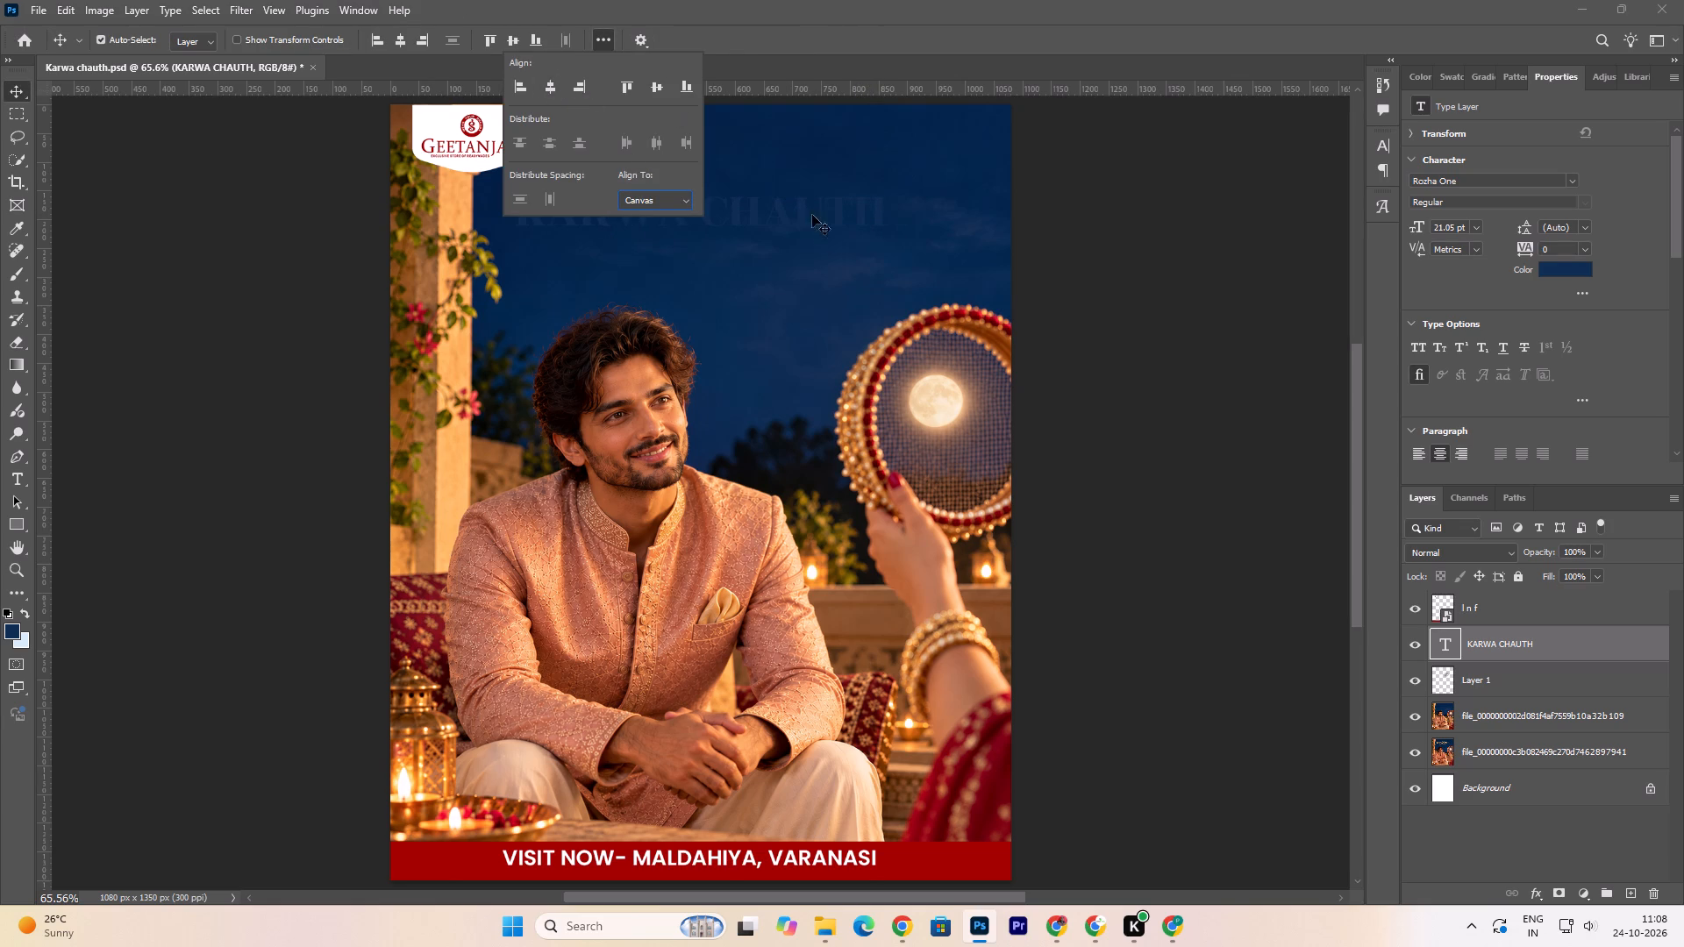
left_click(807, 219)
Change the KARWA CHAUTH heading's colour to a warm pale gold, fdd18e, starting from a tone sampled near the moon.
left_click(1557, 273)
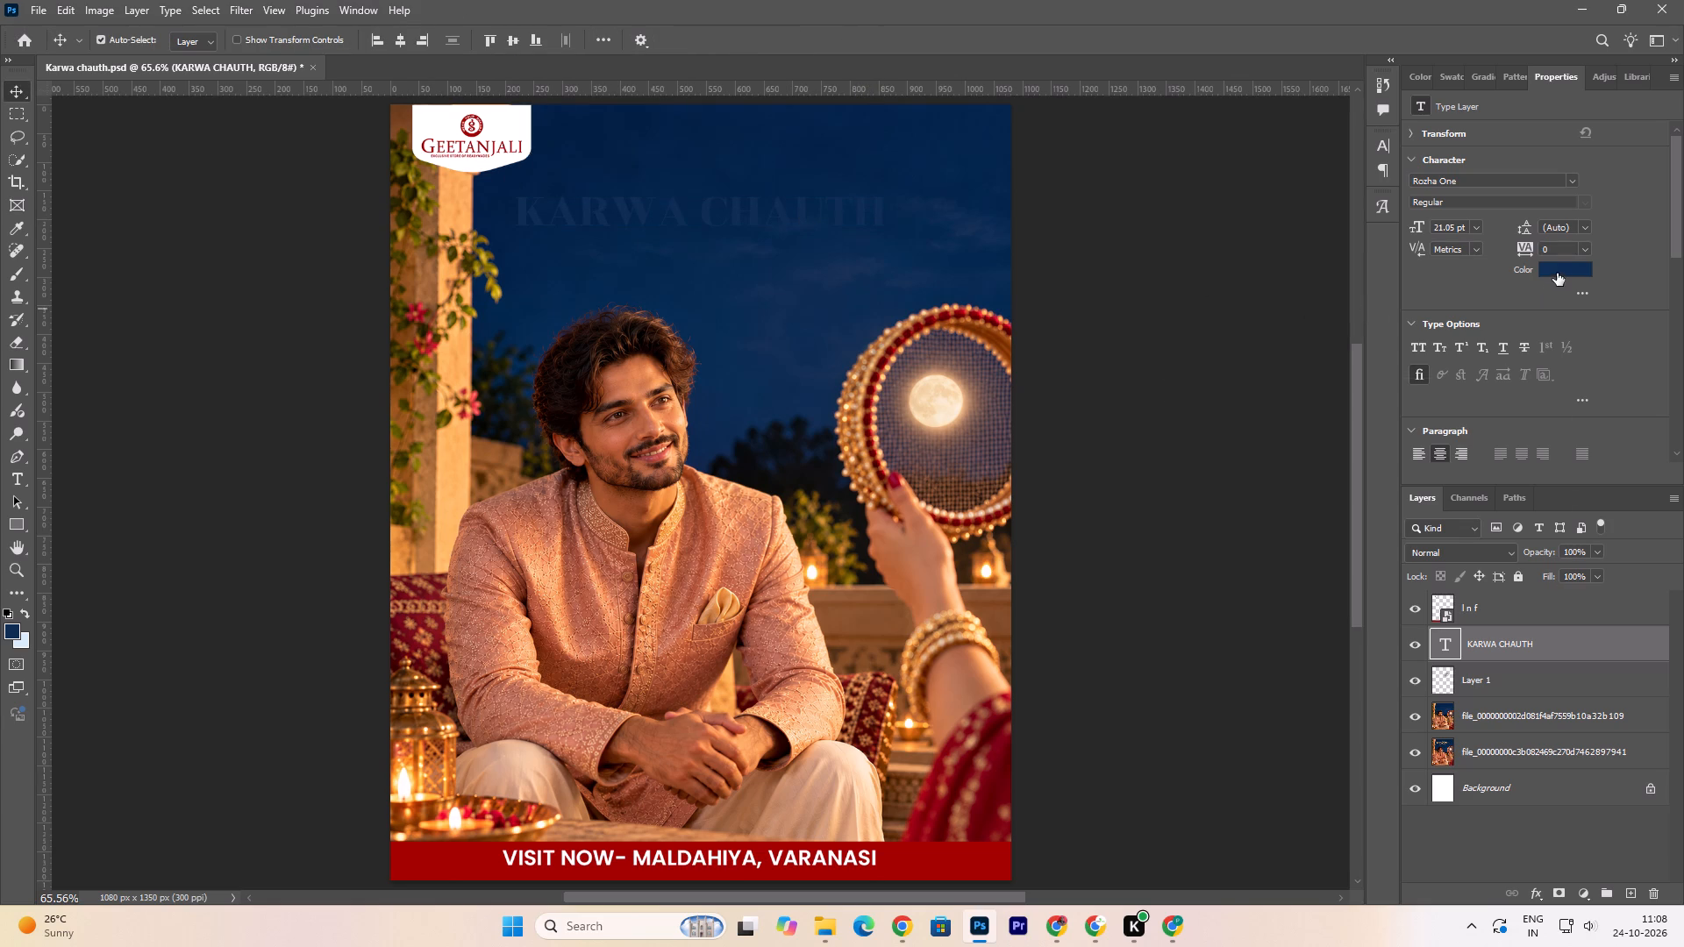
left_click(939, 417)
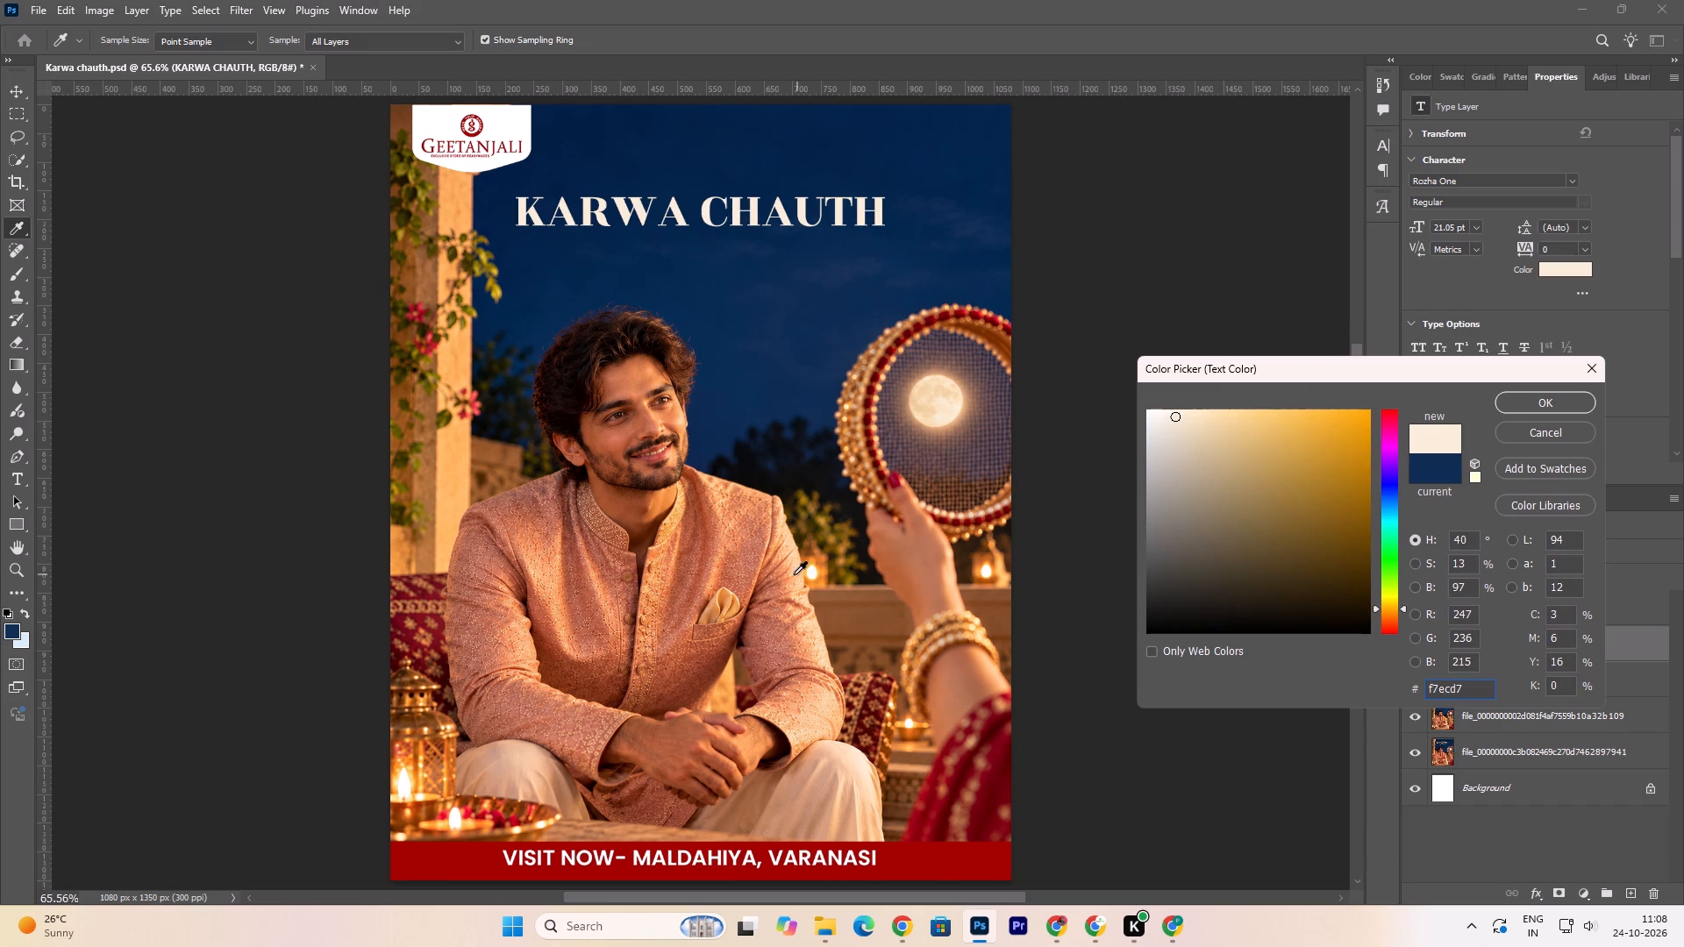
left_click(918, 657)
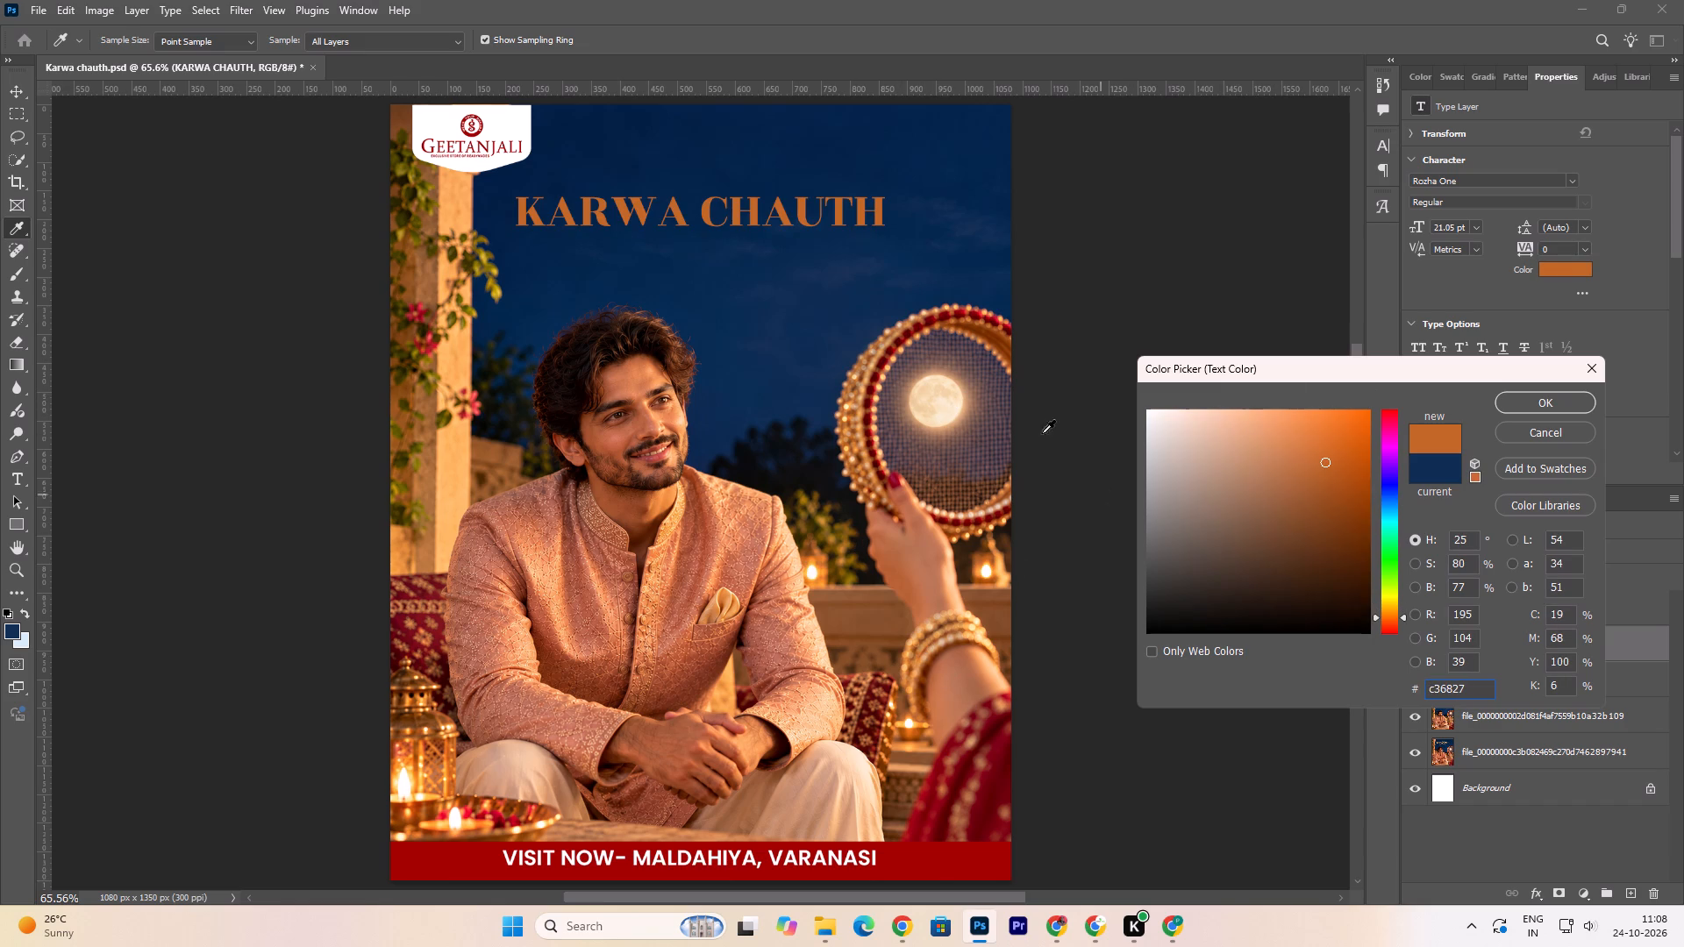
left_click(945, 379)
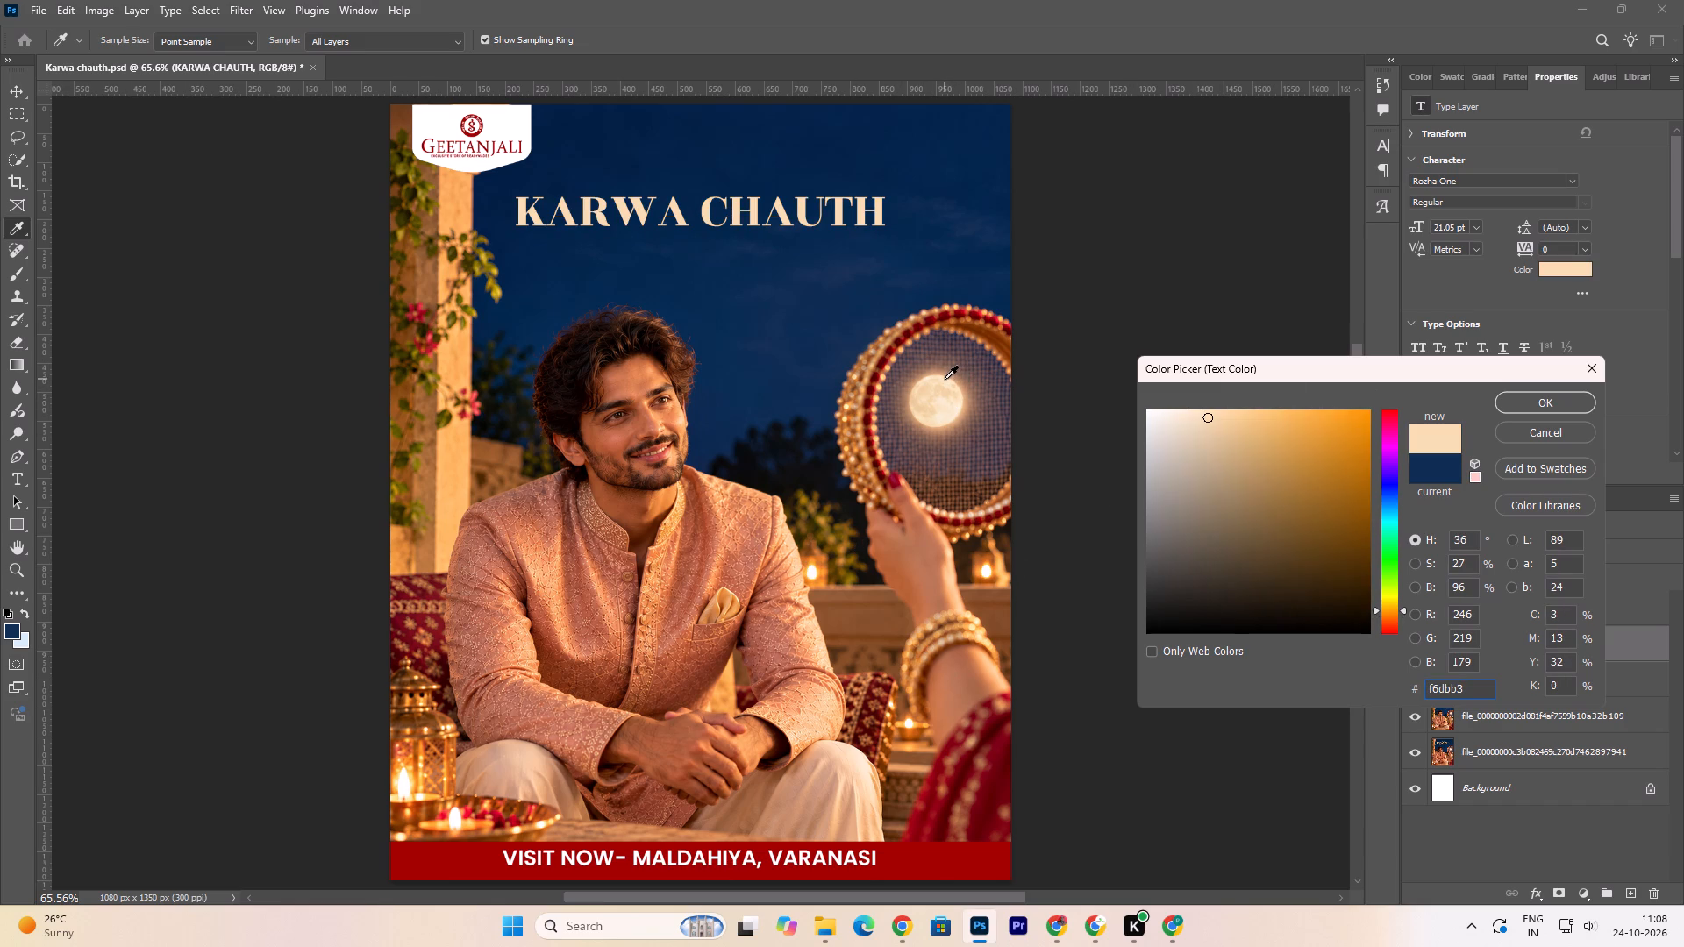
left_click(1220, 413)
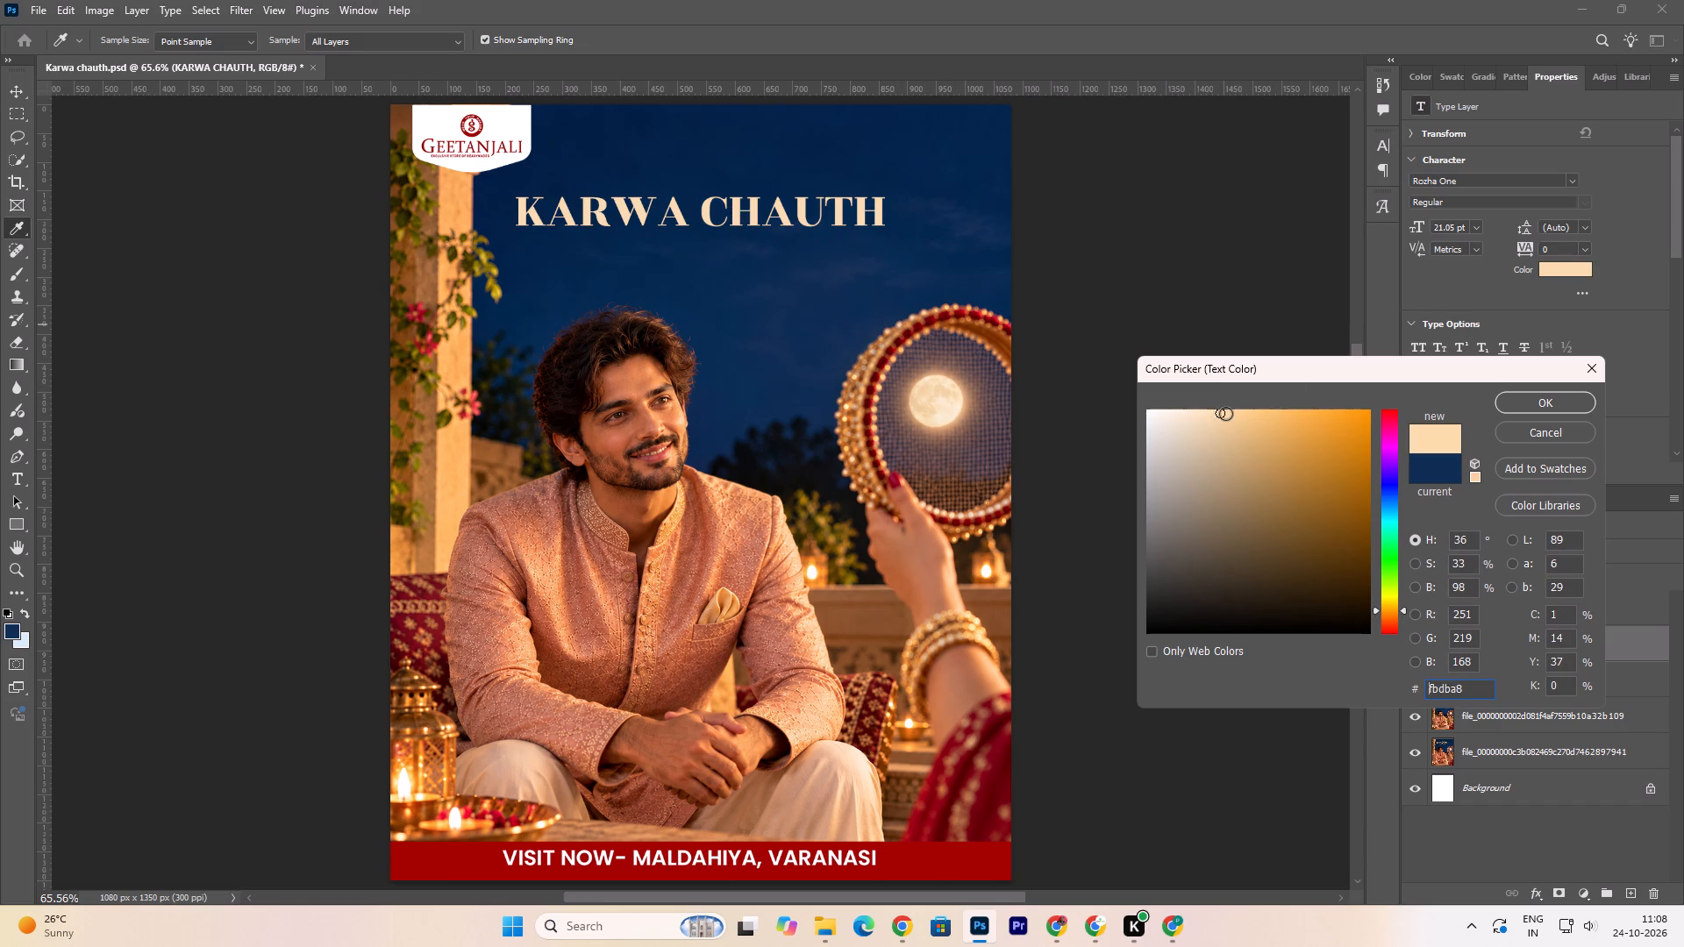
double_click(1225, 413)
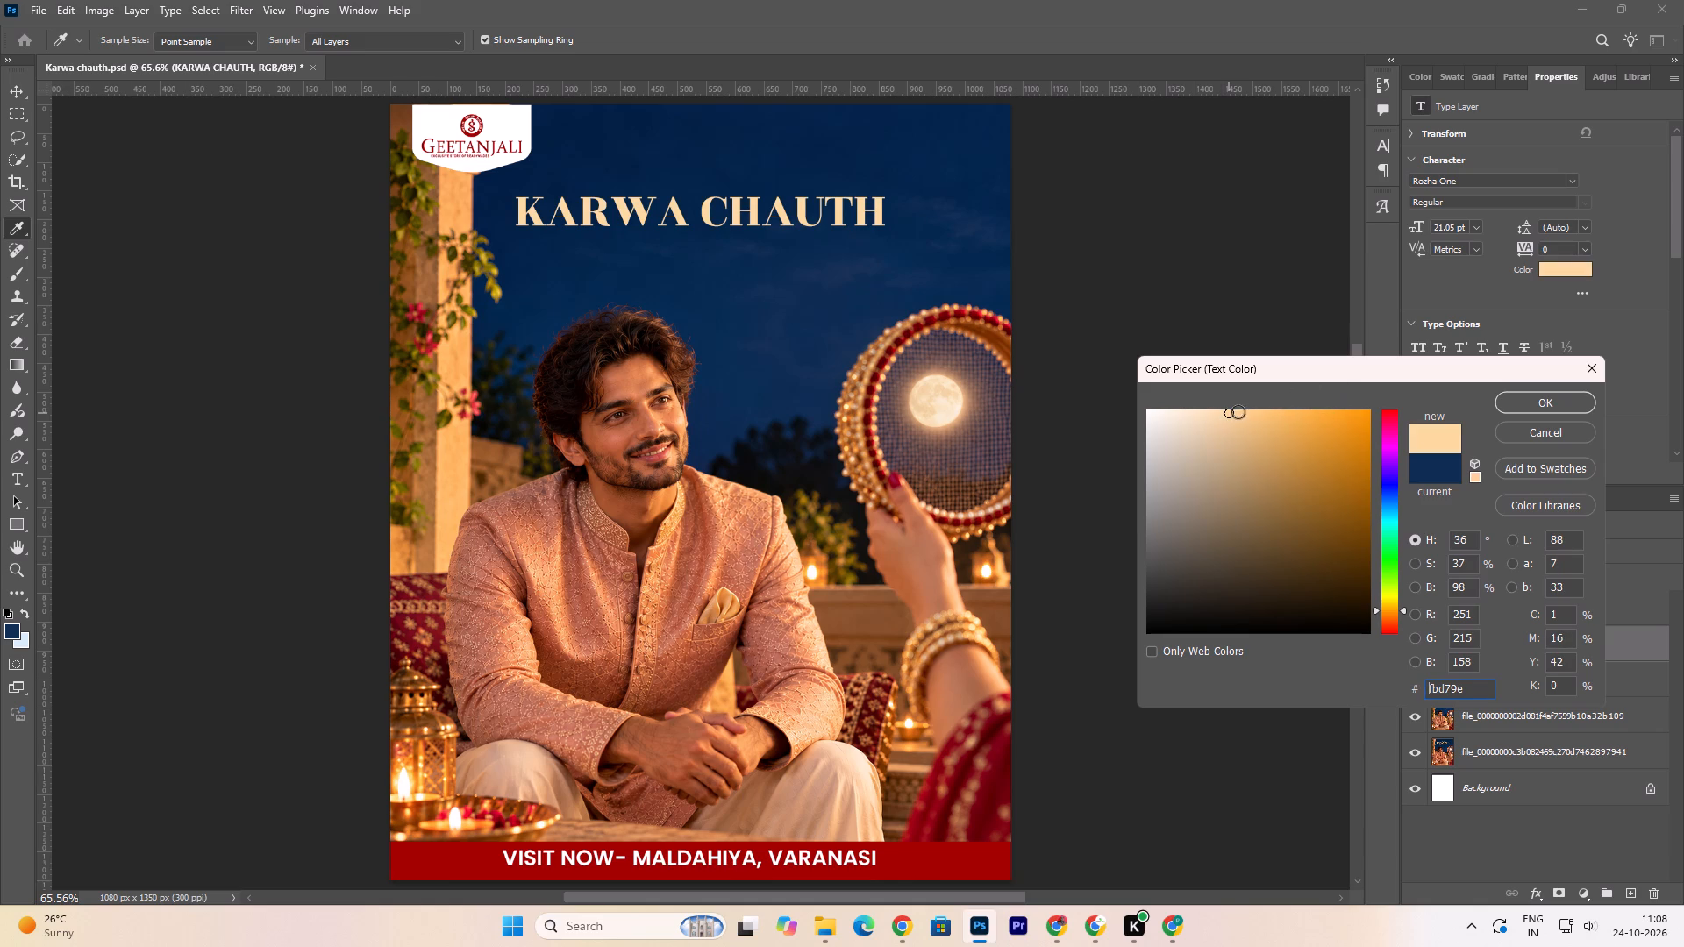
left_click(1238, 411)
left_click(1245, 411)
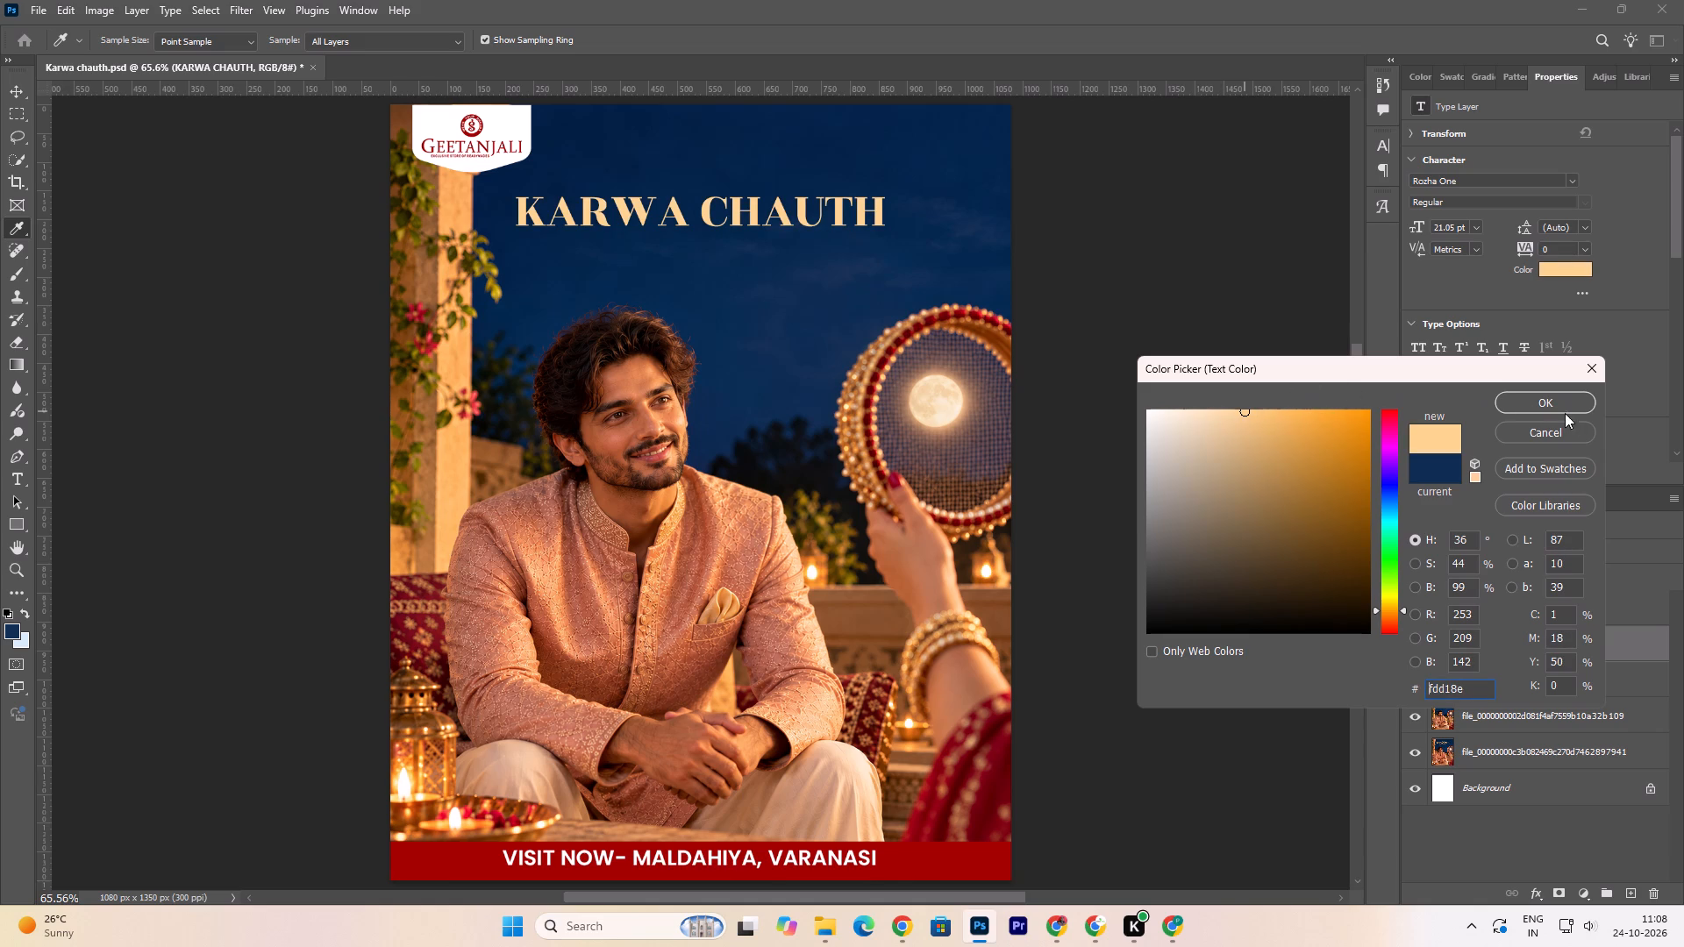
left_click(1550, 398)
Scale the KARWA CHAUTH heading down to about 18.95 pt and place it on the poster's vertical centre line at about Y 202 px.
left_click_drag(805, 209, 813, 209)
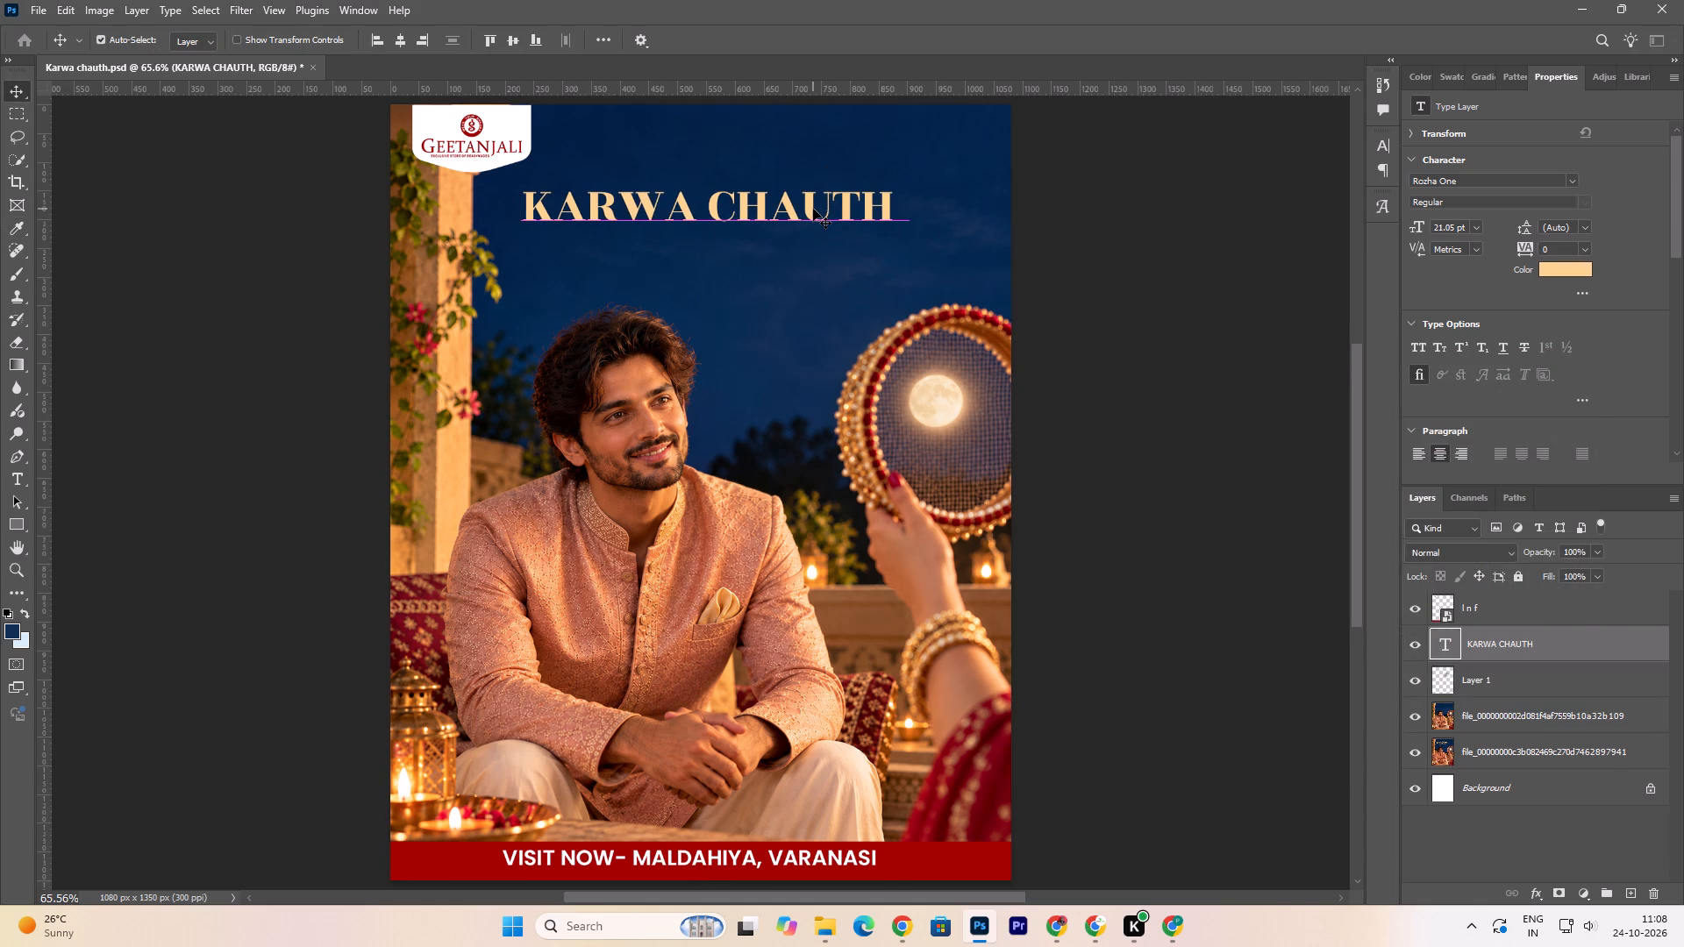
key("ctrl+t")
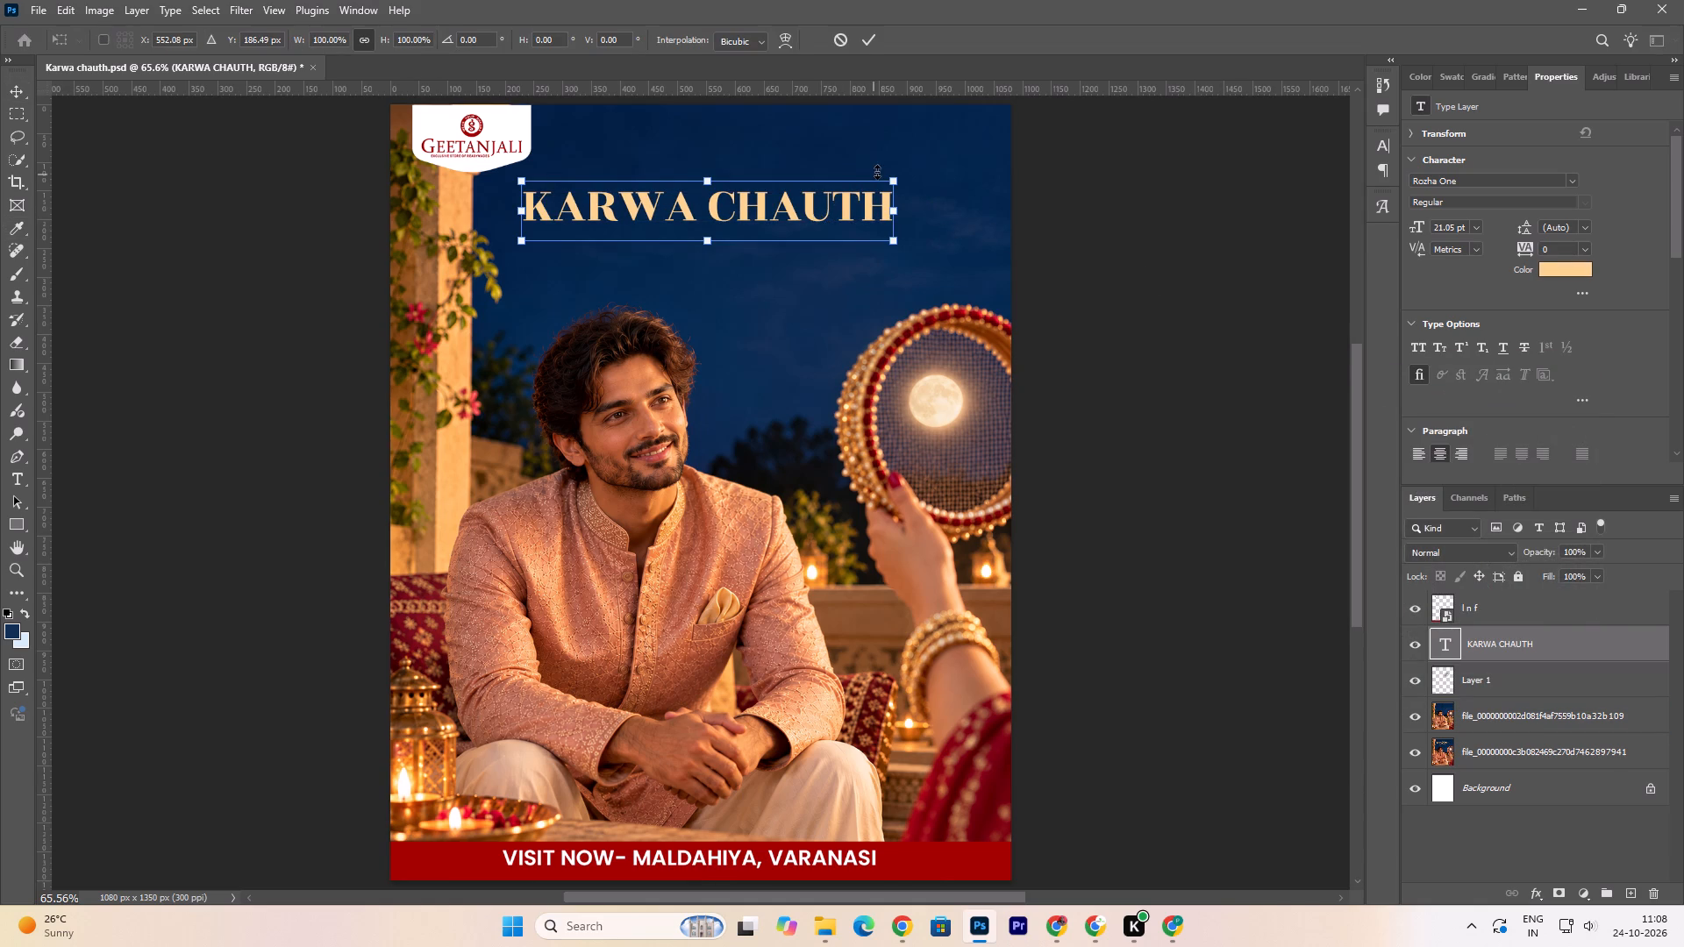
left_click_drag(895, 180, 860, 203)
left_click_drag(775, 212, 786, 212)
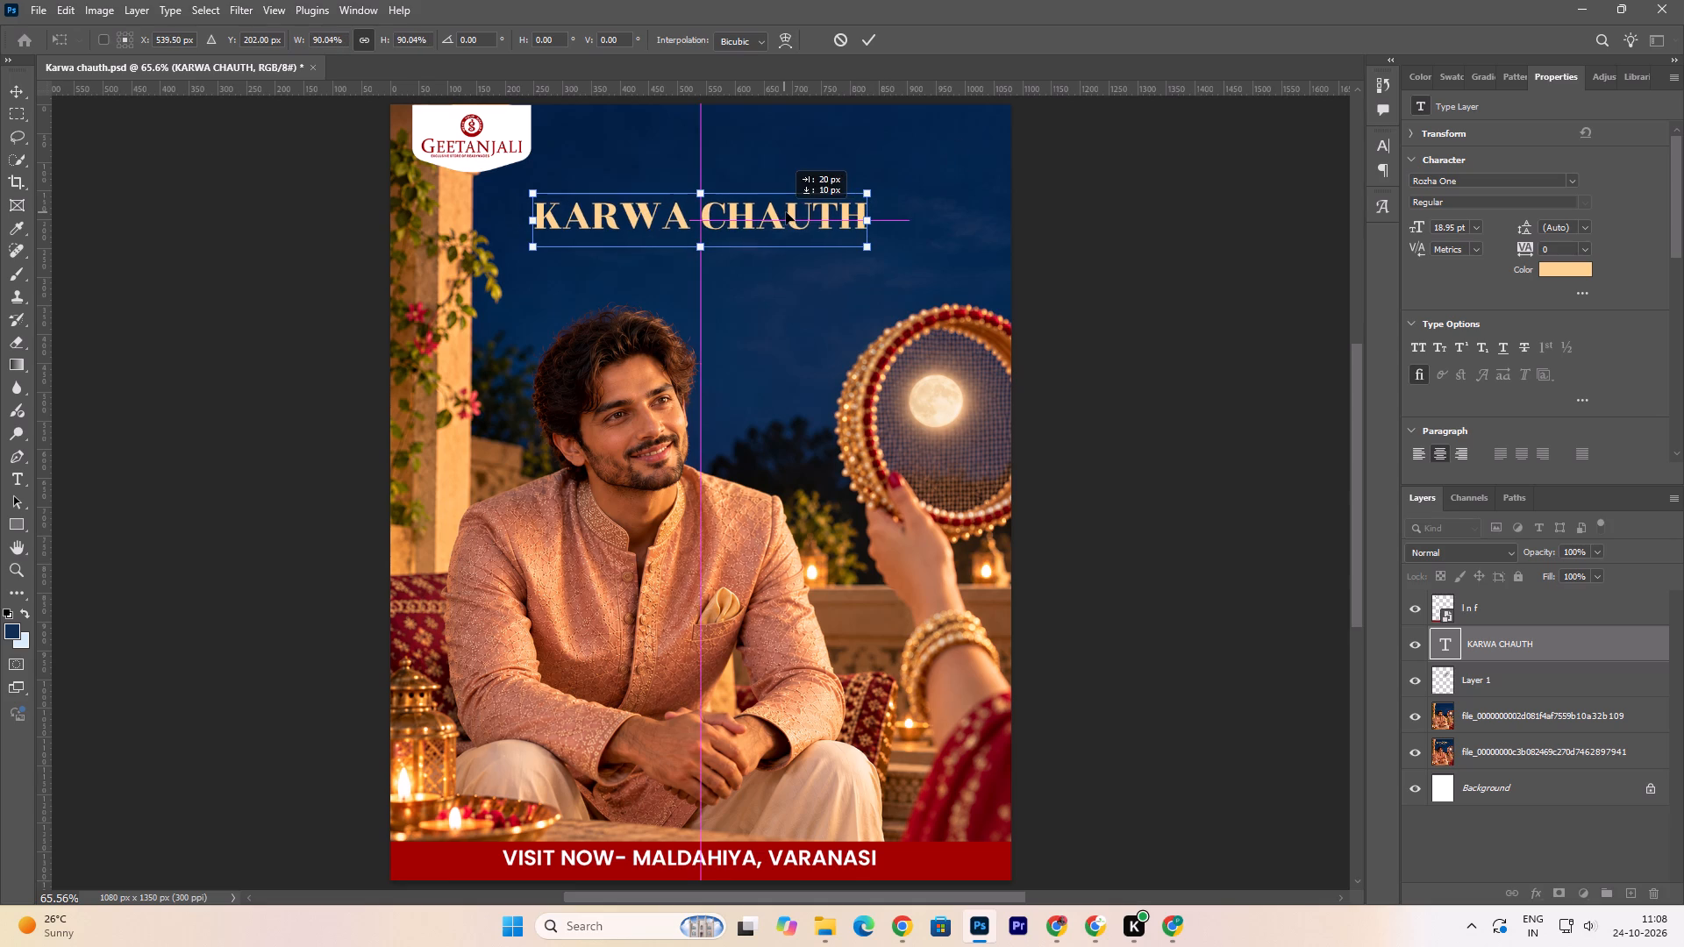
left_click_drag(786, 212, 788, 212)
left_click(876, 38)
left_click(805, 220)
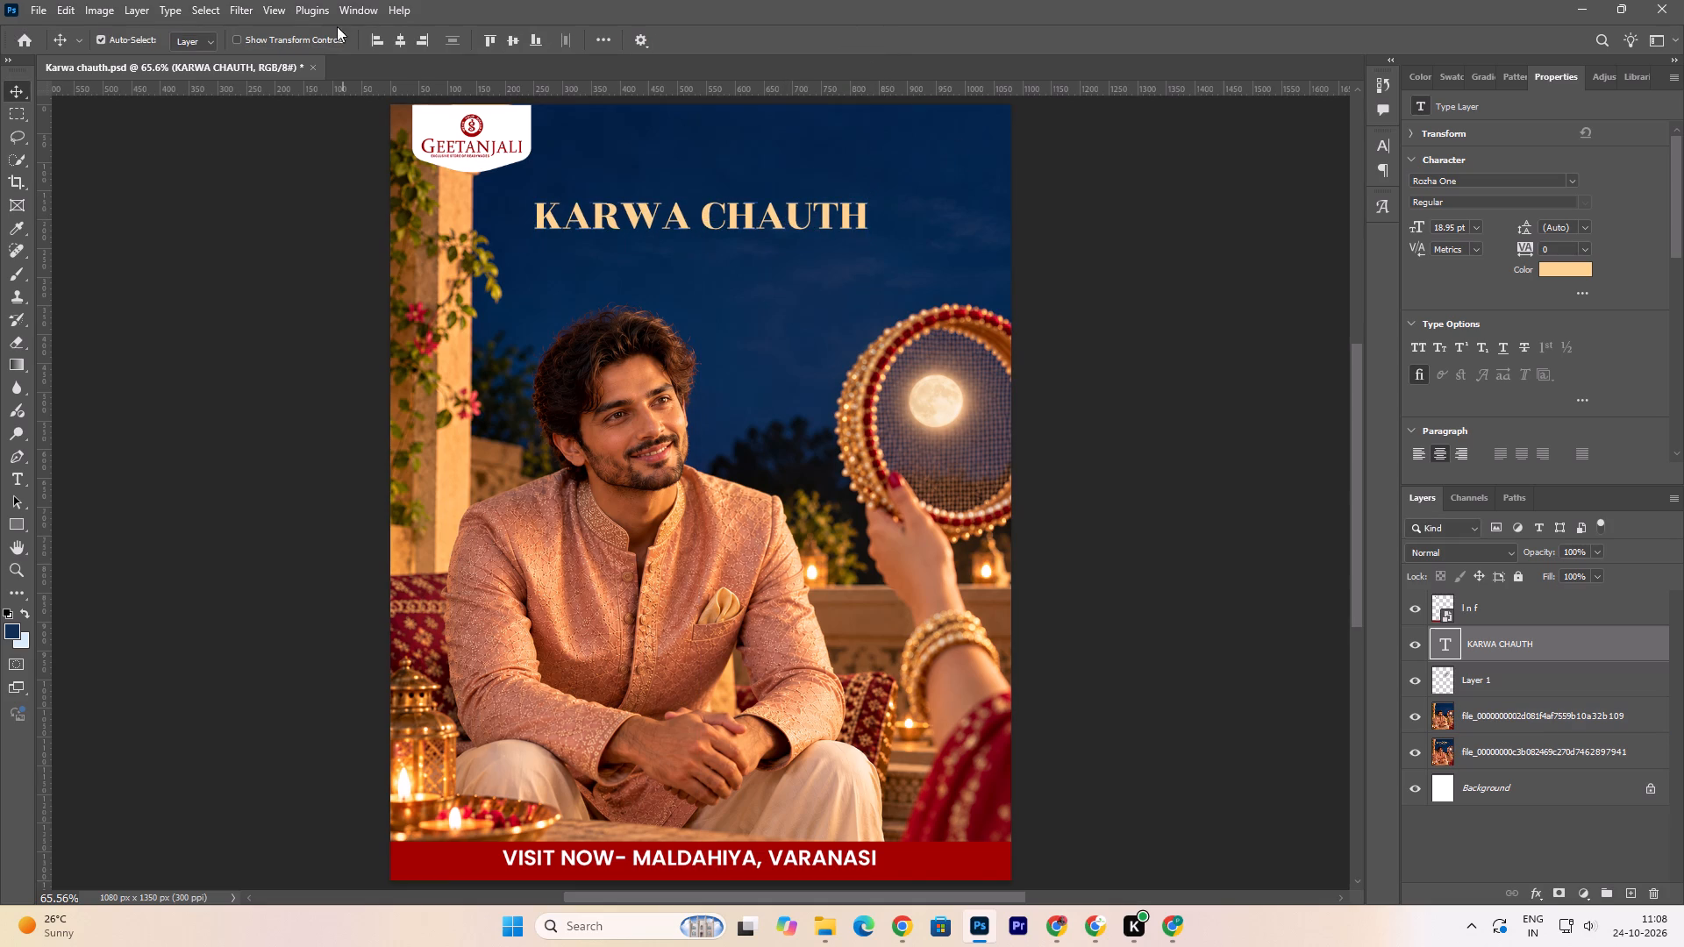
Align the KARWA CHAUTH heading to the poster's horizontal centre.
left_click(401, 40)
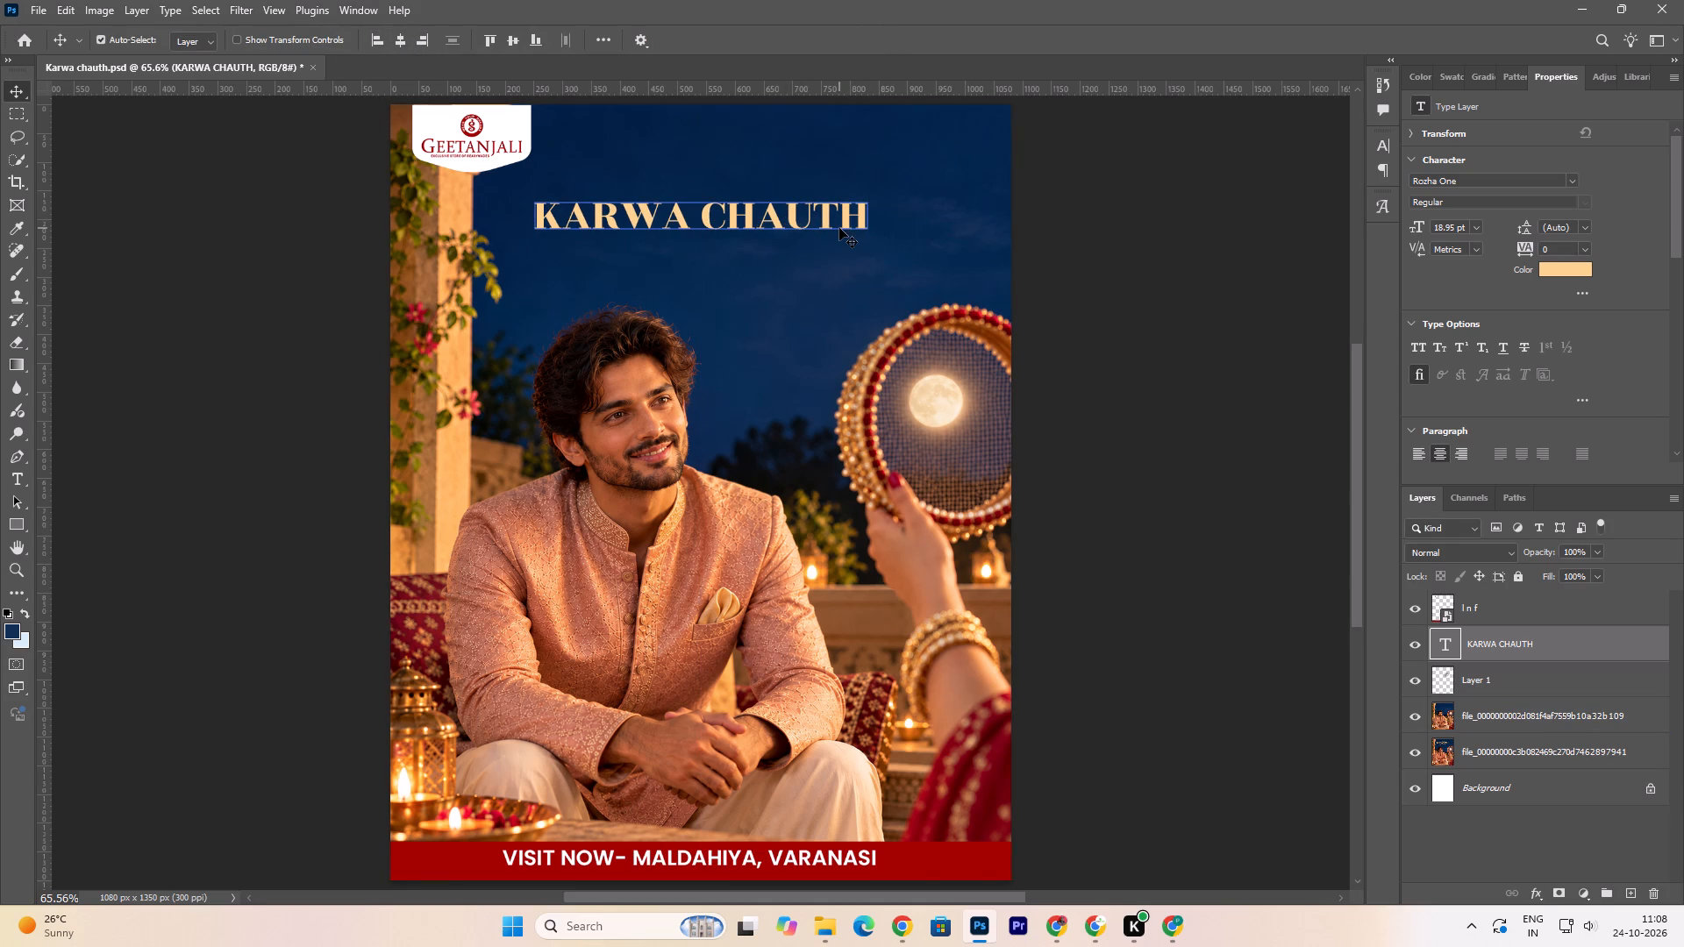
Preview the installed fonts on the KARWA CHAUTH heading, from Consolas through to Trajan Color, without applying a new one.
left_click(839, 228)
left_click(1567, 178)
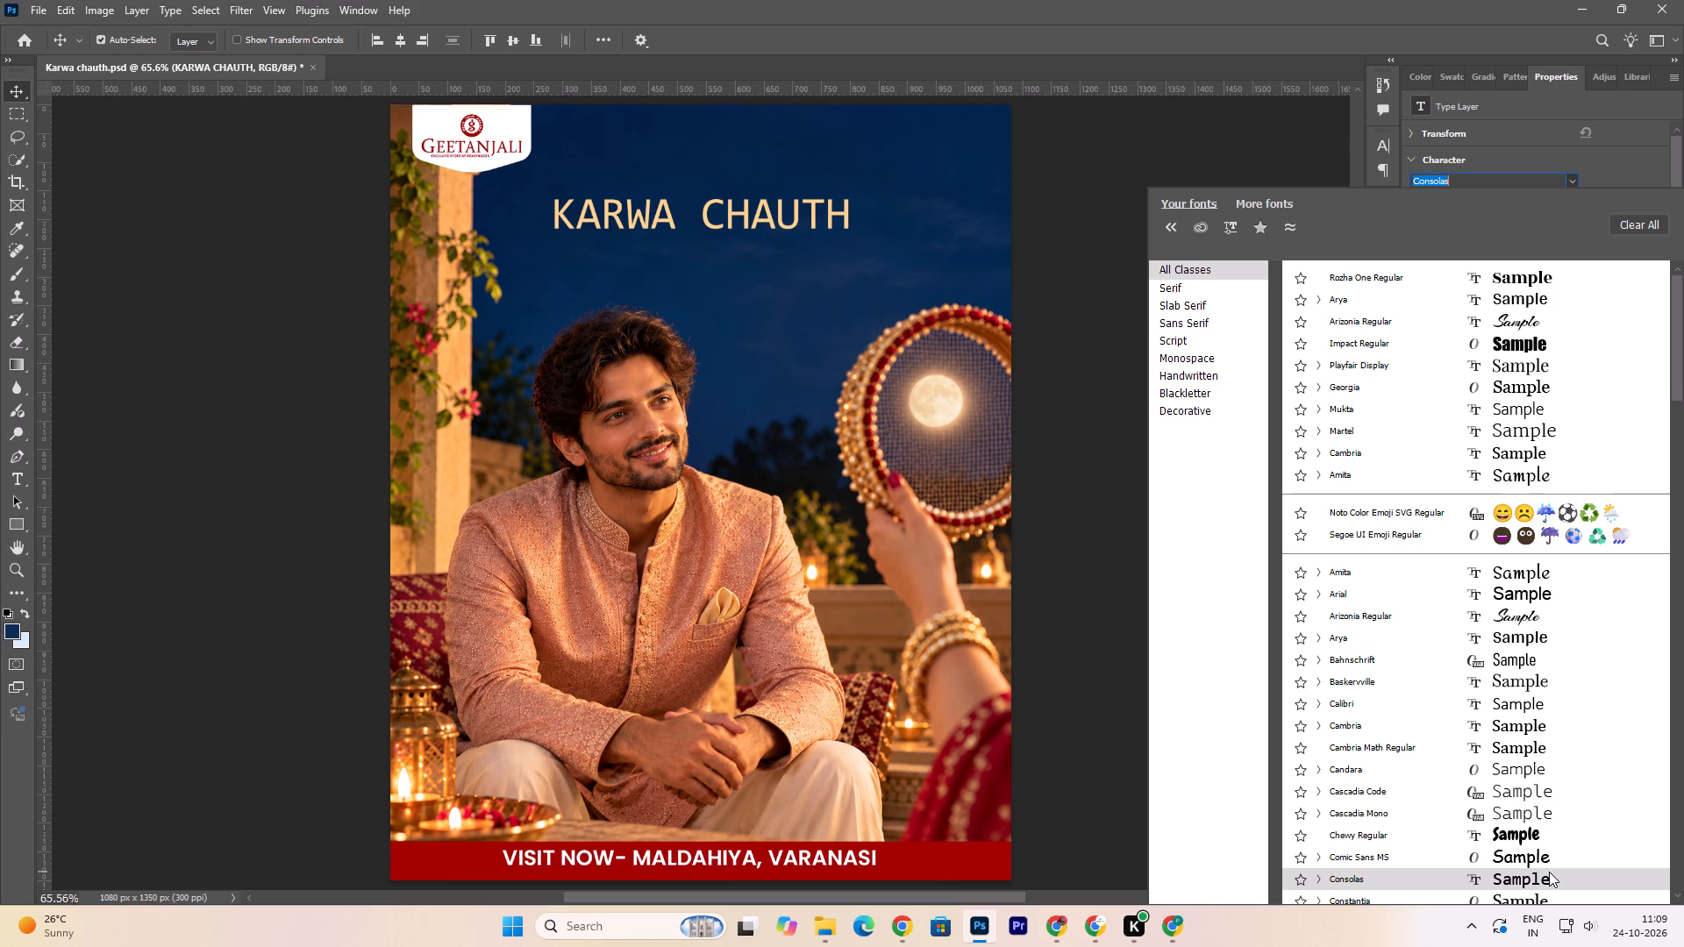
scroll(1549, 872, "down", 5)
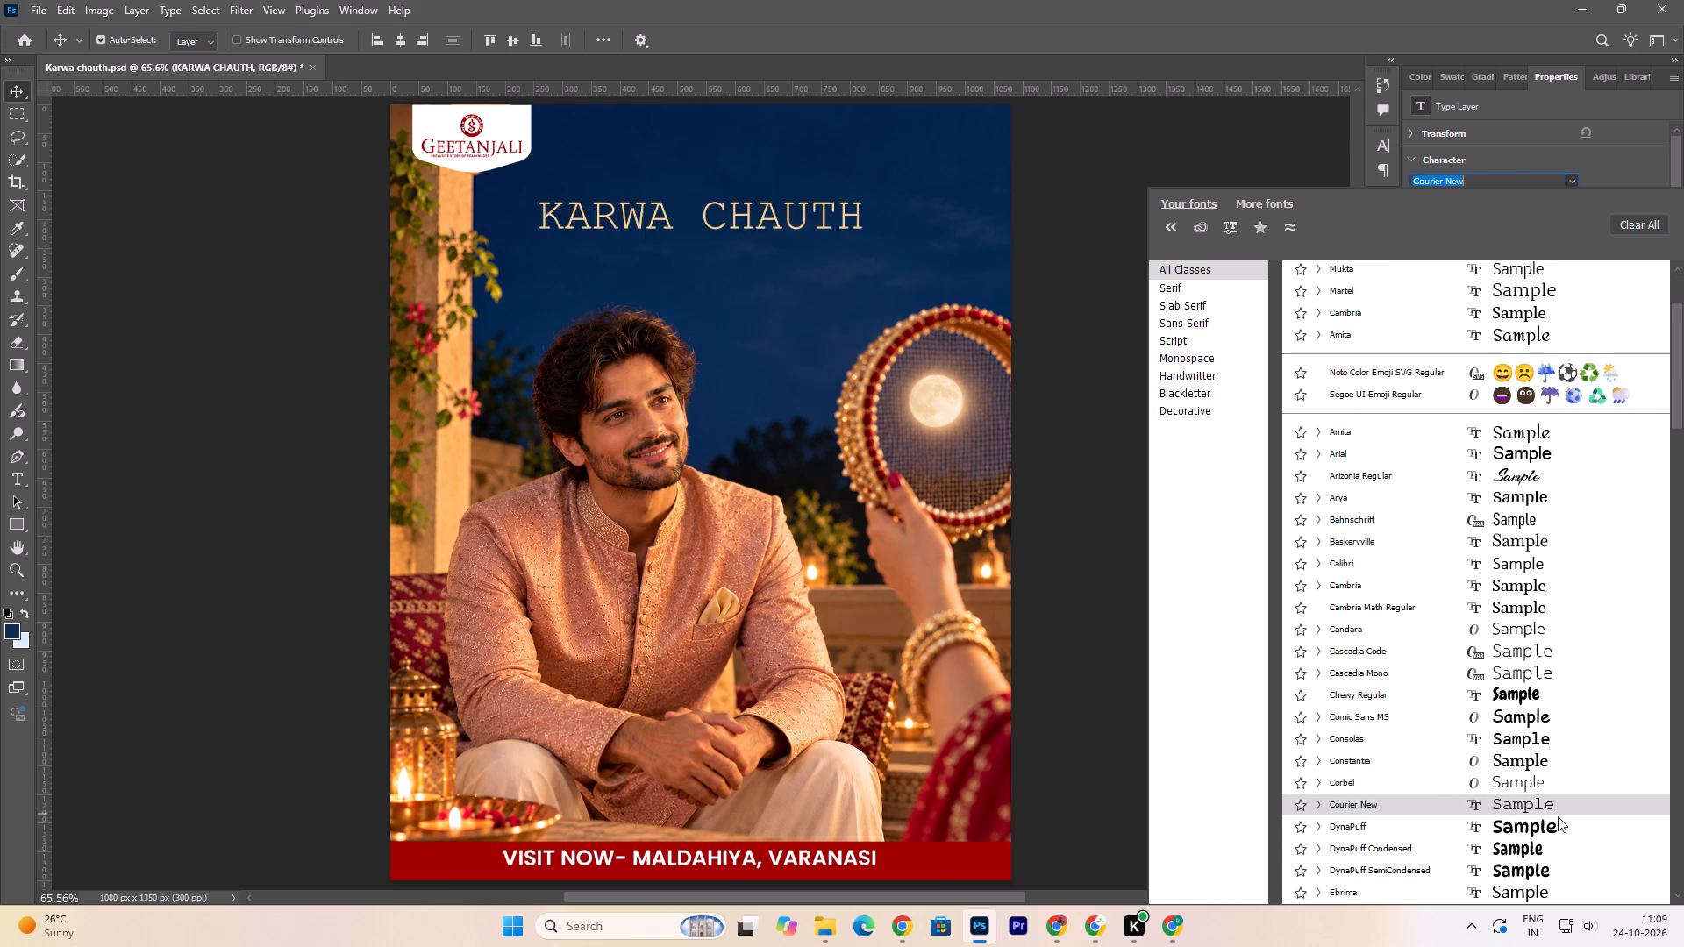
scroll(1558, 824, "down", 6)
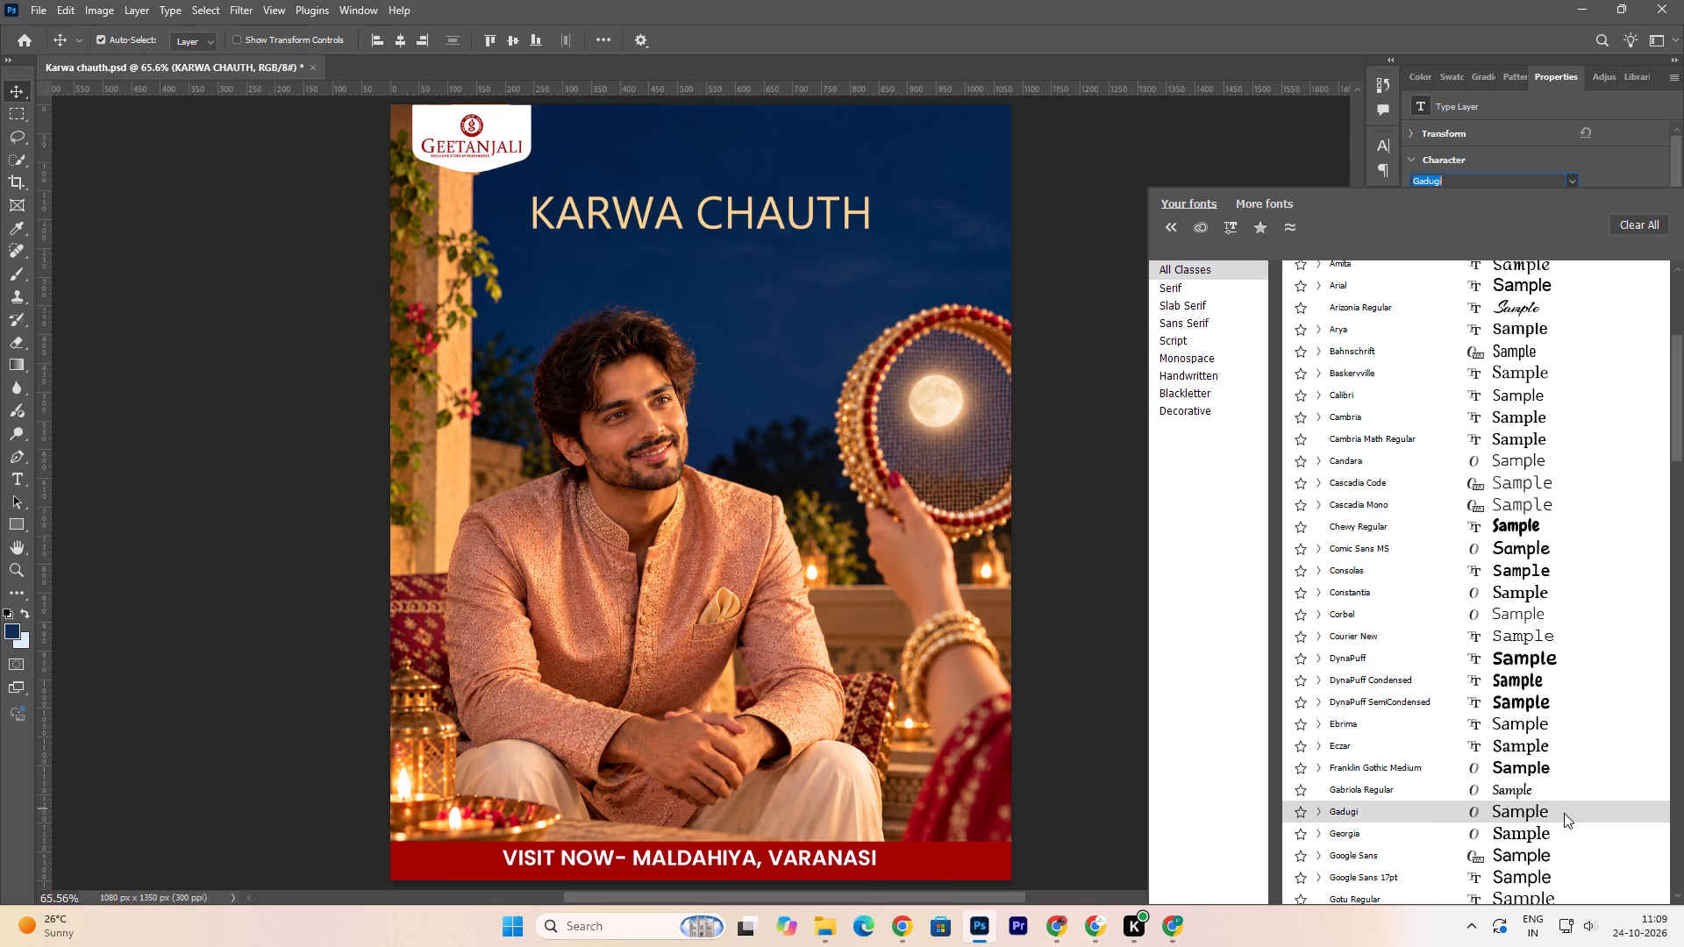
scroll(1572, 847, "down", 6)
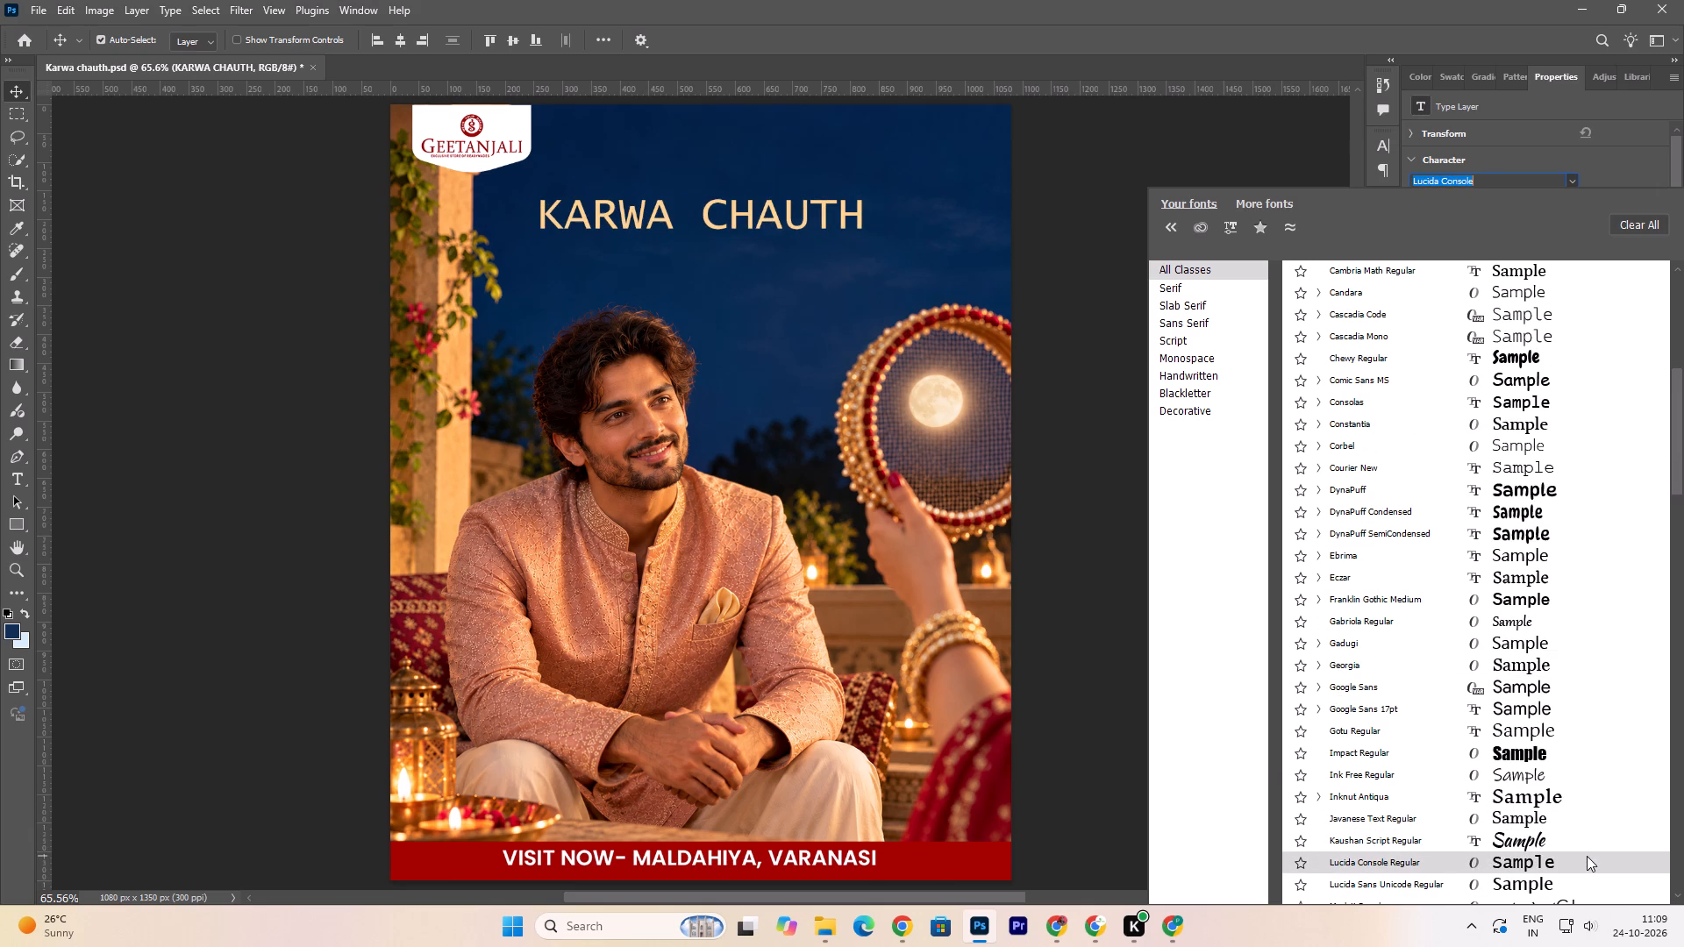
scroll(1587, 857, "down", 7)
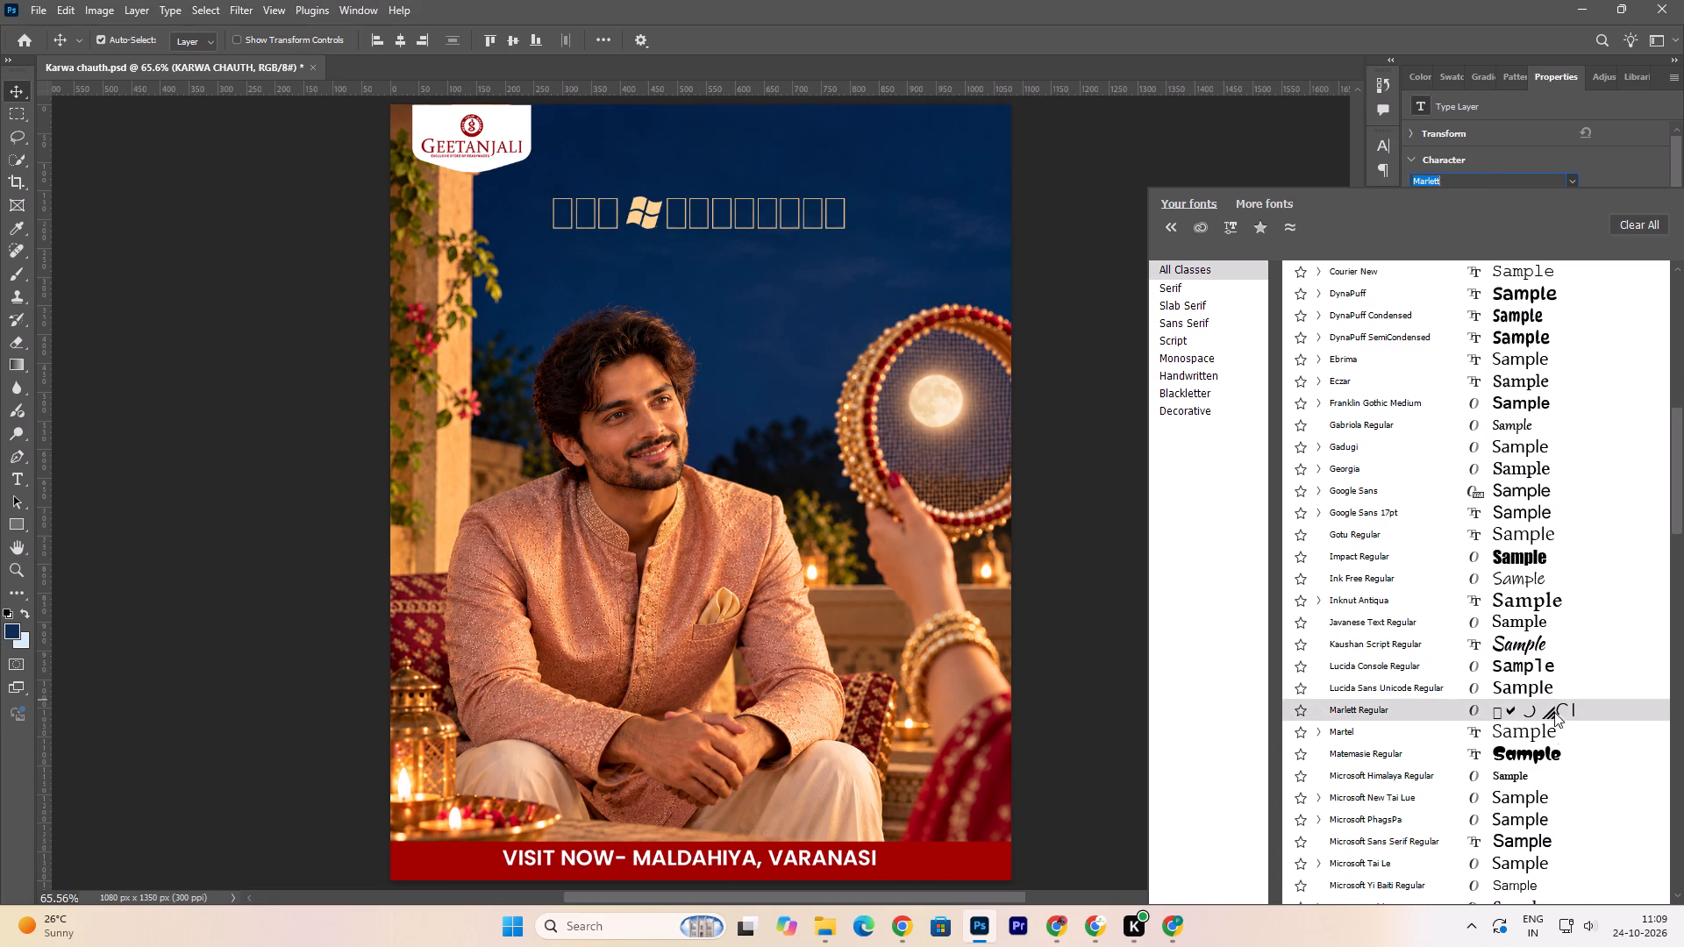
scroll(1535, 851, "down", 5)
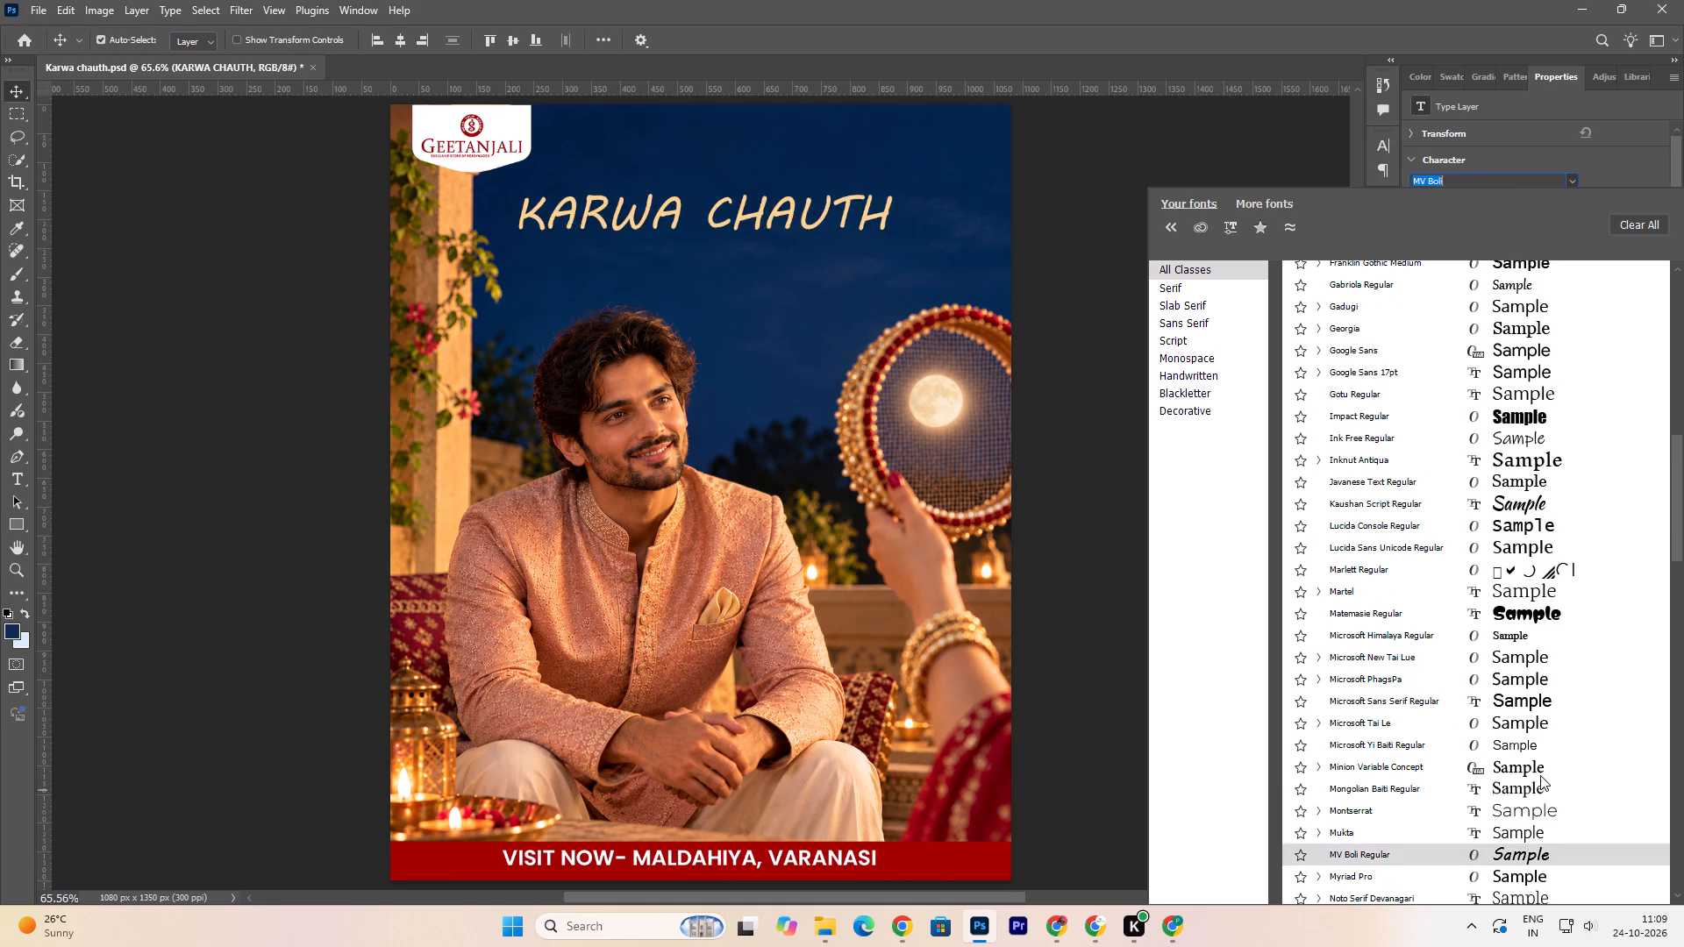
scroll(1522, 880, "down", 7)
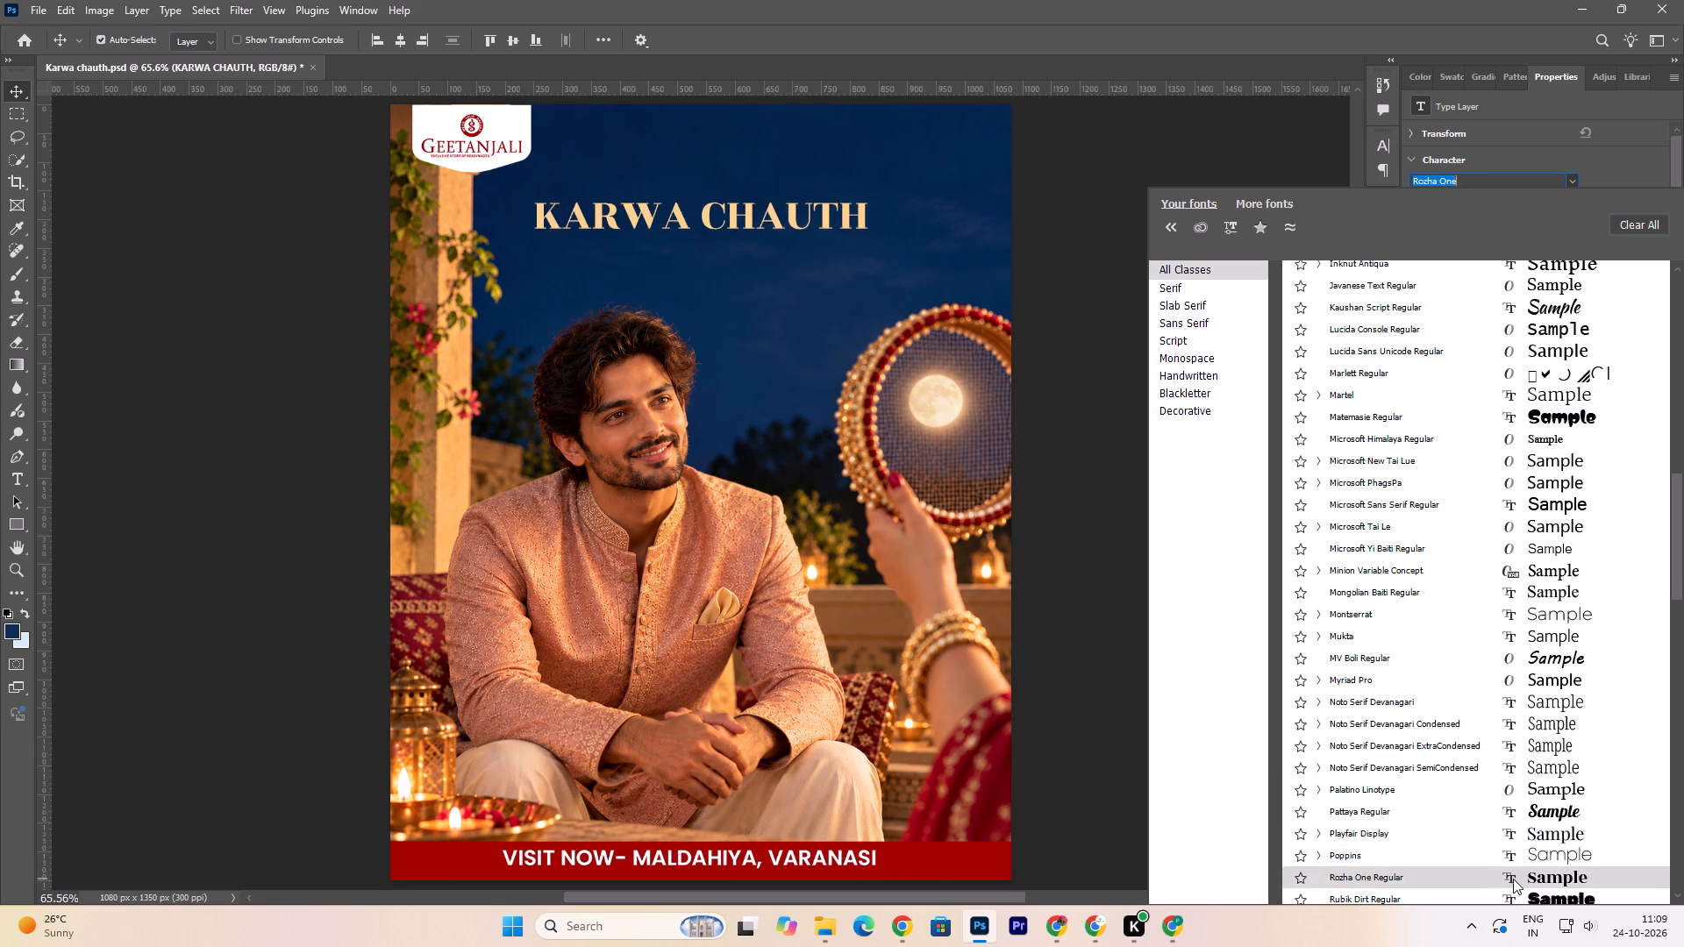
scroll(1513, 879, "down", 6)
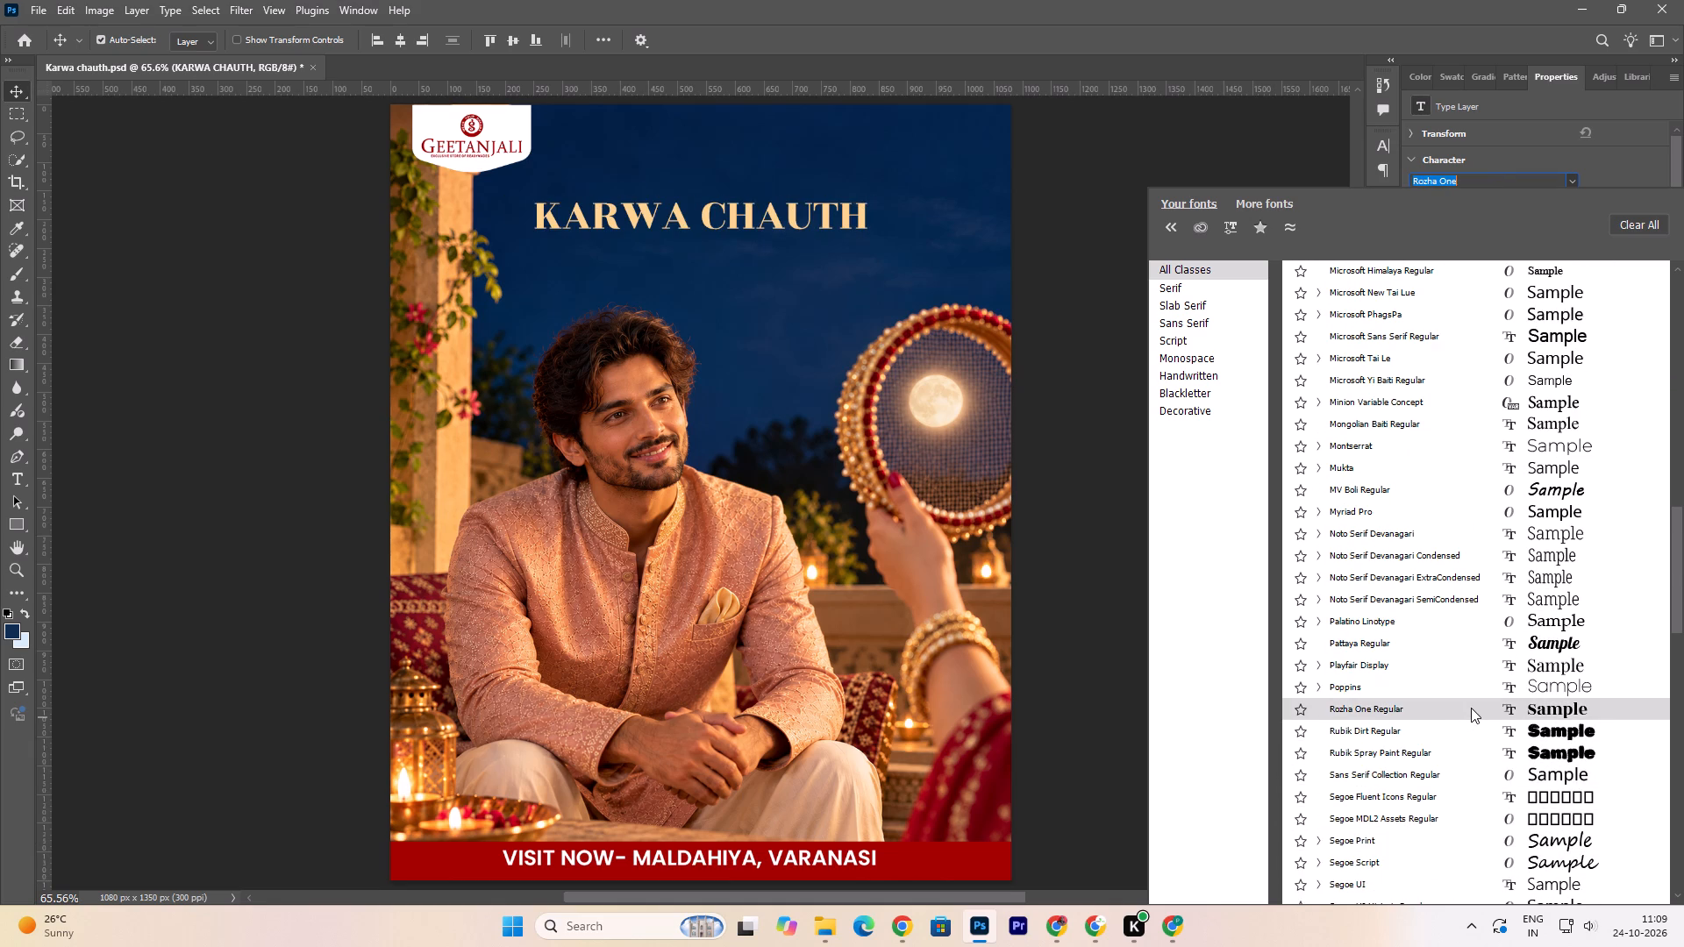
scroll(1514, 855, "down", 5)
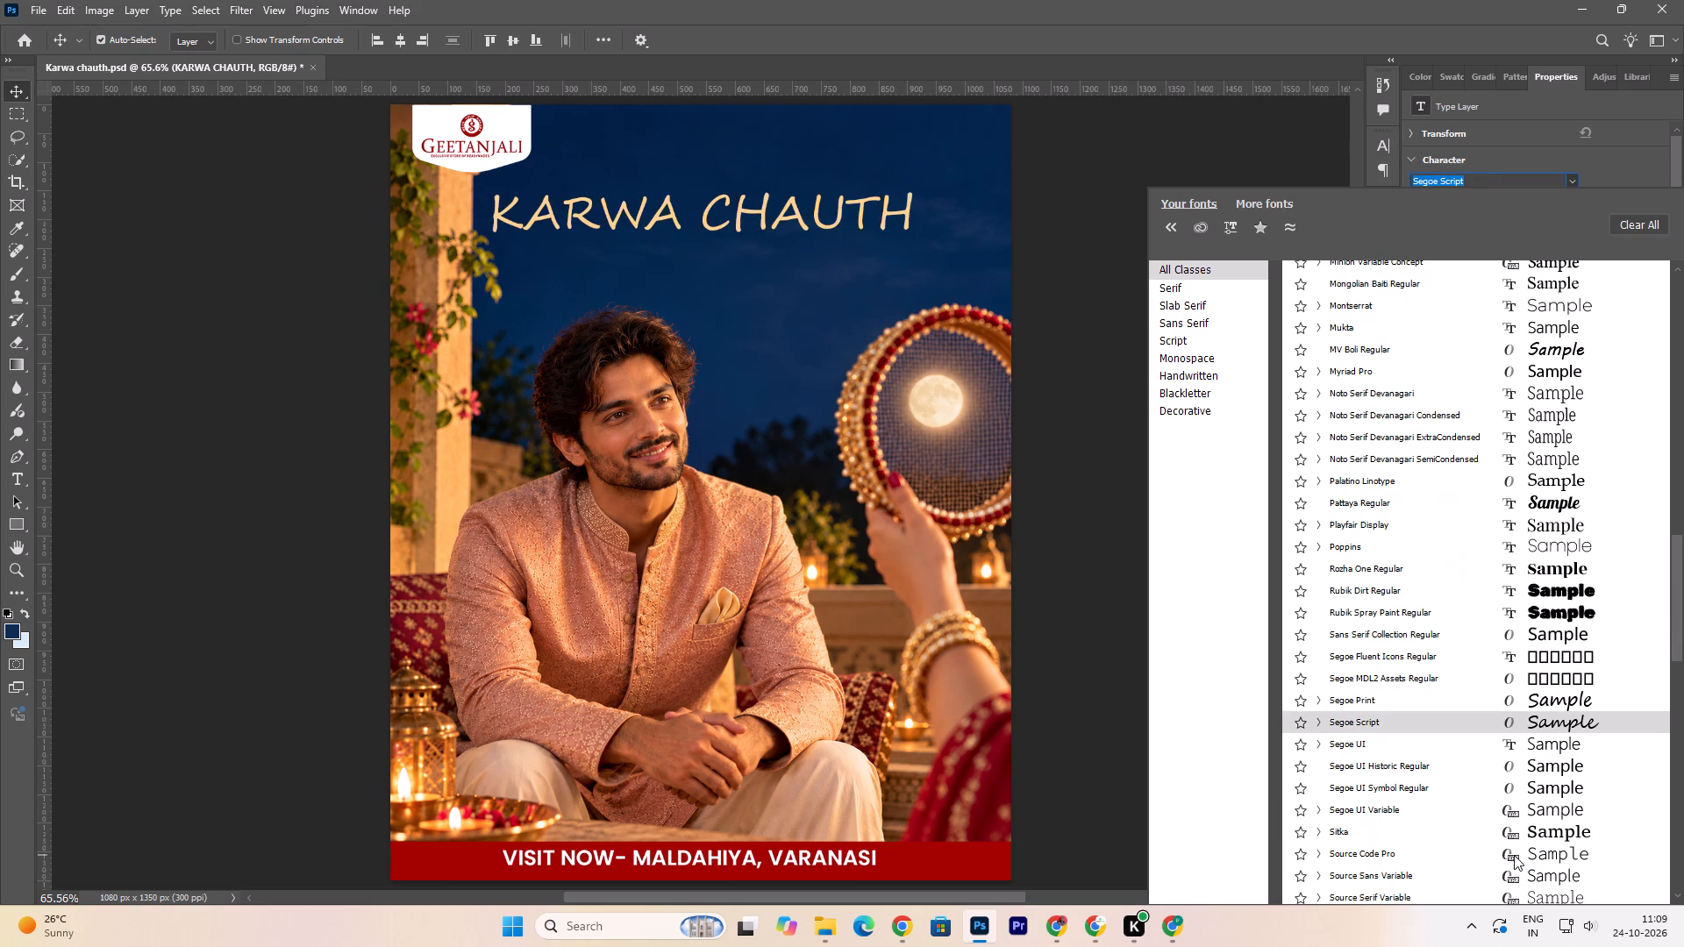
scroll(1527, 839, "down", 6)
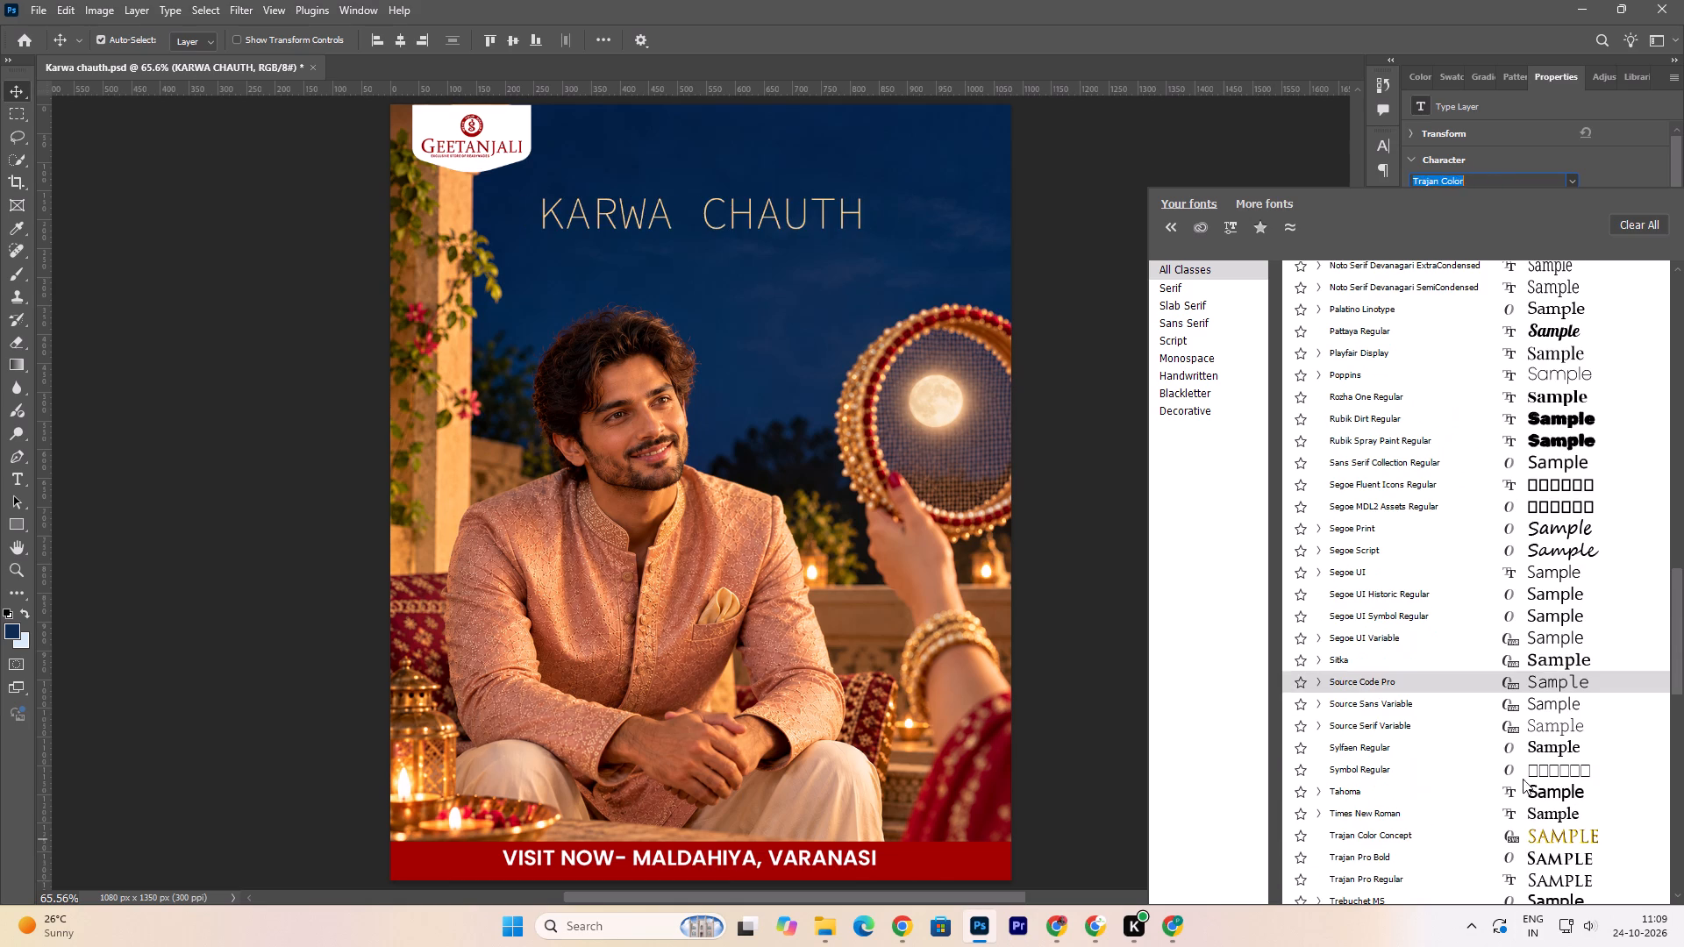
left_click(1224, 141)
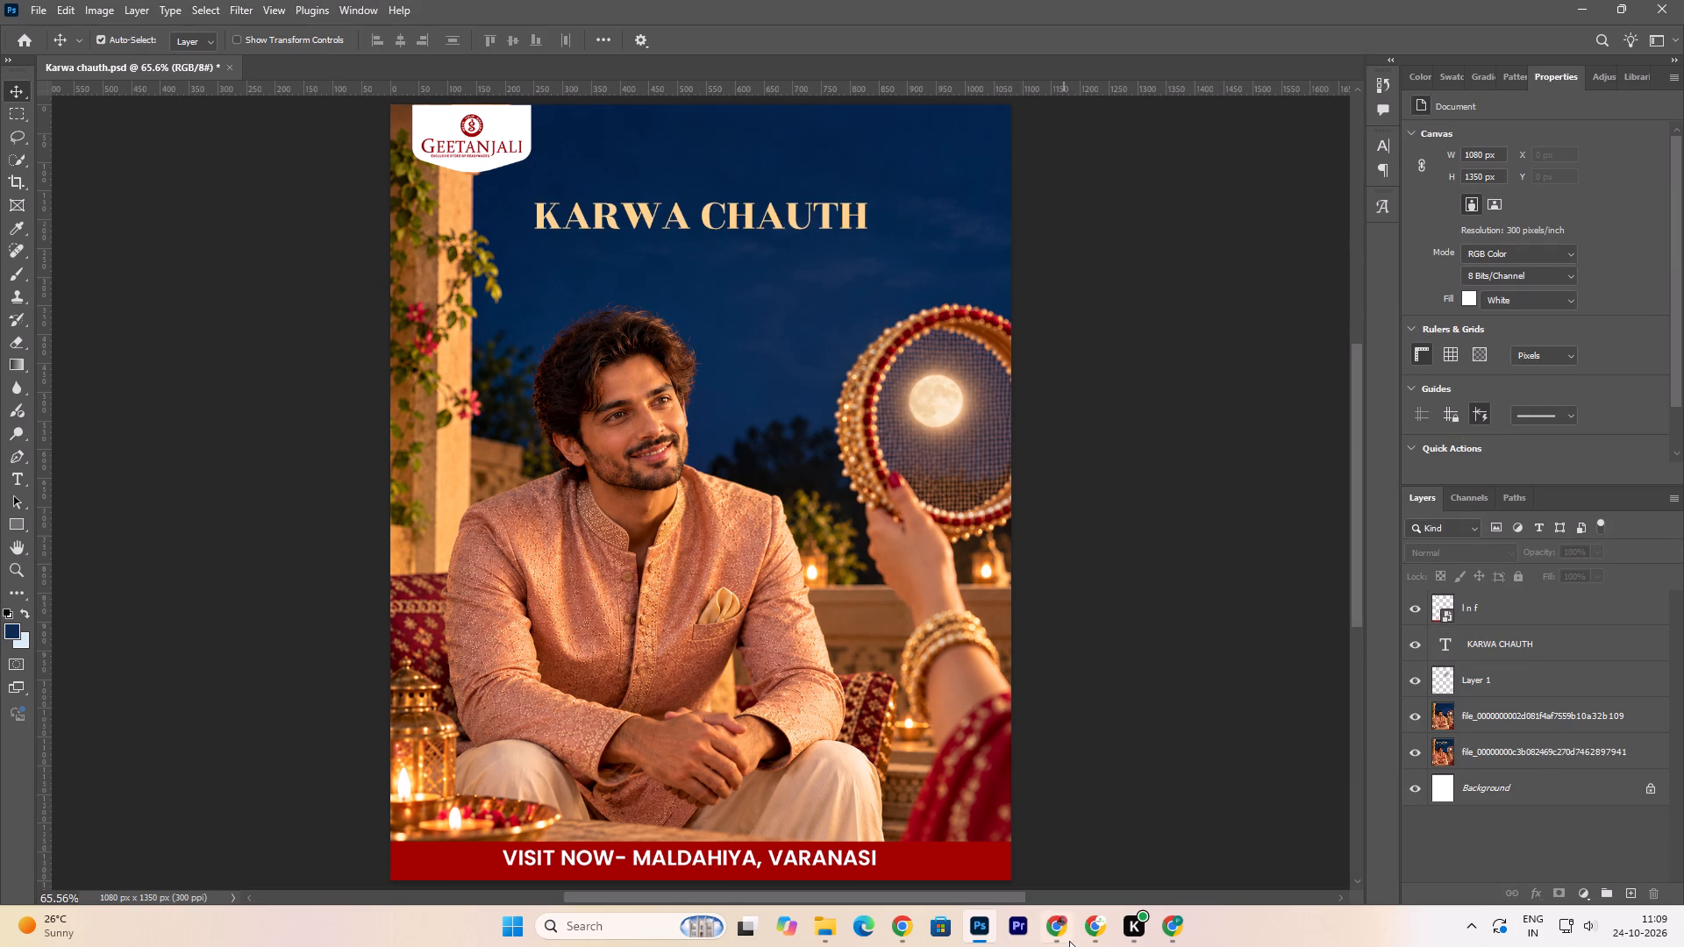
Save the Karwa chauth.psd document.
key("ctrl+s")
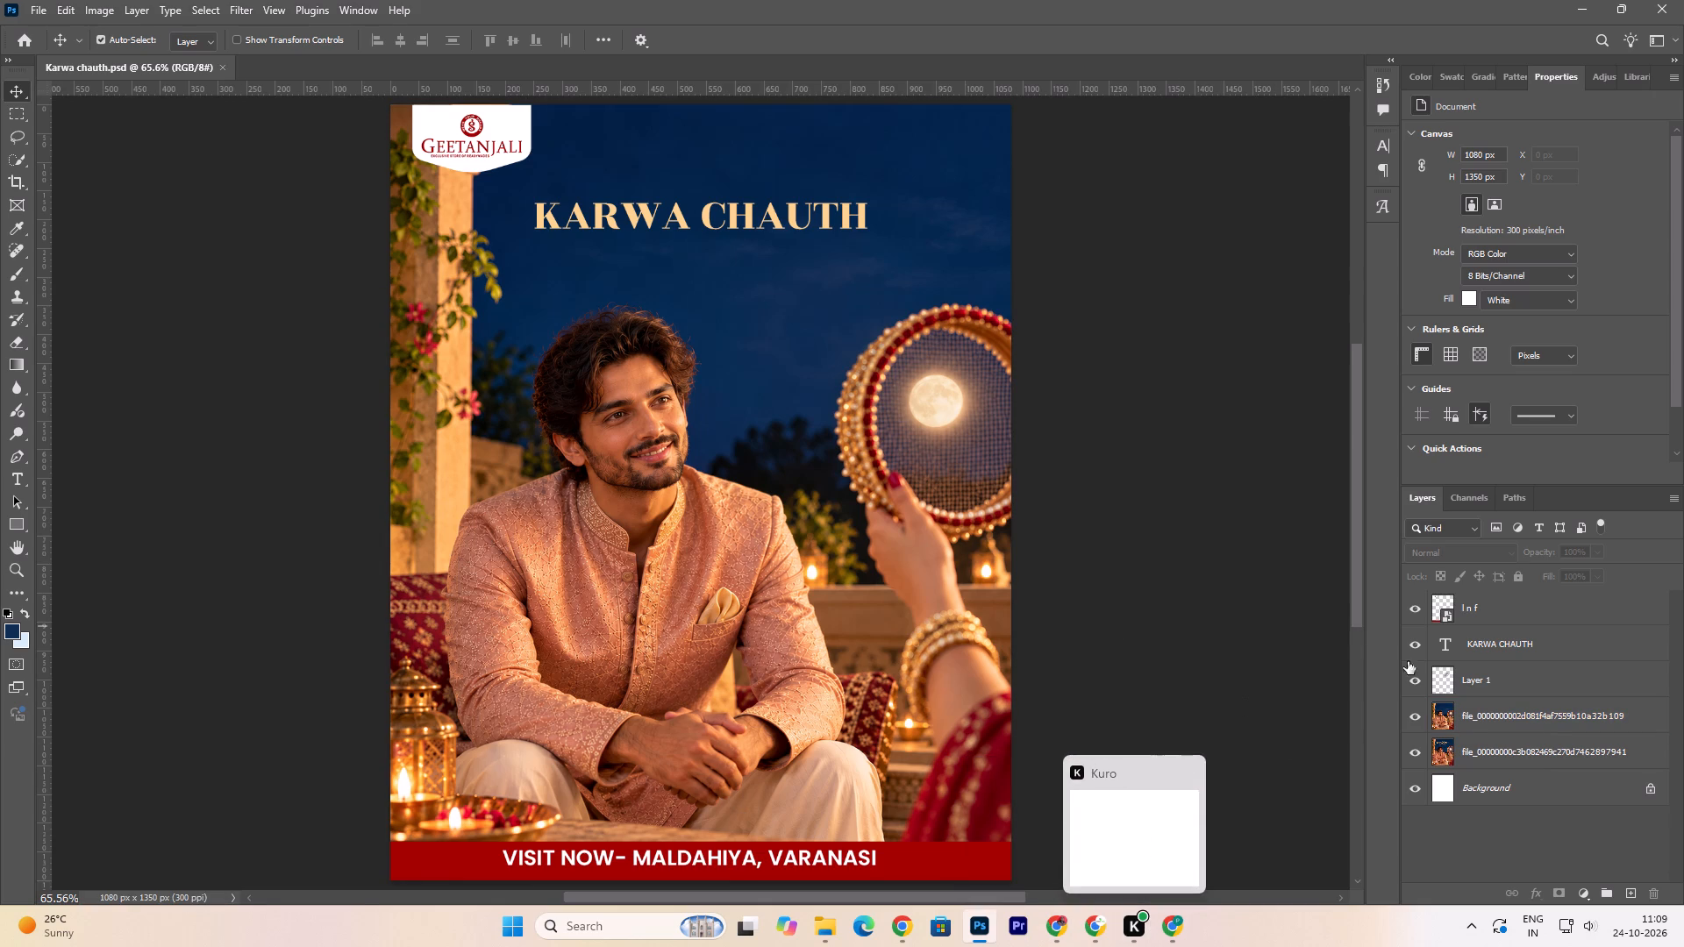
Hide the new background image, the KARWA CHAUTH text and Layer 1 to examine the heading lettering of the reference poster underneath.
left_click(1416, 715)
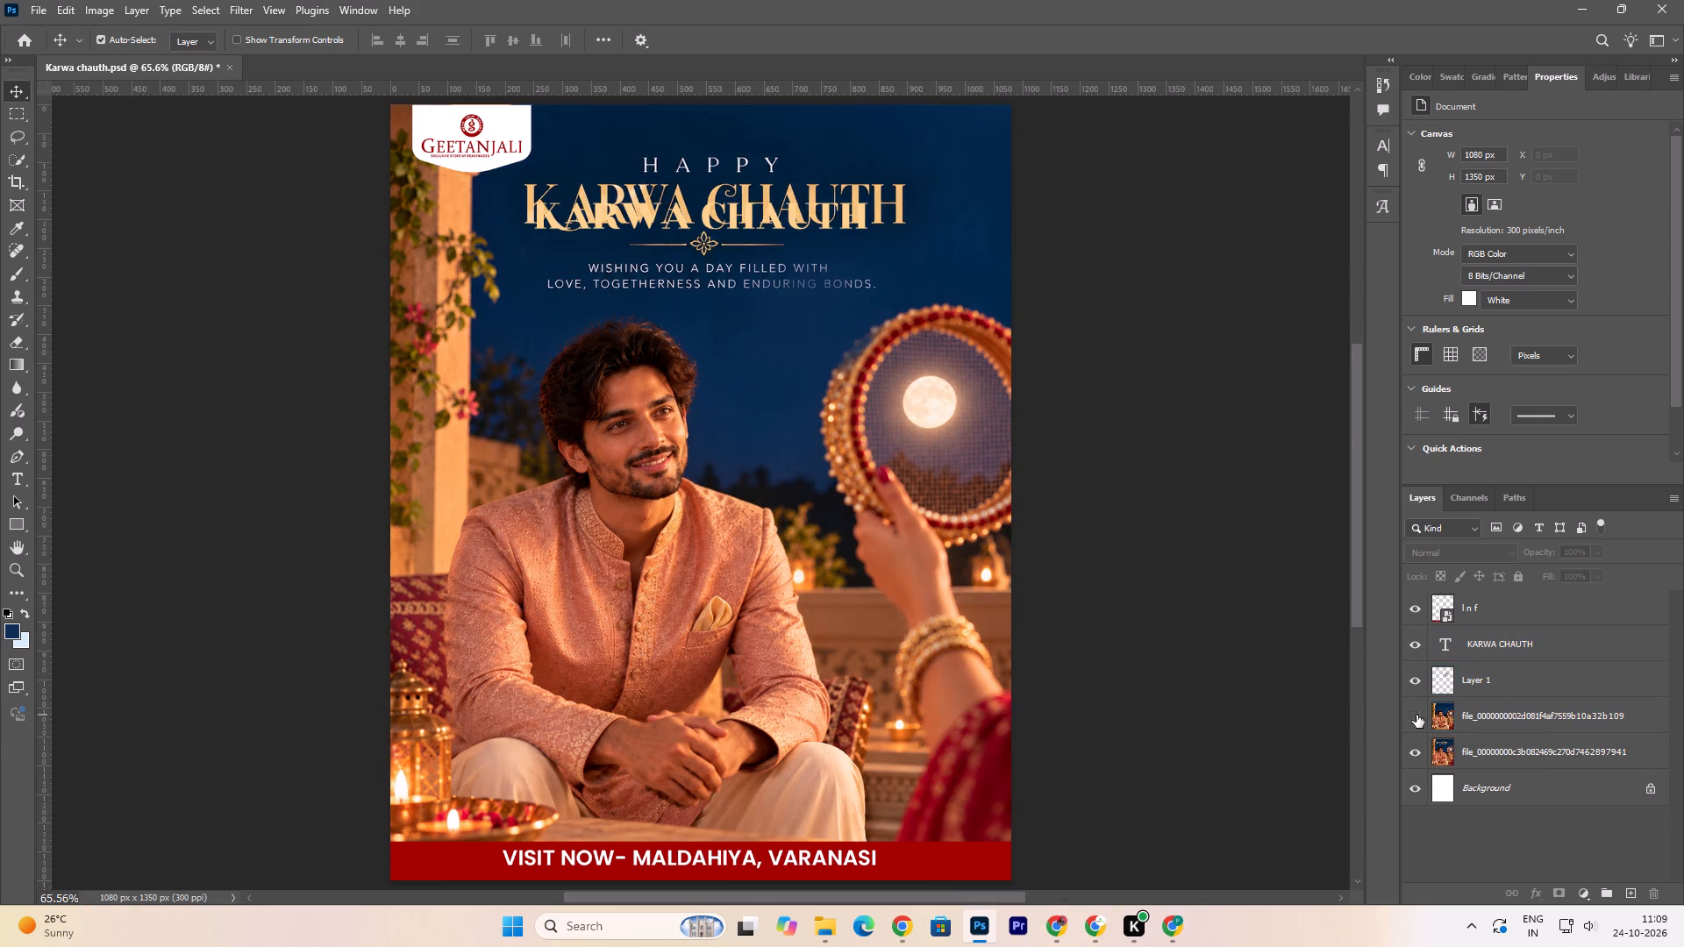
left_click(1414, 713)
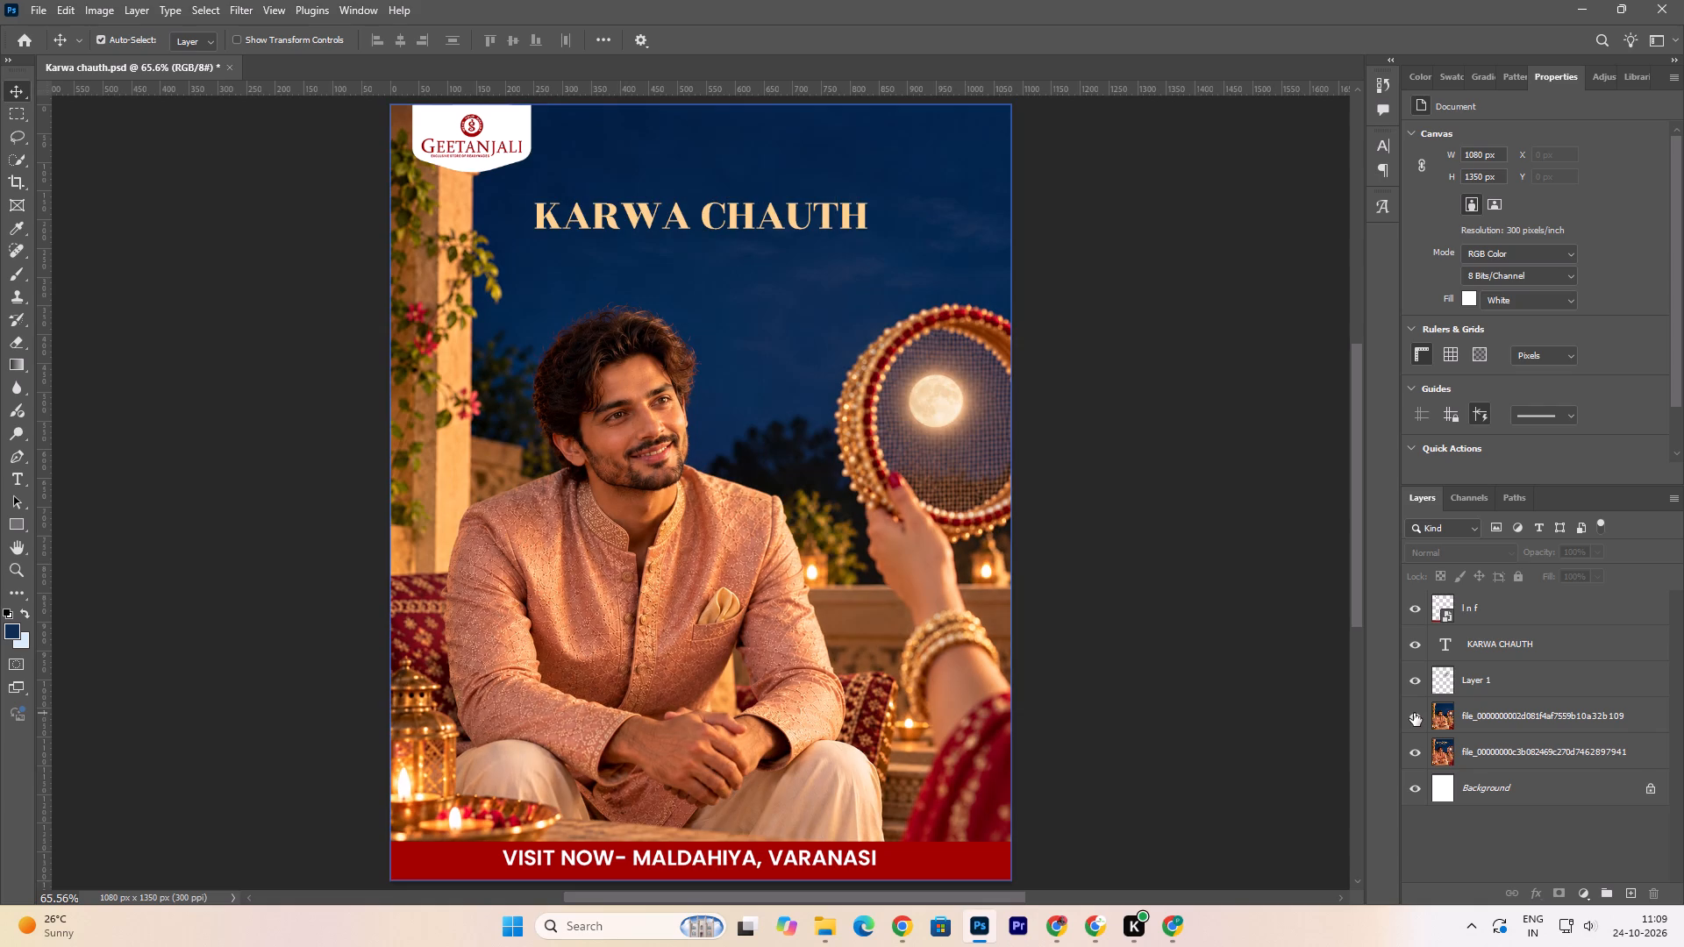
left_click(1415, 713)
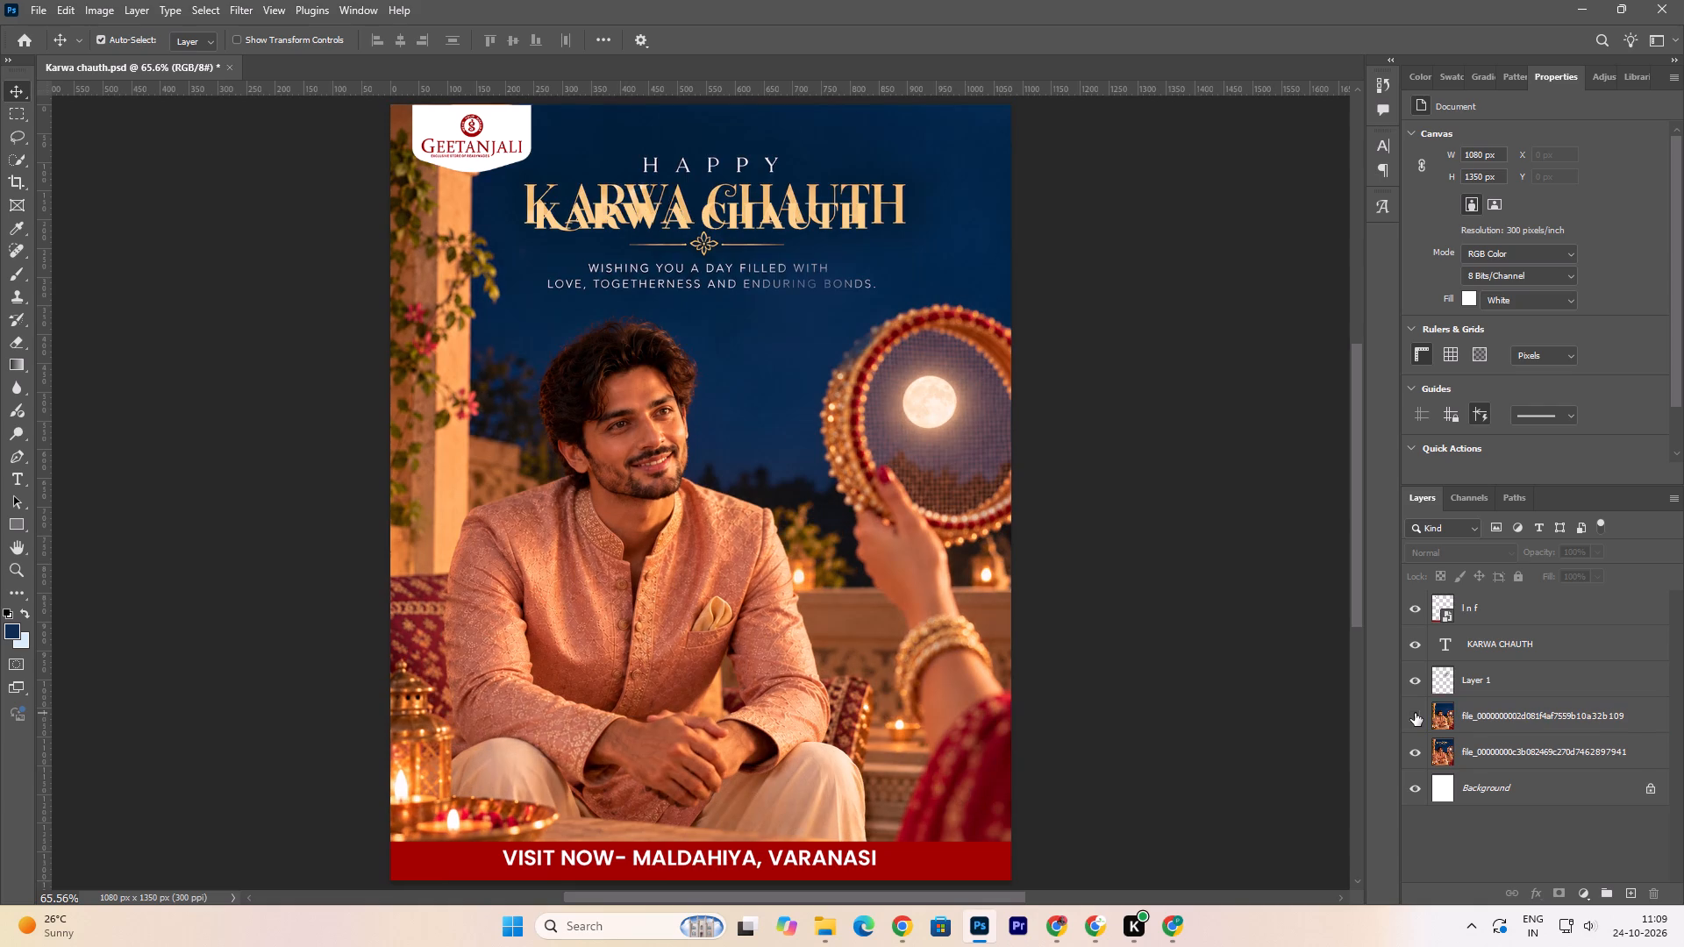
left_click(1415, 713)
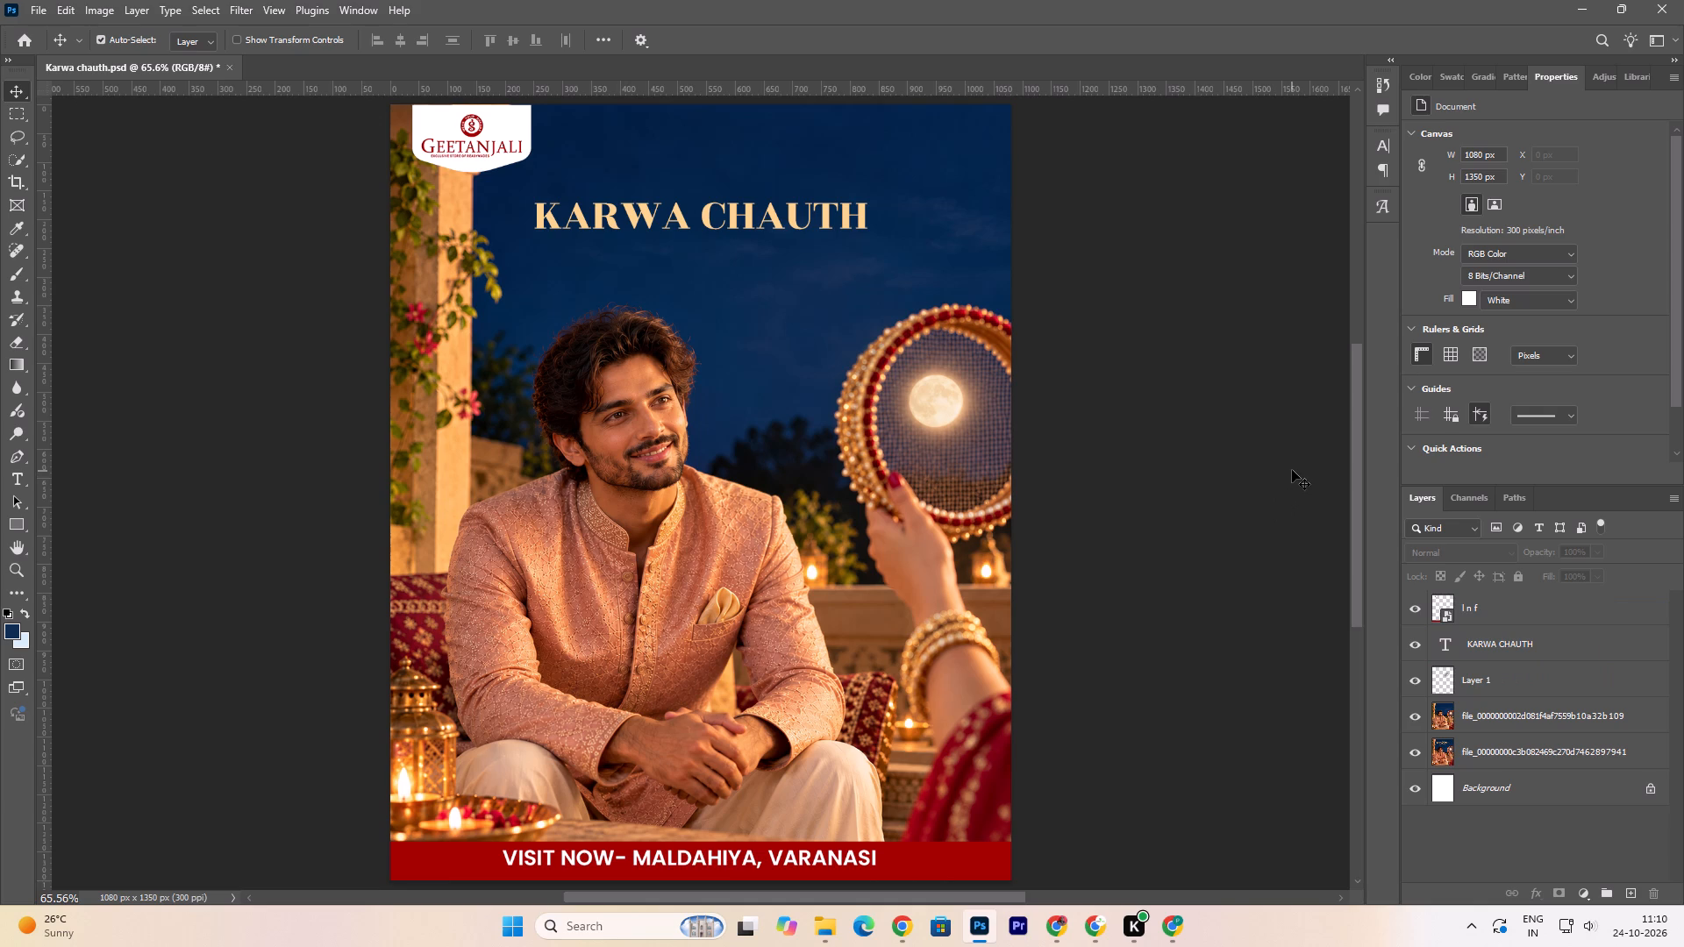
left_click(1413, 718)
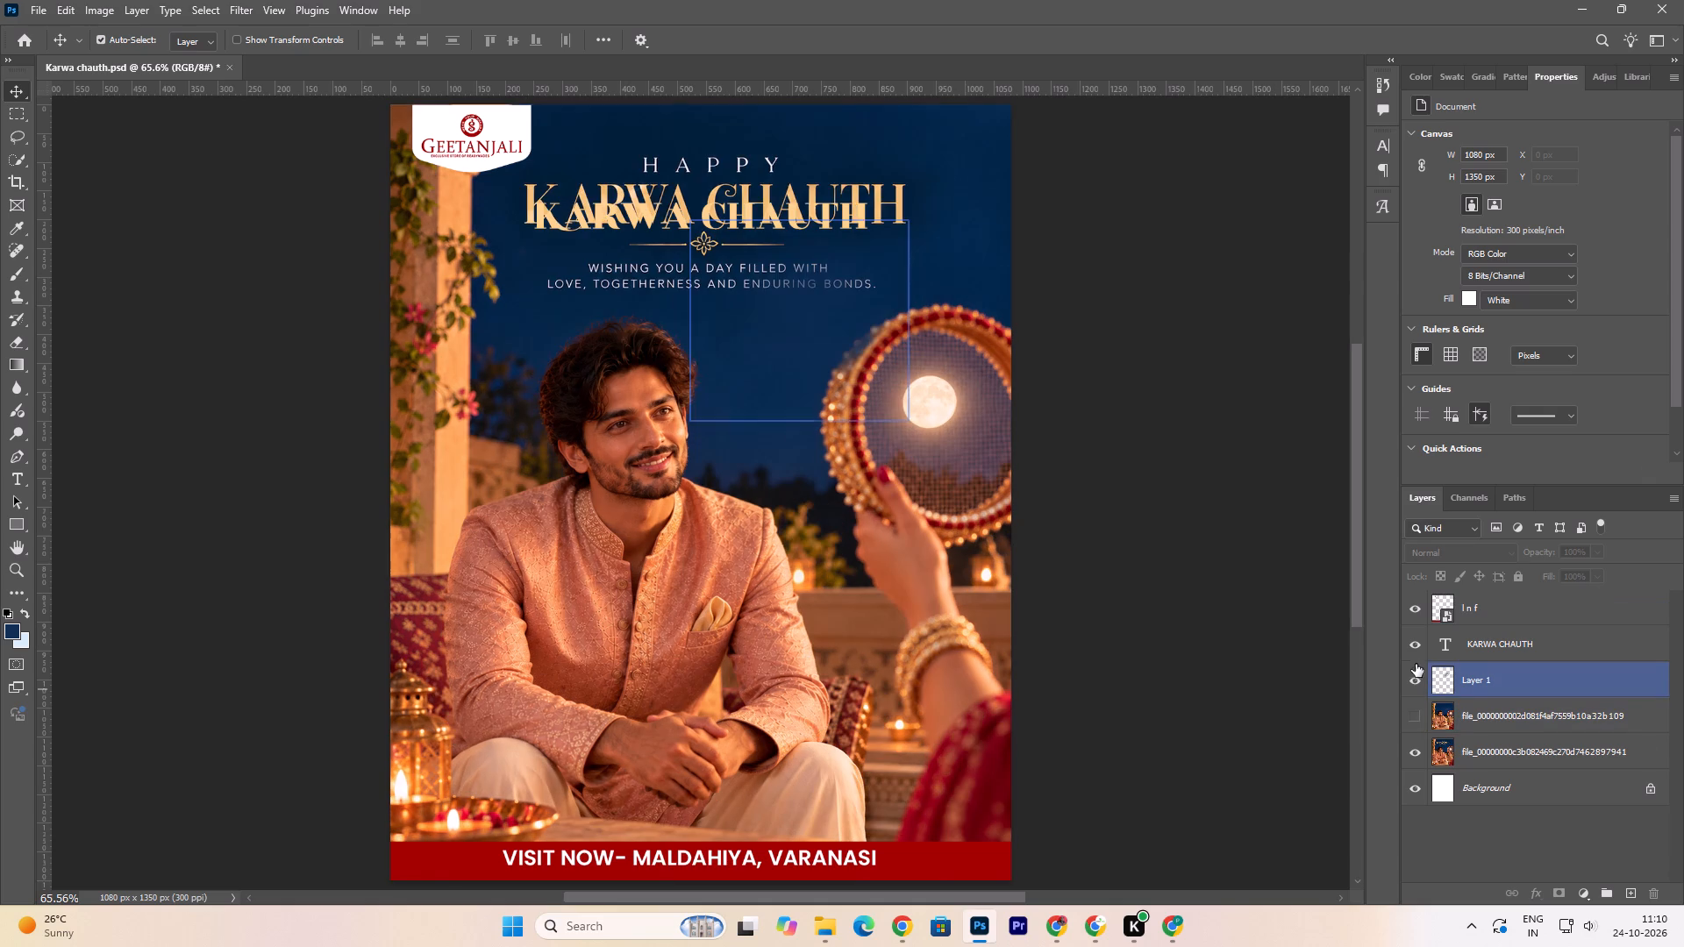
left_click(1415, 647)
left_click(1414, 680)
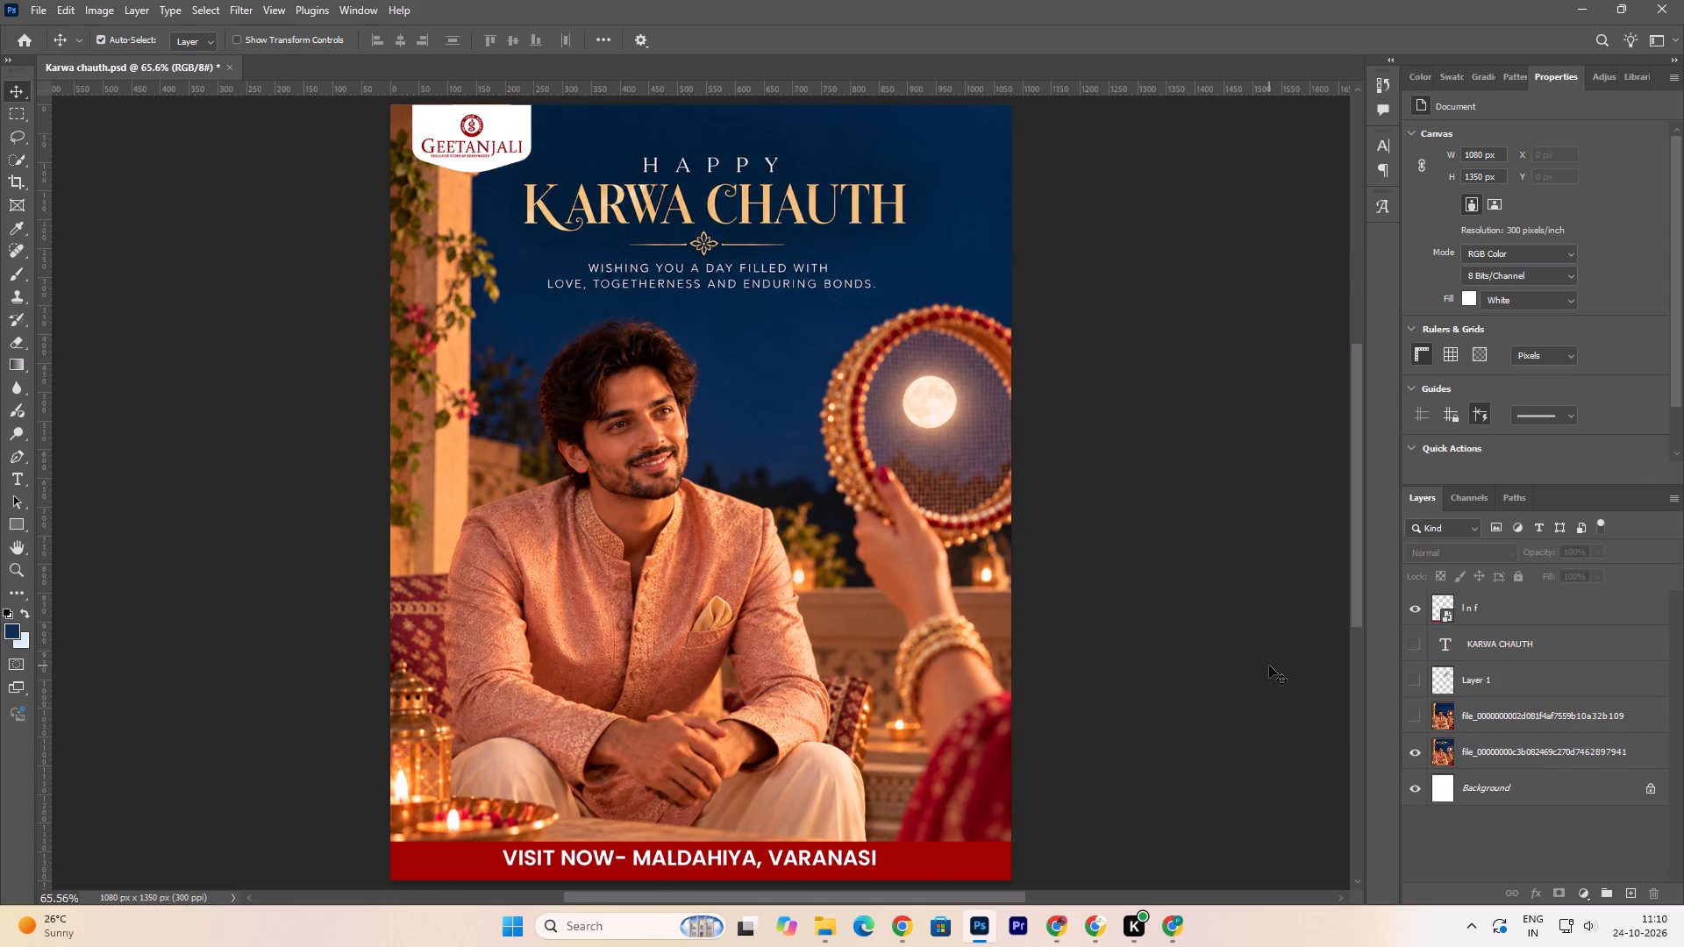
Hide the reference poster layer and show the new background image, the KARWA CHAUTH text and Layer 1 again.
left_click(1416, 750)
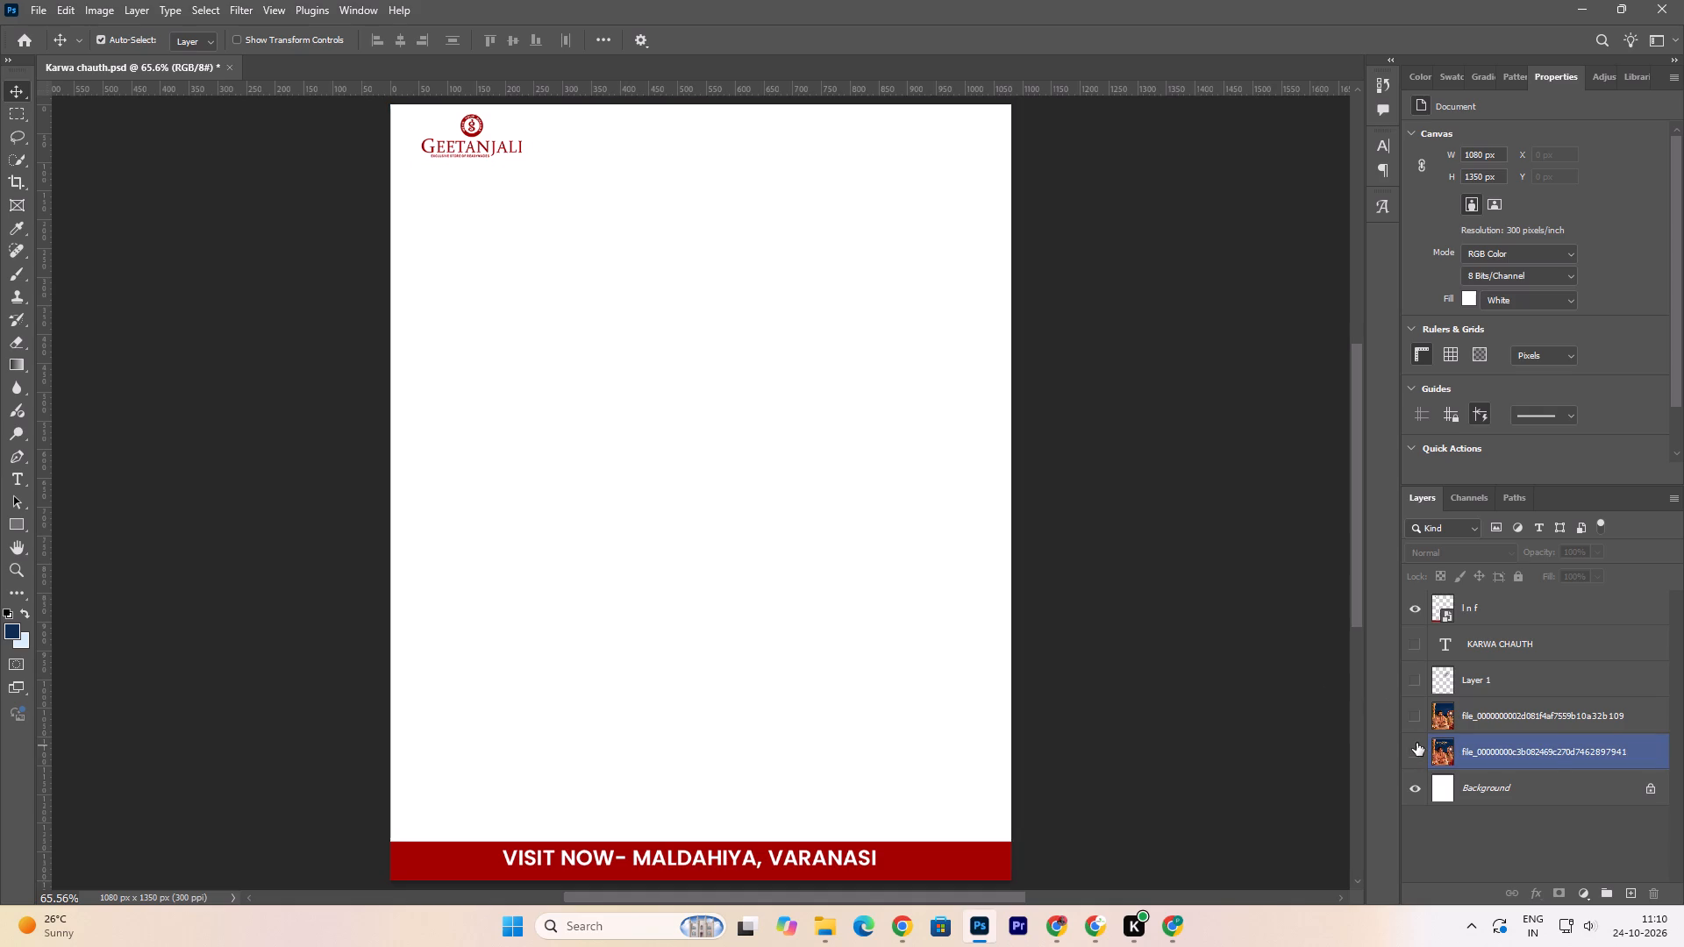
left_click(1419, 716)
left_click(1415, 650)
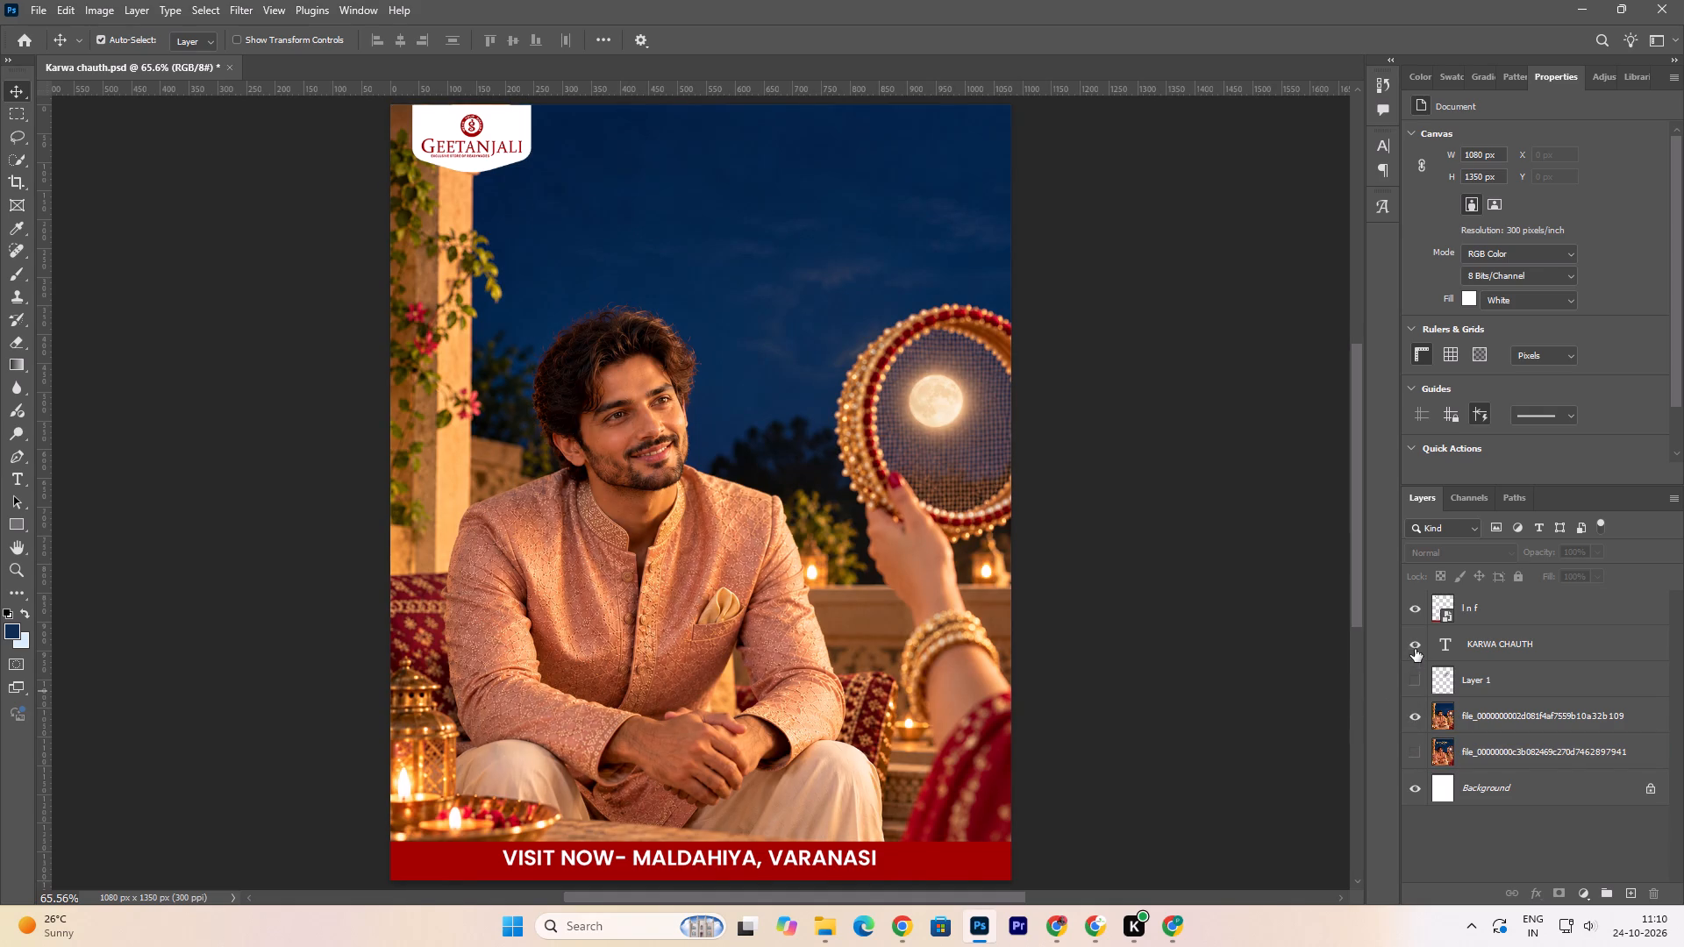
left_click(1410, 683)
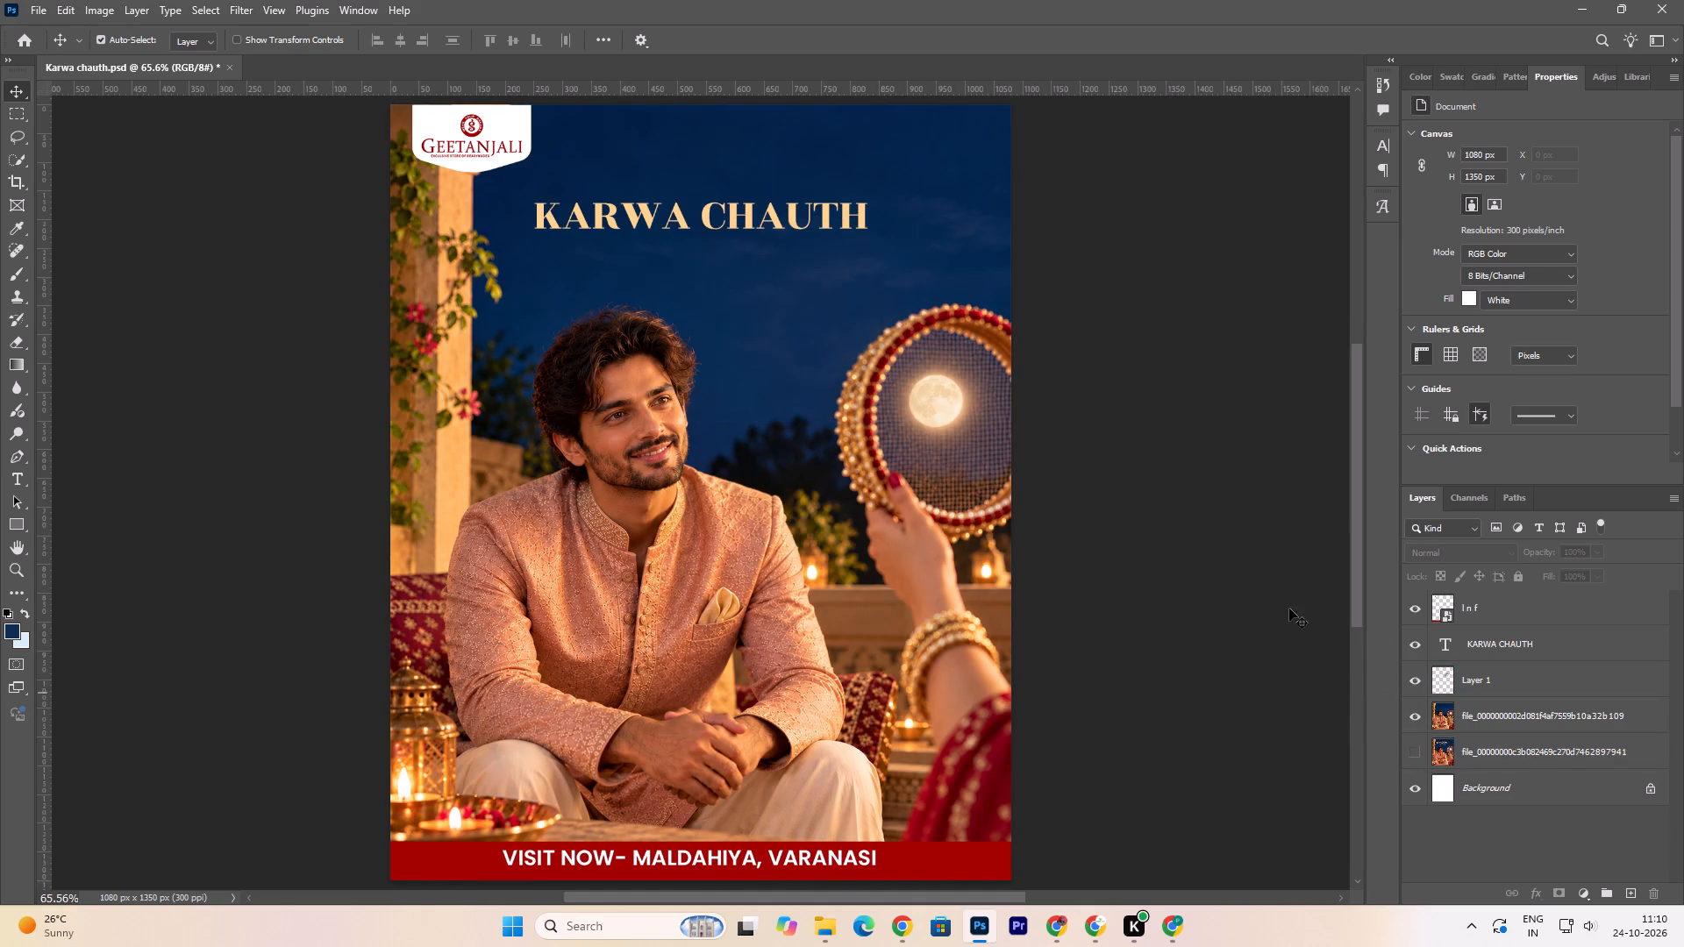
Switch to Chrome, search Google for dafont in a new tab and open the dafont.com site.
left_click(1057, 932)
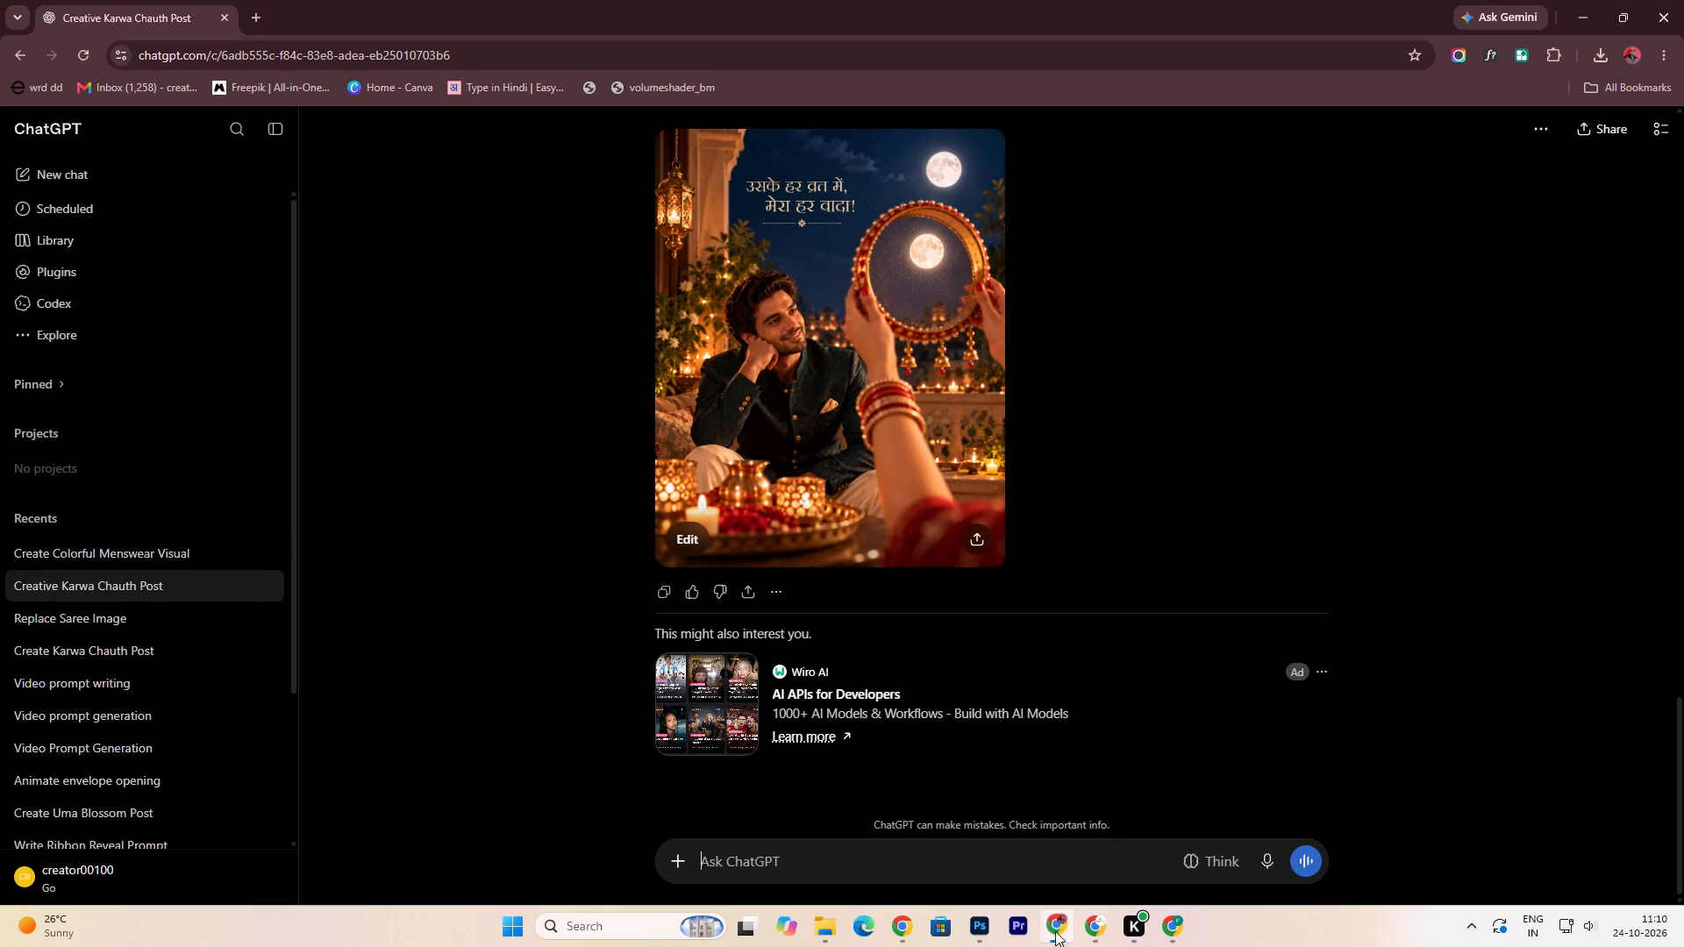
left_click(254, 18)
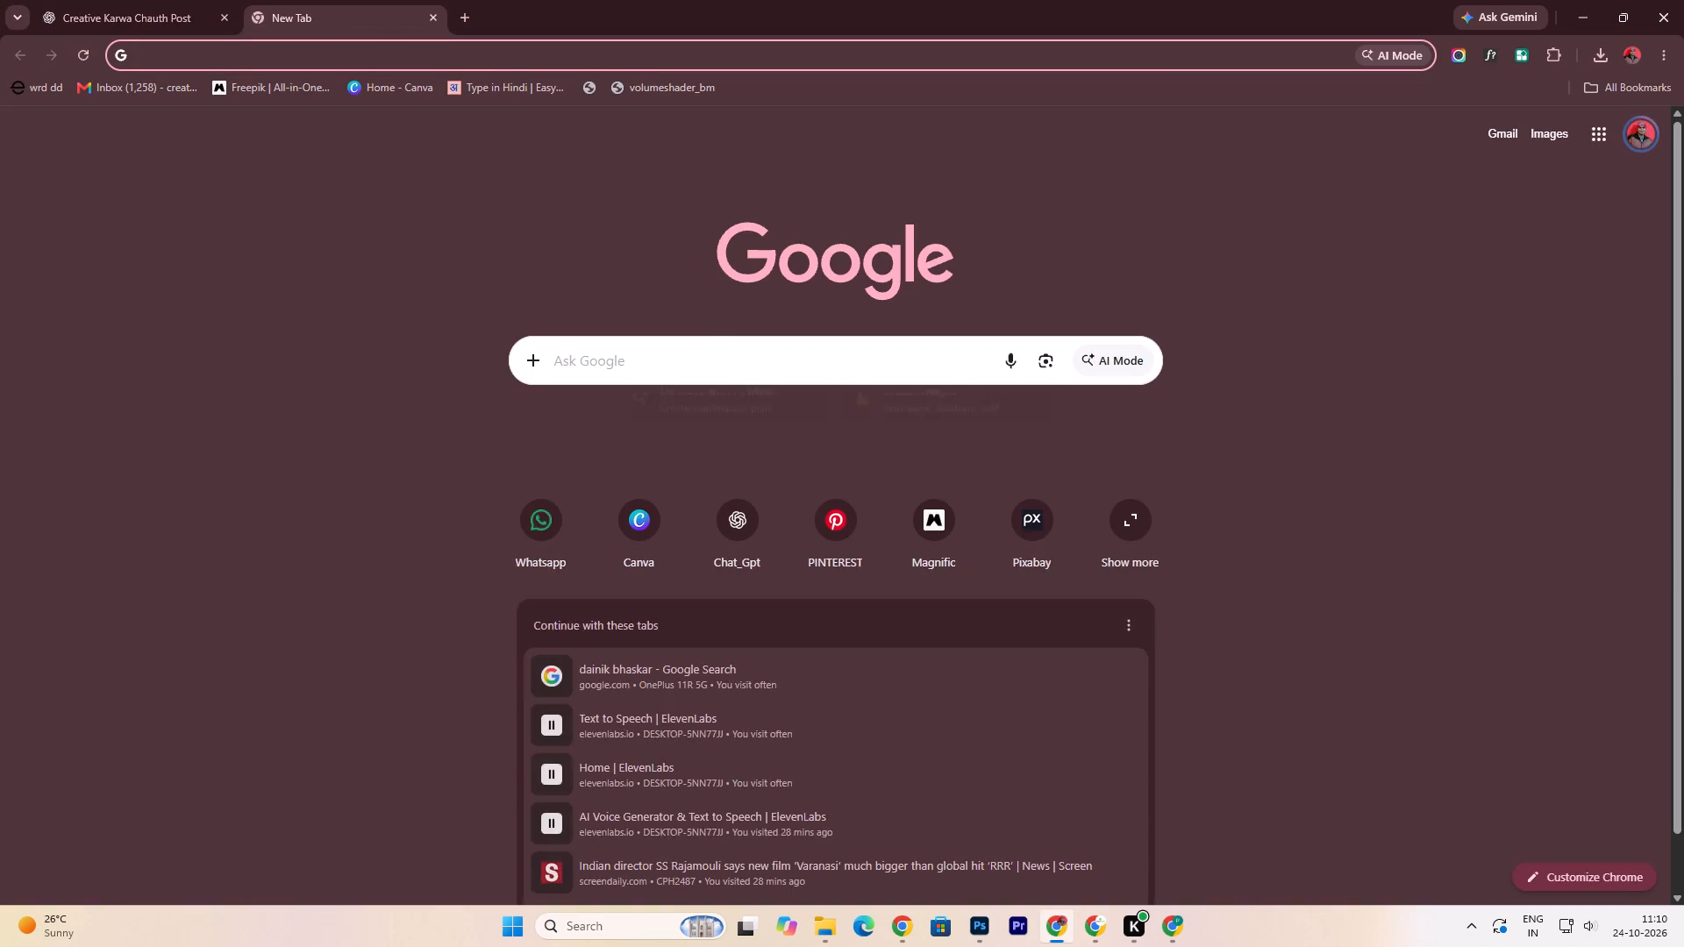
left_click(735, 360)
type("da")
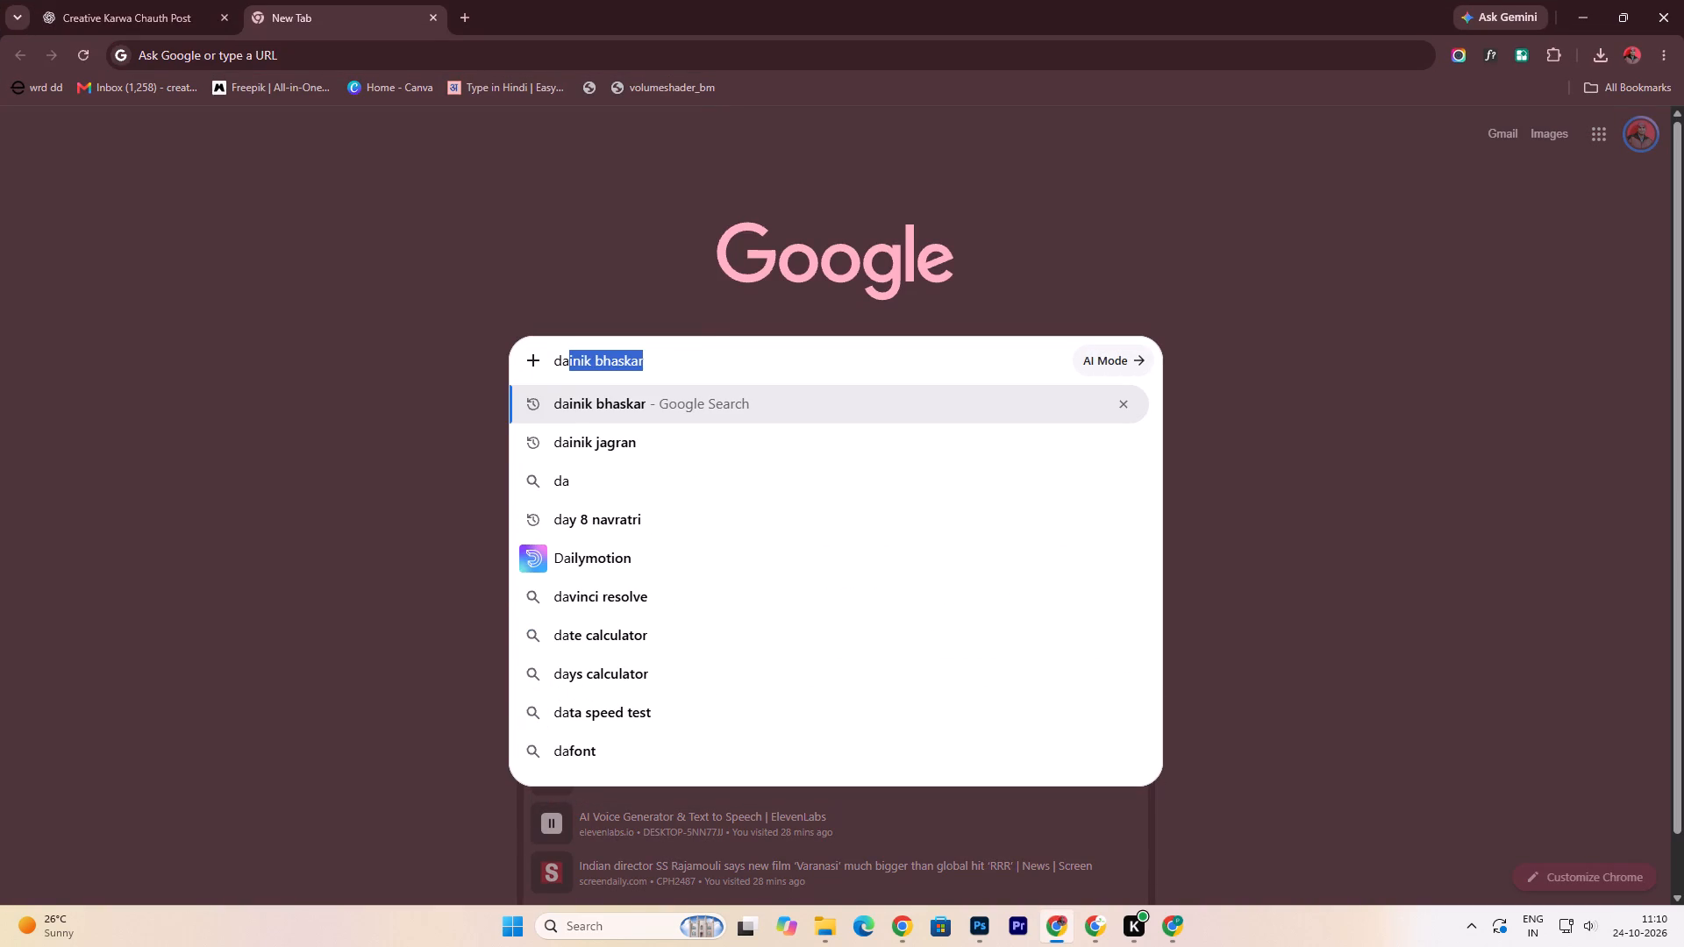
type("font")
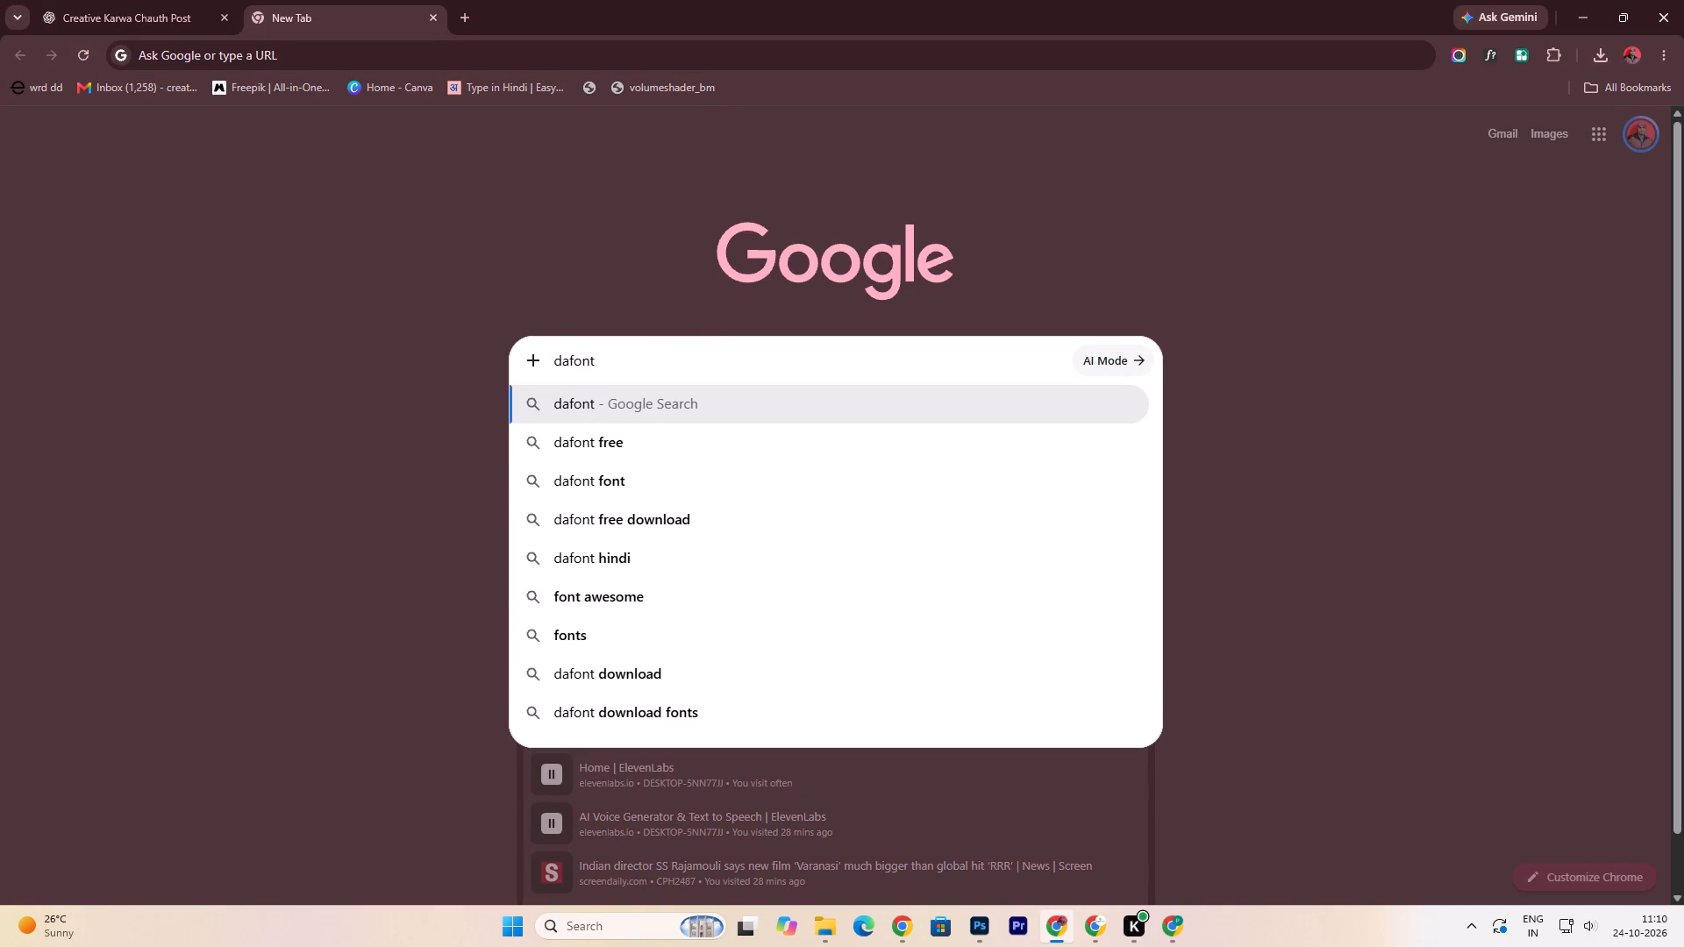
left_click(588, 407)
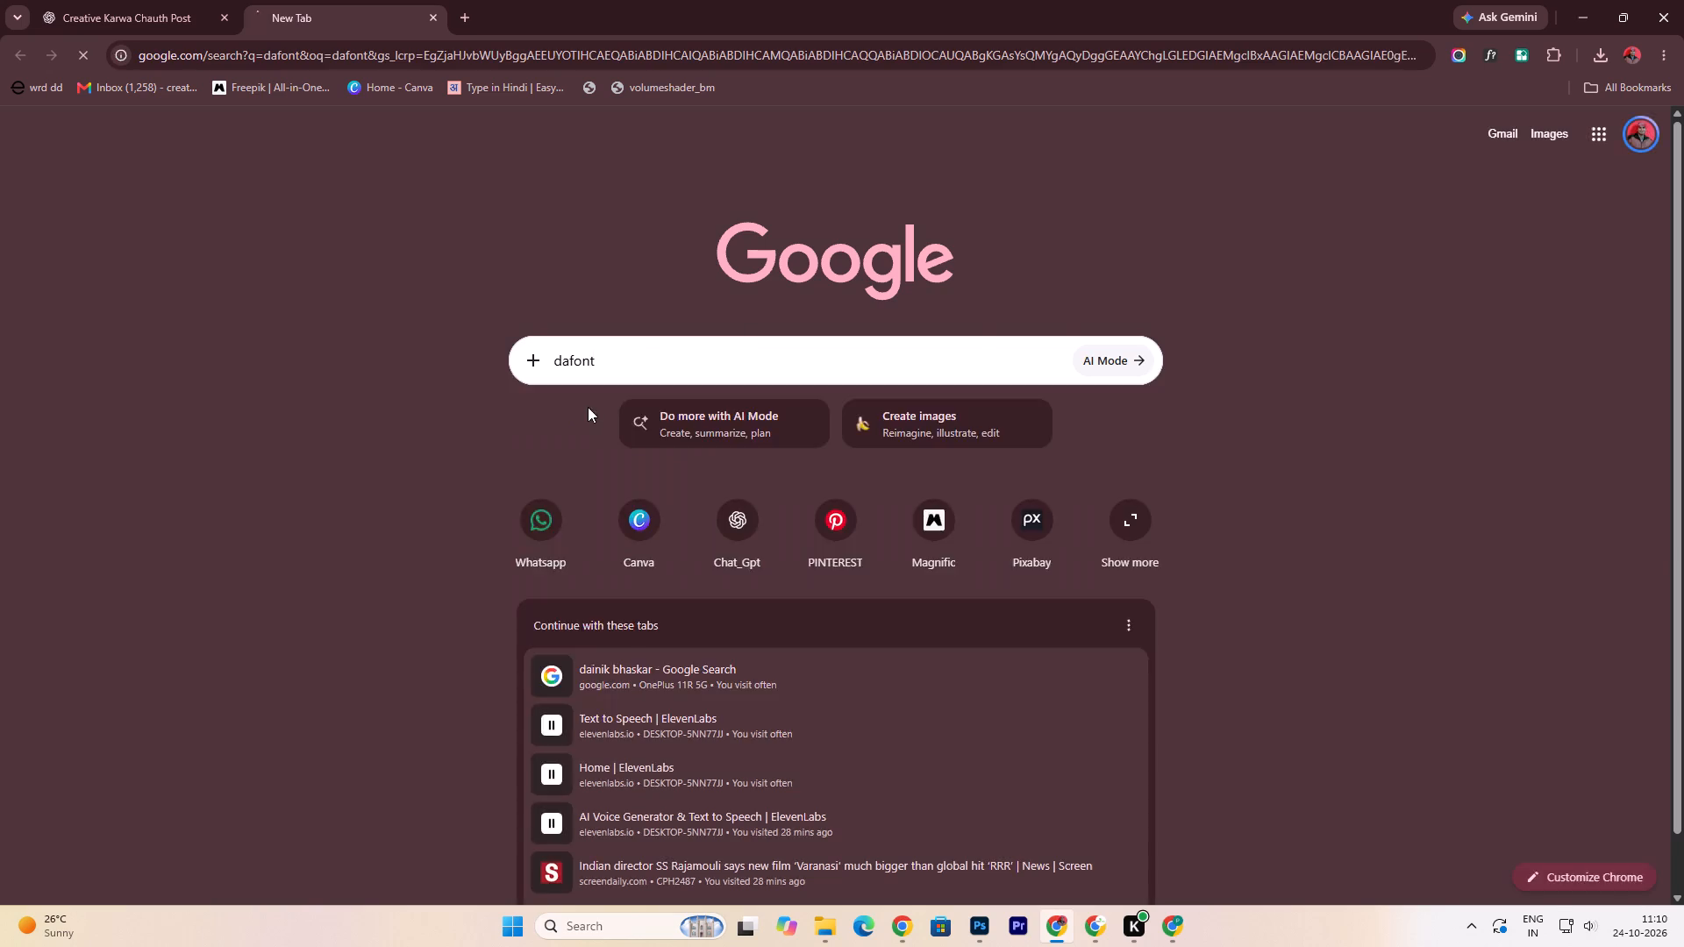
left_click(456, 295)
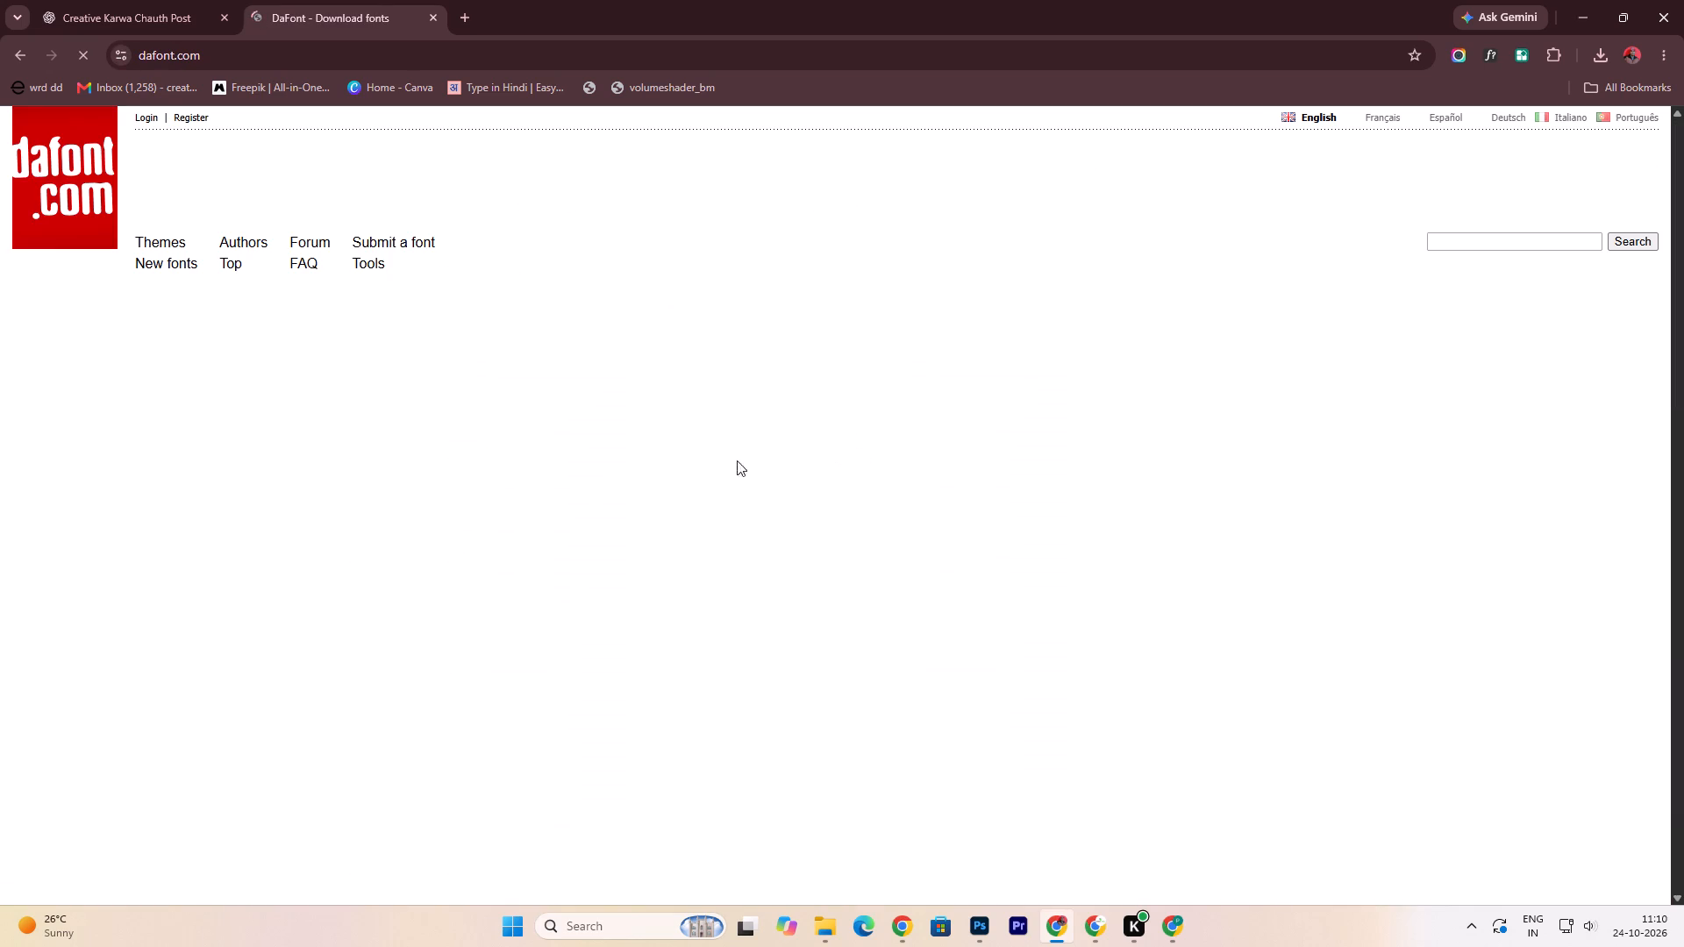
Look through the recently added fonts on the DaFont home page for a heading typeface.
scroll(552, 638, "down", 3)
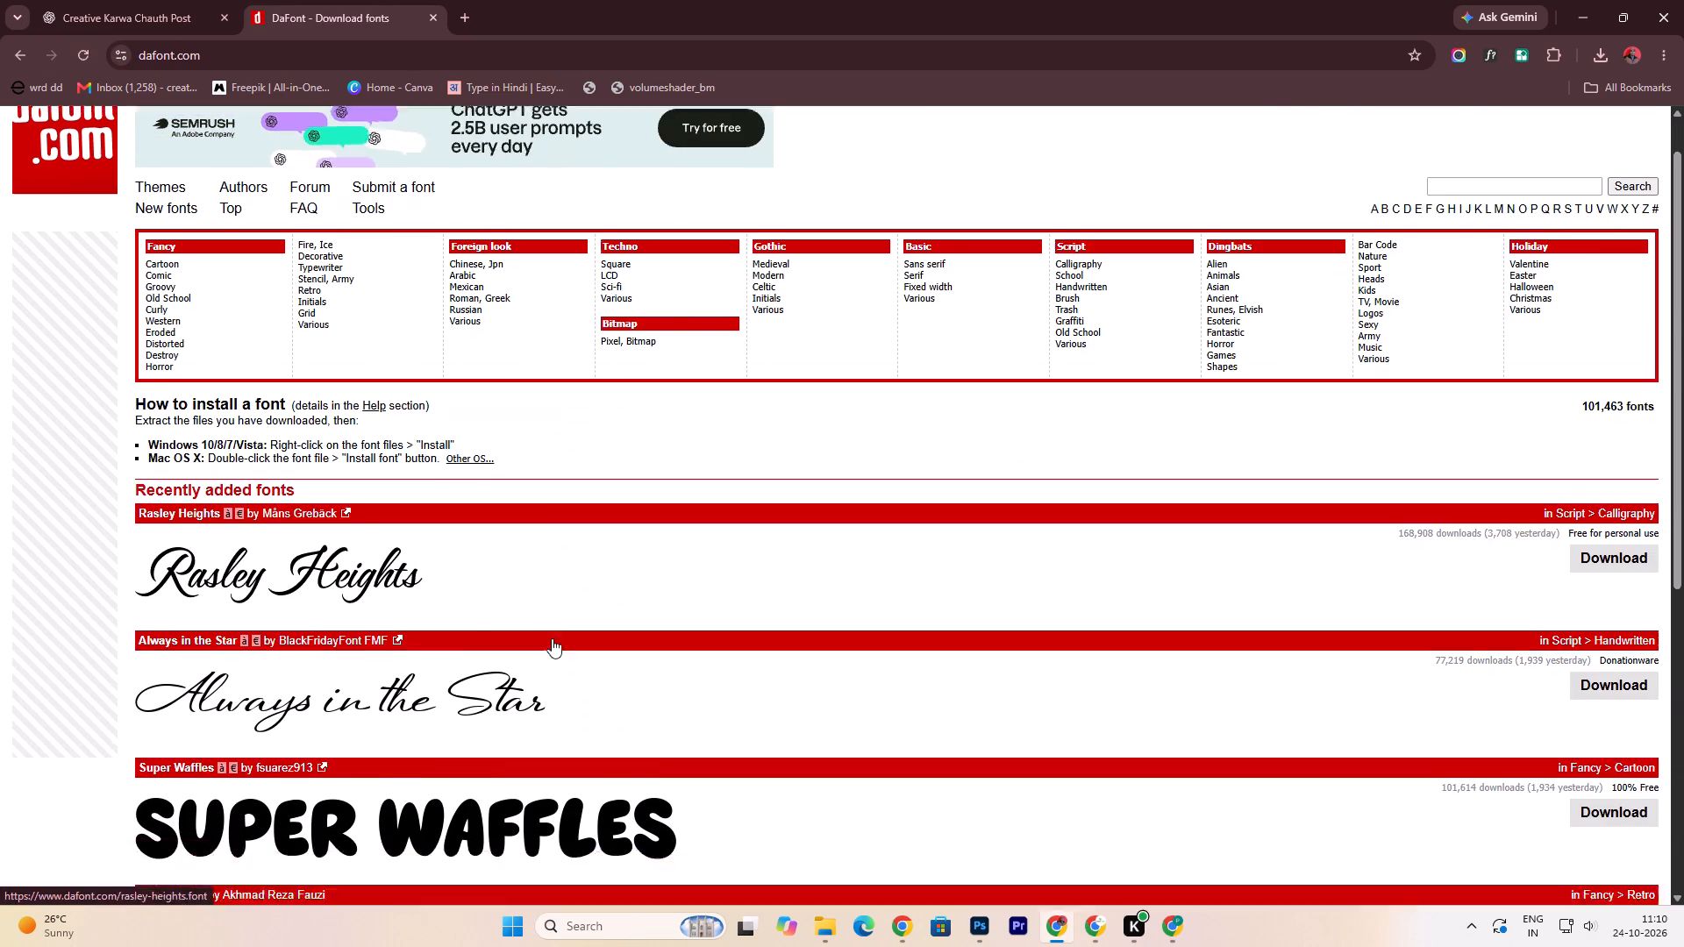
scroll(552, 638, "down", 6)
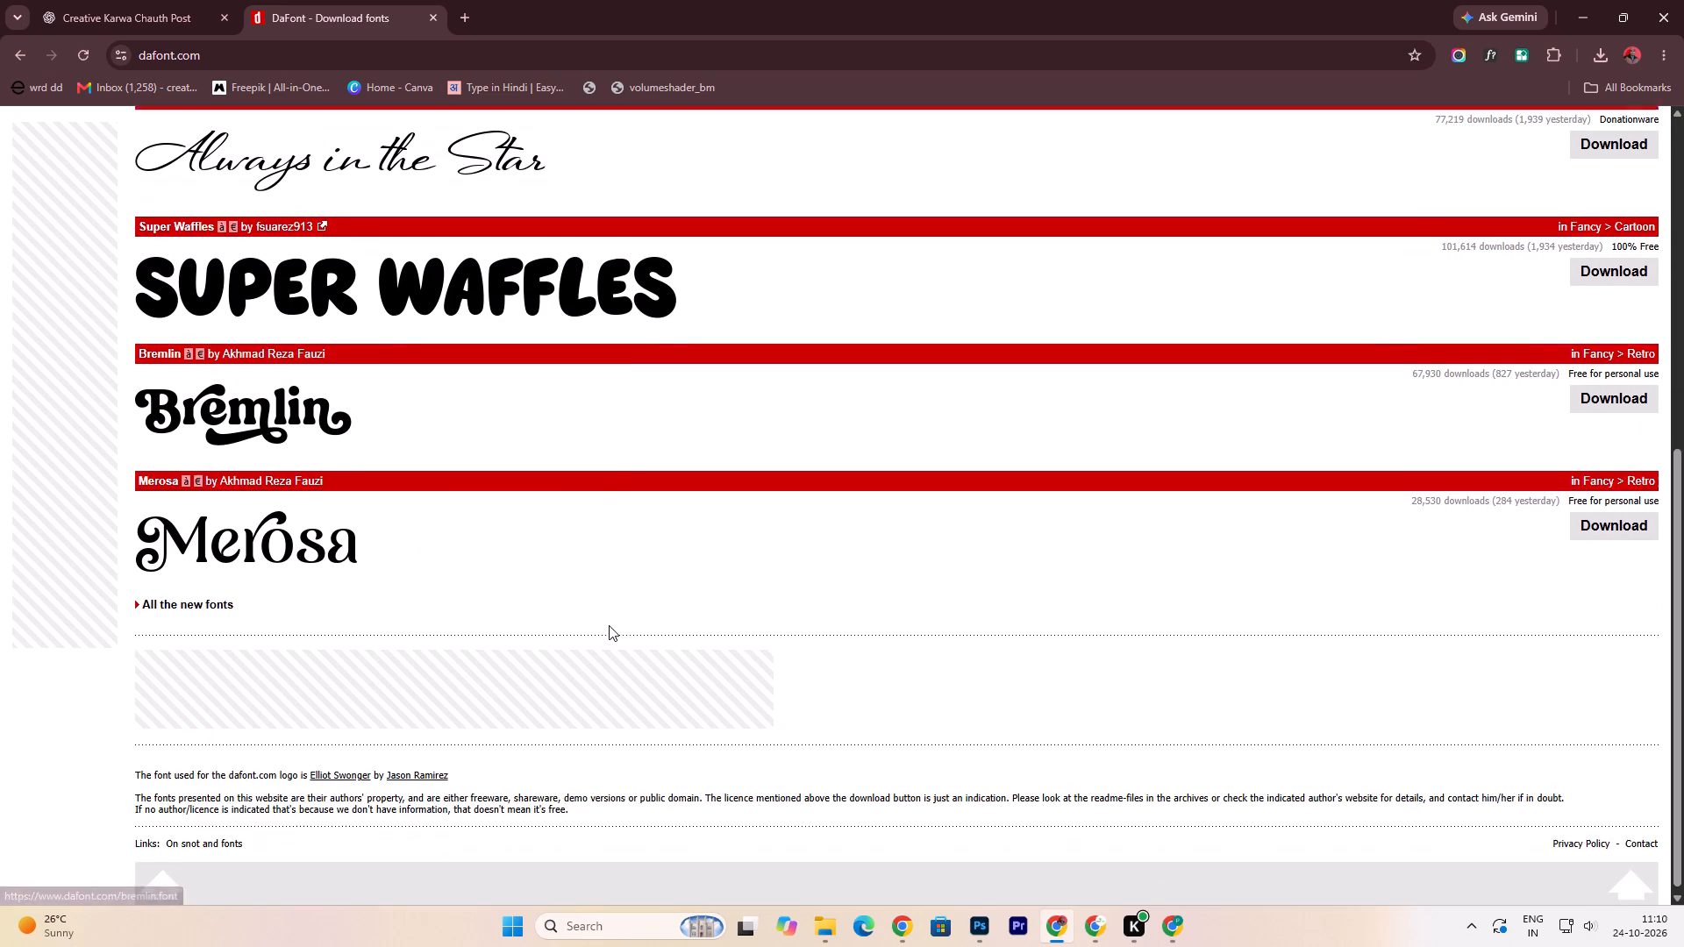
scroll(609, 625, "down", 2)
scroll(570, 572, "up", 11)
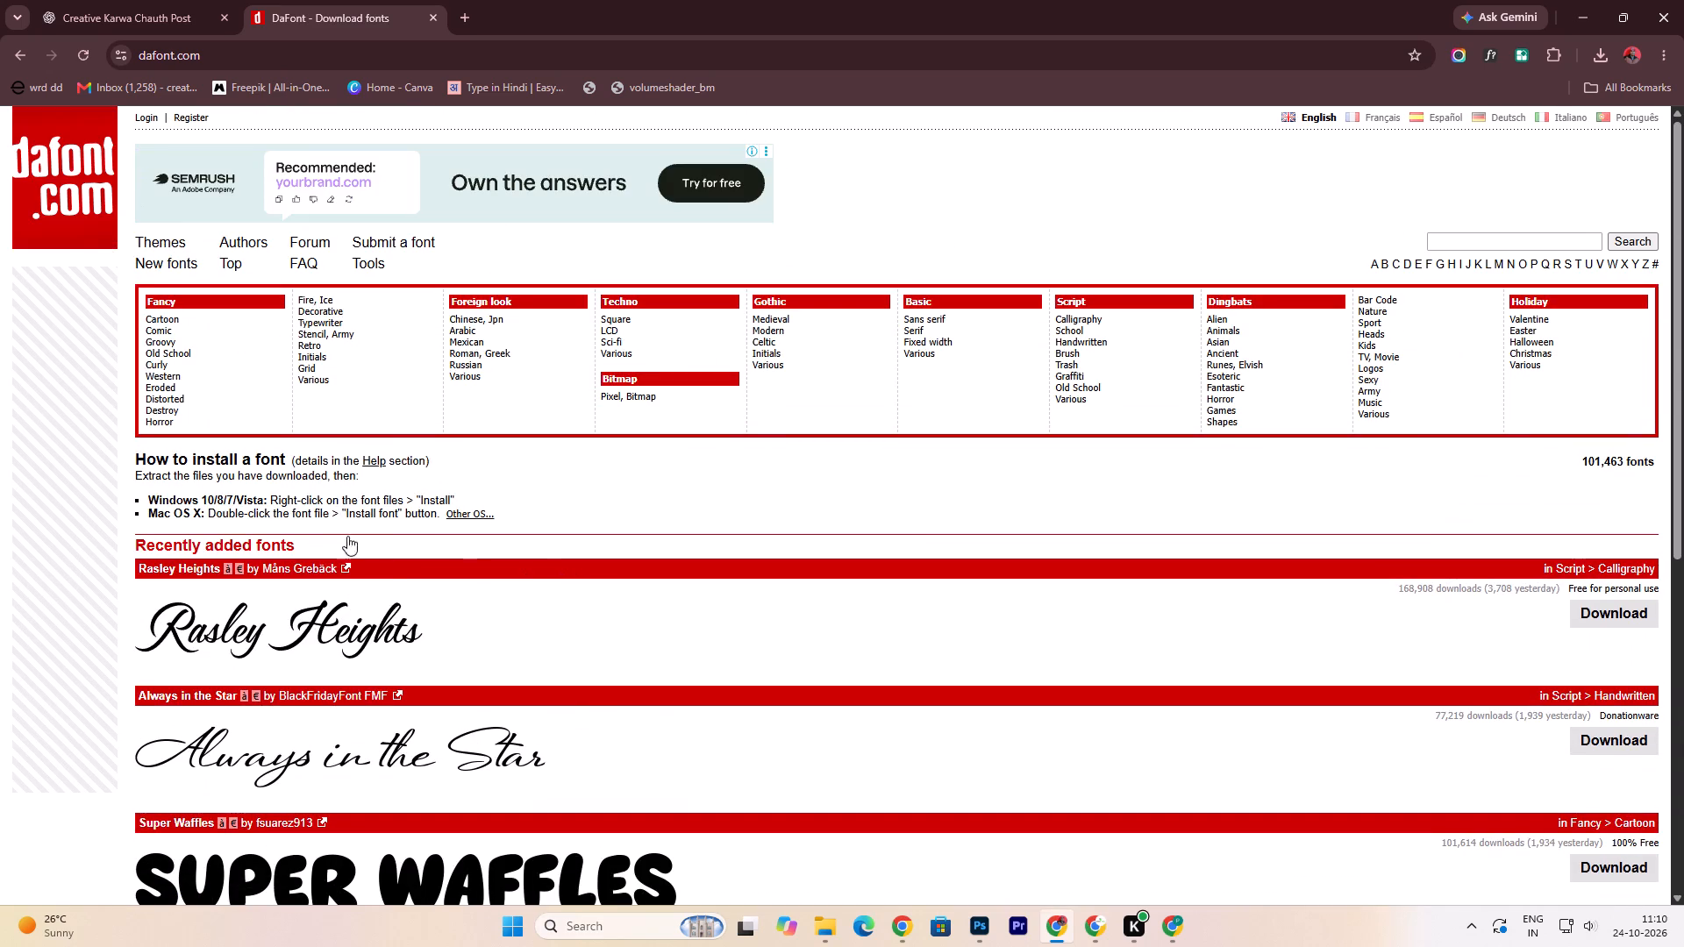
scroll(630, 642, "down", 10)
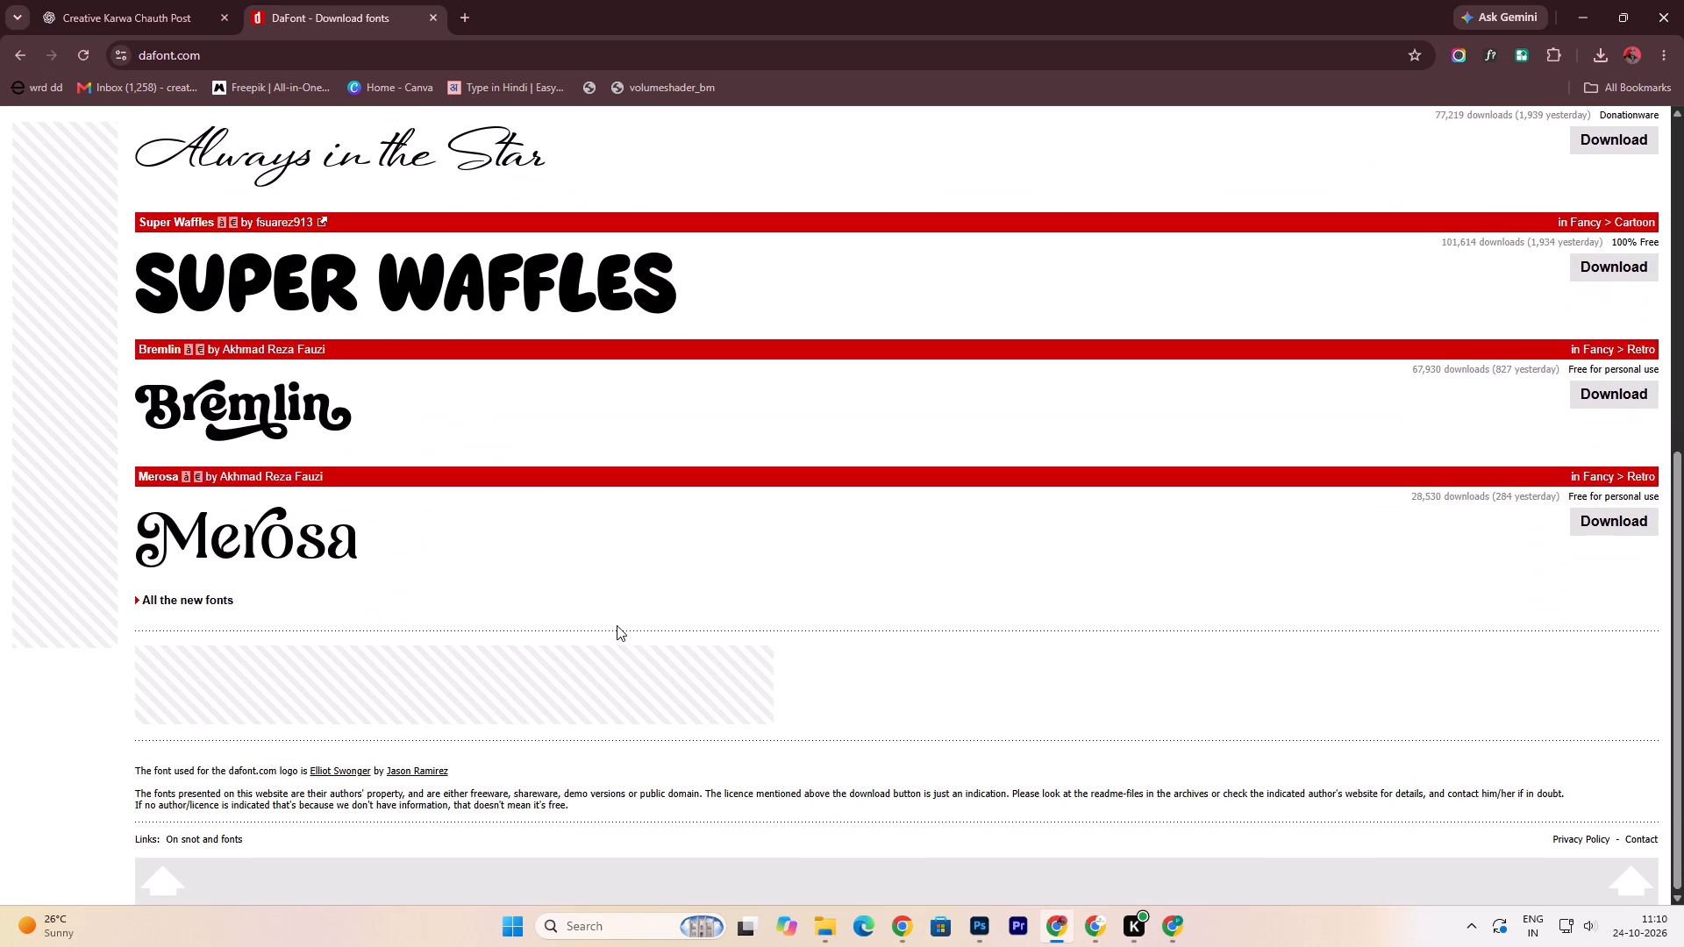
Look through the first two pages of DaFont's Basic > Sans serif category for a heading typeface.
scroll(619, 618, "up", 10)
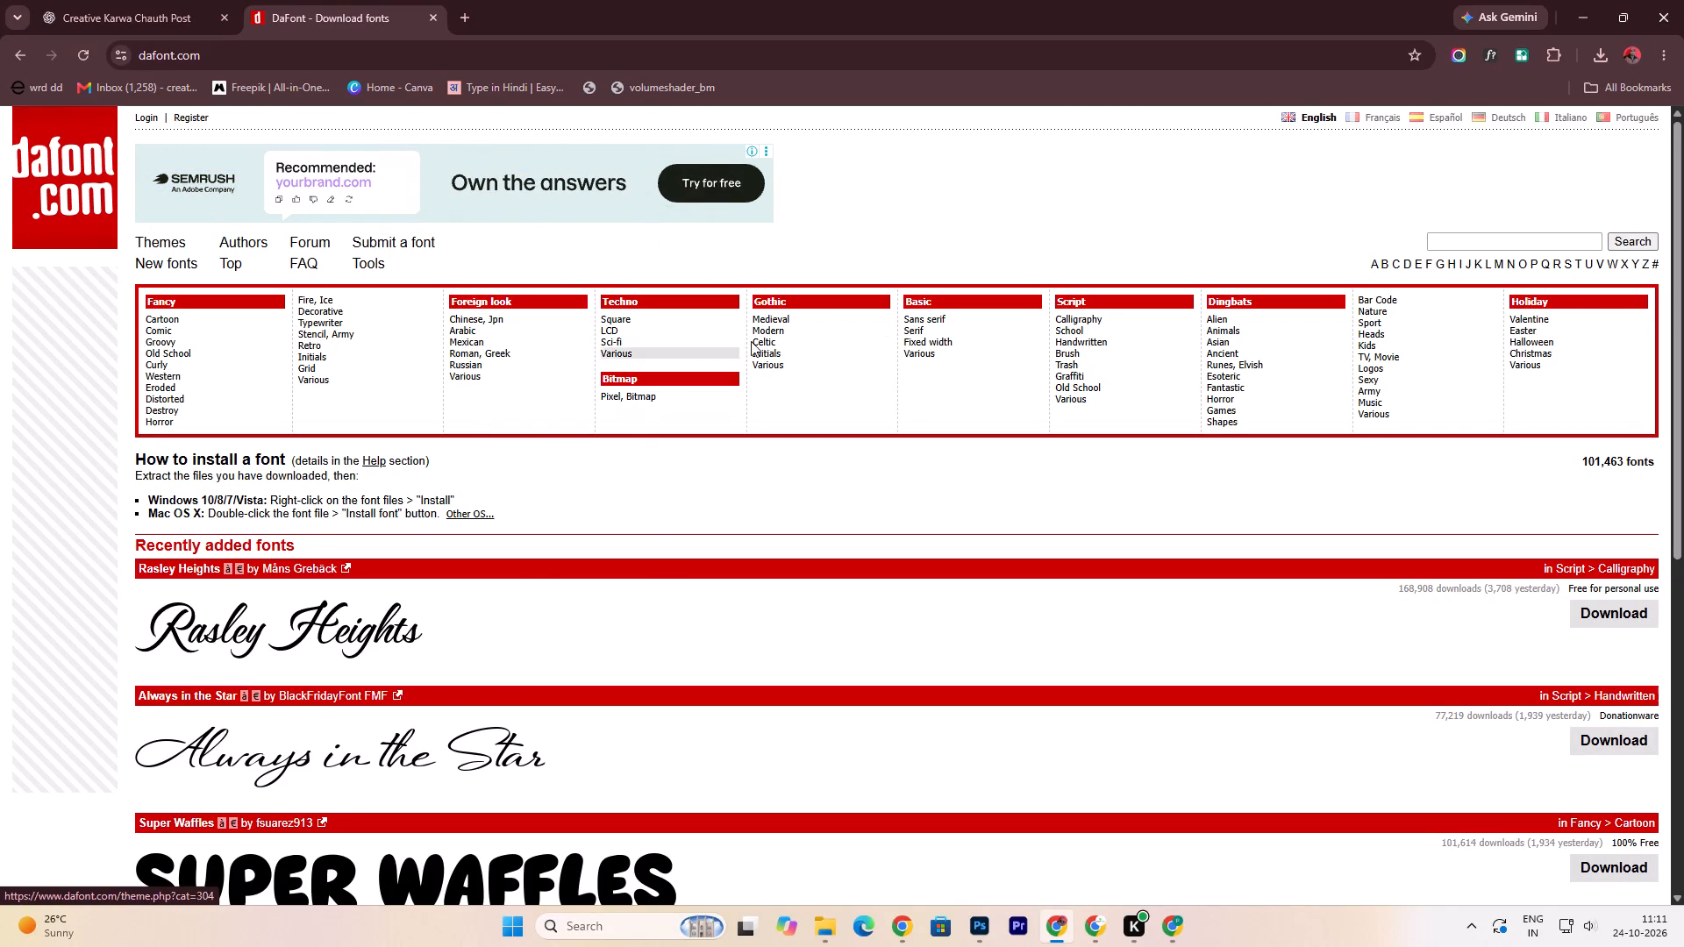
left_click(928, 324)
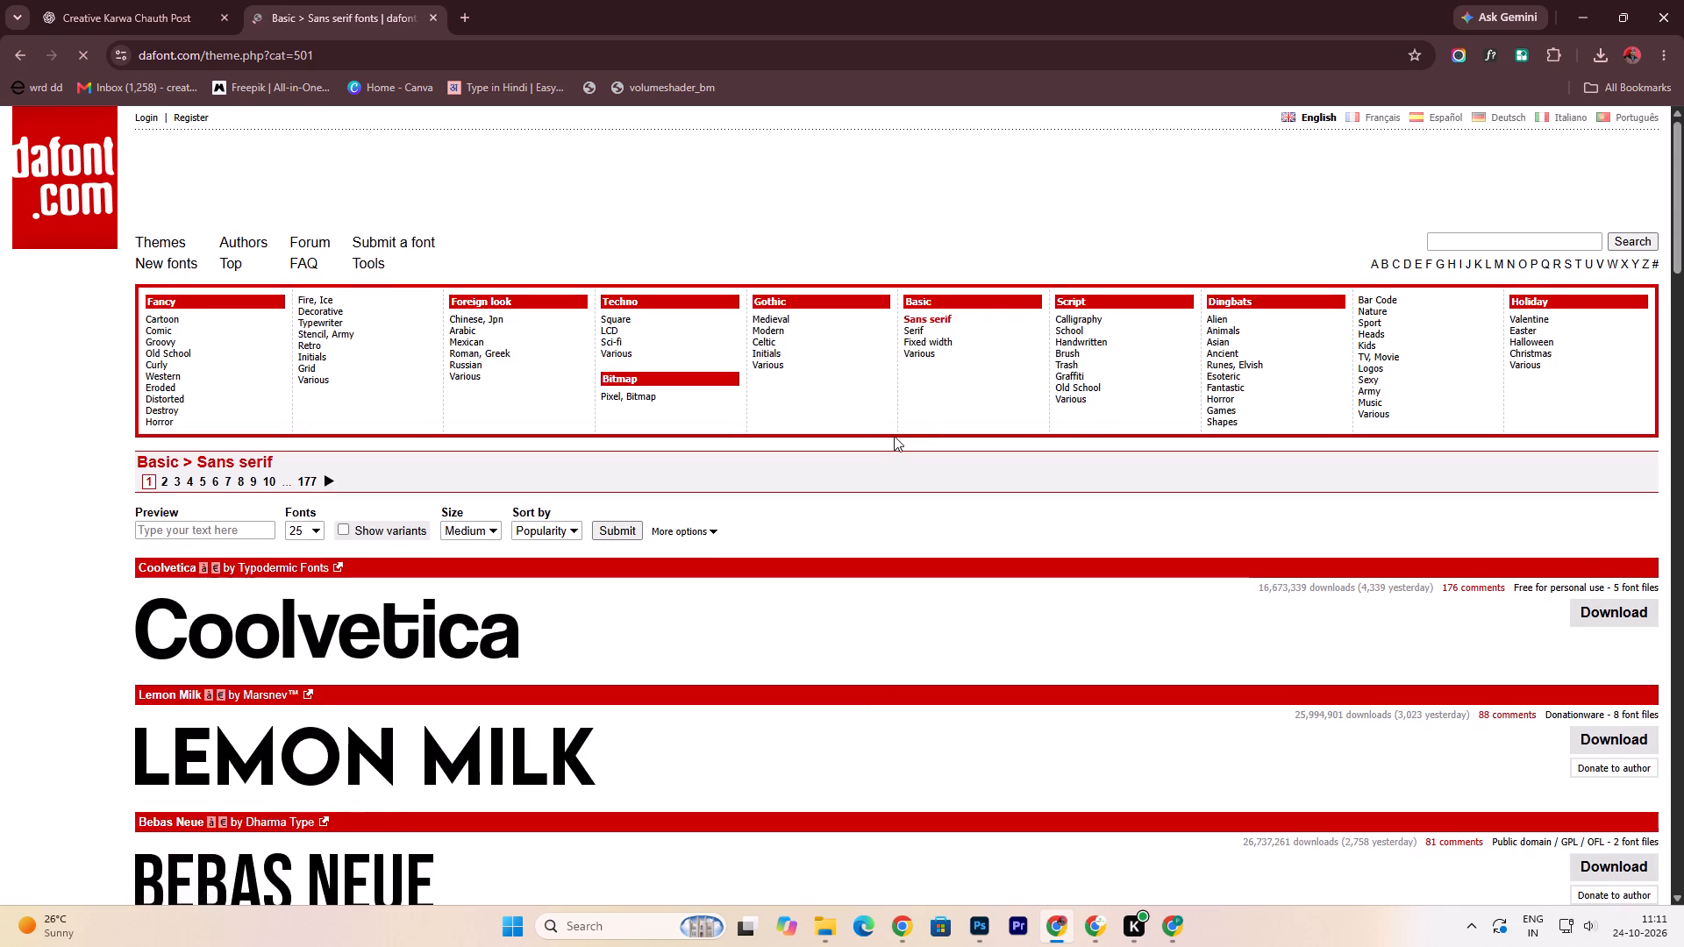
scroll(894, 436, "down", 20)
scroll(914, 463, "down", 5)
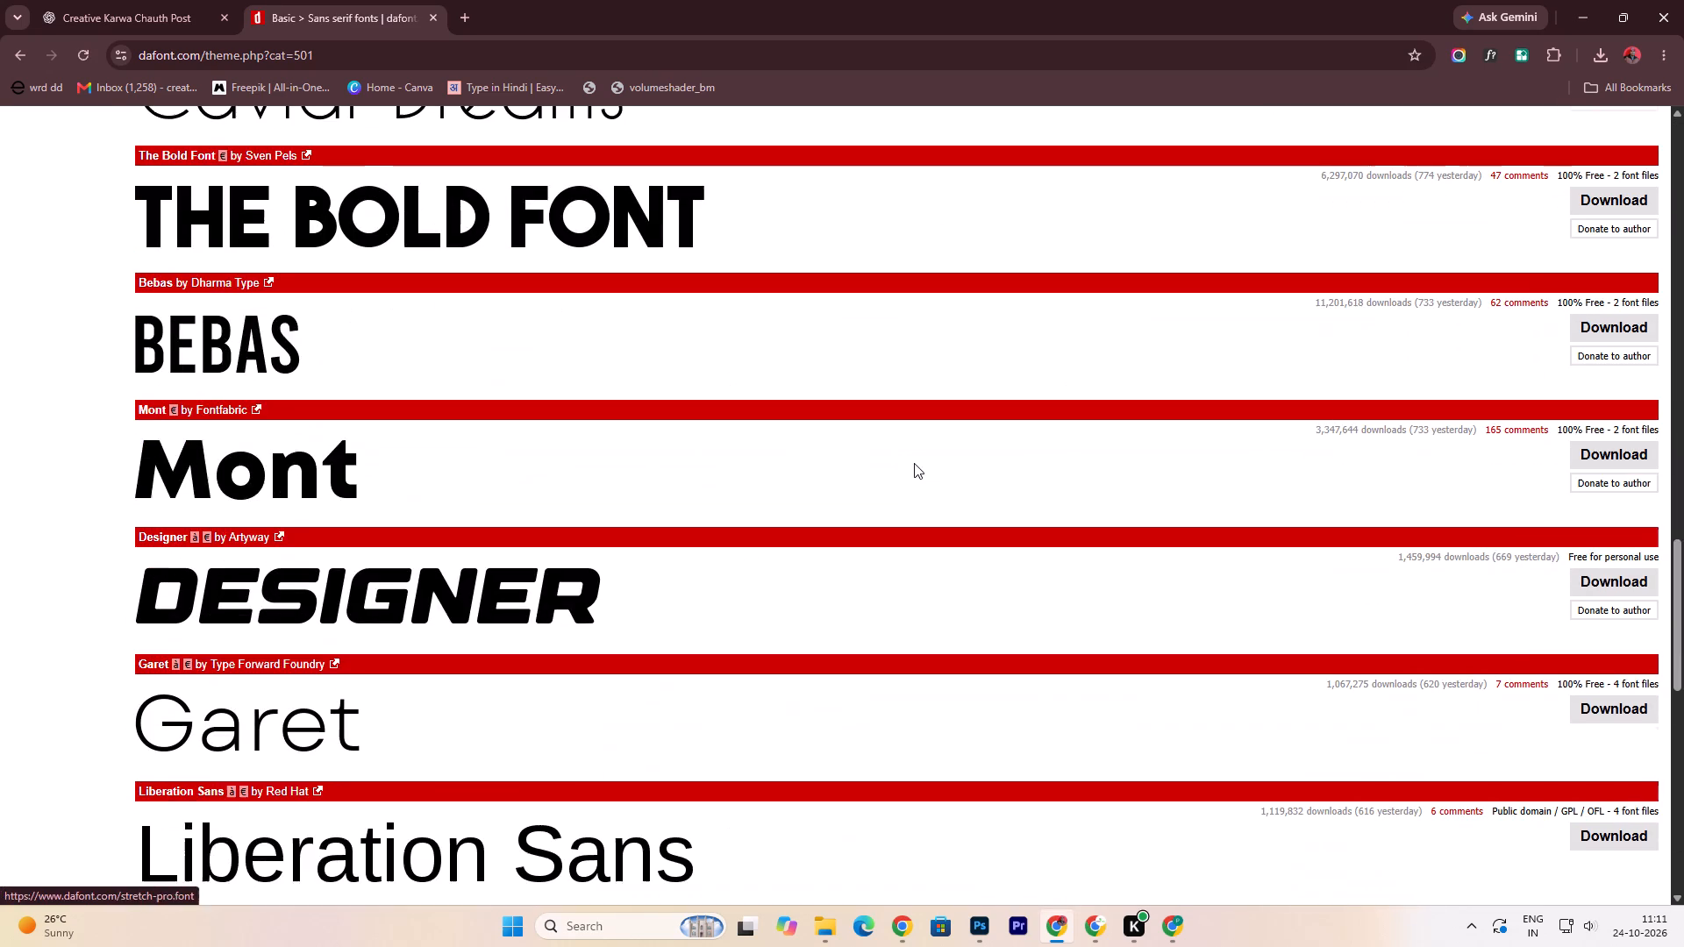
scroll(910, 468, "down", 17)
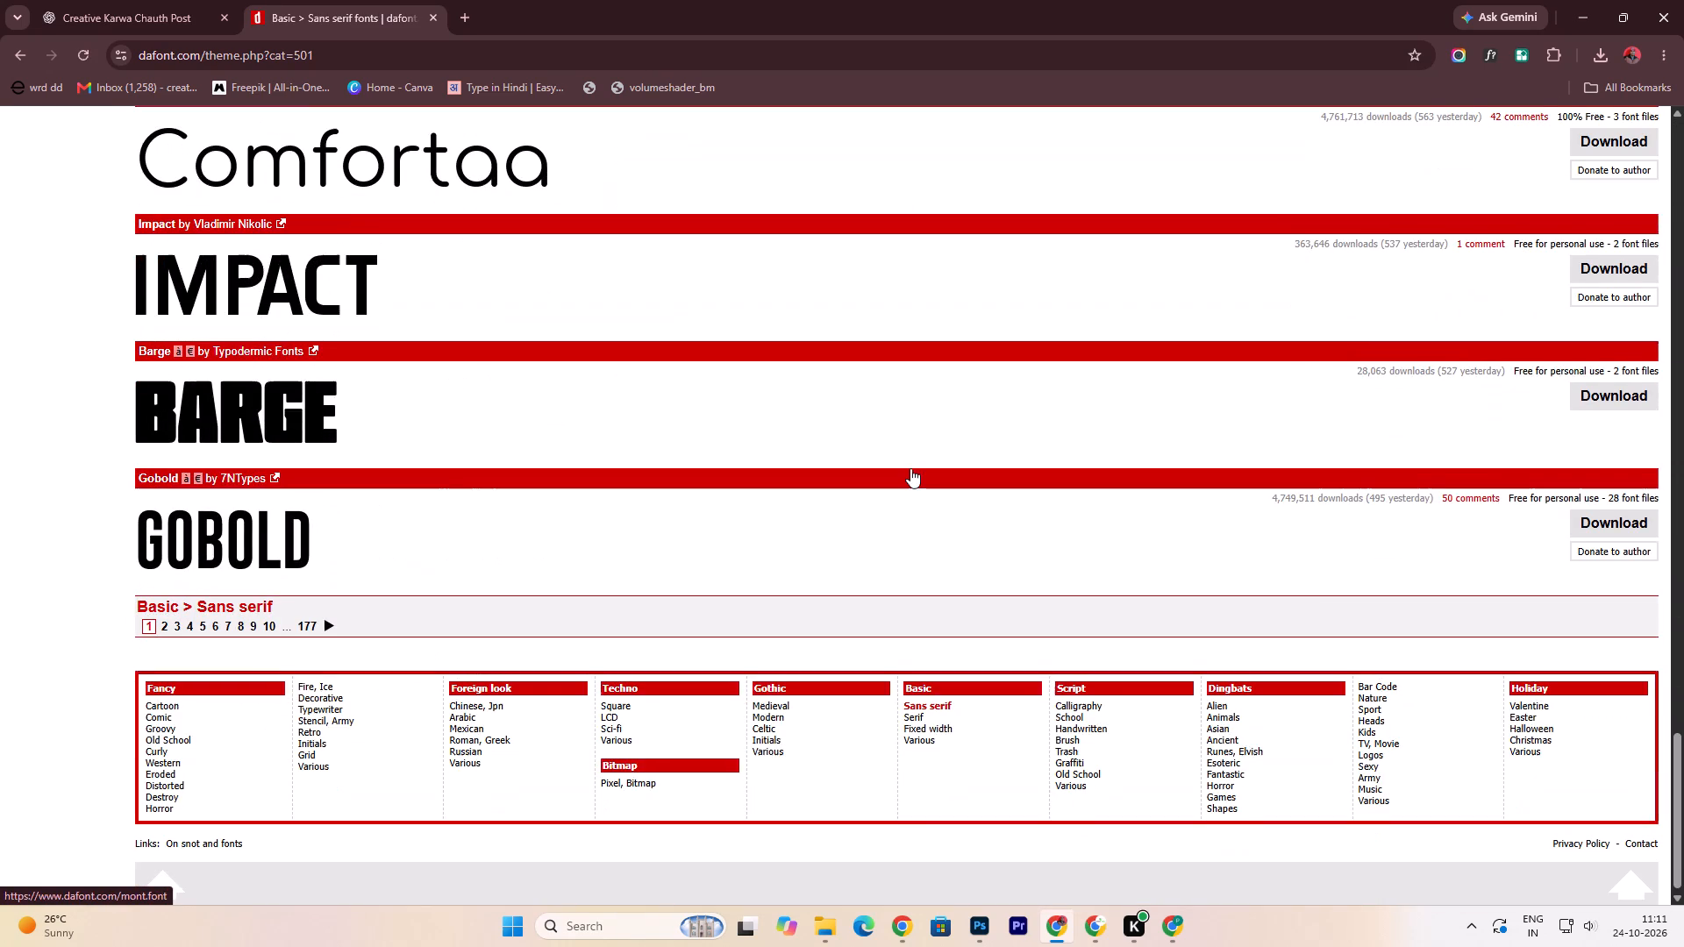
left_click(164, 623)
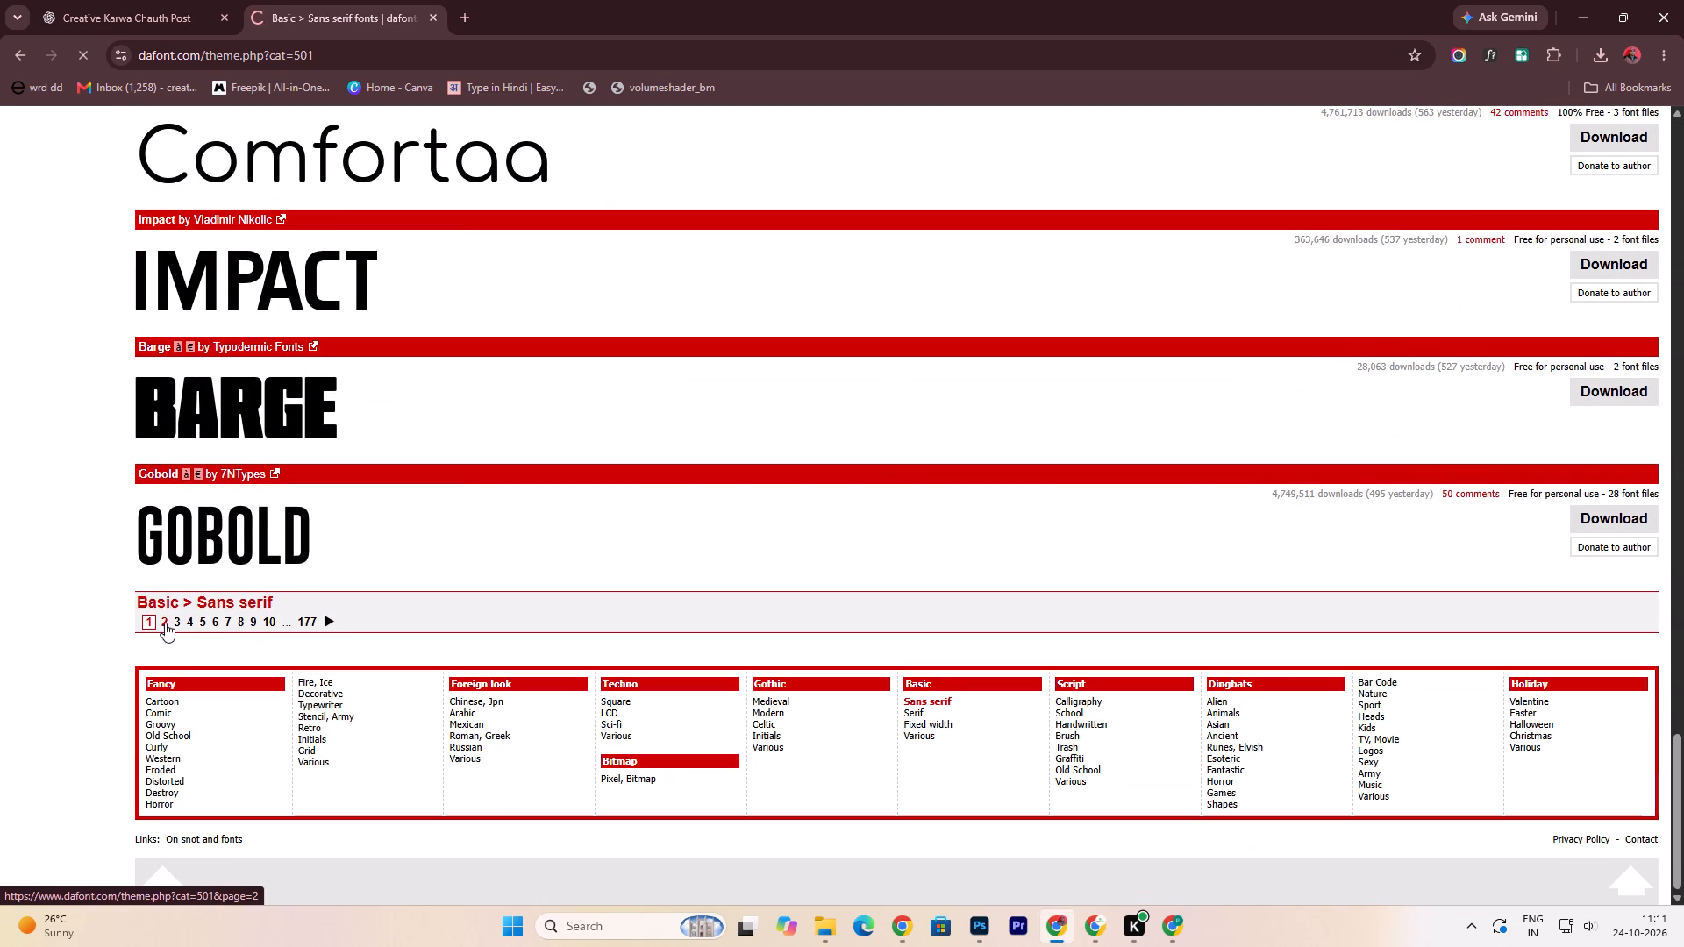
scroll(656, 721, "down", 6)
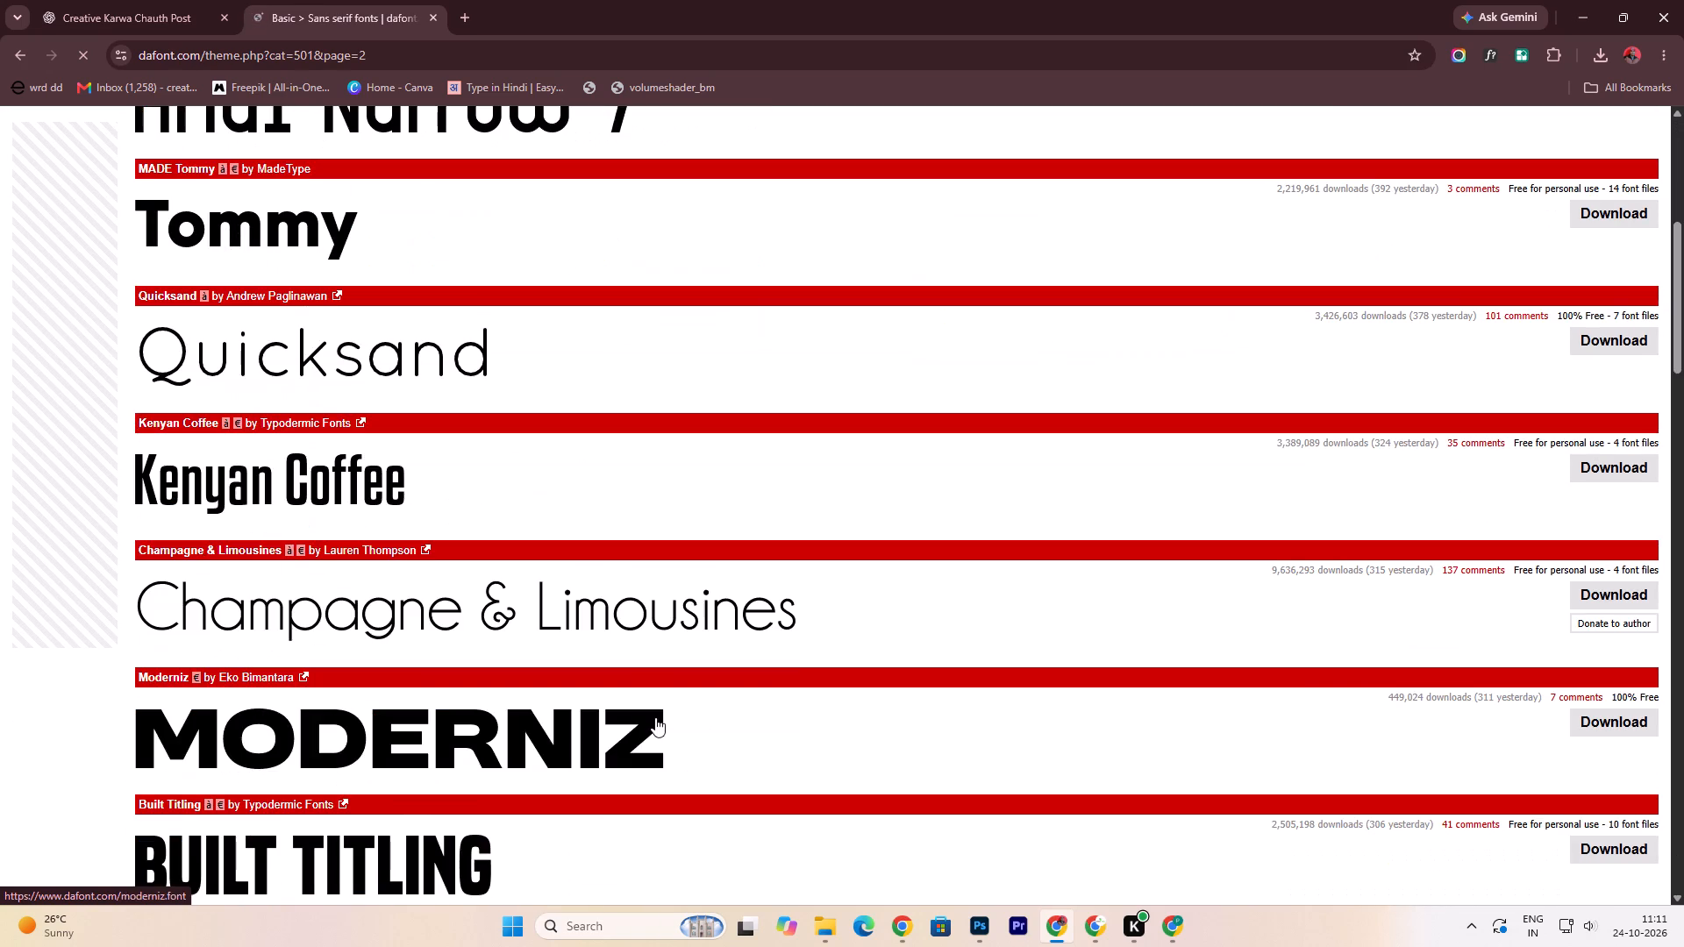
scroll(655, 717, "down", 14)
Switch to the Basic > Serif category and open the Bright Sunlist font's page.
scroll(1172, 619, "up", 9)
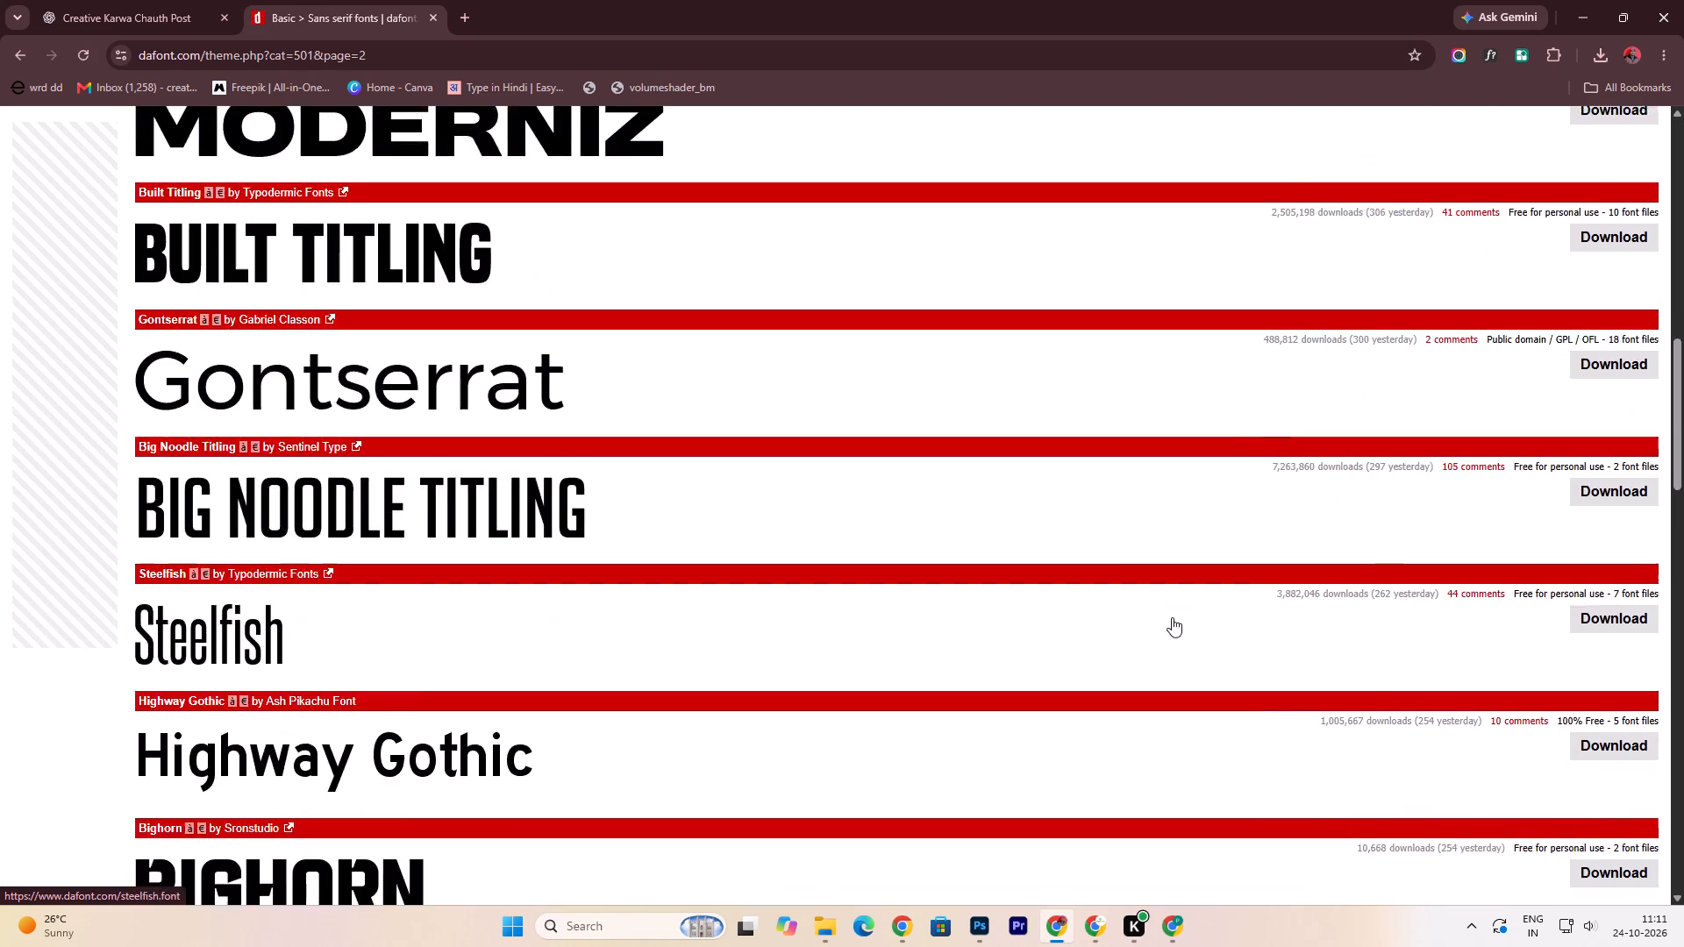
scroll(1172, 617, "up", 17)
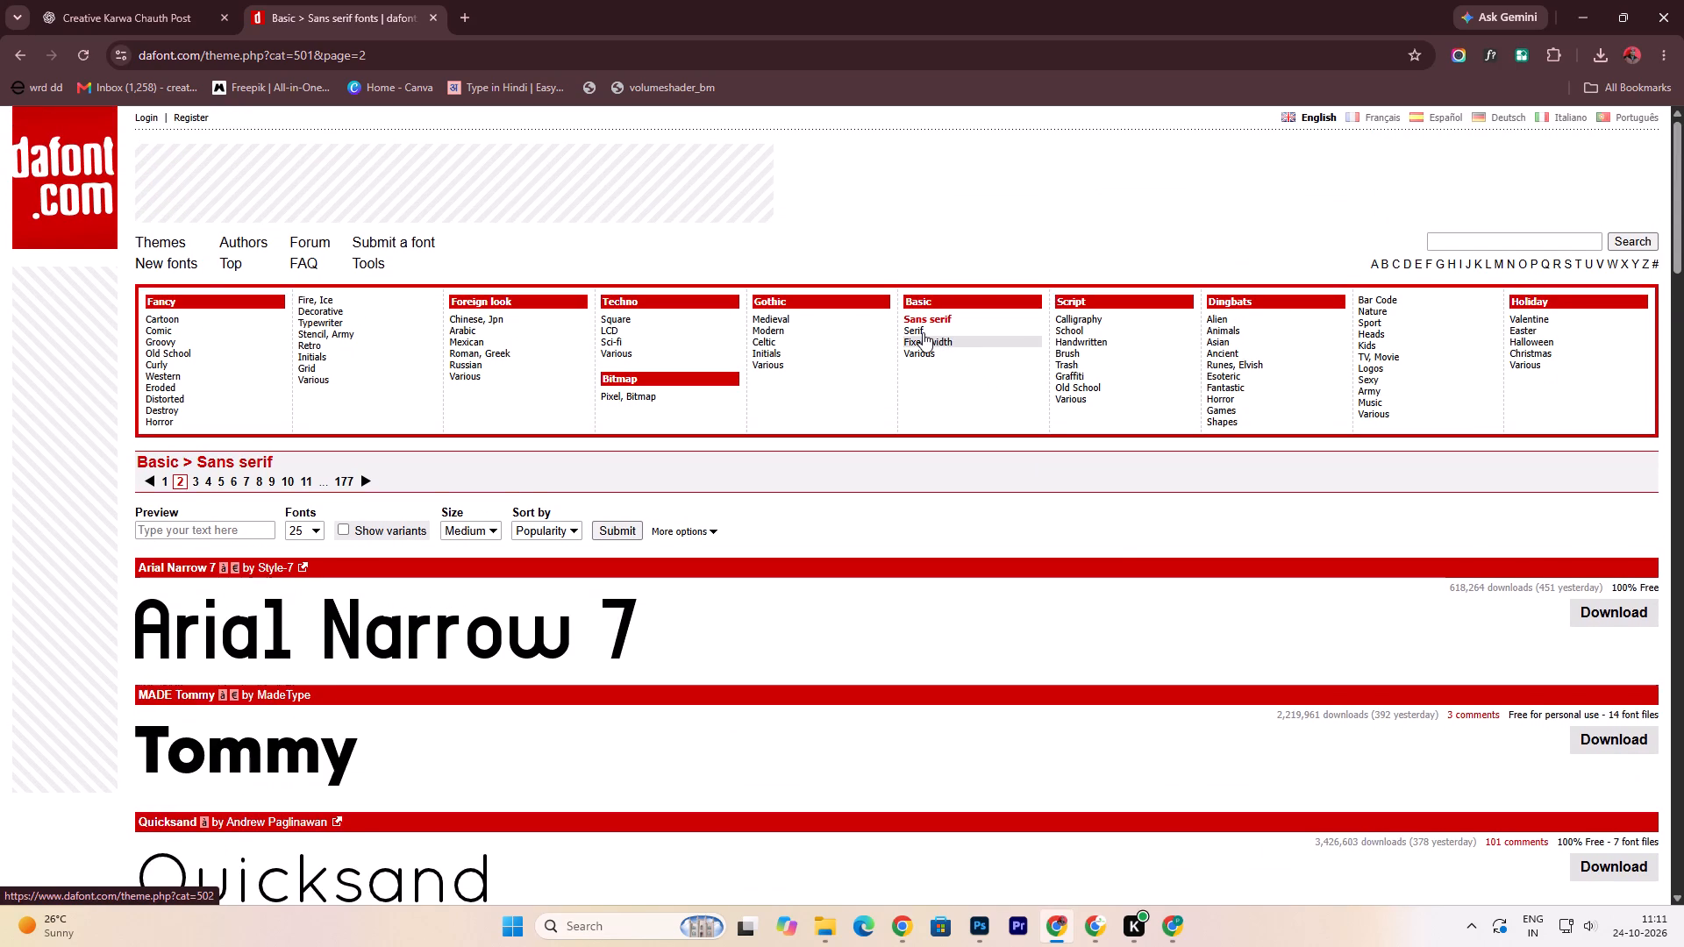
left_click(922, 331)
scroll(587, 640, "down", 5)
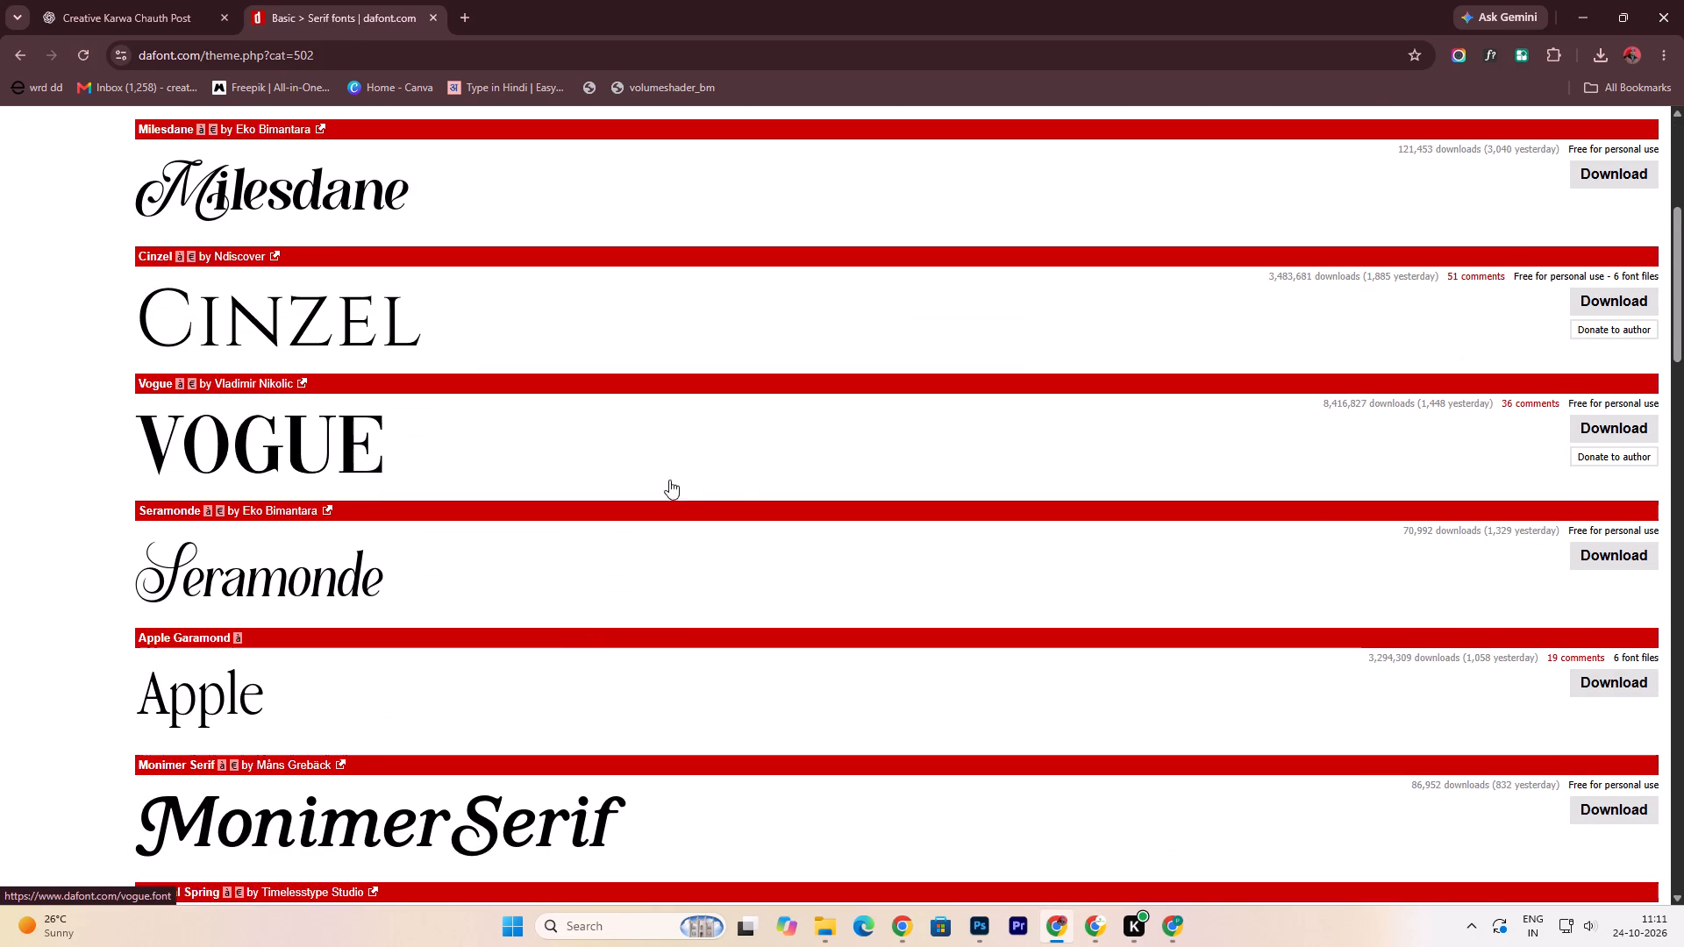
scroll(810, 574, "down", 6)
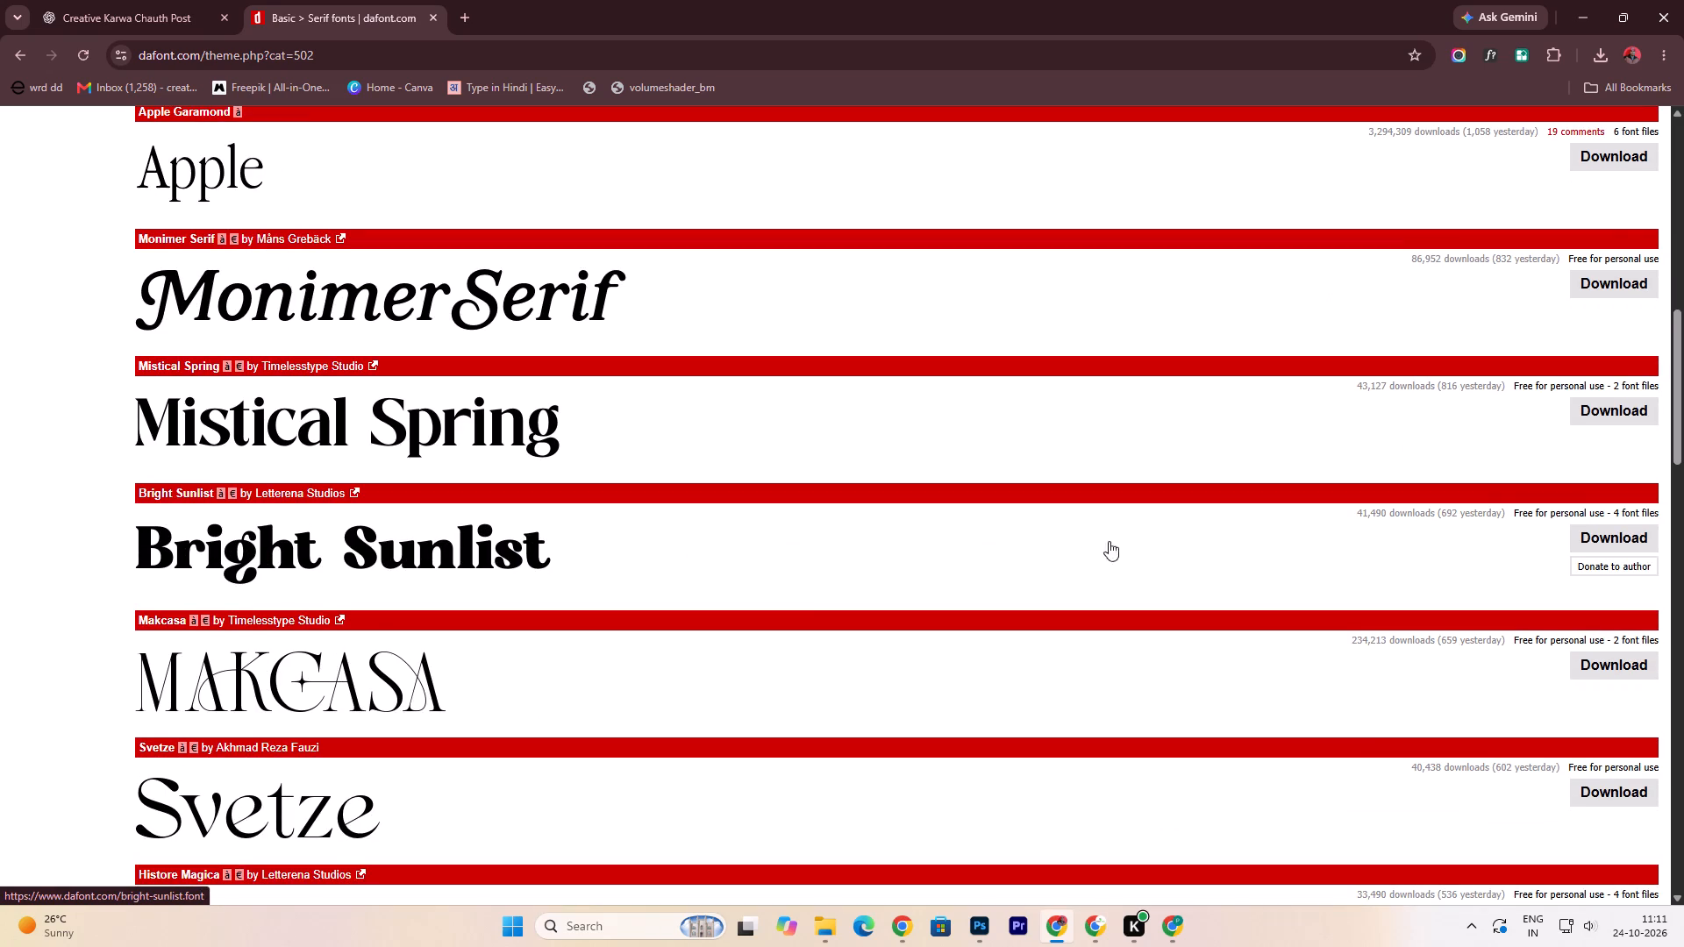
left_click(440, 553)
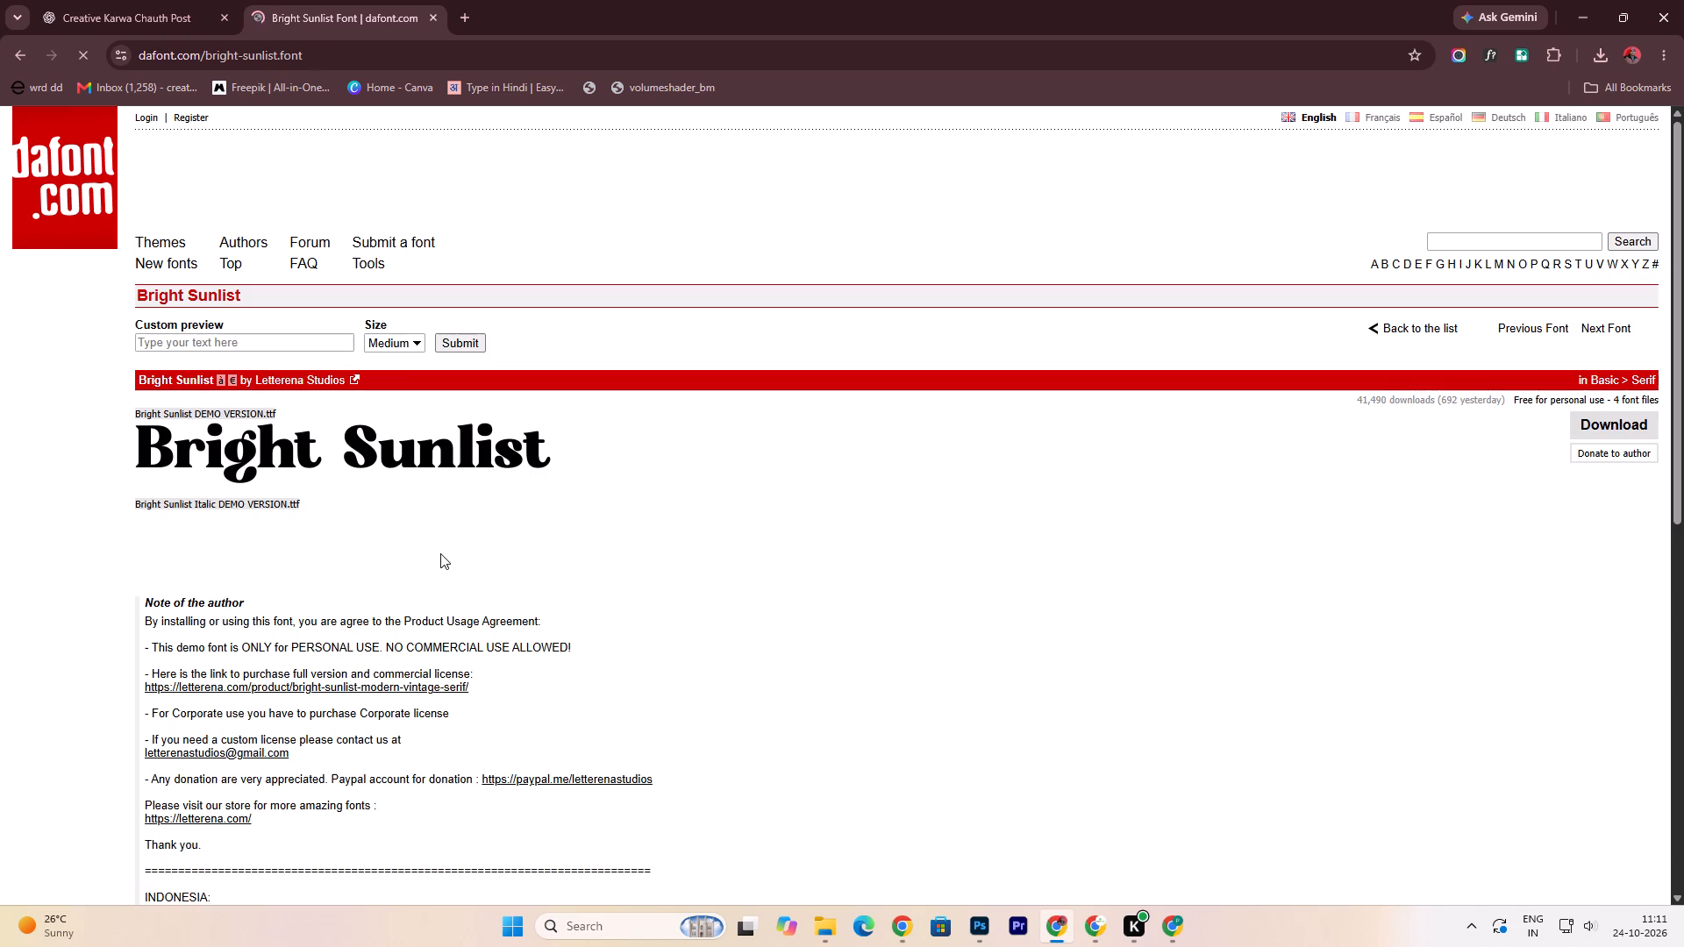
Preview the Bright Sunlist font with the custom text KARWA CHAUTH.
left_click(270, 338)
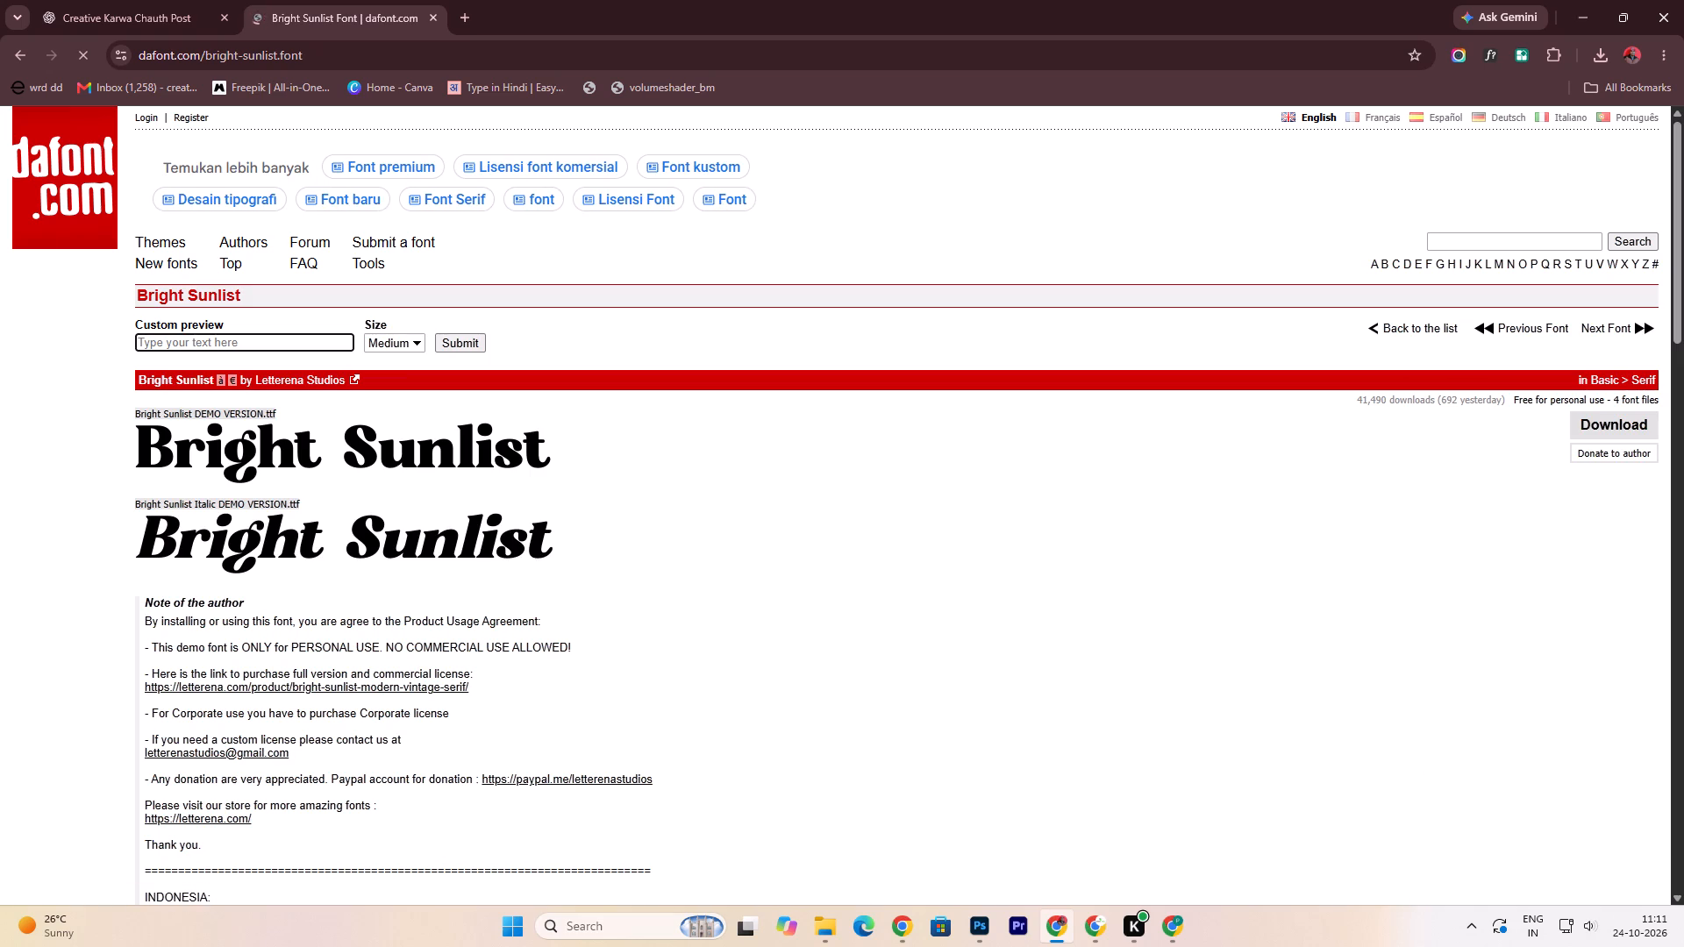
type("ka")
key("BackSpace")
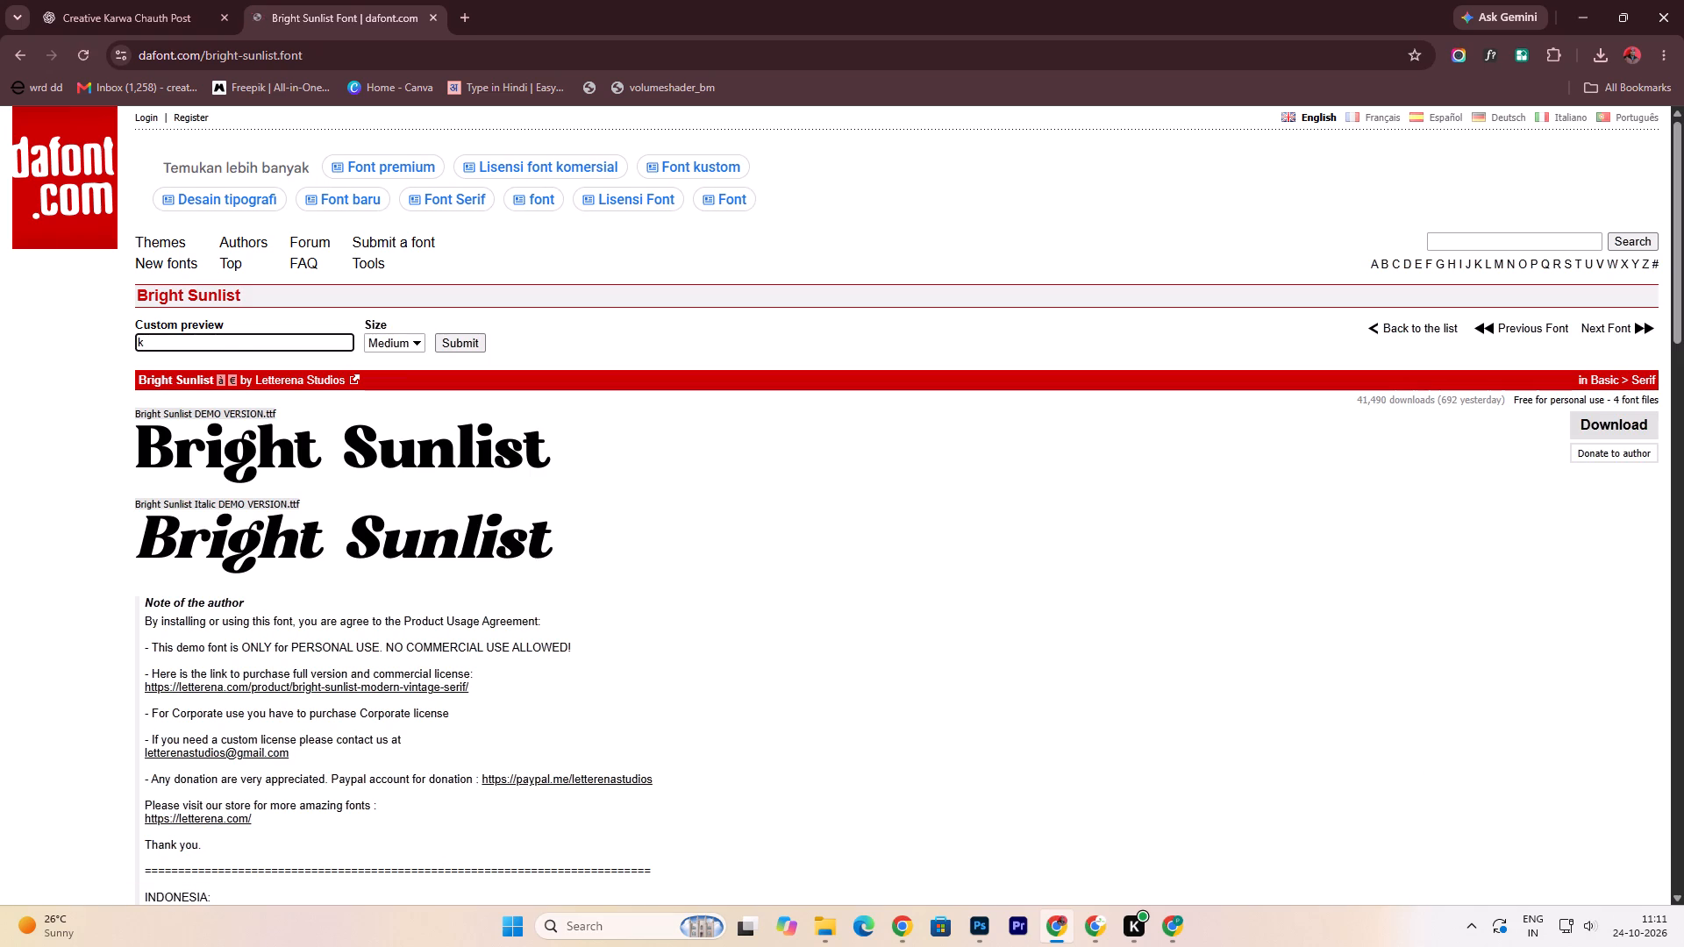
key("BackSpace")
key("BackSpace")
key("k")
type("ARWA")
key("space")
type("CHAUTH")
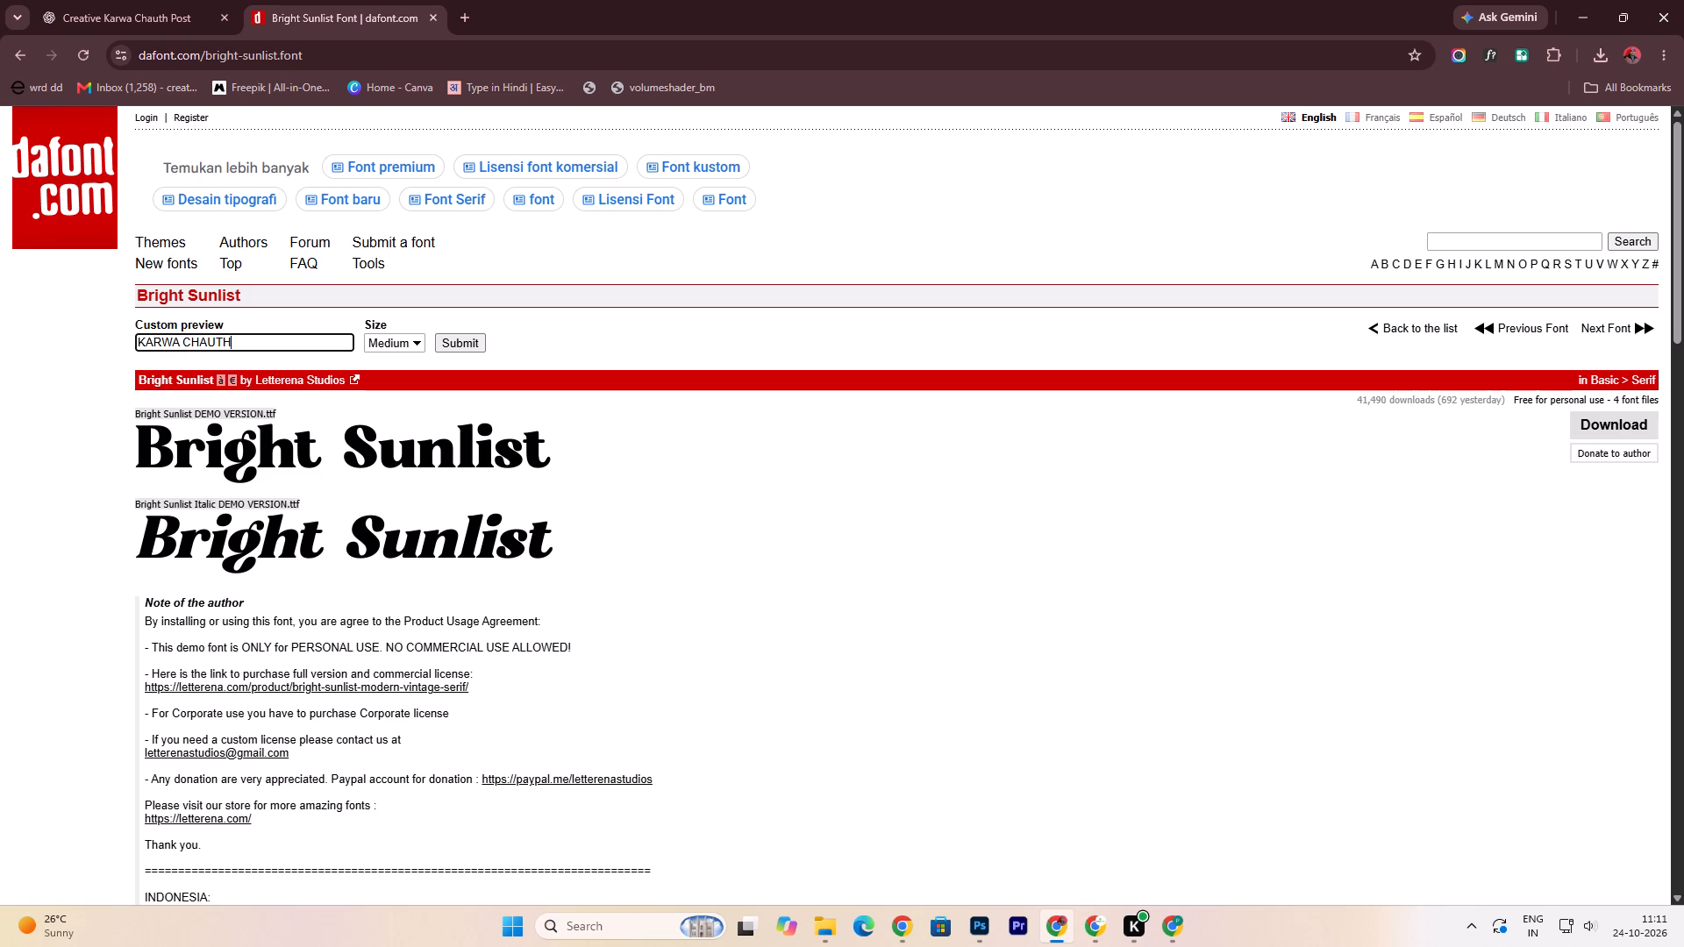
left_click(453, 342)
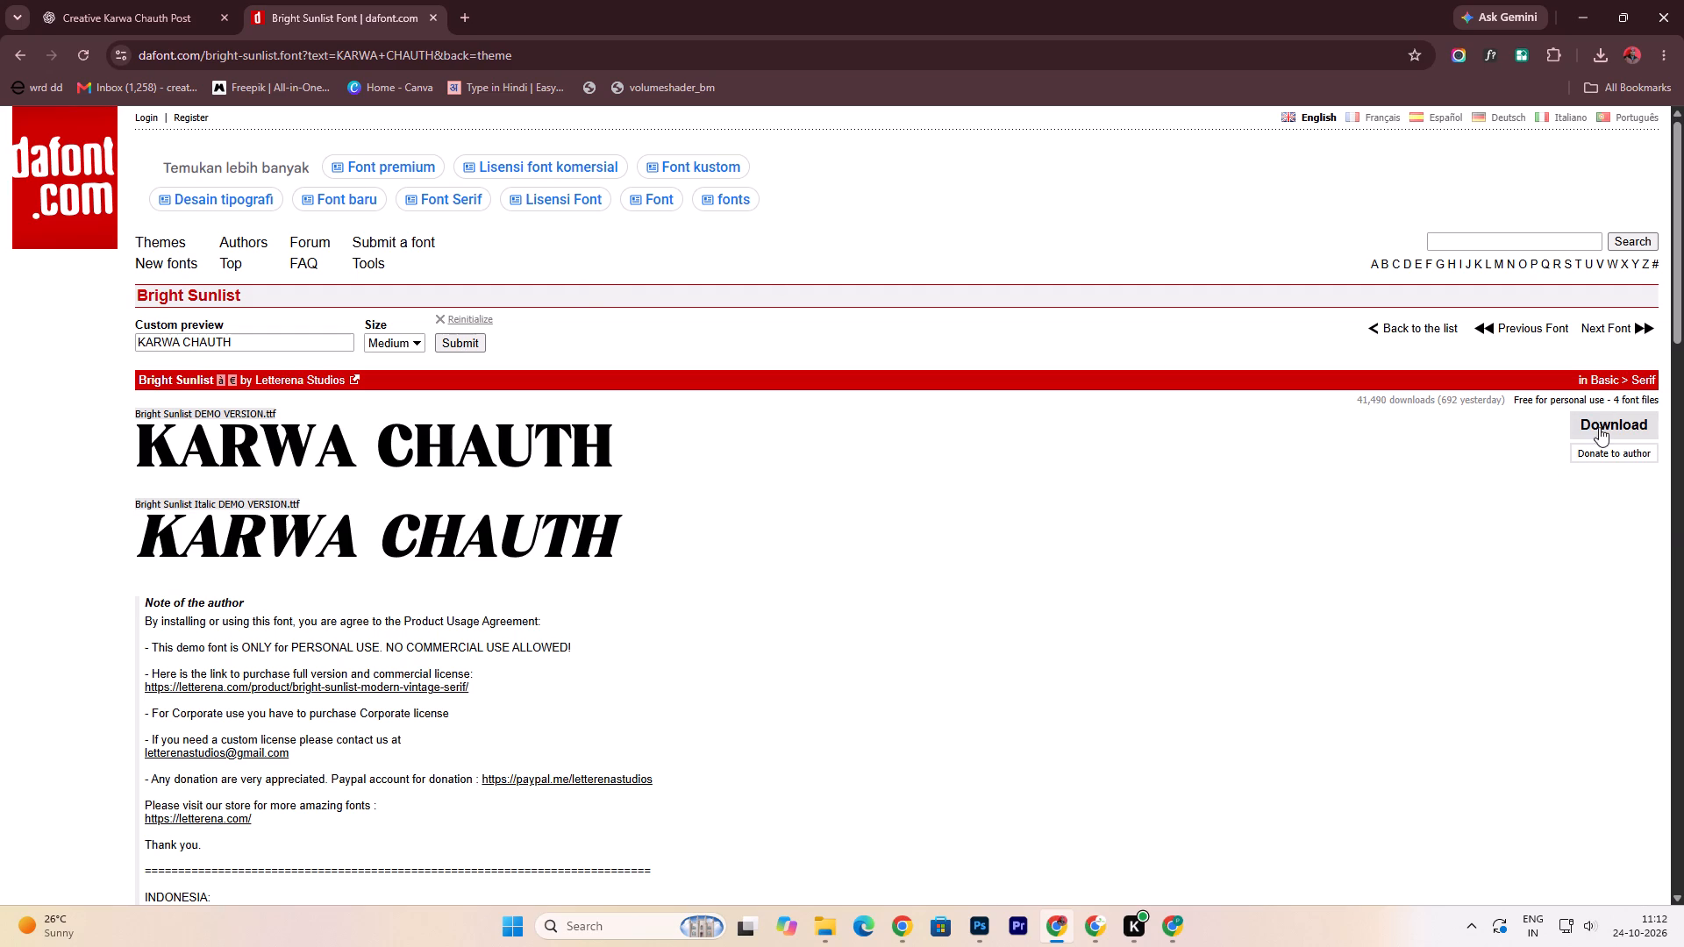
Download the Bright Sunlist font.
left_click(28, 55)
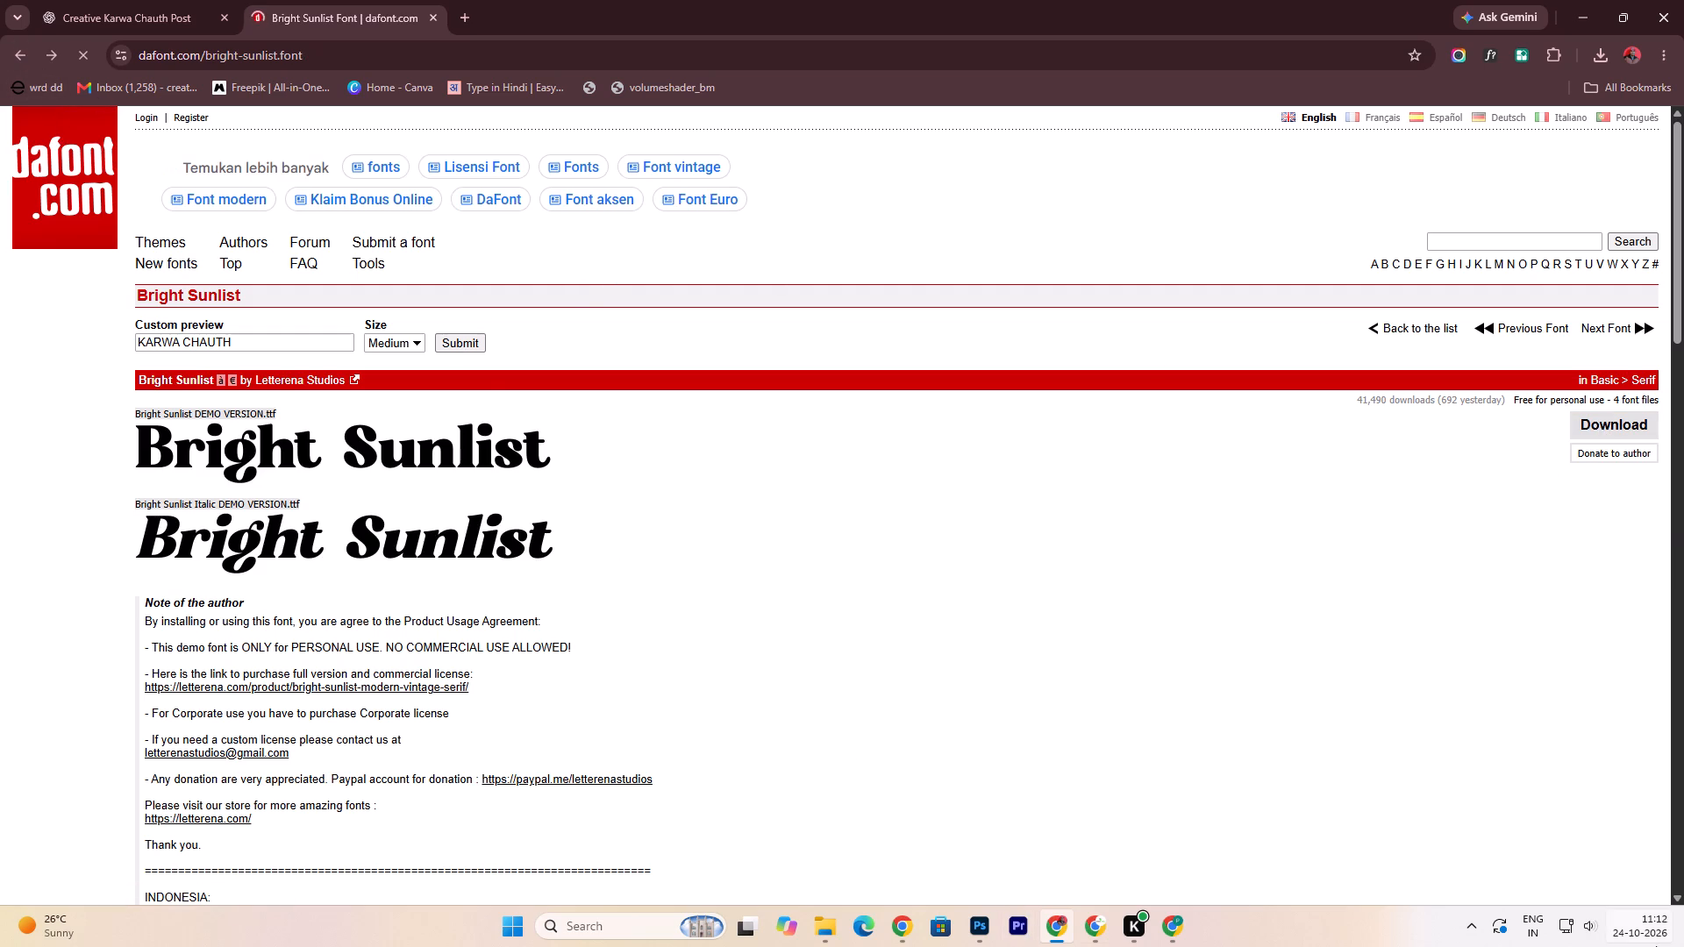
left_click(1627, 430)
Return to the Basic > Serif list and look through the rest of its first page for more heading typefaces.
left_click(23, 59)
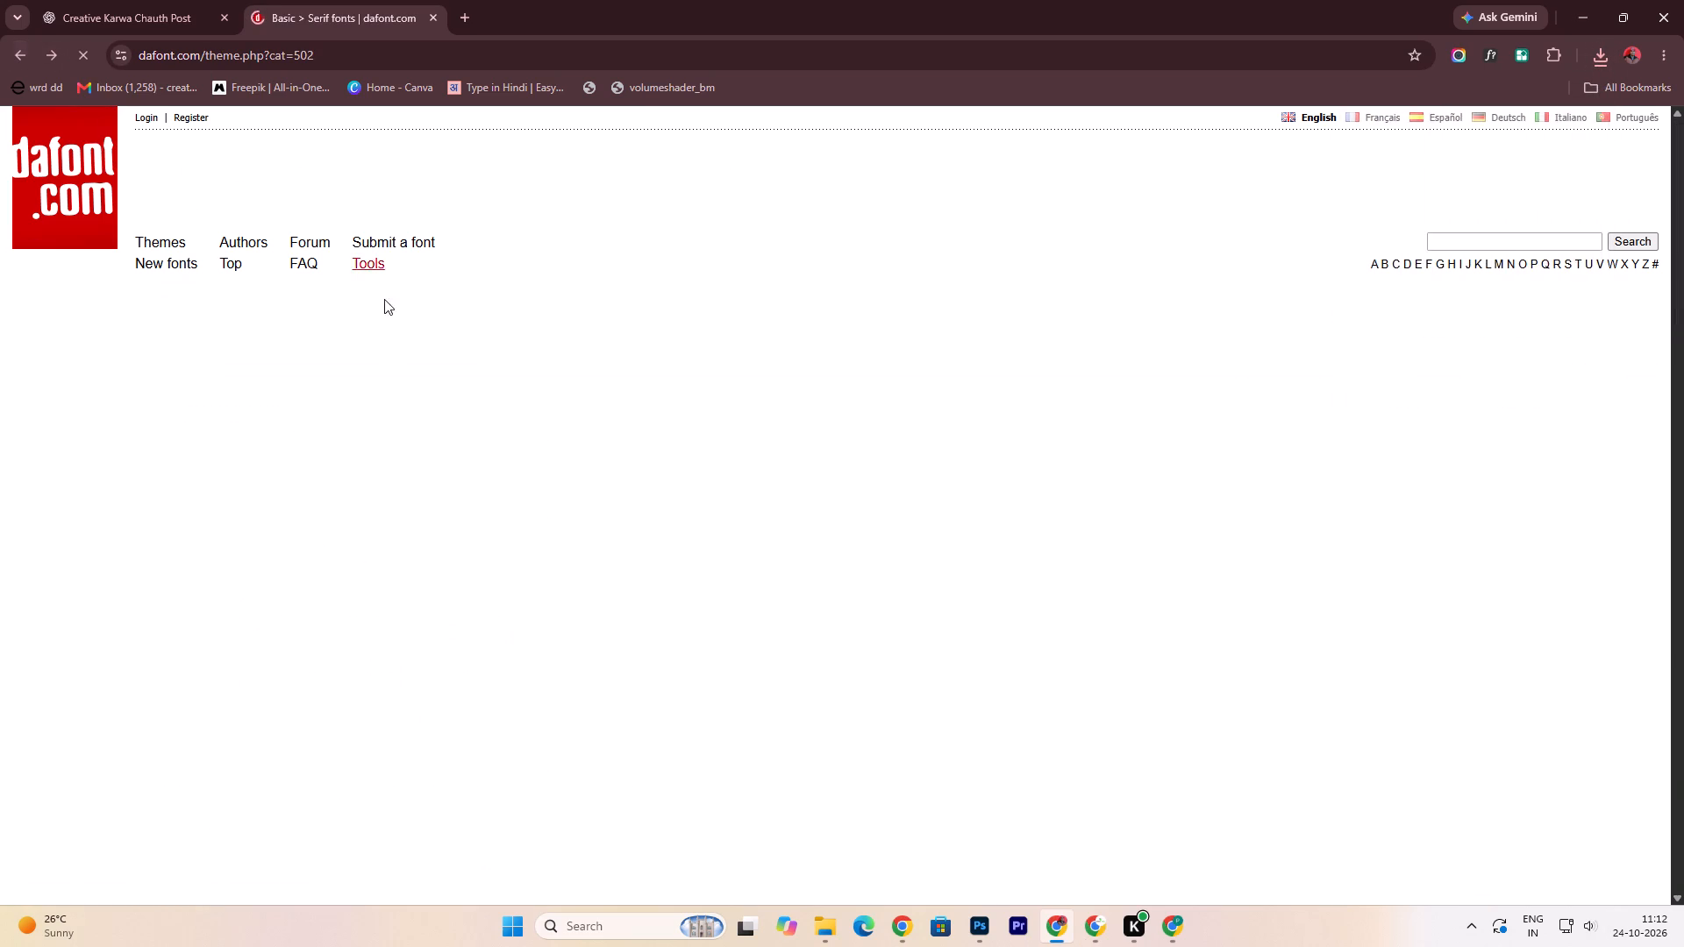
scroll(548, 618, "down", 5)
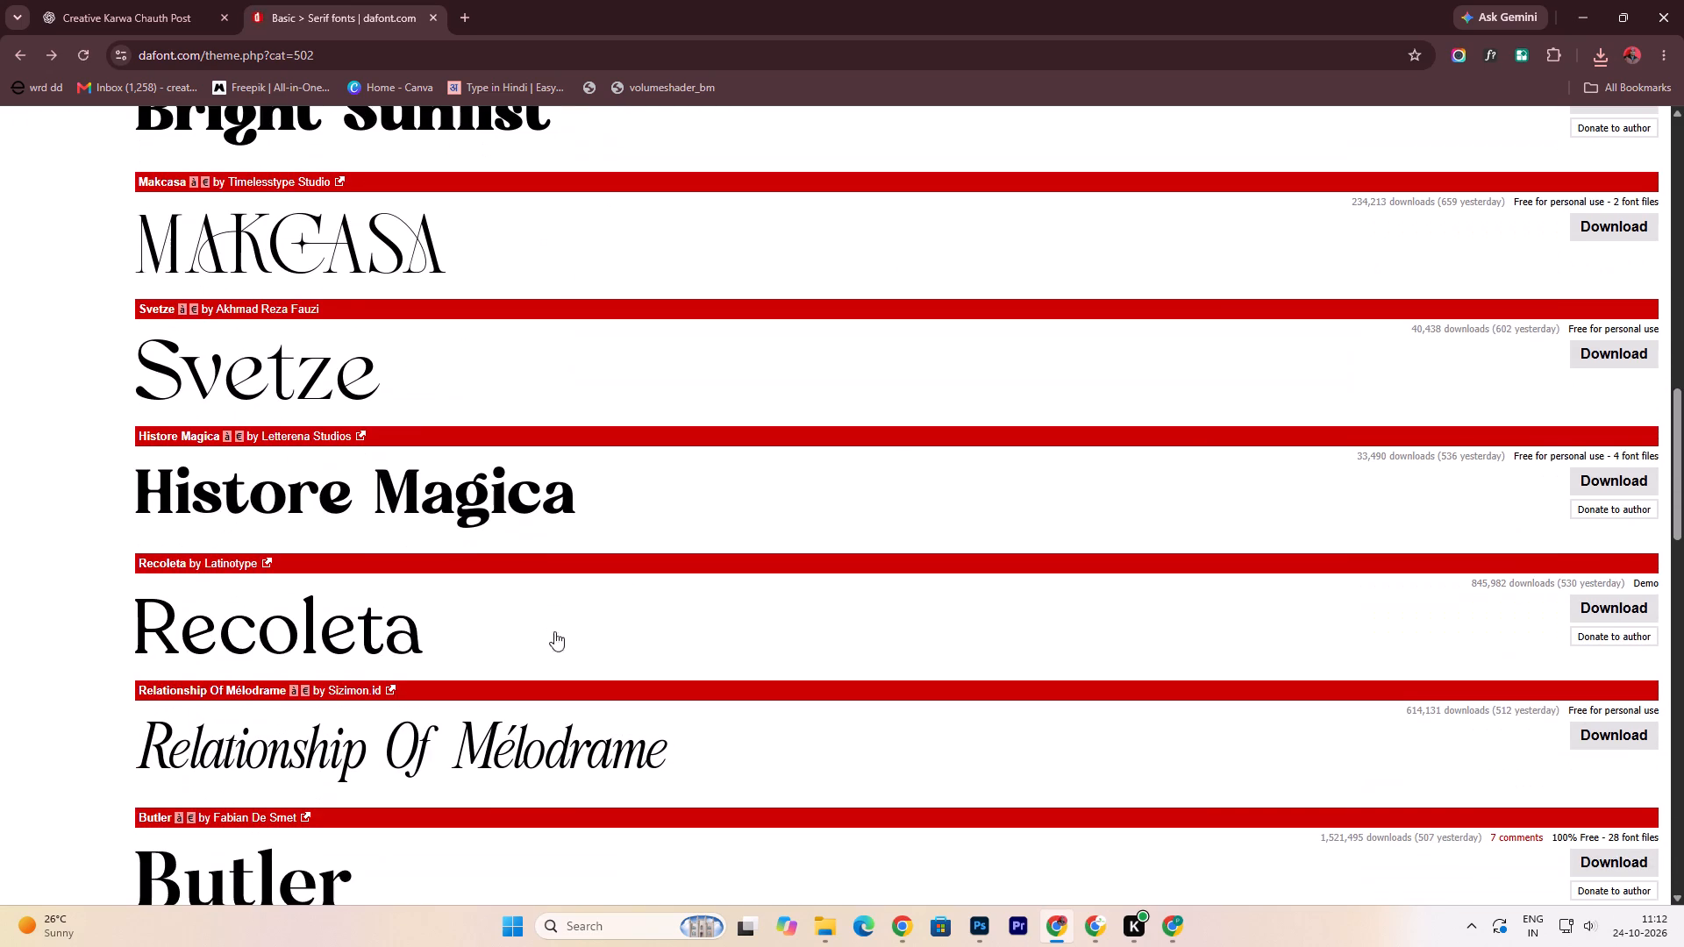
scroll(586, 652, "down", 8)
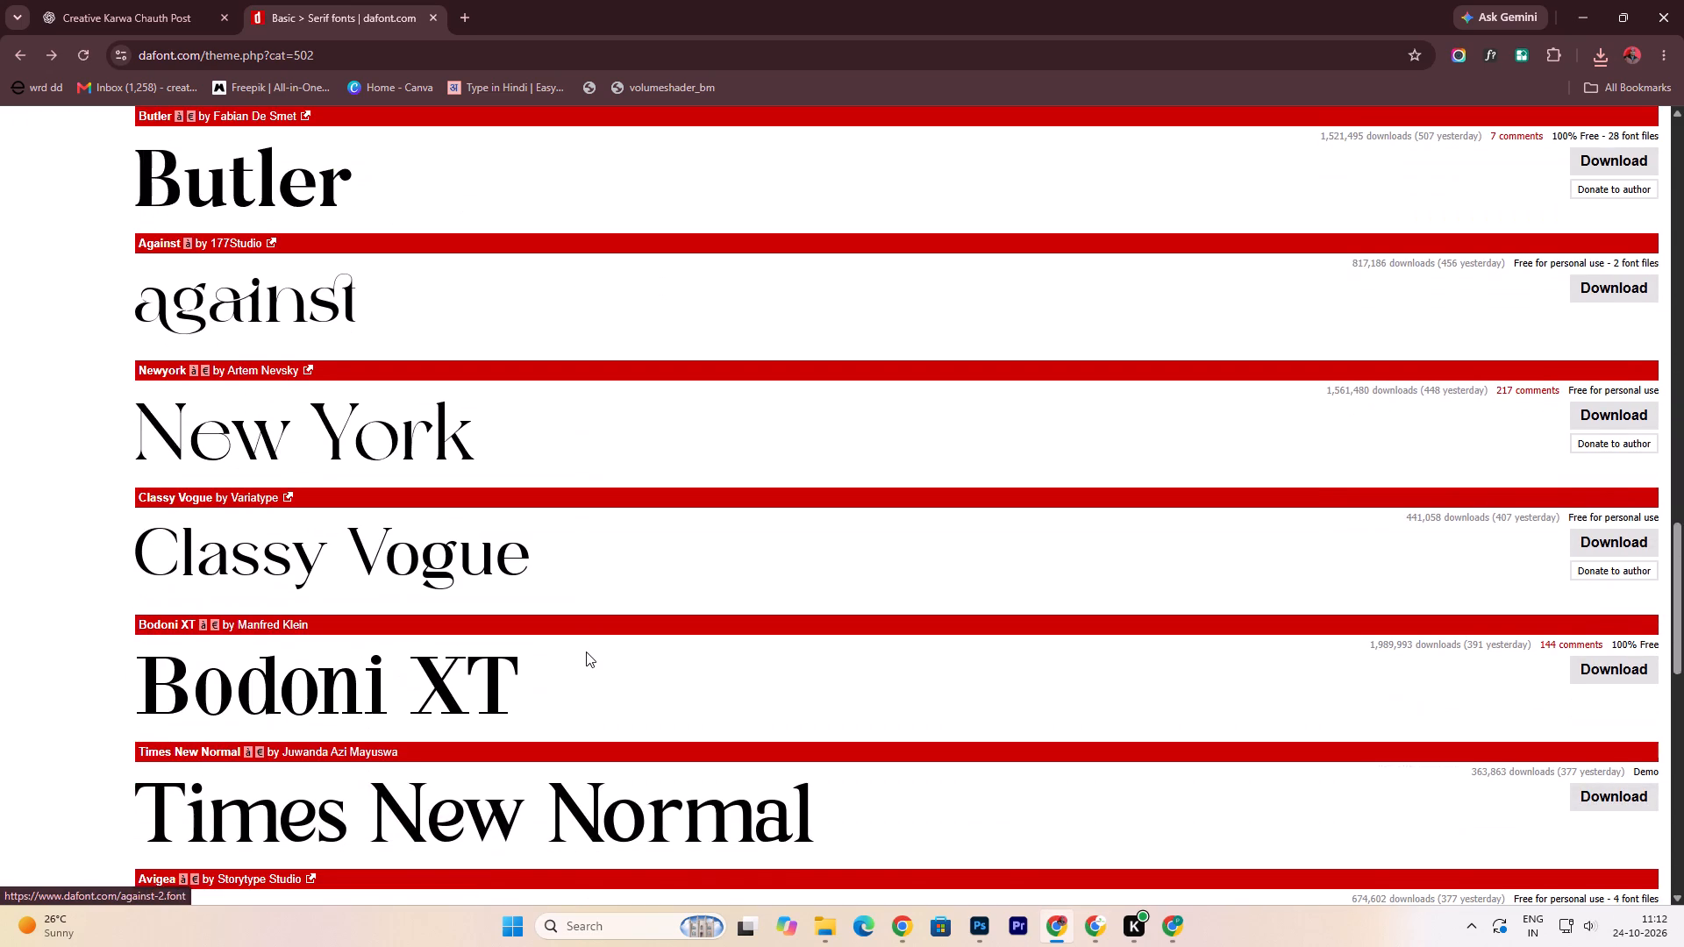
scroll(586, 652, "down", 4)
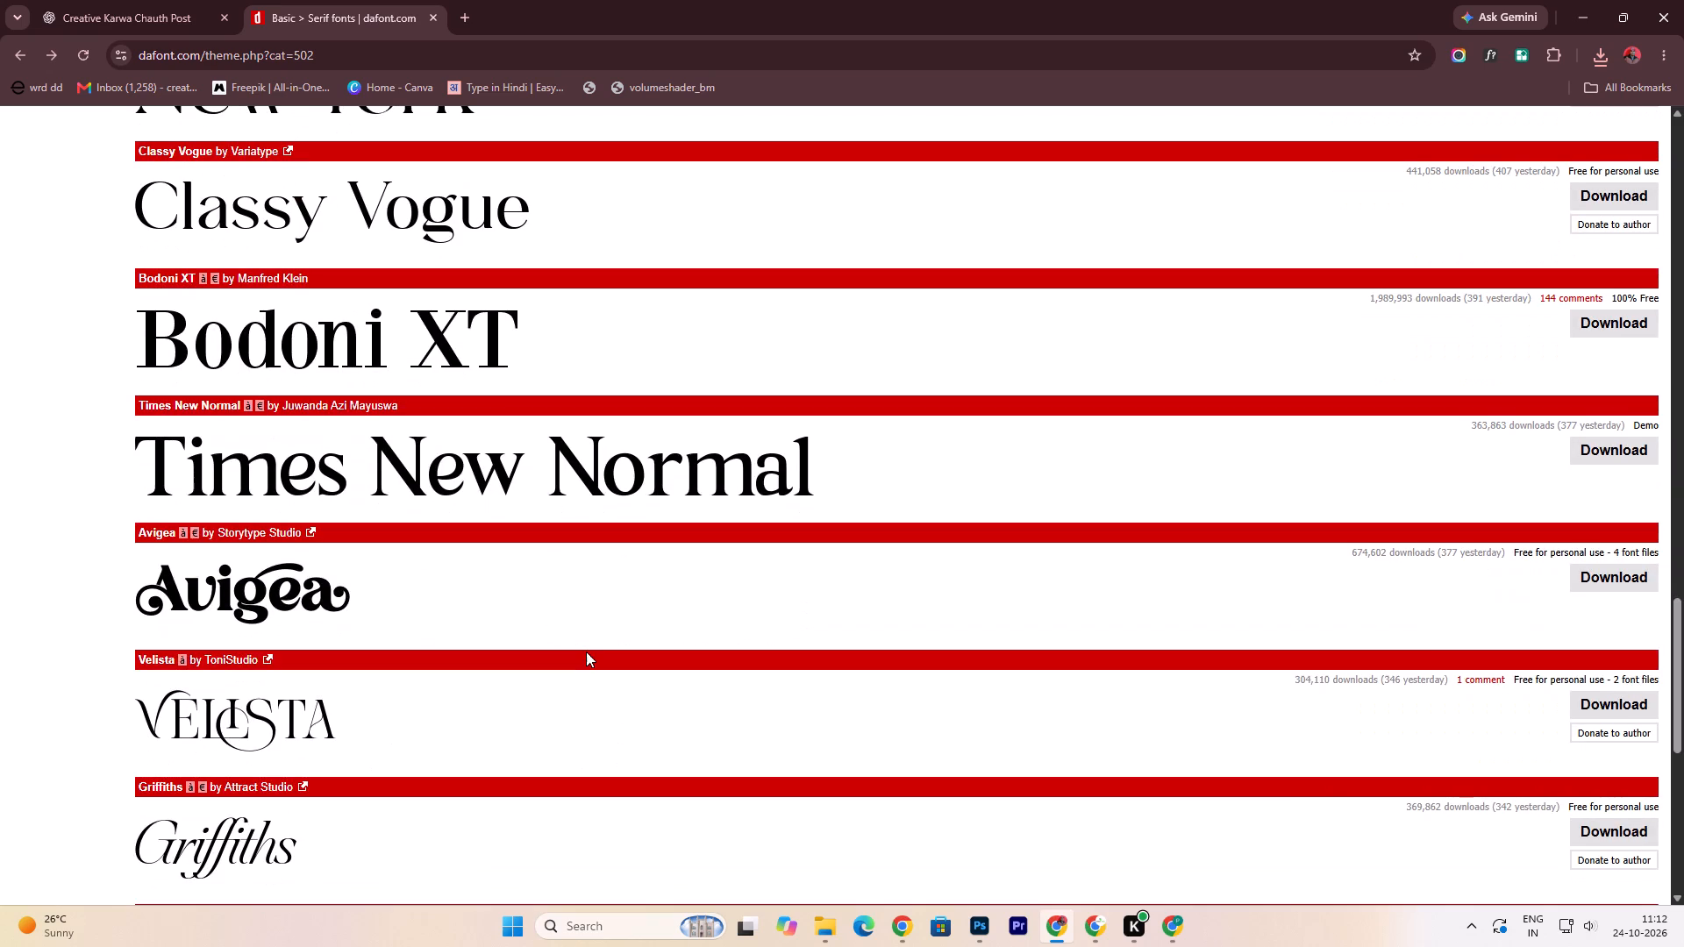
scroll(586, 652, "down", 5)
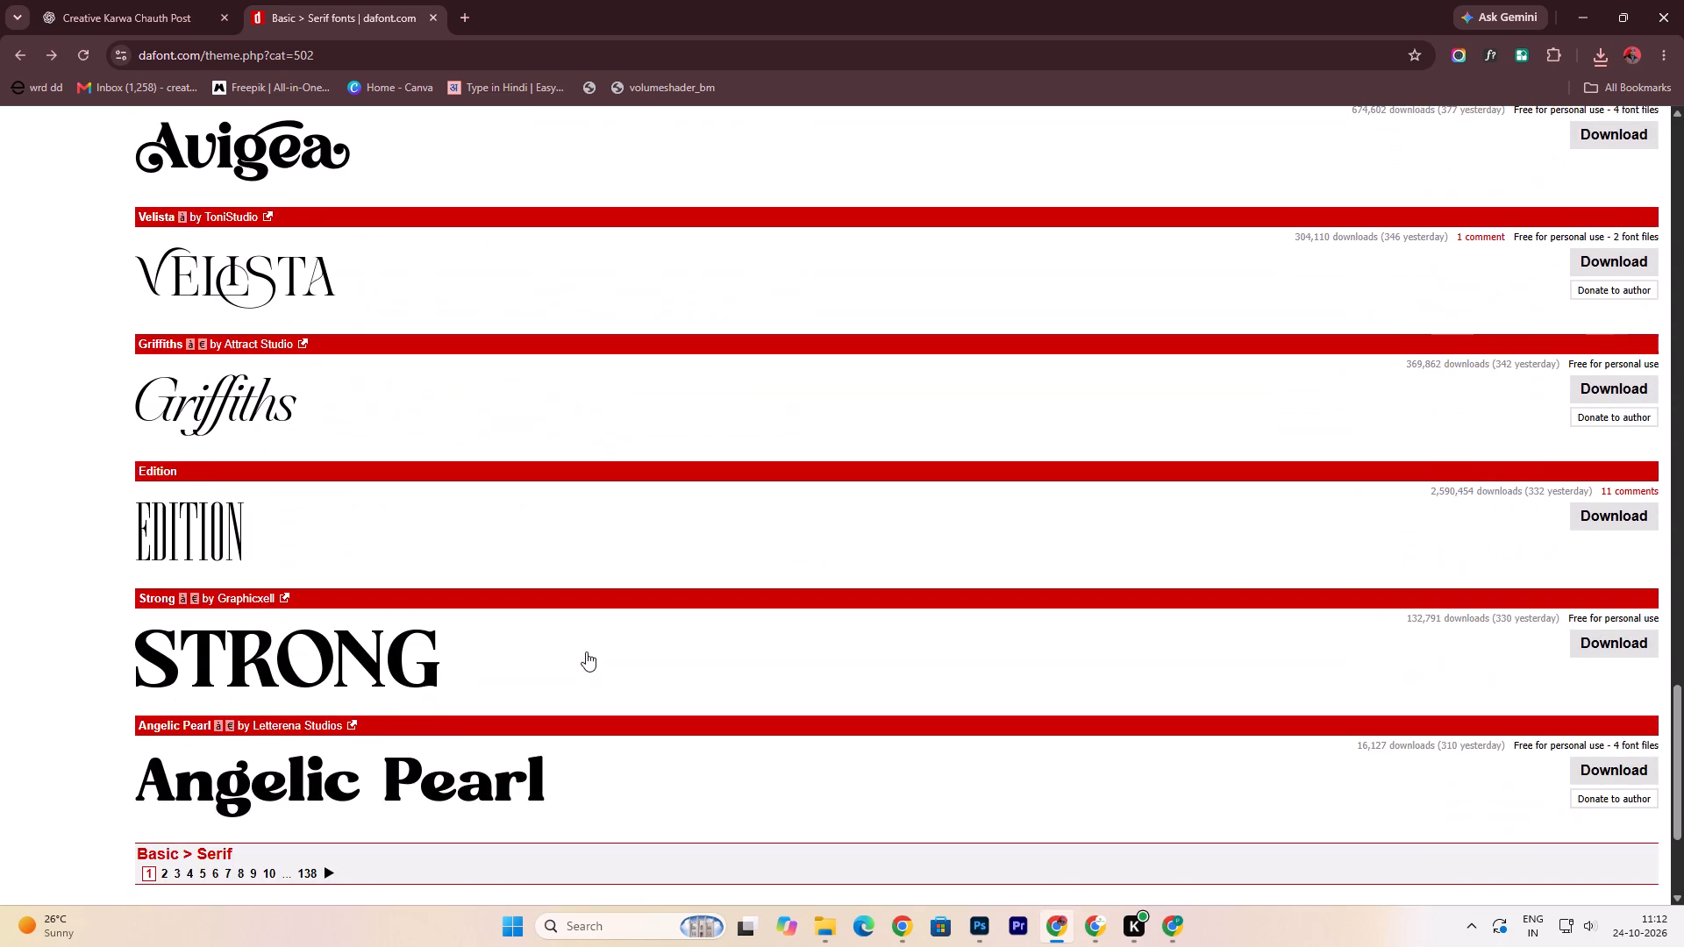
scroll(586, 652, "down", 3)
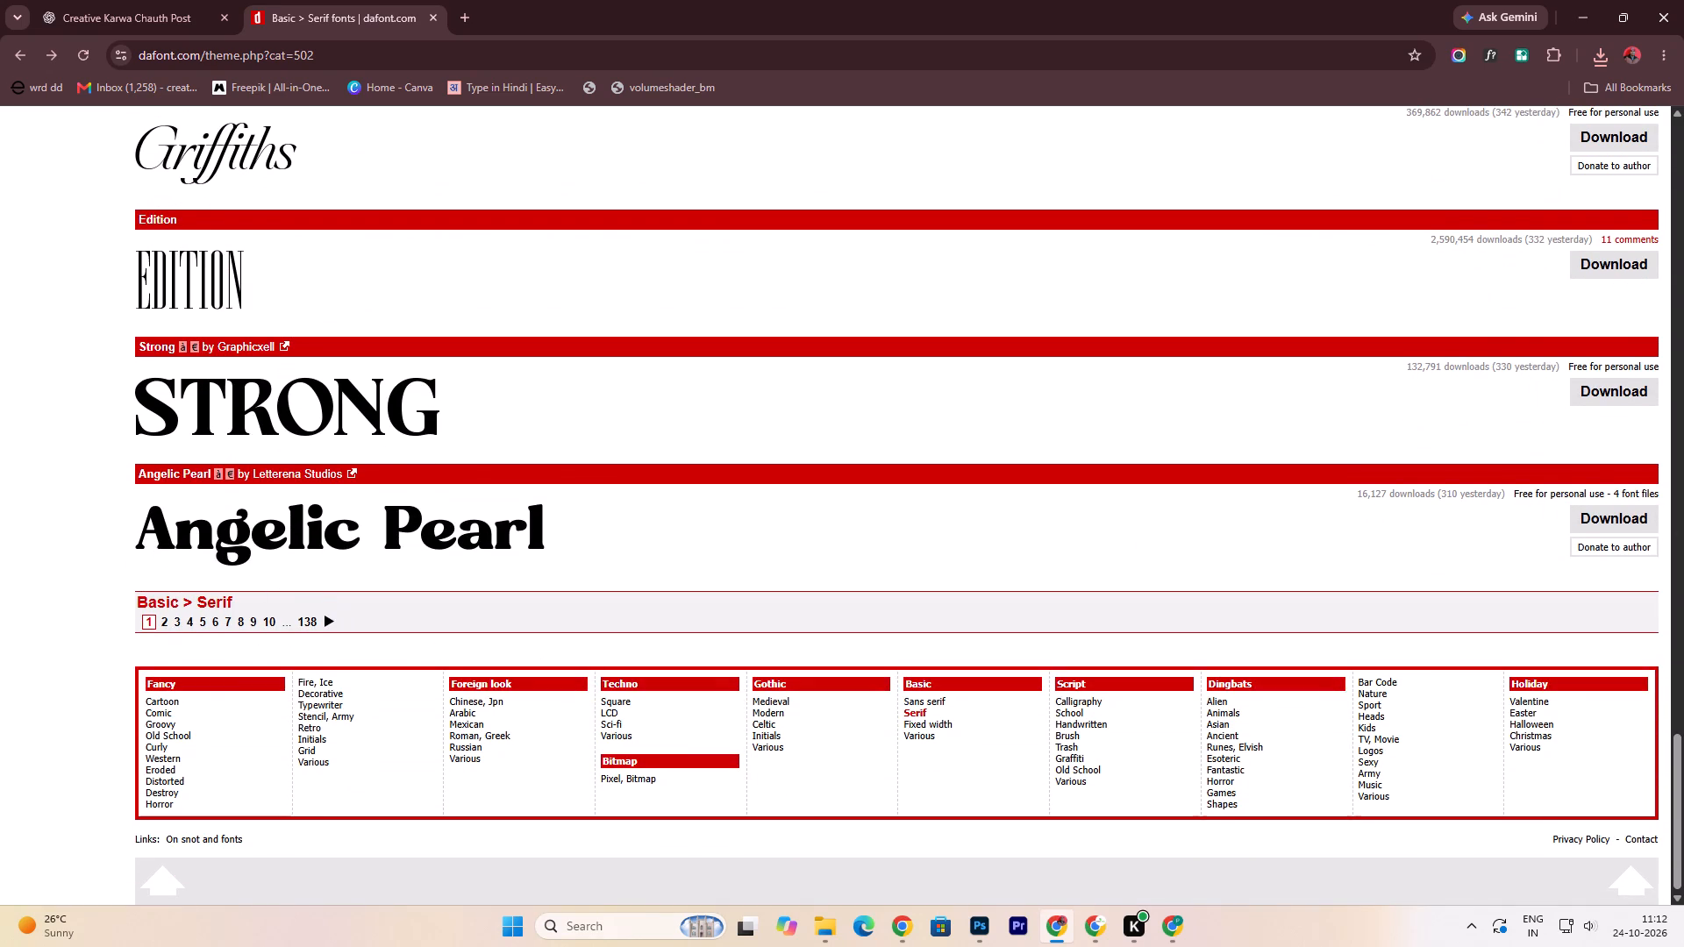
Look through page 2 of the Basic > Serif fonts for typefaces resembling the reference heading lettering.
left_click(165, 623)
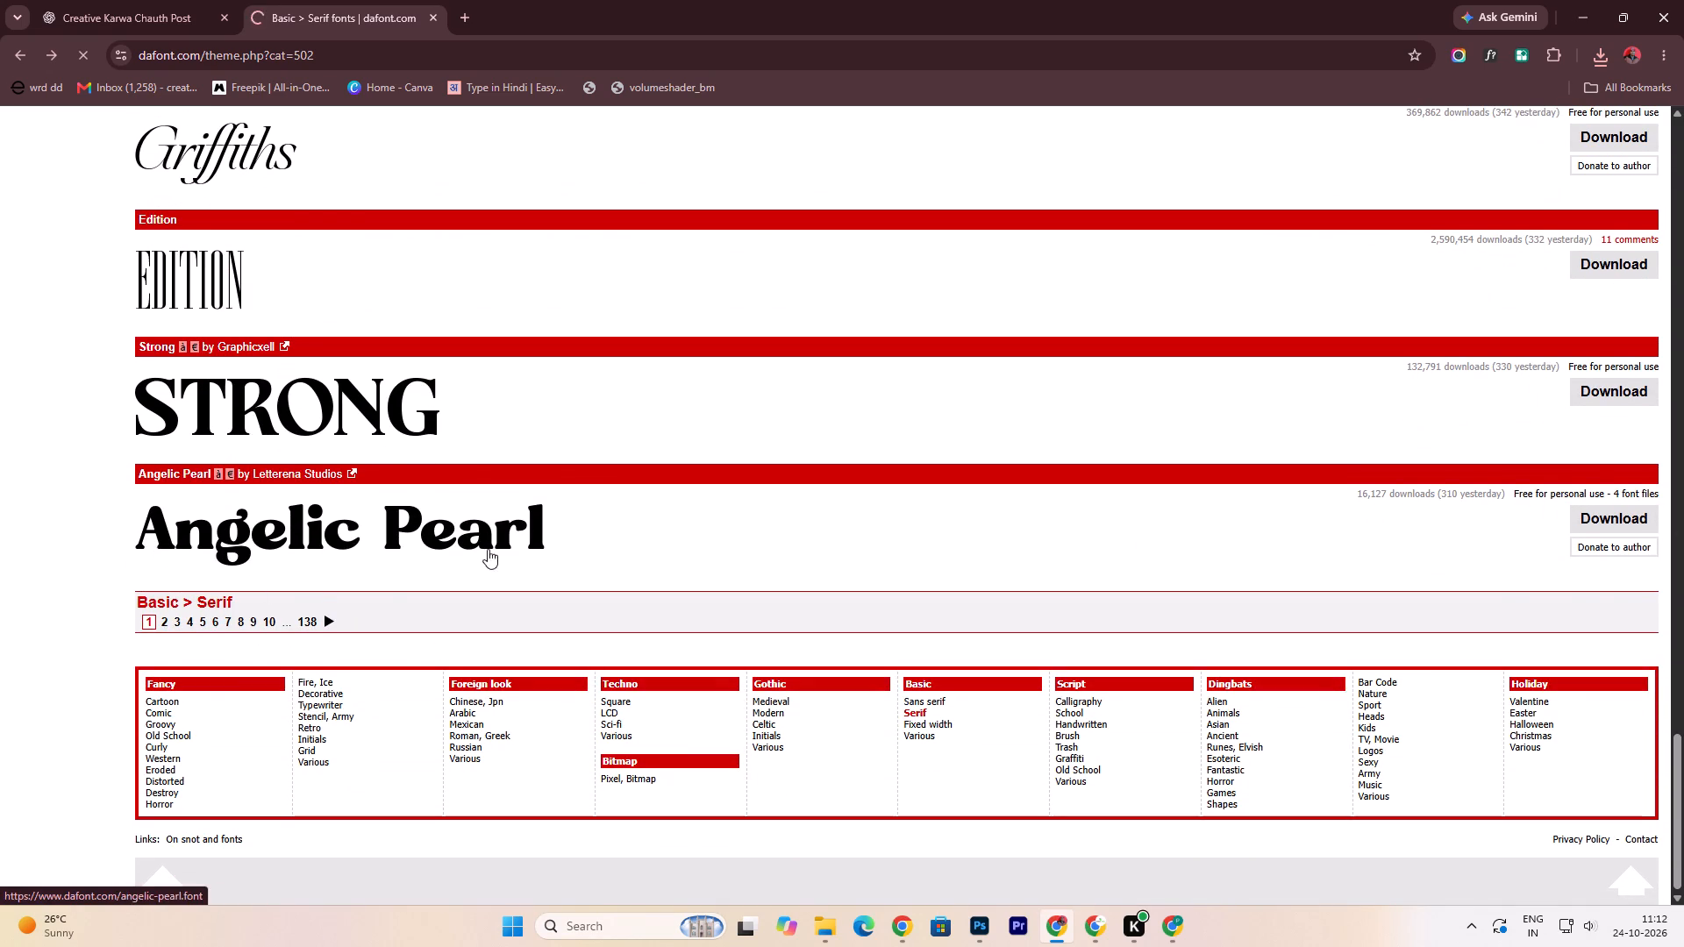
scroll(680, 644, "down", 5)
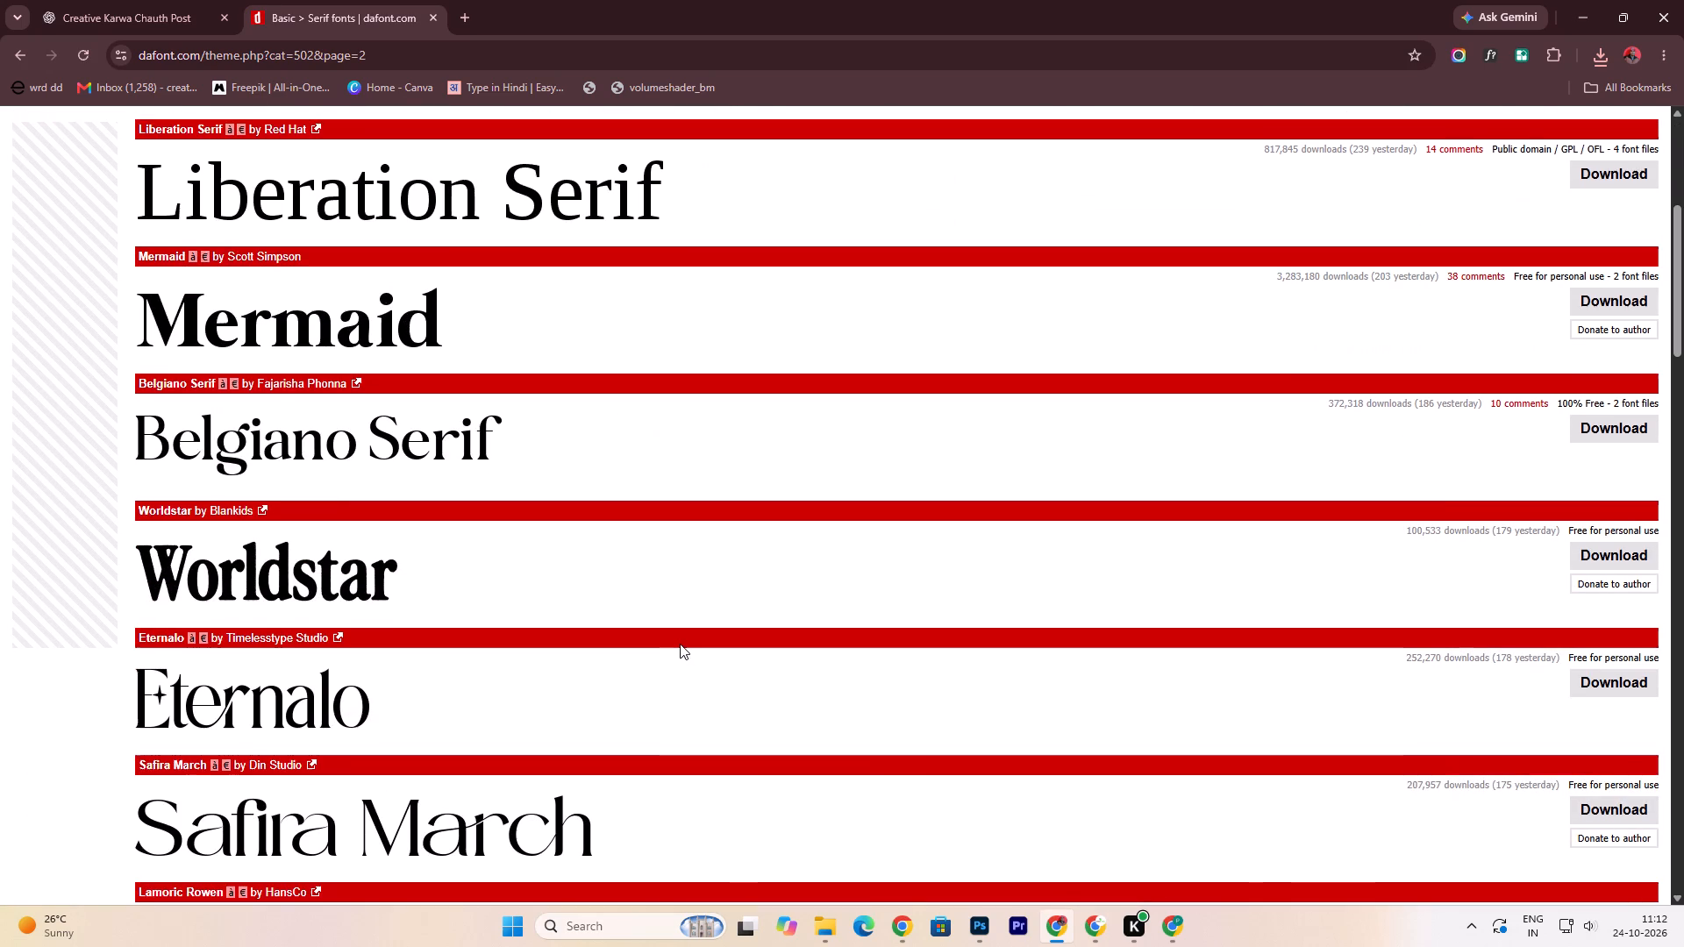
scroll(680, 644, "down", 7)
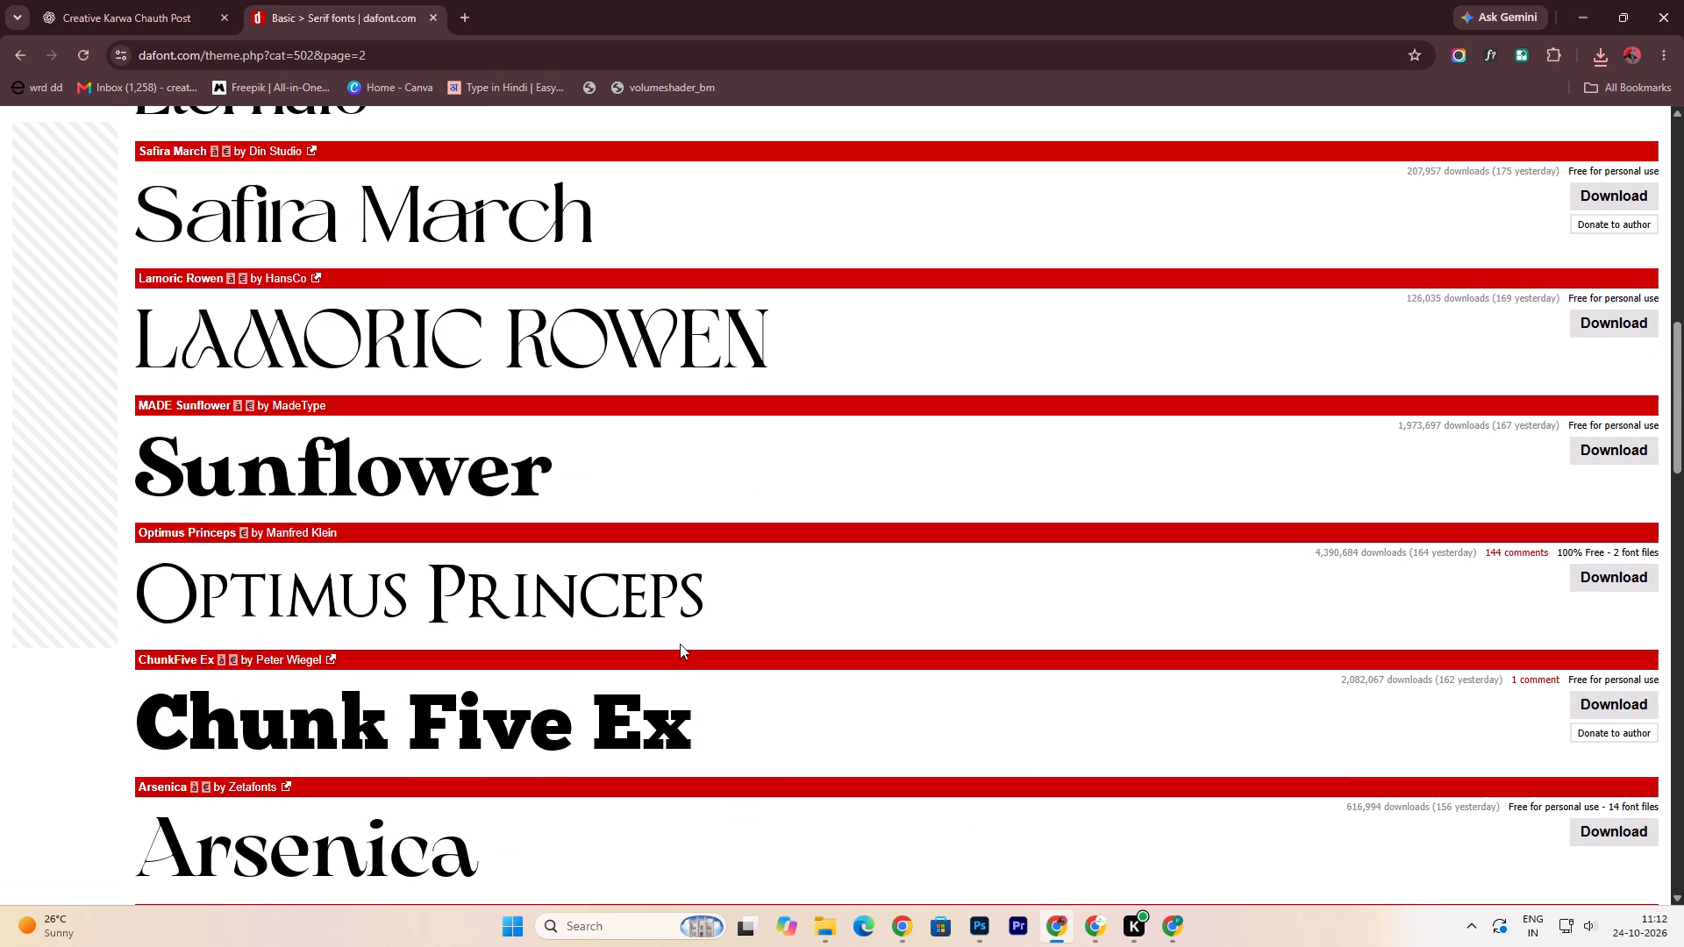
scroll(680, 644, "down", 5)
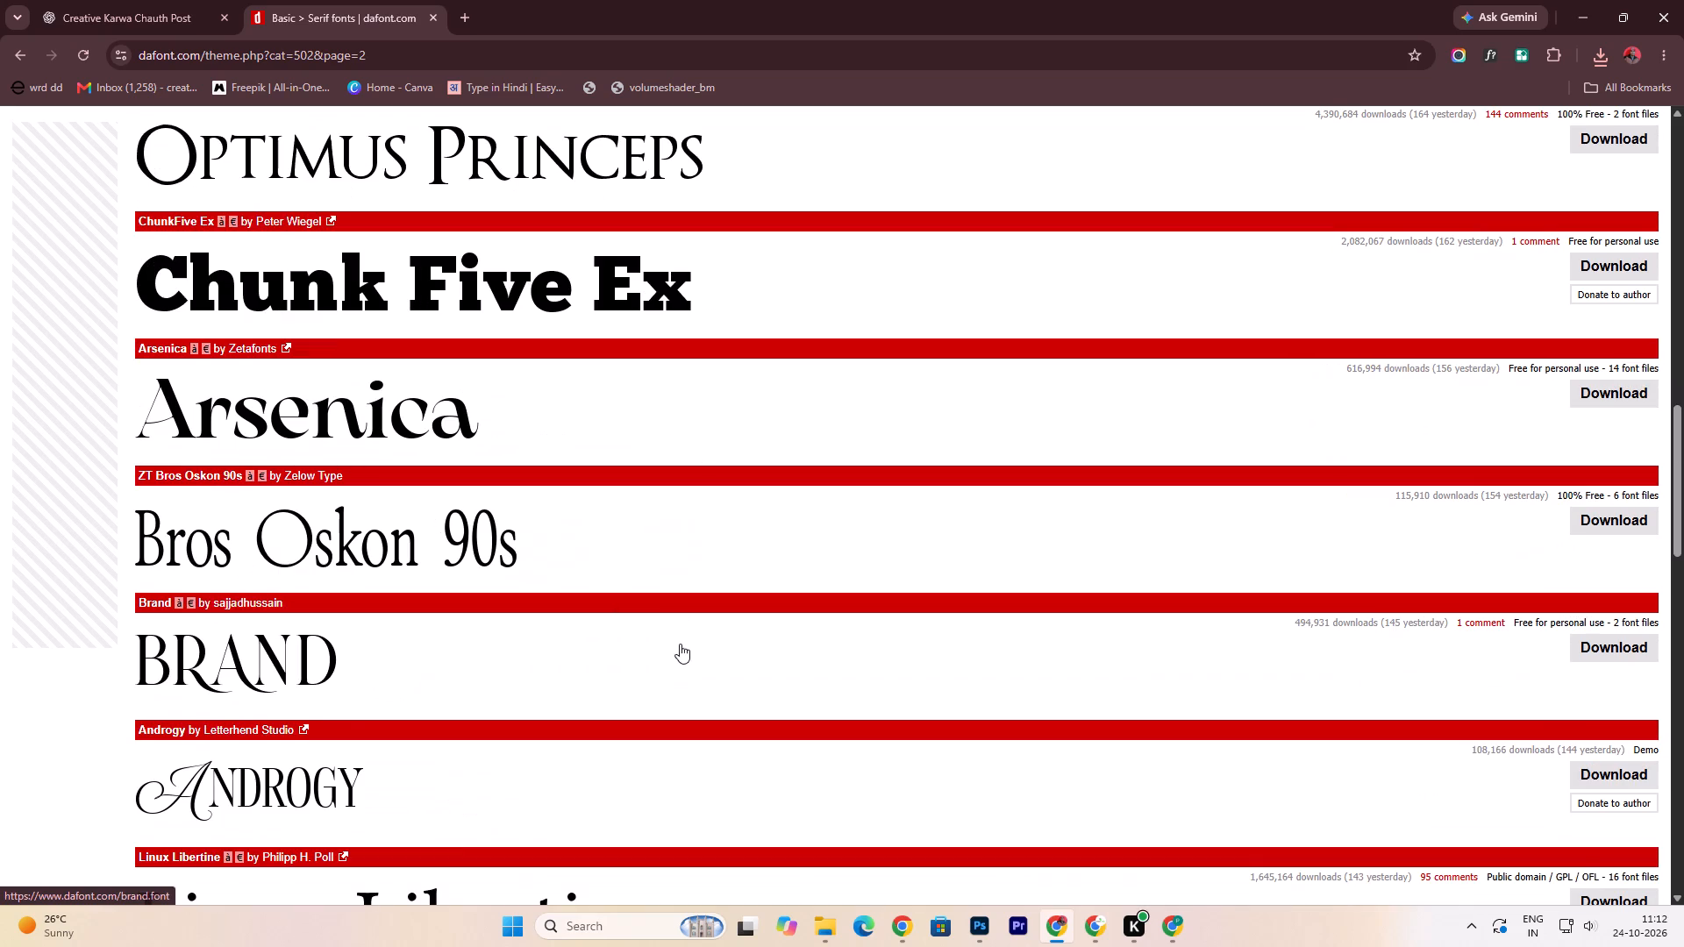
scroll(680, 644, "down", 4)
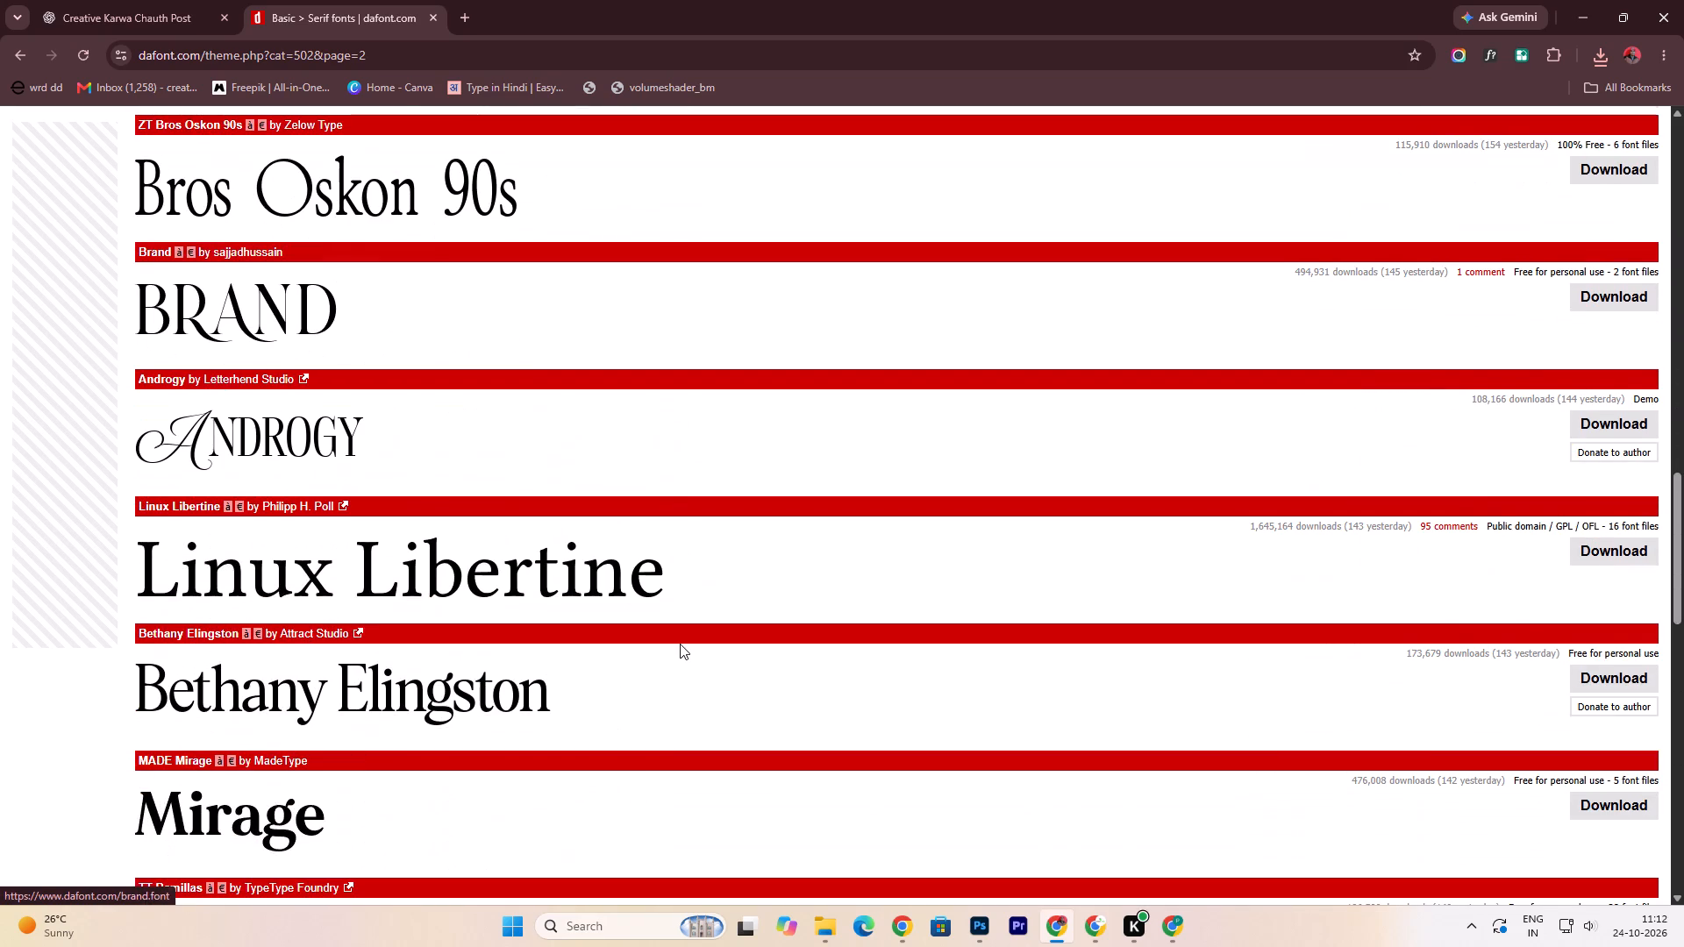
scroll(680, 644, "down", 5)
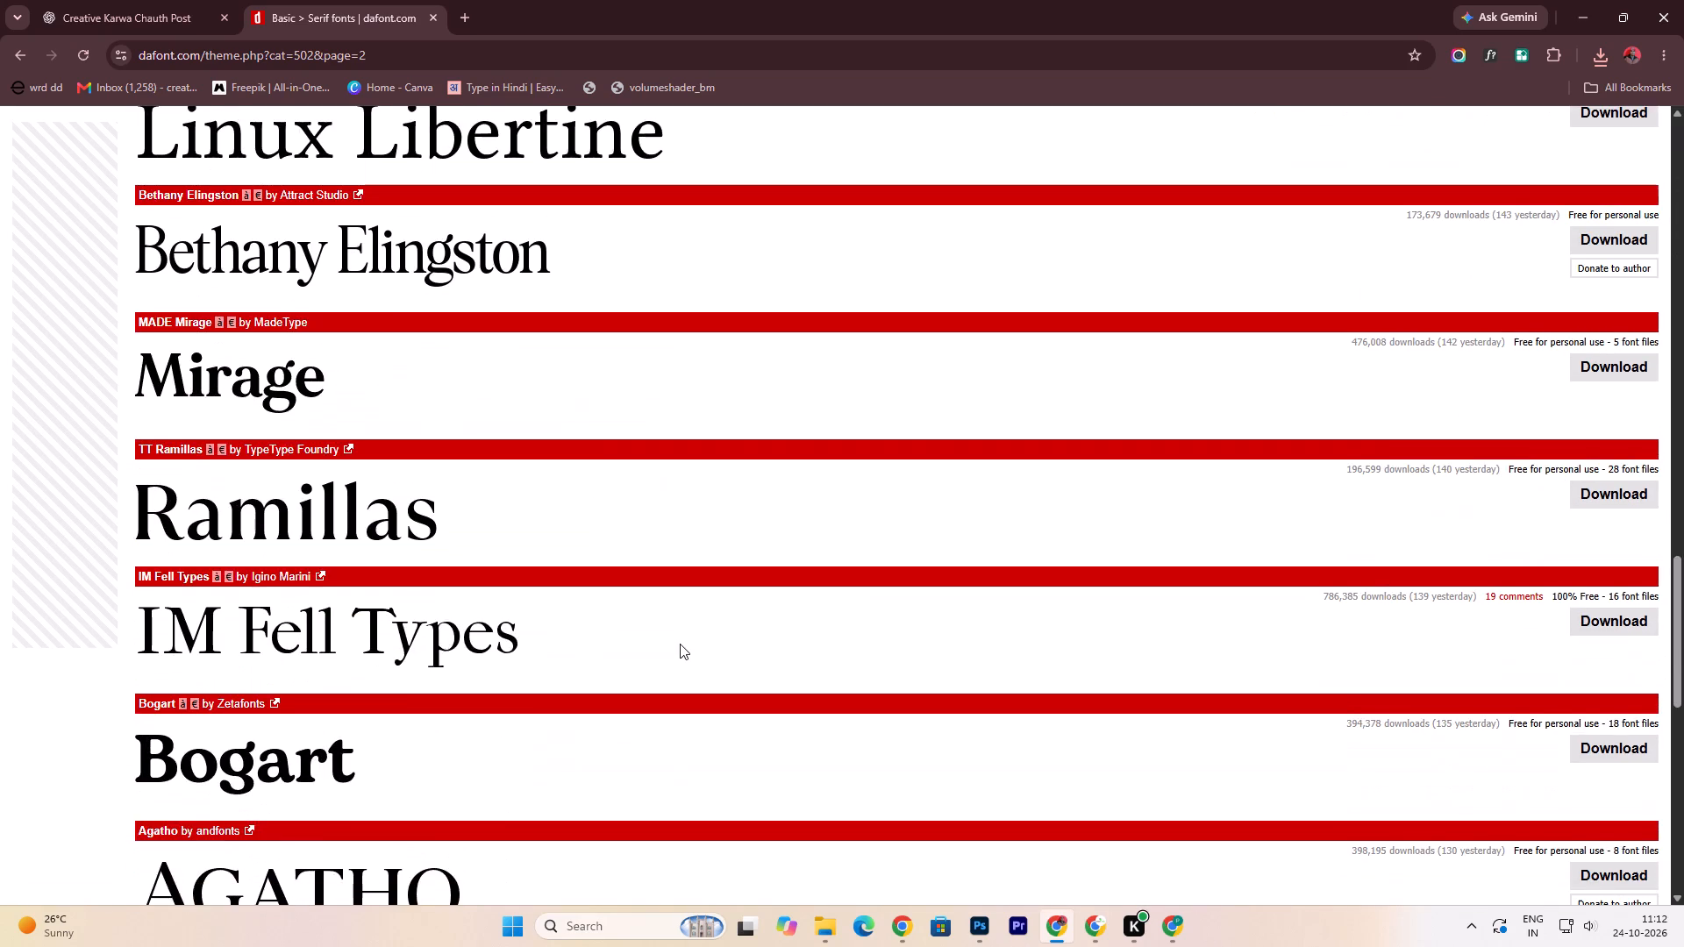
scroll(680, 644, "down", 10)
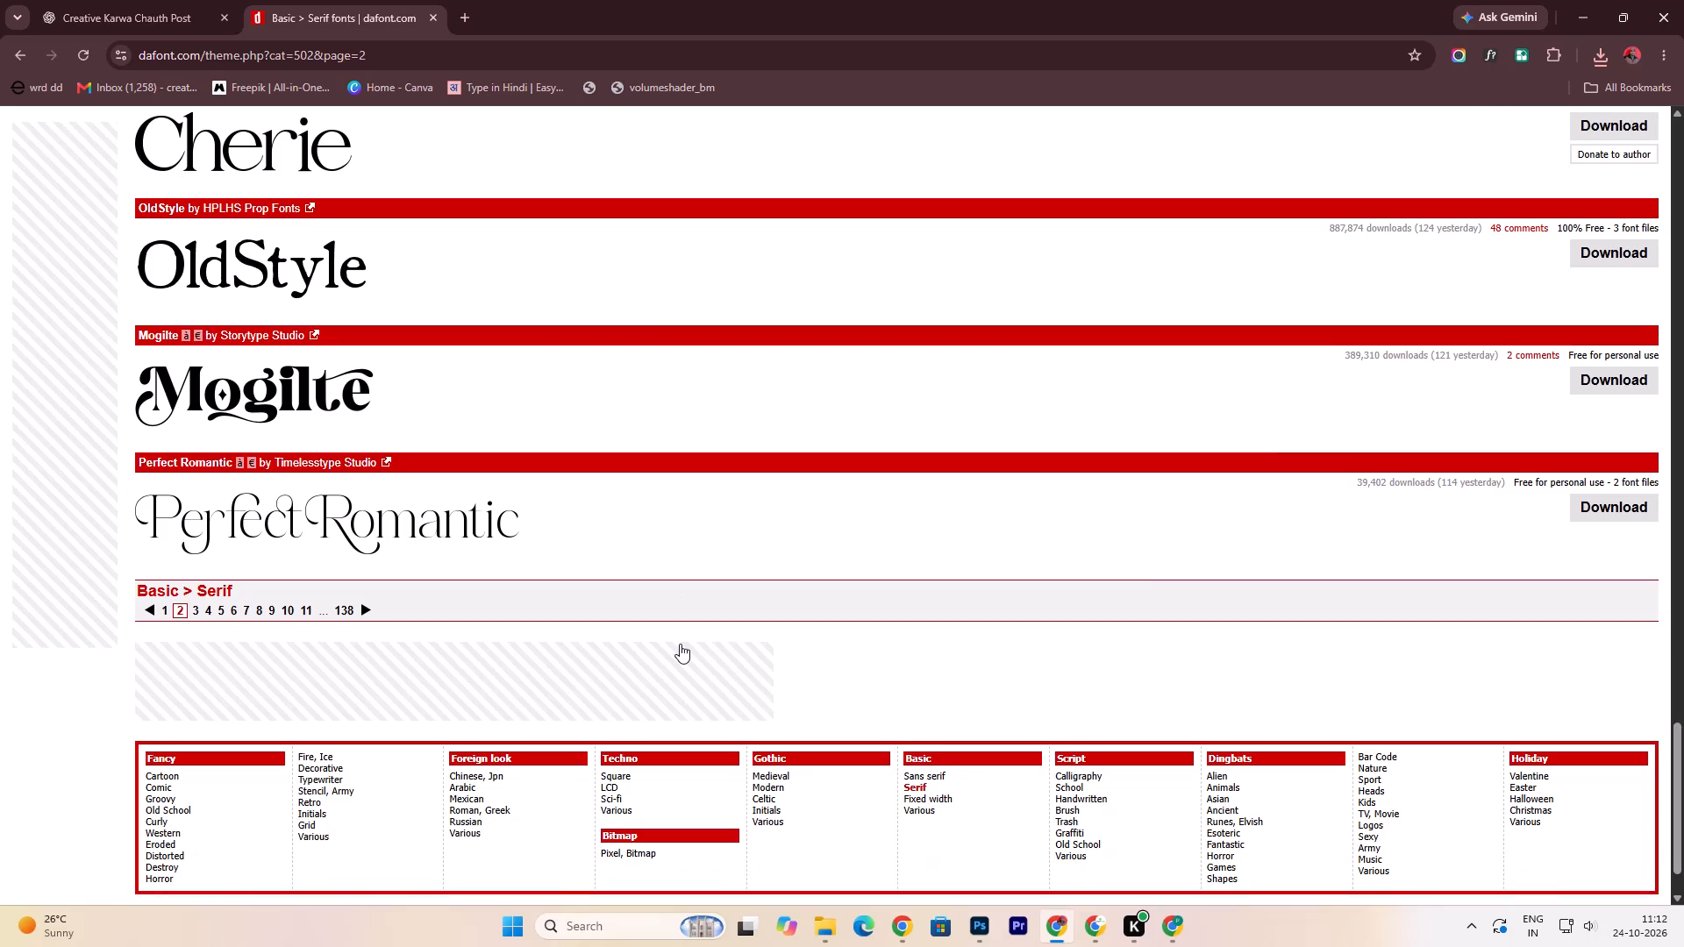
Open page 3 of the Basic > Serif list and examine its fonts for a suitable KARWA CHAUTH heading typeface.
left_click(194, 611)
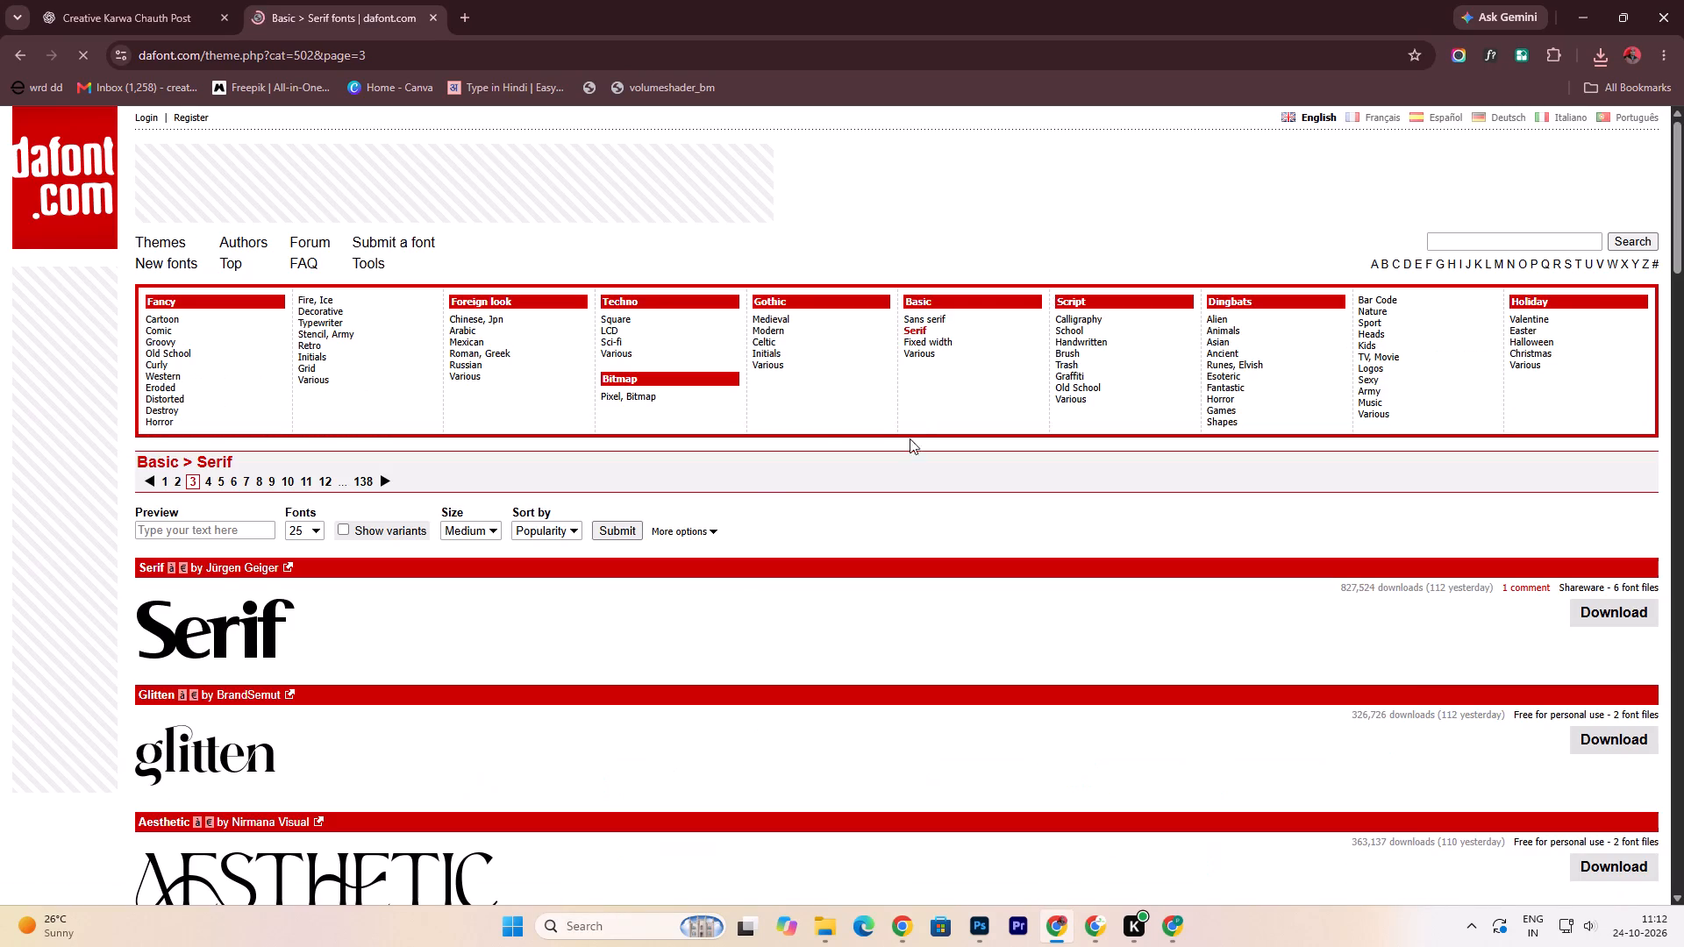
scroll(771, 595, "down", 5)
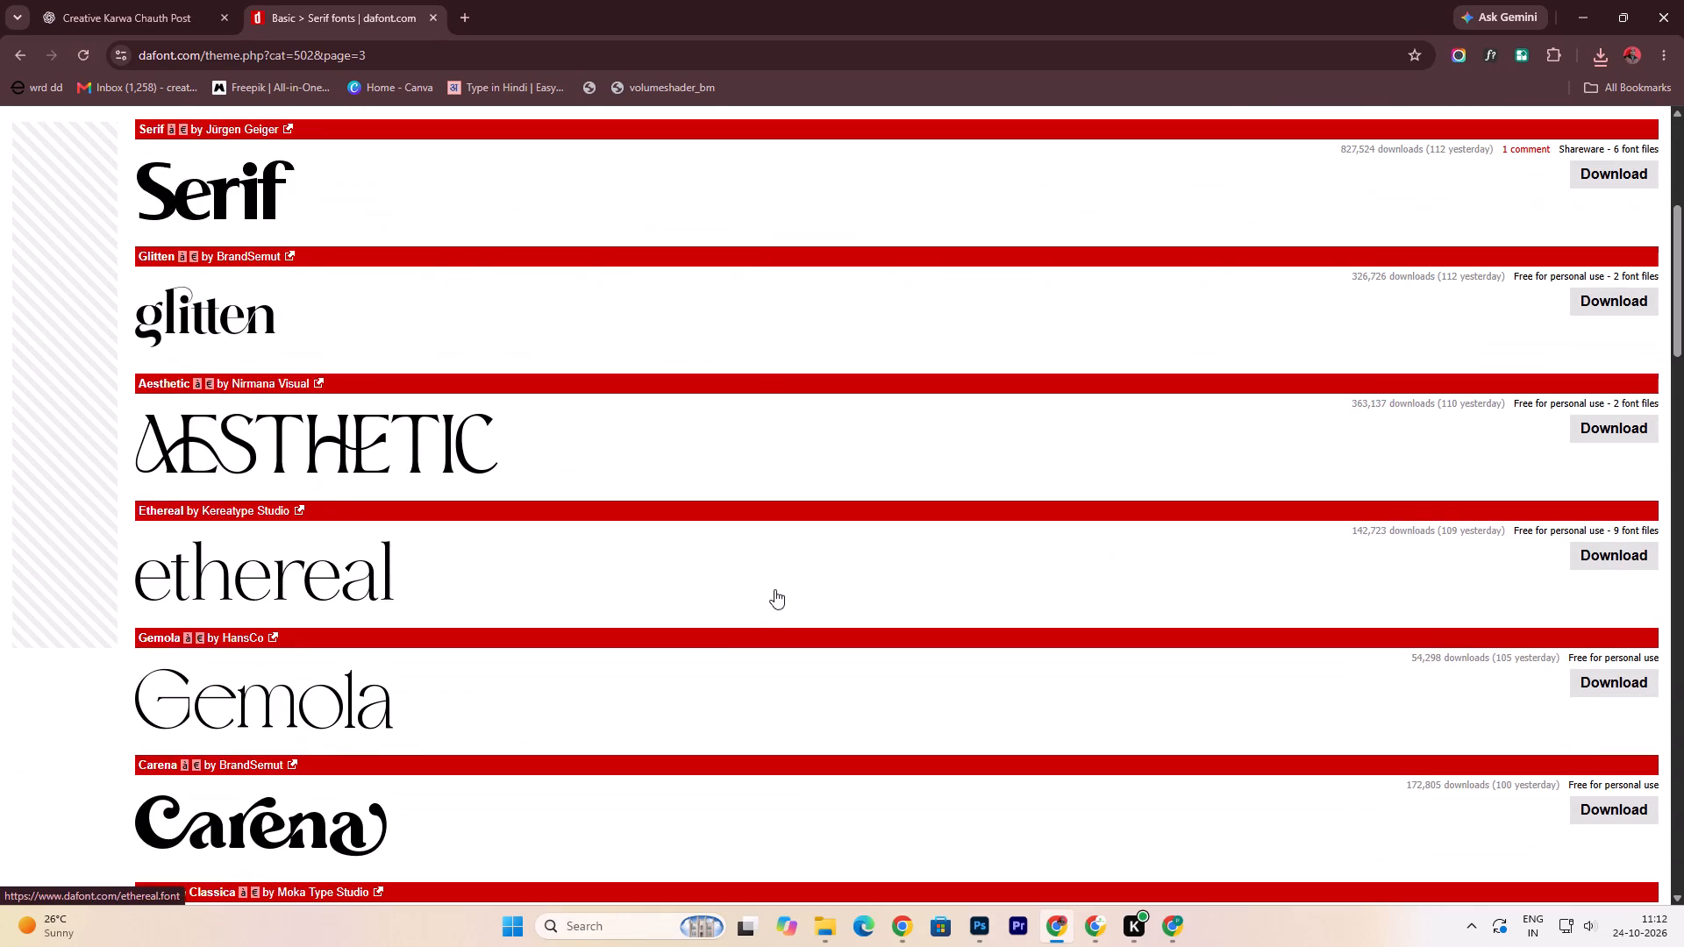
scroll(782, 590, "down", 4)
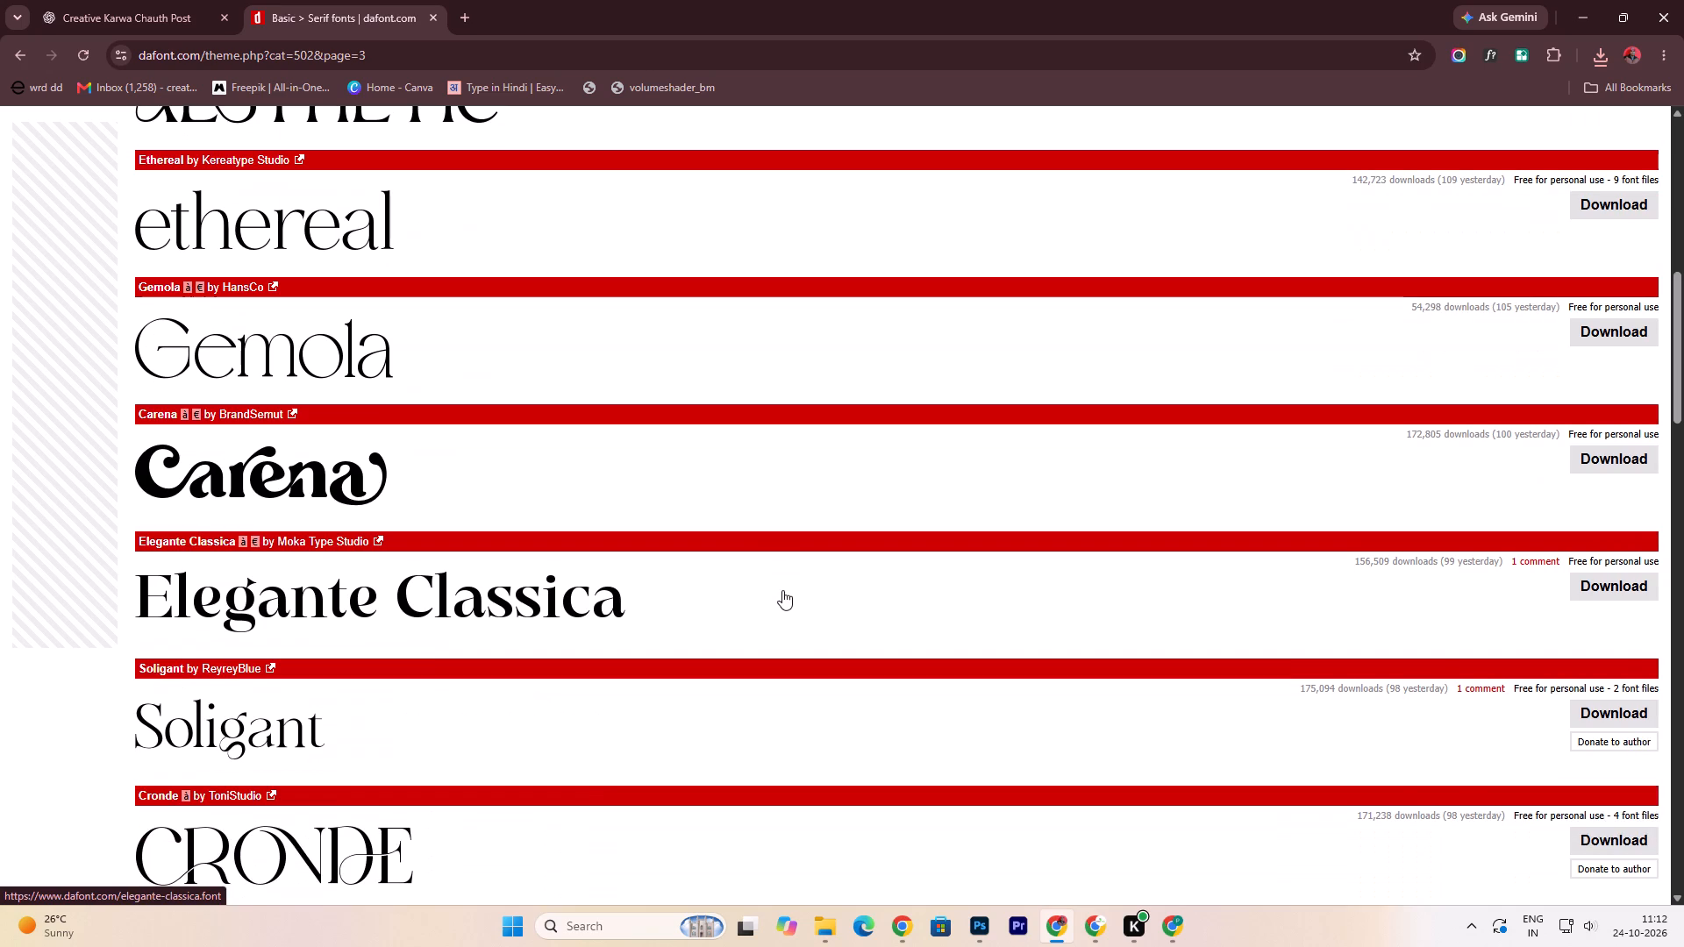
scroll(782, 590, "down", 2)
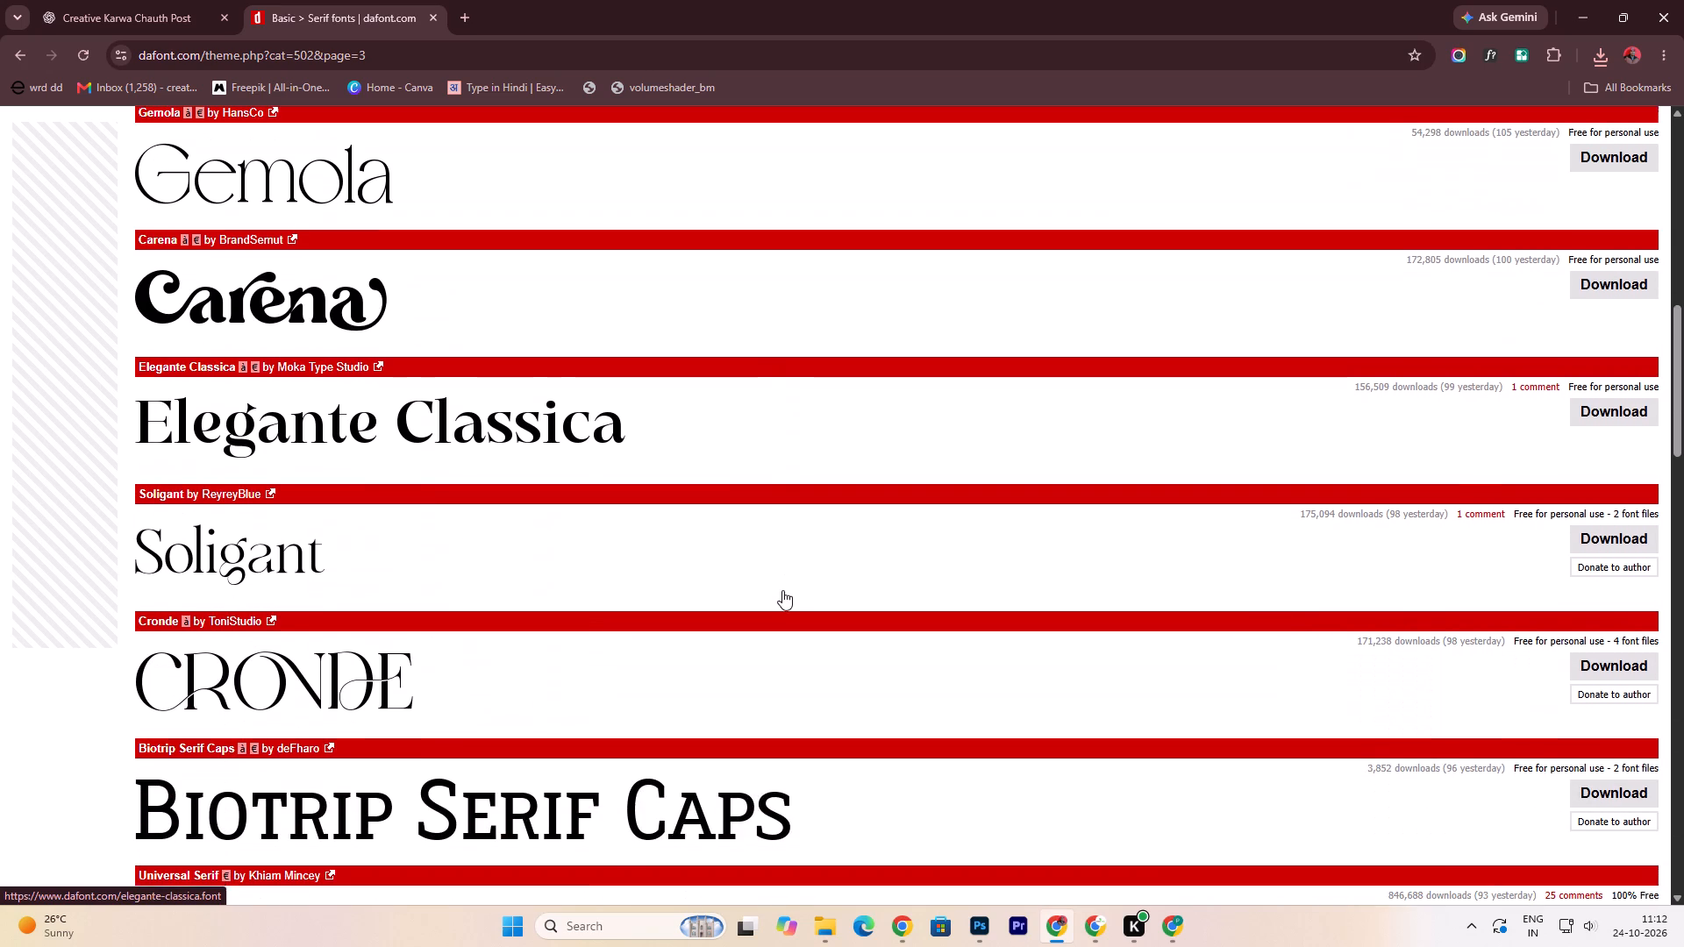
scroll(782, 590, "down", 3)
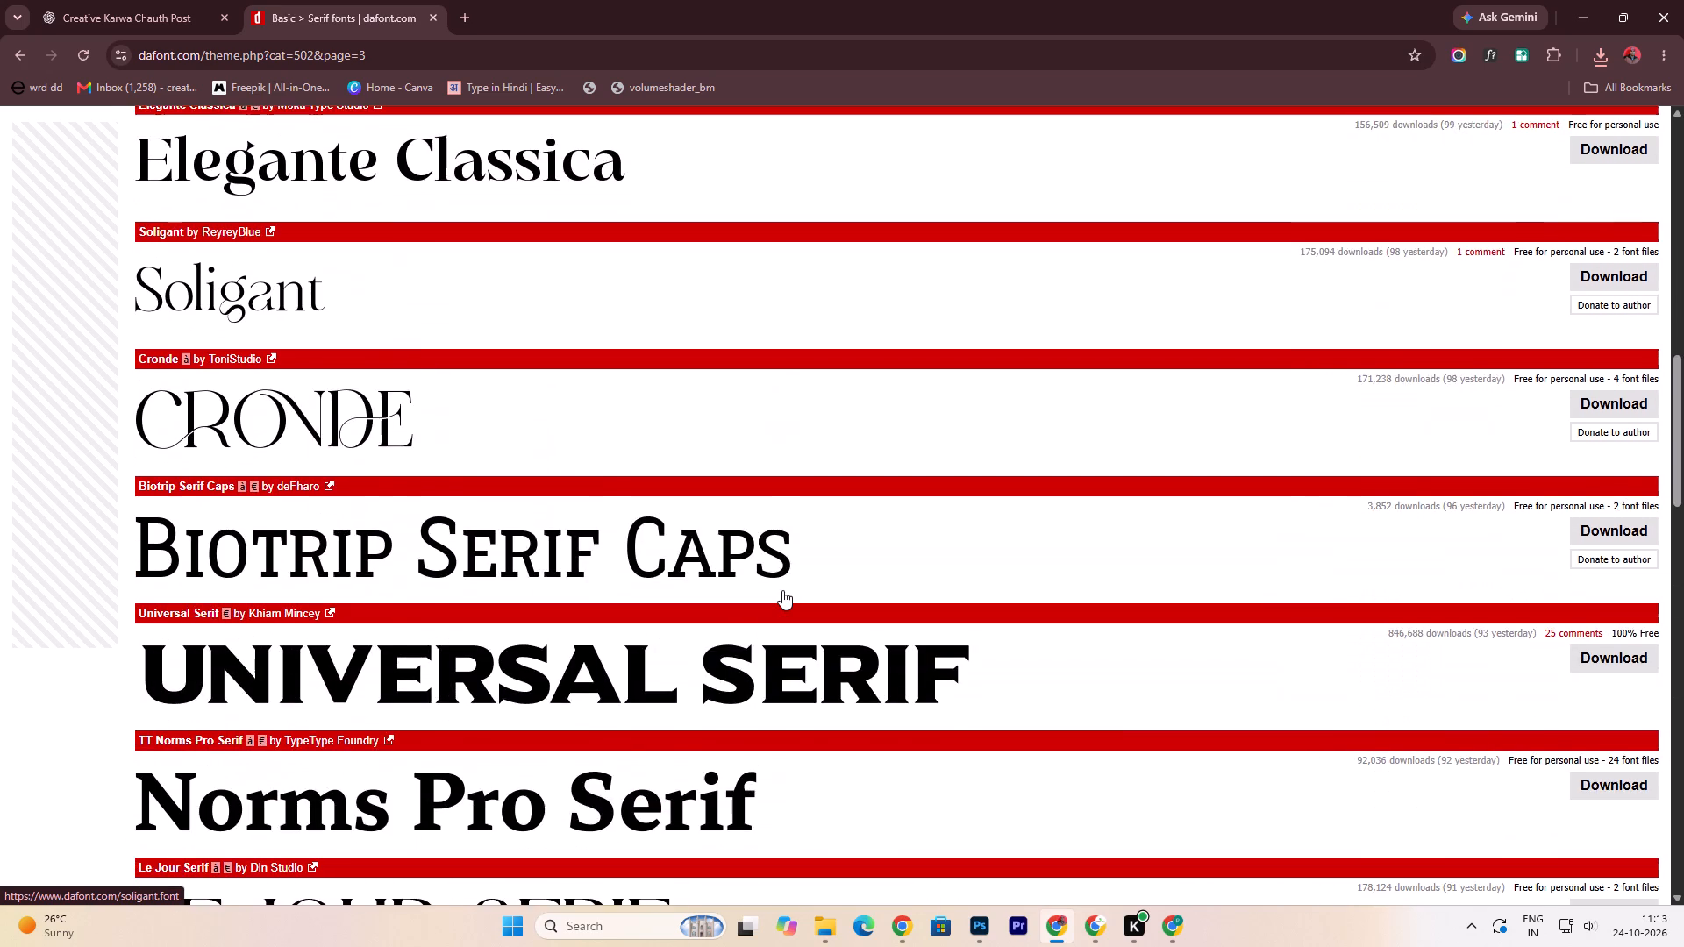
scroll(782, 590, "down", 8)
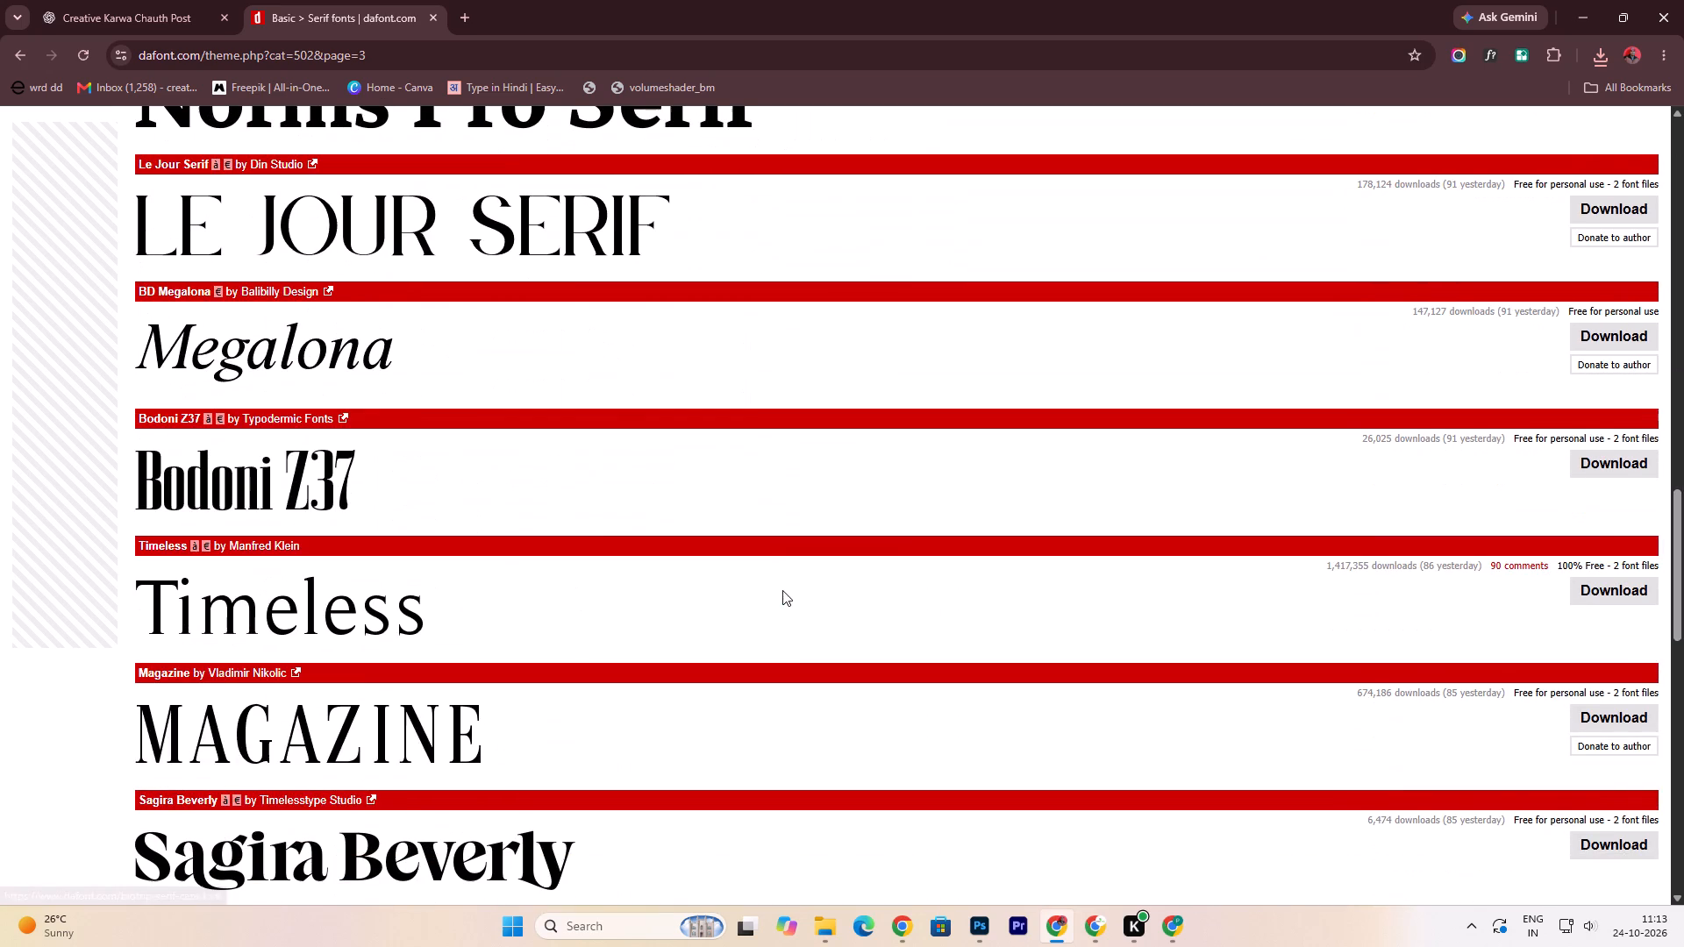
scroll(782, 590, "down", 8)
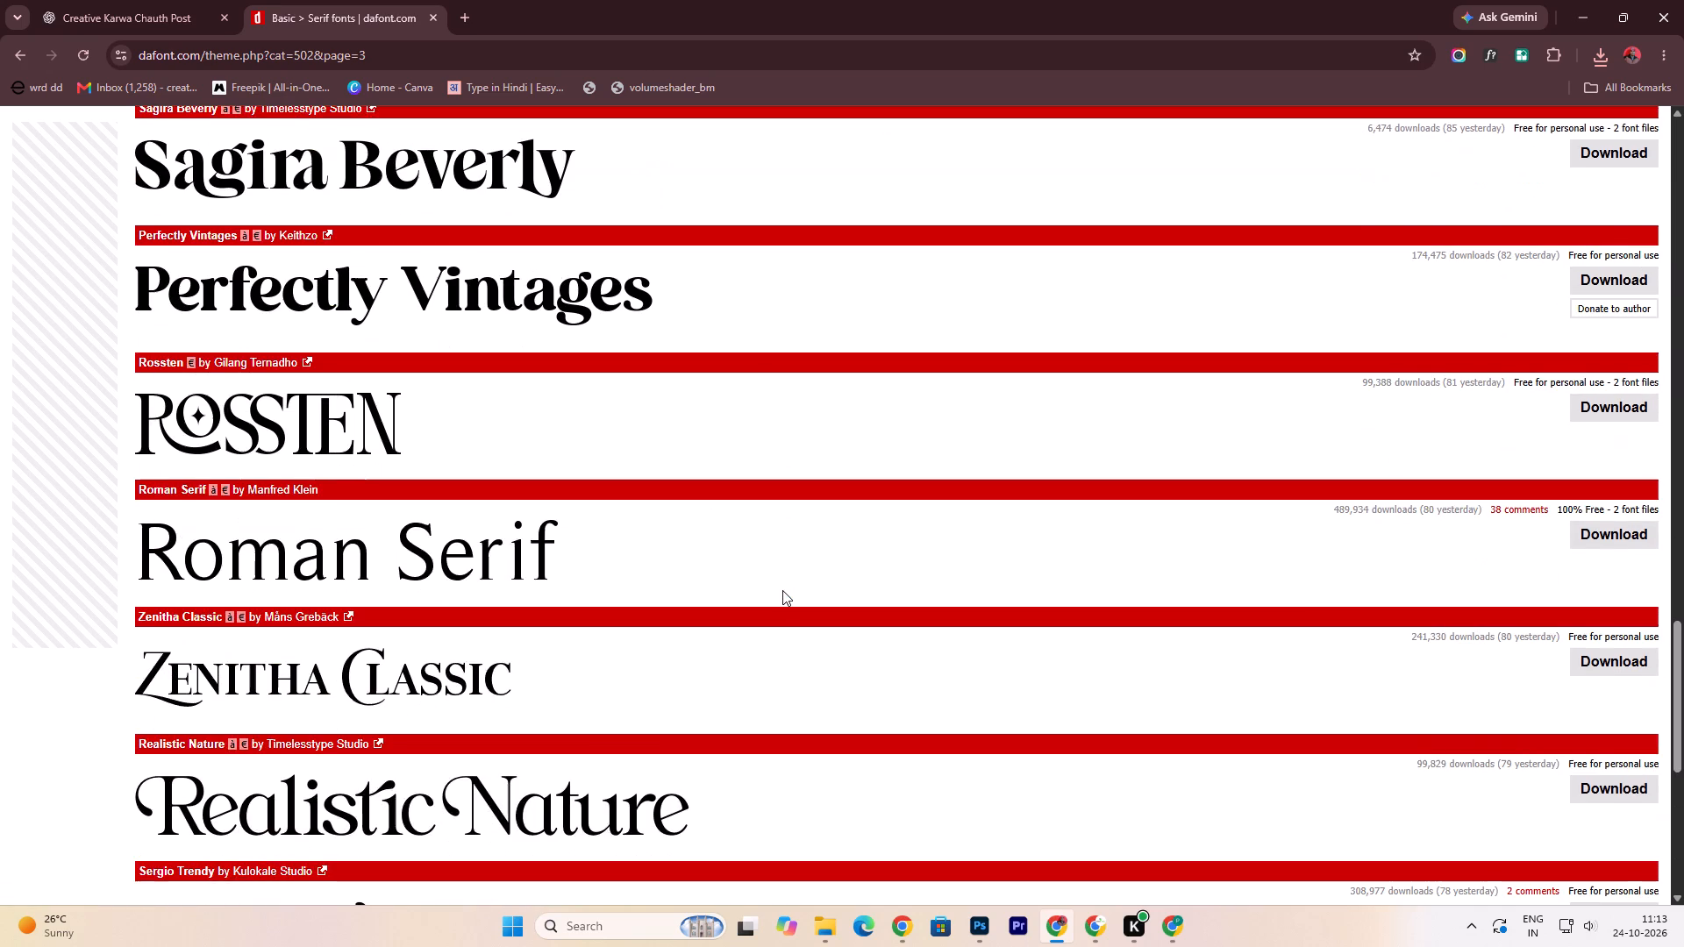
scroll(782, 590, "down", 5)
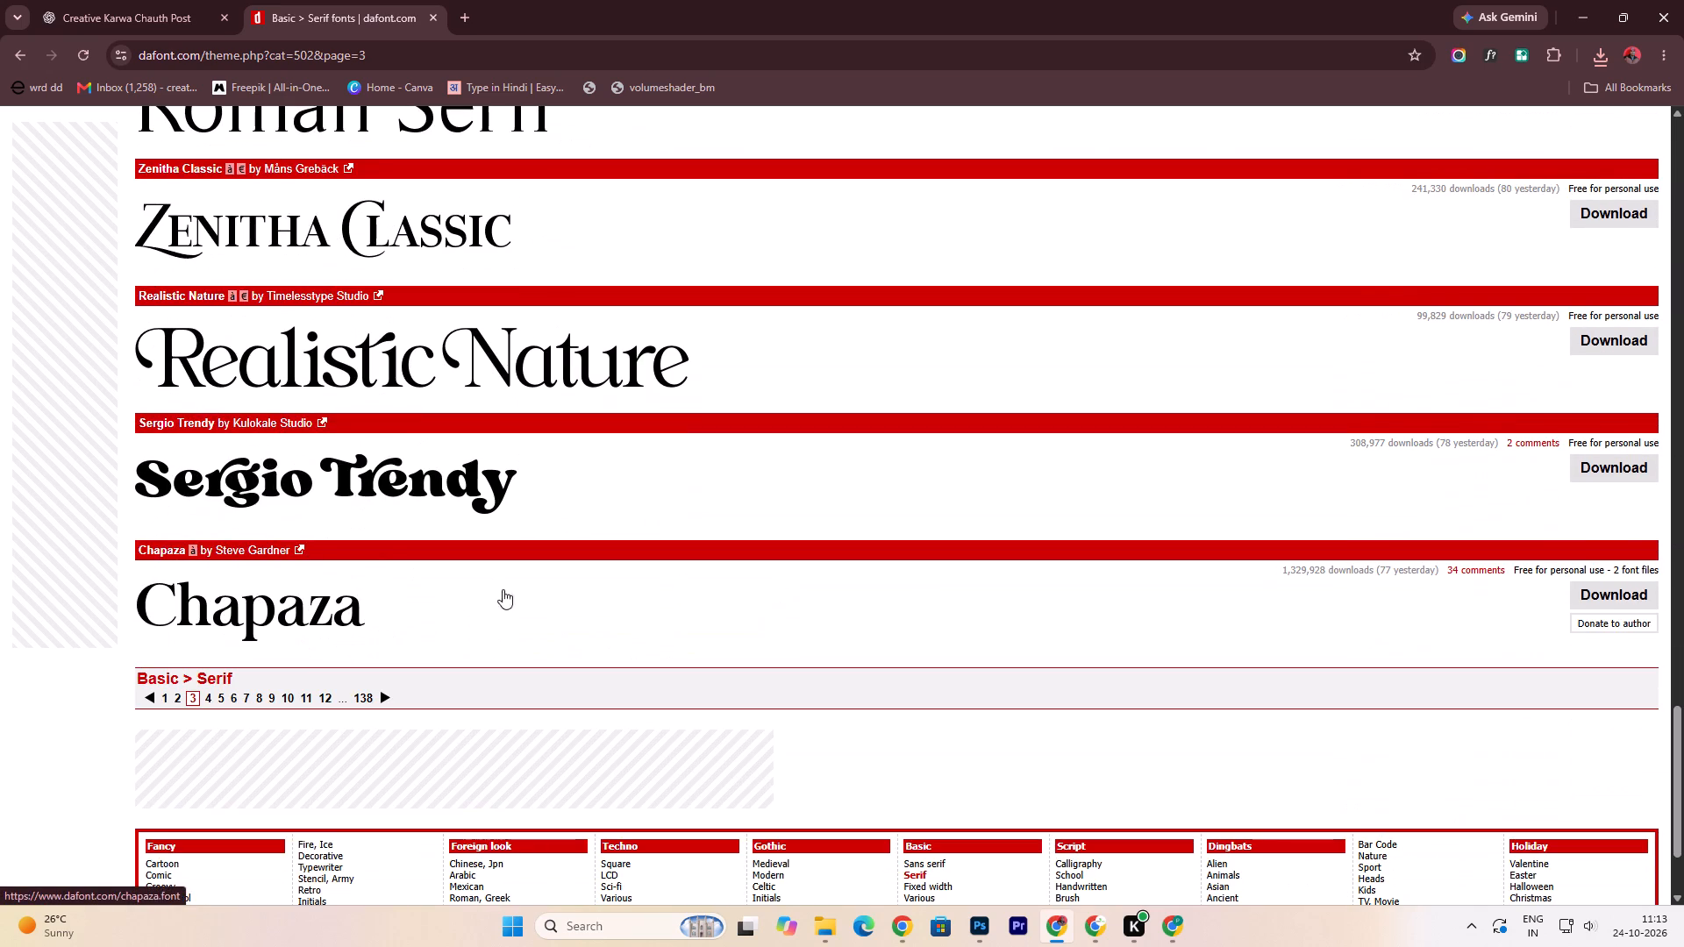
Continue to page 4 of the Basic > Serif list and check its fonts for a match to the poster heading.
left_click(210, 696)
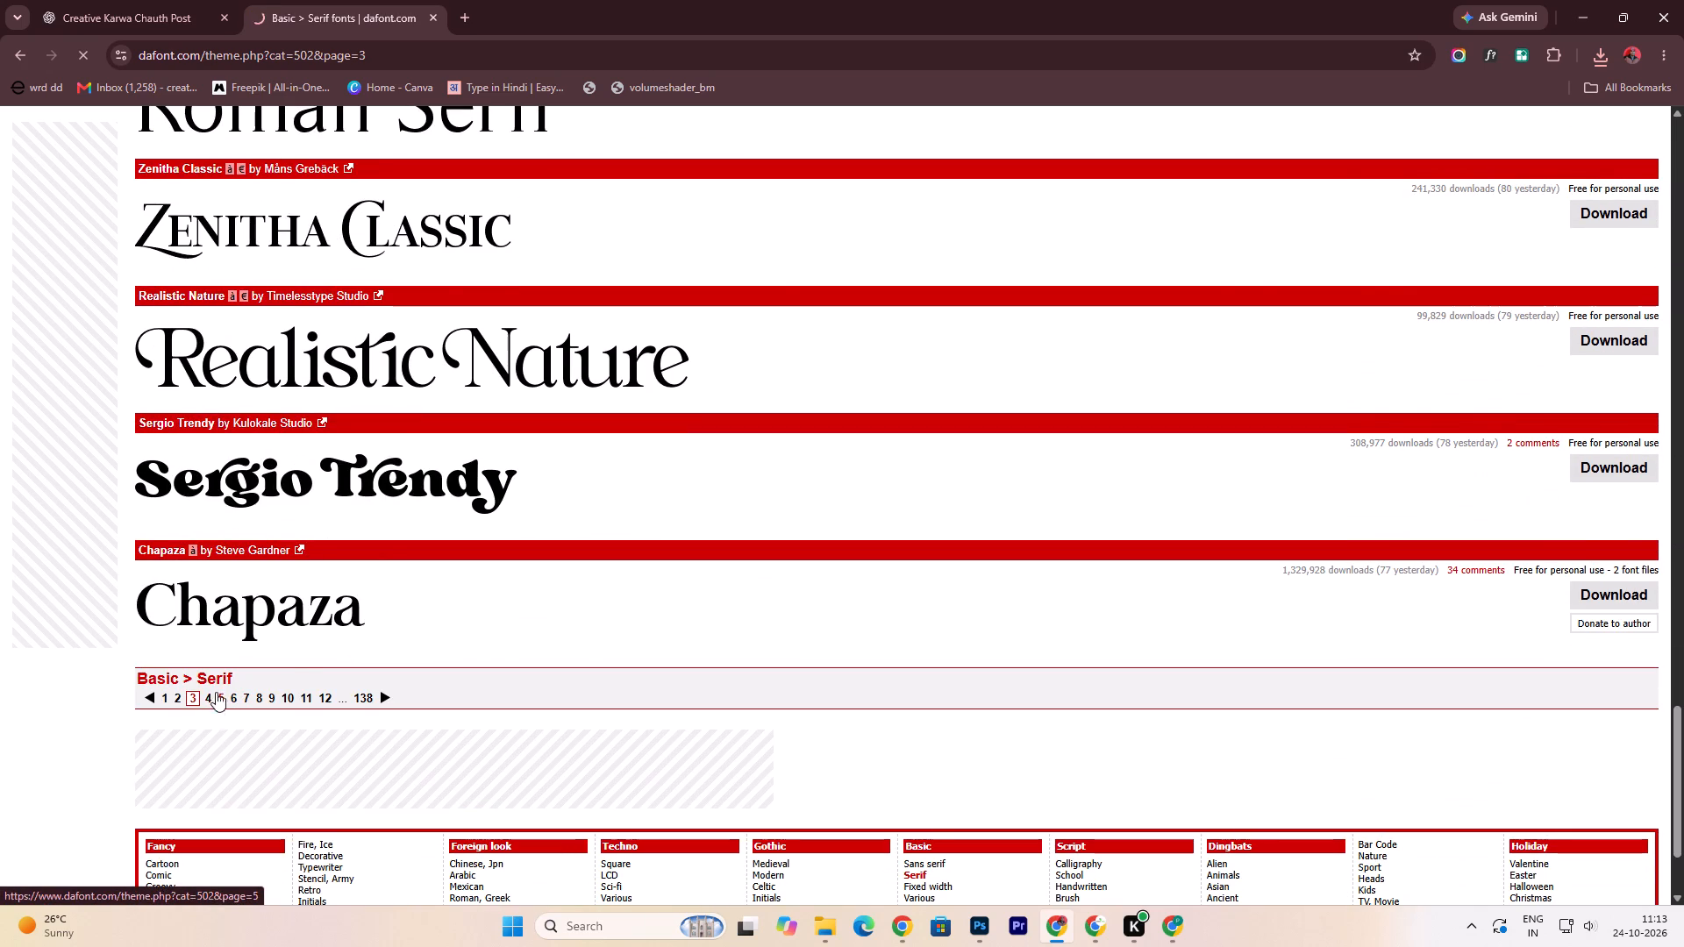
scroll(925, 700, "down", 6)
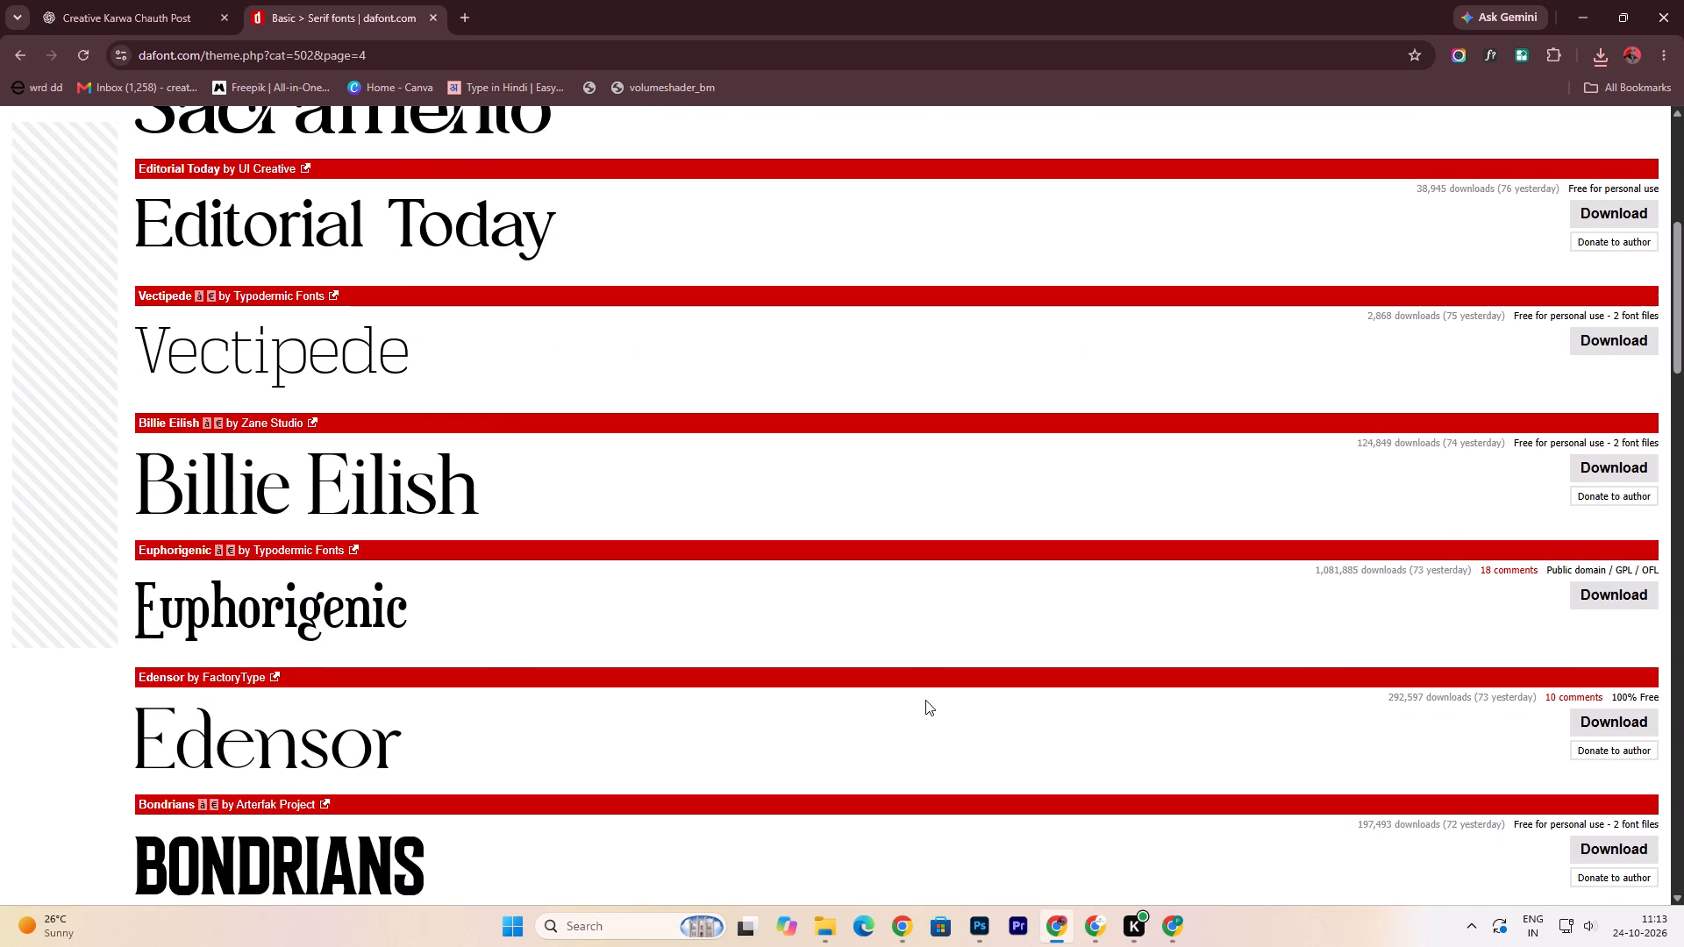
scroll(925, 700, "down", 4)
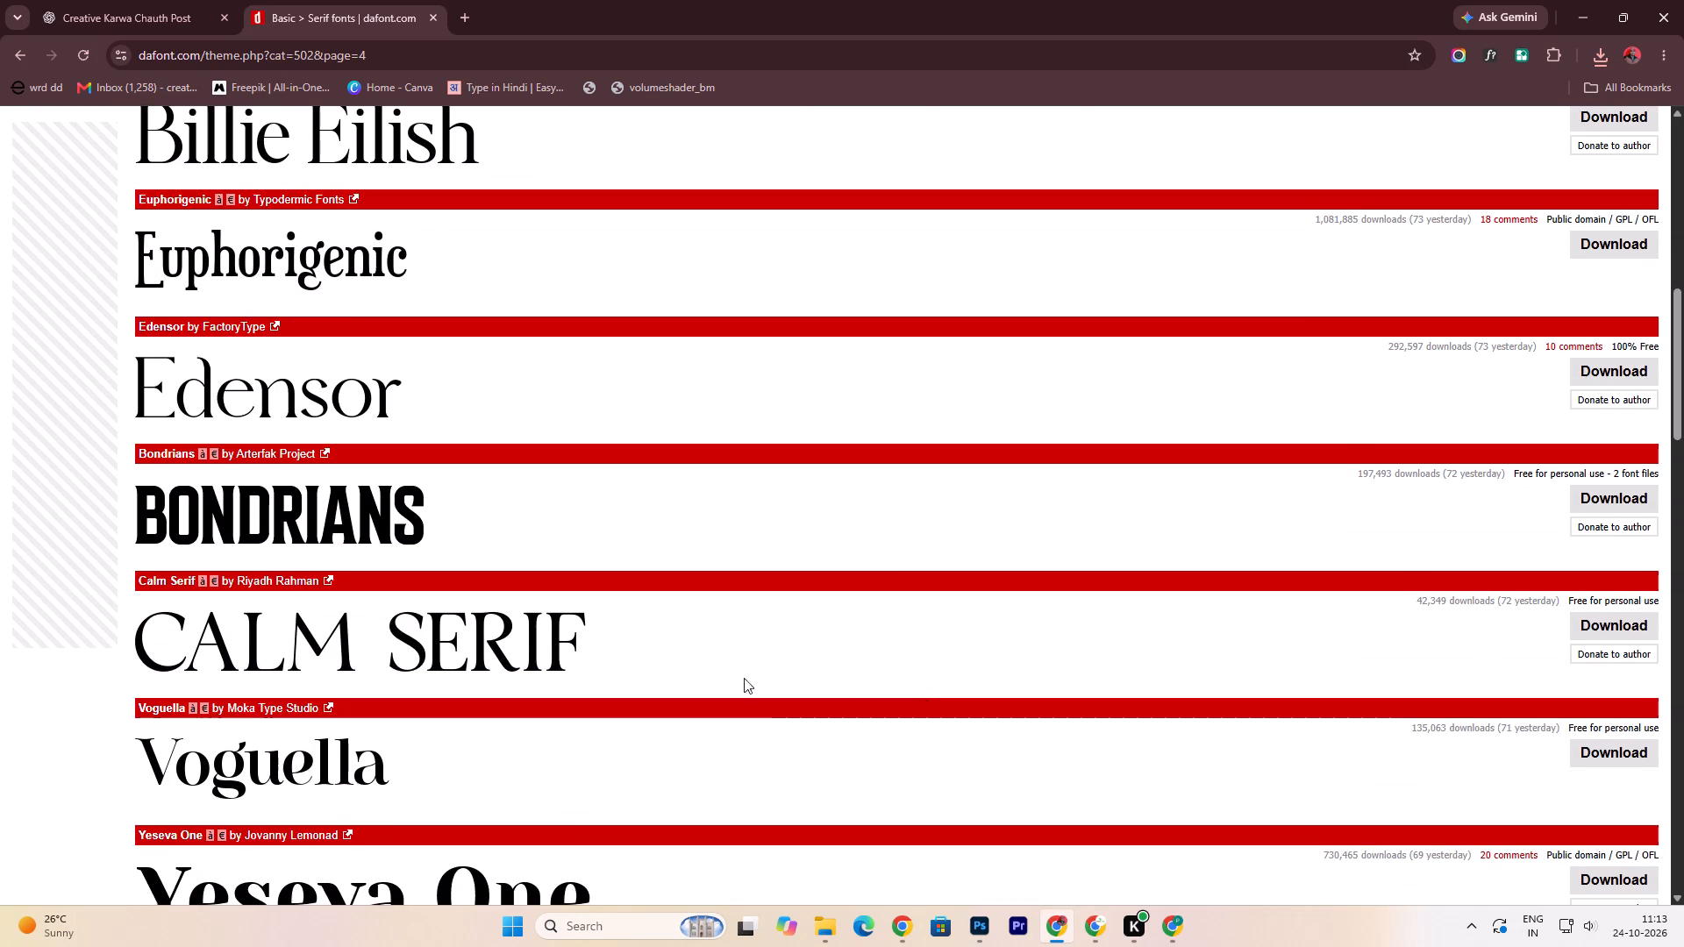
scroll(693, 618, "down", 4)
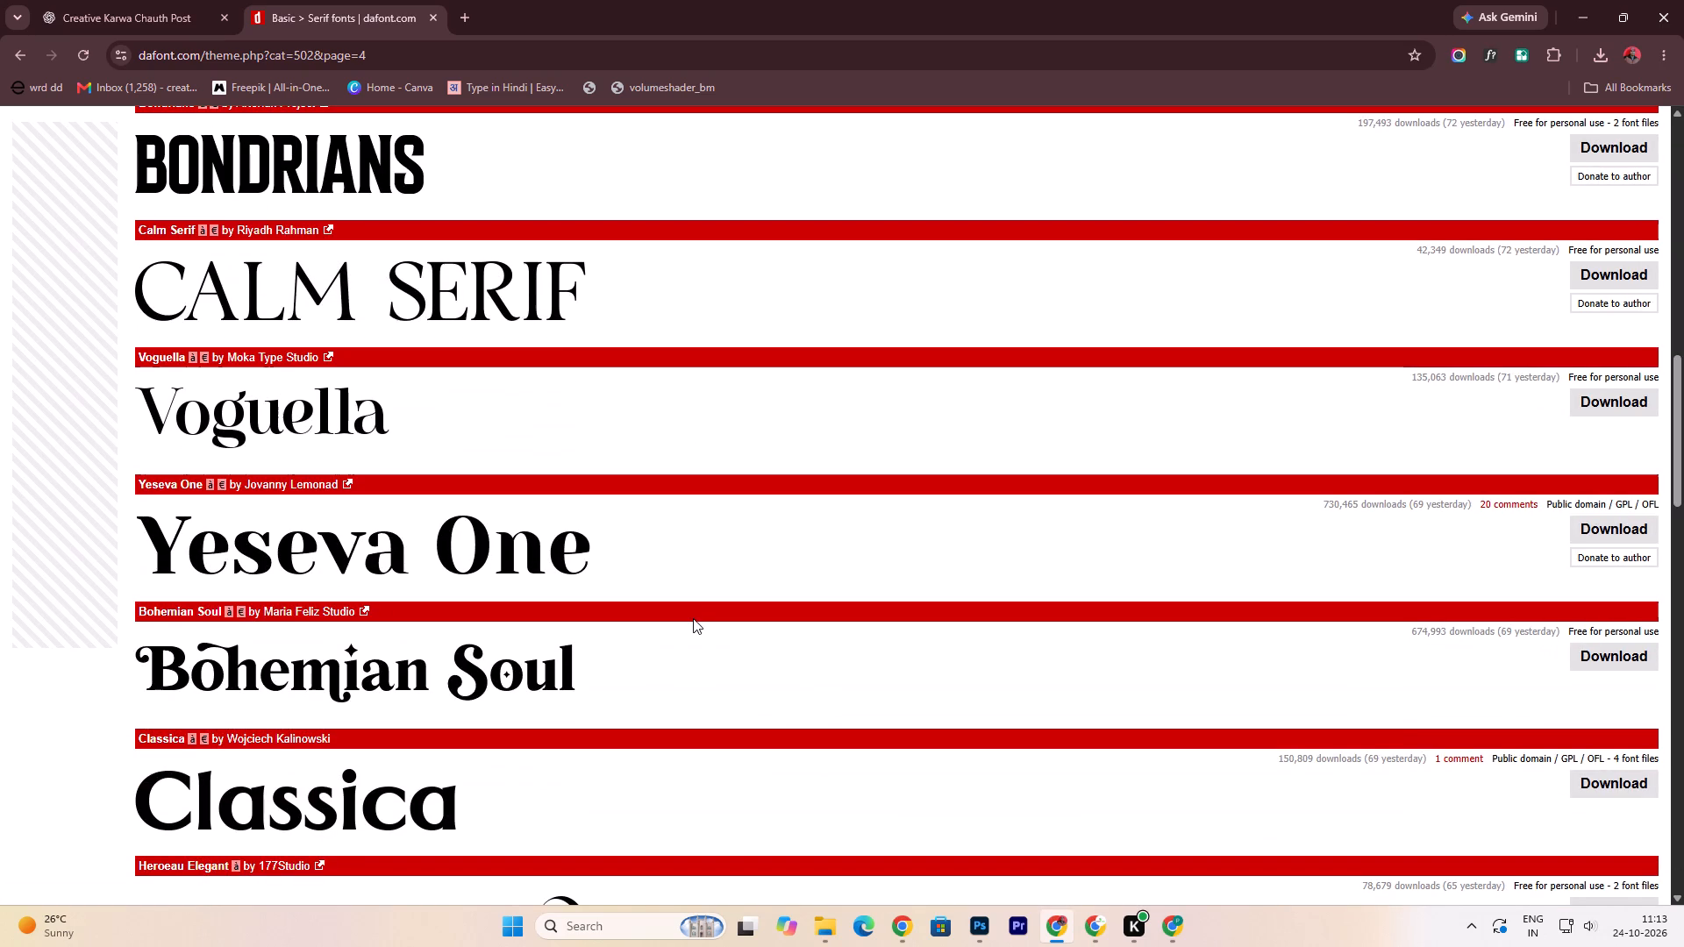
scroll(693, 618, "down", 4)
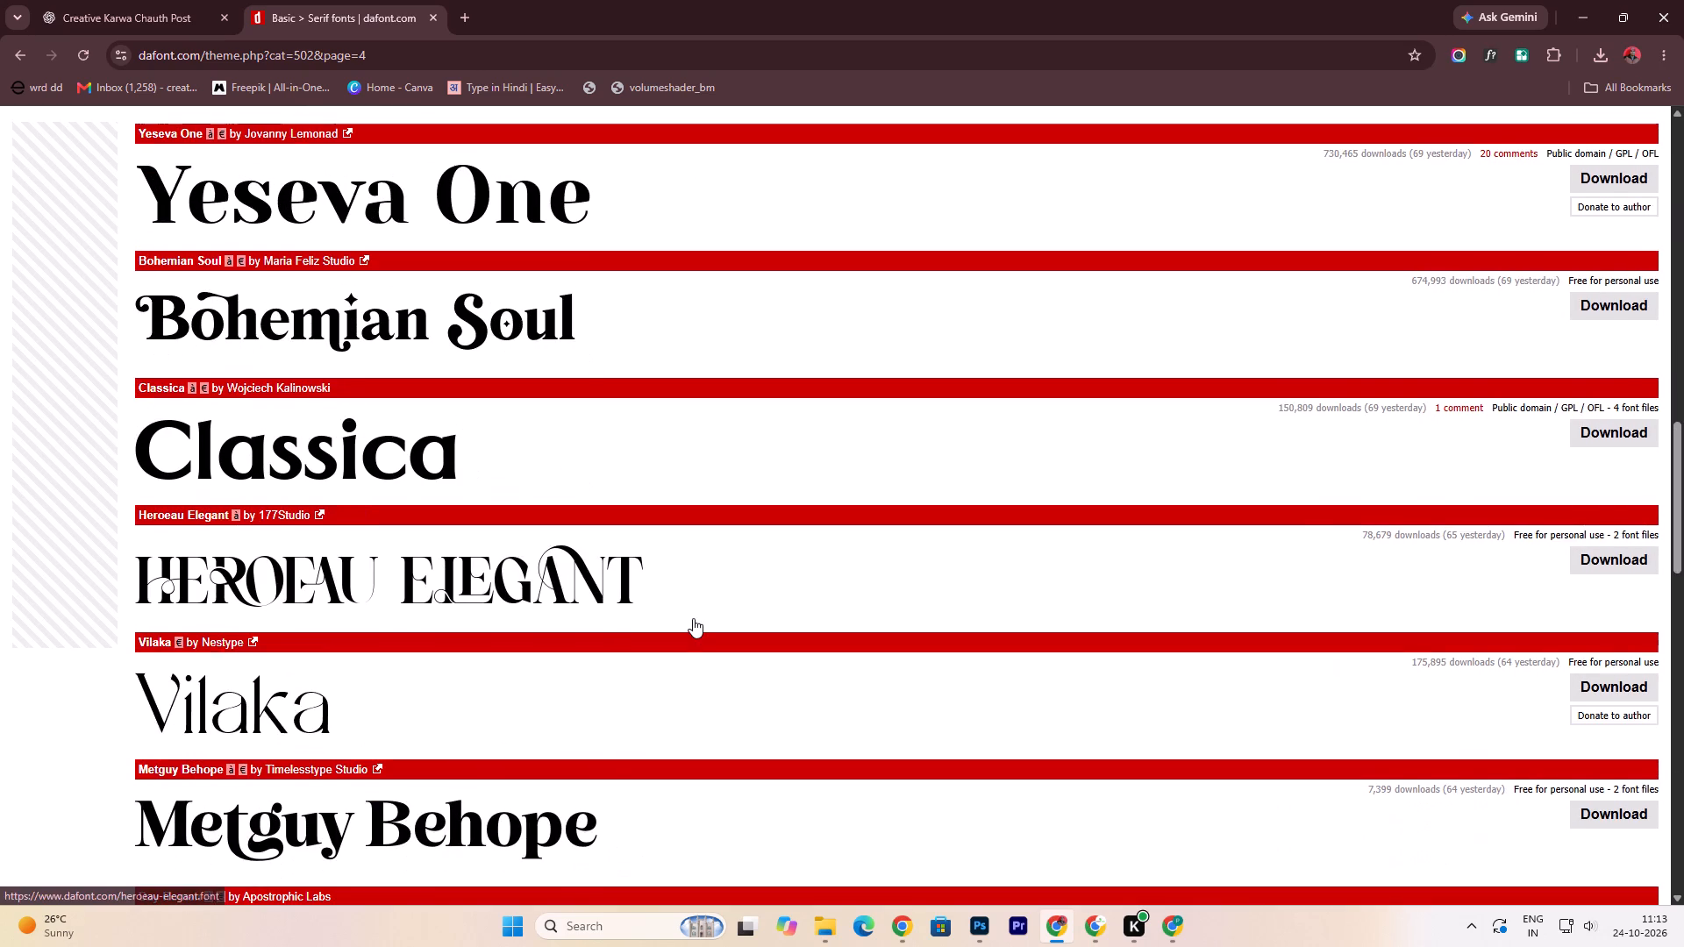
scroll(693, 618, "down", 10)
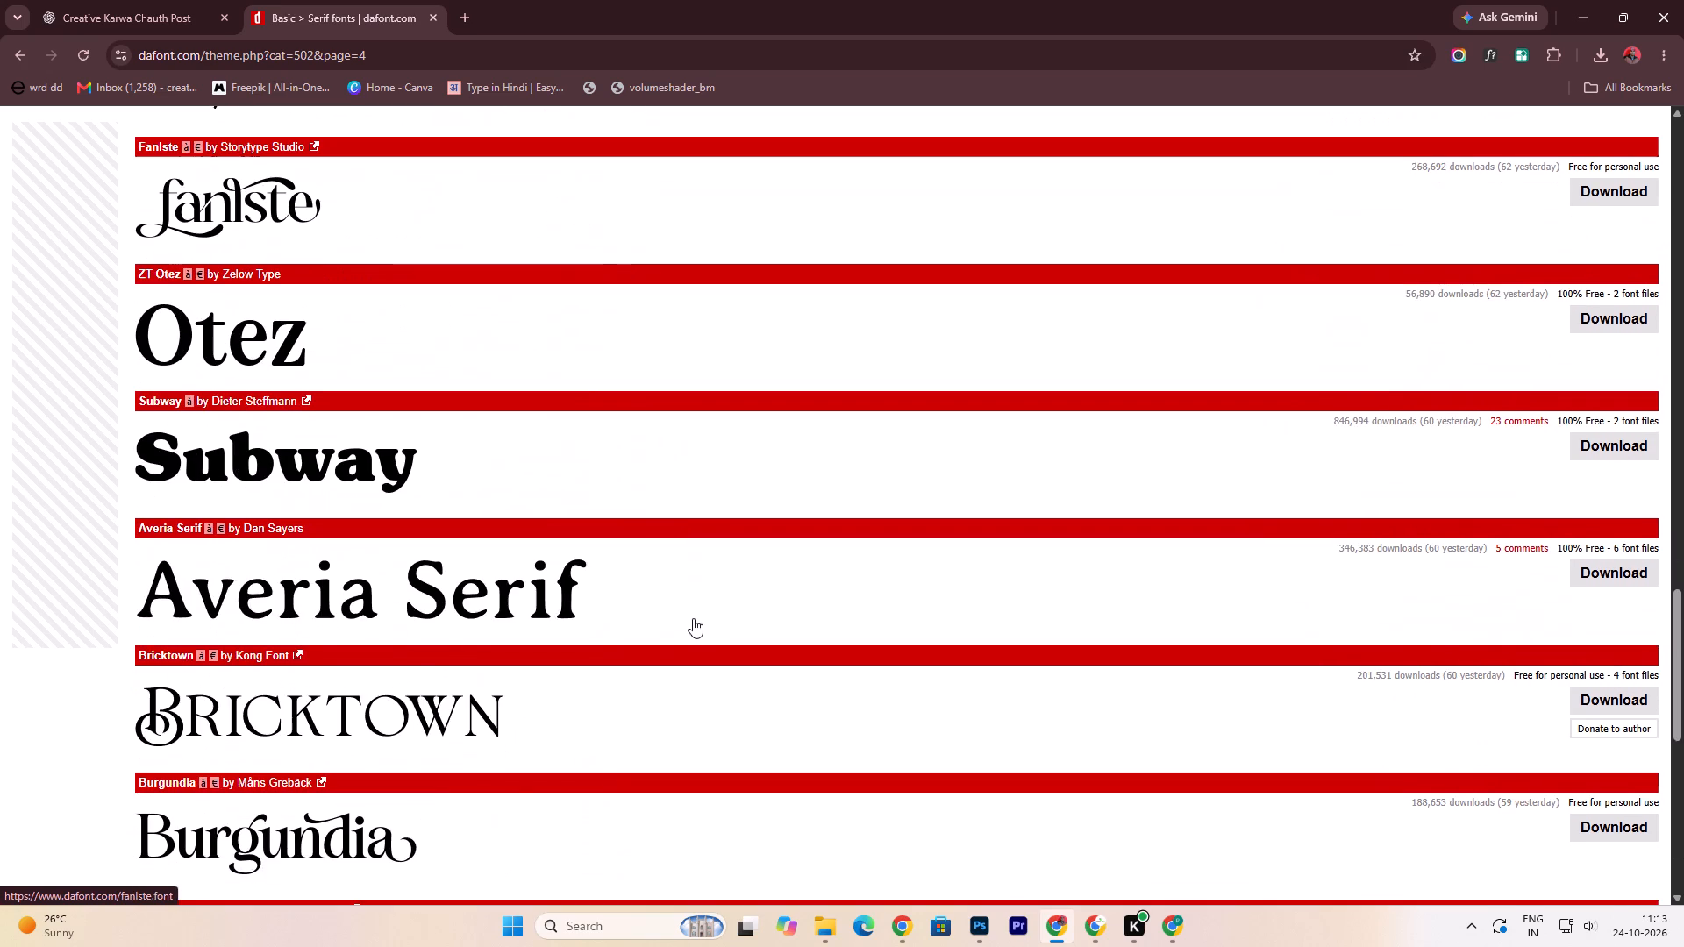
scroll(693, 618, "down", 5)
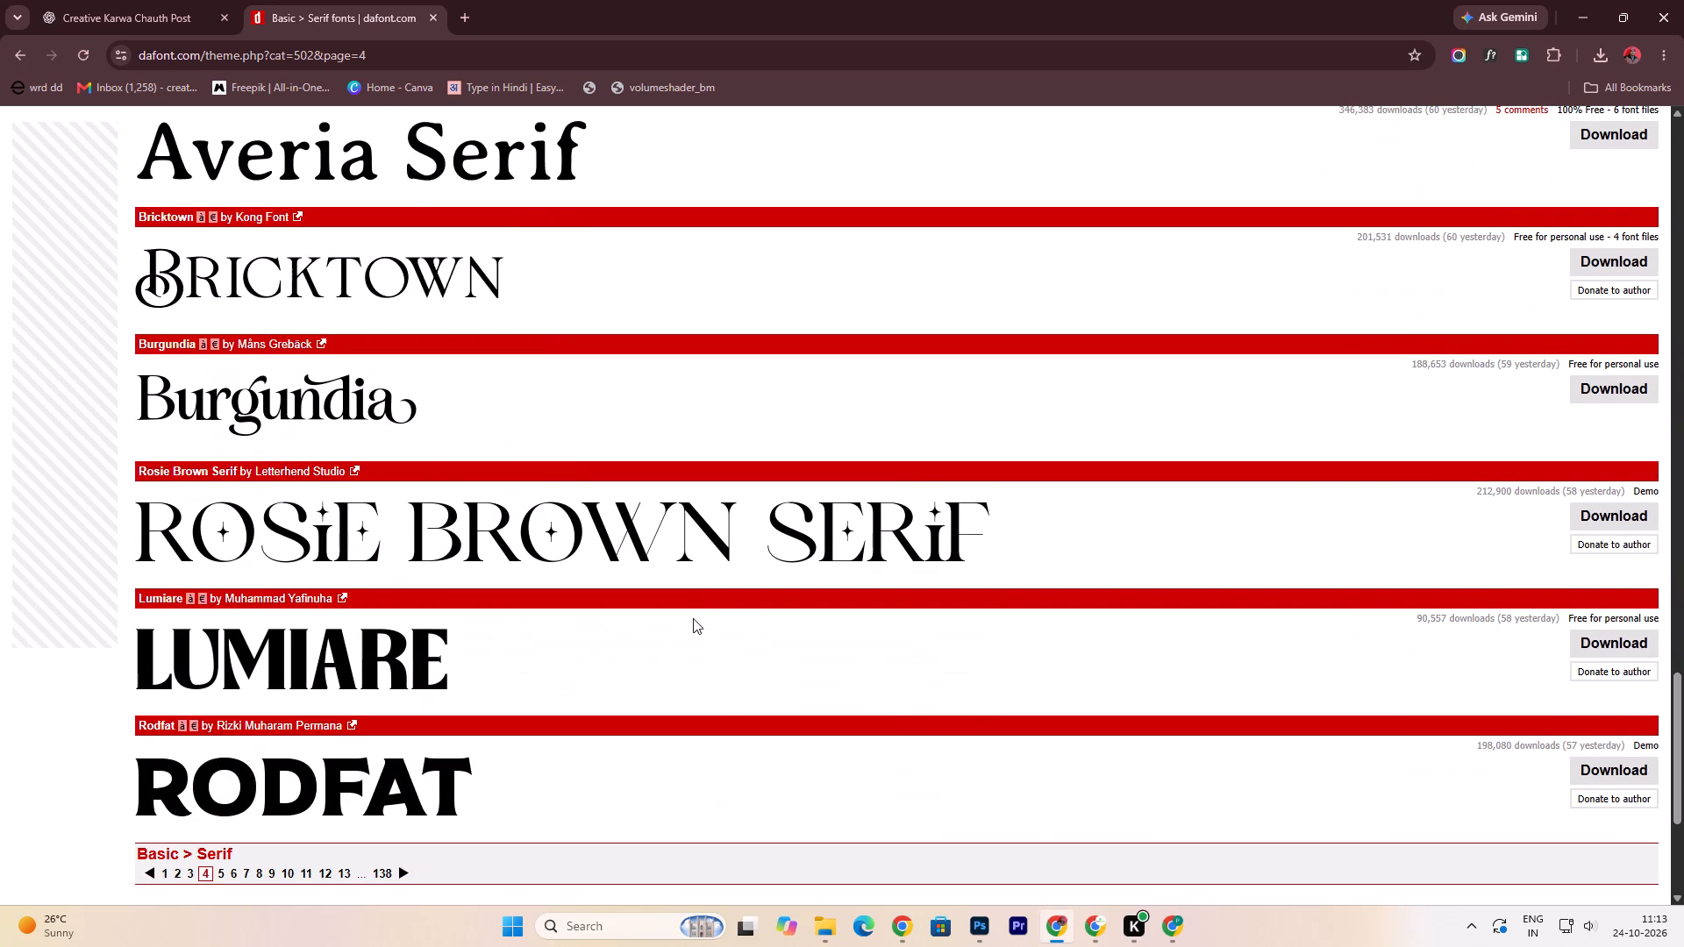
scroll(693, 618, "down", 6)
Go on to page 5 of the Basic > Serif list and review its fonts for a similar heading style.
left_click(218, 533)
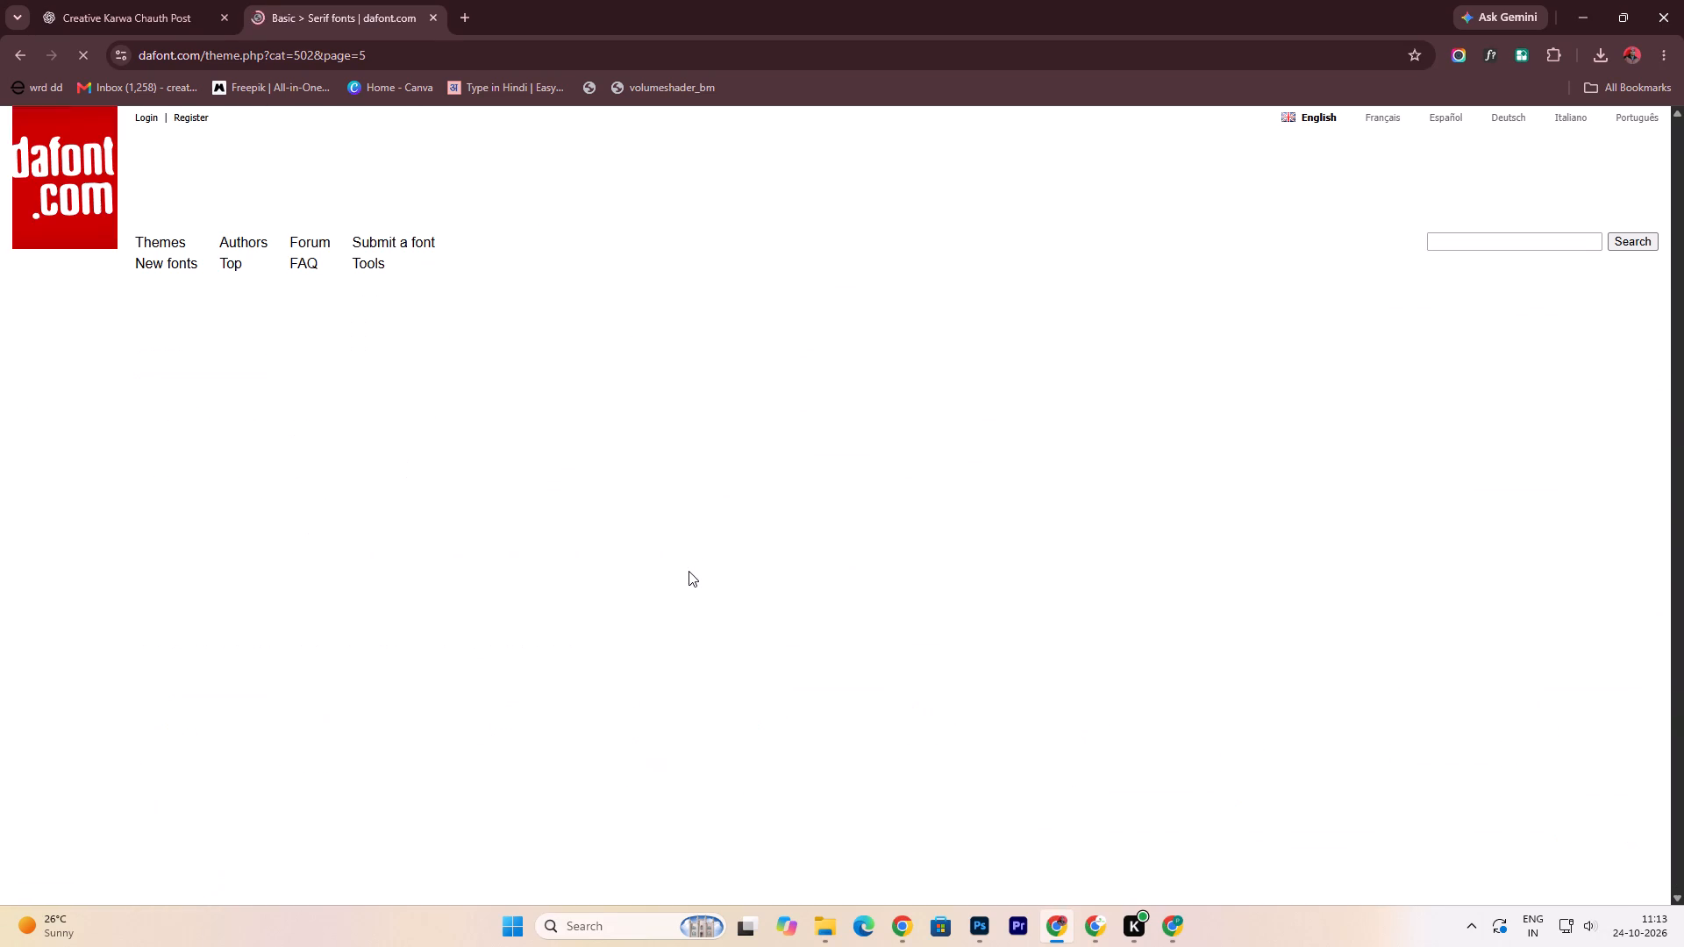
scroll(689, 571, "down", 5)
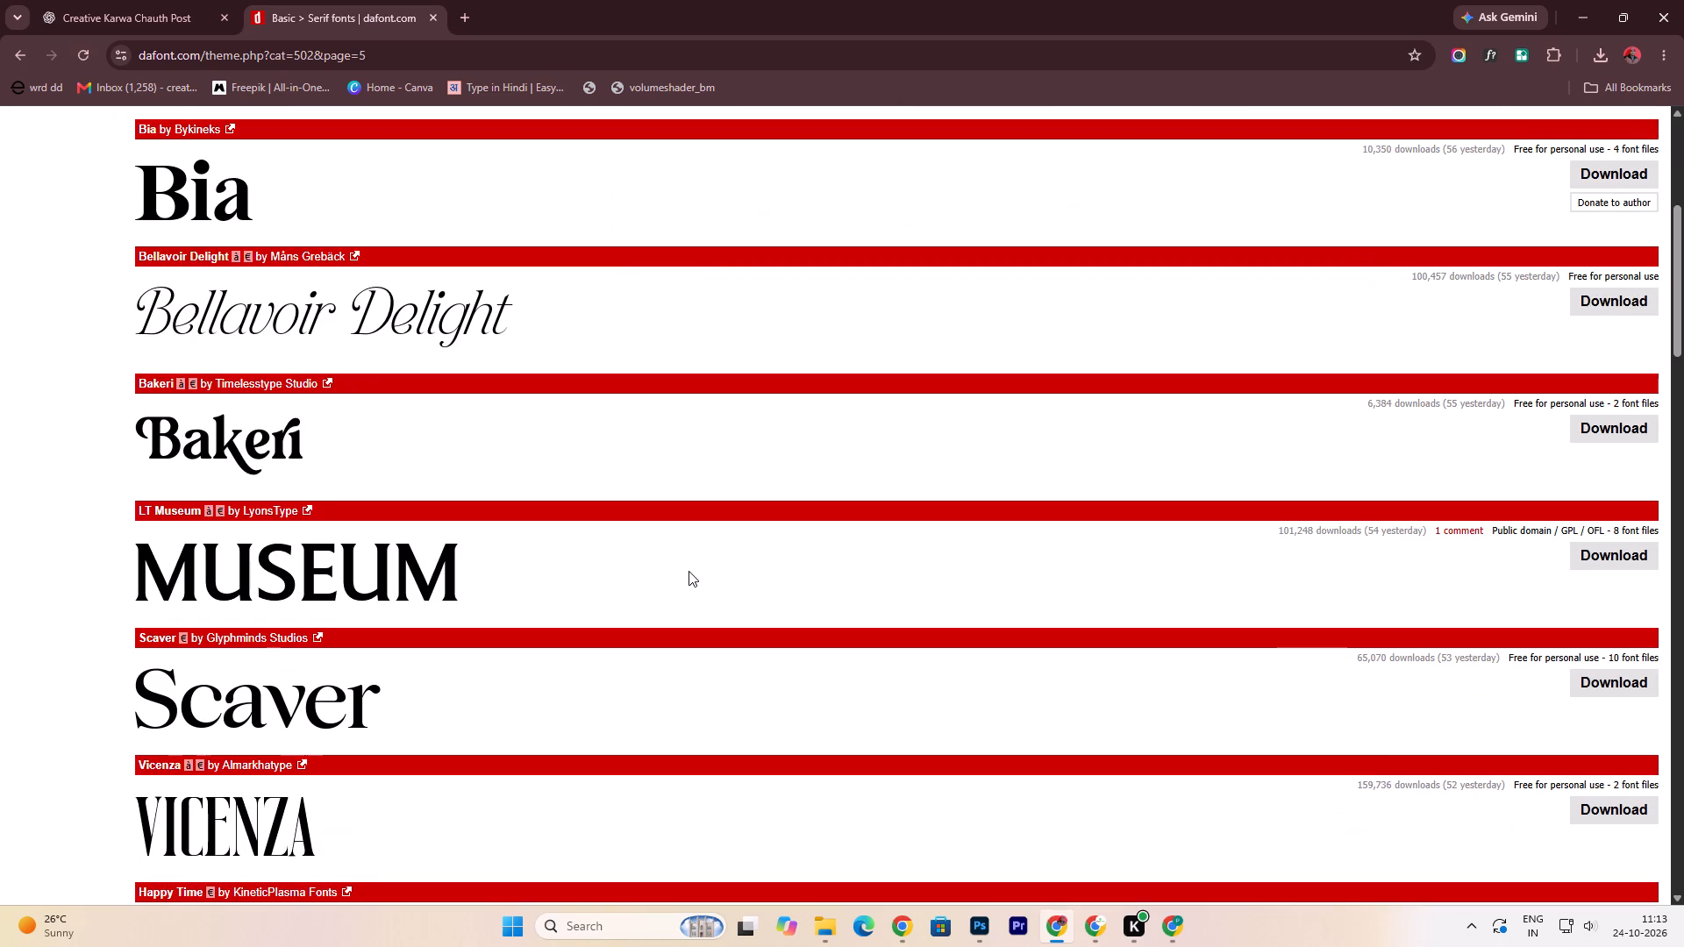
scroll(689, 571, "down", 5)
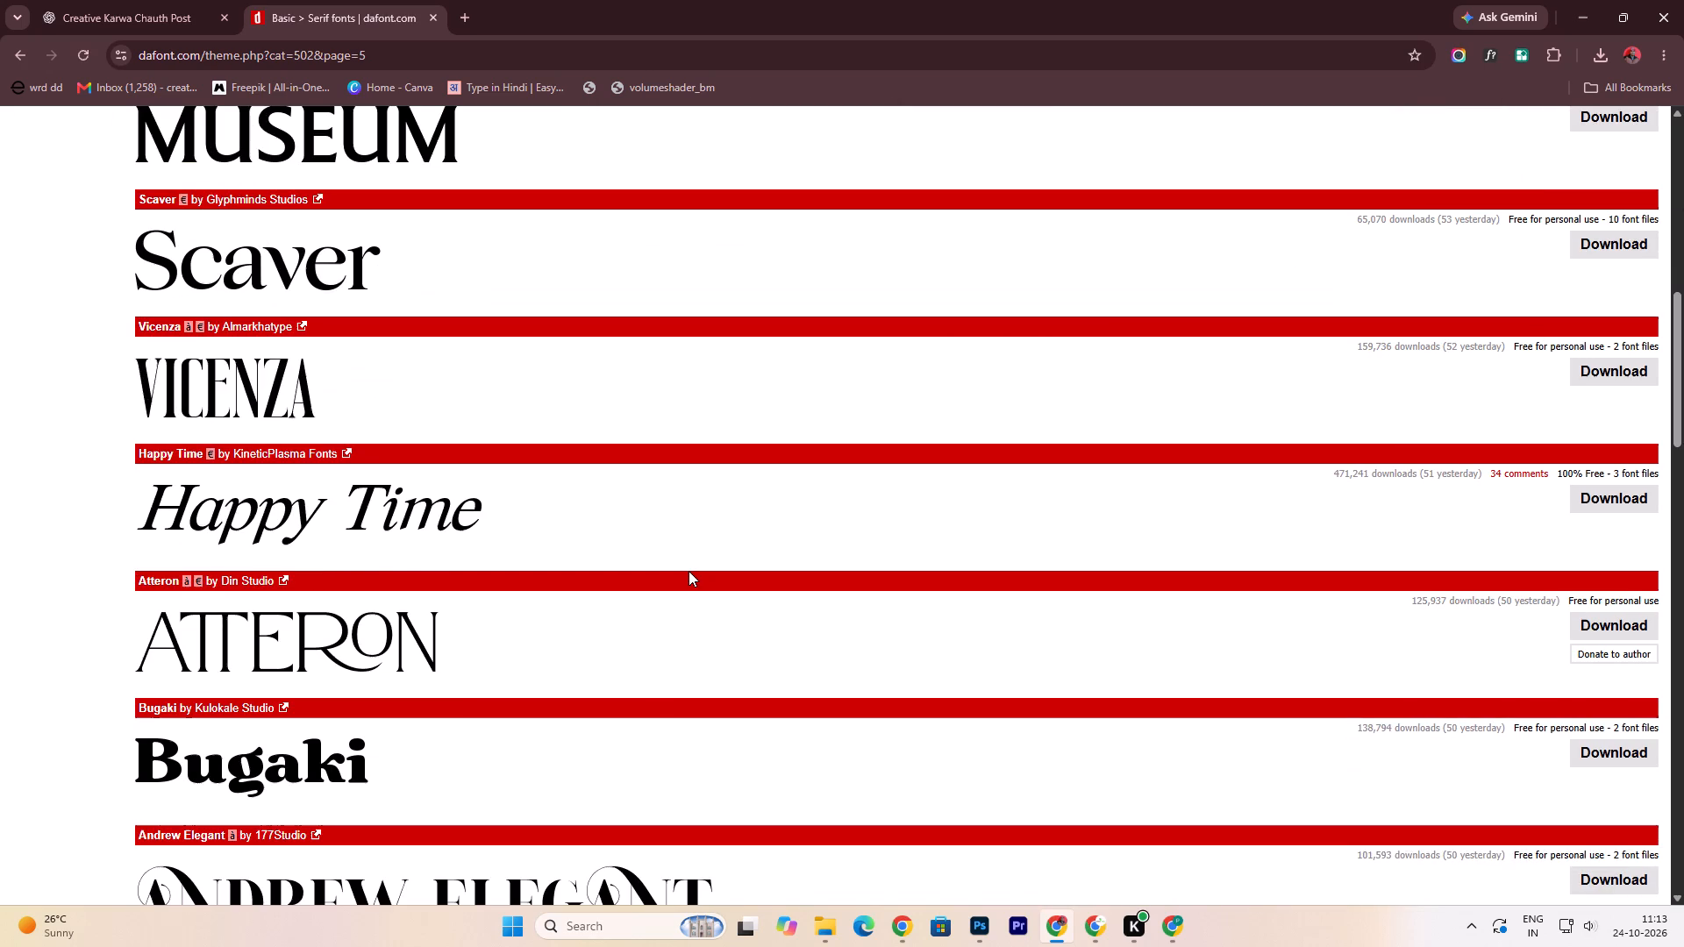
scroll(689, 571, "down", 6)
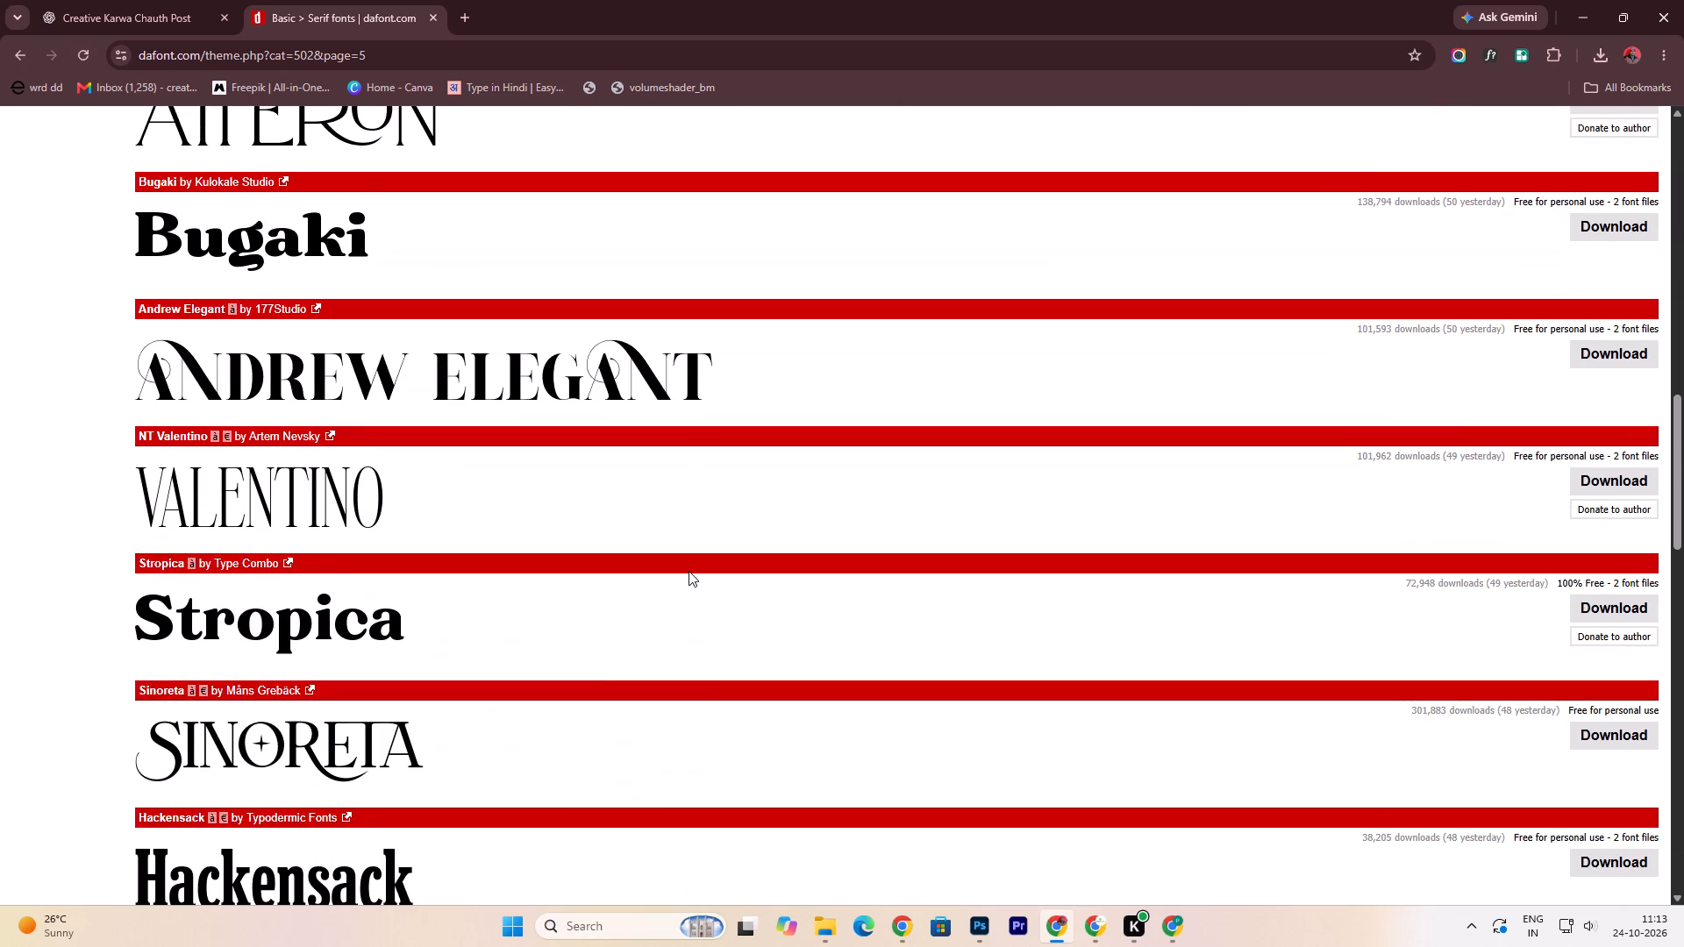
scroll(689, 571, "down", 4)
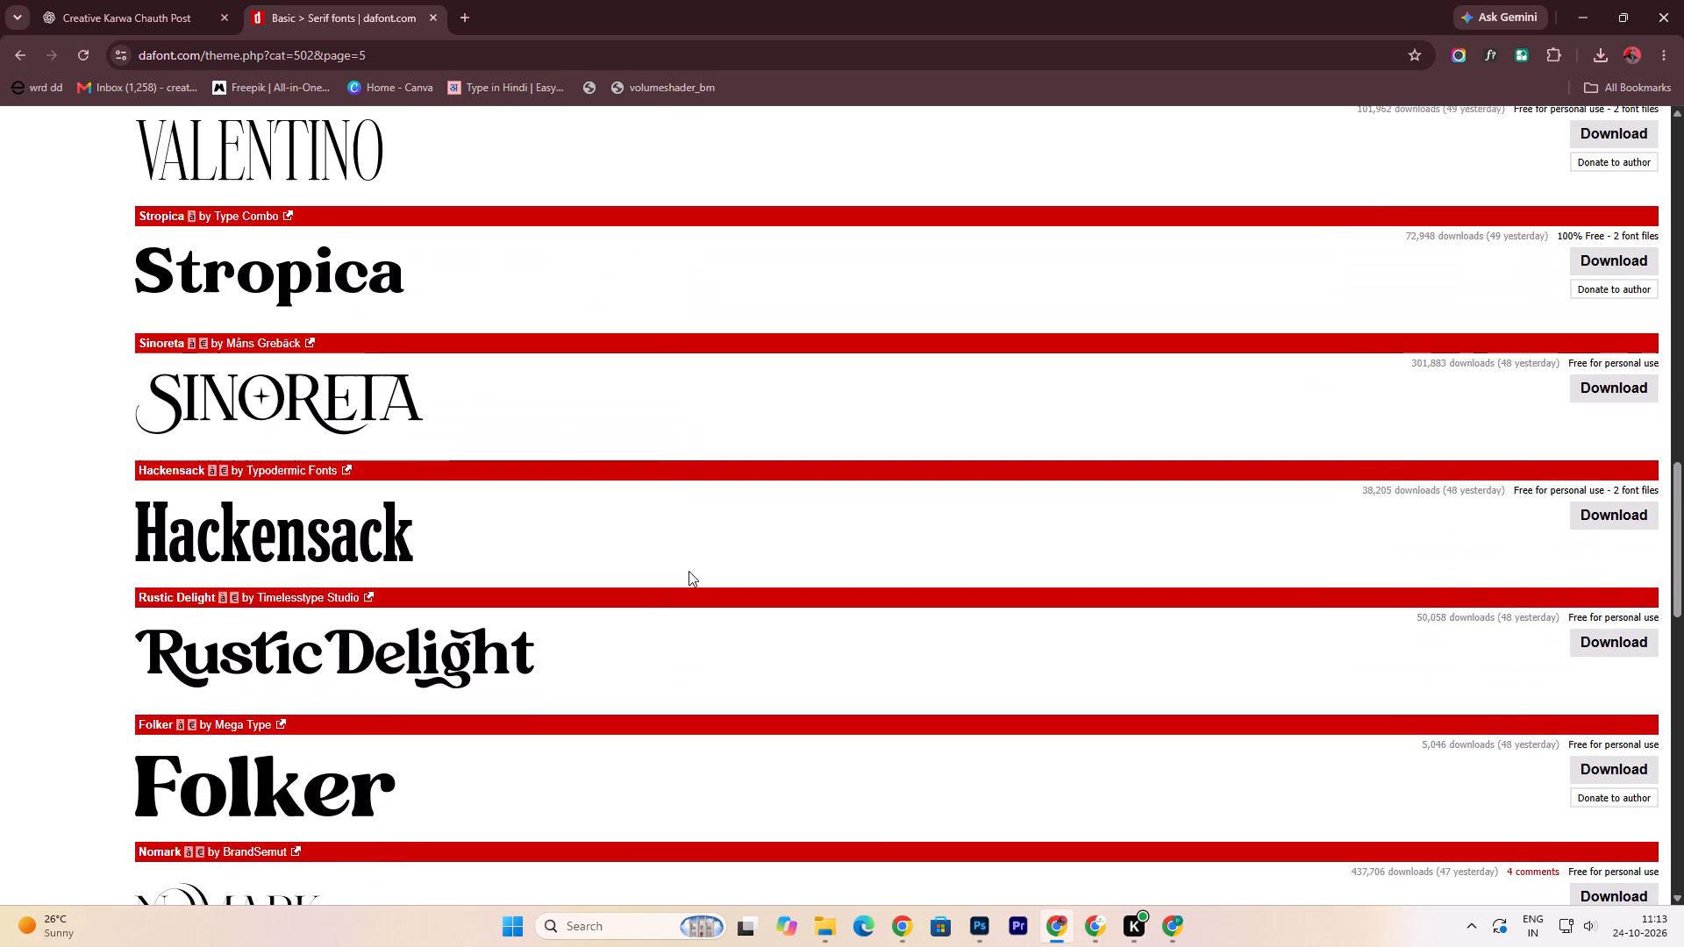
scroll(689, 571, "down", 10)
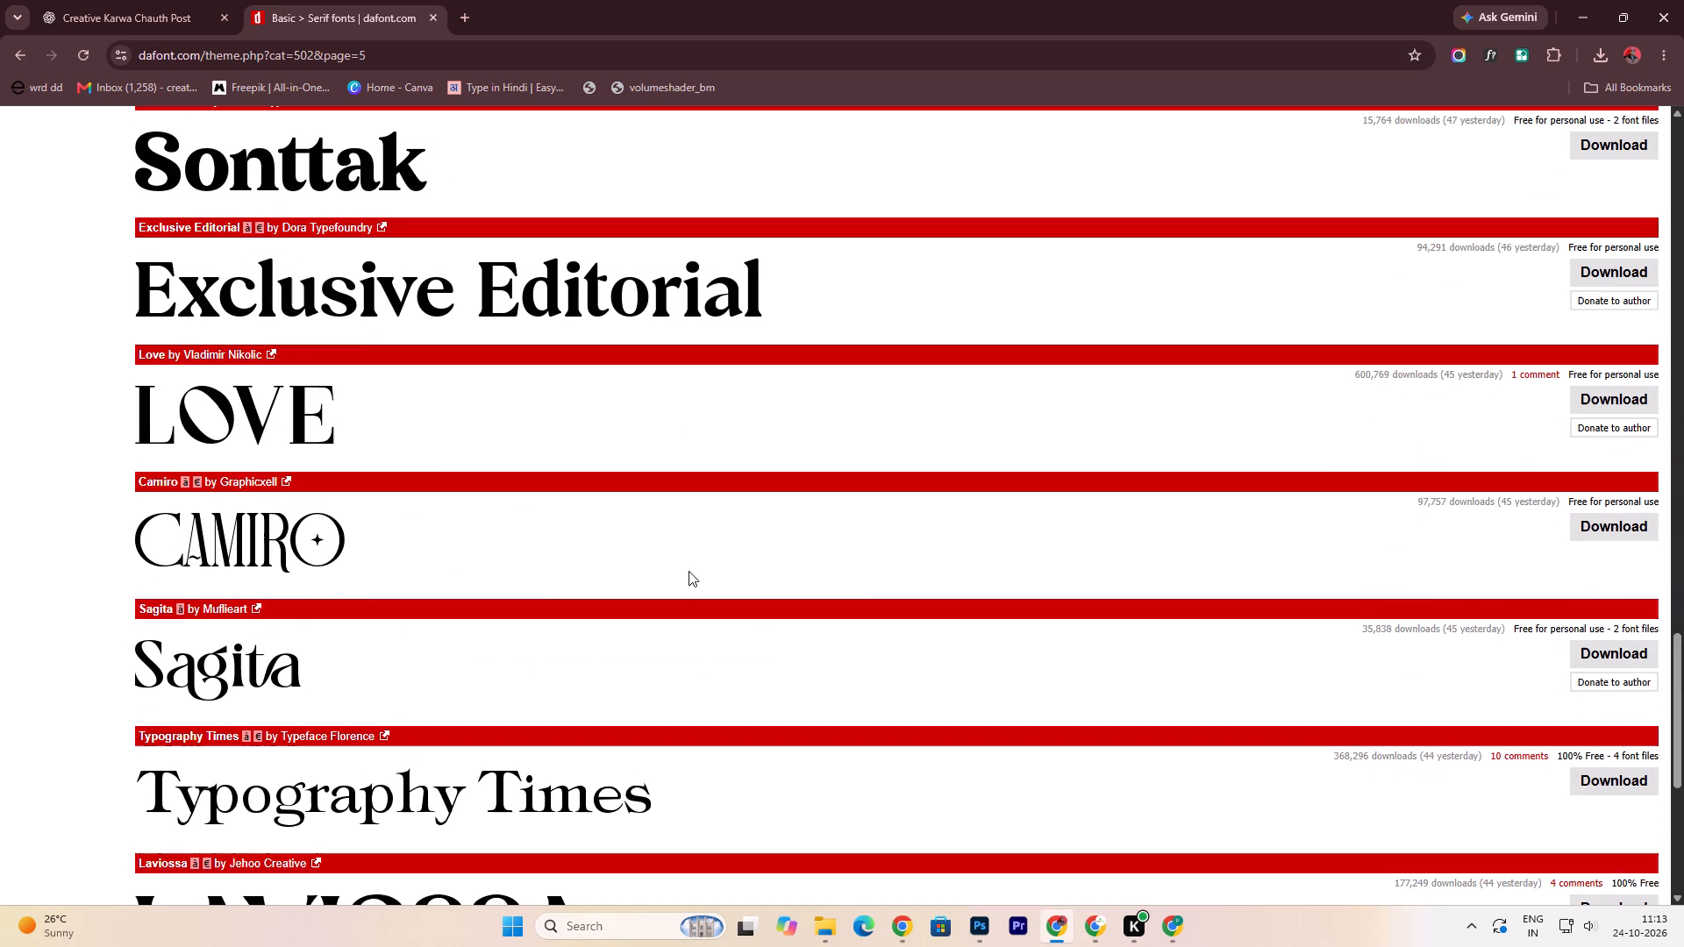
scroll(689, 571, "down", 5)
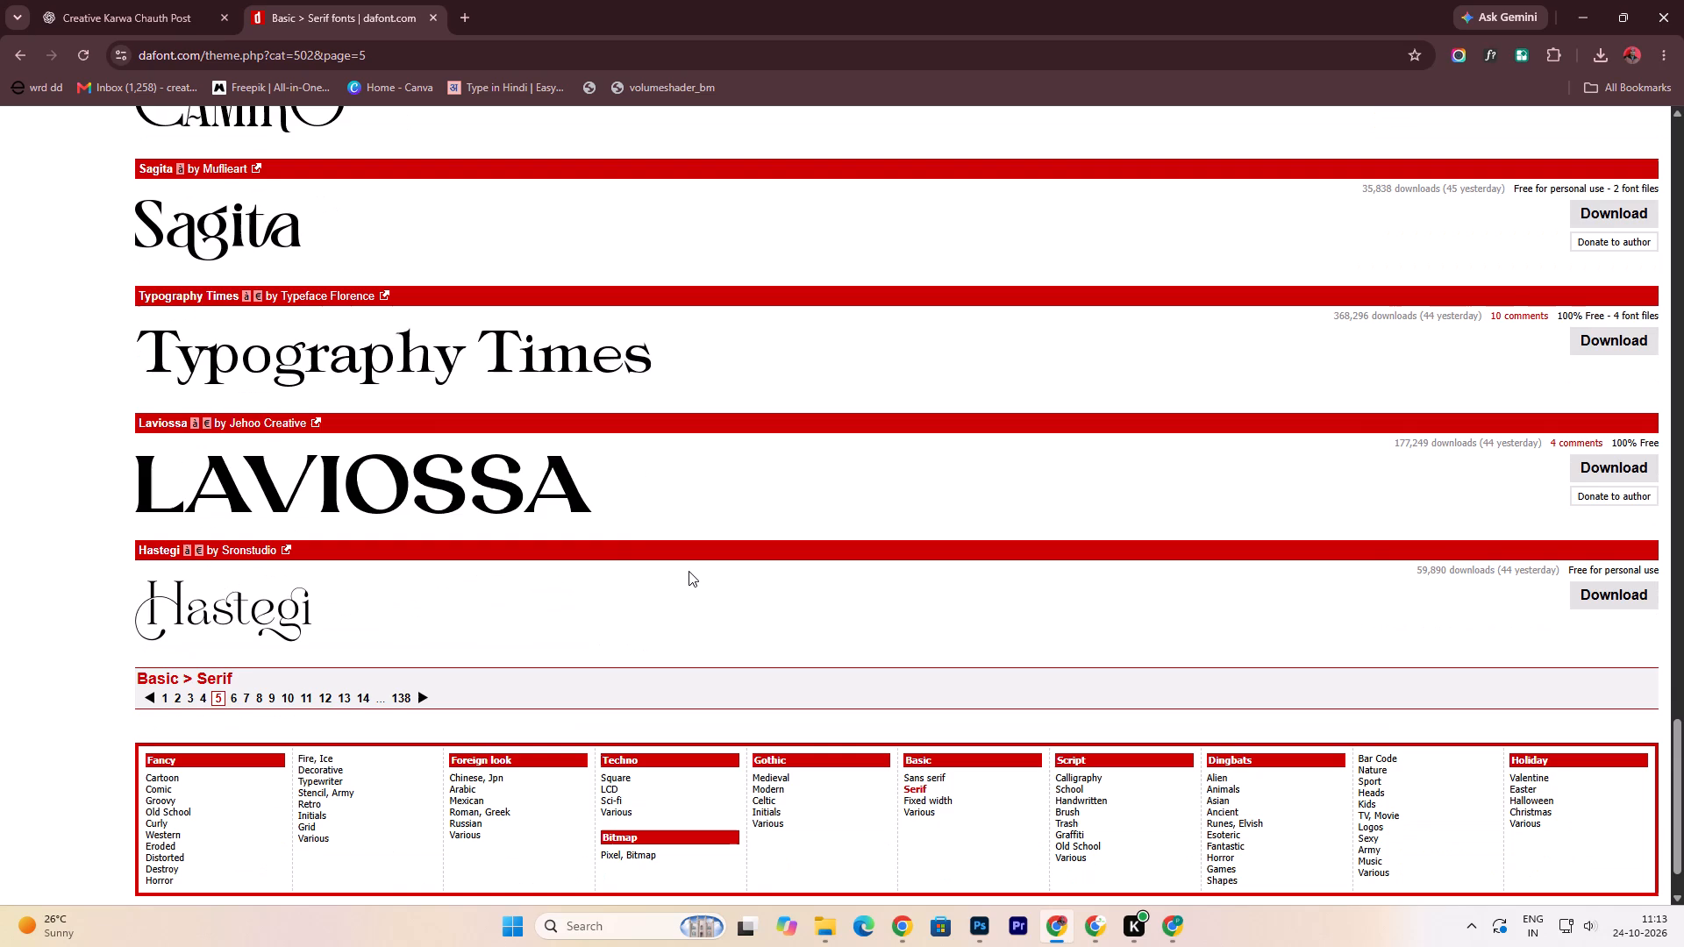
Open page 6 of the Basic > Serif list and examine its fonts for a match to the heading lettering.
left_click(237, 694)
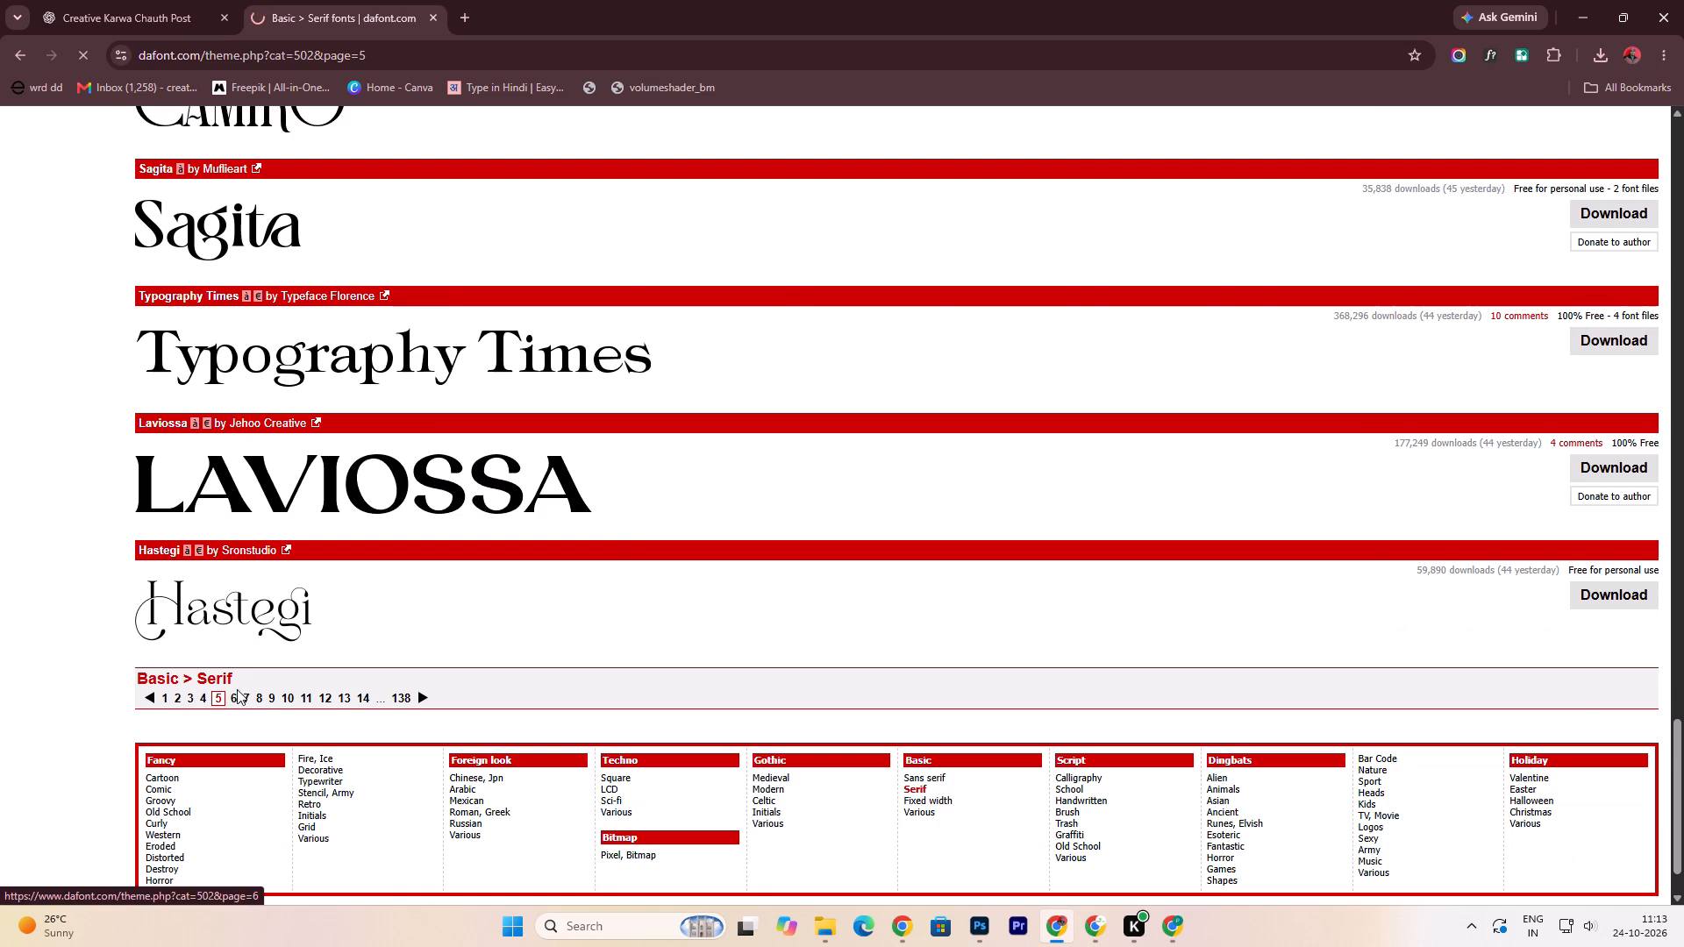
scroll(736, 631, "down", 5)
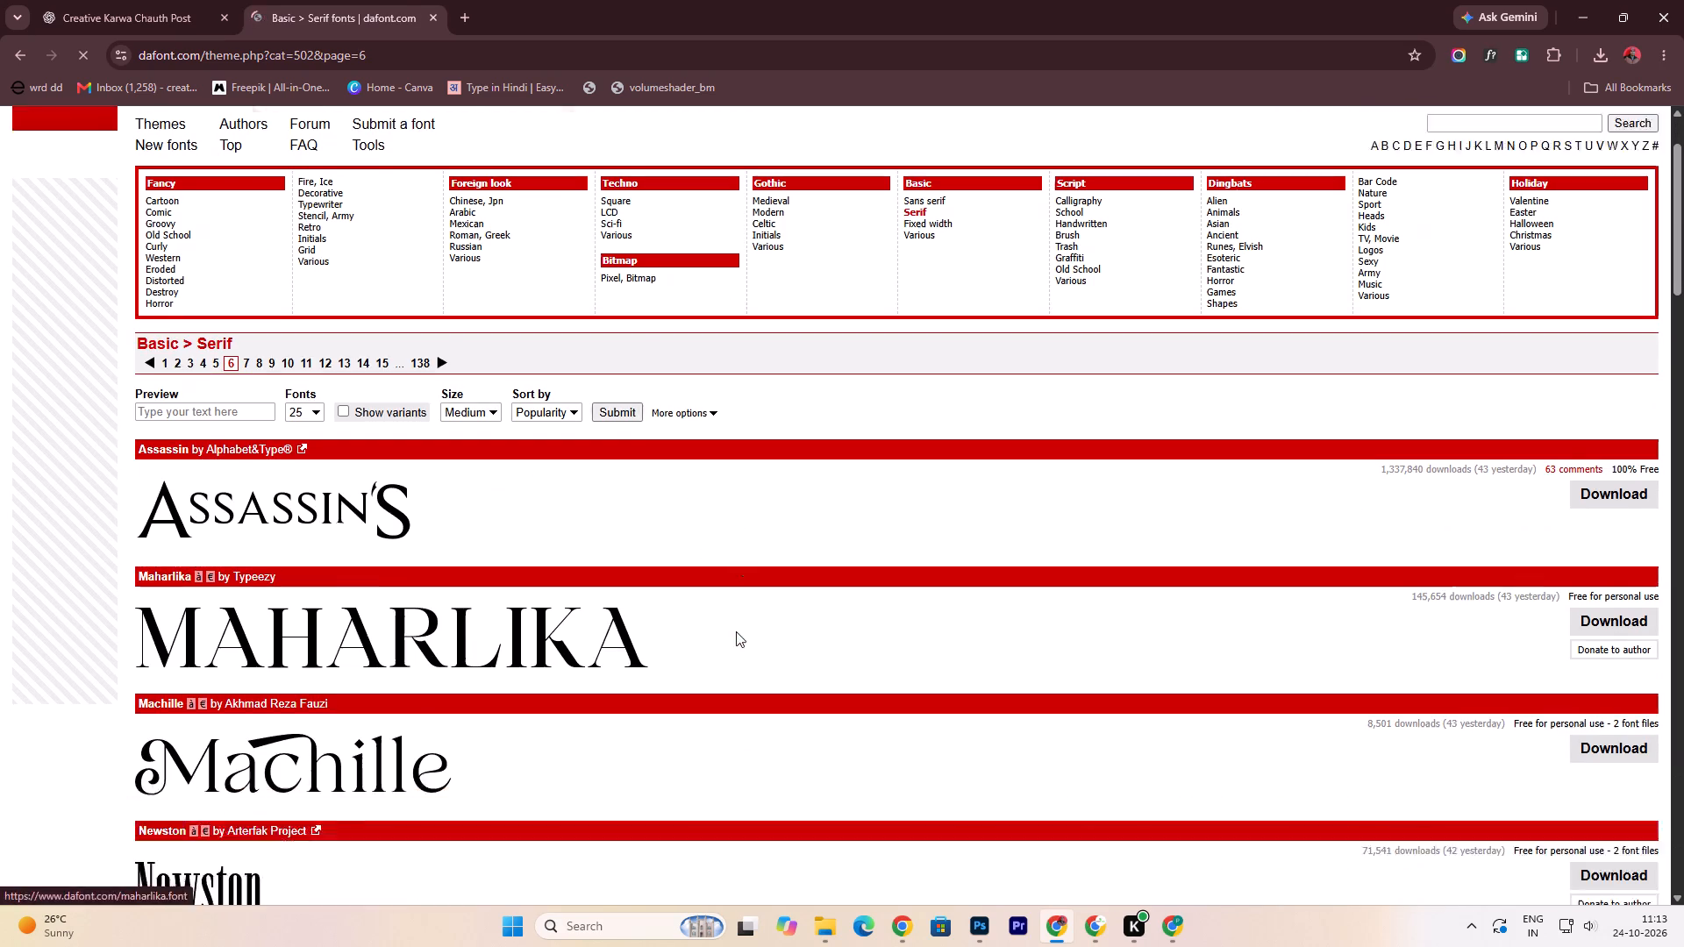
scroll(736, 631, "down", 6)
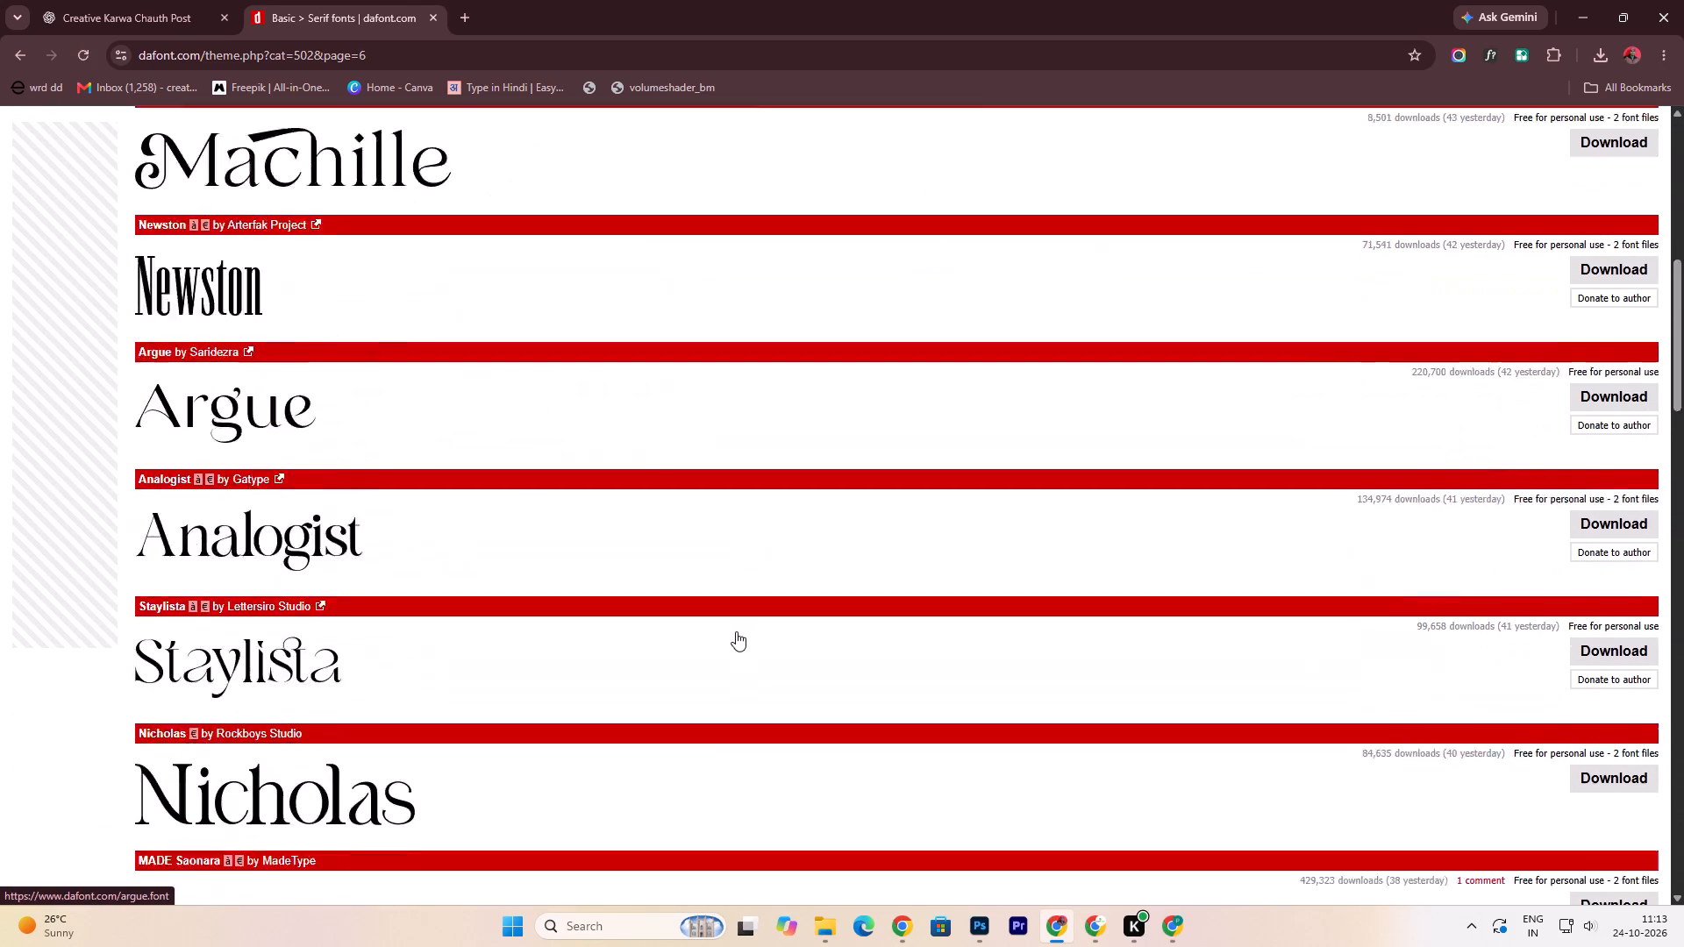
scroll(736, 631, "down", 6)
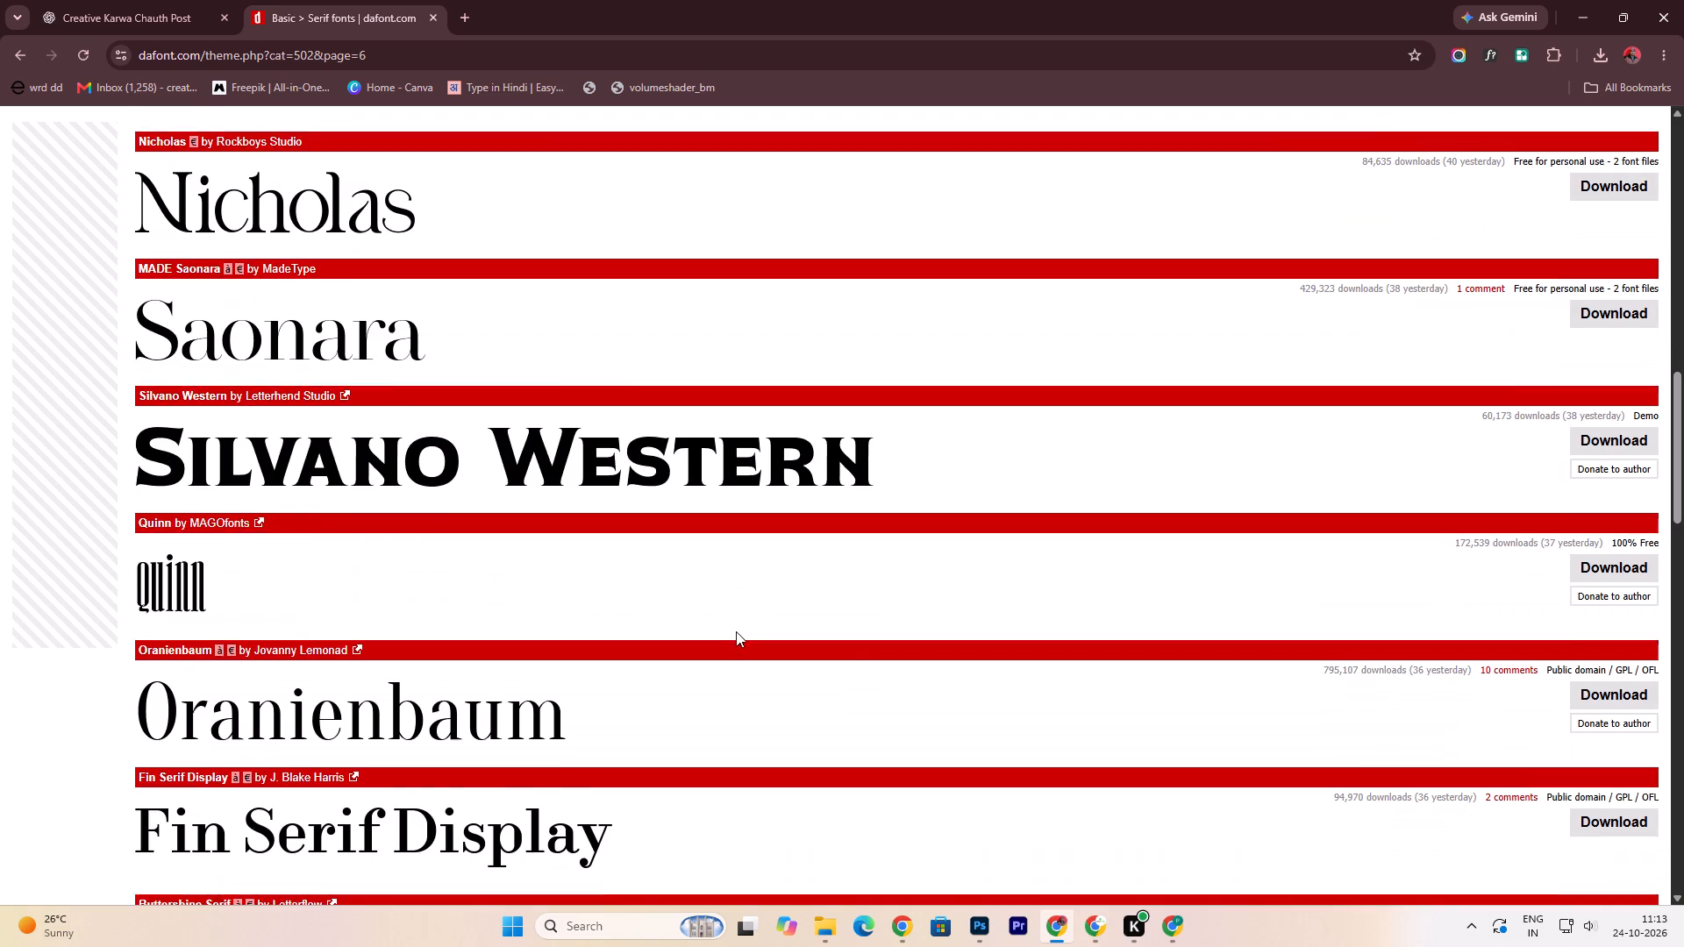
scroll(736, 631, "down", 3)
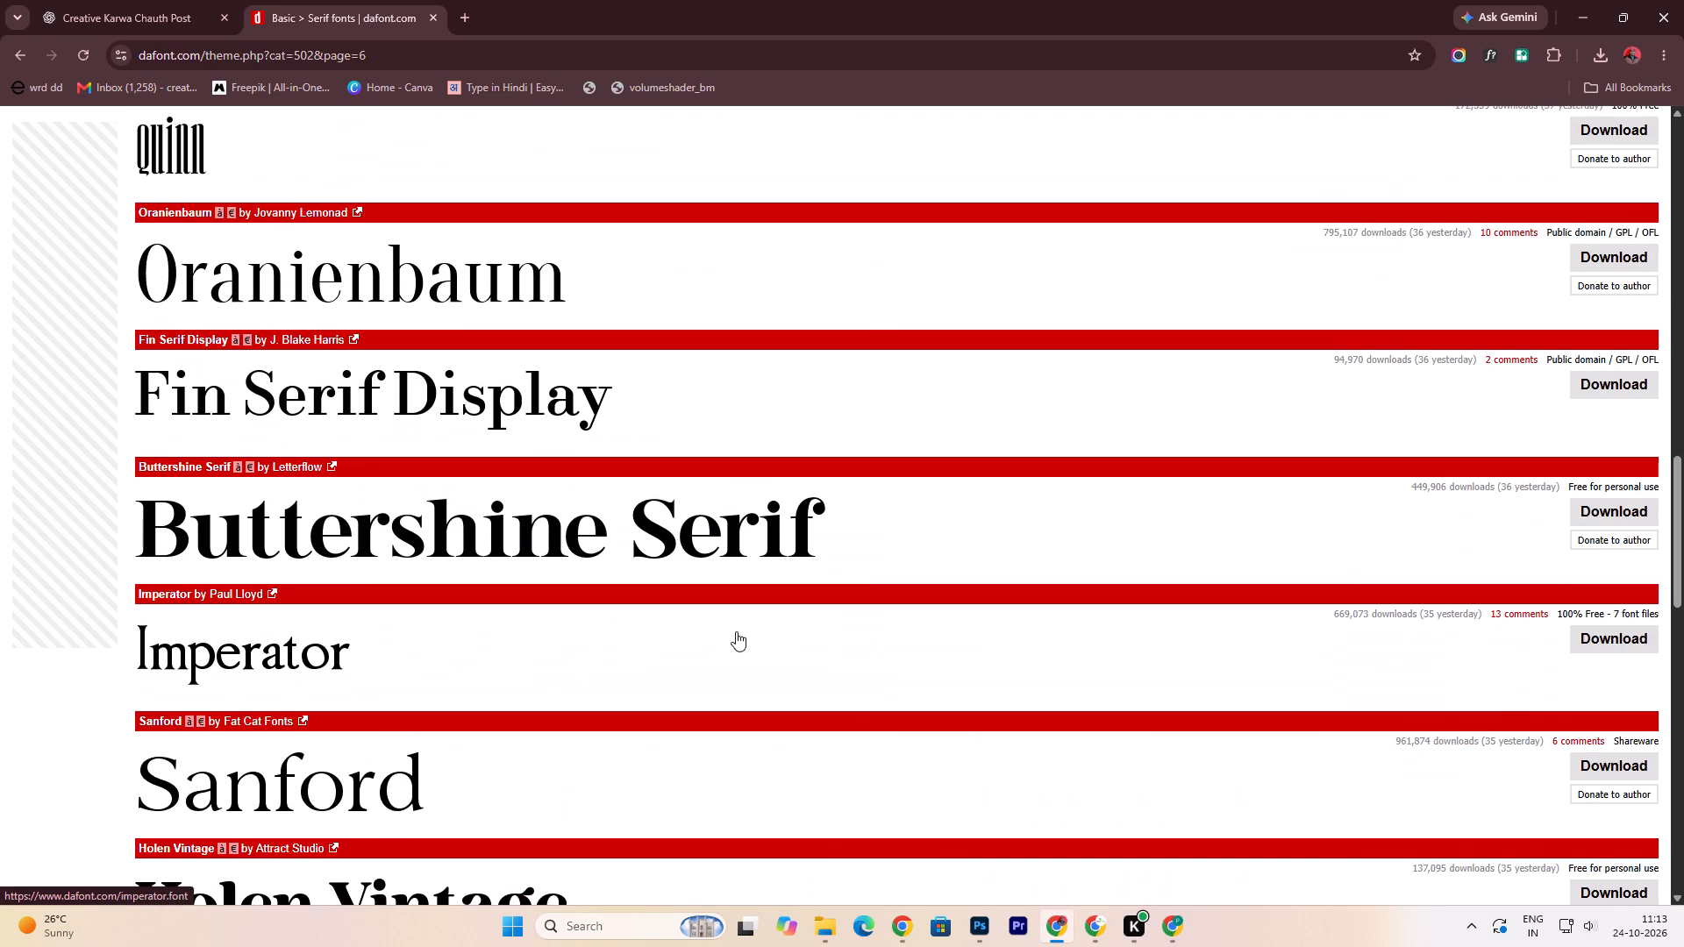
scroll(736, 631, "down", 4)
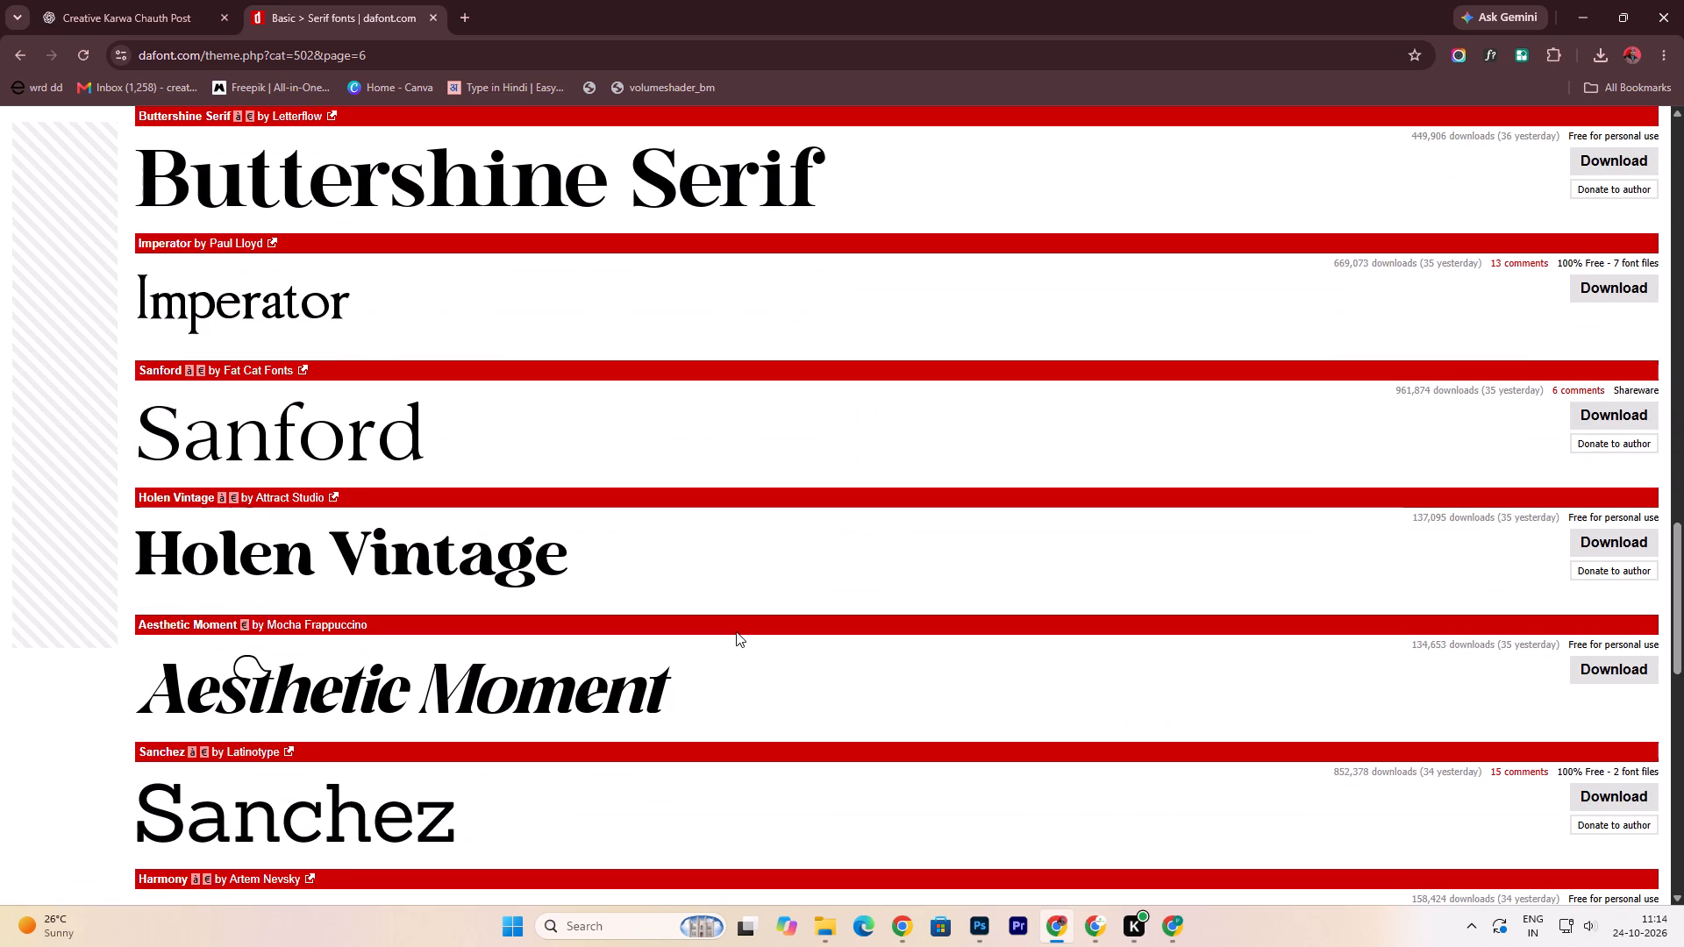
scroll(736, 631, "down", 5)
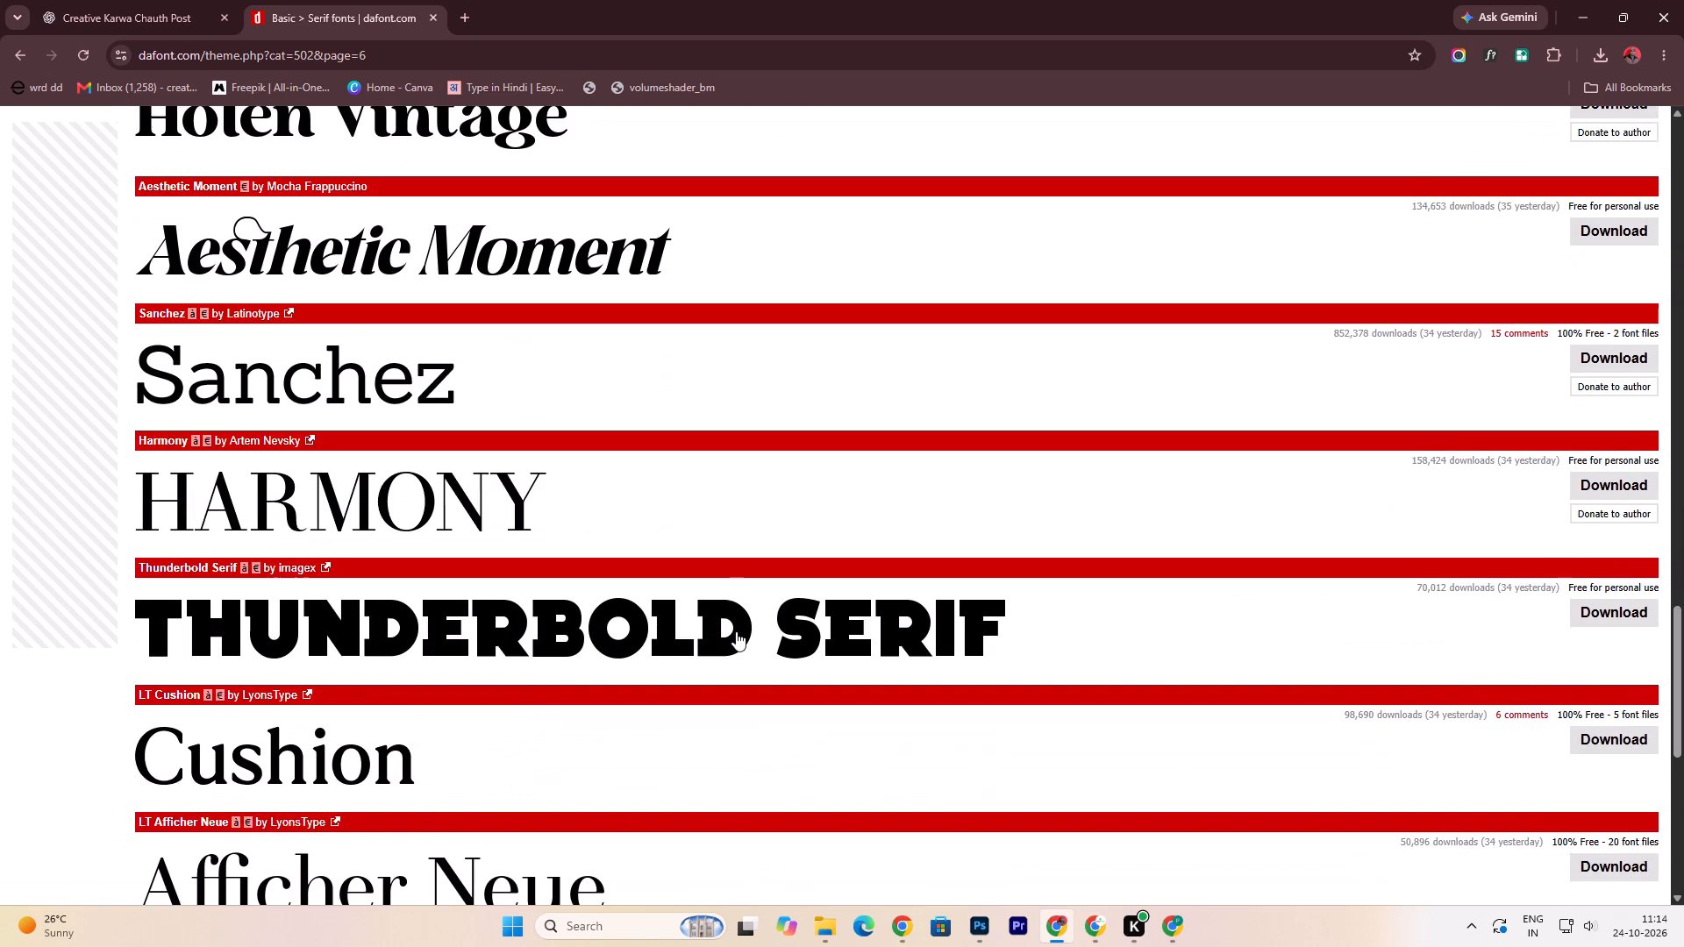
scroll(736, 631, "down", 5)
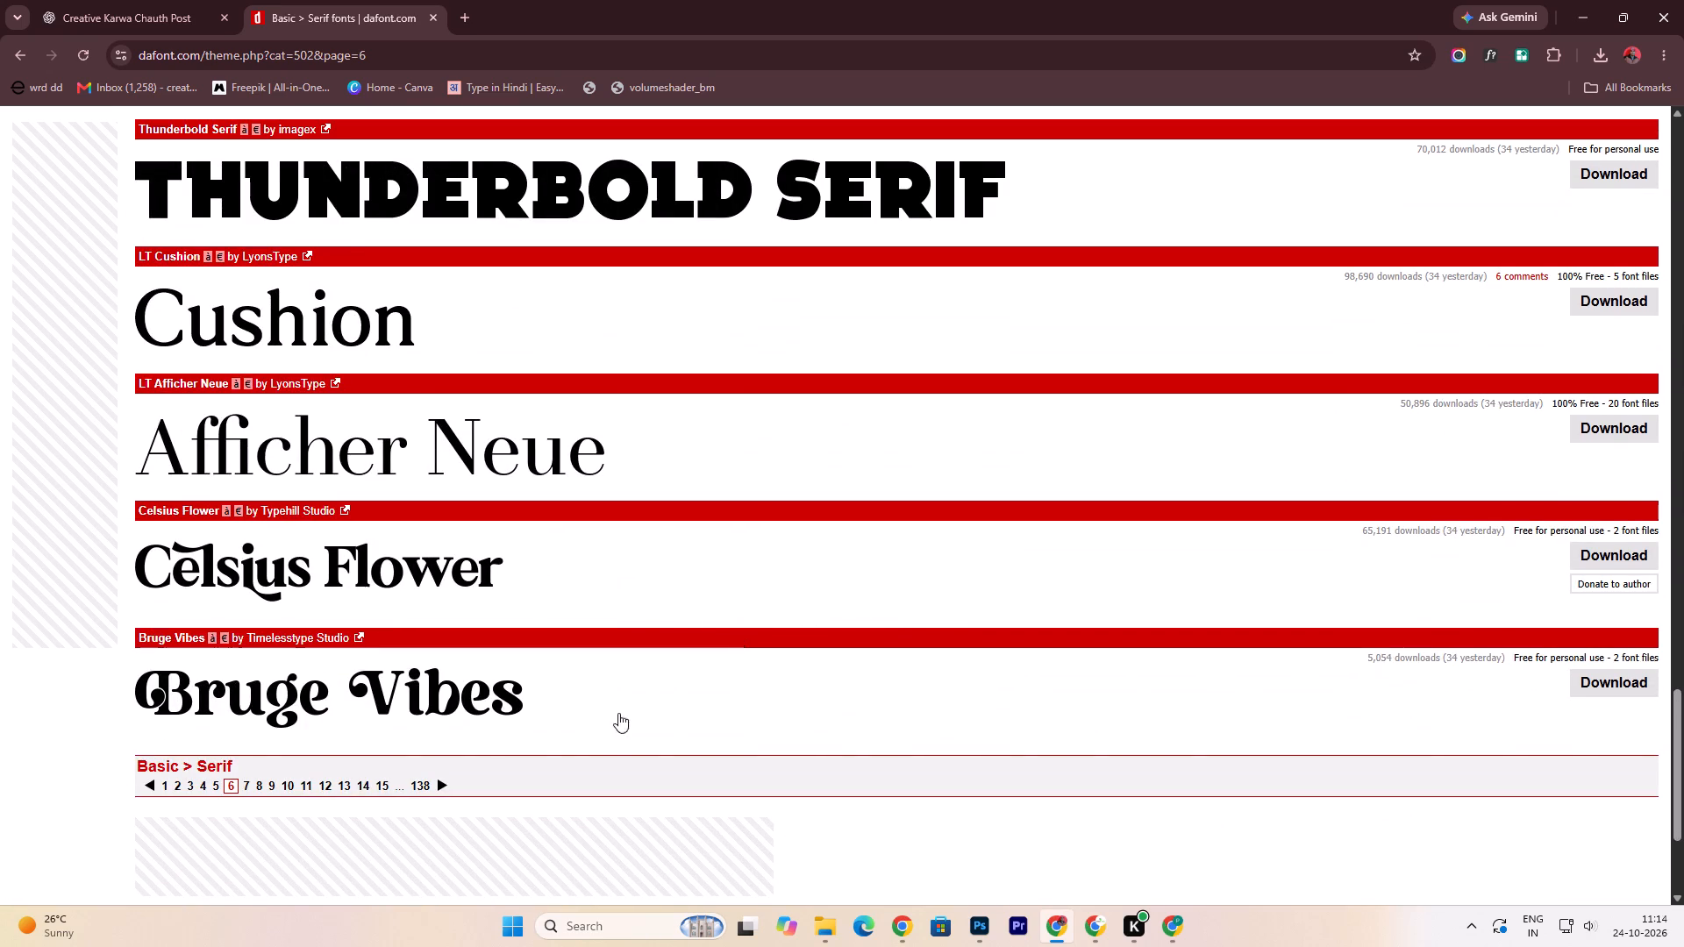
Continue to page 7 of the Basic > Serif list and check its fonts for a similar heading typeface.
left_click(246, 787)
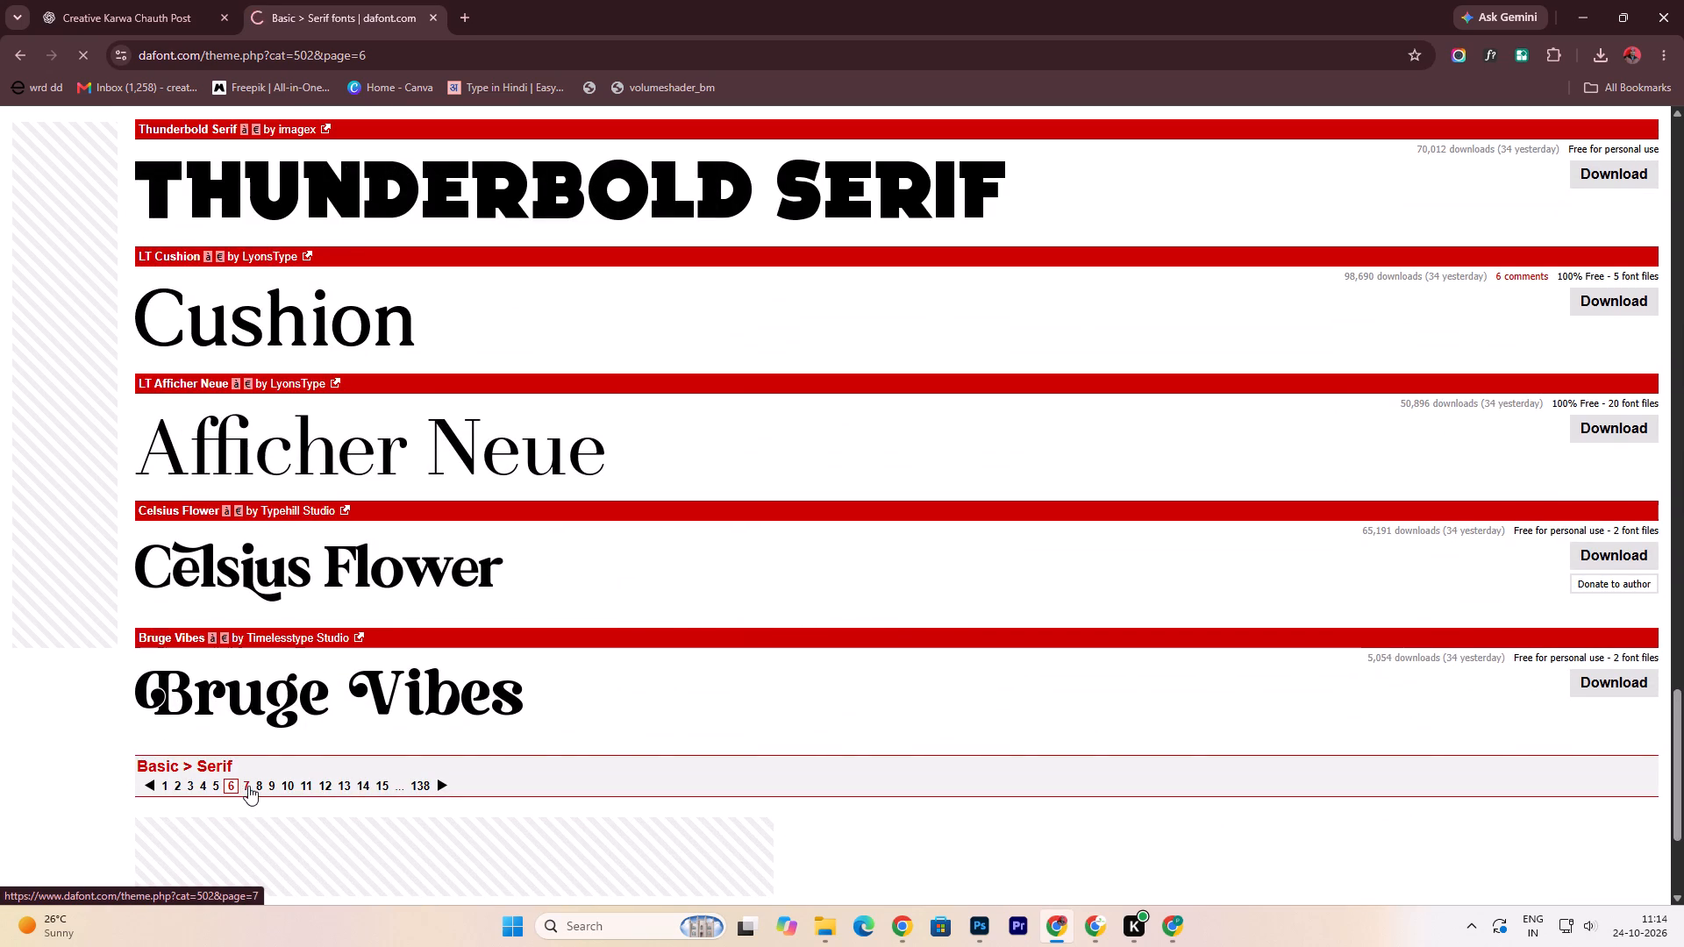
scroll(625, 693, "down", 4)
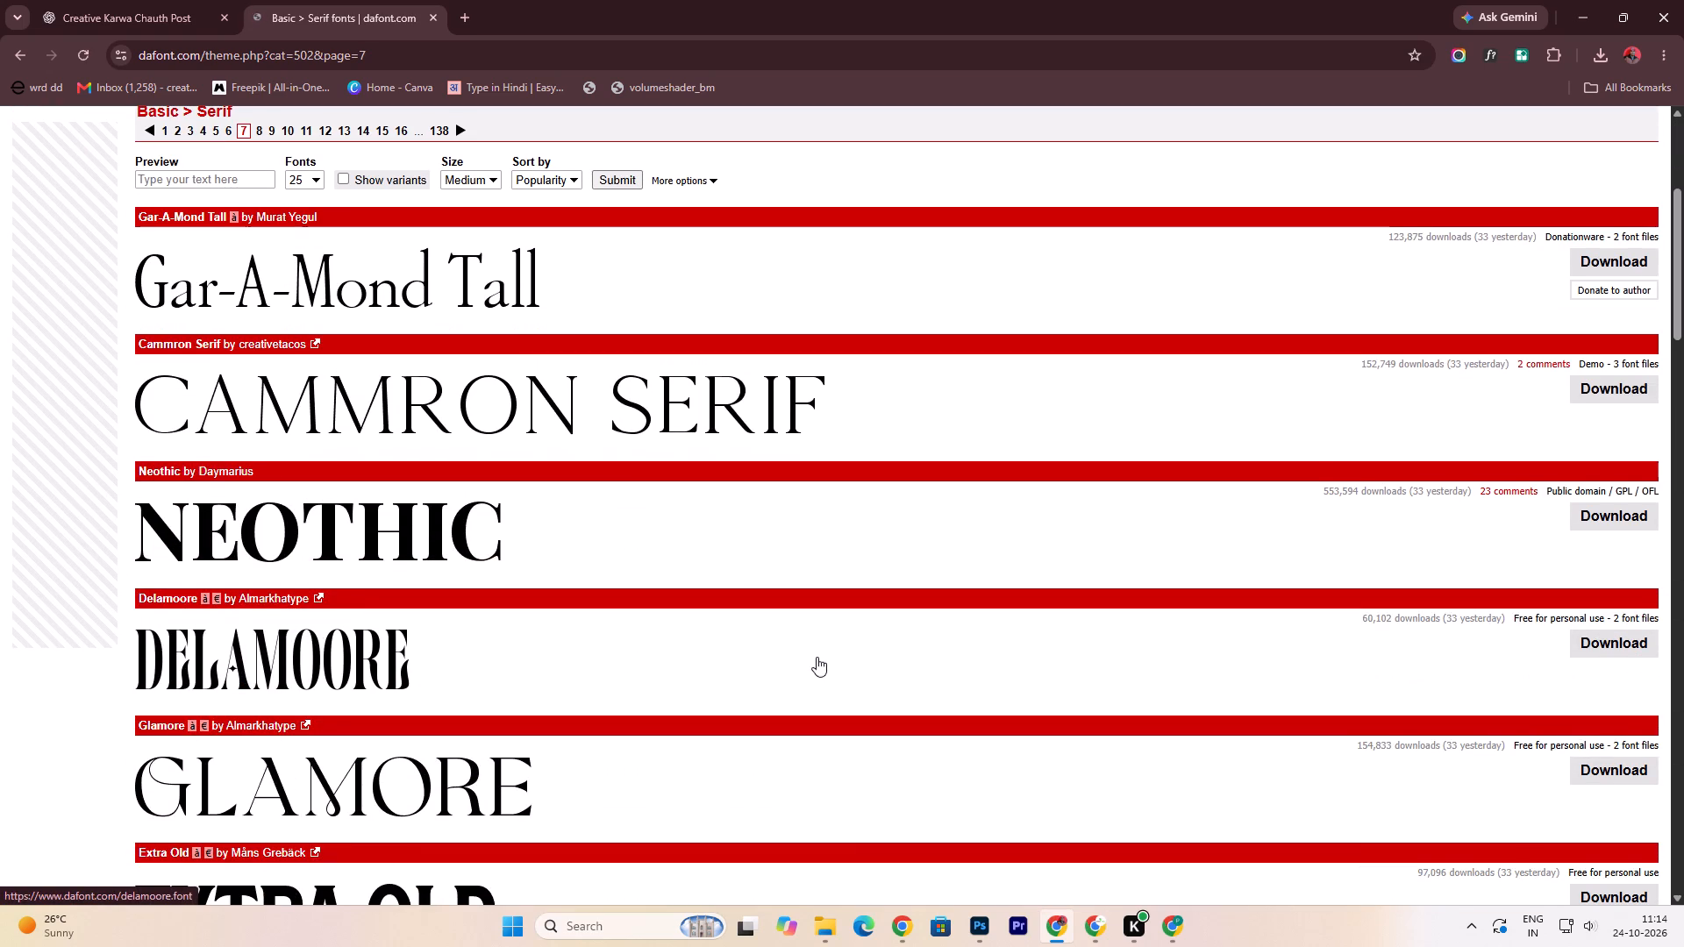
scroll(817, 657, "down", 8)
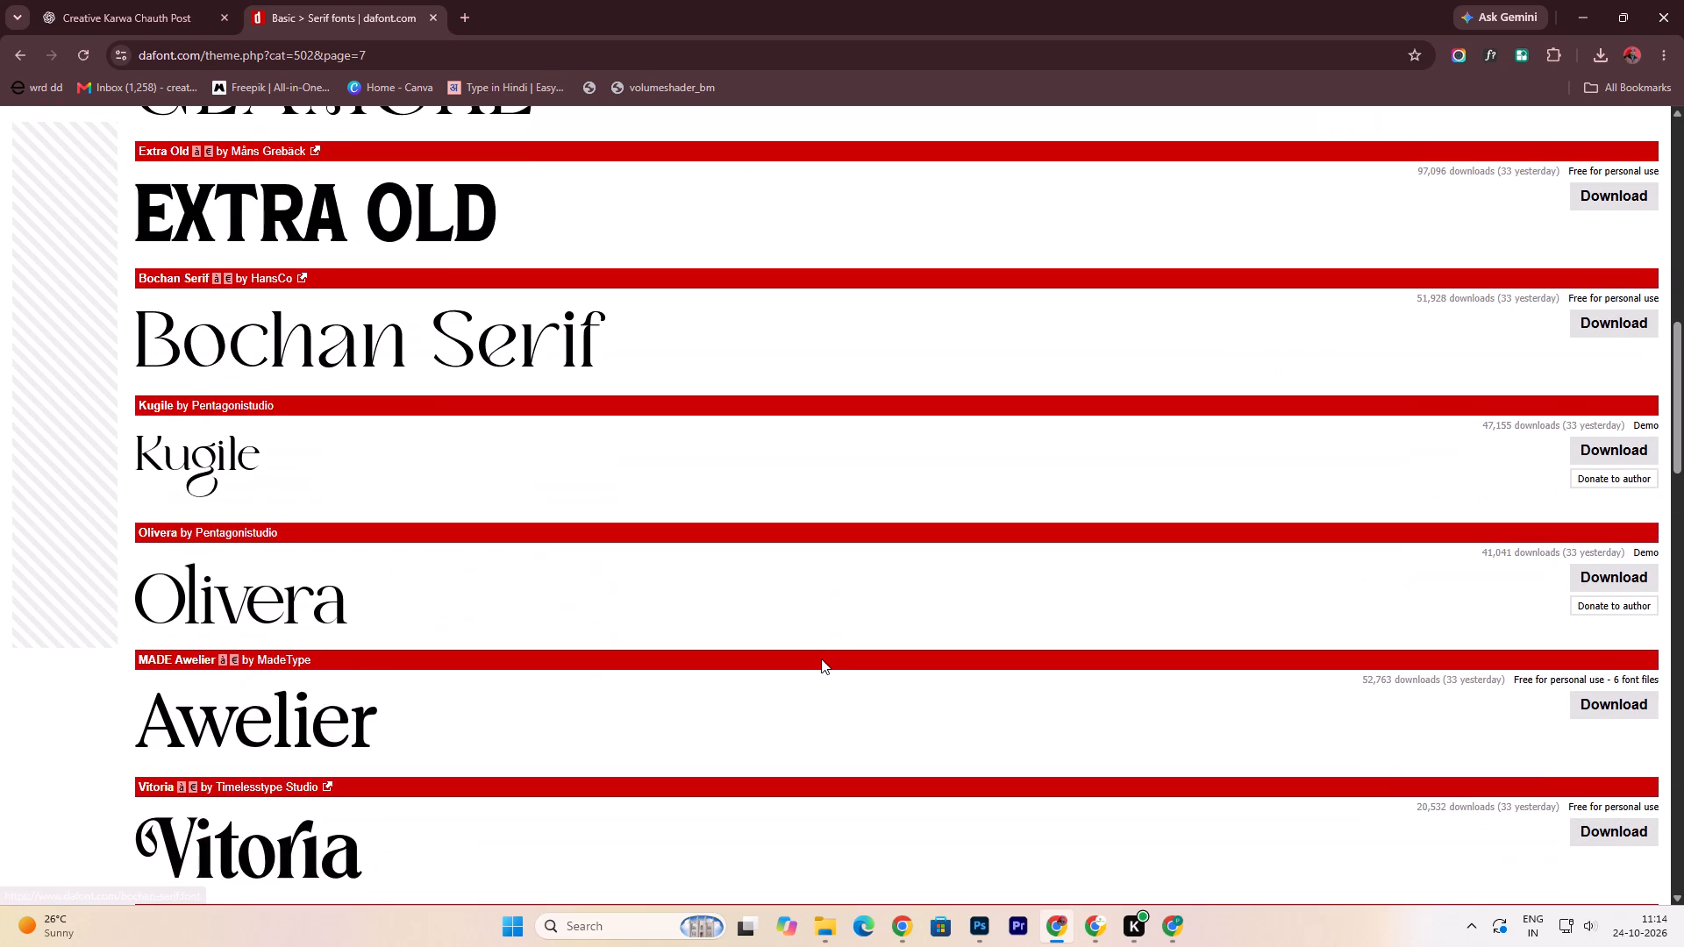
scroll(825, 661, "down", 6)
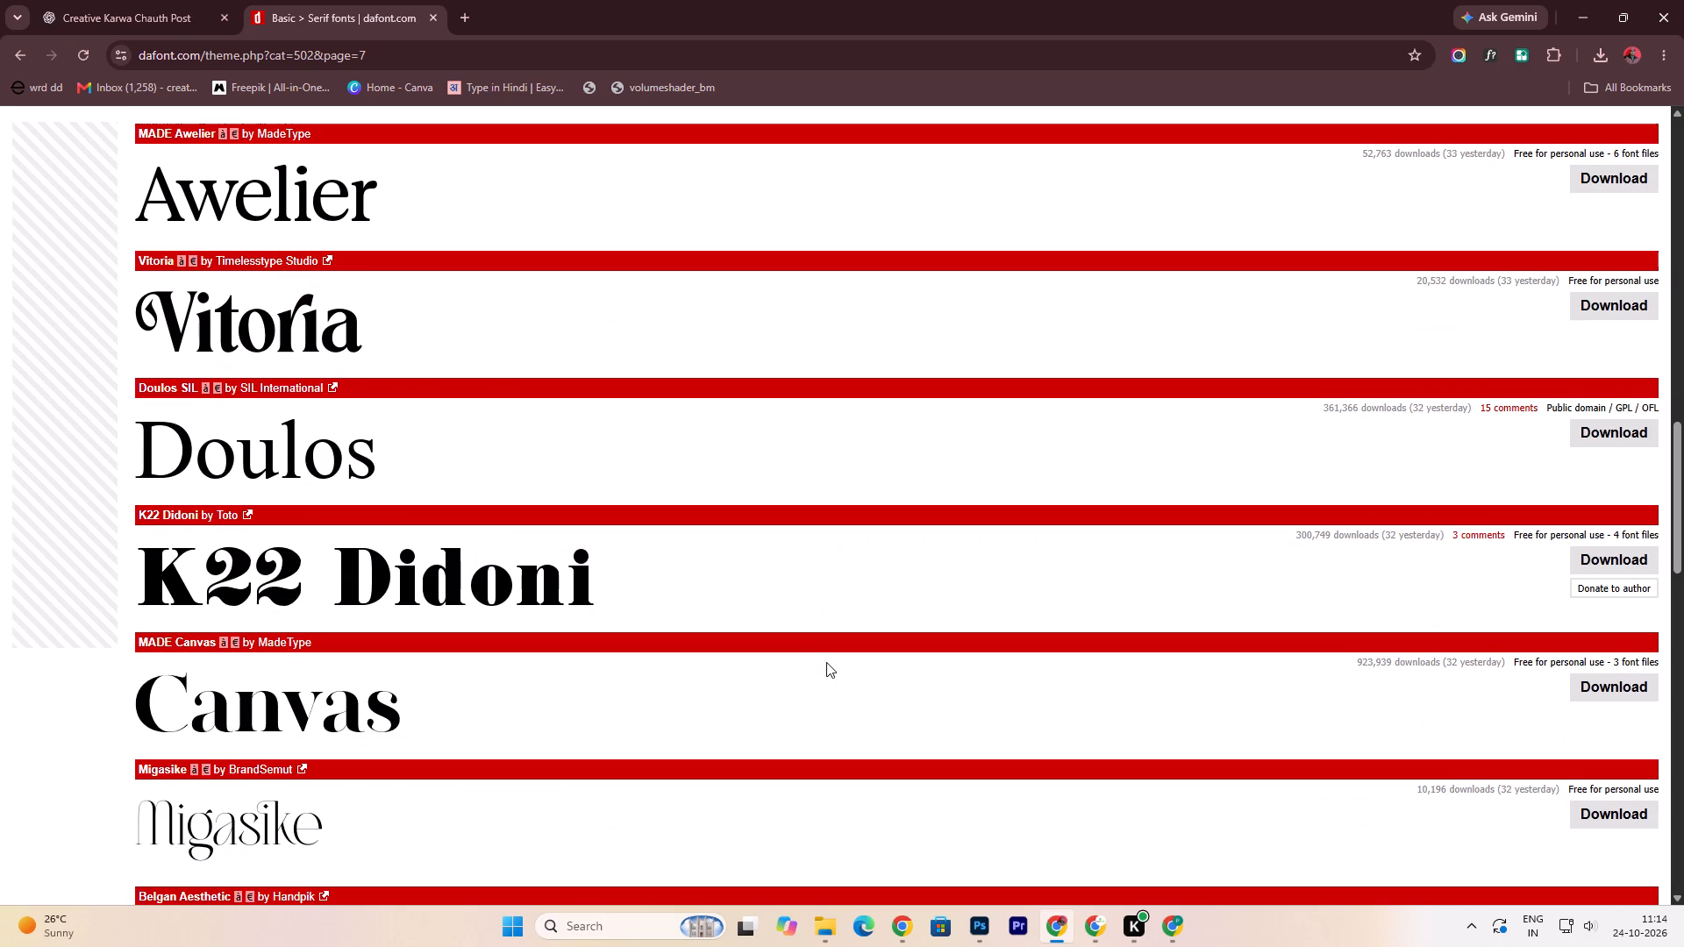
scroll(826, 662, "down", 5)
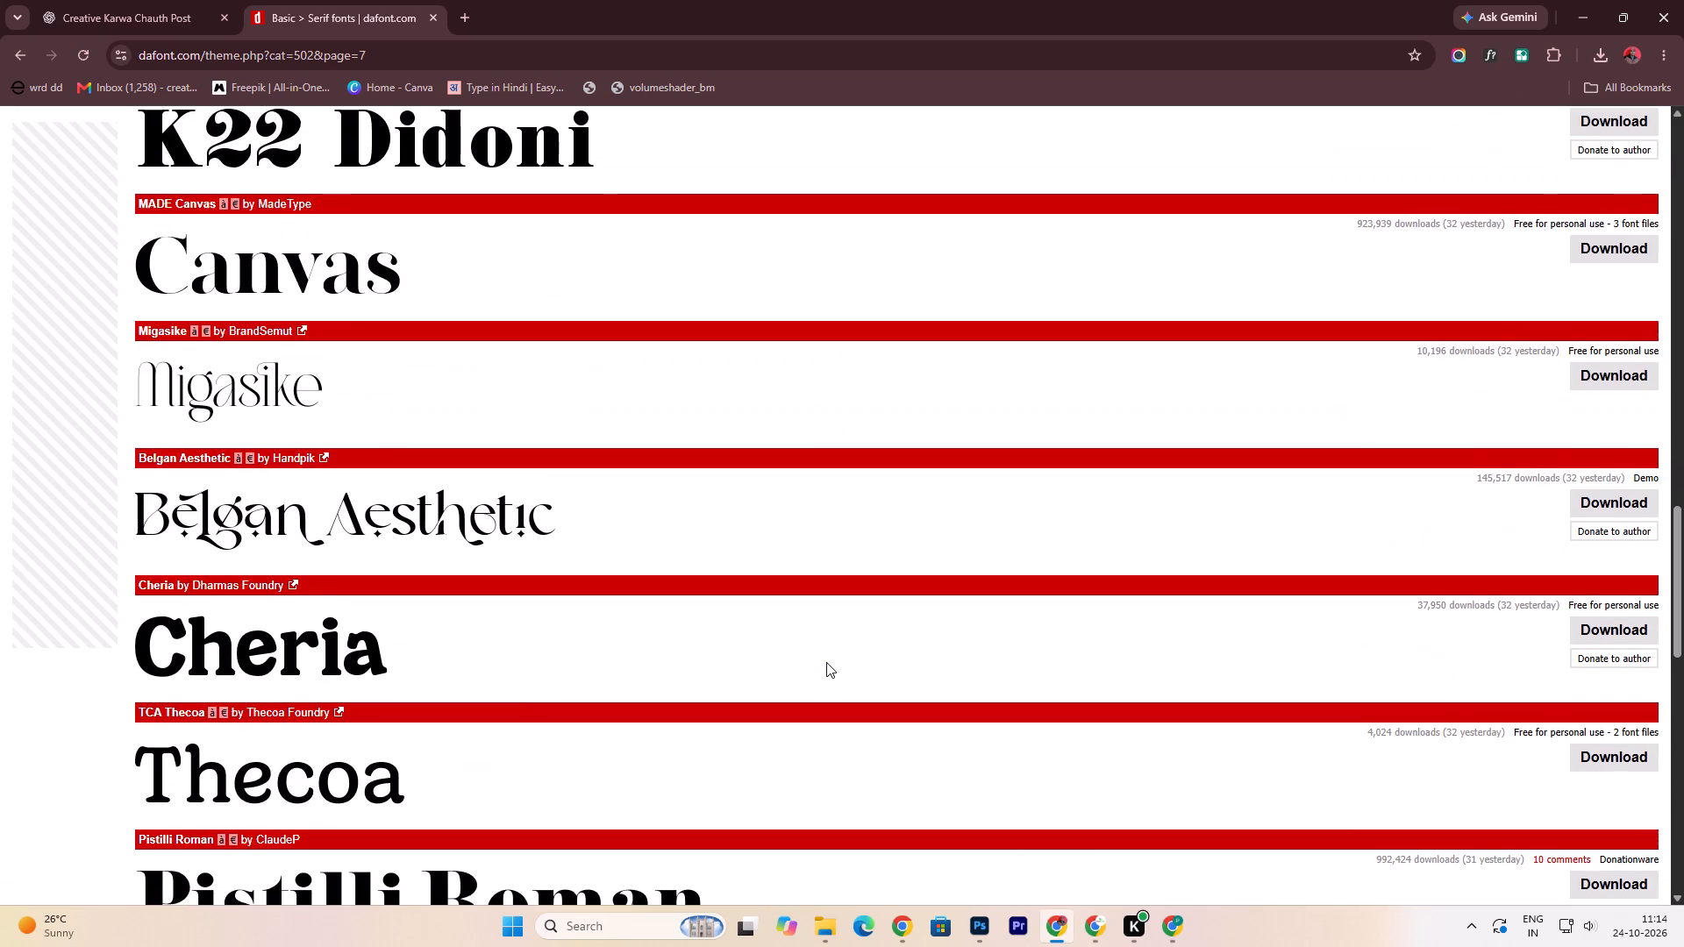
scroll(826, 662, "down", 9)
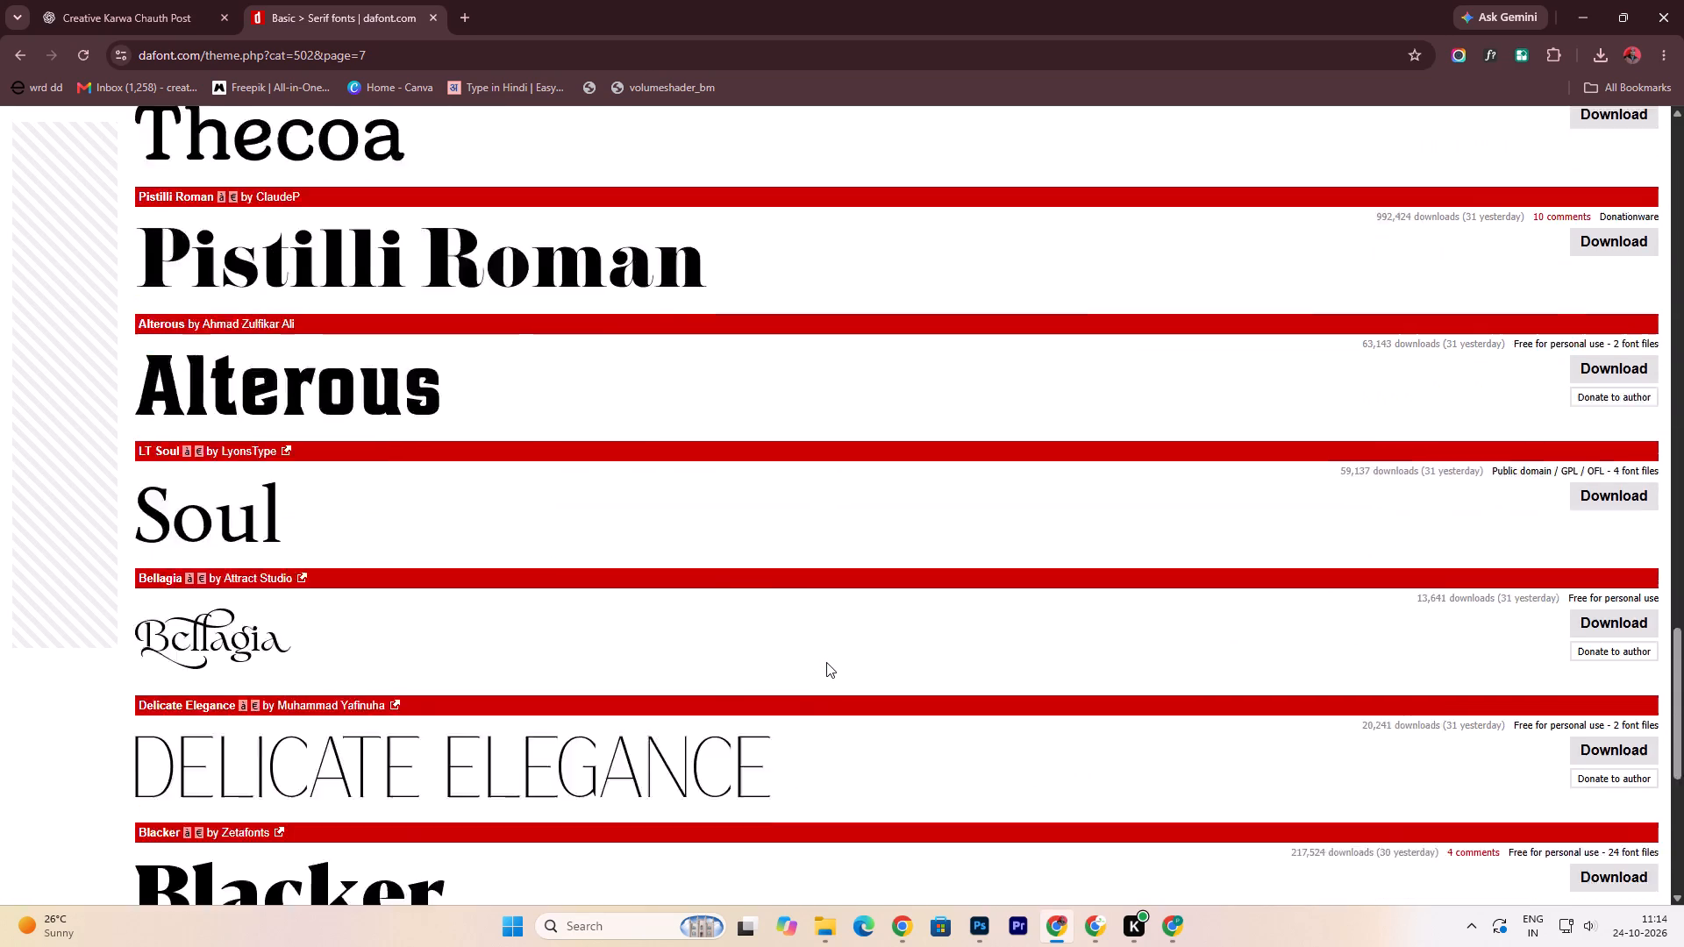
scroll(826, 662, "down", 4)
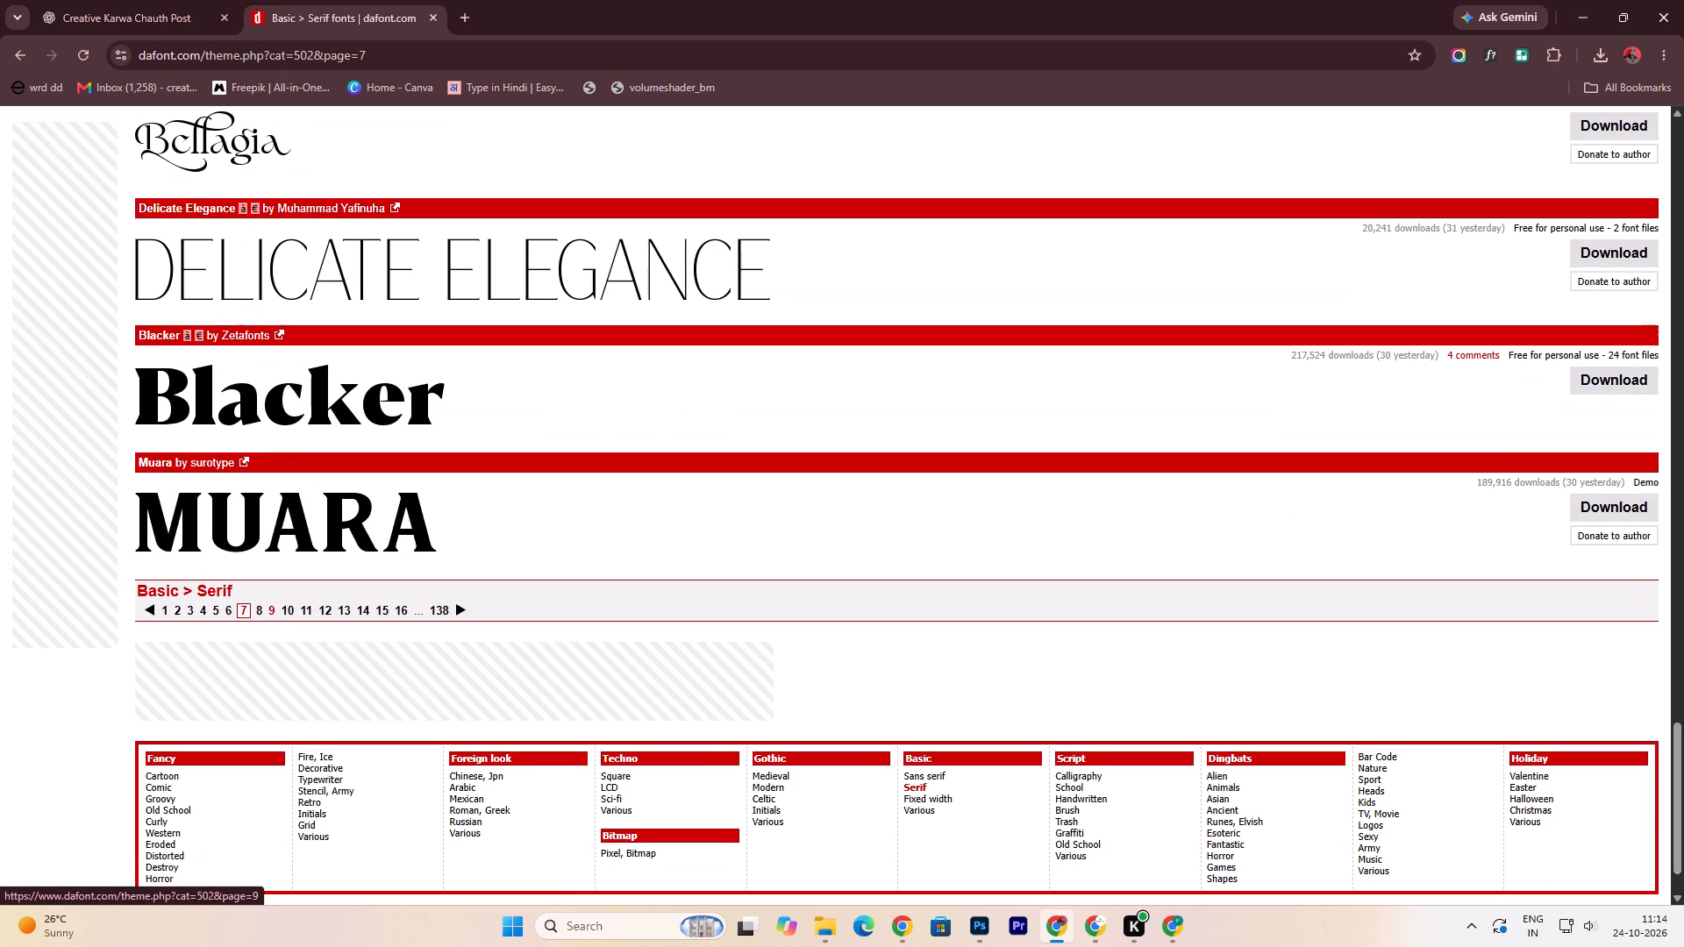
Go on to page 8 of the Basic > Serif list and review its fonts for a suitable heading style.
left_click(261, 609)
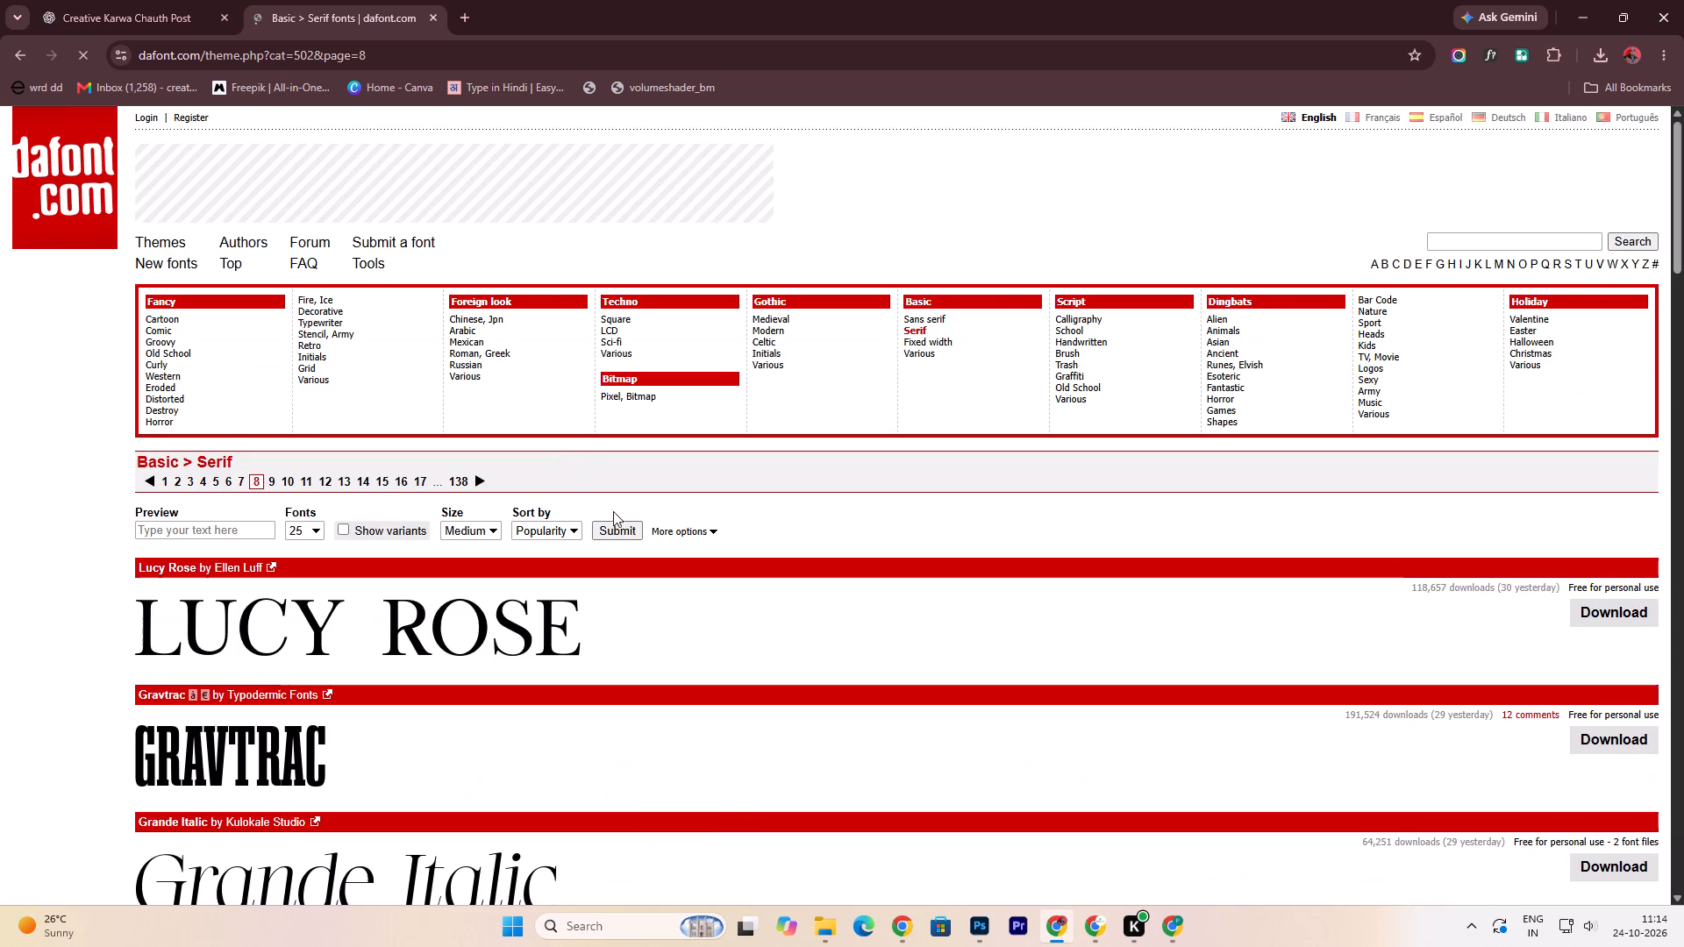
scroll(635, 513, "down", 9)
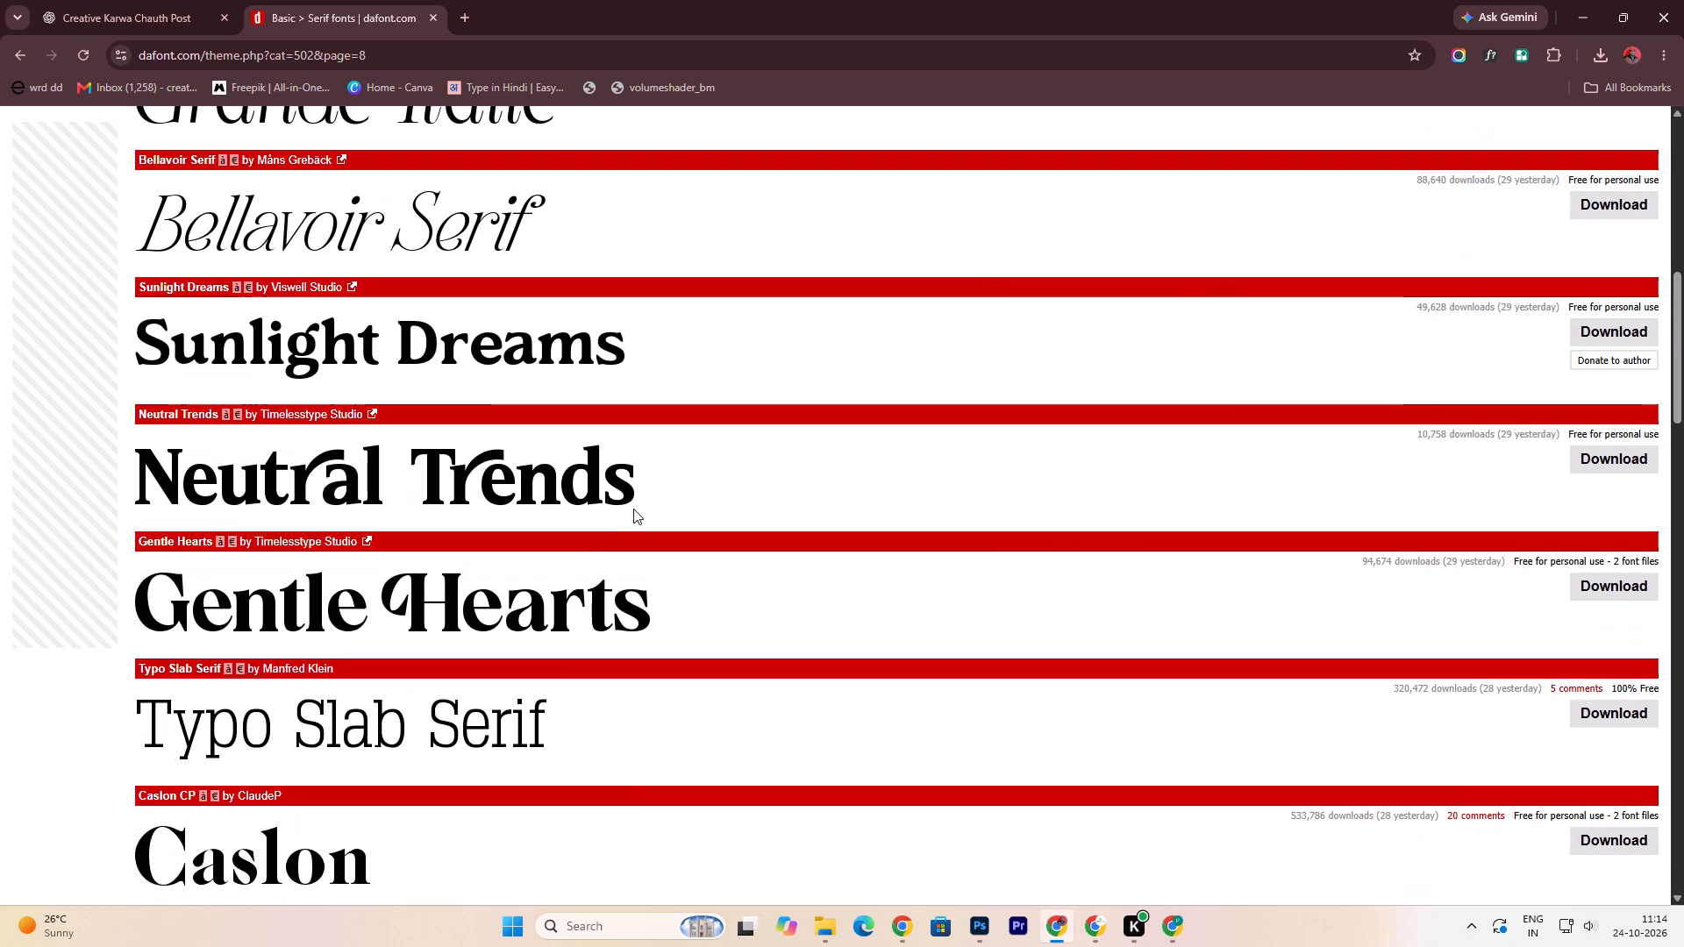
scroll(633, 509, "down", 4)
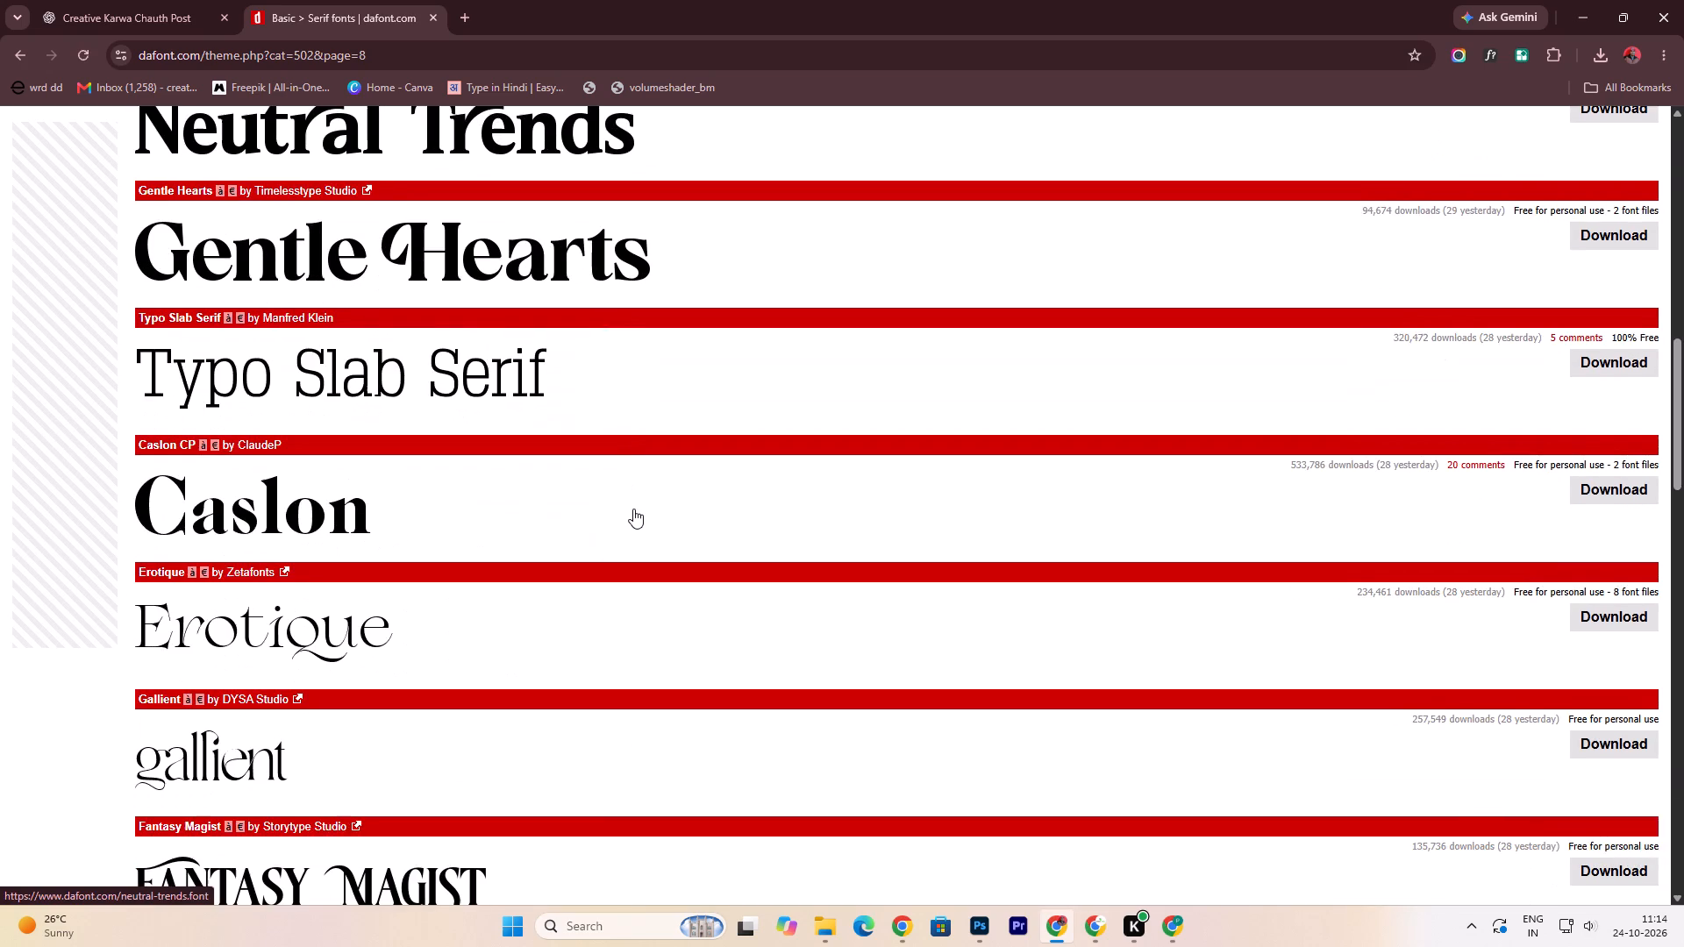
scroll(633, 509, "down", 6)
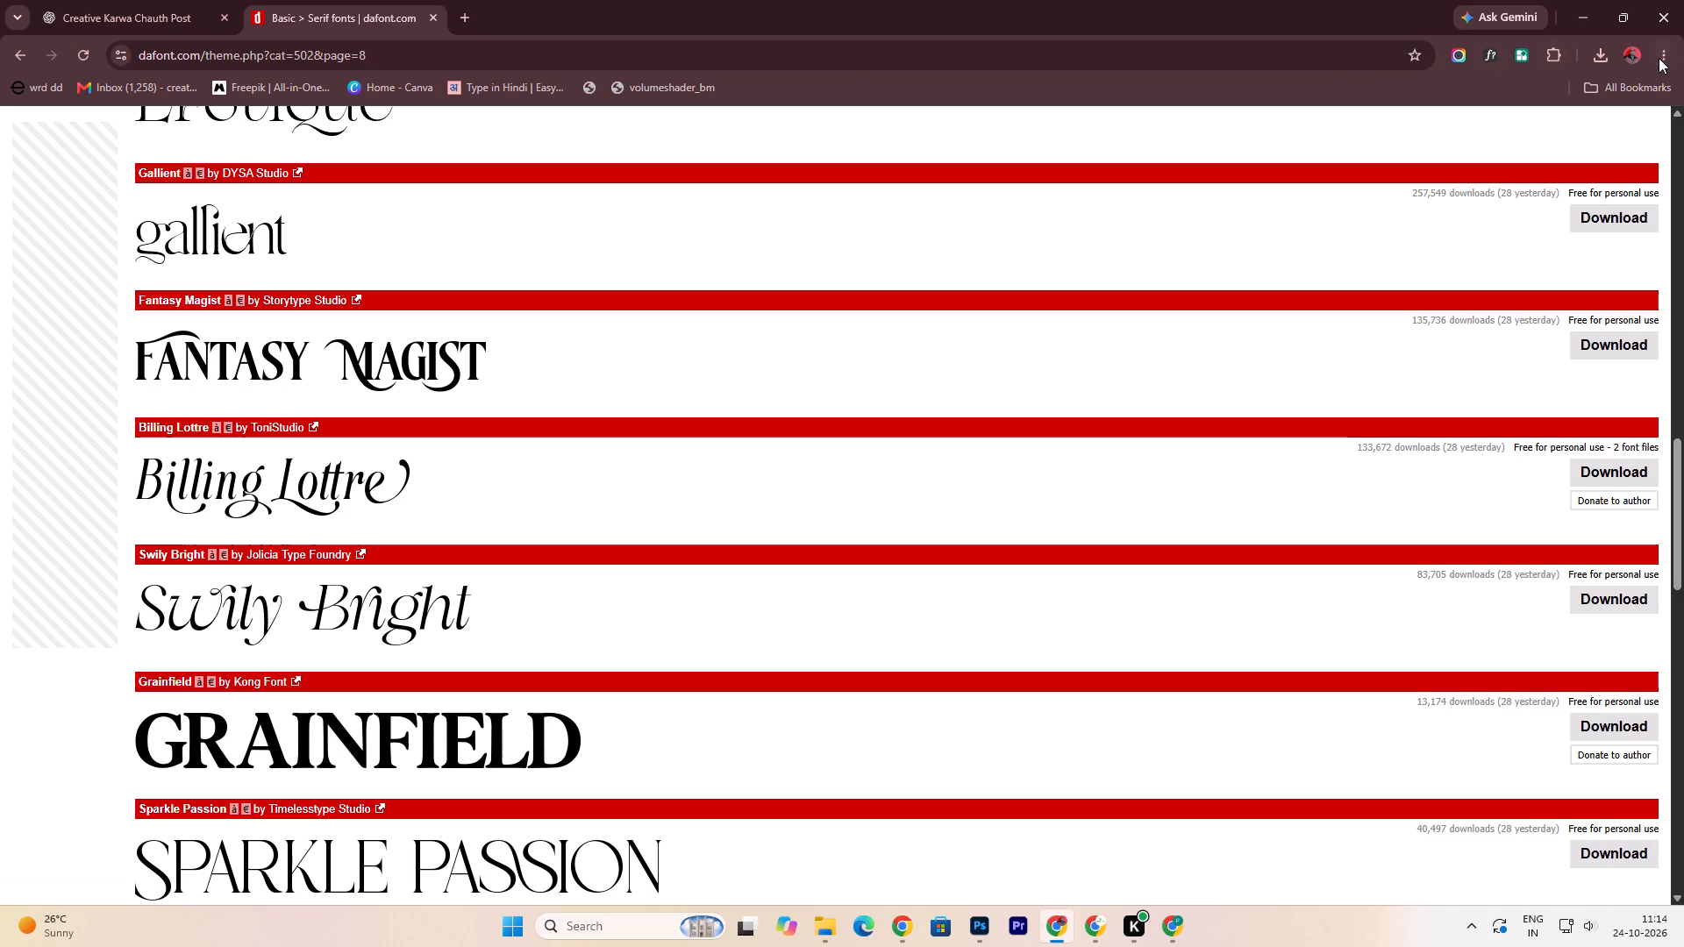
Open Canva in a new browser tab and search its designs for KARWA CHAUTH.
left_click(466, 18)
left_click(637, 527)
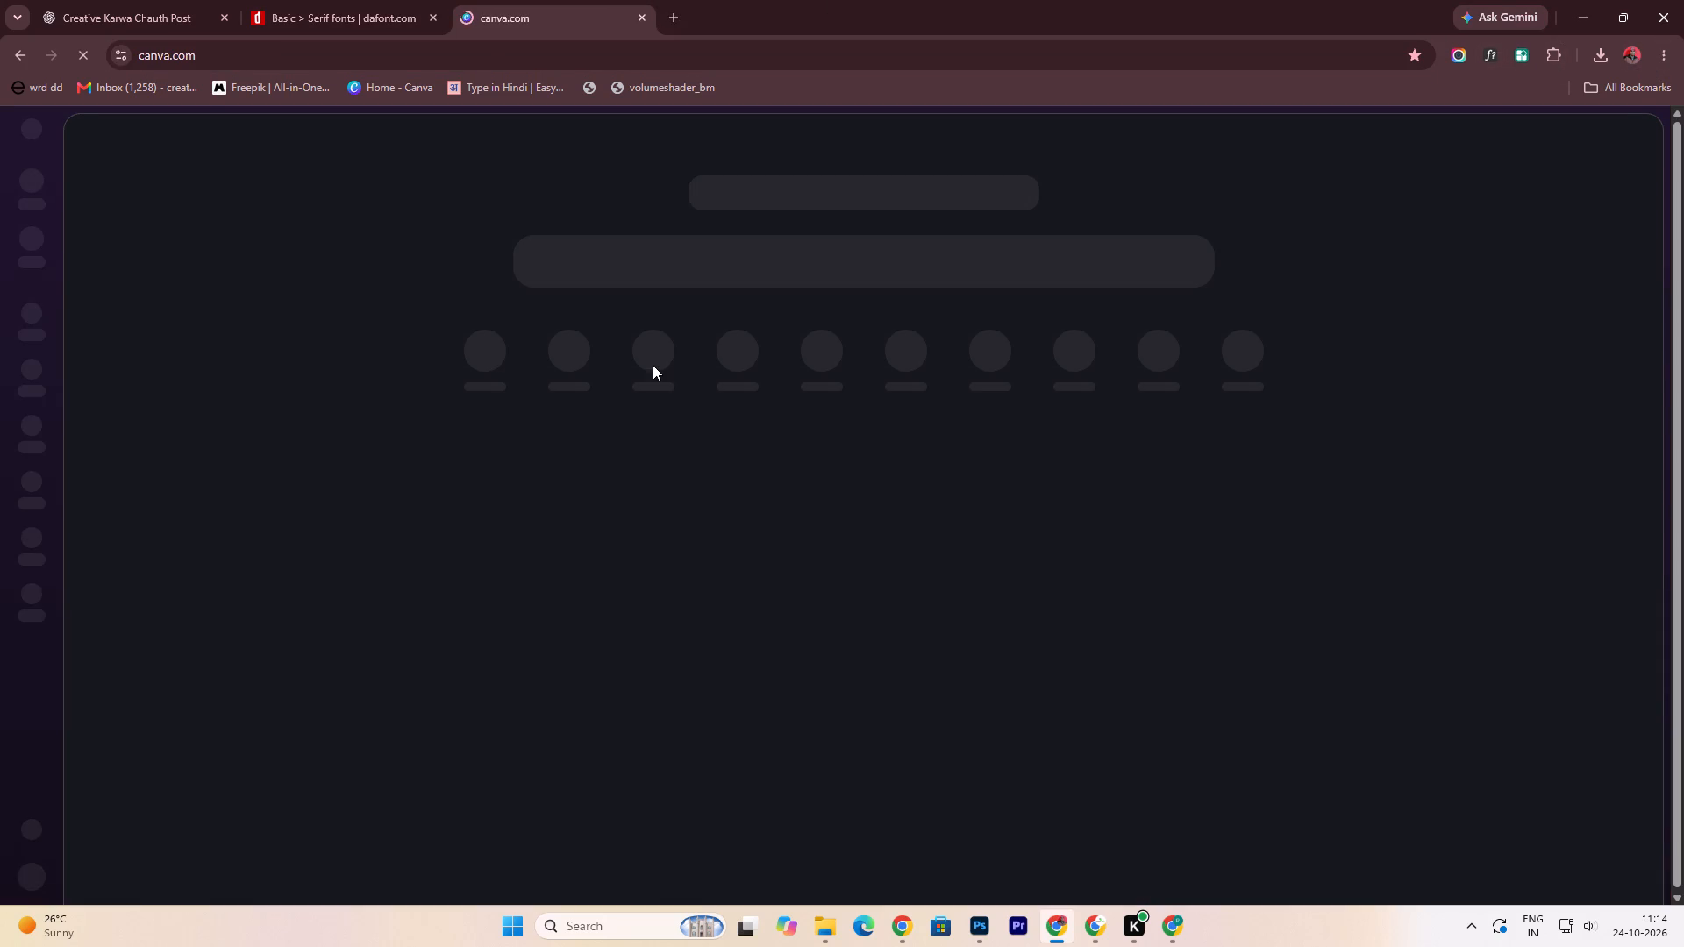
left_click(681, 307)
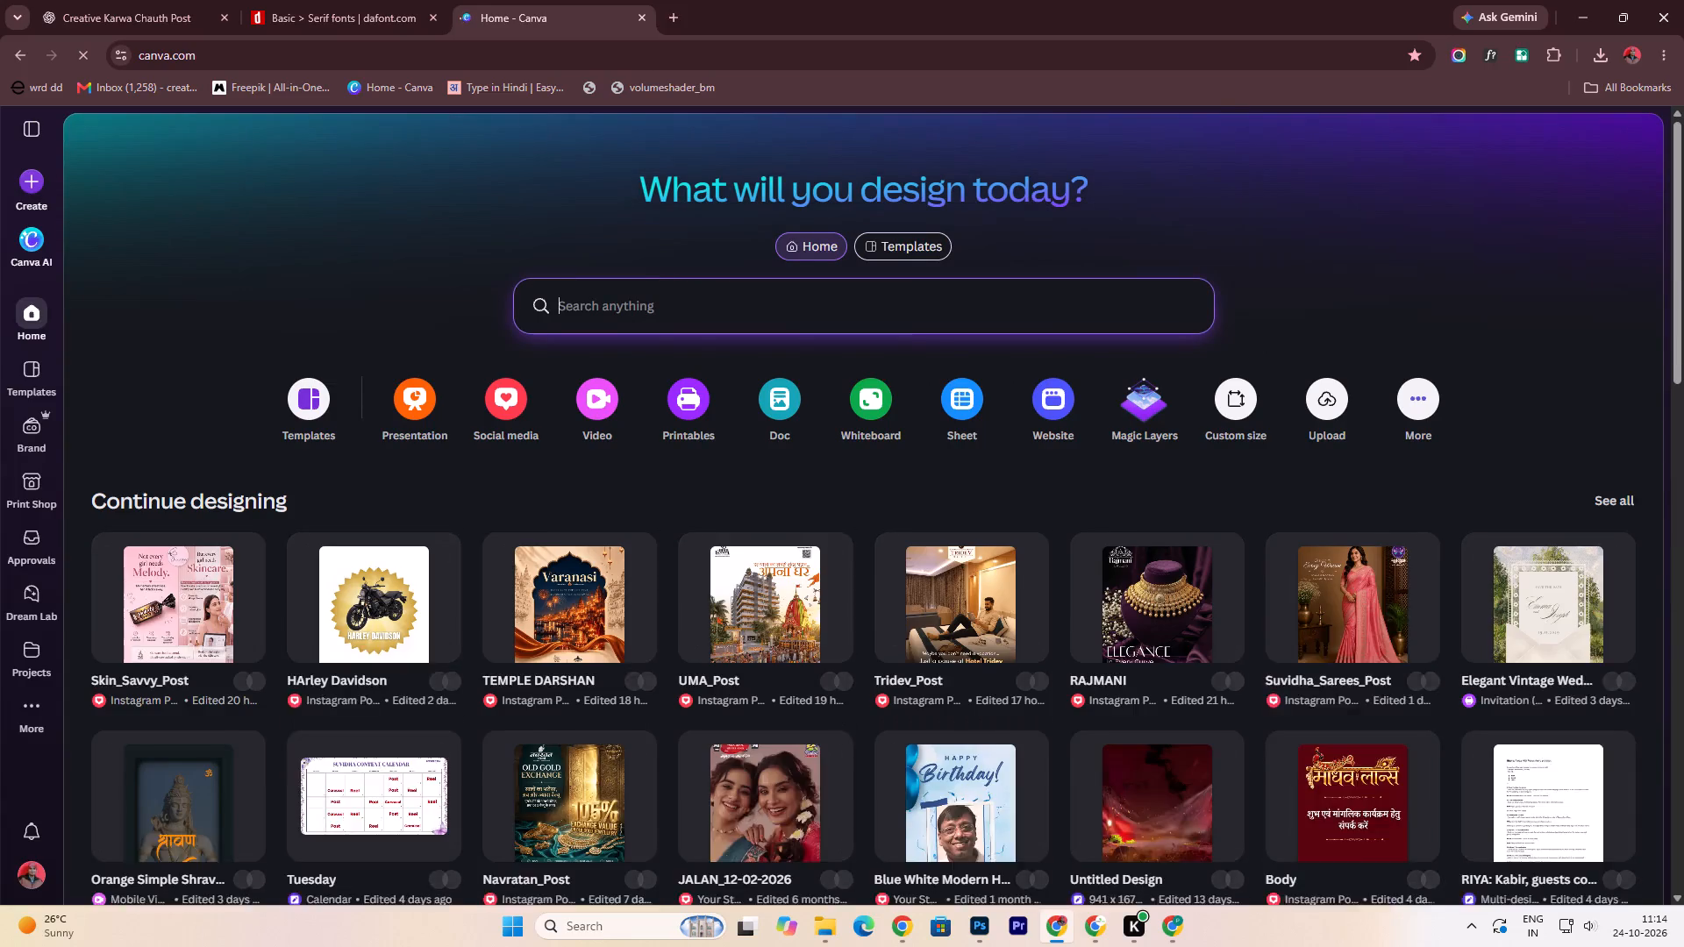
type("KARWA")
key("space")
type("C")
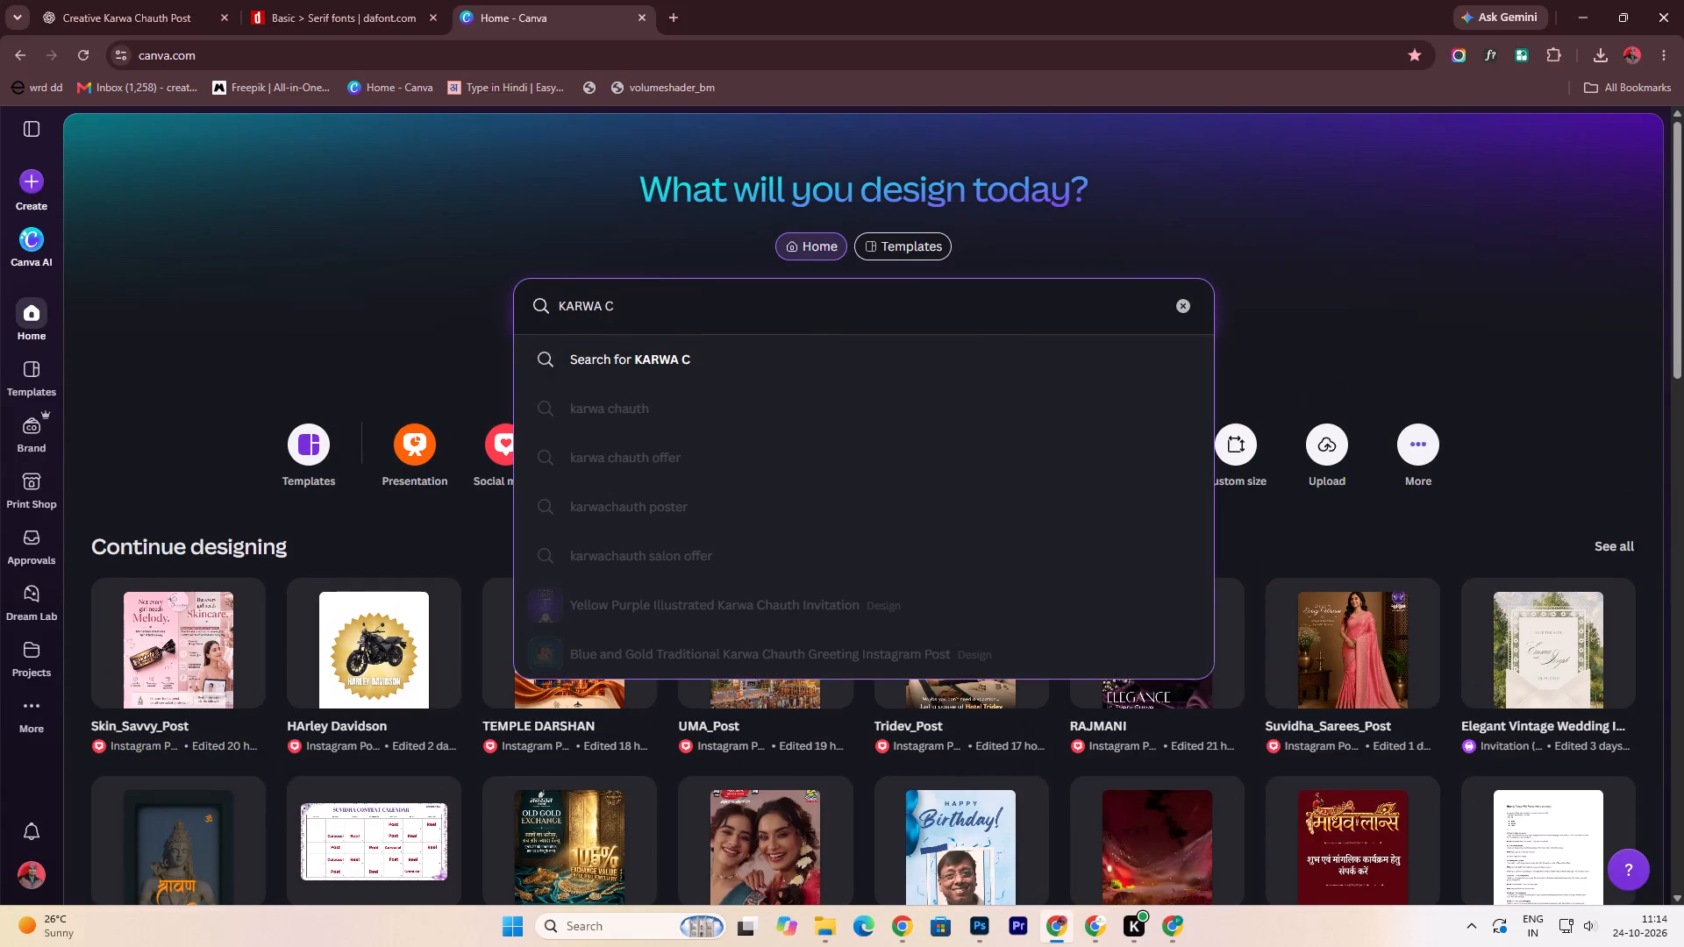
type("HAUTH")
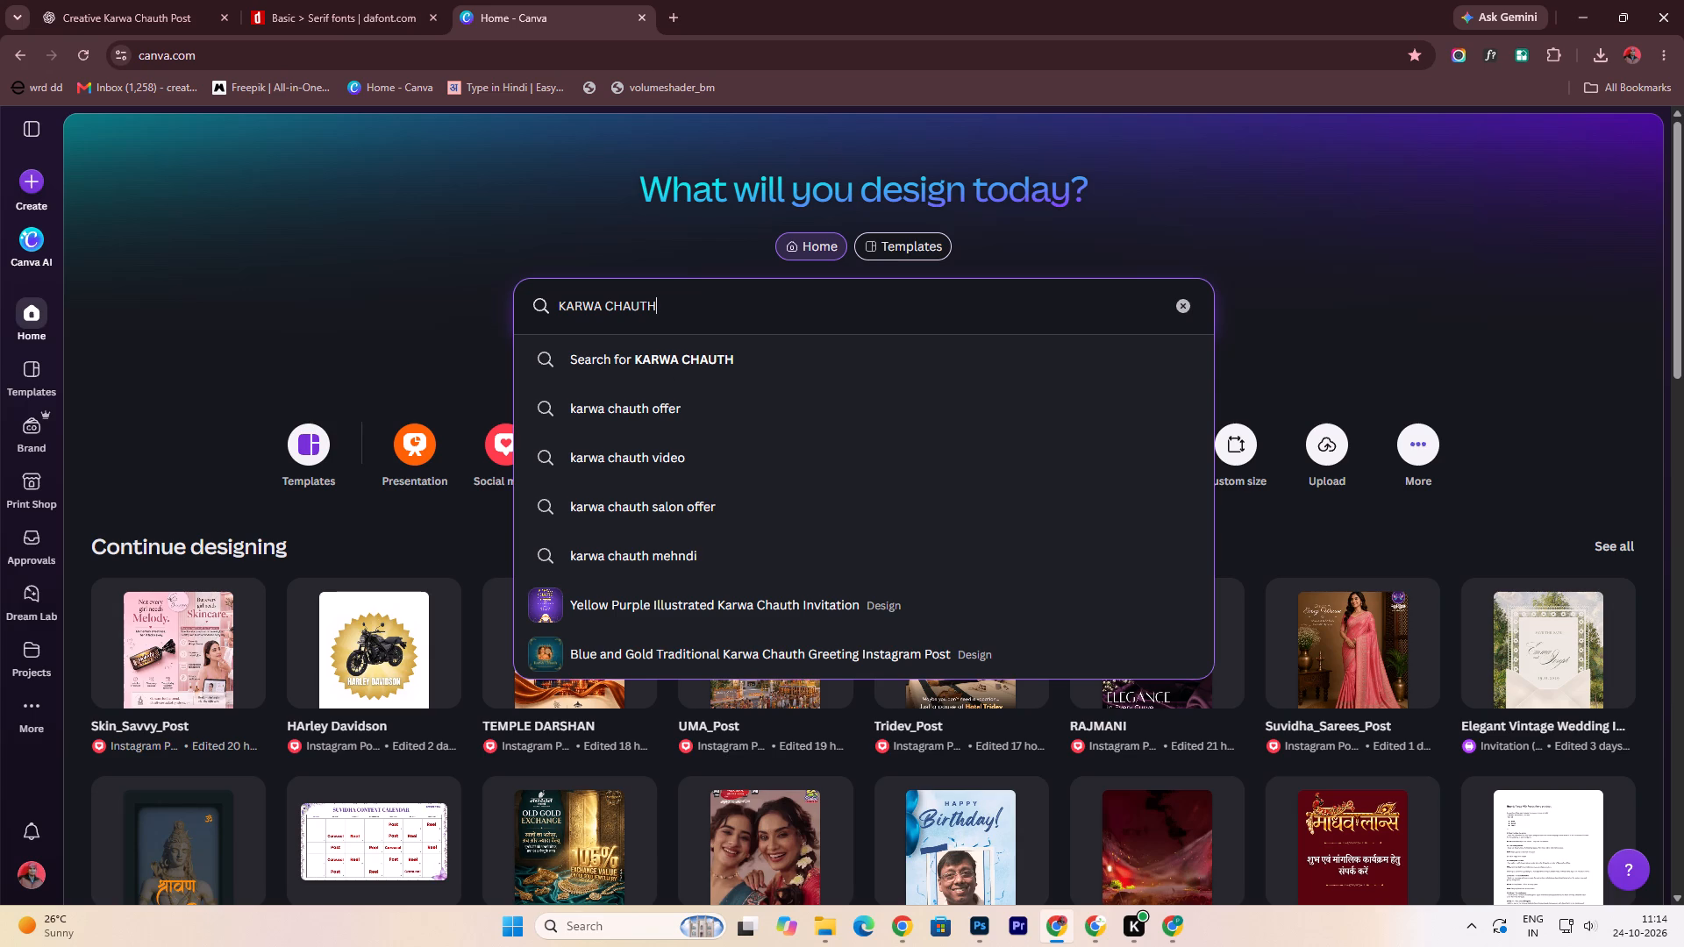
left_click(673, 361)
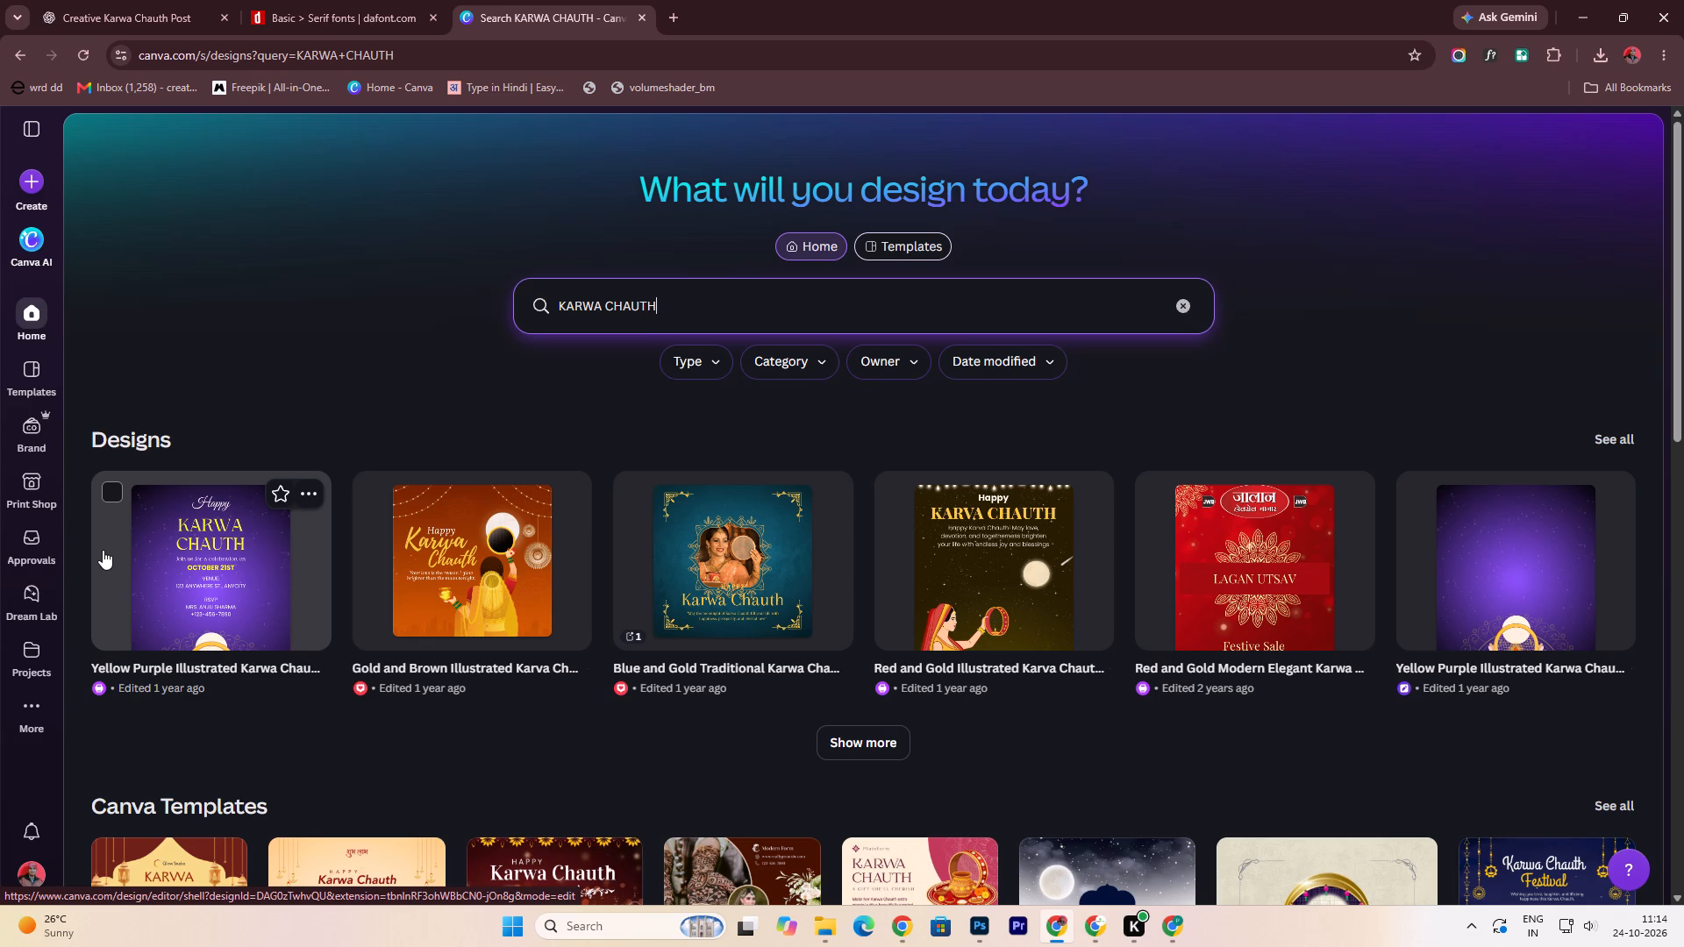
Look through the Karwa Chauth templates and open the Orange and Yellow Traditional Karwa Chauth Greeting design for editing.
scroll(532, 680, "down", 4)
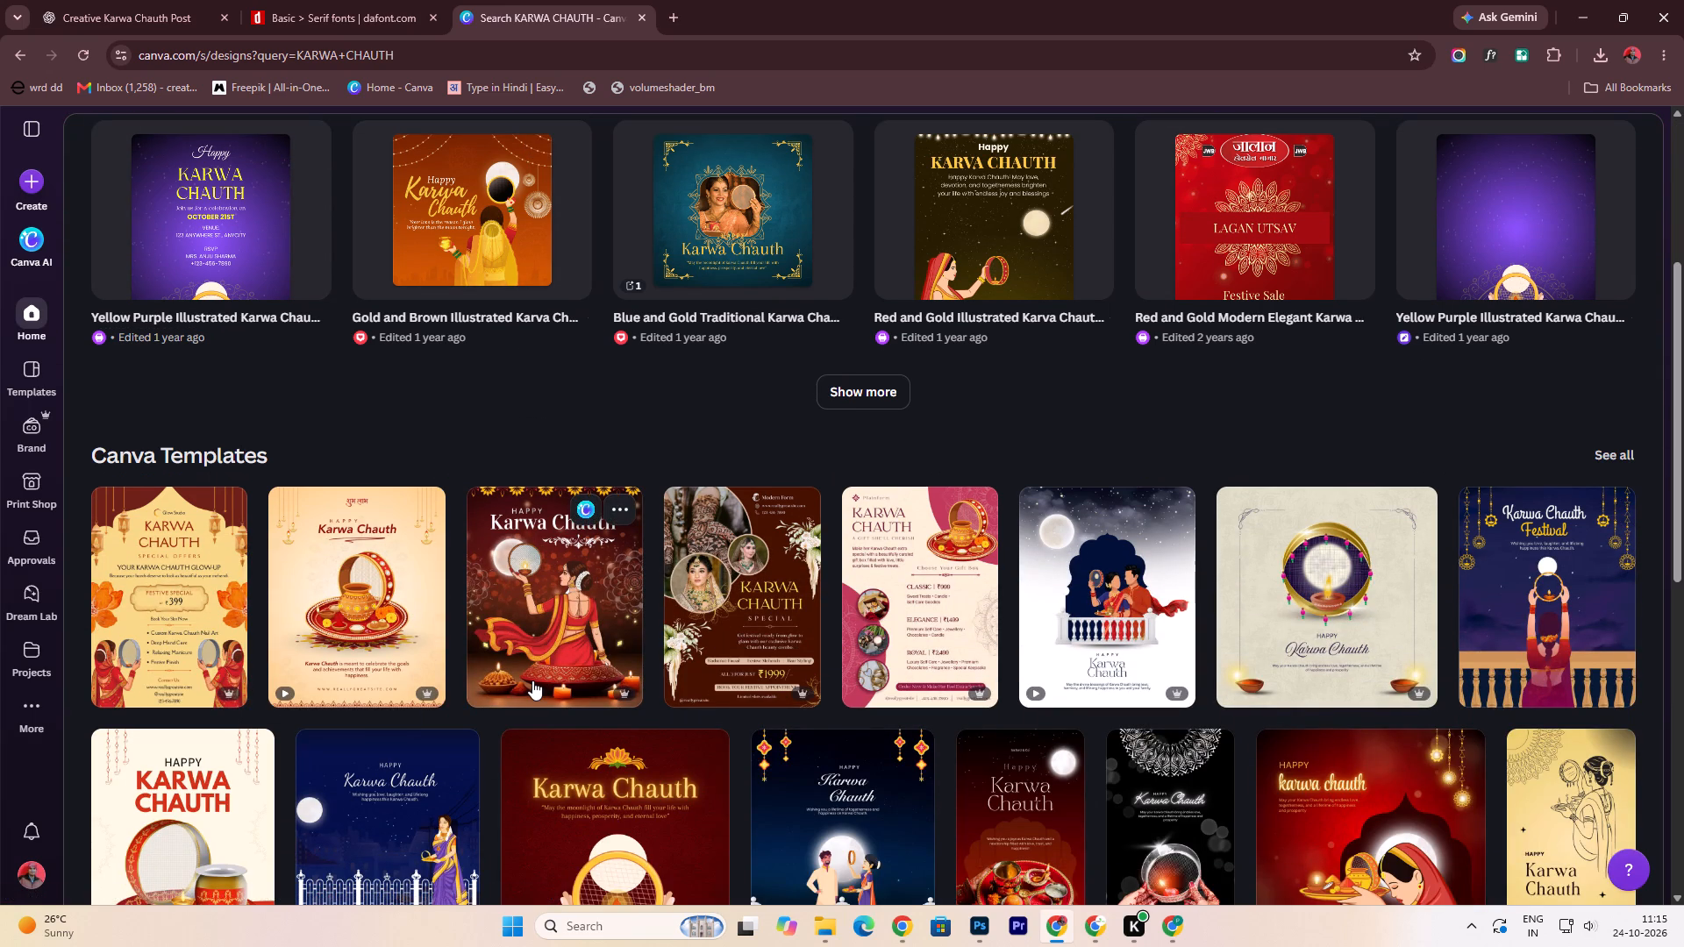
scroll(532, 680, "down", 3)
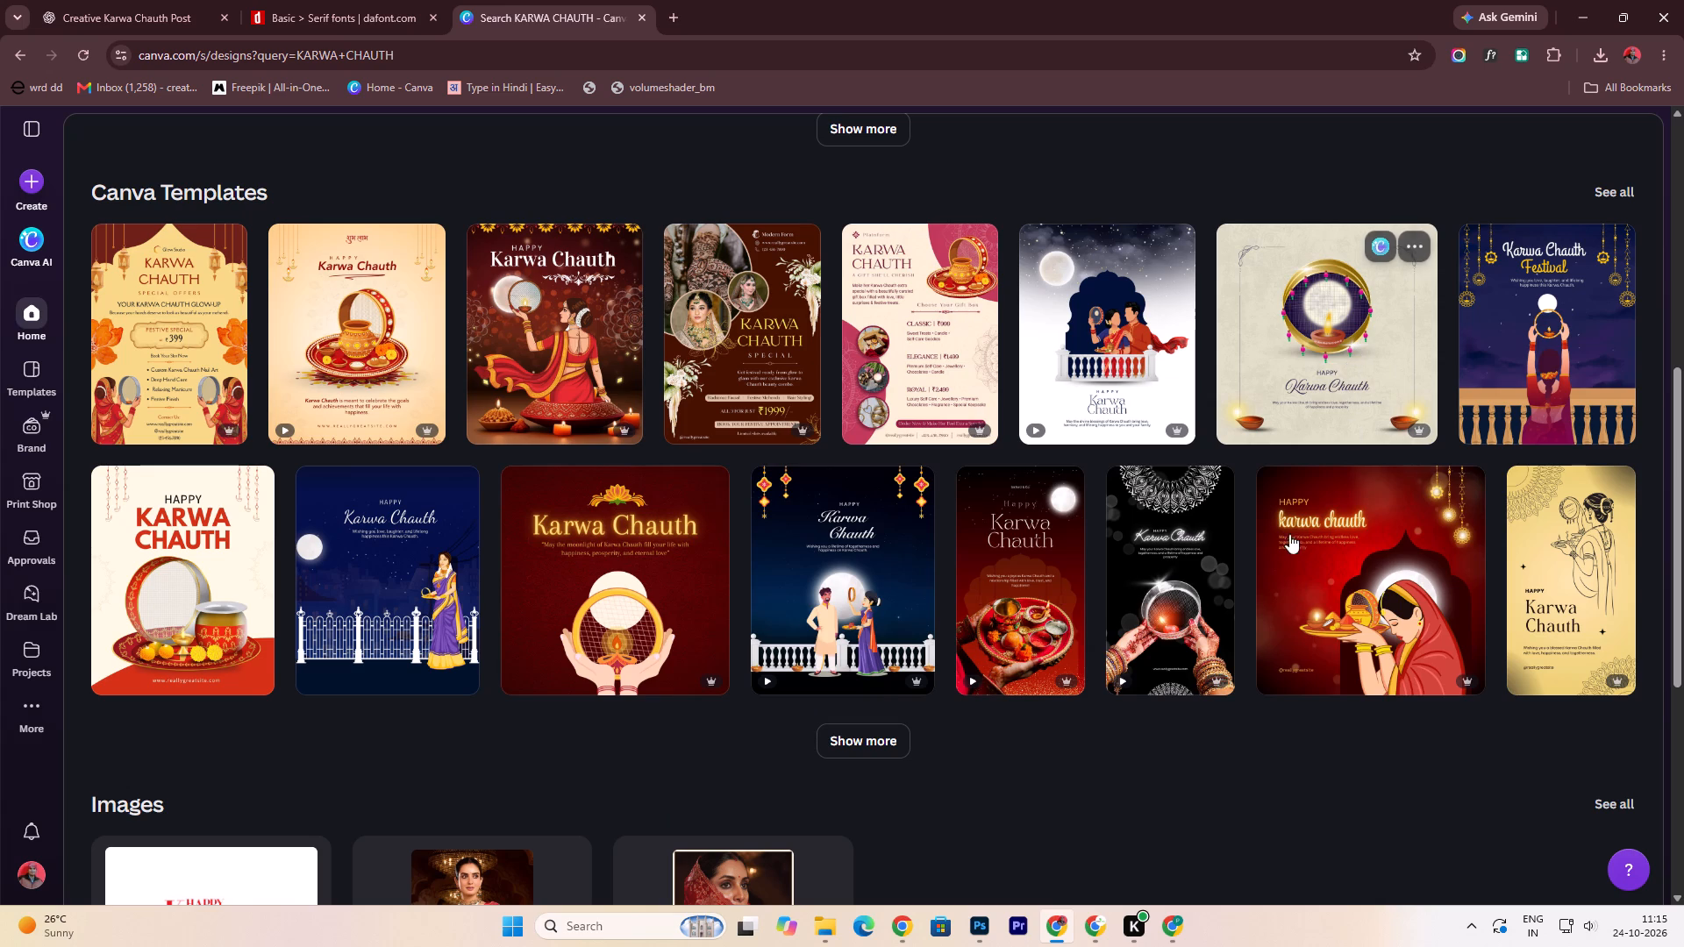
left_click(1036, 532)
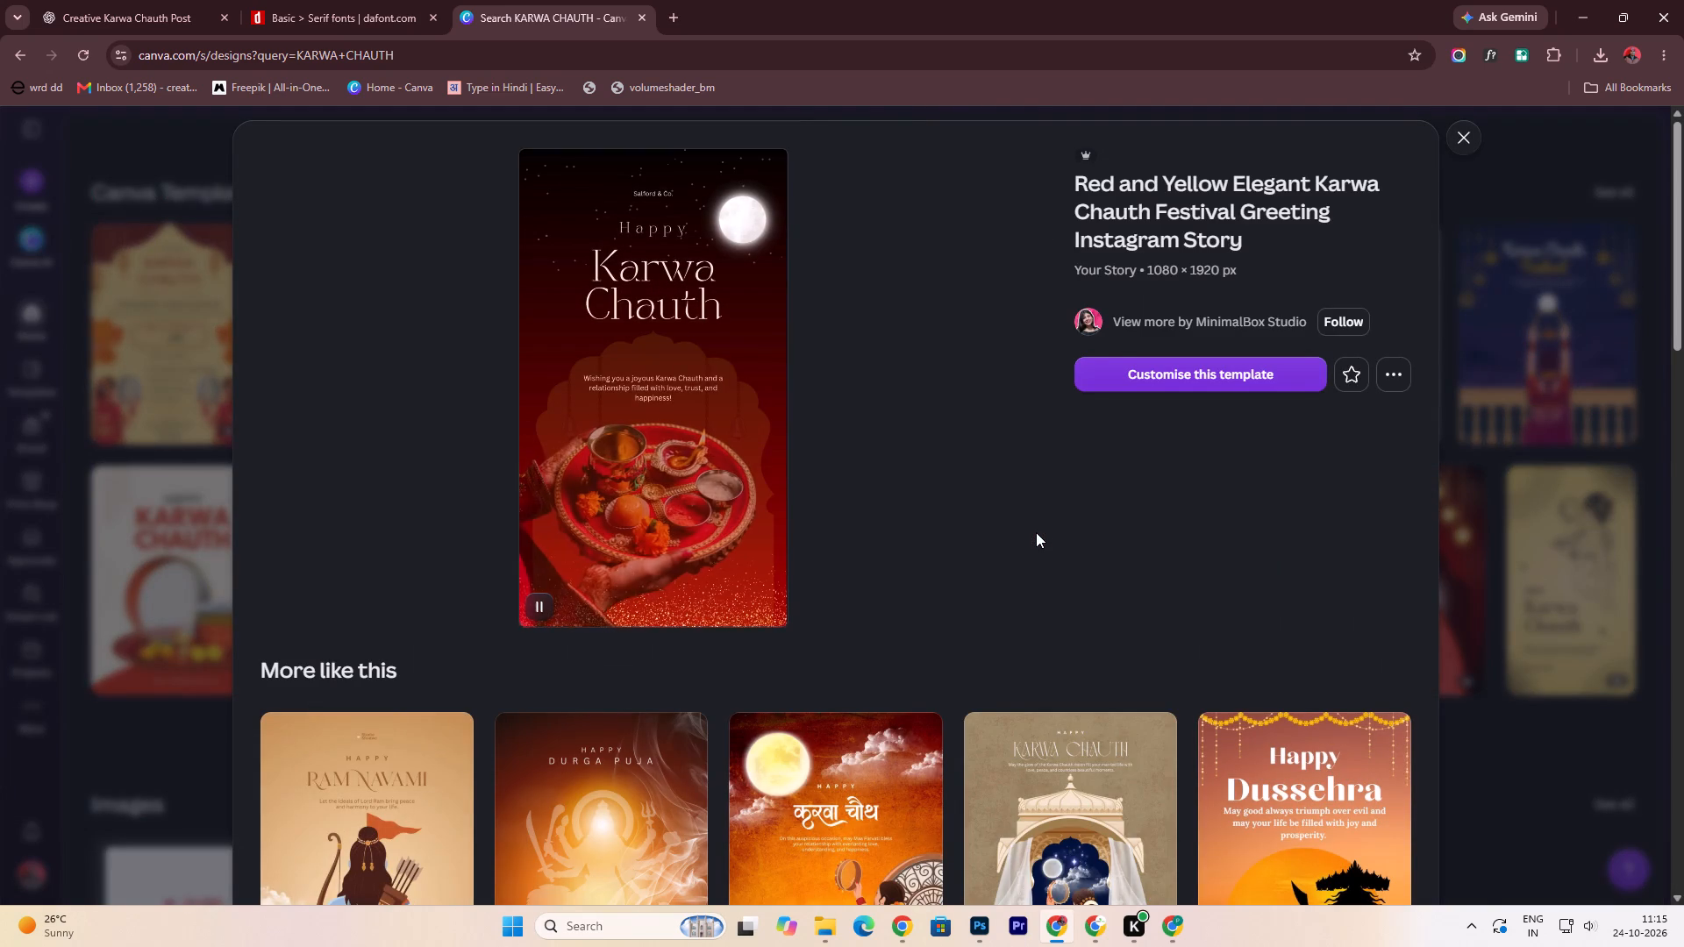
Find the Orange and Yellow Traditional Karwa Chauth Greeting Instagram Story among the similar templates and open it for editing.
scroll(1018, 566, "down", 6)
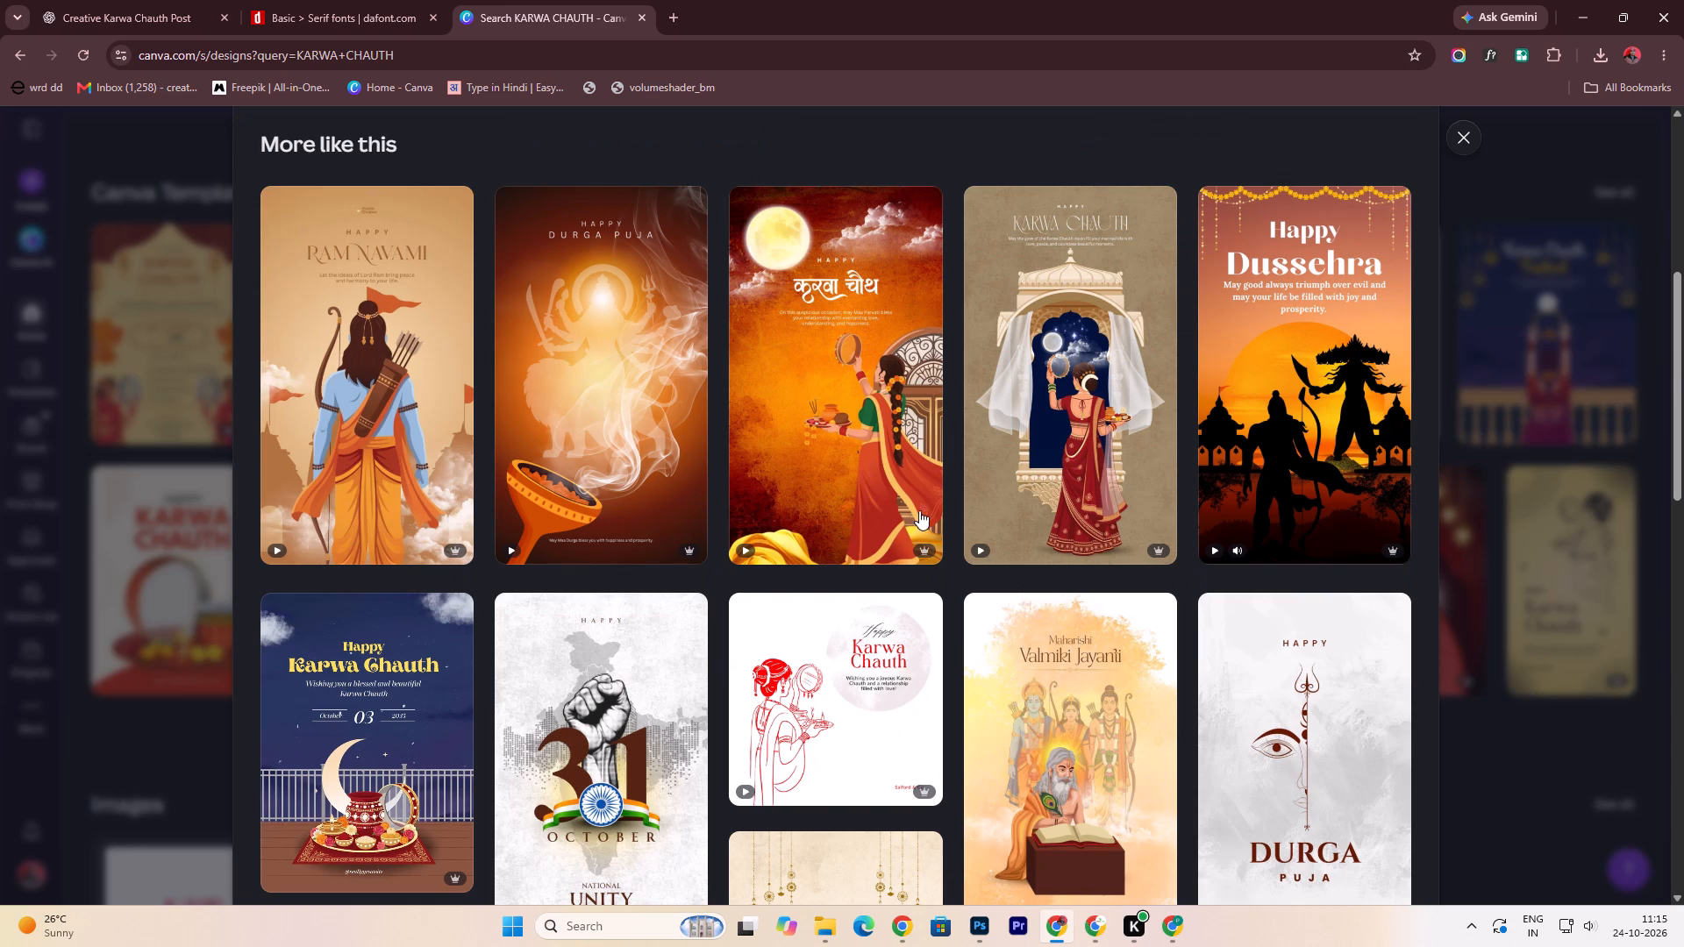
left_click(835, 290)
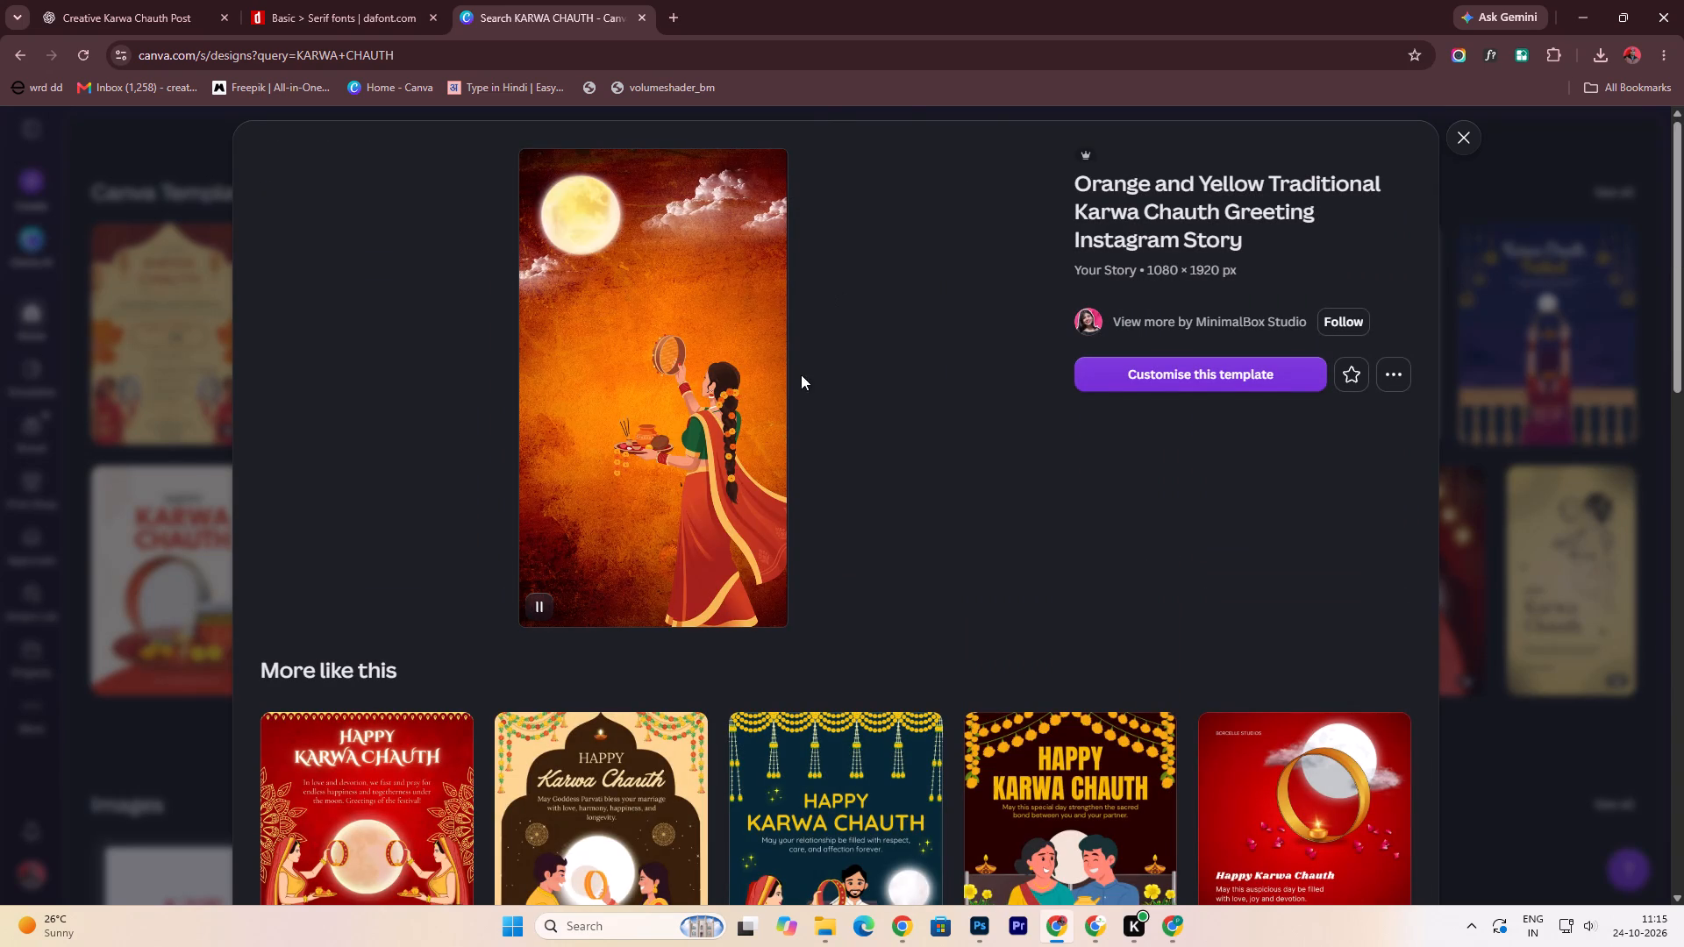
left_click(646, 272)
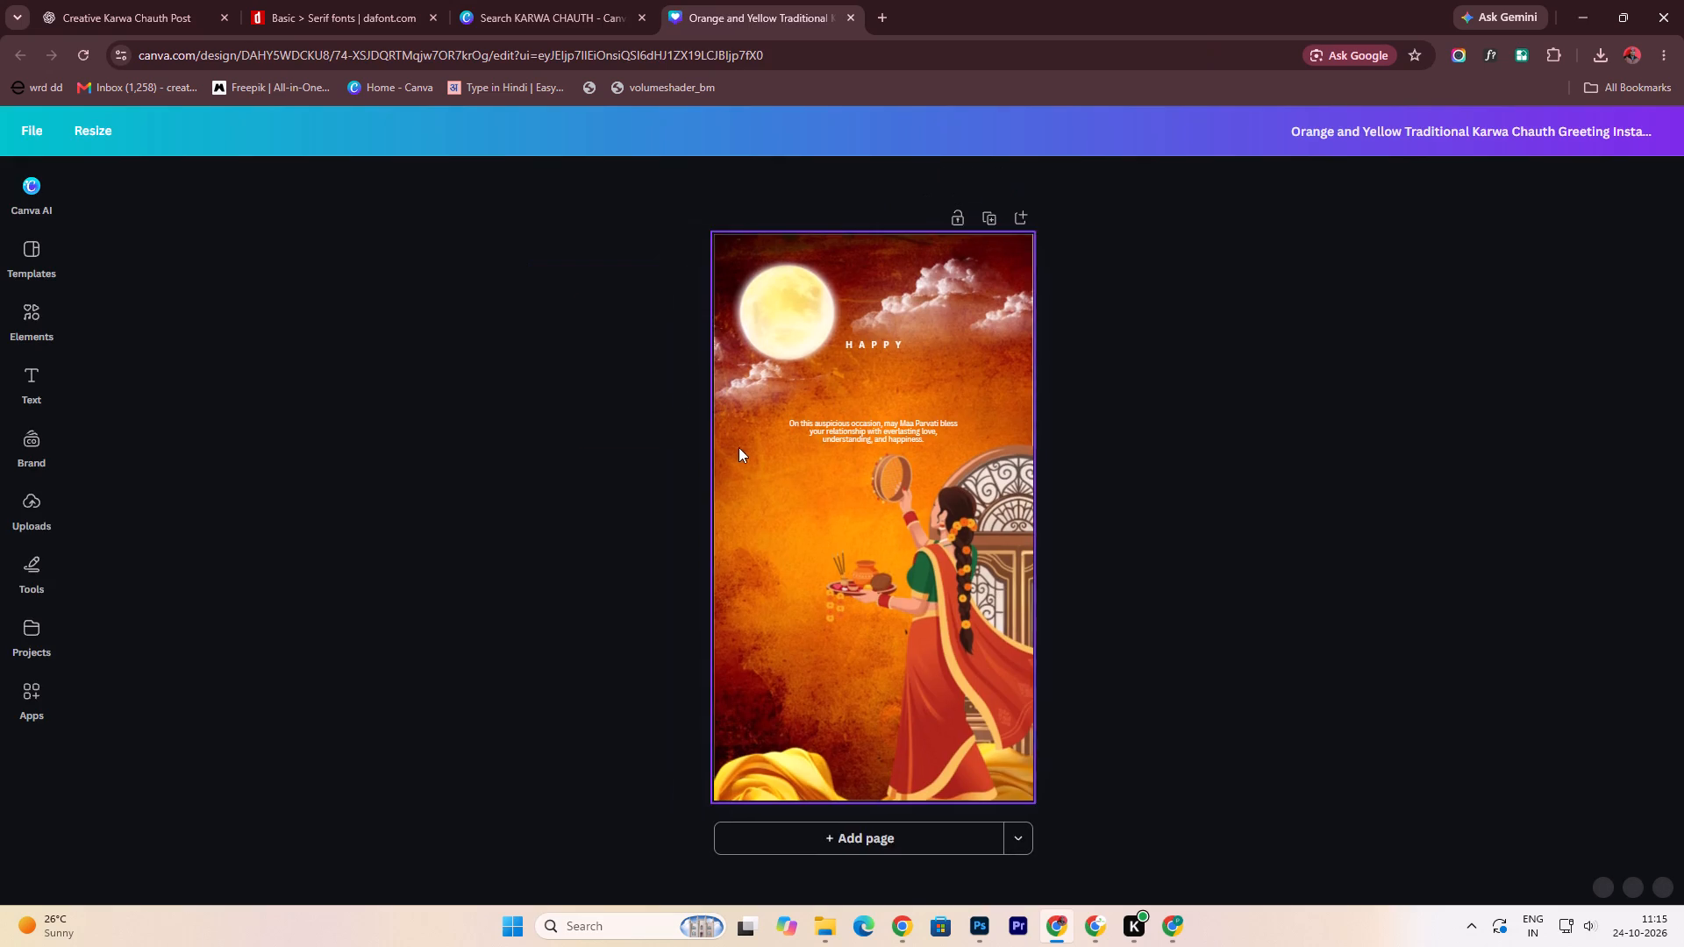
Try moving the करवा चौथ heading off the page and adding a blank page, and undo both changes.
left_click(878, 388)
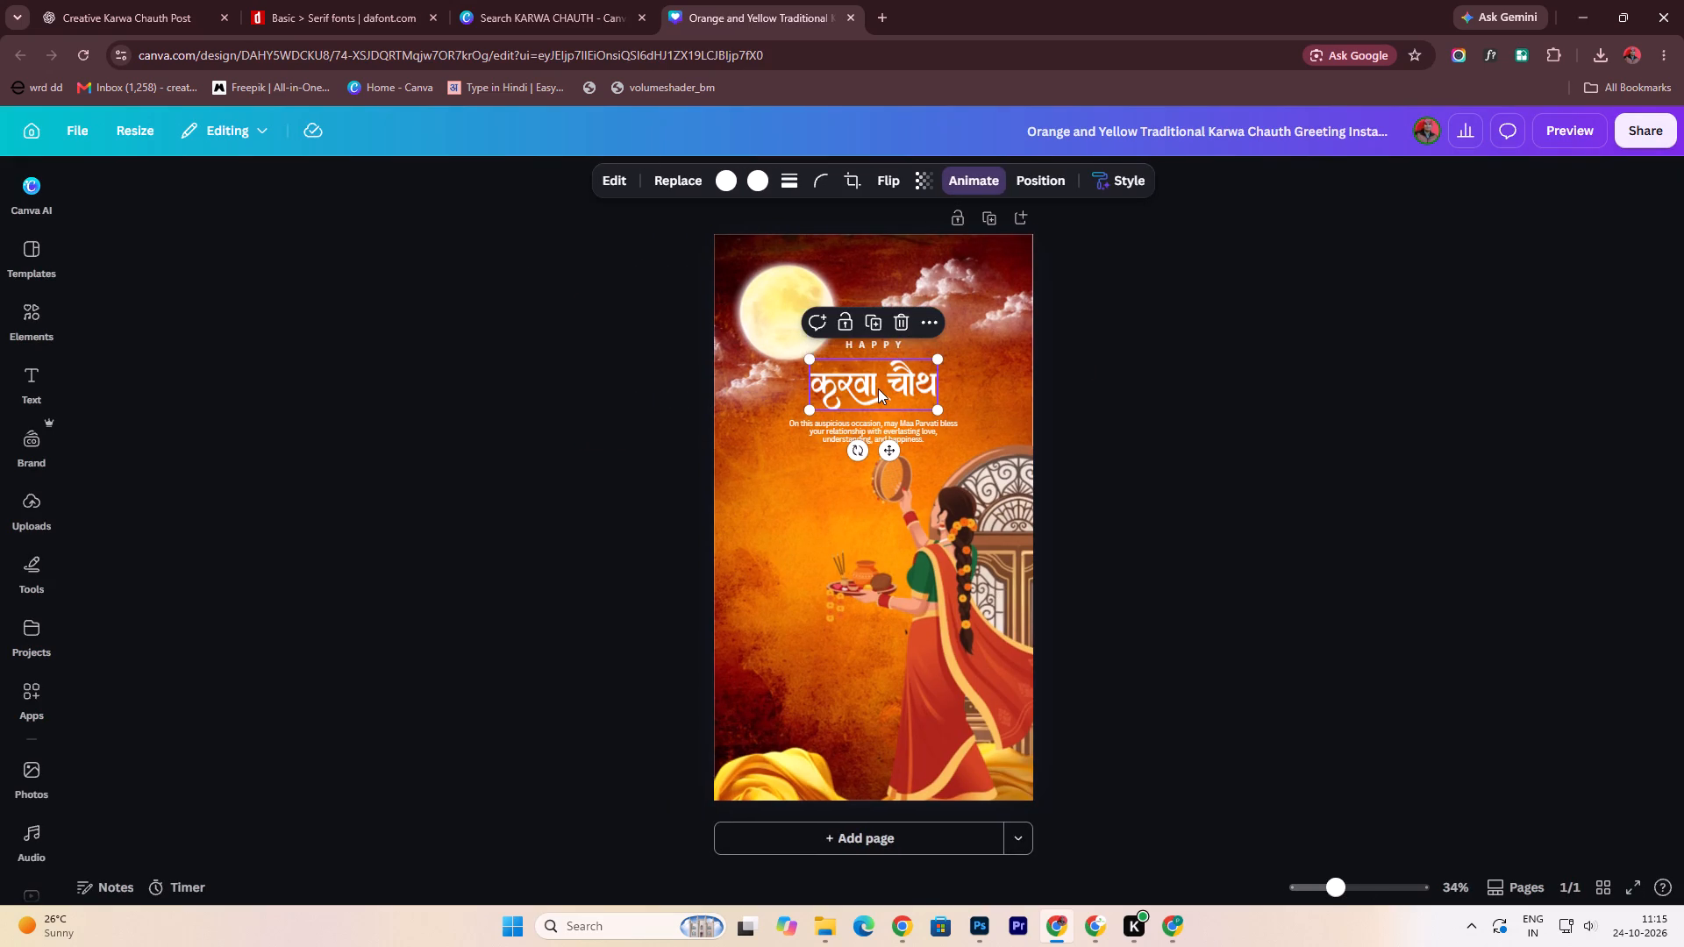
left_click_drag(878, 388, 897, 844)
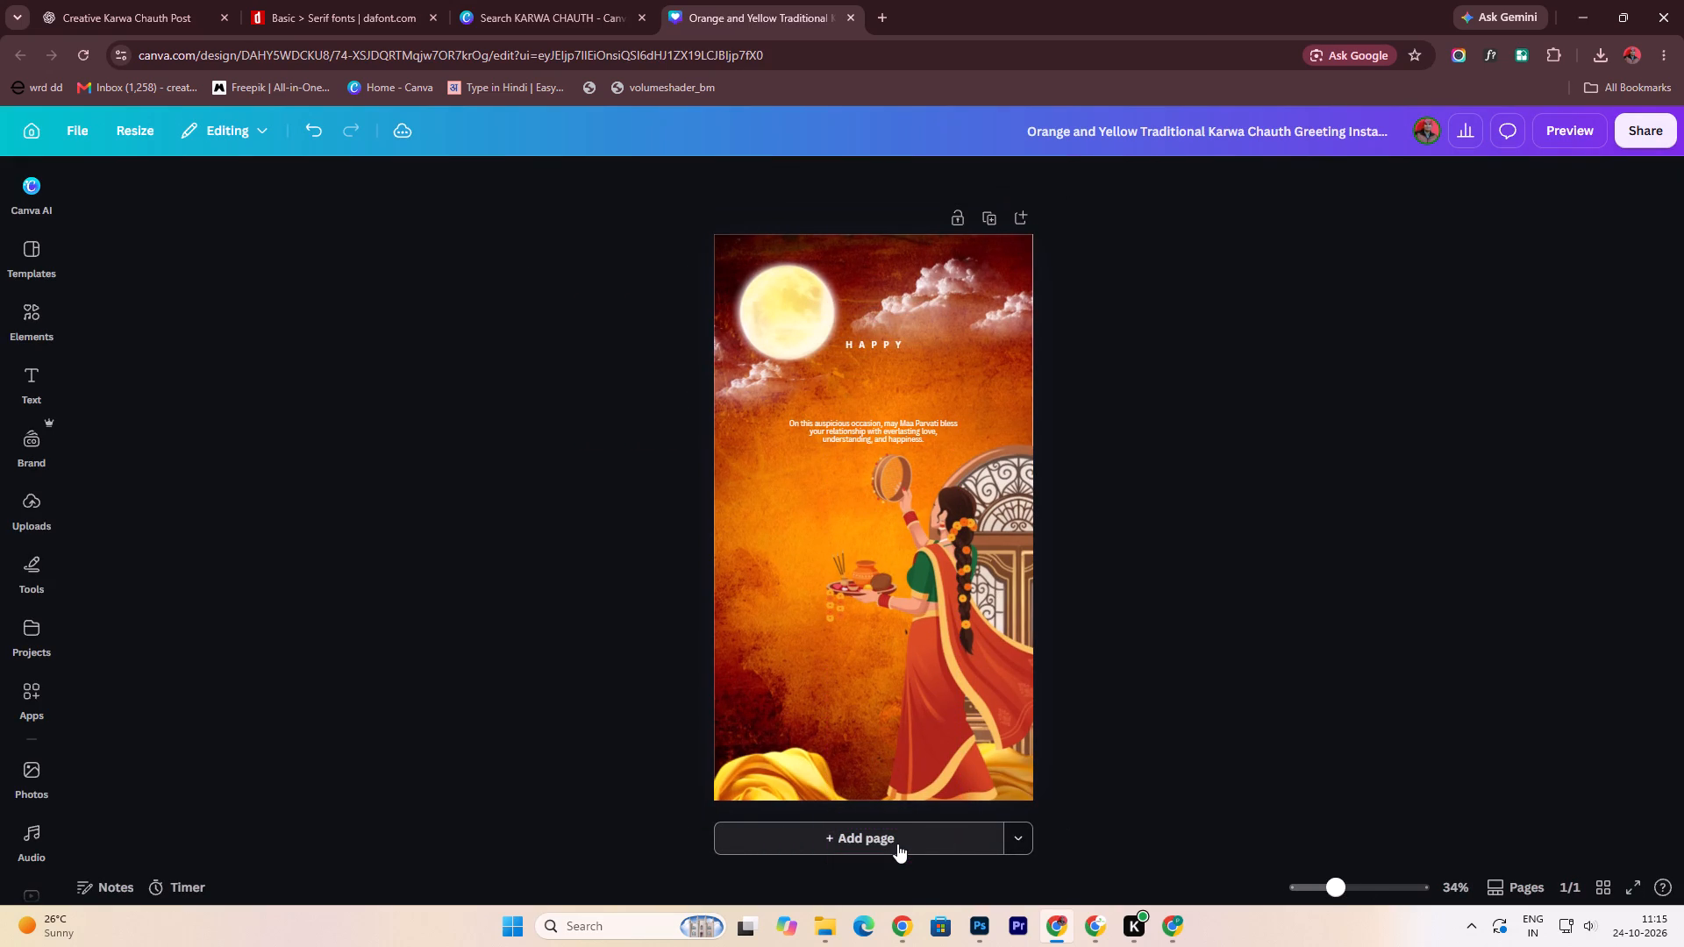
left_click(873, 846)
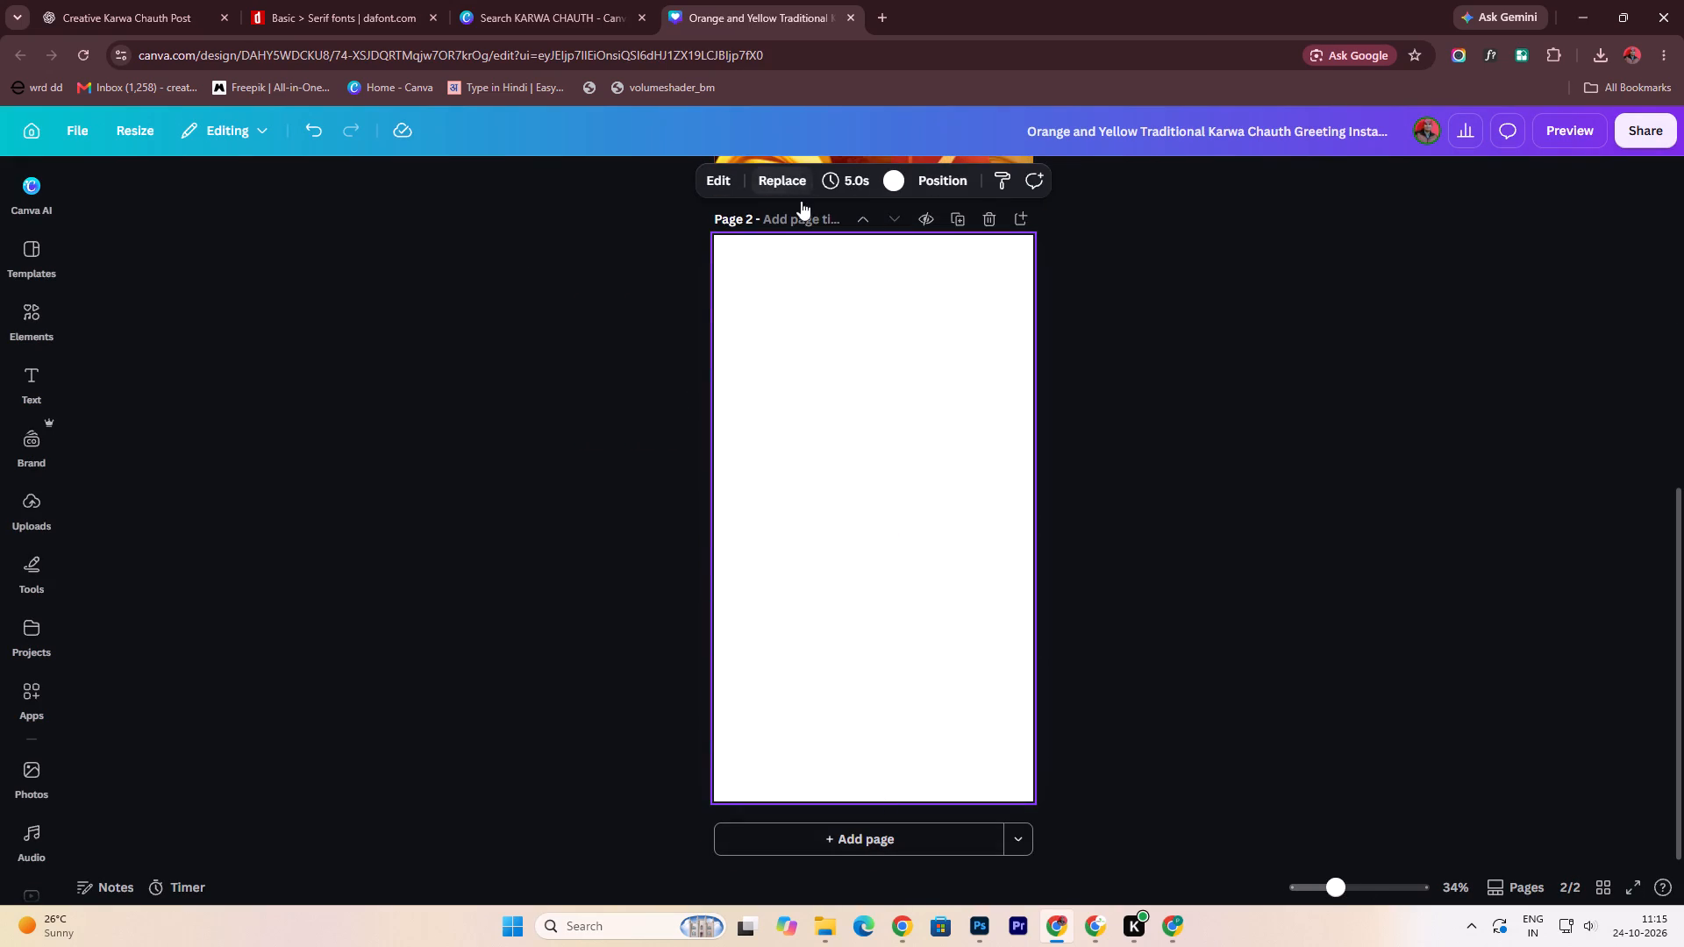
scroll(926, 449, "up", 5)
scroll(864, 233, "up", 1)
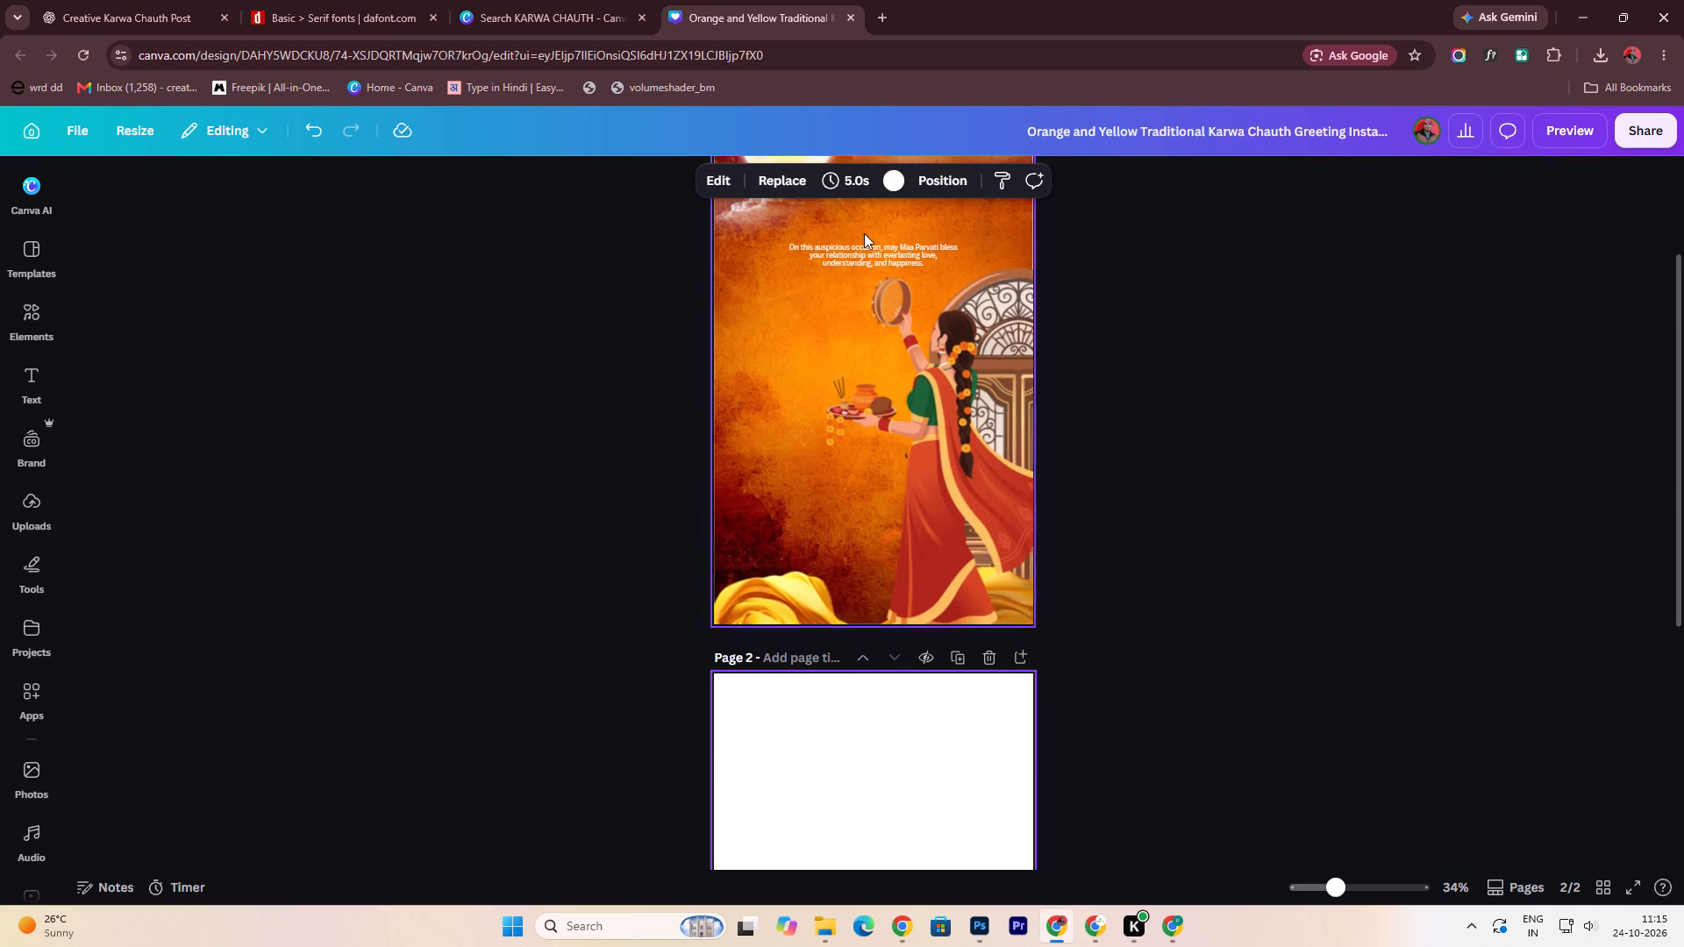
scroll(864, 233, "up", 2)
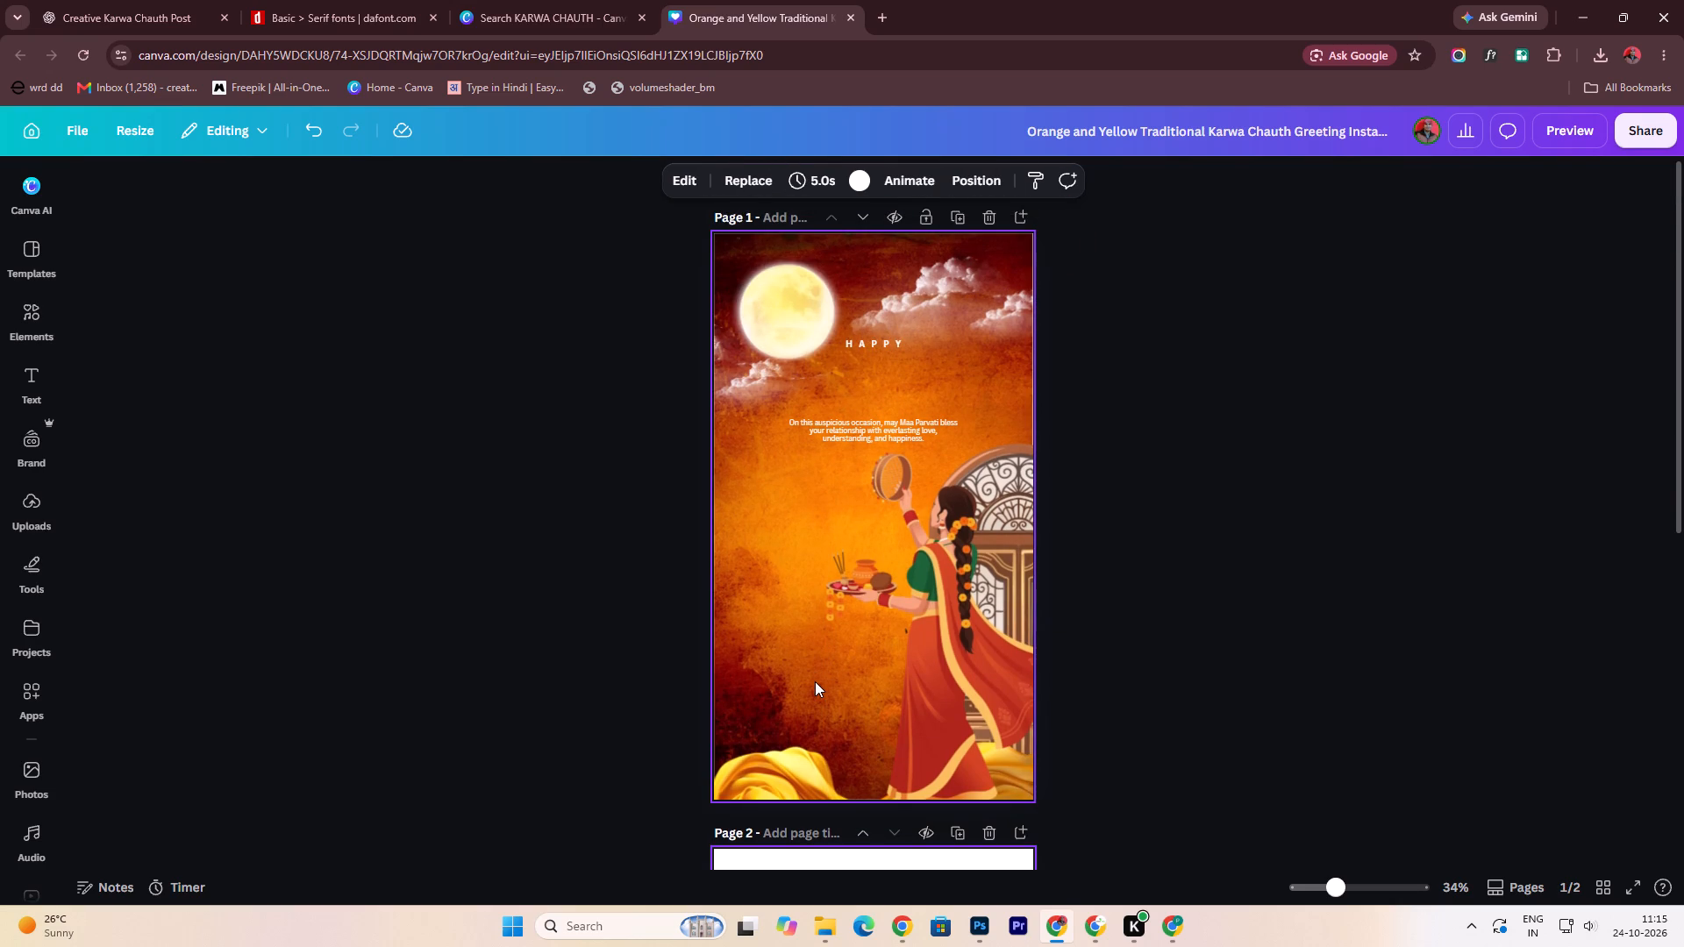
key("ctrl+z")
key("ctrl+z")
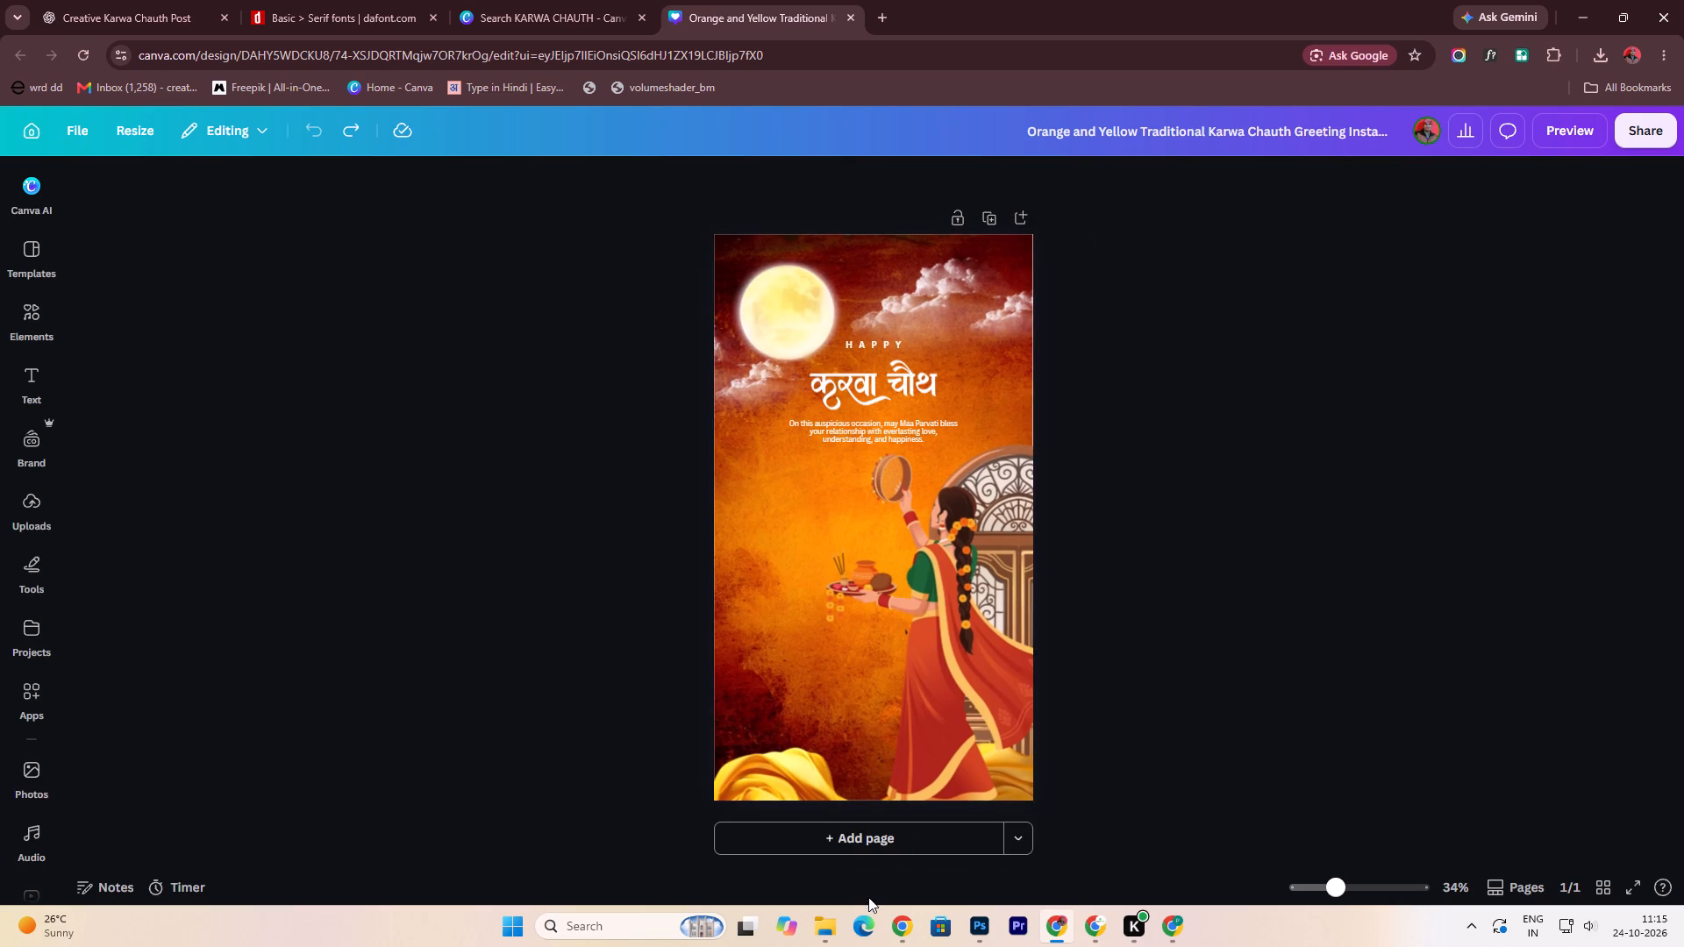
Add a blank second page after the Karwa Chauth greeting page.
left_click(857, 842)
scroll(888, 543, "up", 5)
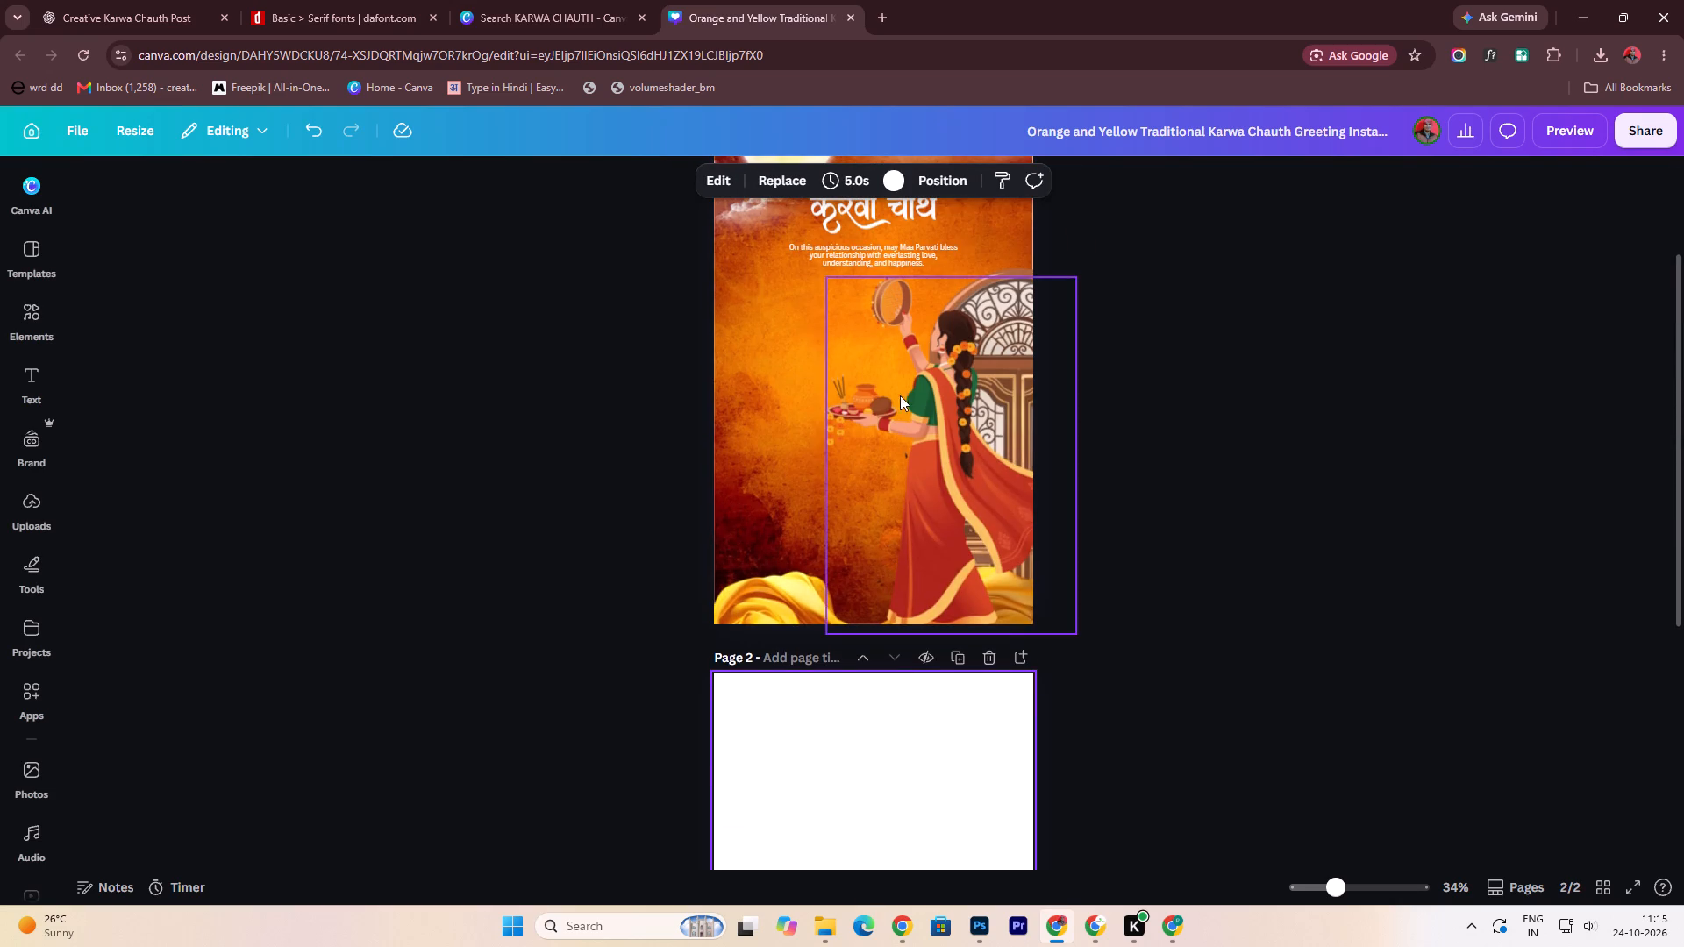
Apply the Arsenal style with the light blue background to the blank page 2.
left_click(872, 814)
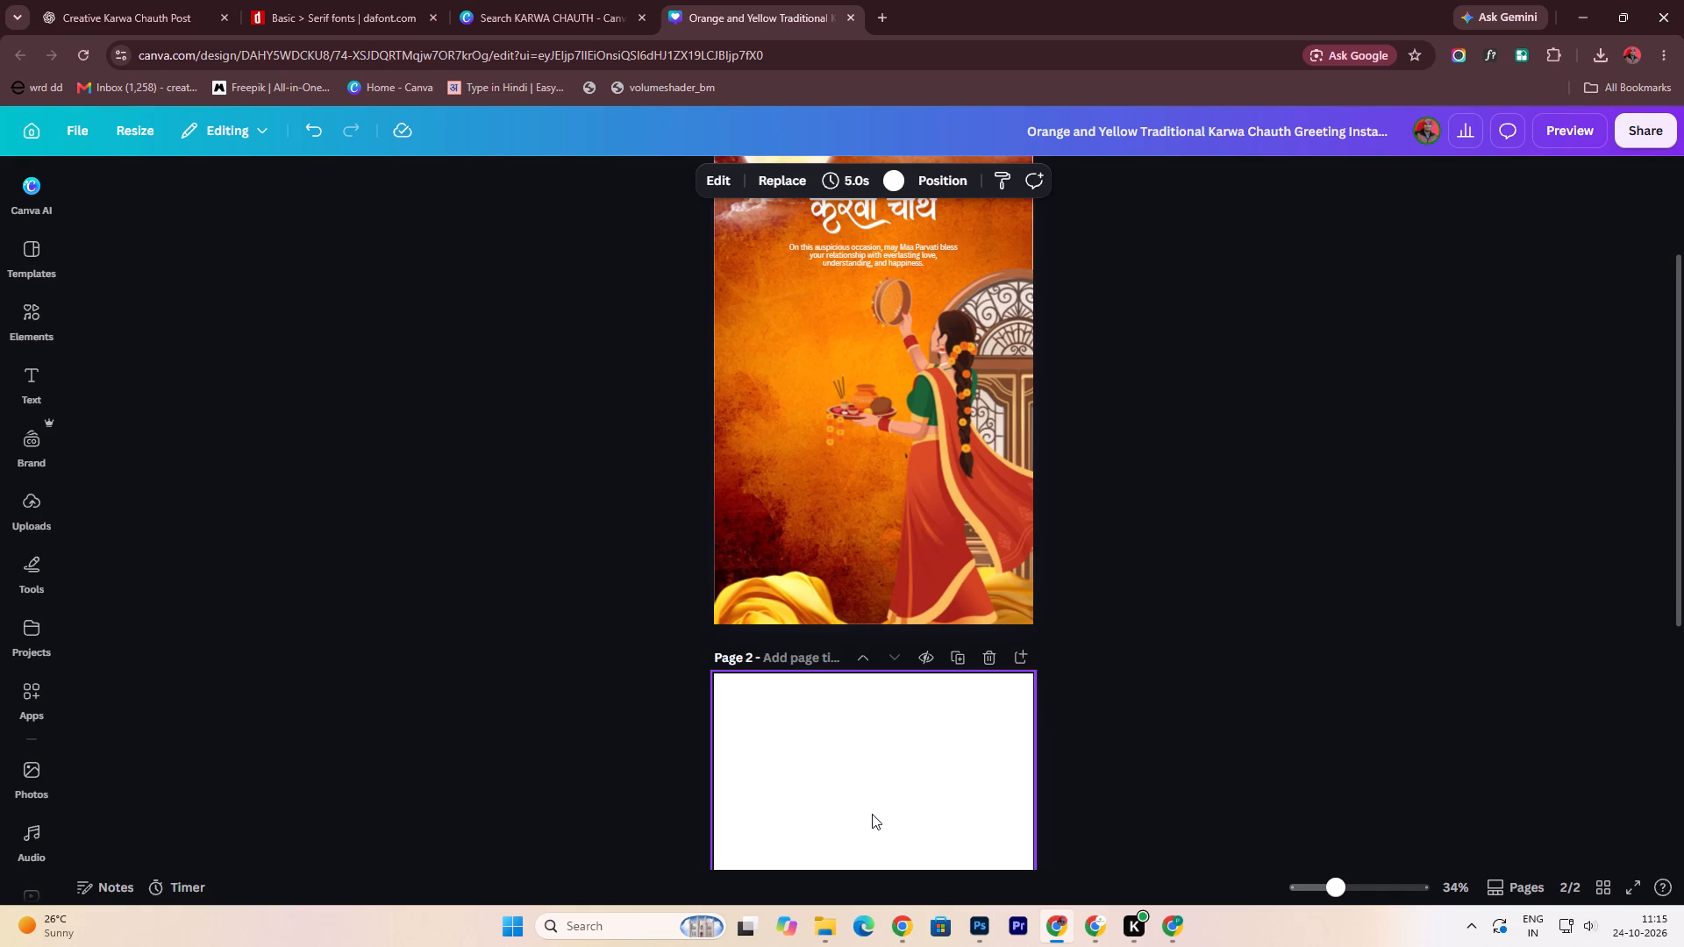
scroll(873, 795, "down", 5)
right_click(879, 729)
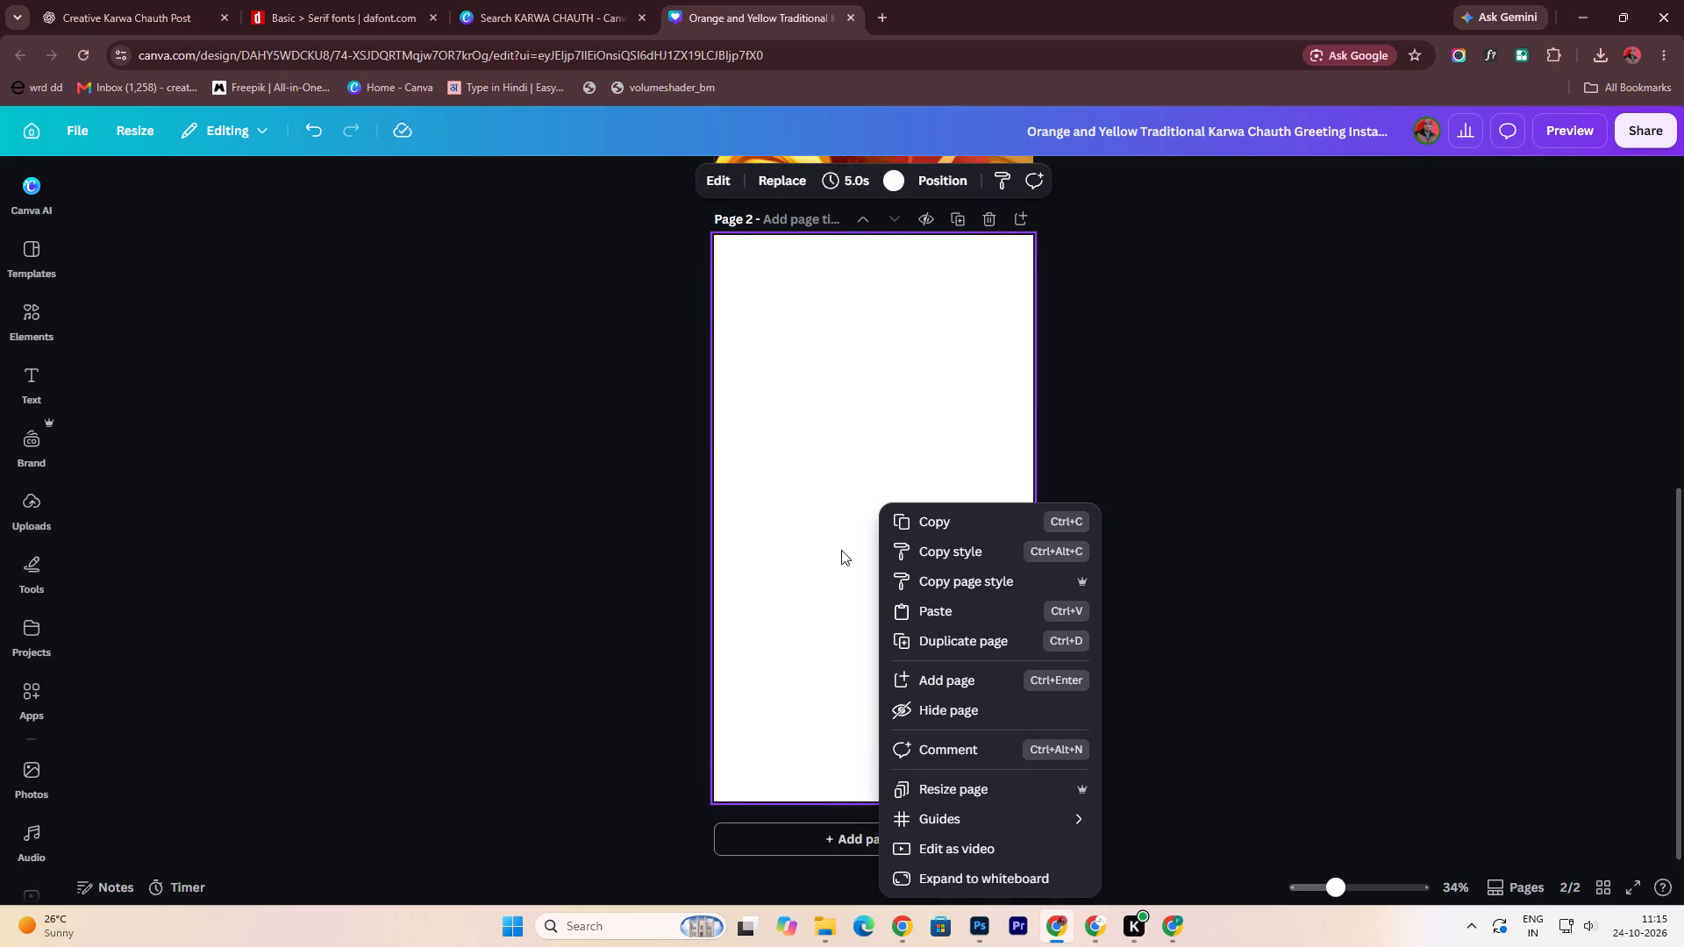
left_click(841, 547)
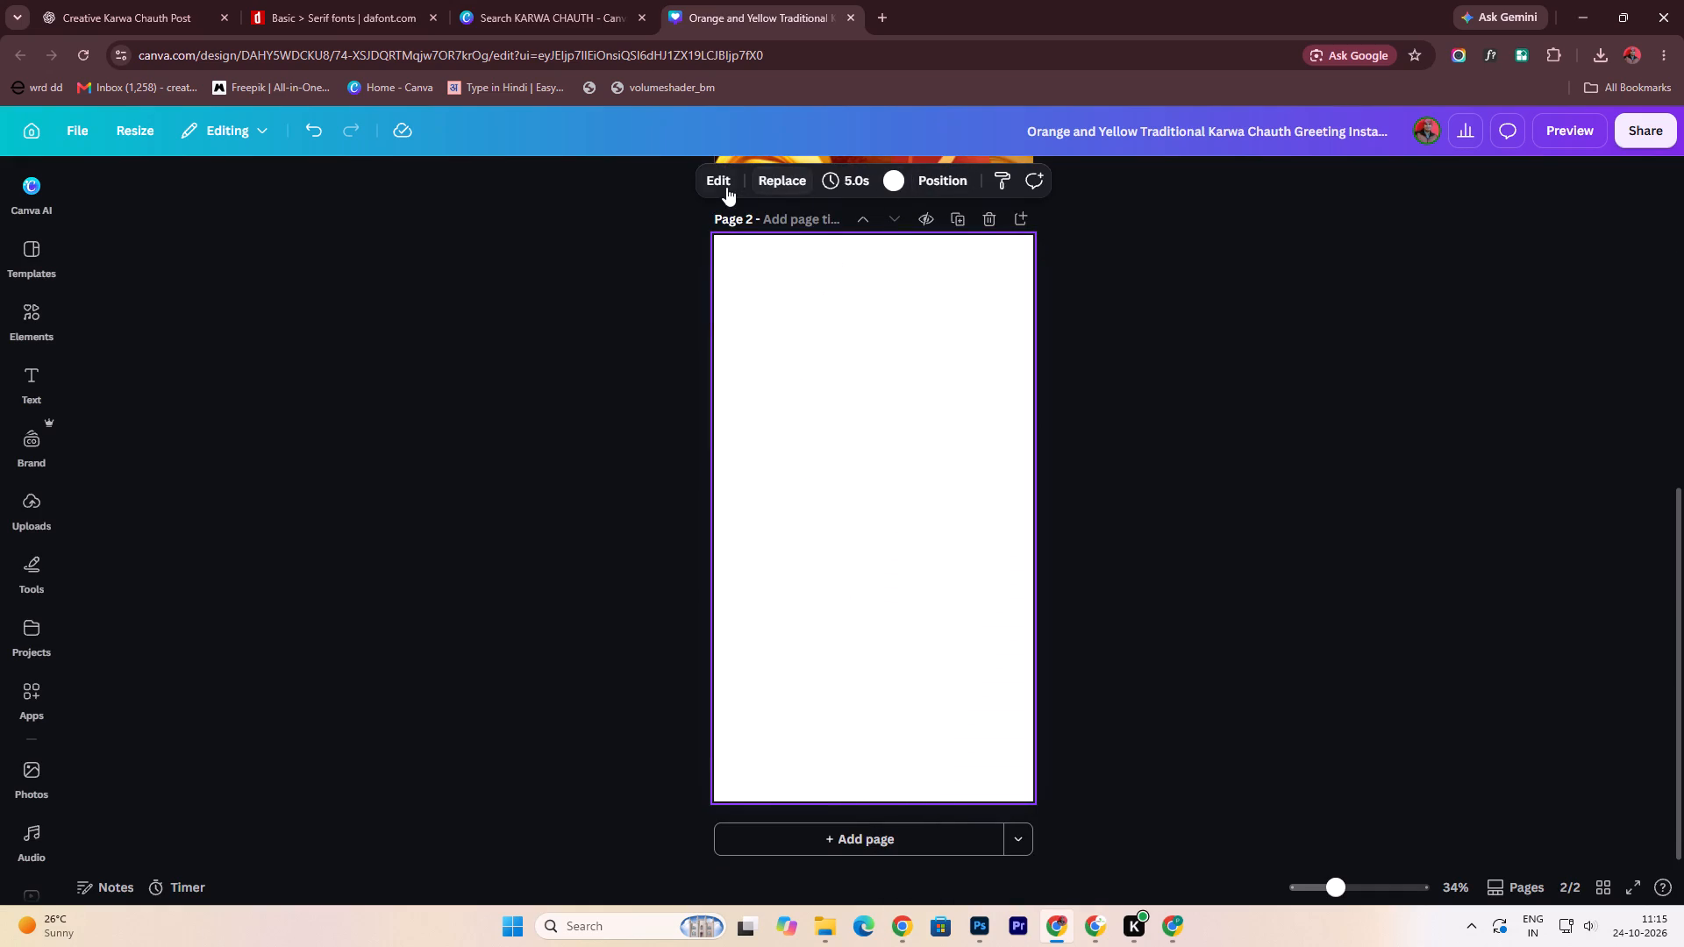
left_click(723, 181)
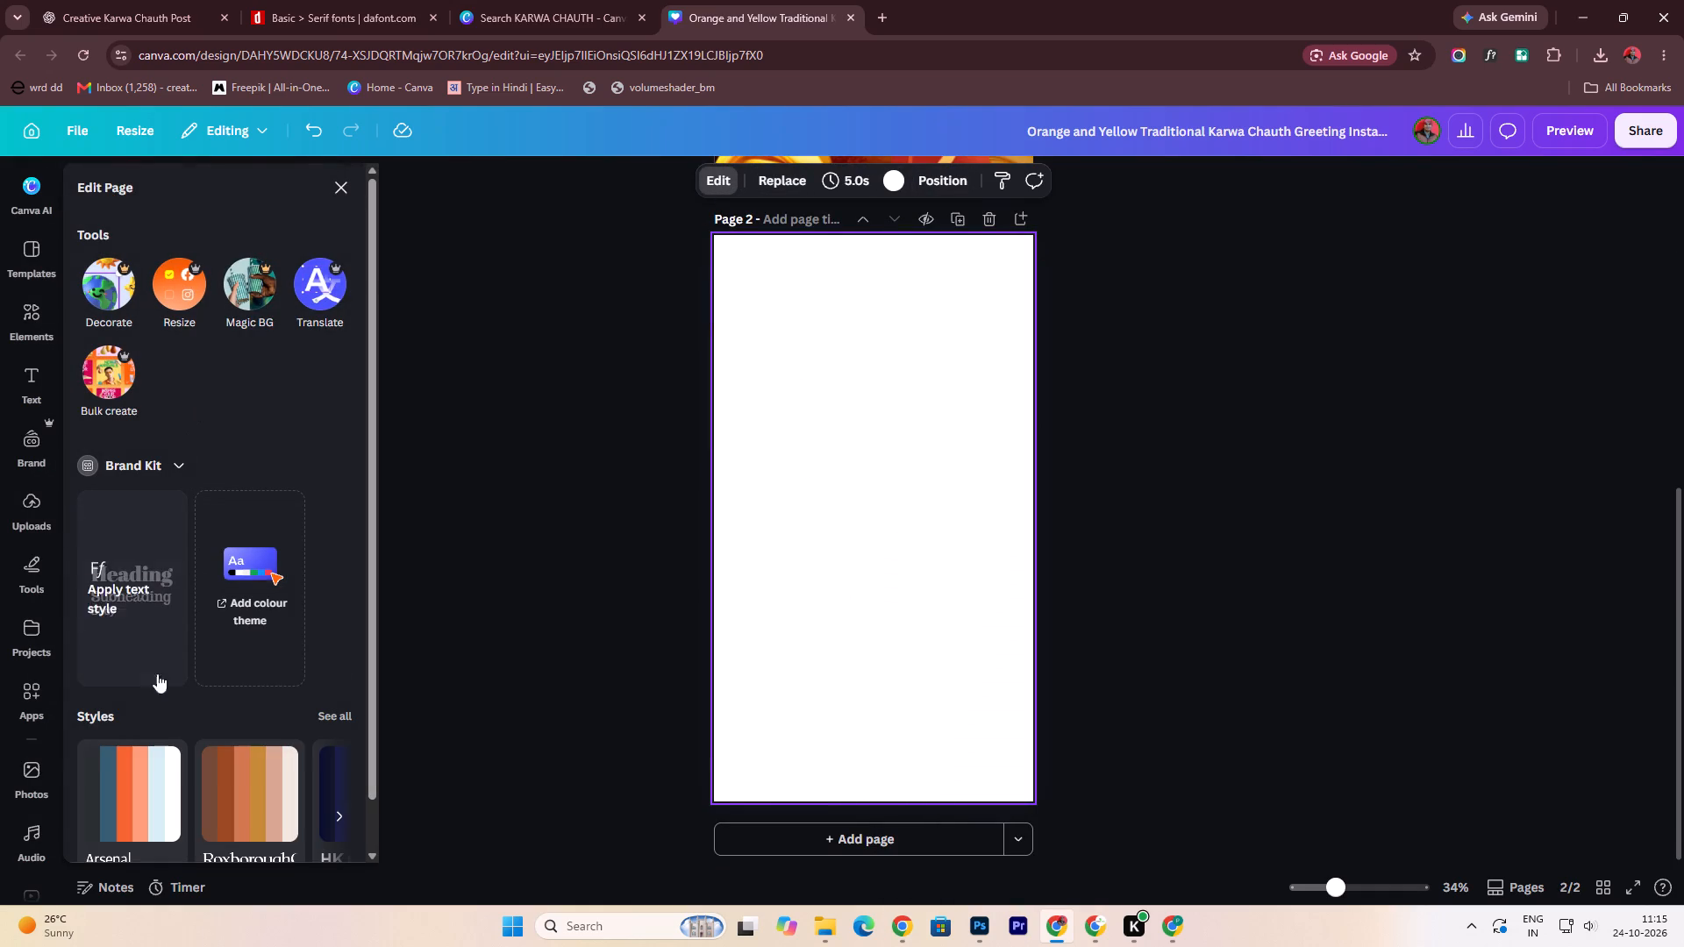
left_click(120, 776)
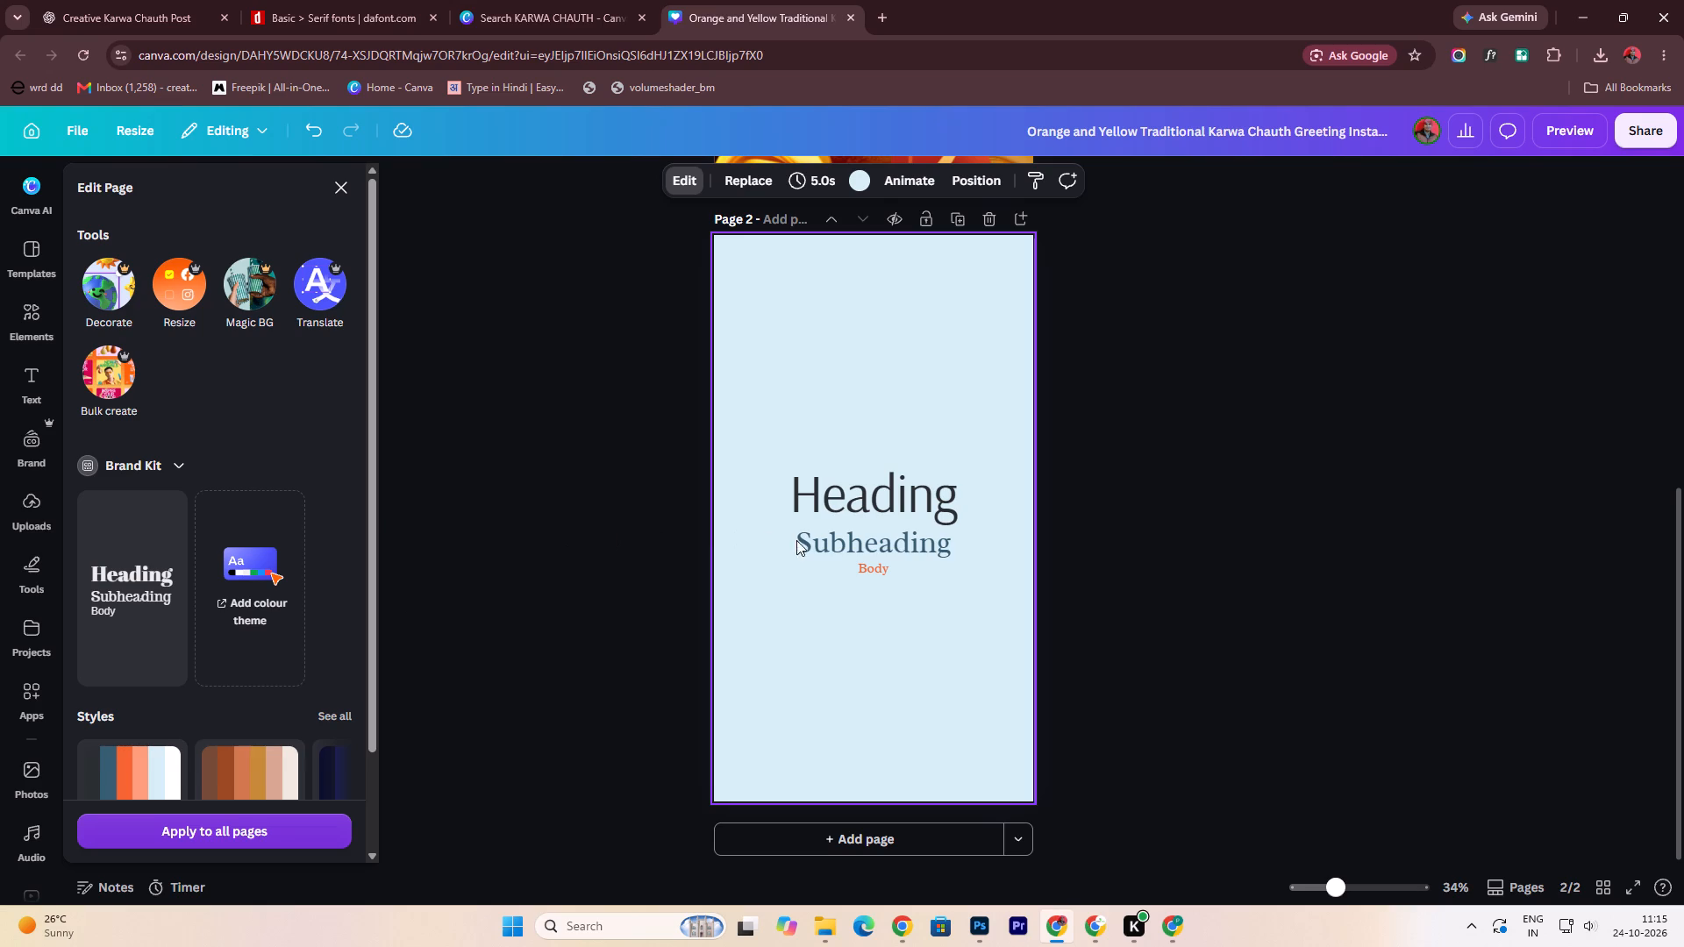
left_click(611, 353)
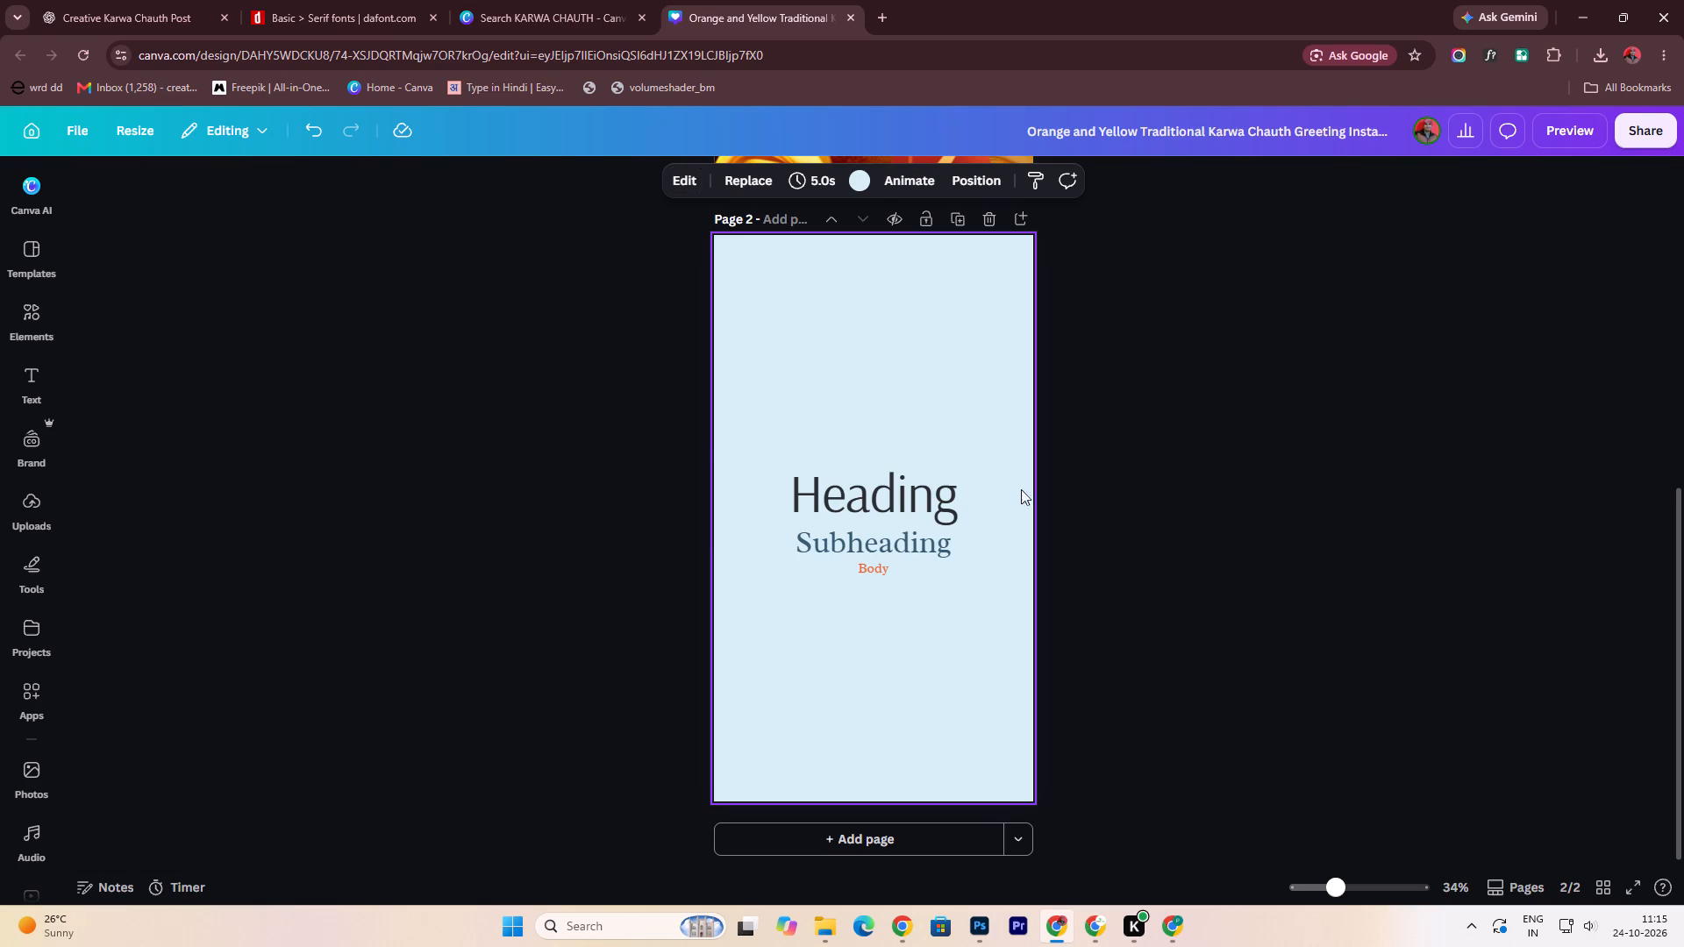
Delete the Heading, Subheading and Body placeholder texts from page 2.
scroll(951, 443, "up", 3)
left_click(925, 646)
left_click(885, 764)
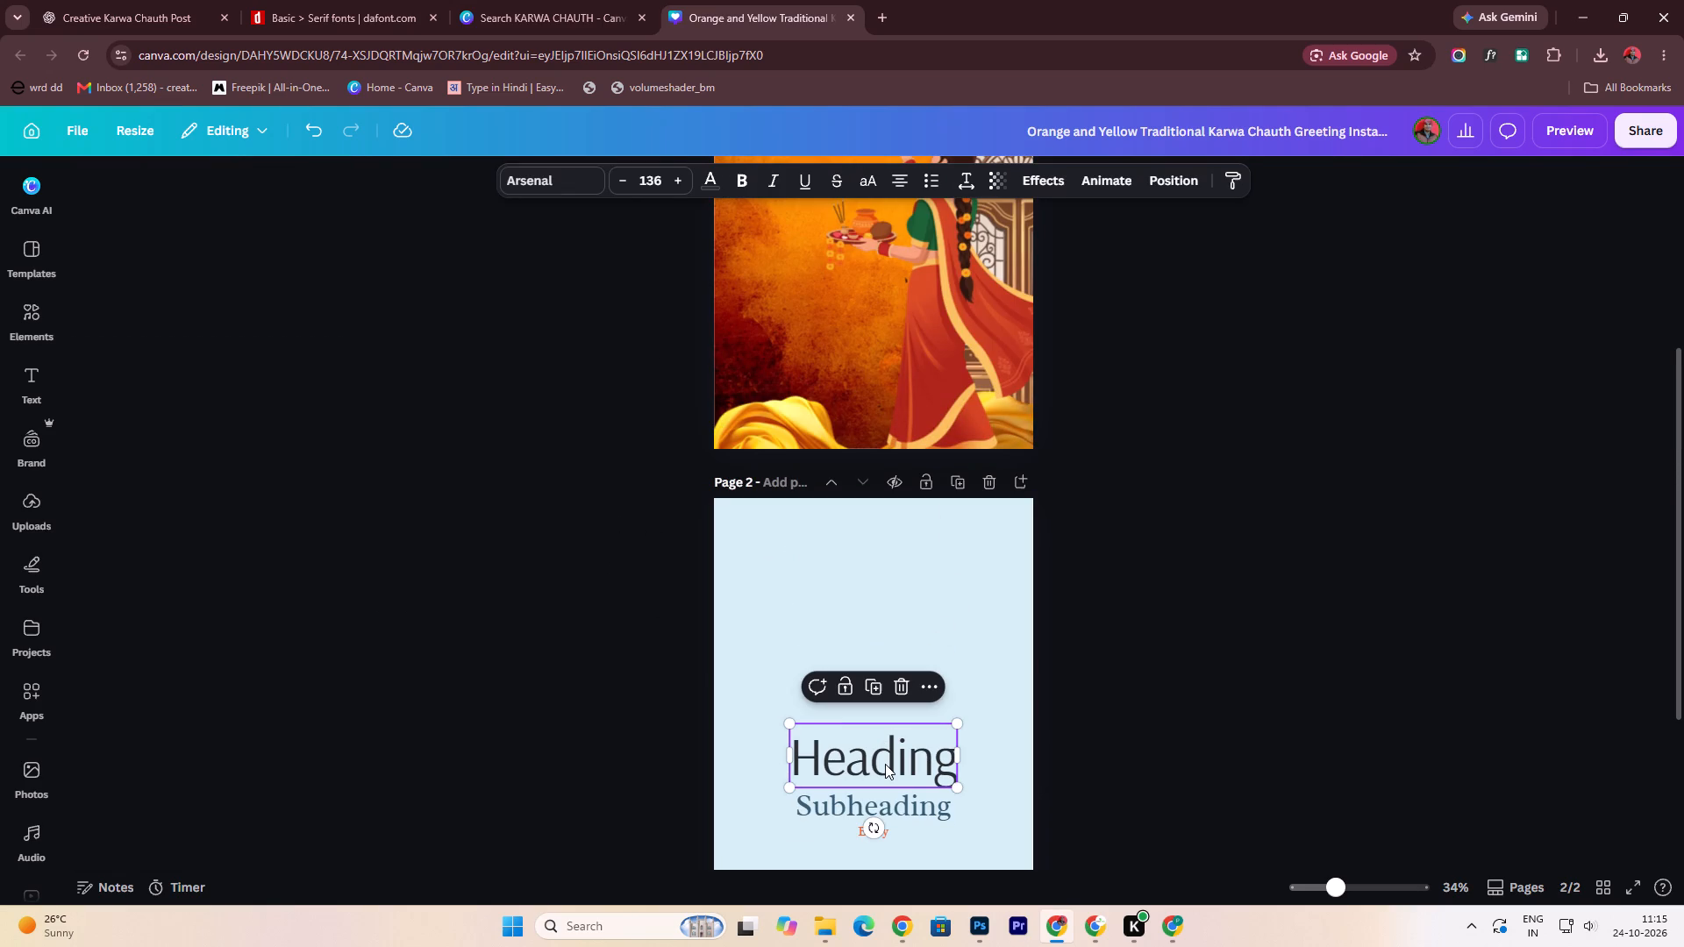
key("Delete")
left_click(888, 806)
key("Delete")
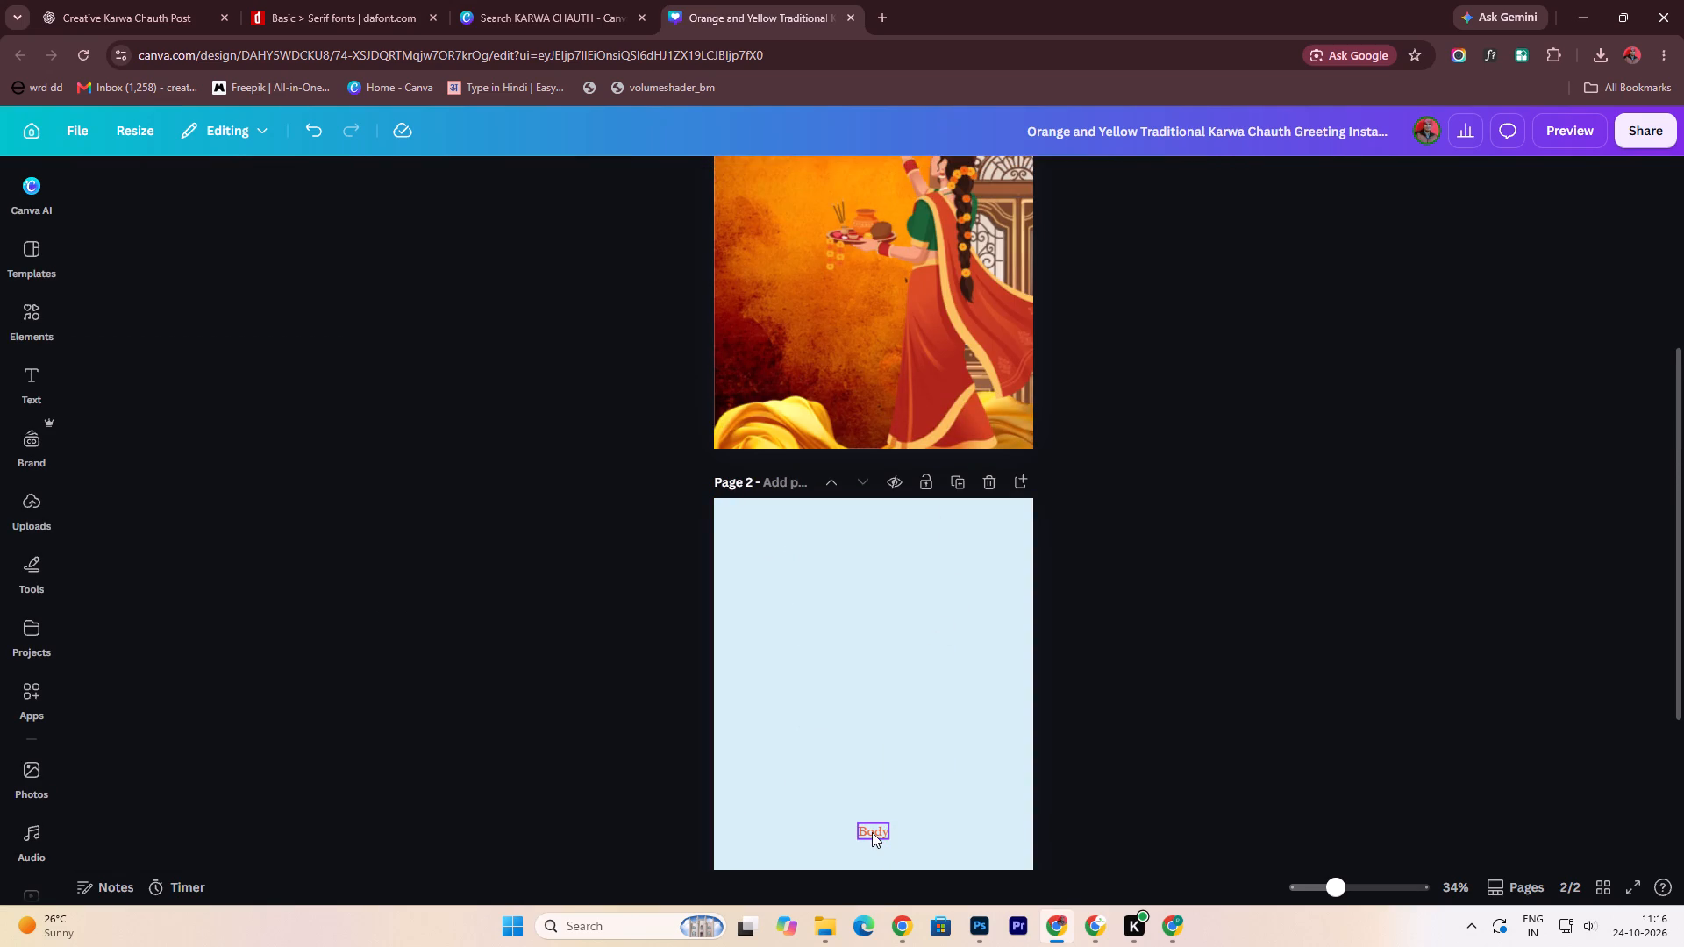
left_click(872, 832)
key("Delete")
Copy the white करवा चौथ lettering from page 1 and paste it onto page 2.
scroll(909, 715, "down", 6)
scroll(927, 630, "up", 8)
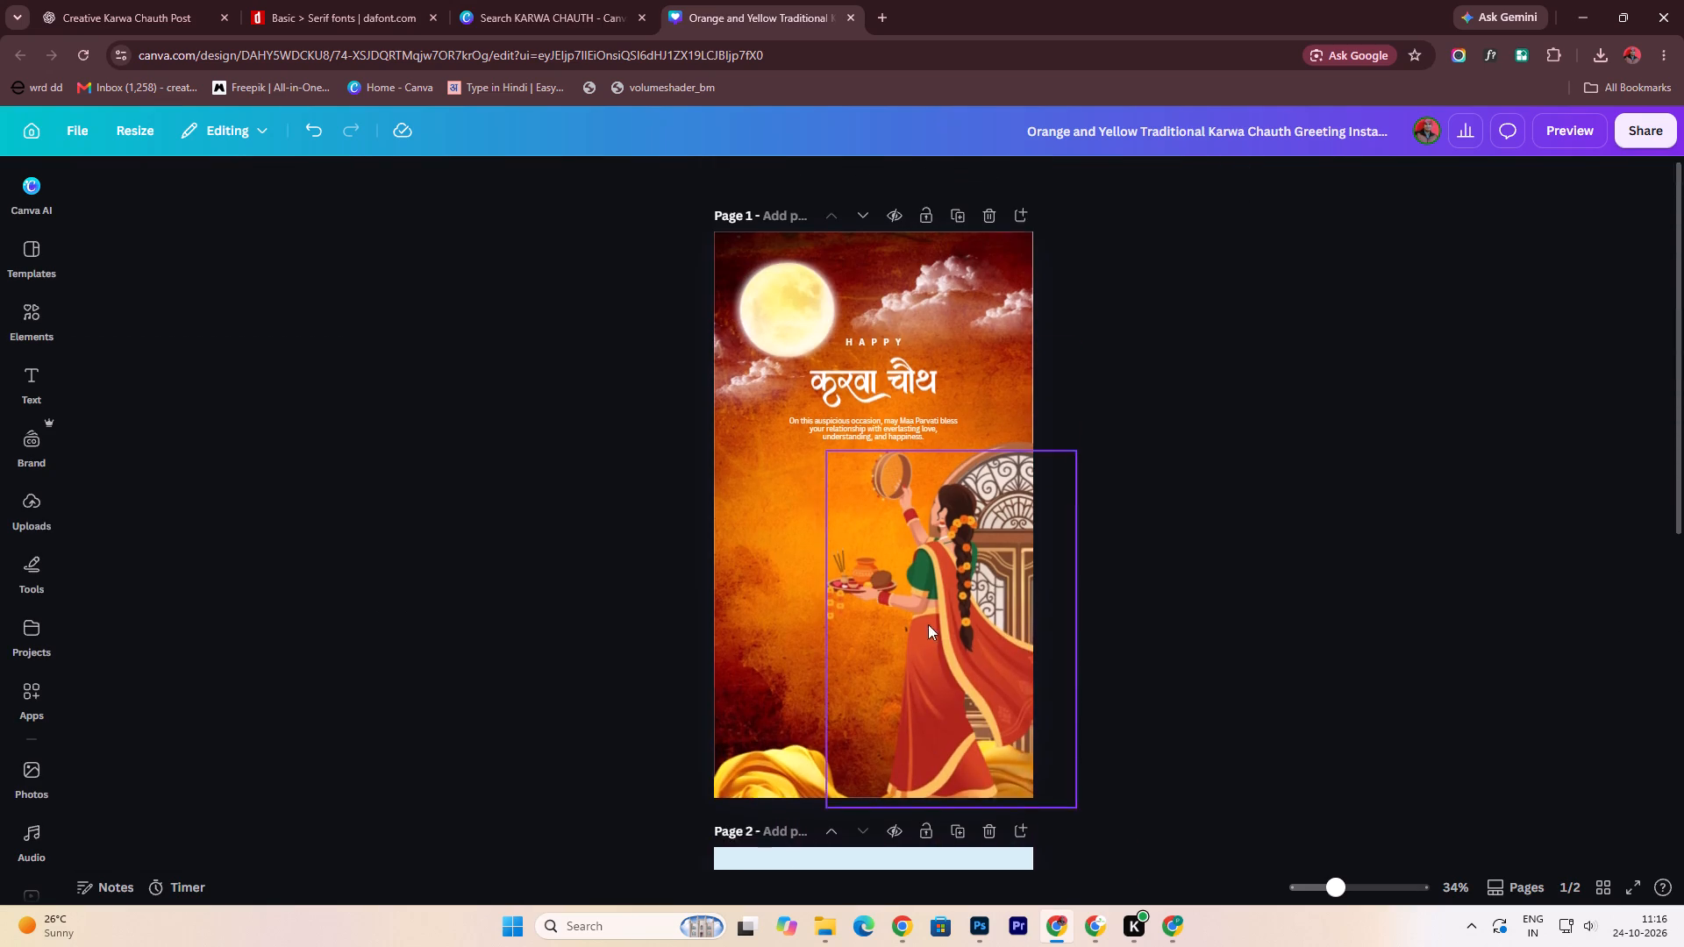
left_click(903, 387)
right_click(903, 387)
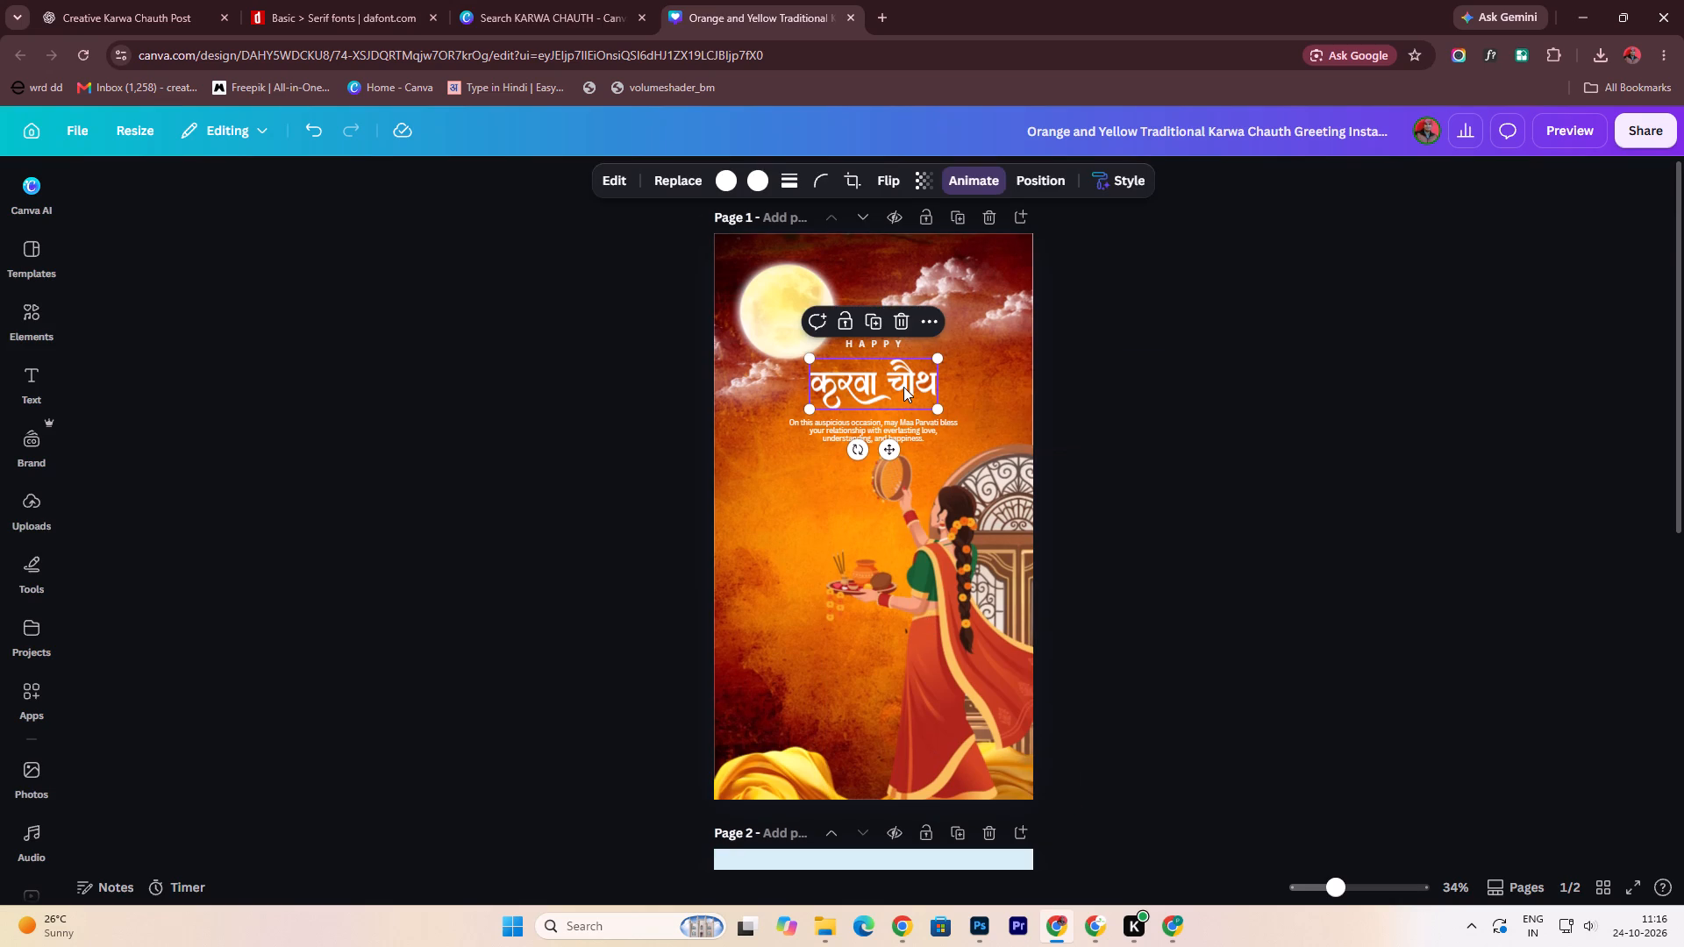
left_click(973, 365)
scroll(881, 652, "down", 6)
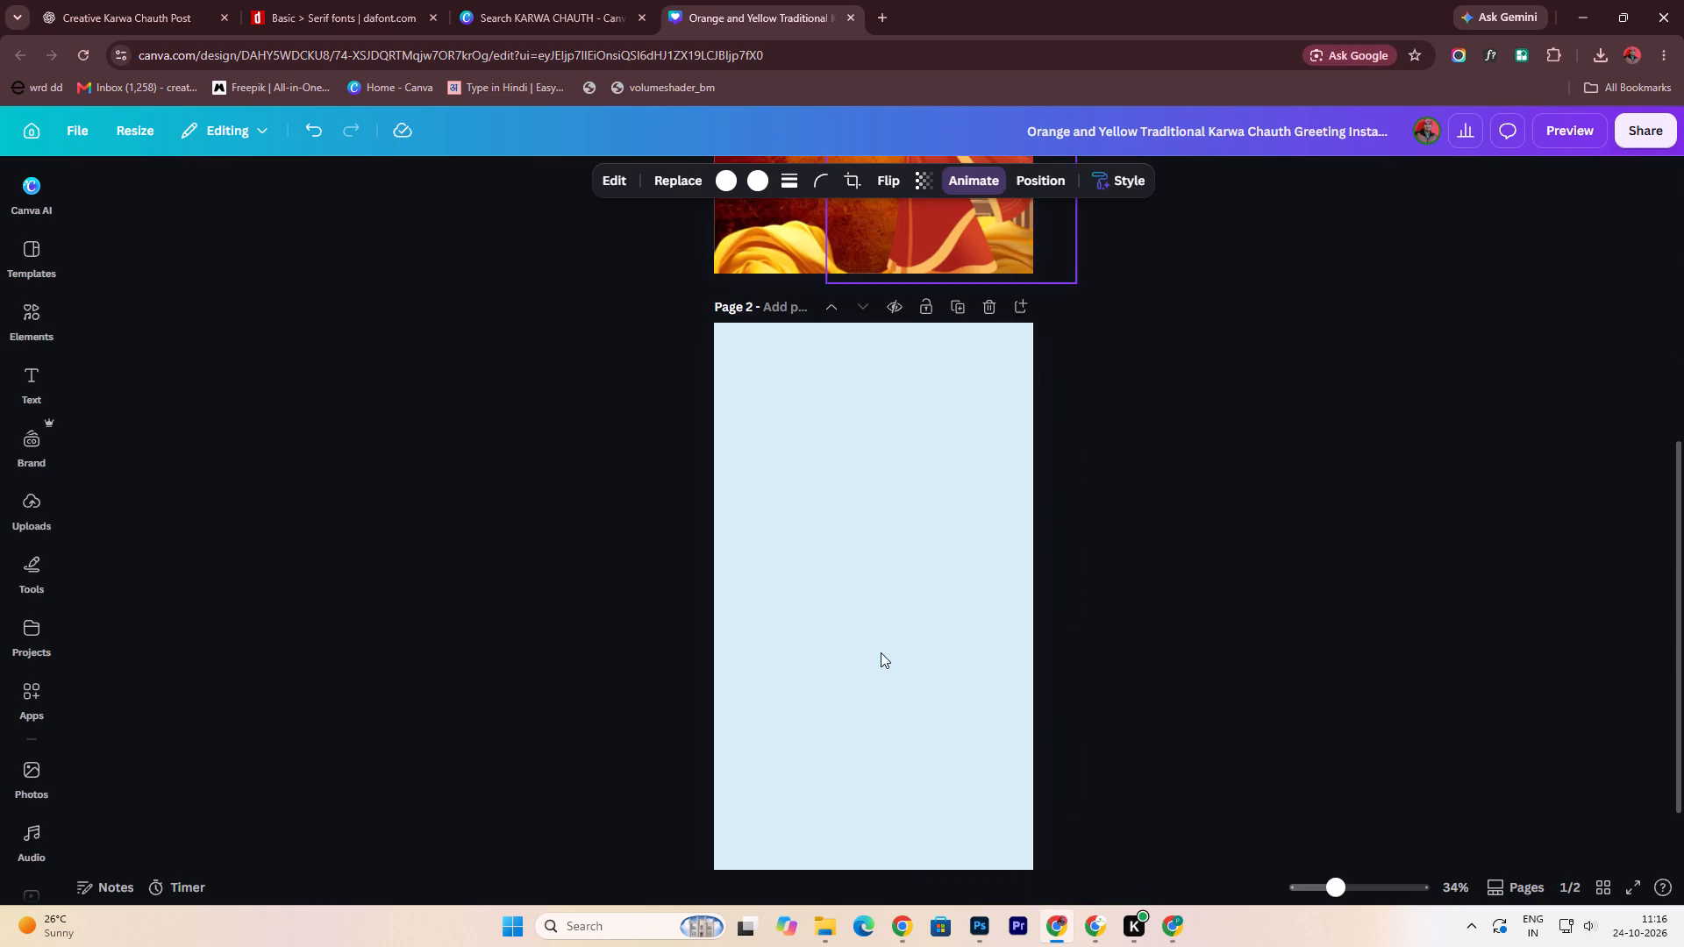
left_click(877, 655)
key("ctrl+v")
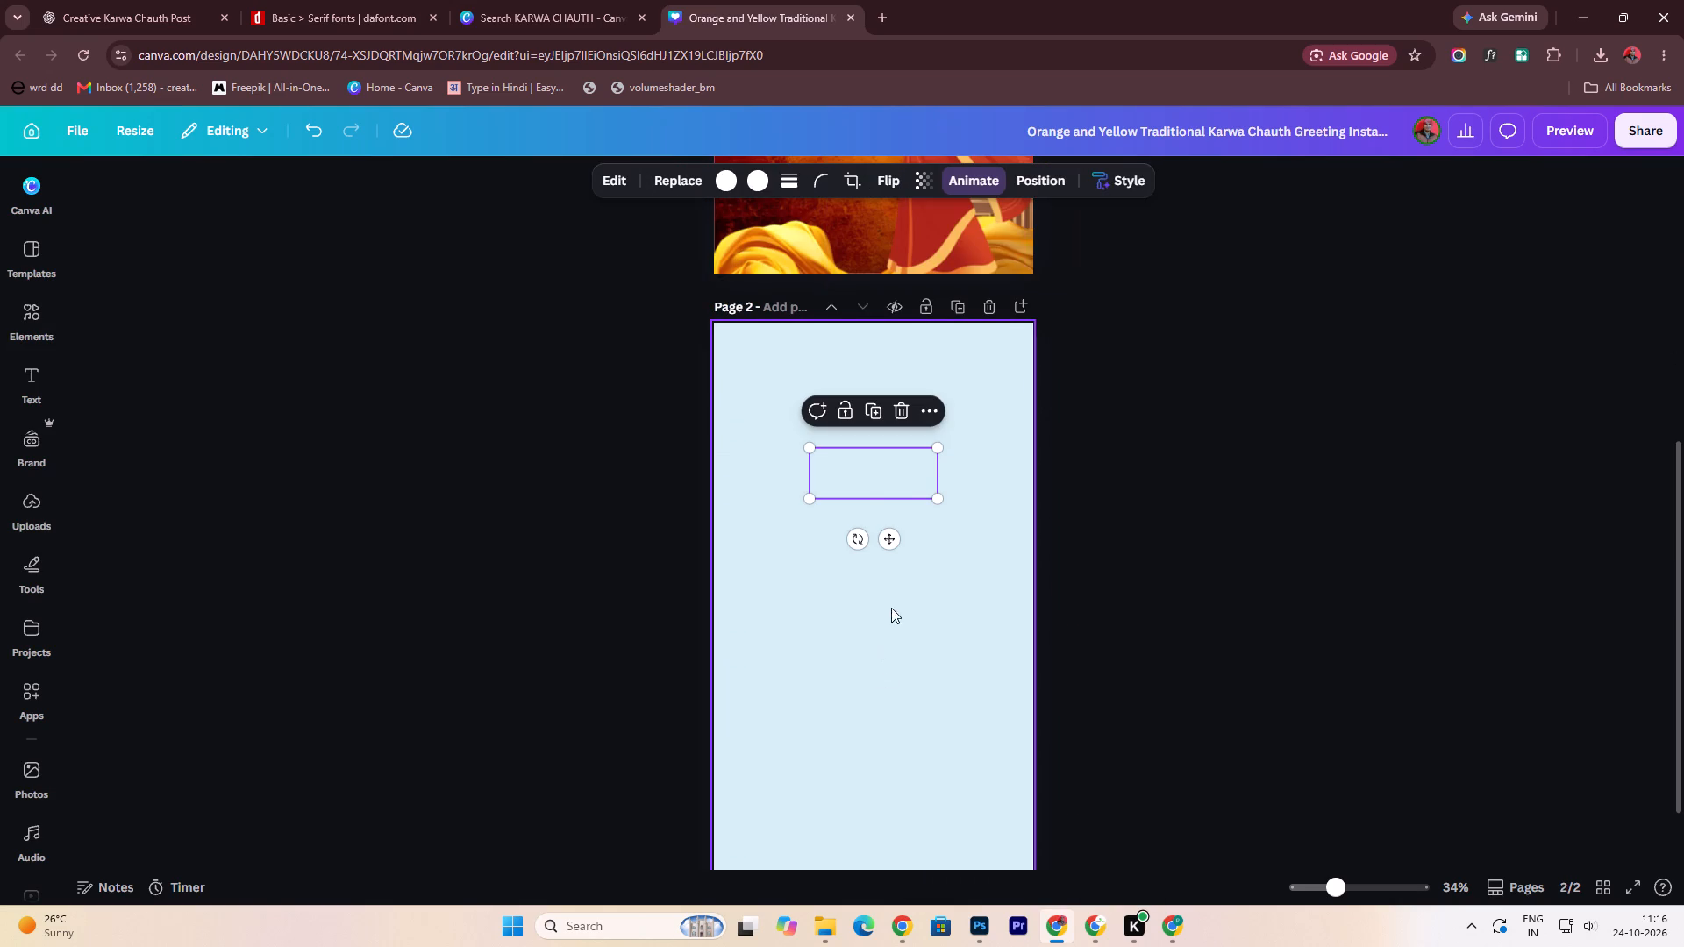
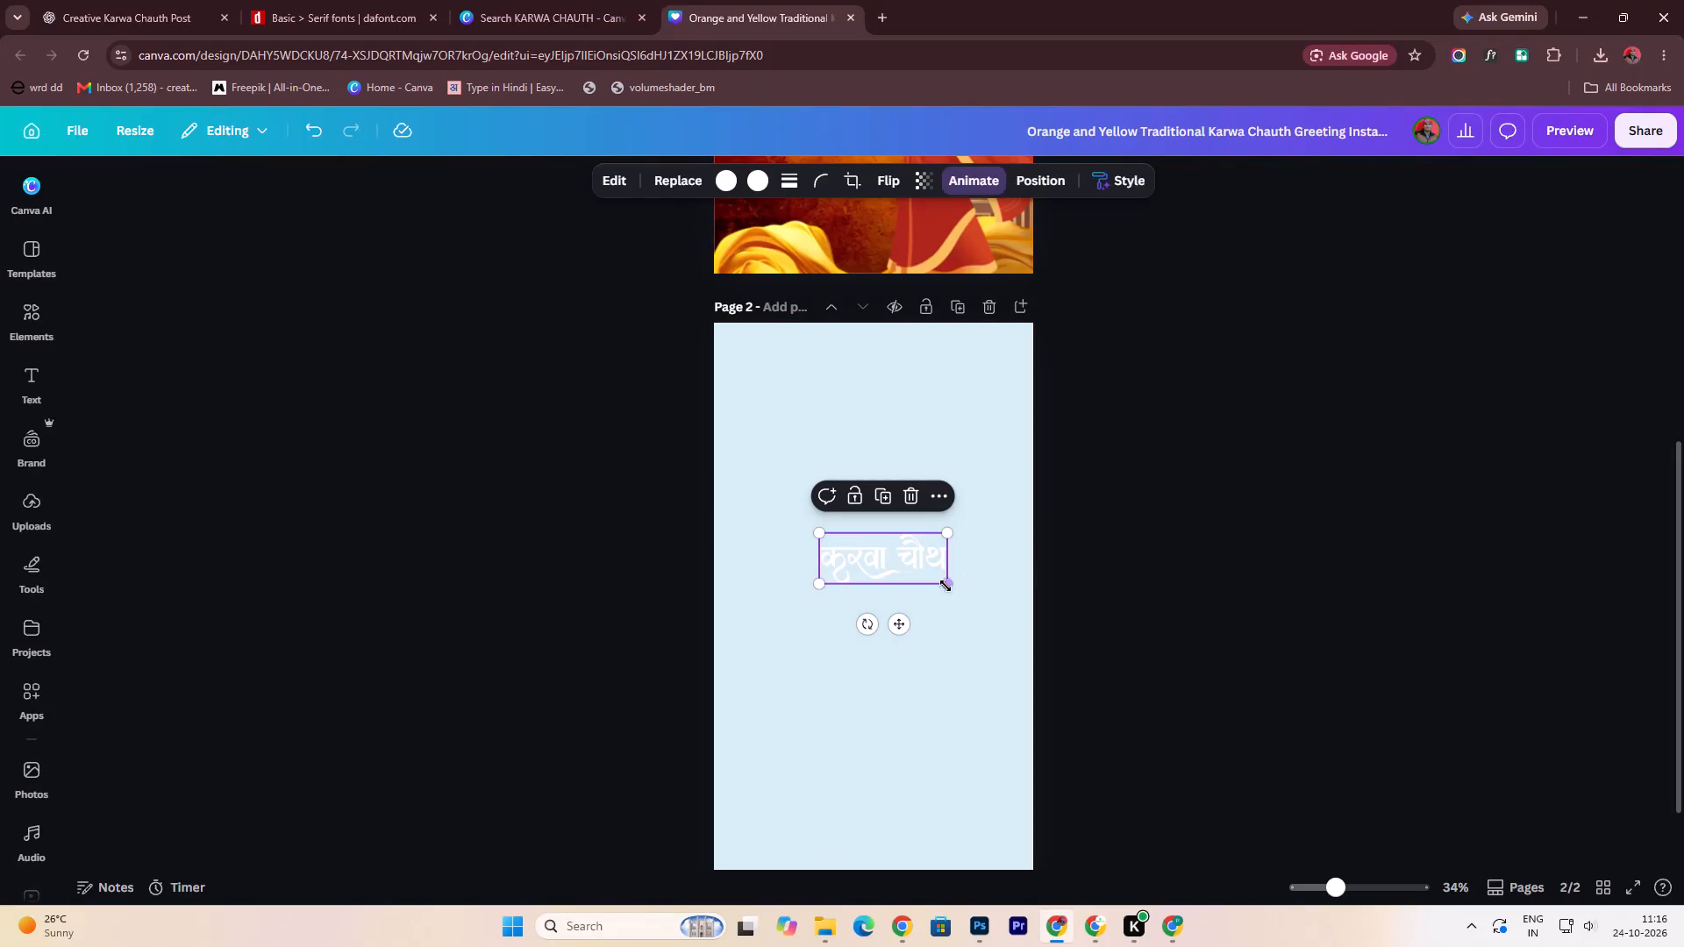
Enlarge the white करवा चौथ lettering to about 888 × 355 px and centre it on page 2.
left_click_drag(952, 589, 999, 658)
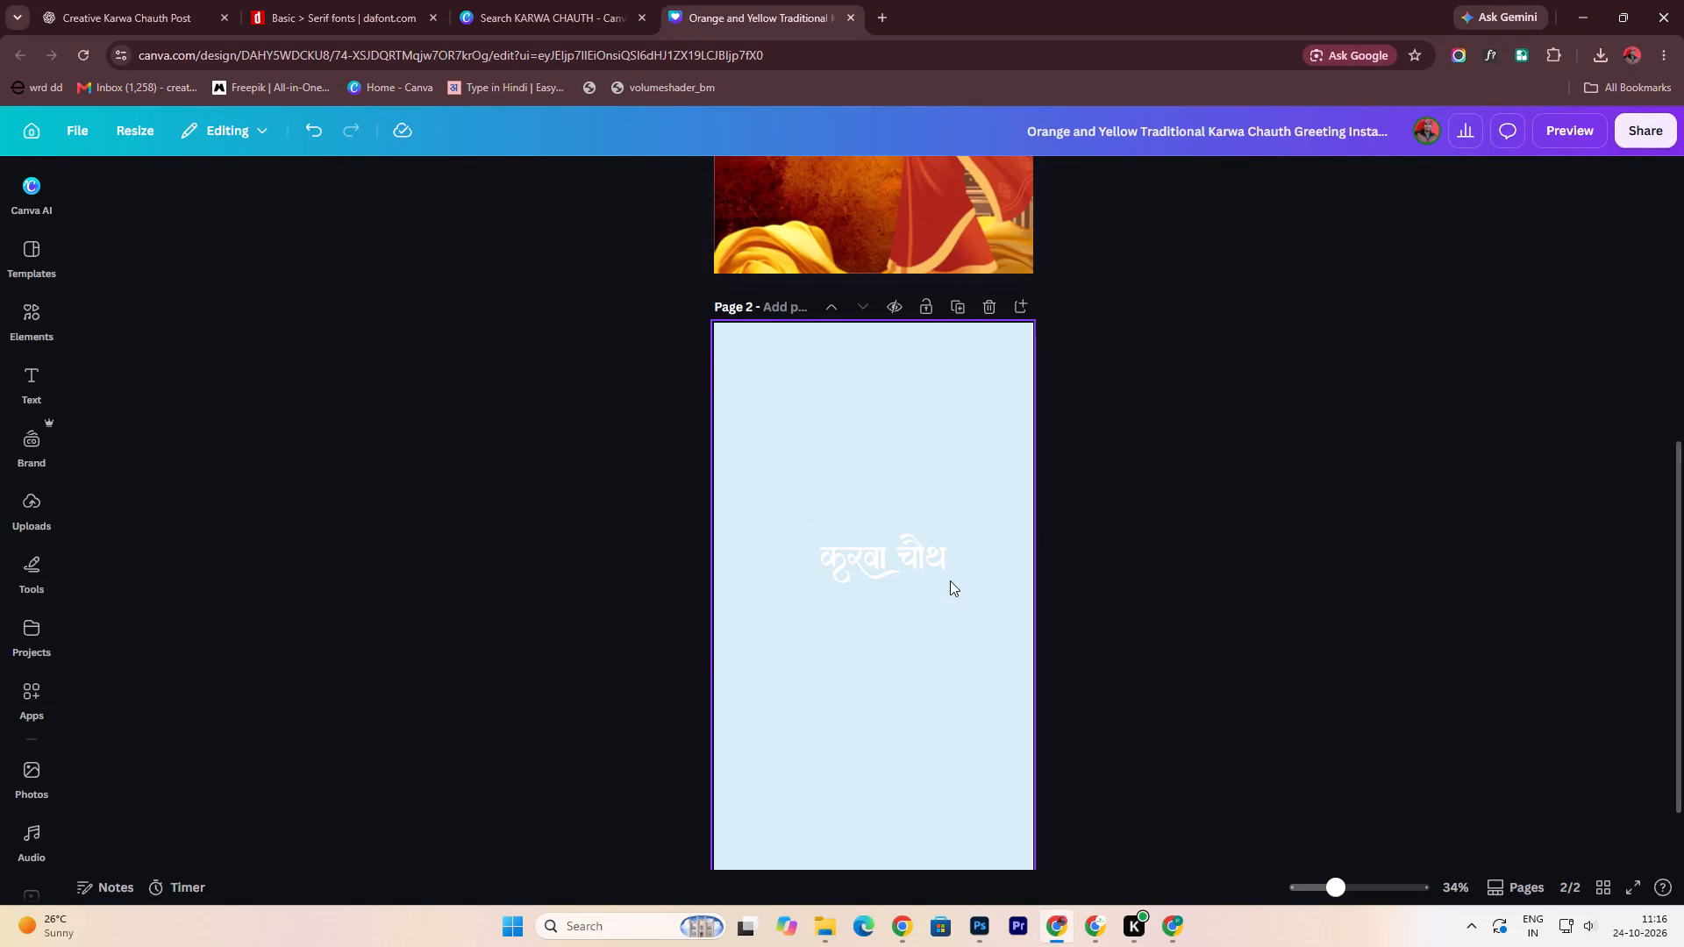
left_click(924, 554)
left_click_drag(946, 583, 1027, 679)
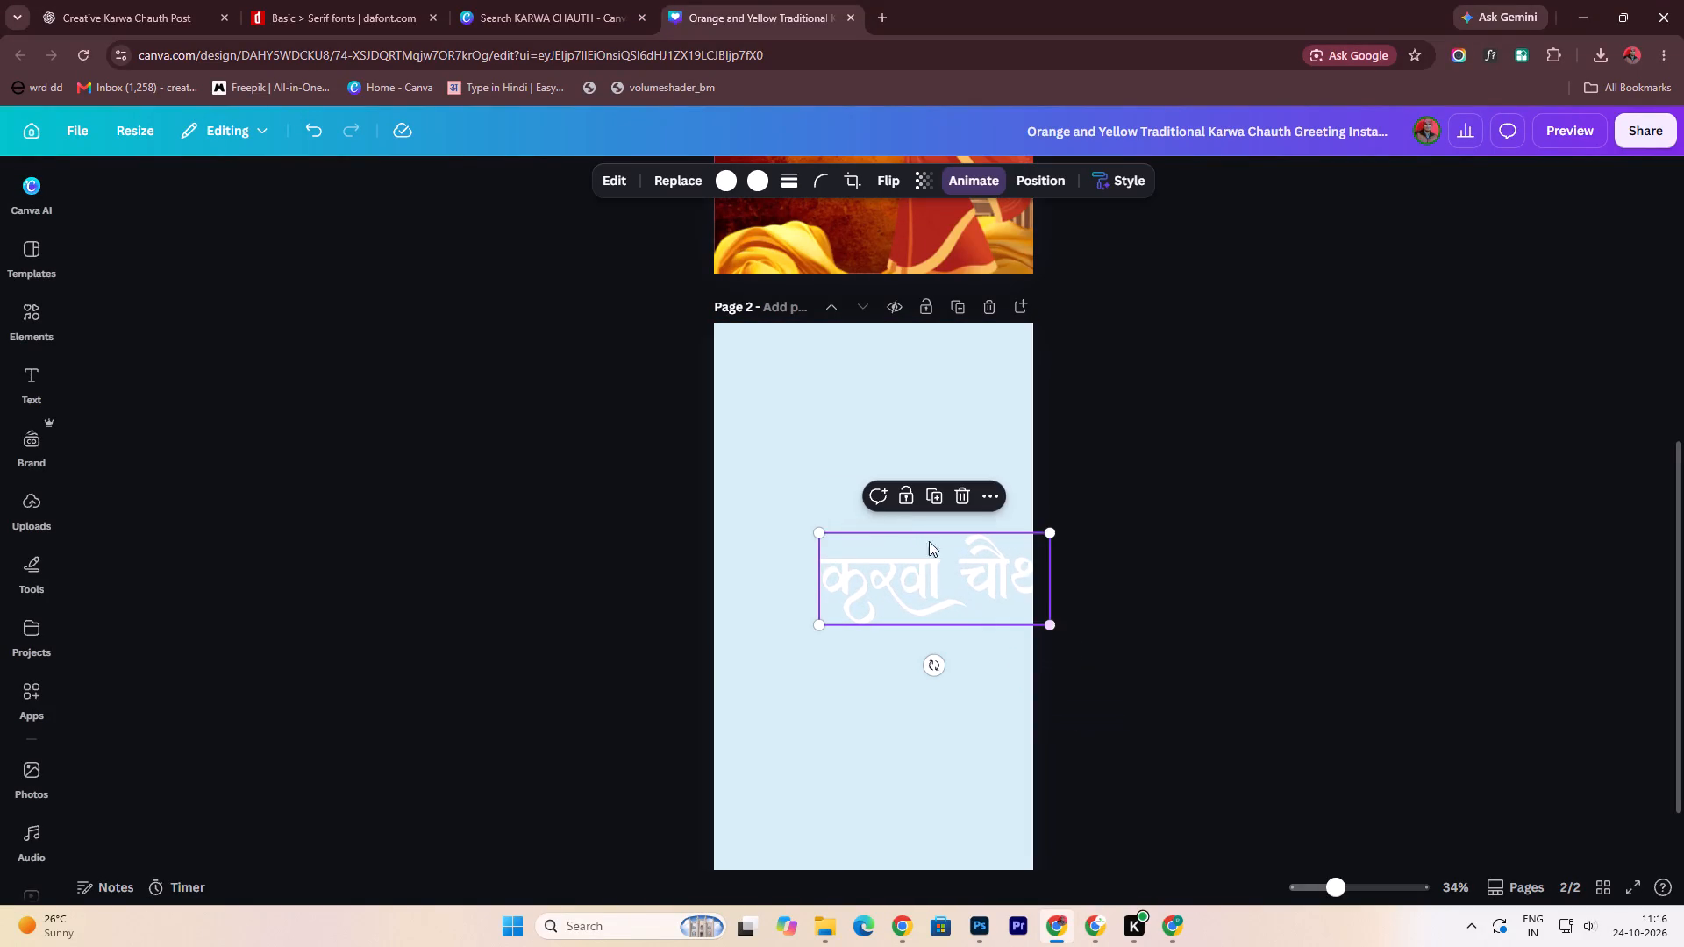
left_click_drag(913, 578, 864, 582)
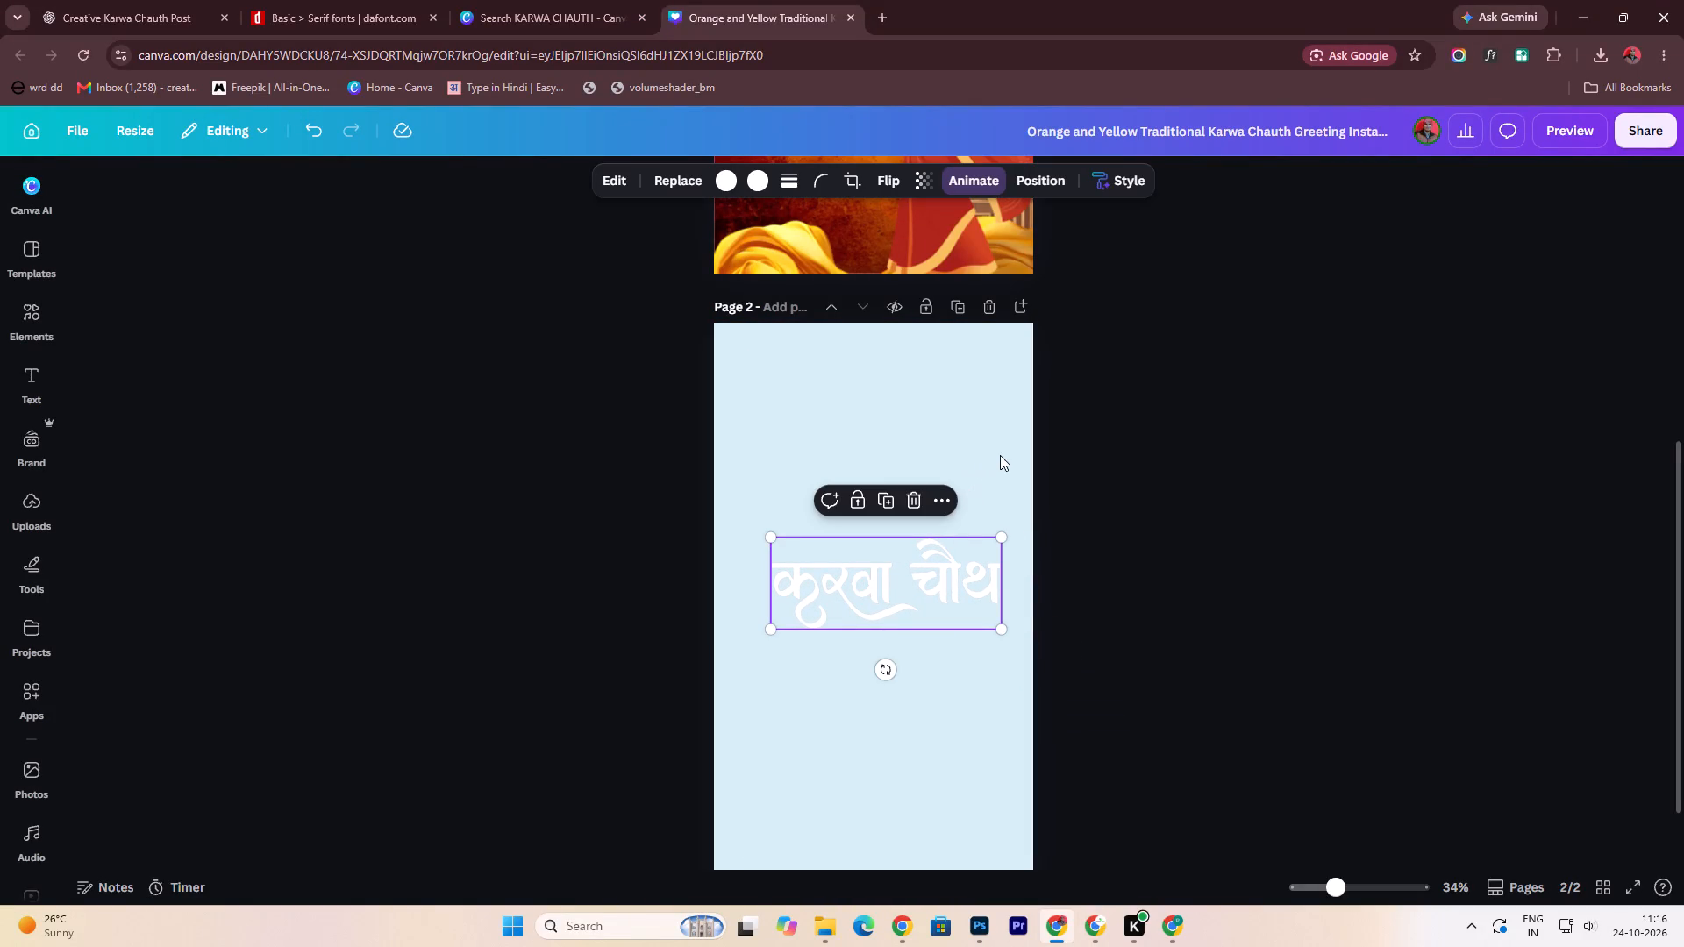
left_click_drag(1003, 536, 1013, 507)
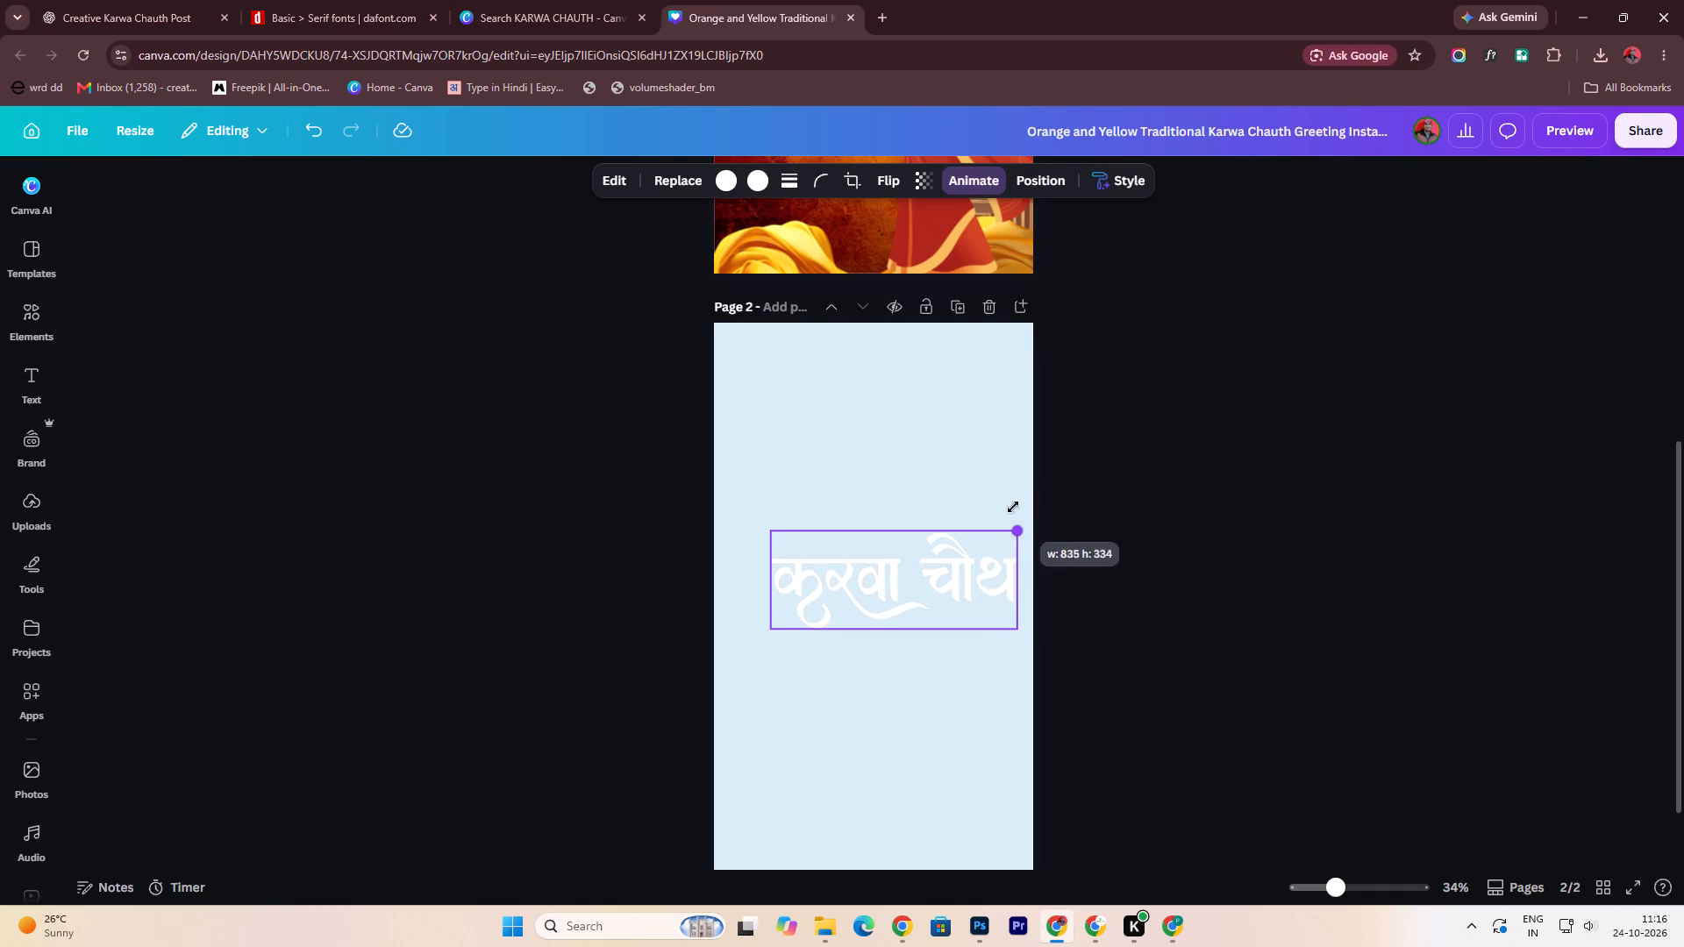
left_click_drag(1013, 507, 1020, 492)
left_click_drag(965, 578, 934, 580)
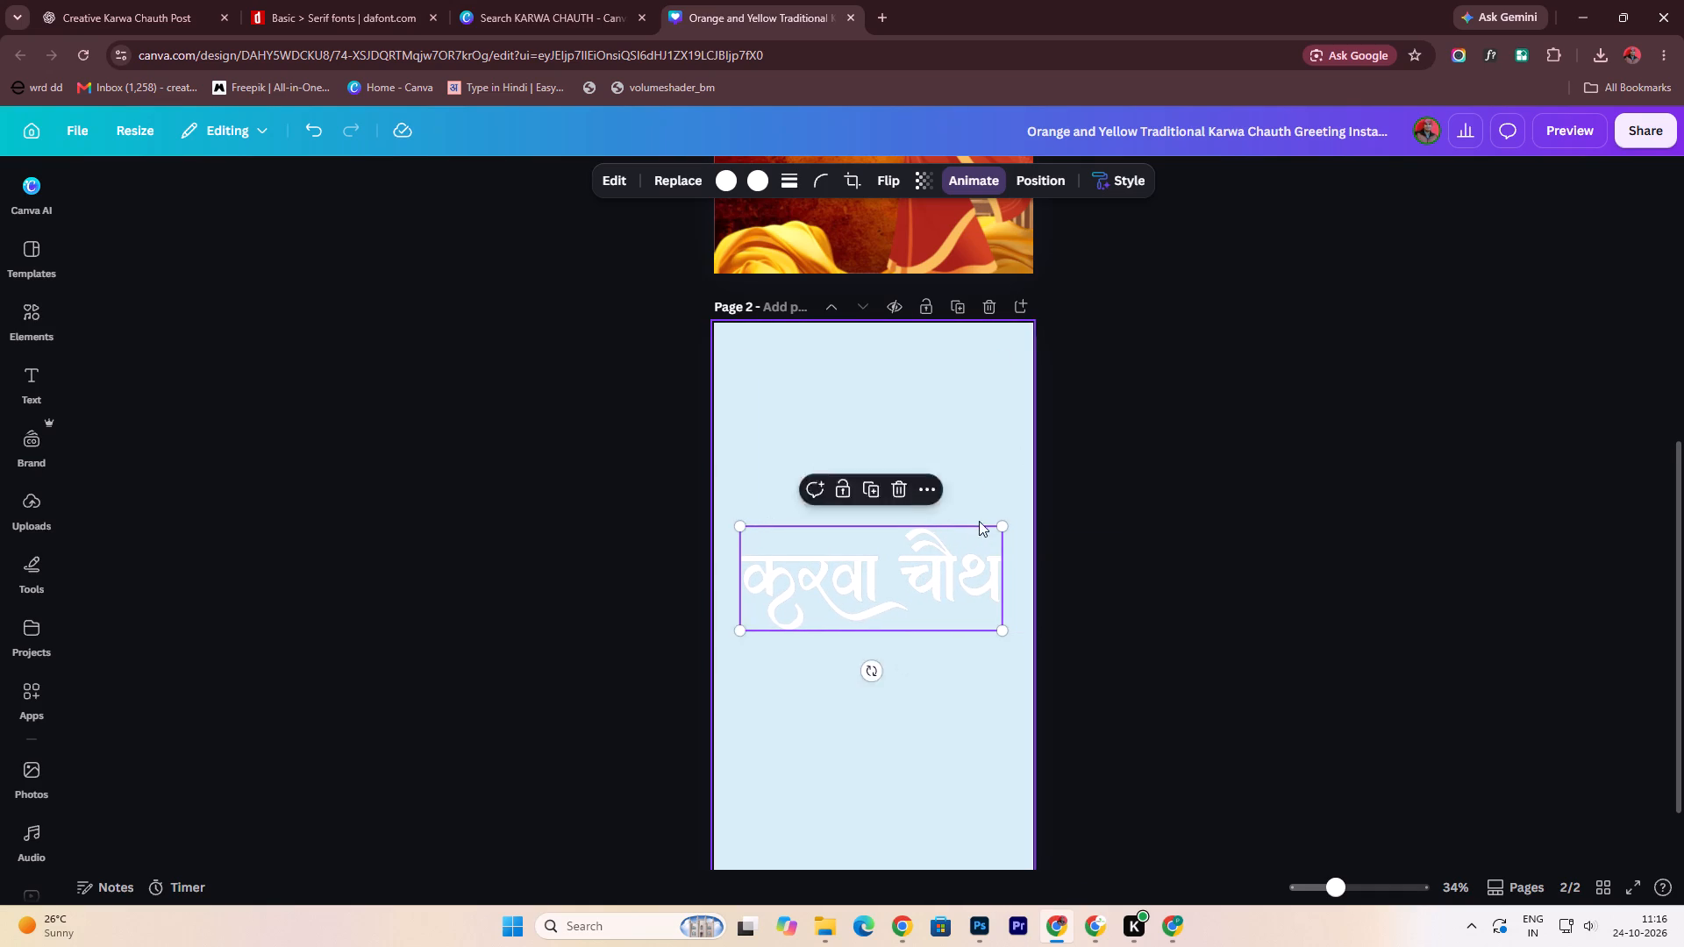
scroll(979, 521, "down", 4)
left_click_drag(864, 493, 874, 512)
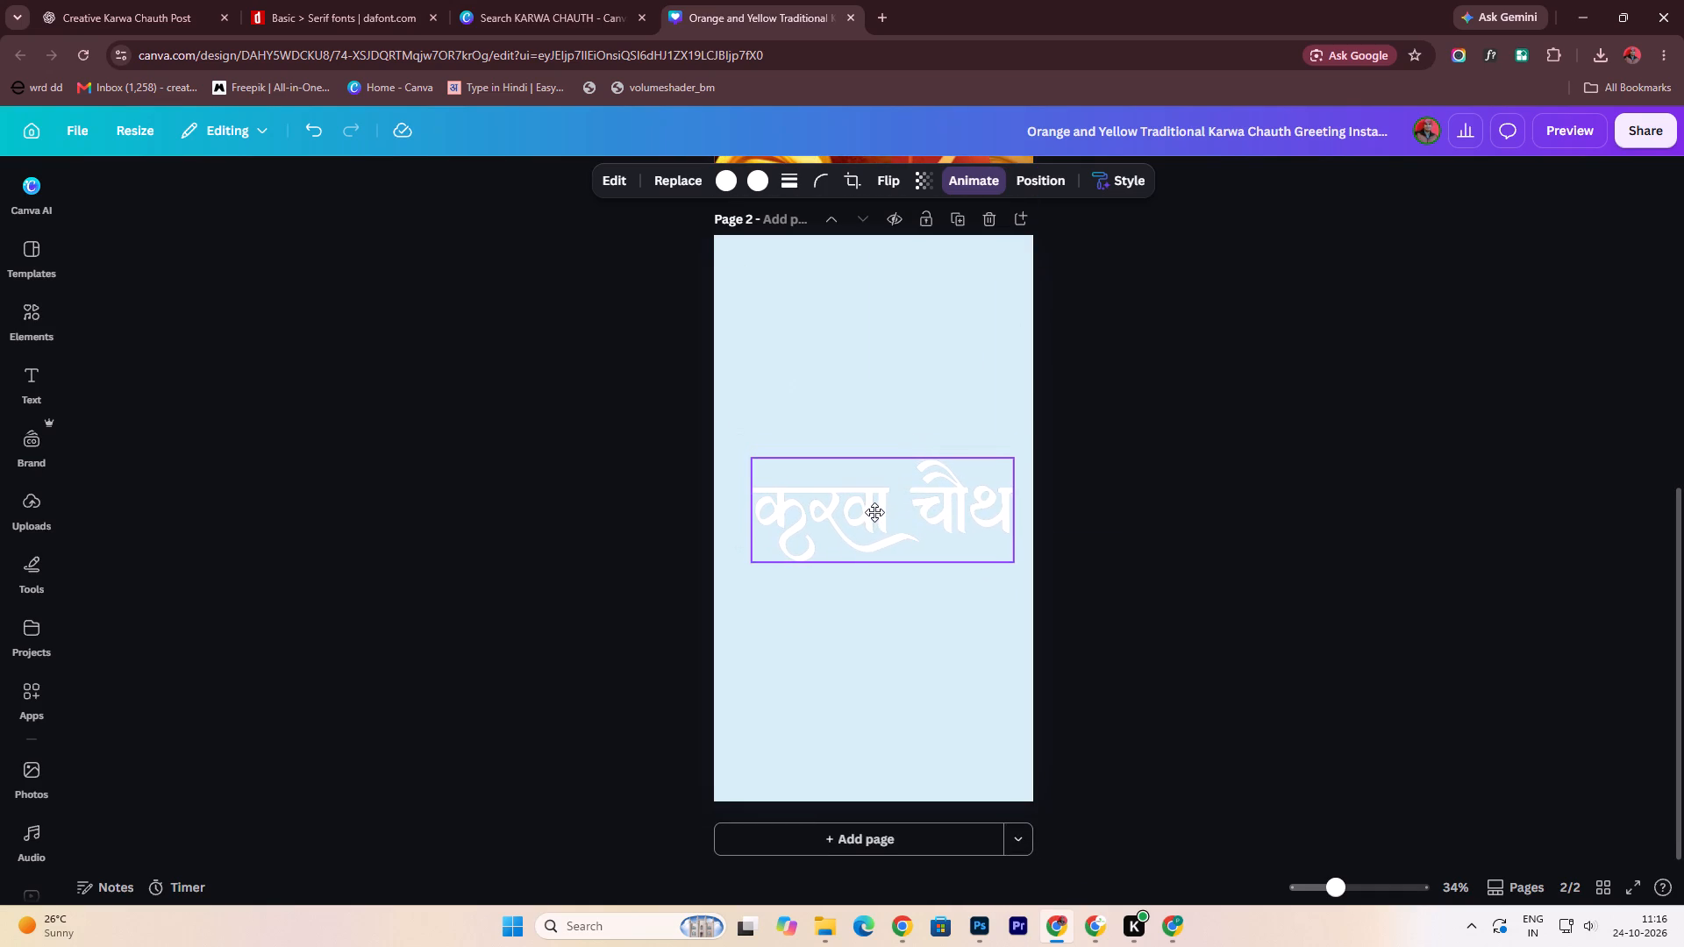
left_click_drag(874, 512, 871, 513)
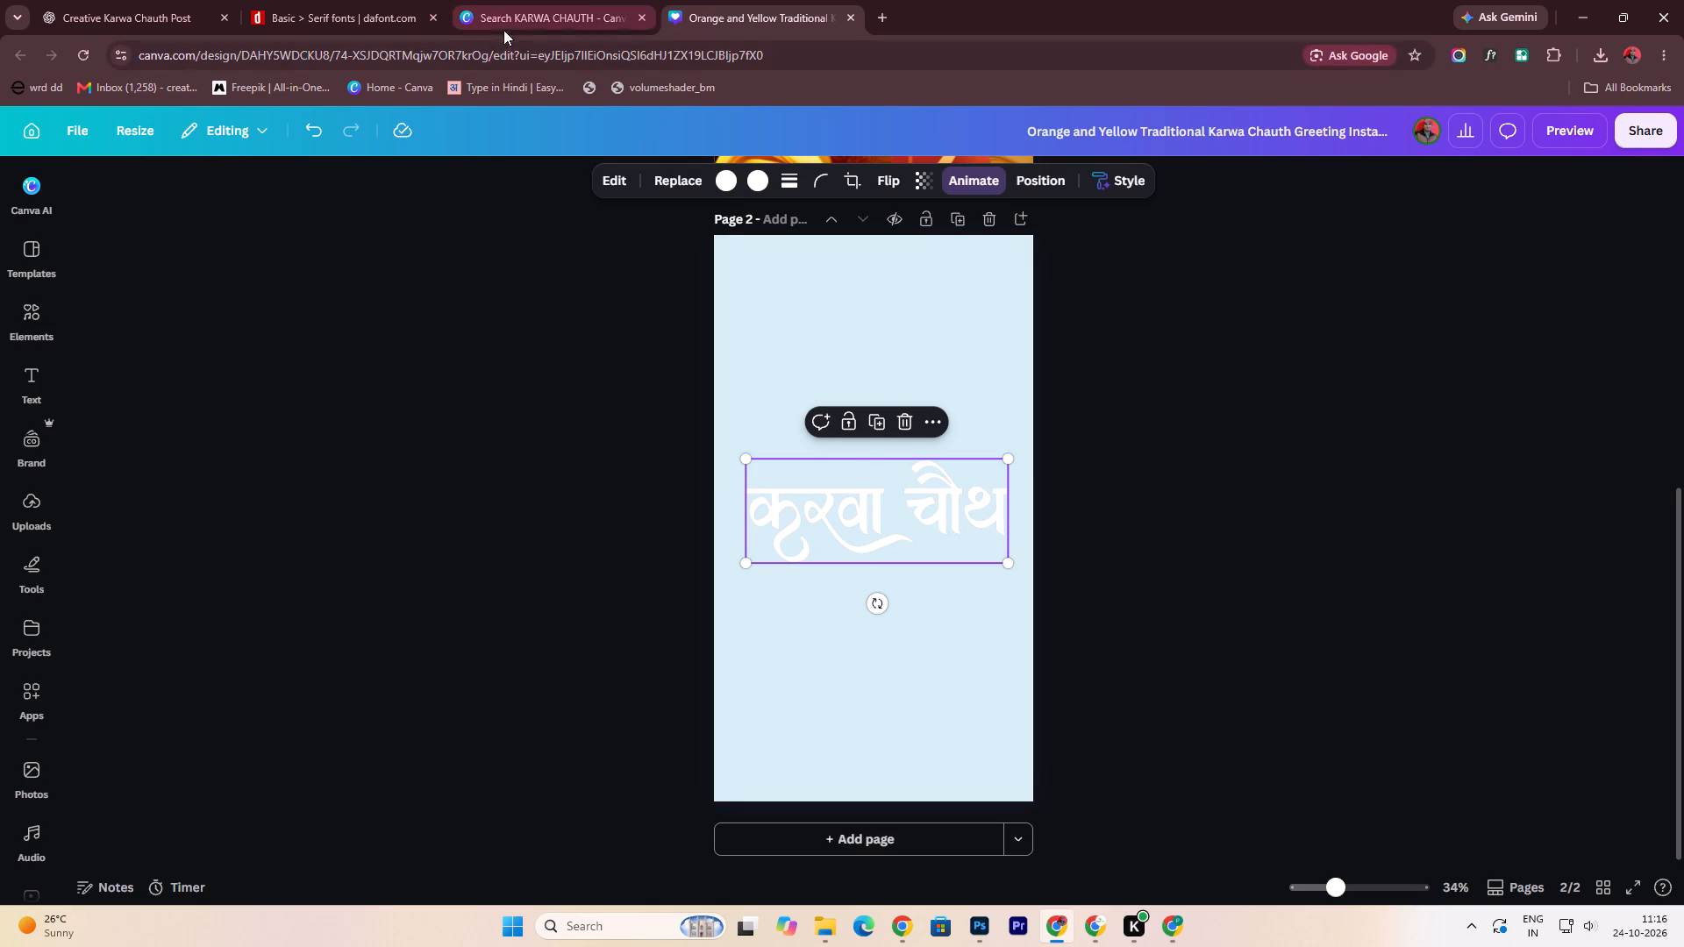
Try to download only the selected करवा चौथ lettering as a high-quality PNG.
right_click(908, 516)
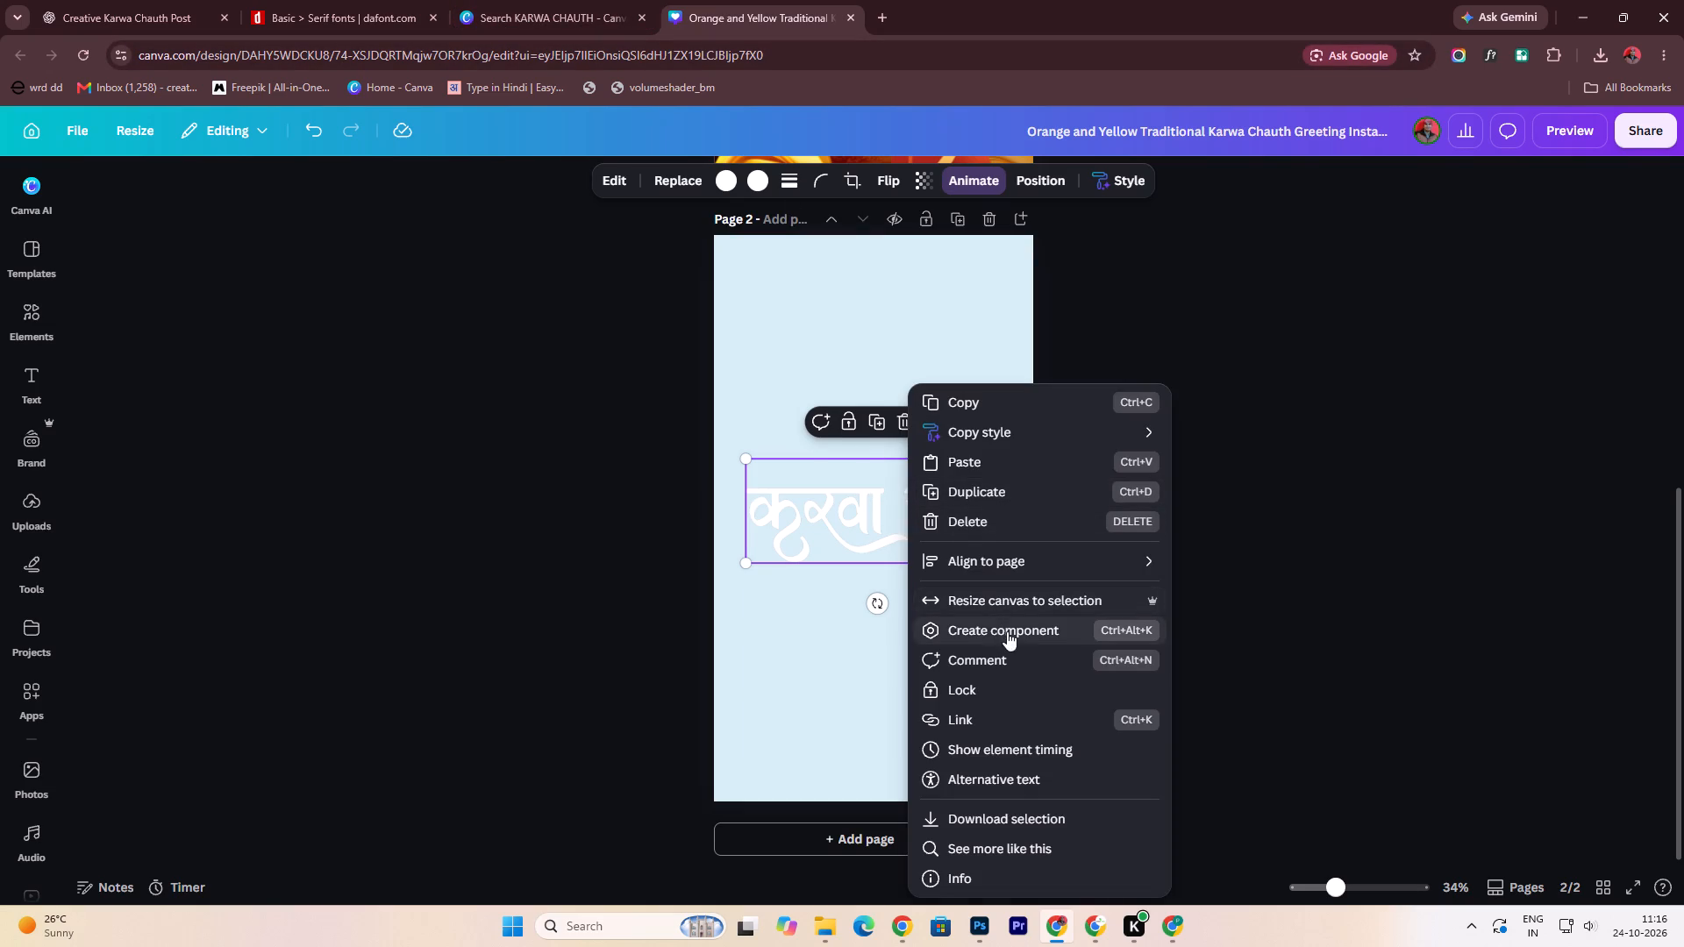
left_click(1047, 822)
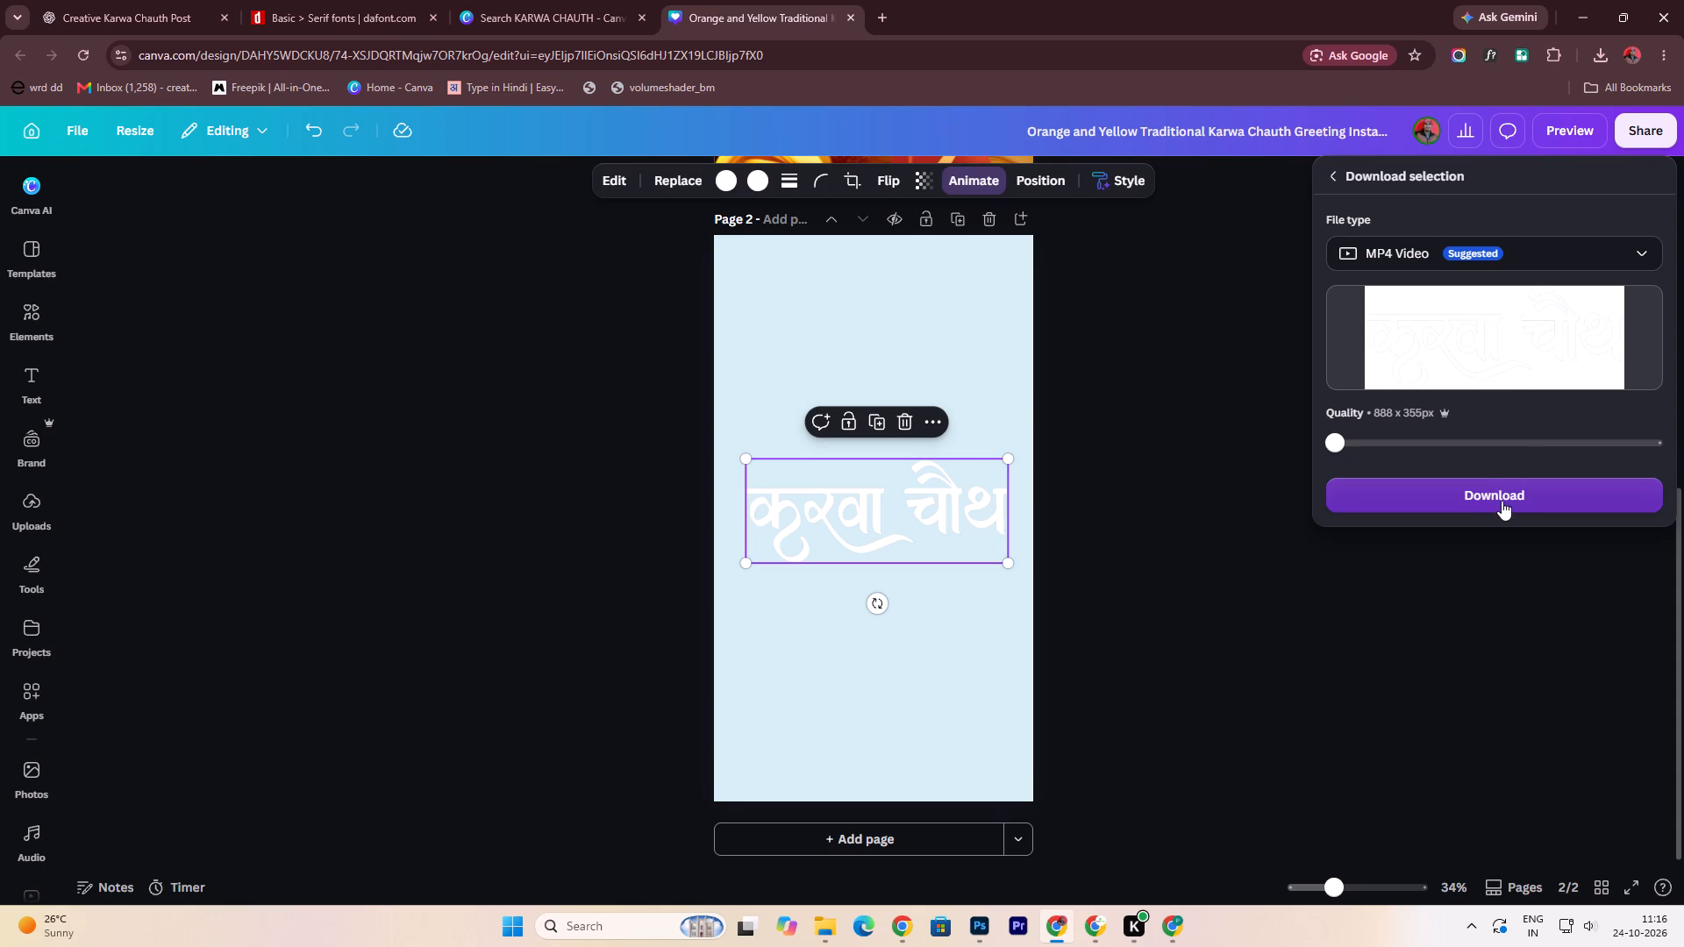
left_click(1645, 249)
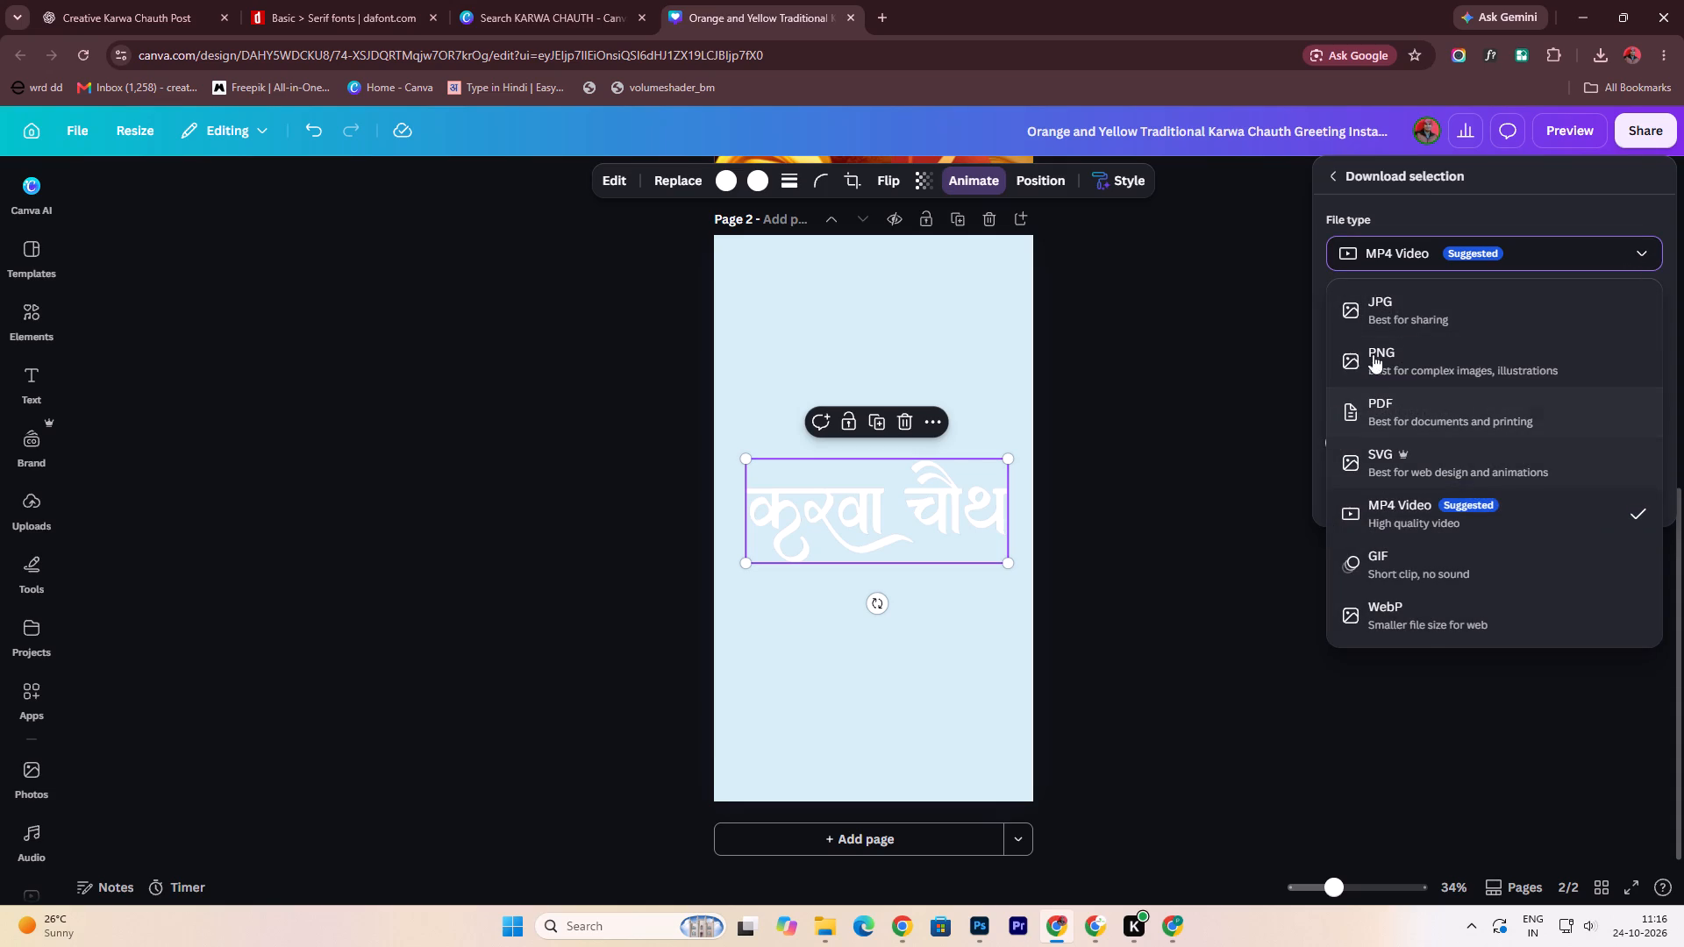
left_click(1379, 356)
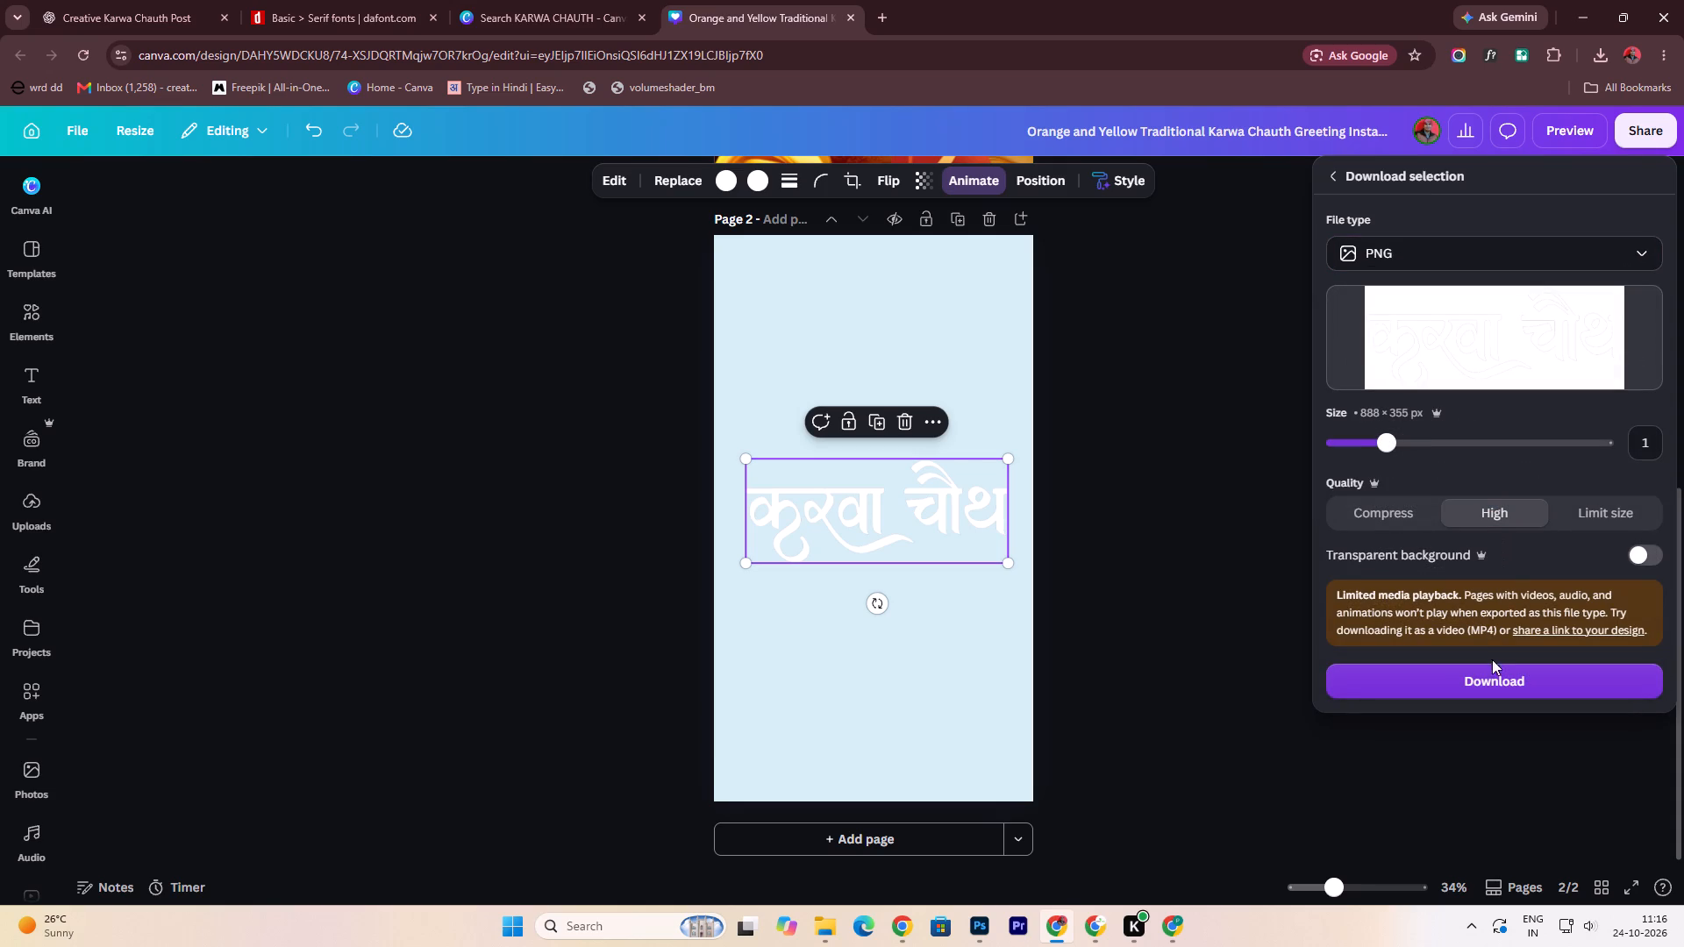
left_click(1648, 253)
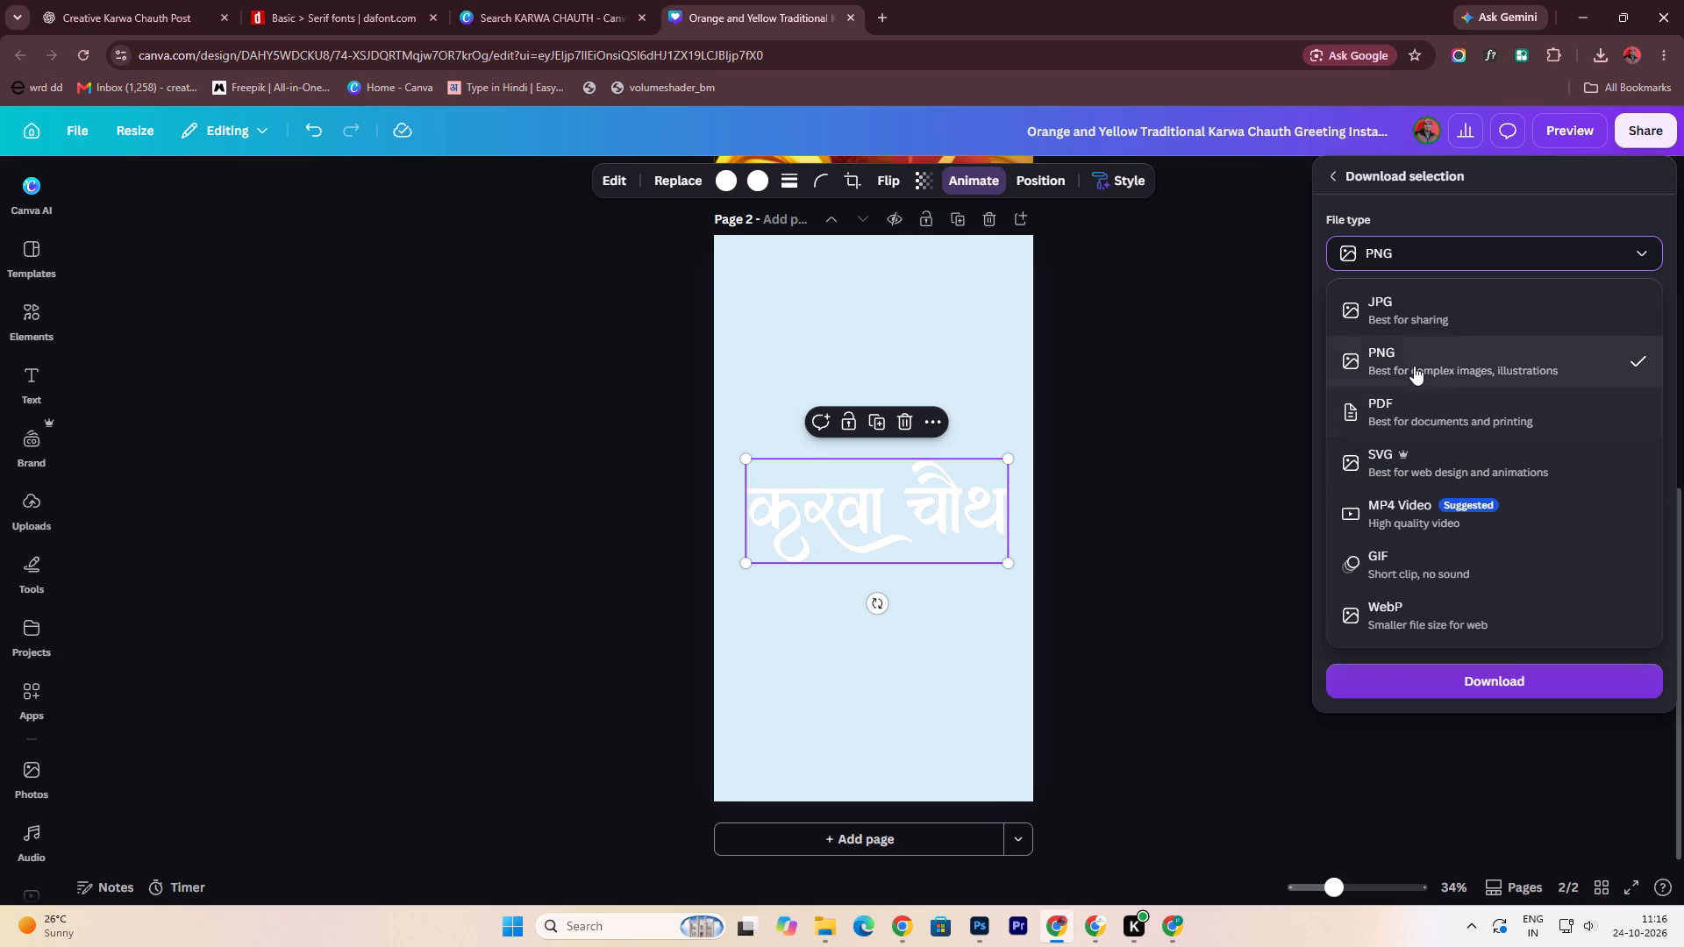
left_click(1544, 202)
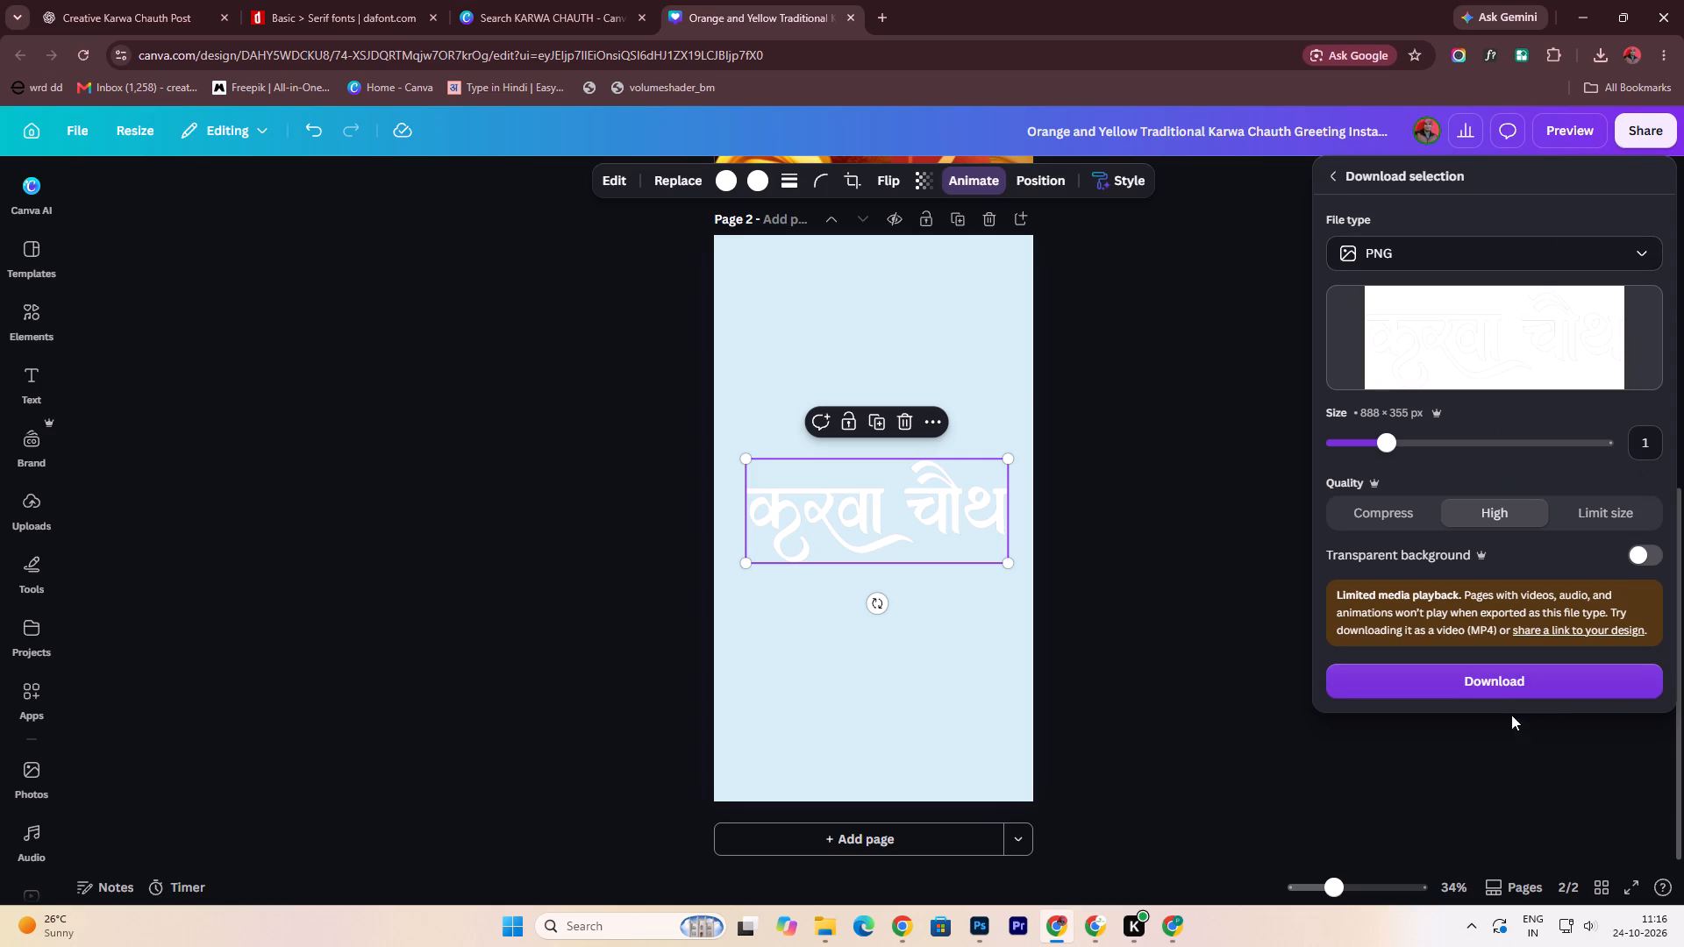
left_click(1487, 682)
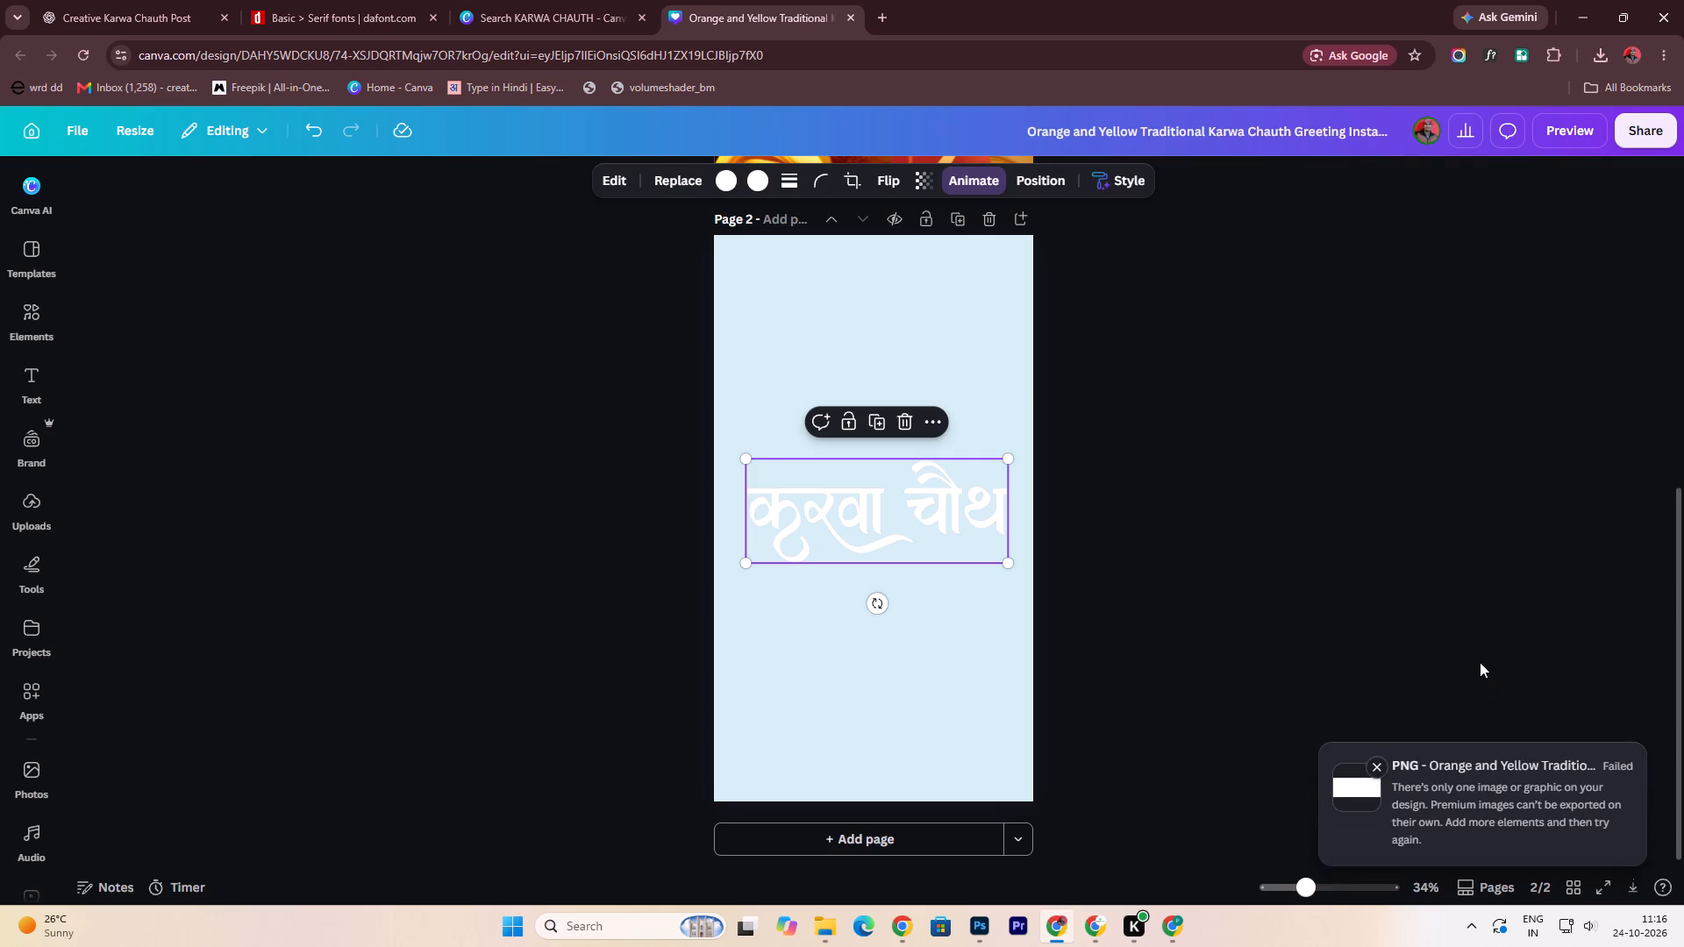
Download all pages of the design as high-quality PNG at size 1 and dismiss the download notices.
right_click(897, 518)
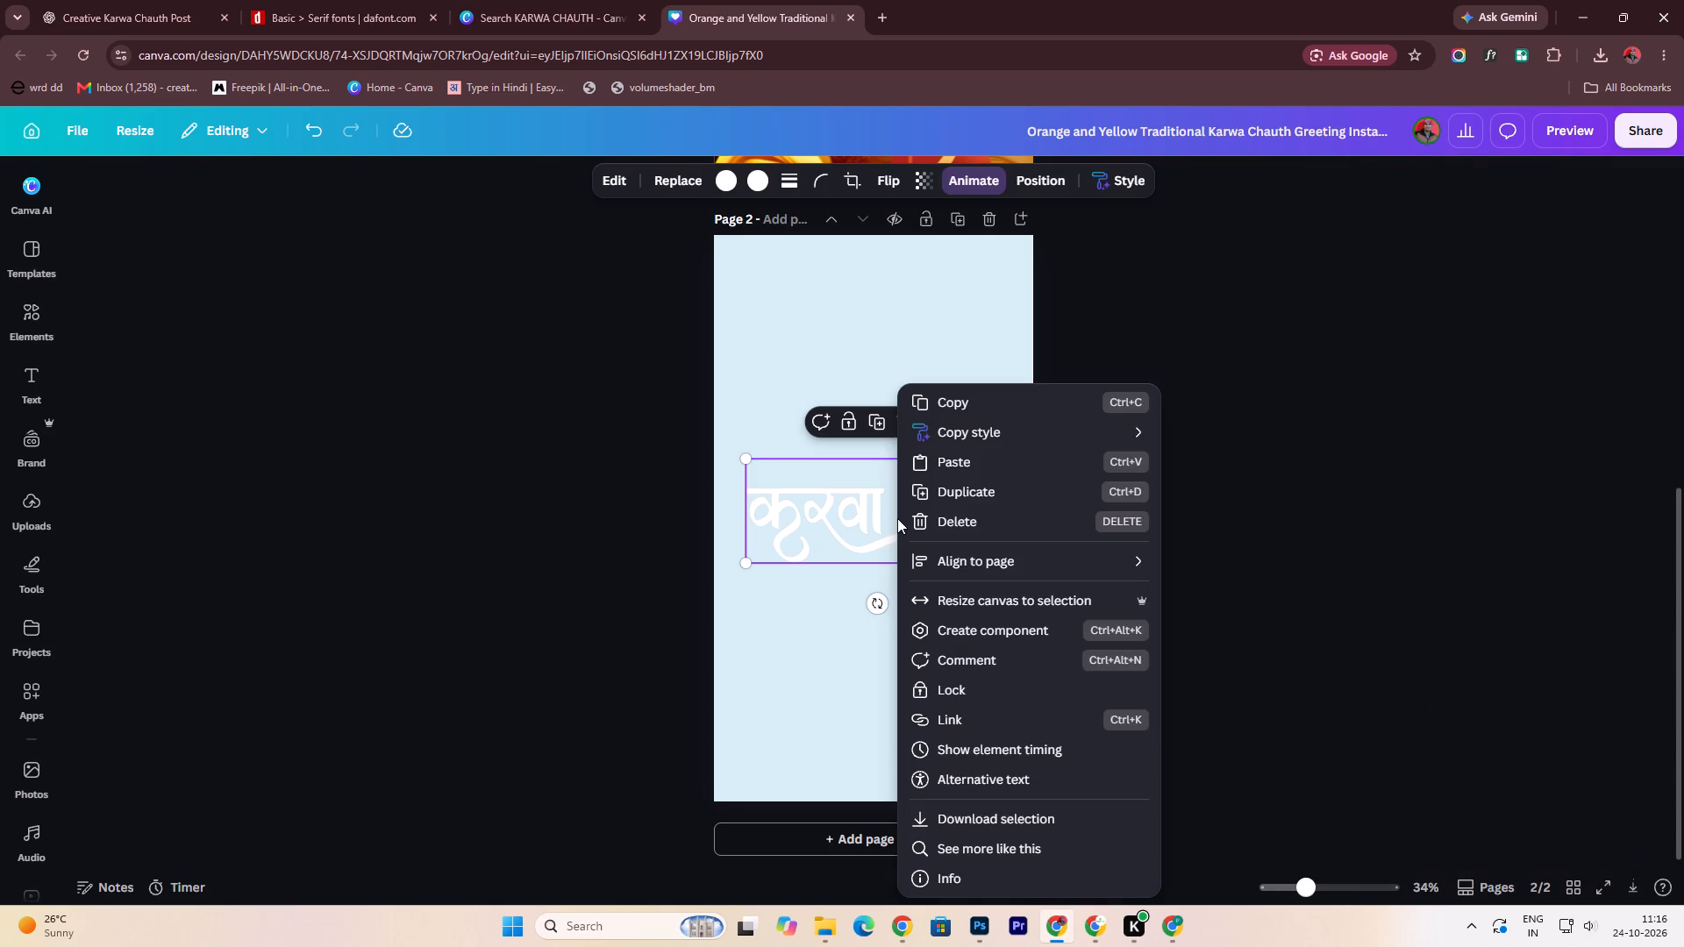
left_click(1009, 821)
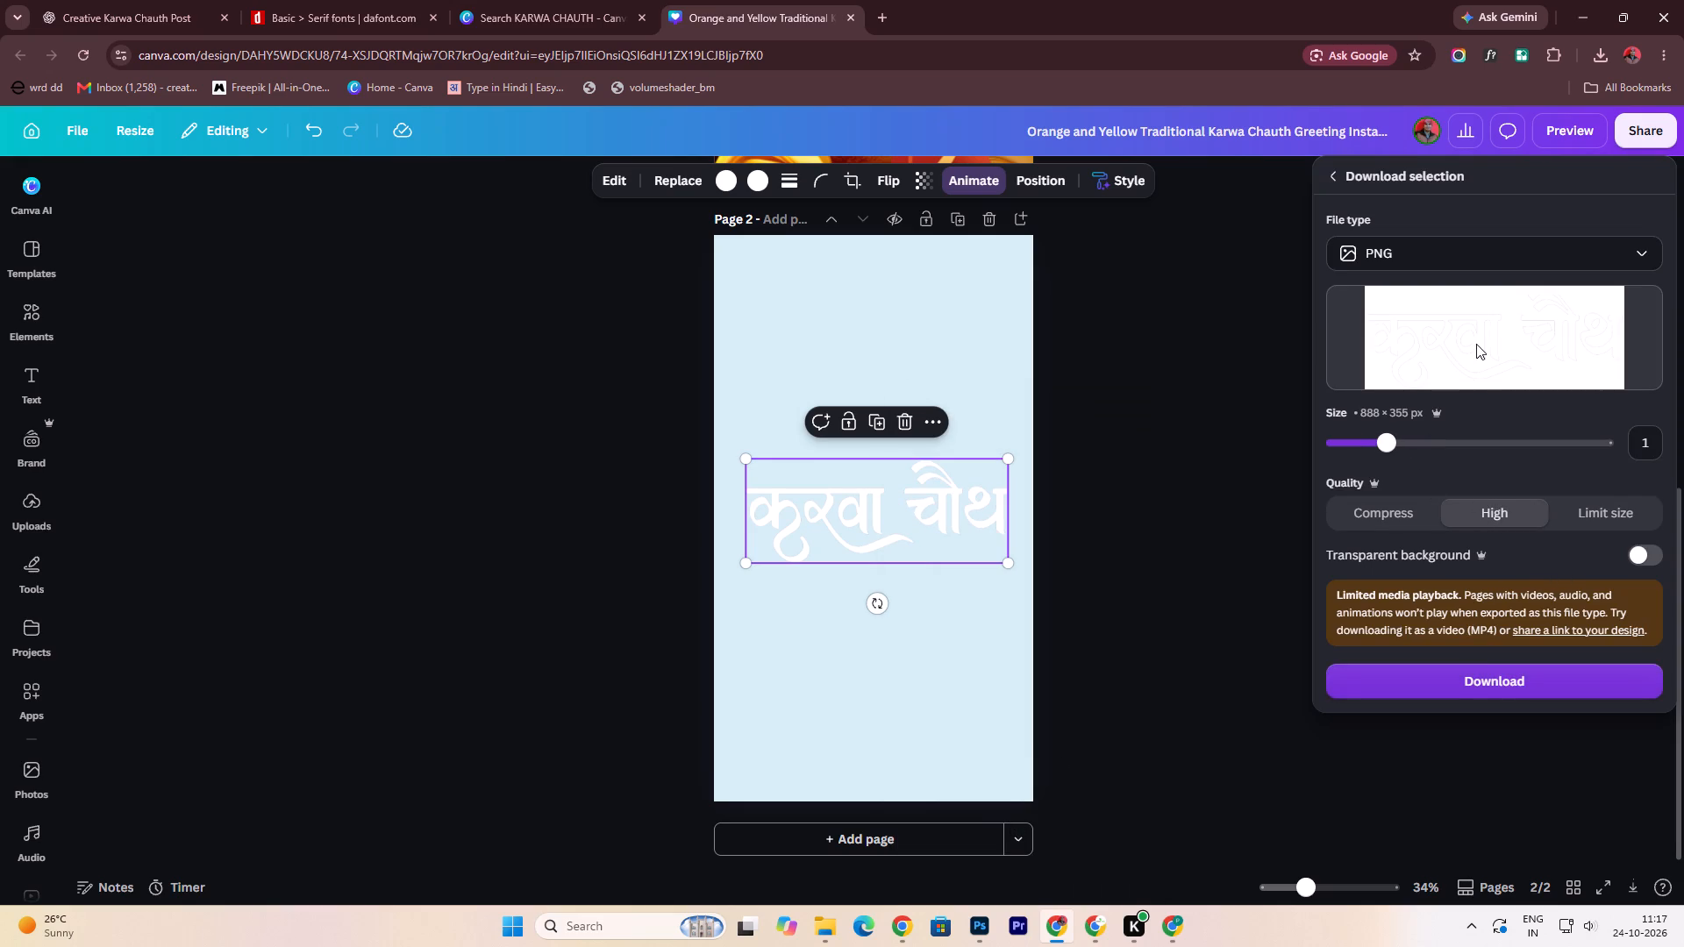
left_click(1331, 174)
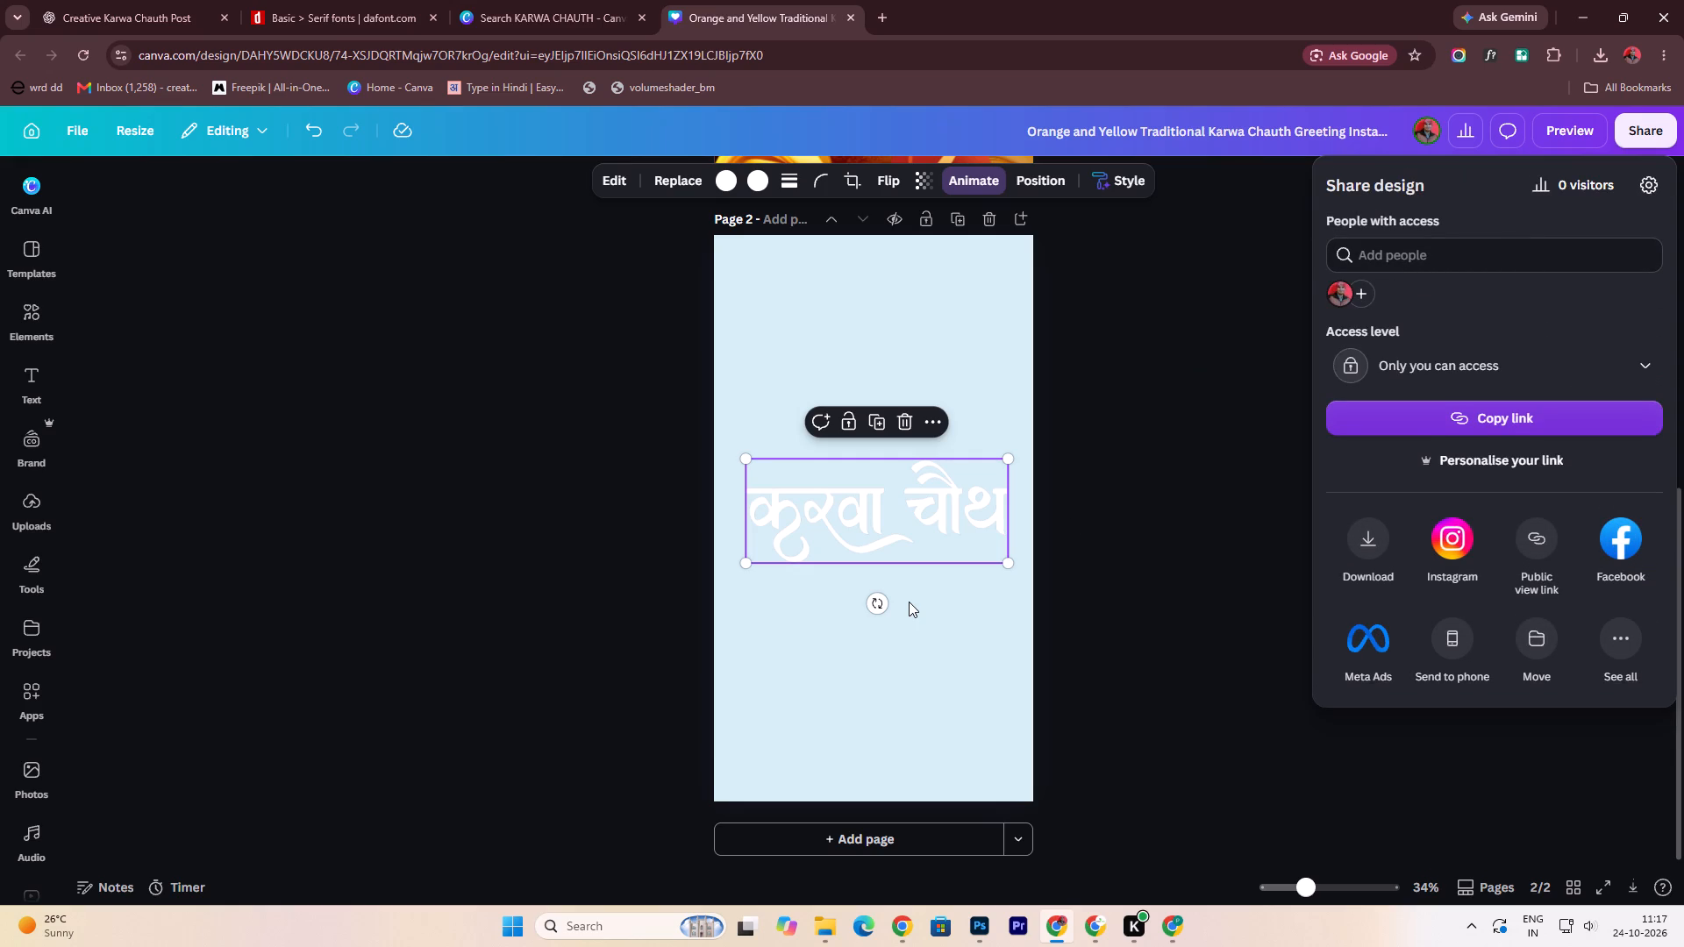
left_click(1366, 535)
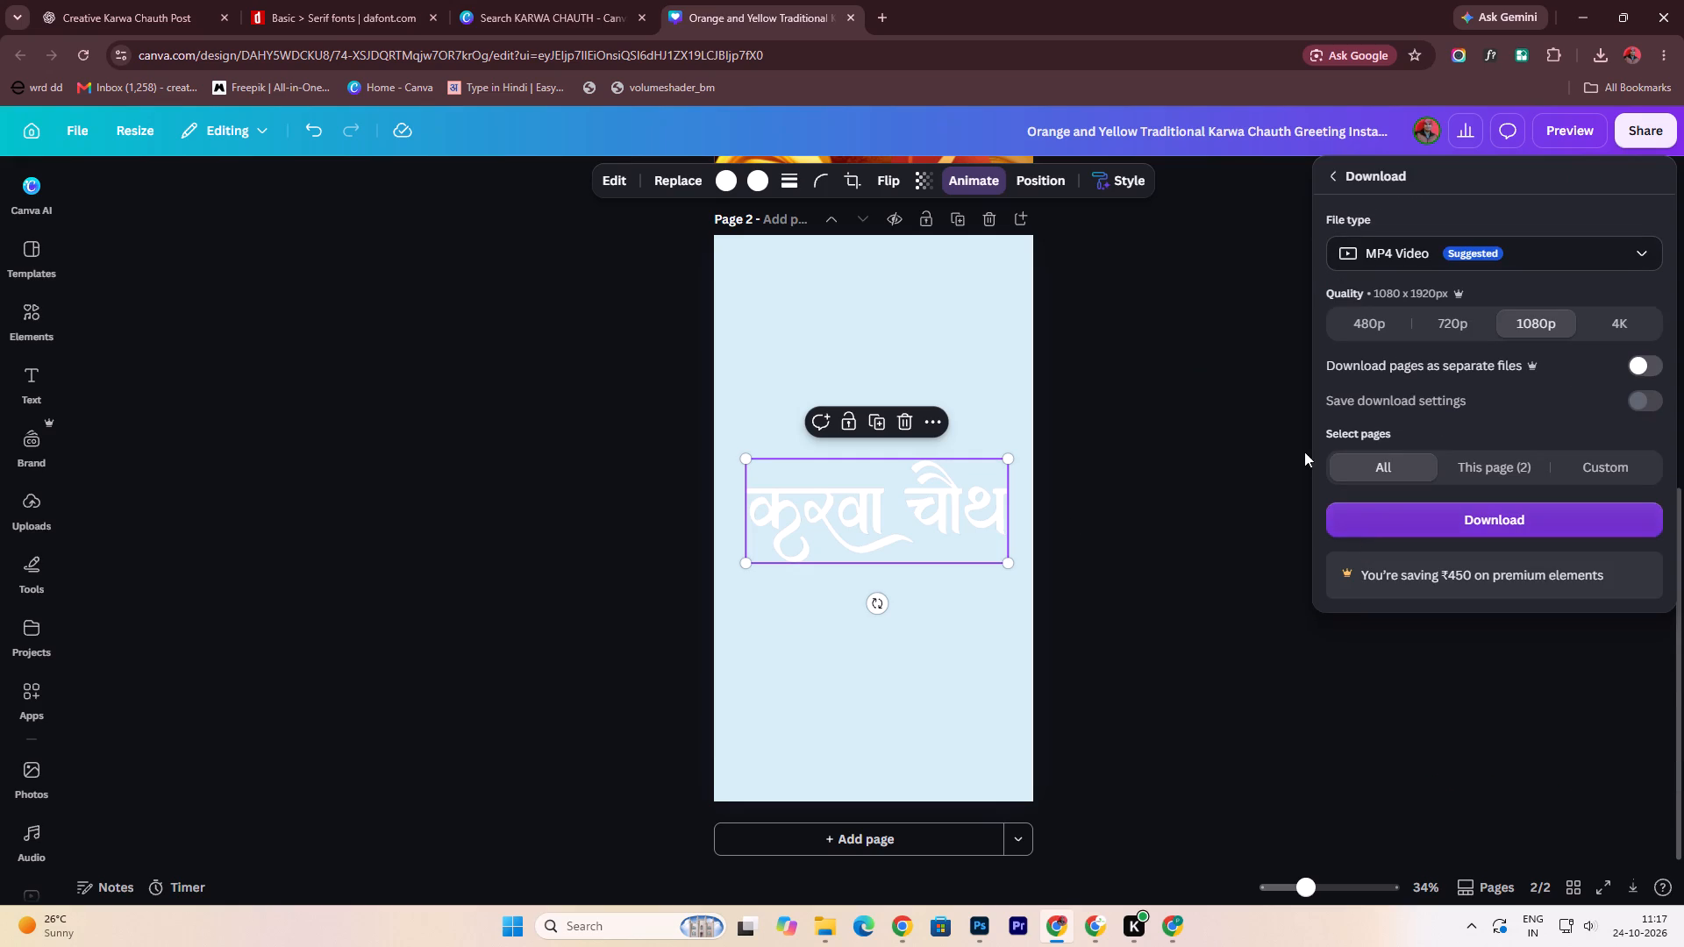
left_click(1633, 267)
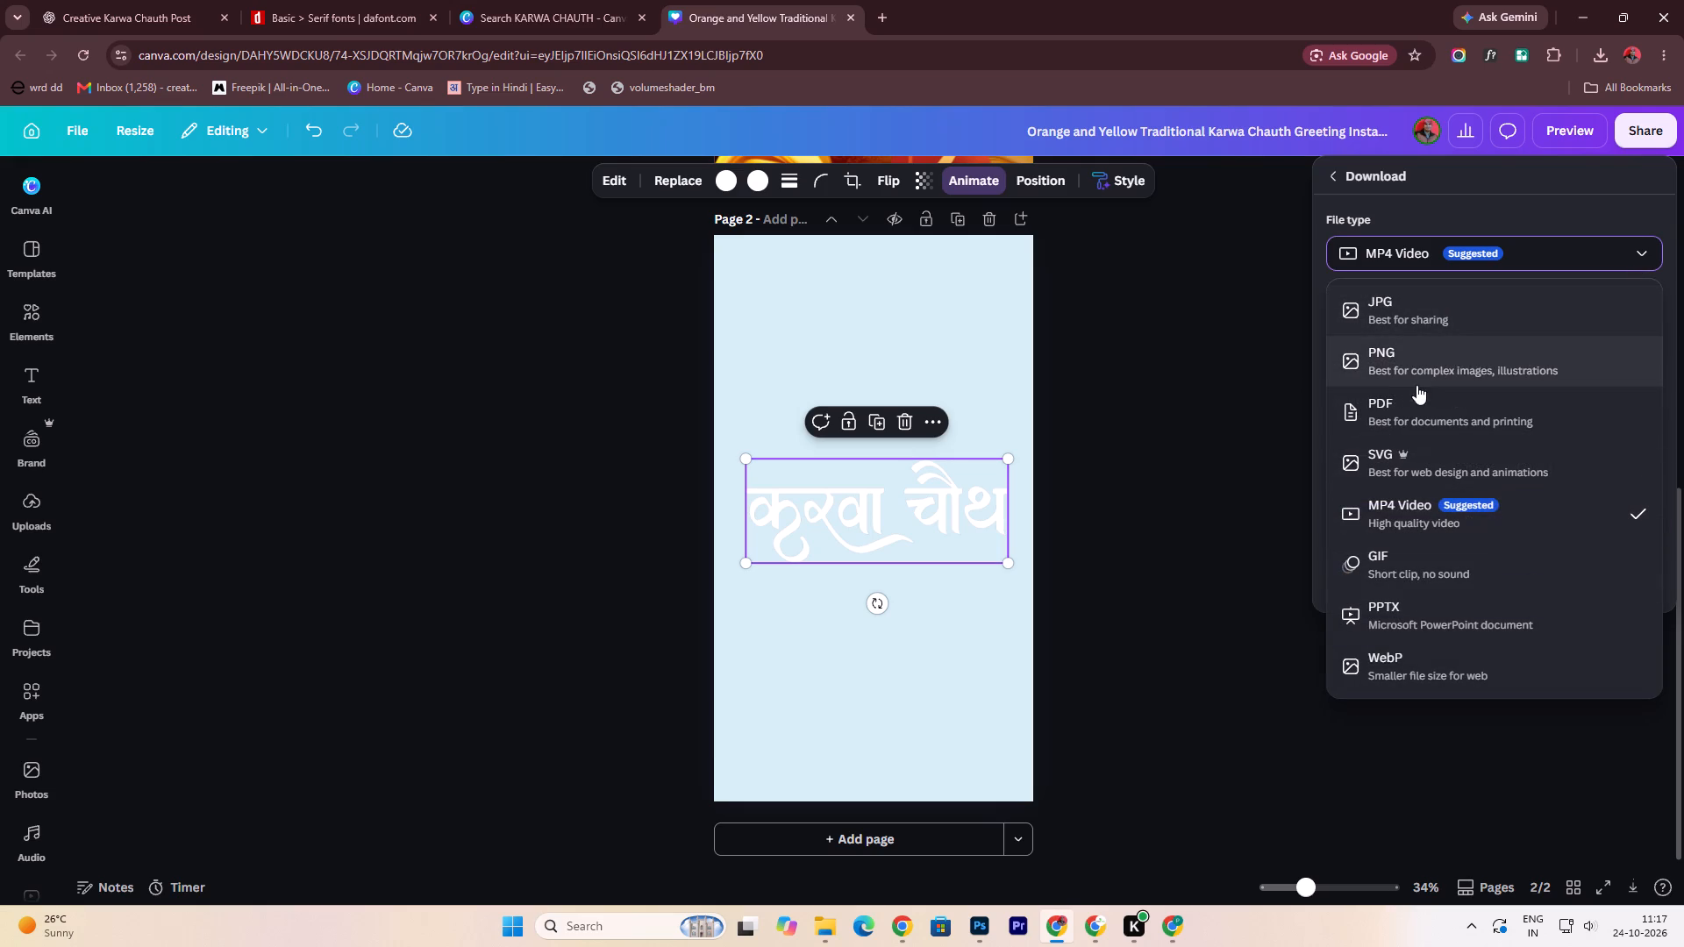
left_click(1413, 365)
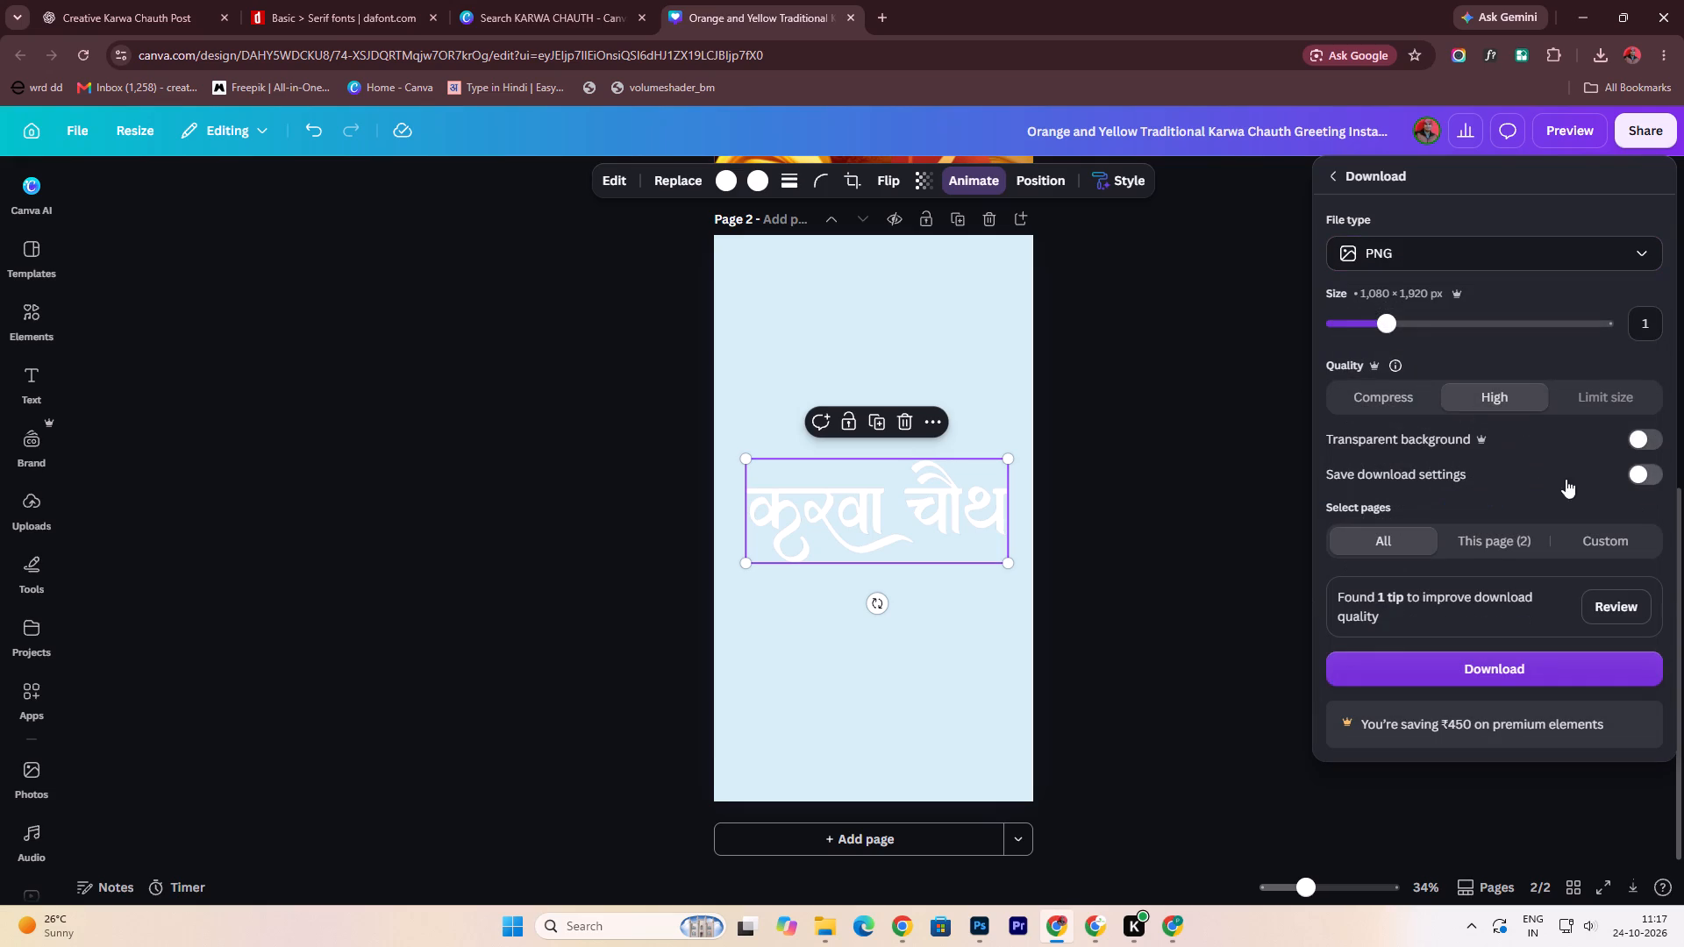
left_click(1398, 398)
left_click(1496, 396)
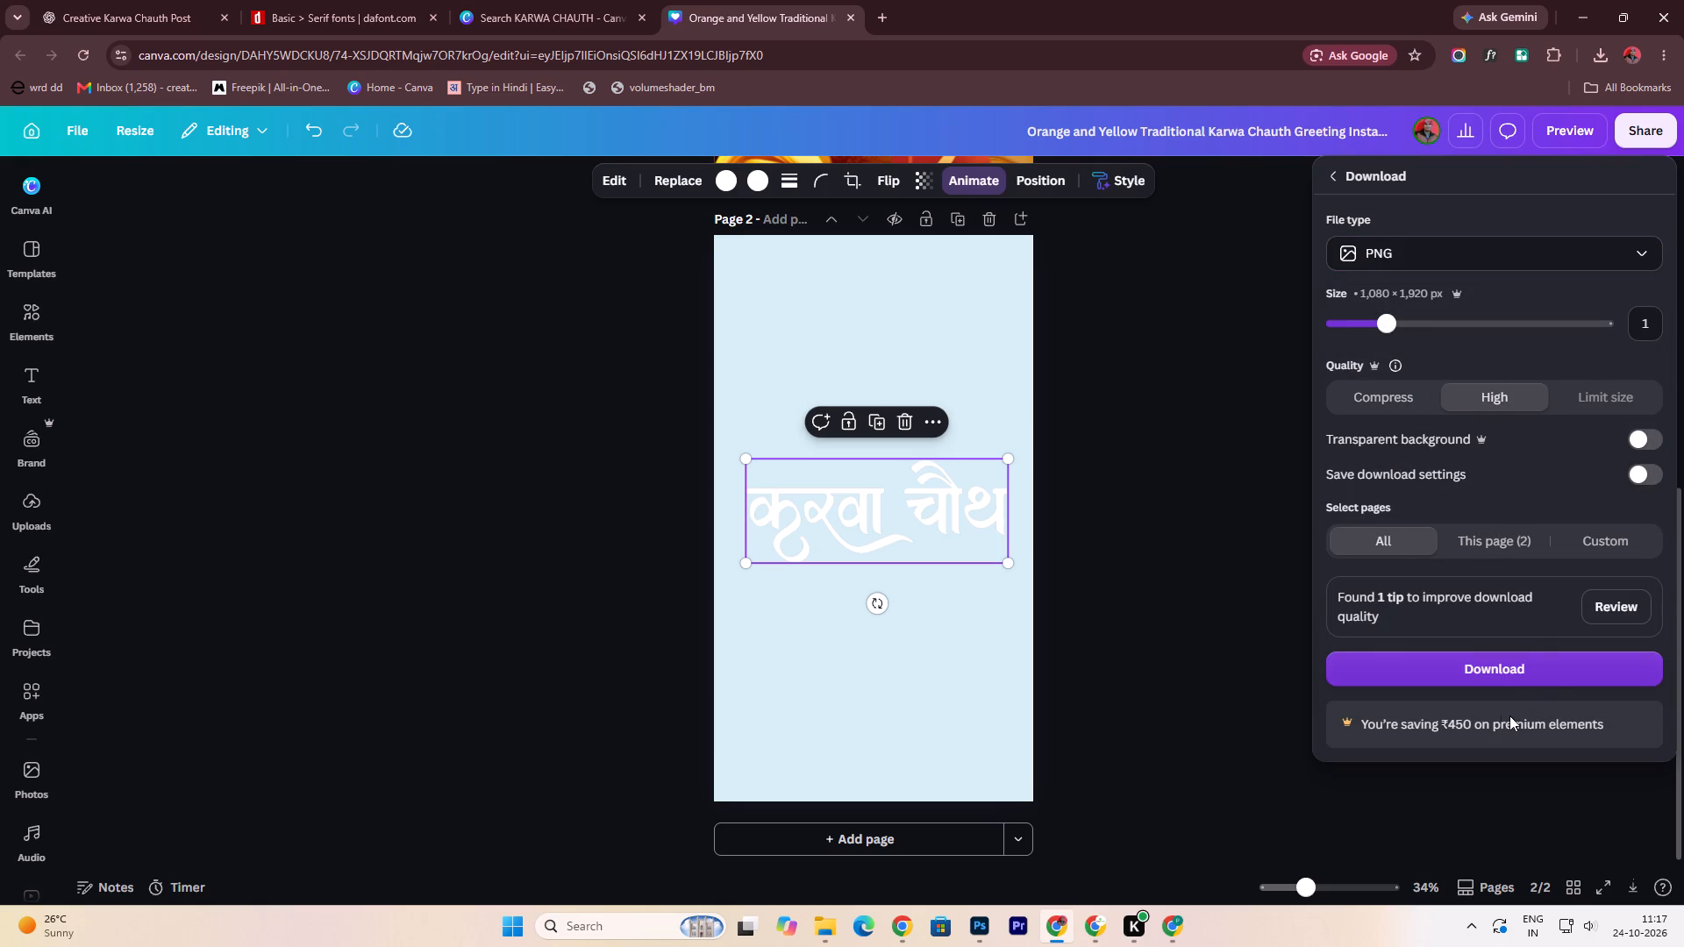
left_click(1503, 667)
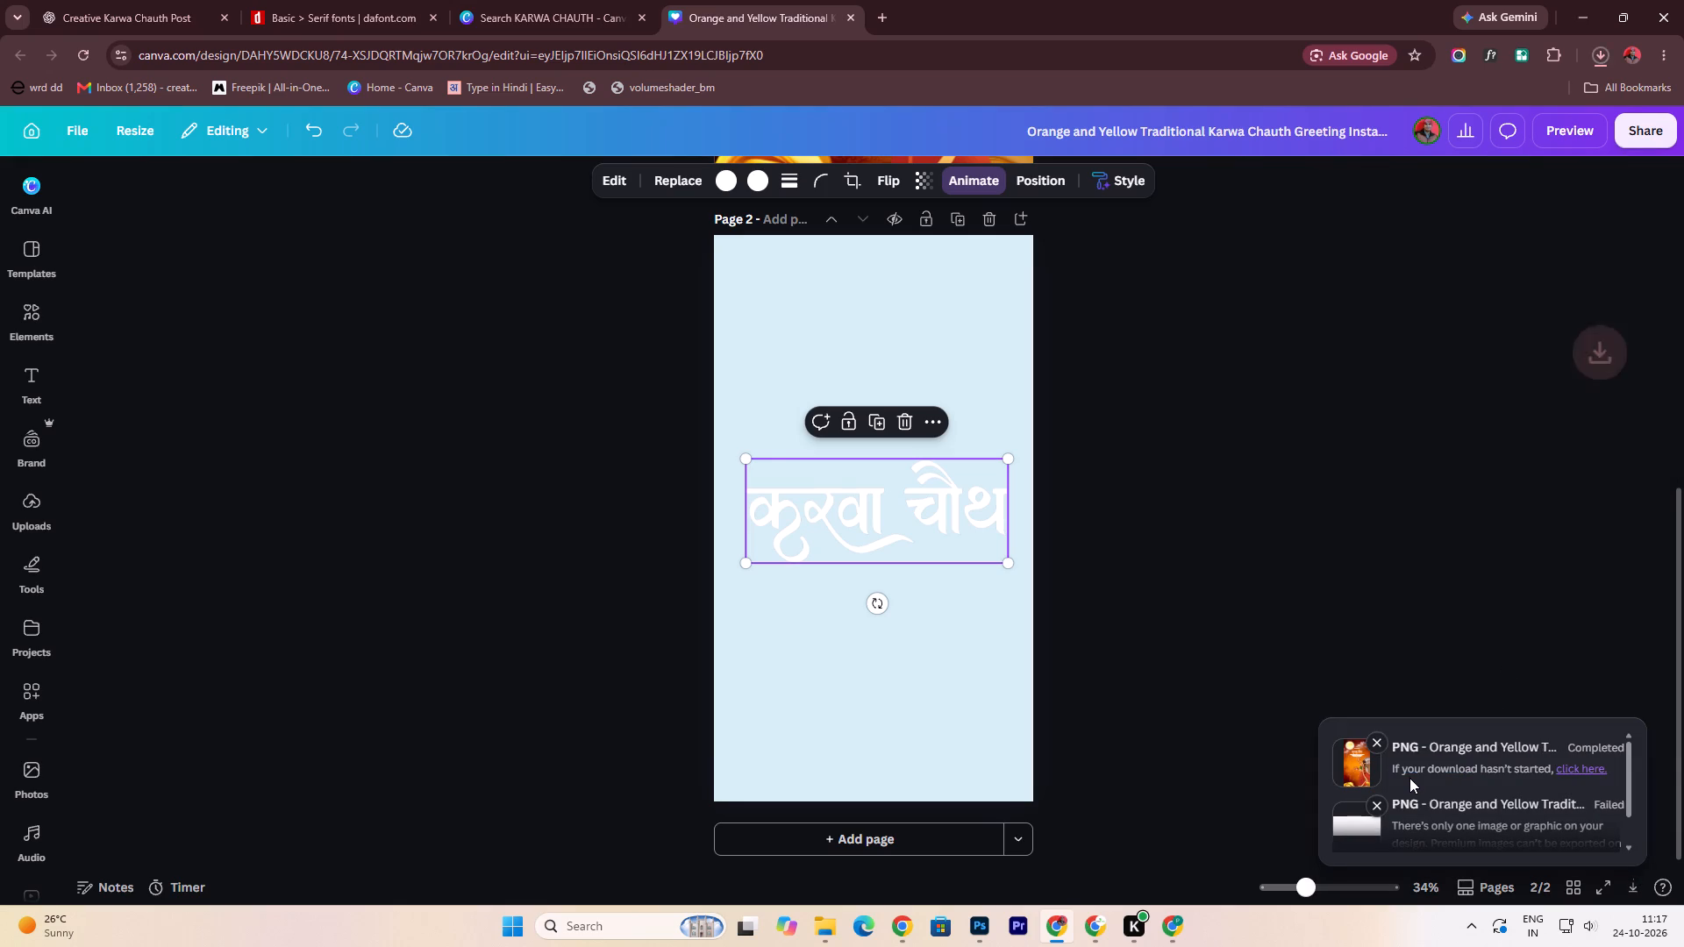
left_click(1381, 740)
left_click(1380, 763)
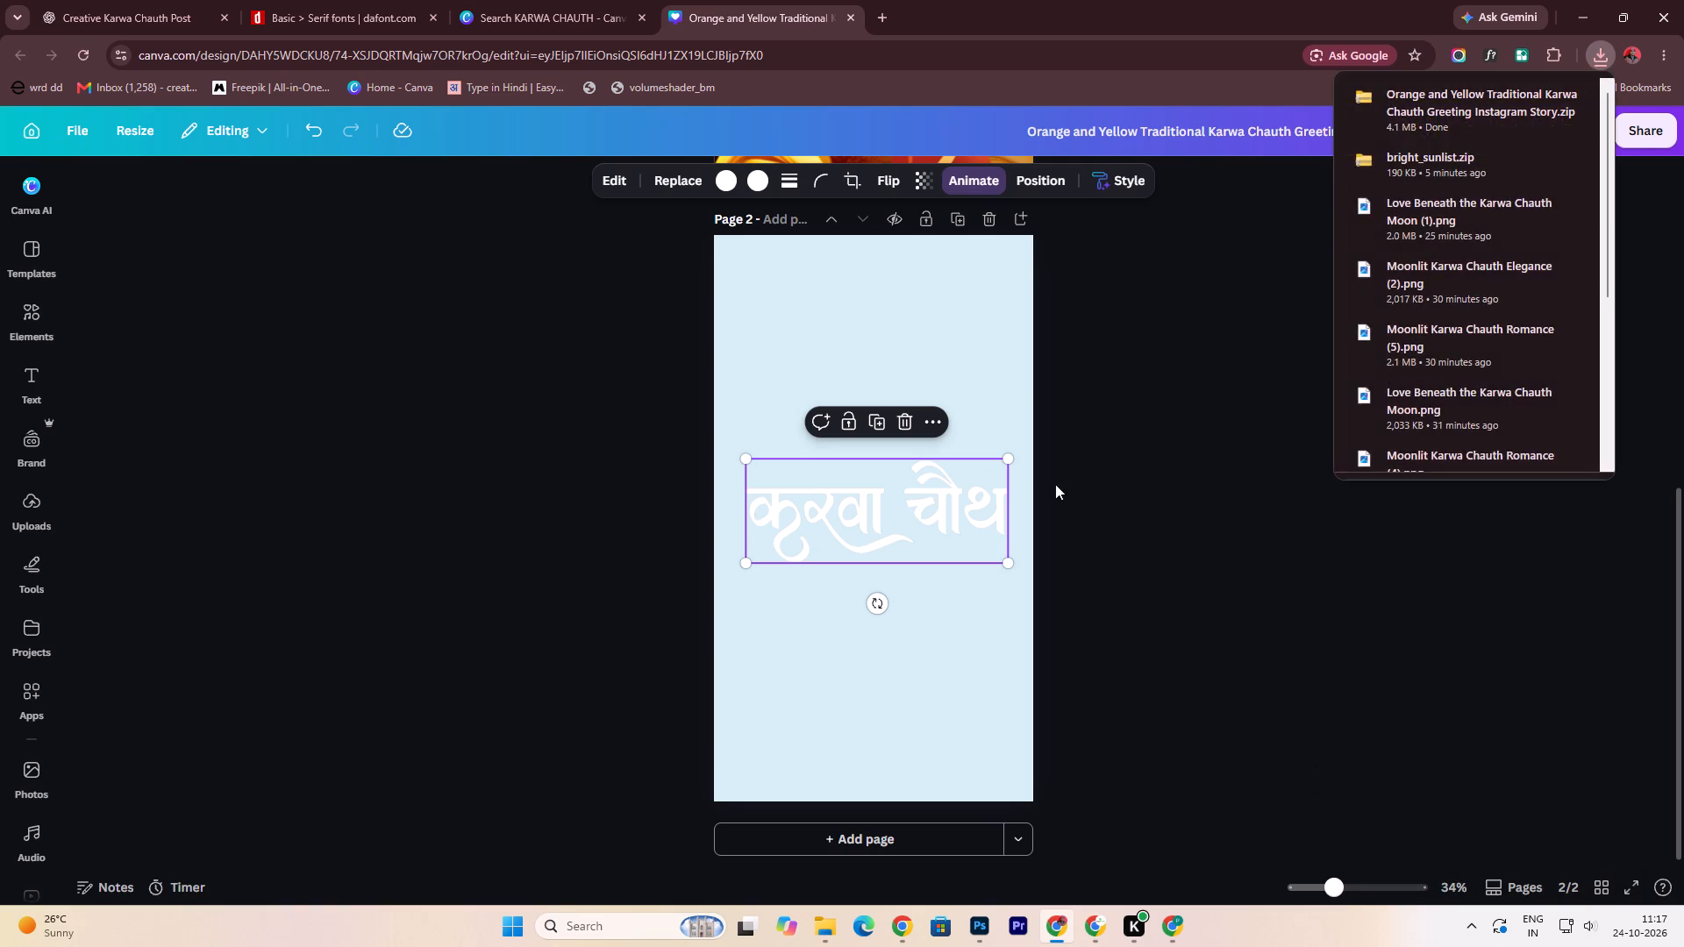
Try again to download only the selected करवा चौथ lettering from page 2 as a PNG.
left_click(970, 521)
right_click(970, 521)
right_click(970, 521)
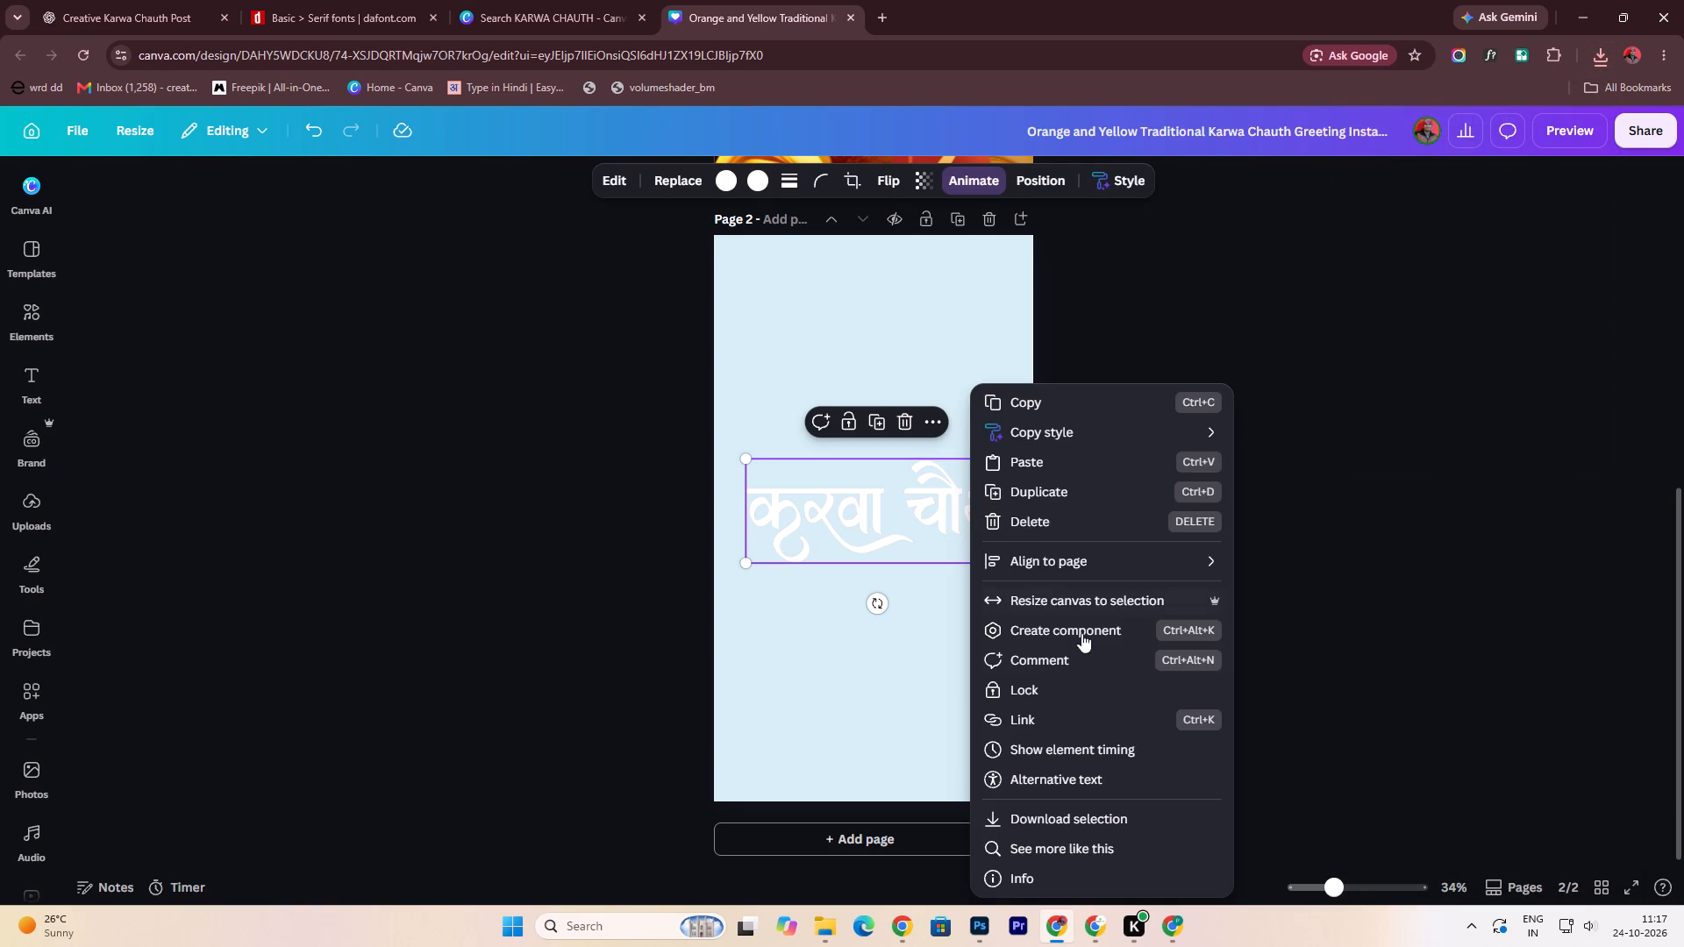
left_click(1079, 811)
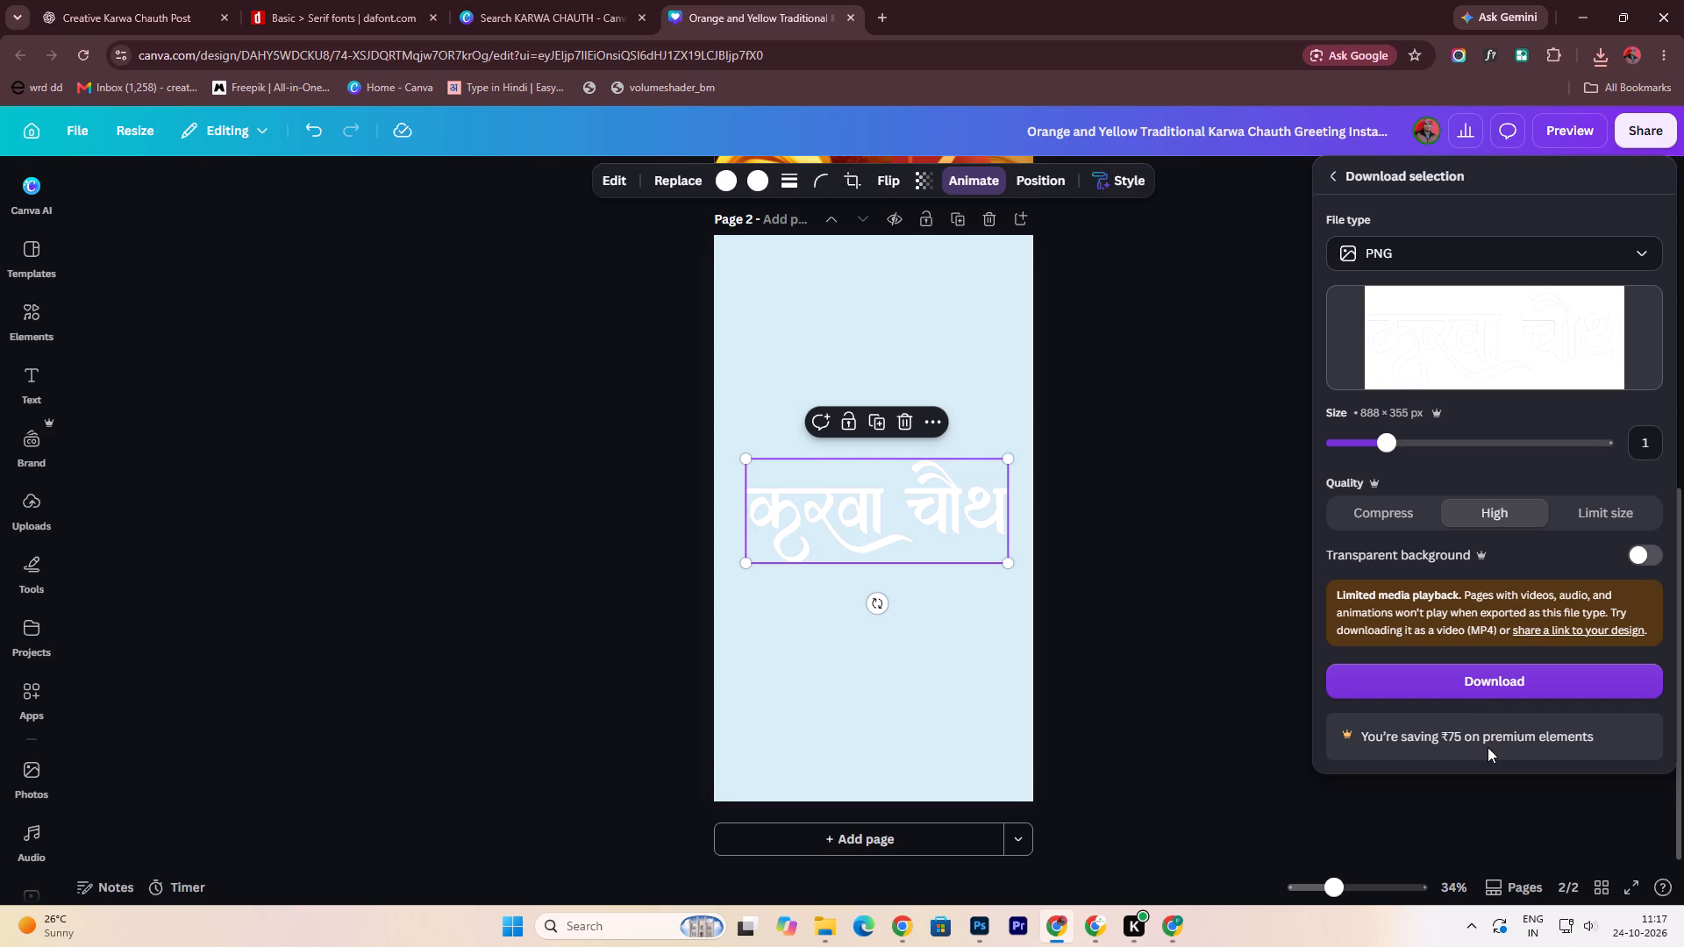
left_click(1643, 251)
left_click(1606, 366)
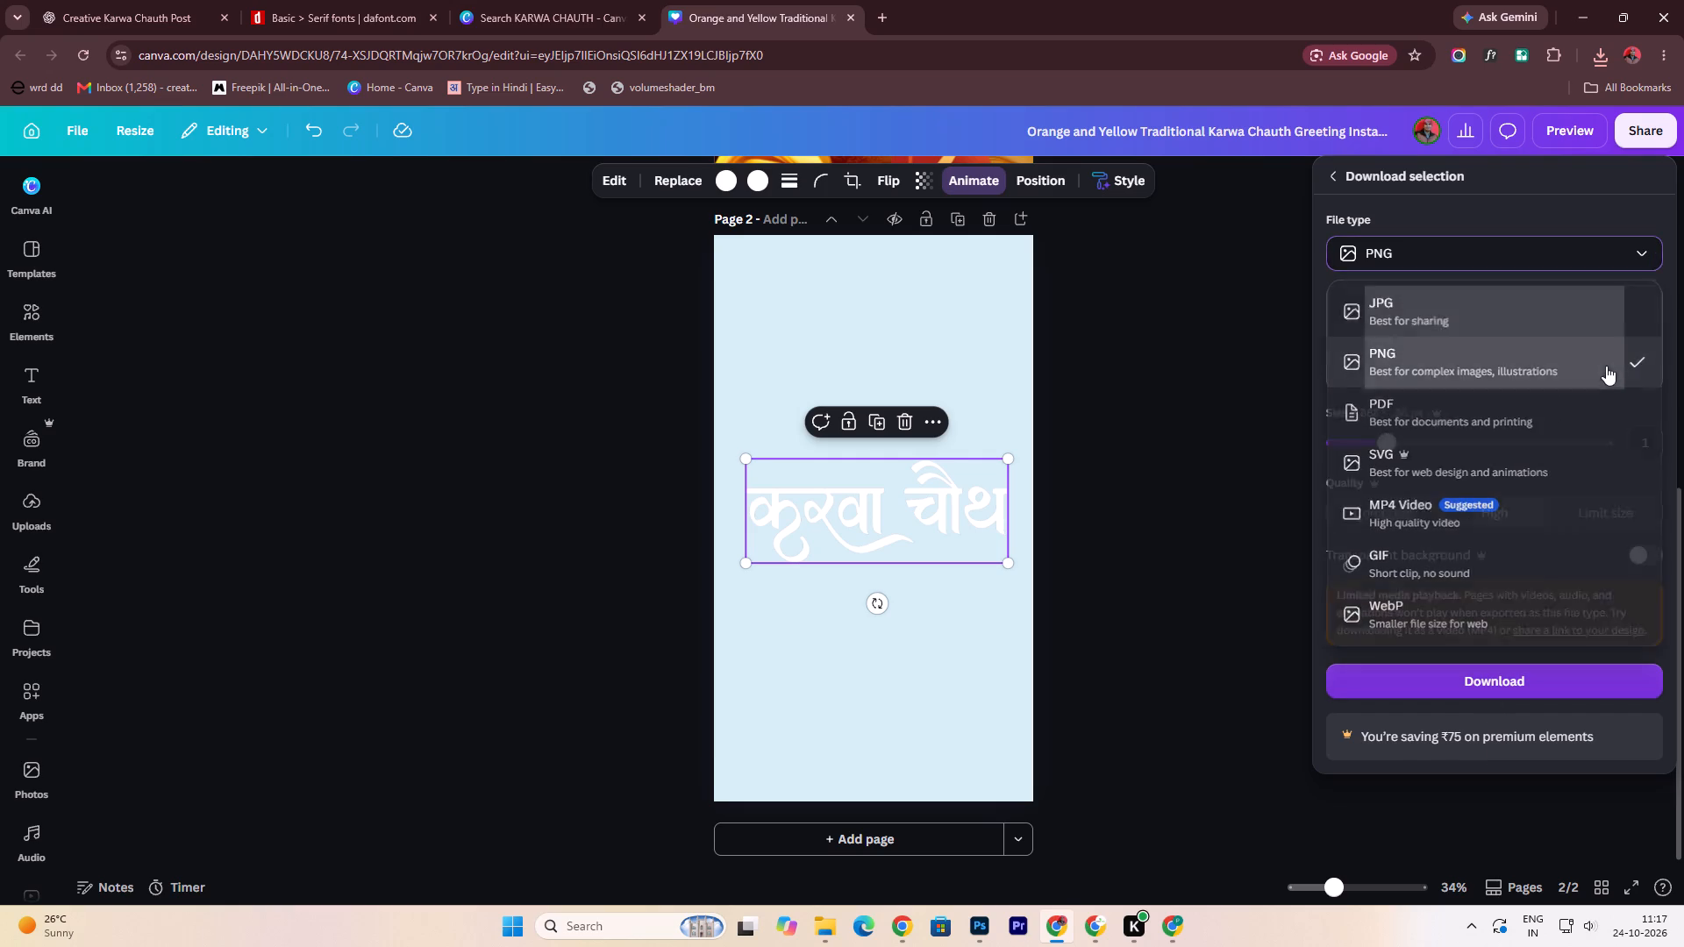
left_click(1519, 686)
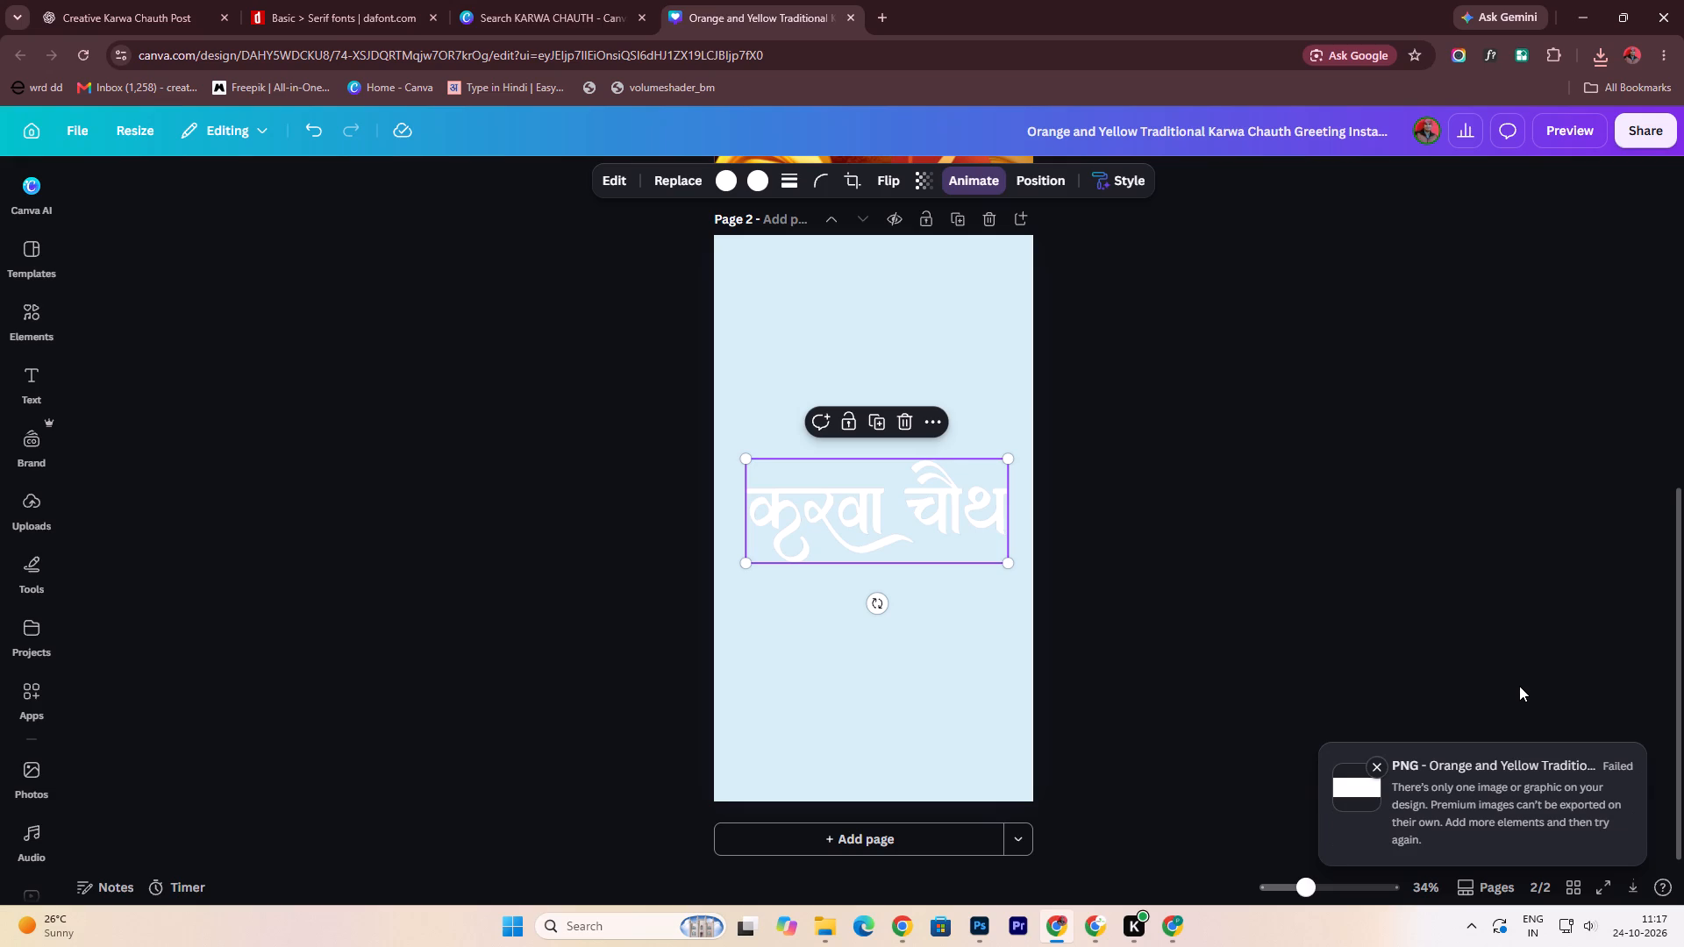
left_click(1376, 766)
Scale up and reposition the करवा चौथ lettering inside its freeform crop frame on page 2, and apply the crop.
triple_click(864, 510)
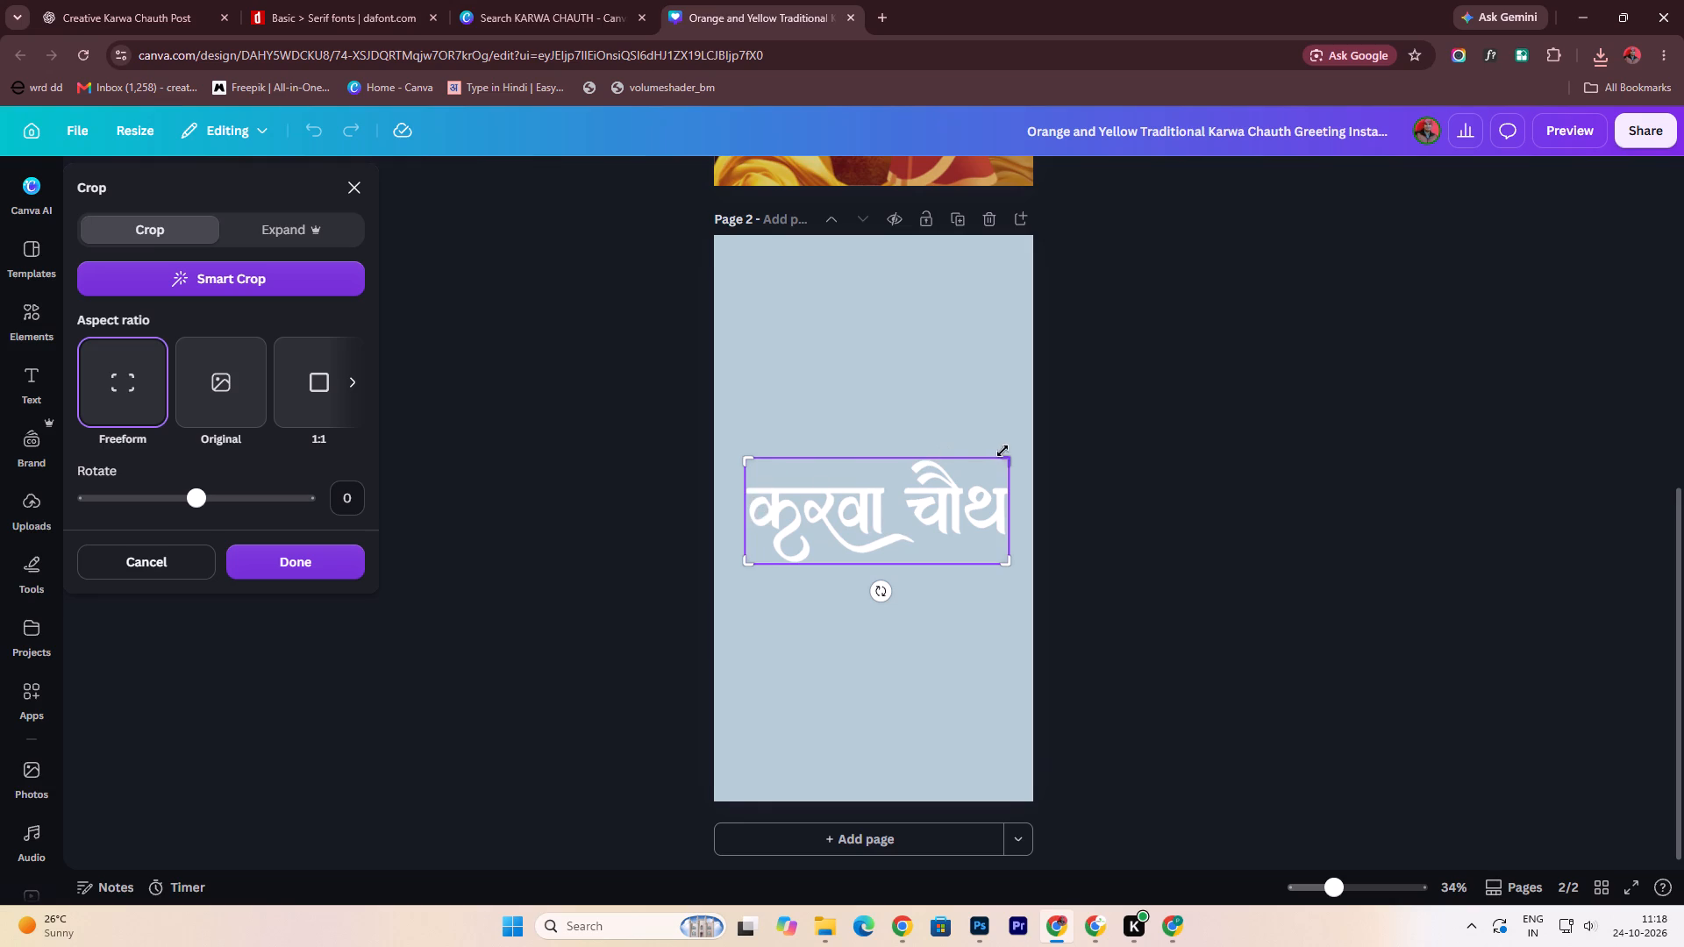
left_click_drag(1010, 450, 1052, 352)
left_click_drag(911, 523, 879, 518)
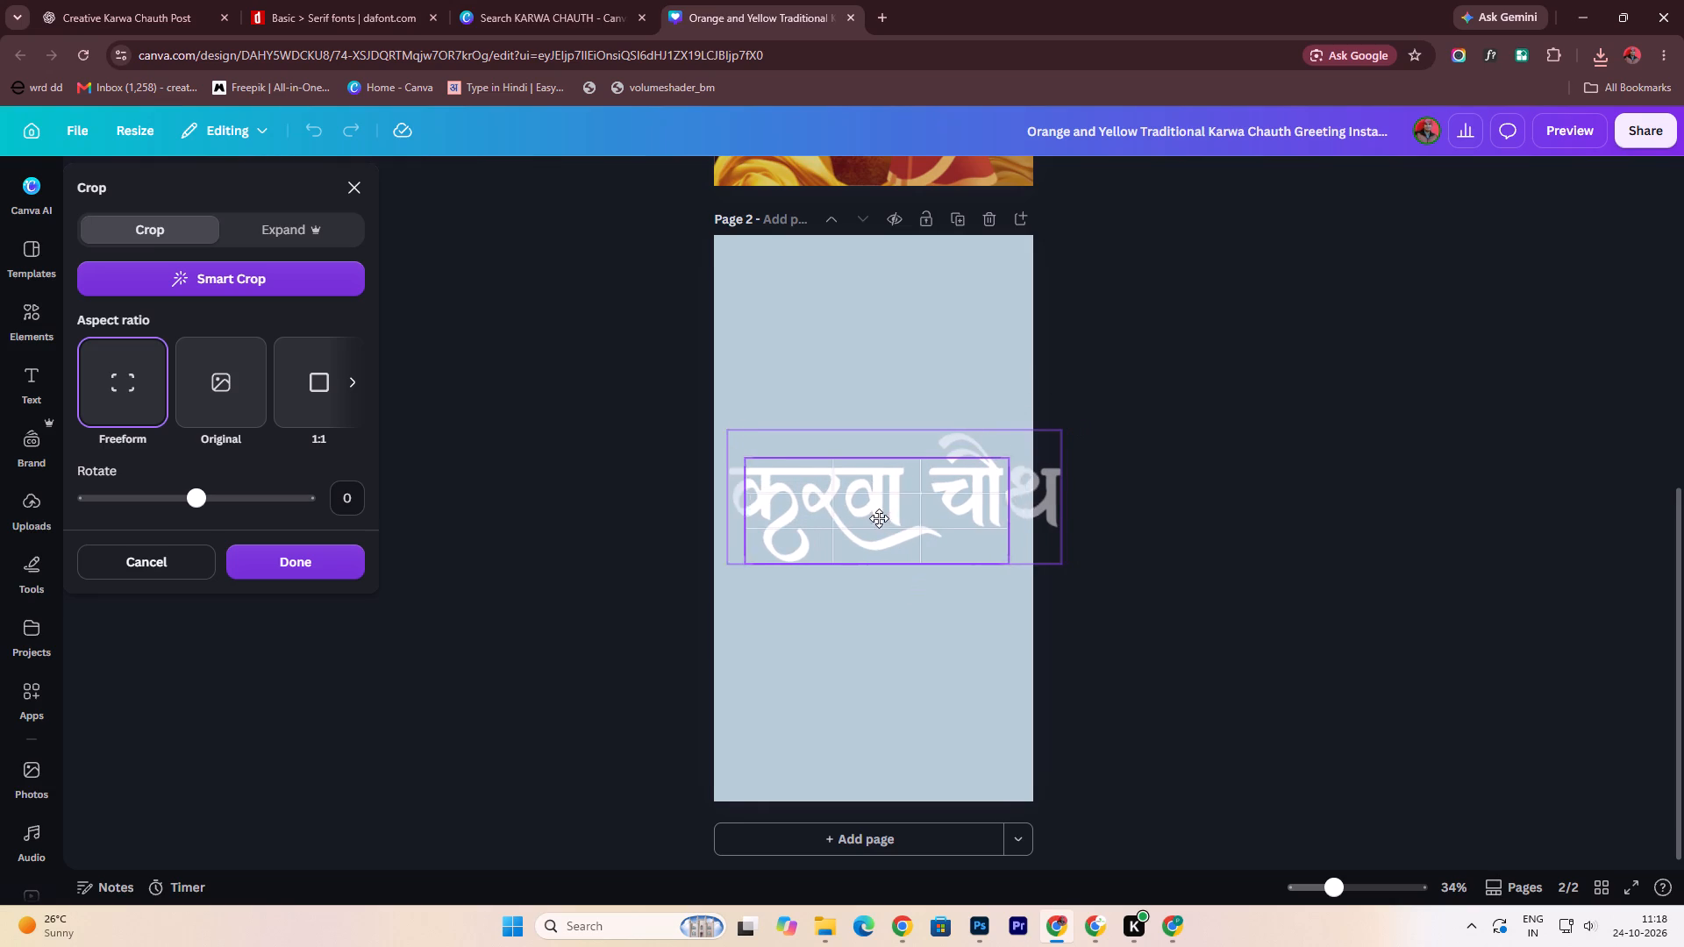
left_click_drag(879, 518, 855, 518)
left_click_drag(1038, 428, 1035, 428)
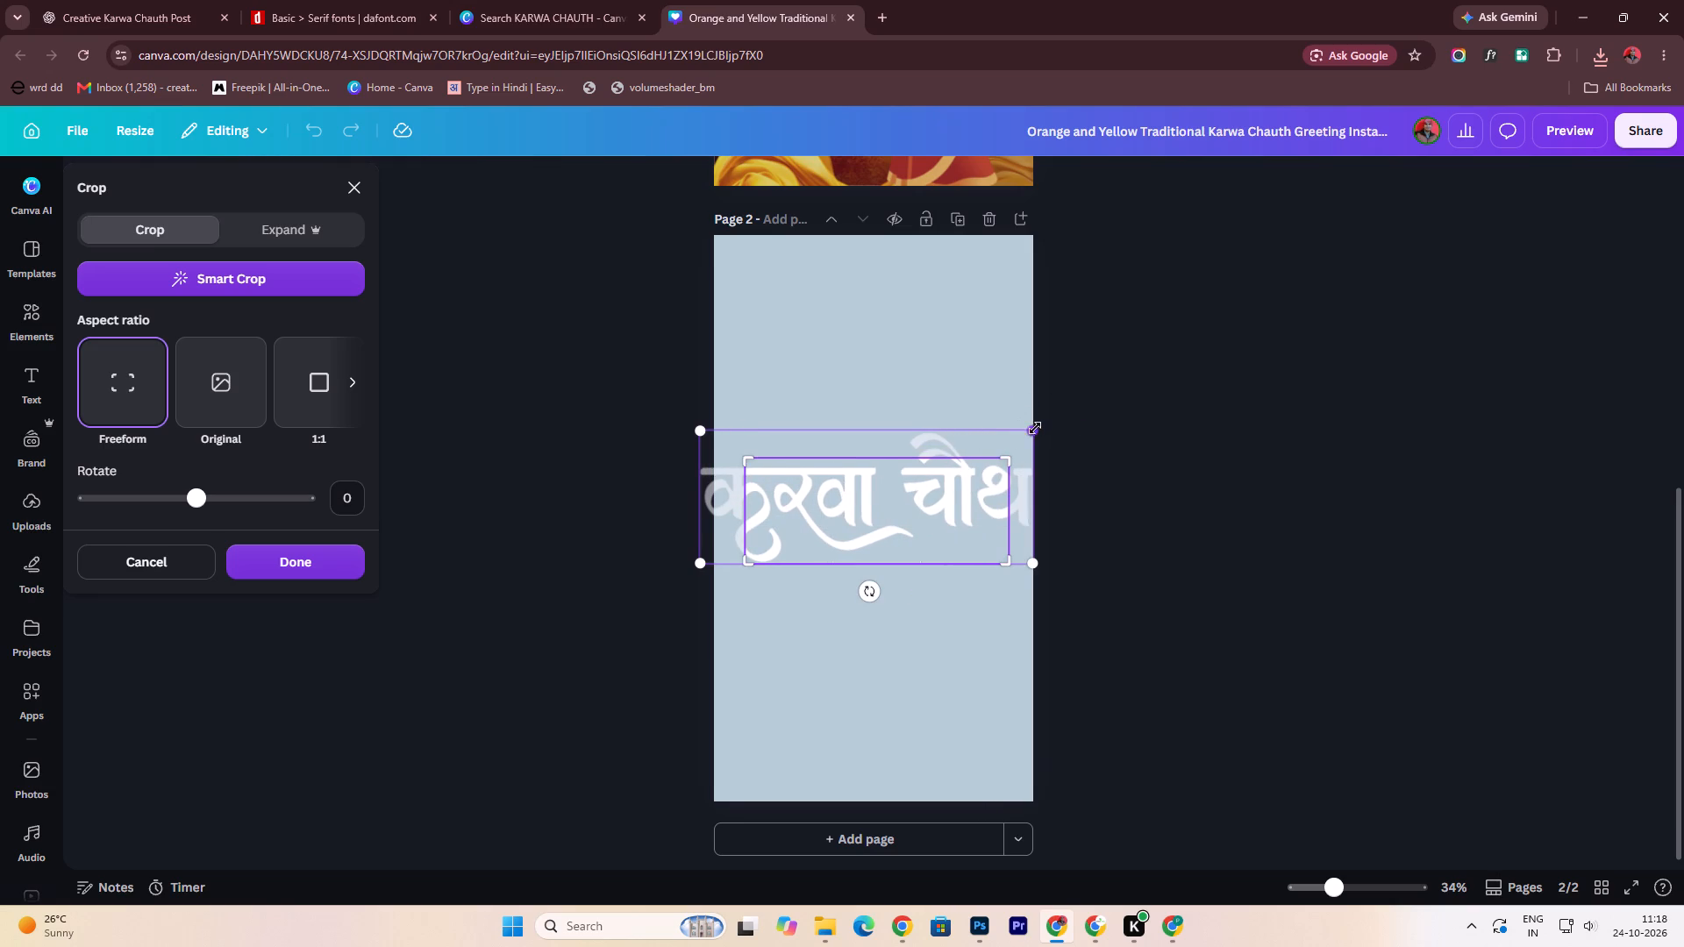
left_click_drag(1035, 428, 1011, 459)
left_click_drag(866, 494, 898, 493)
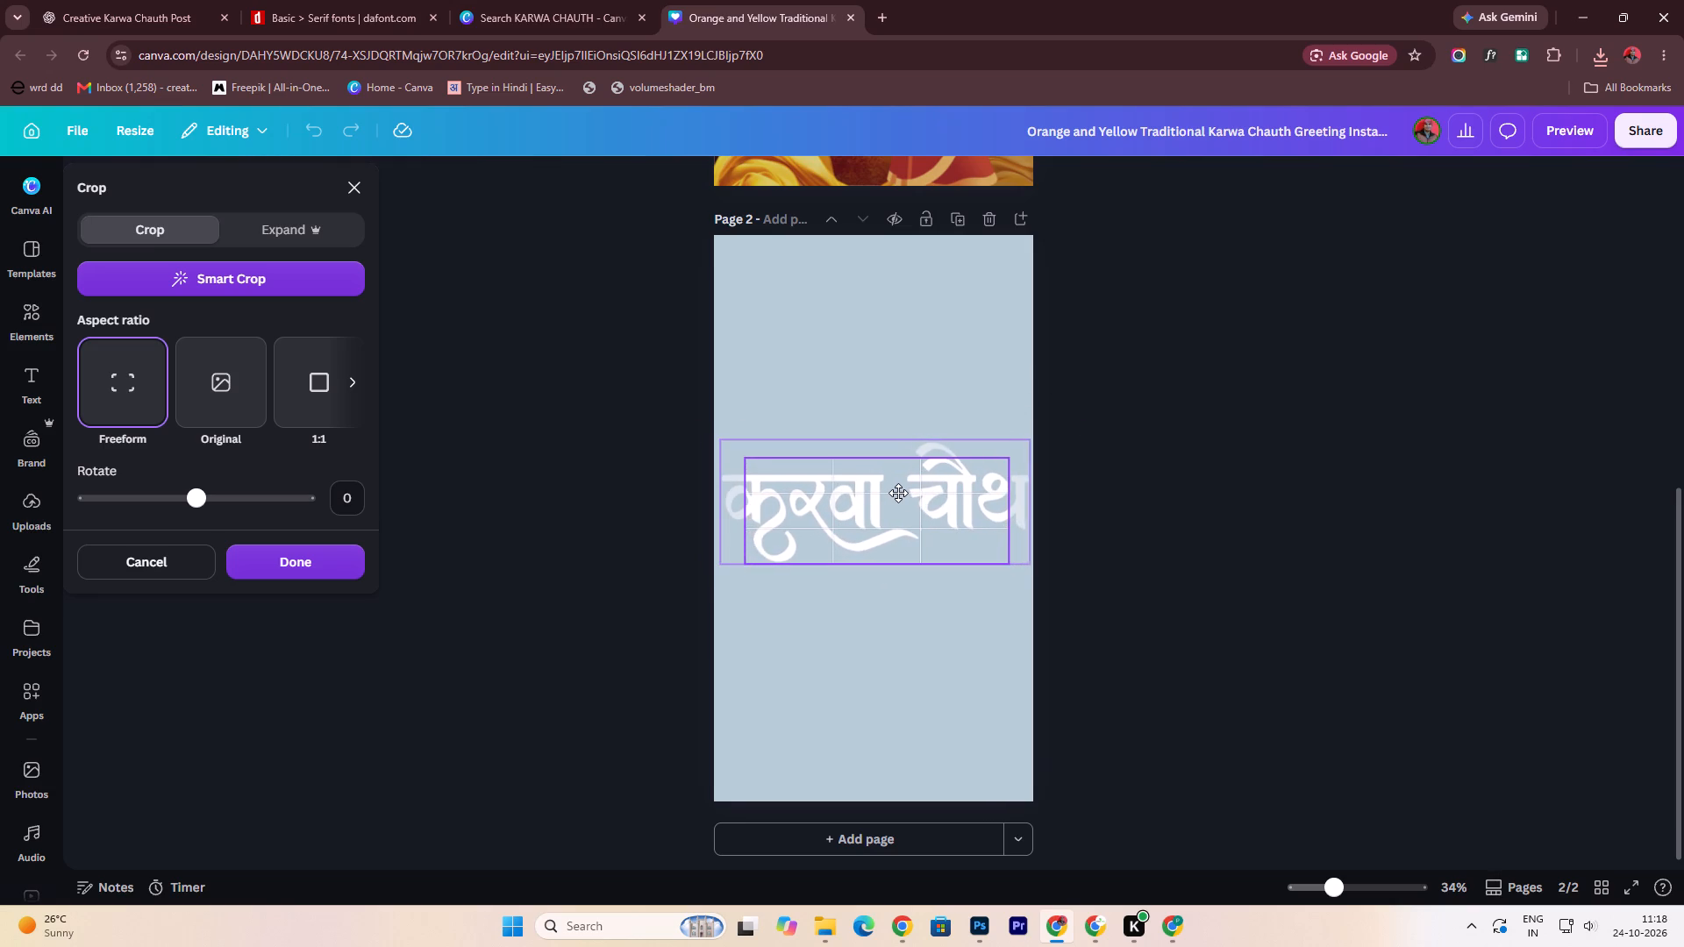
left_click_drag(898, 493, 896, 492)
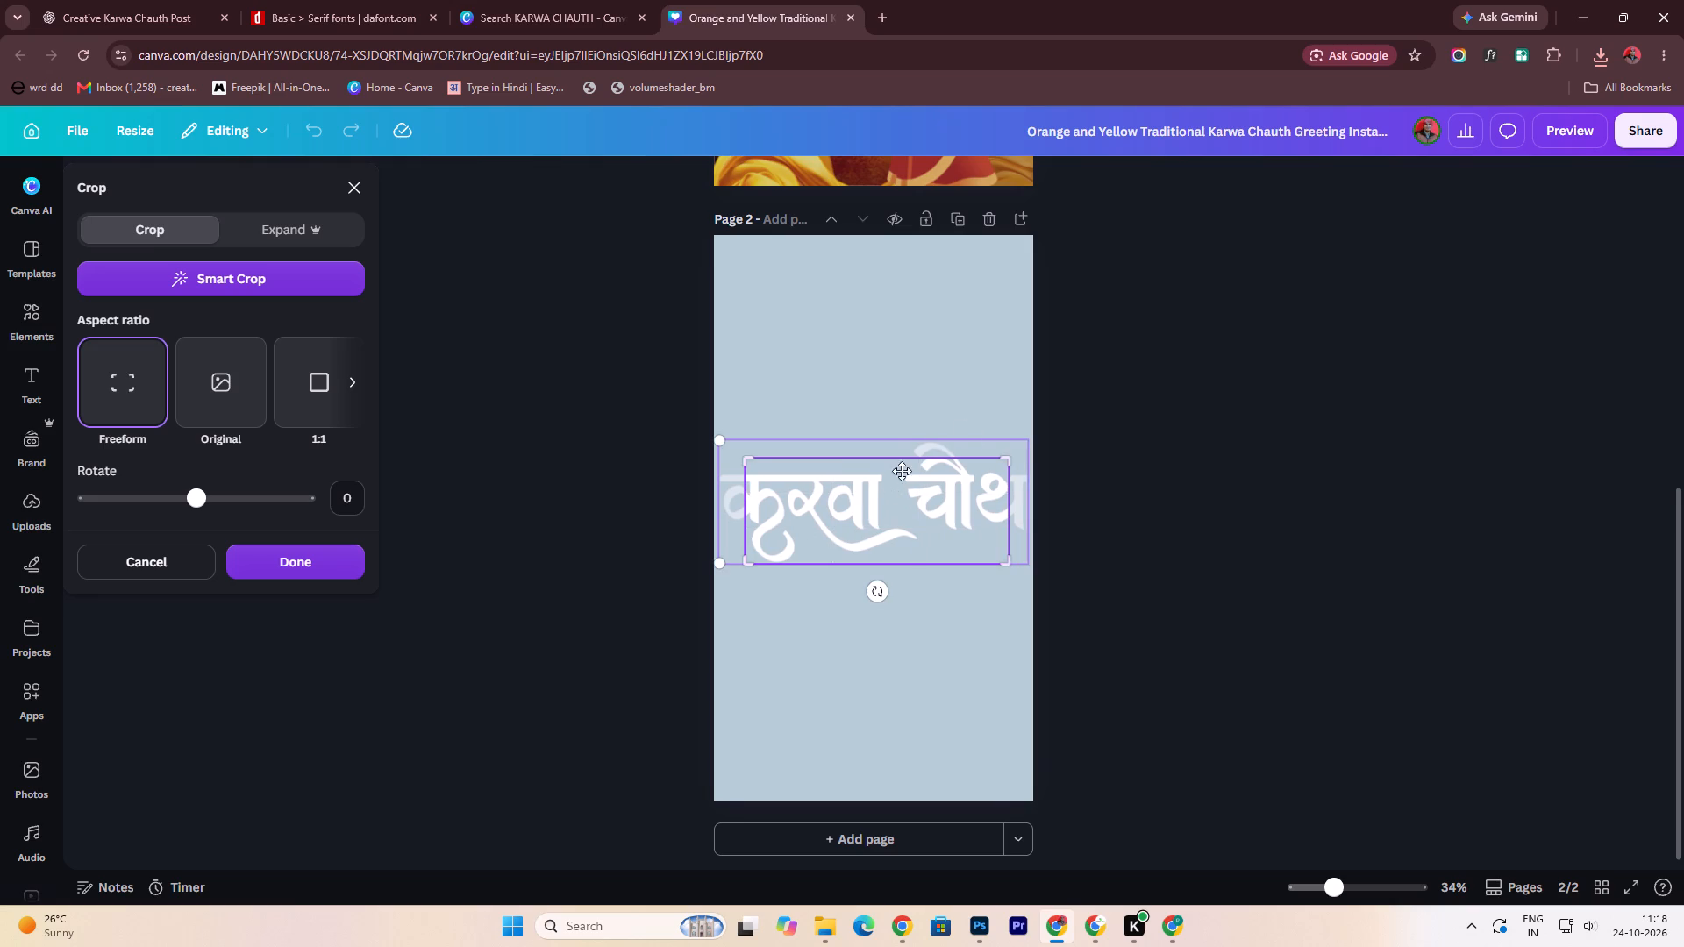
left_click(924, 390)
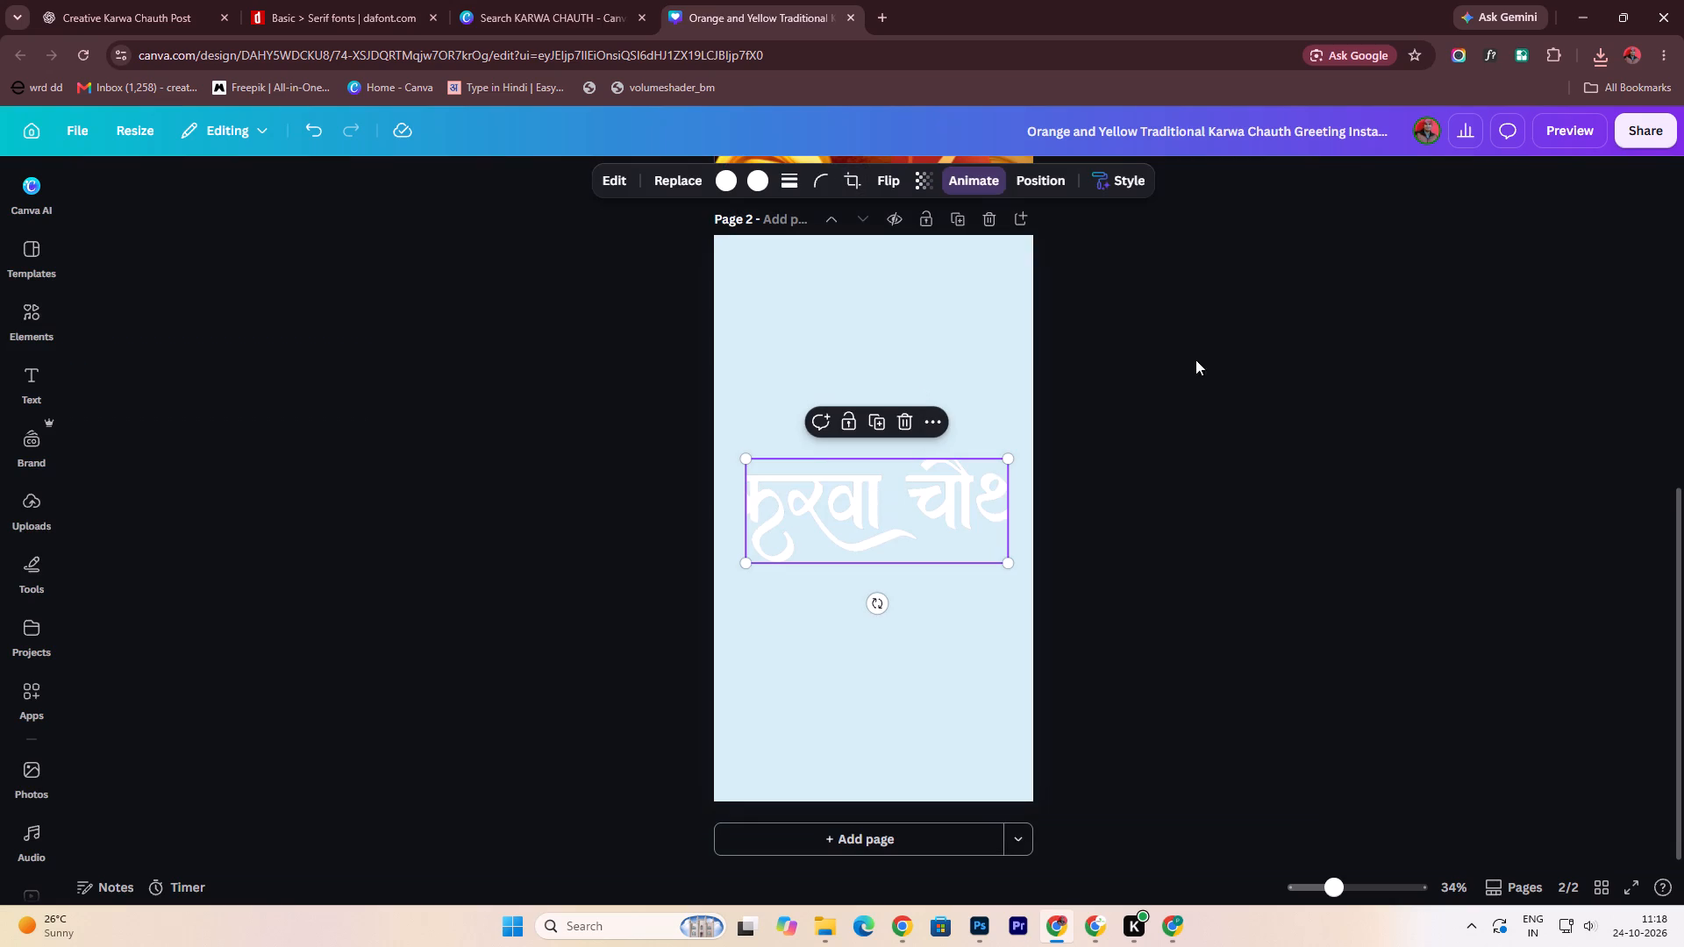
Undo the crop applied to the करवा चौथ lettering on page 2.
key("ctrl+z")
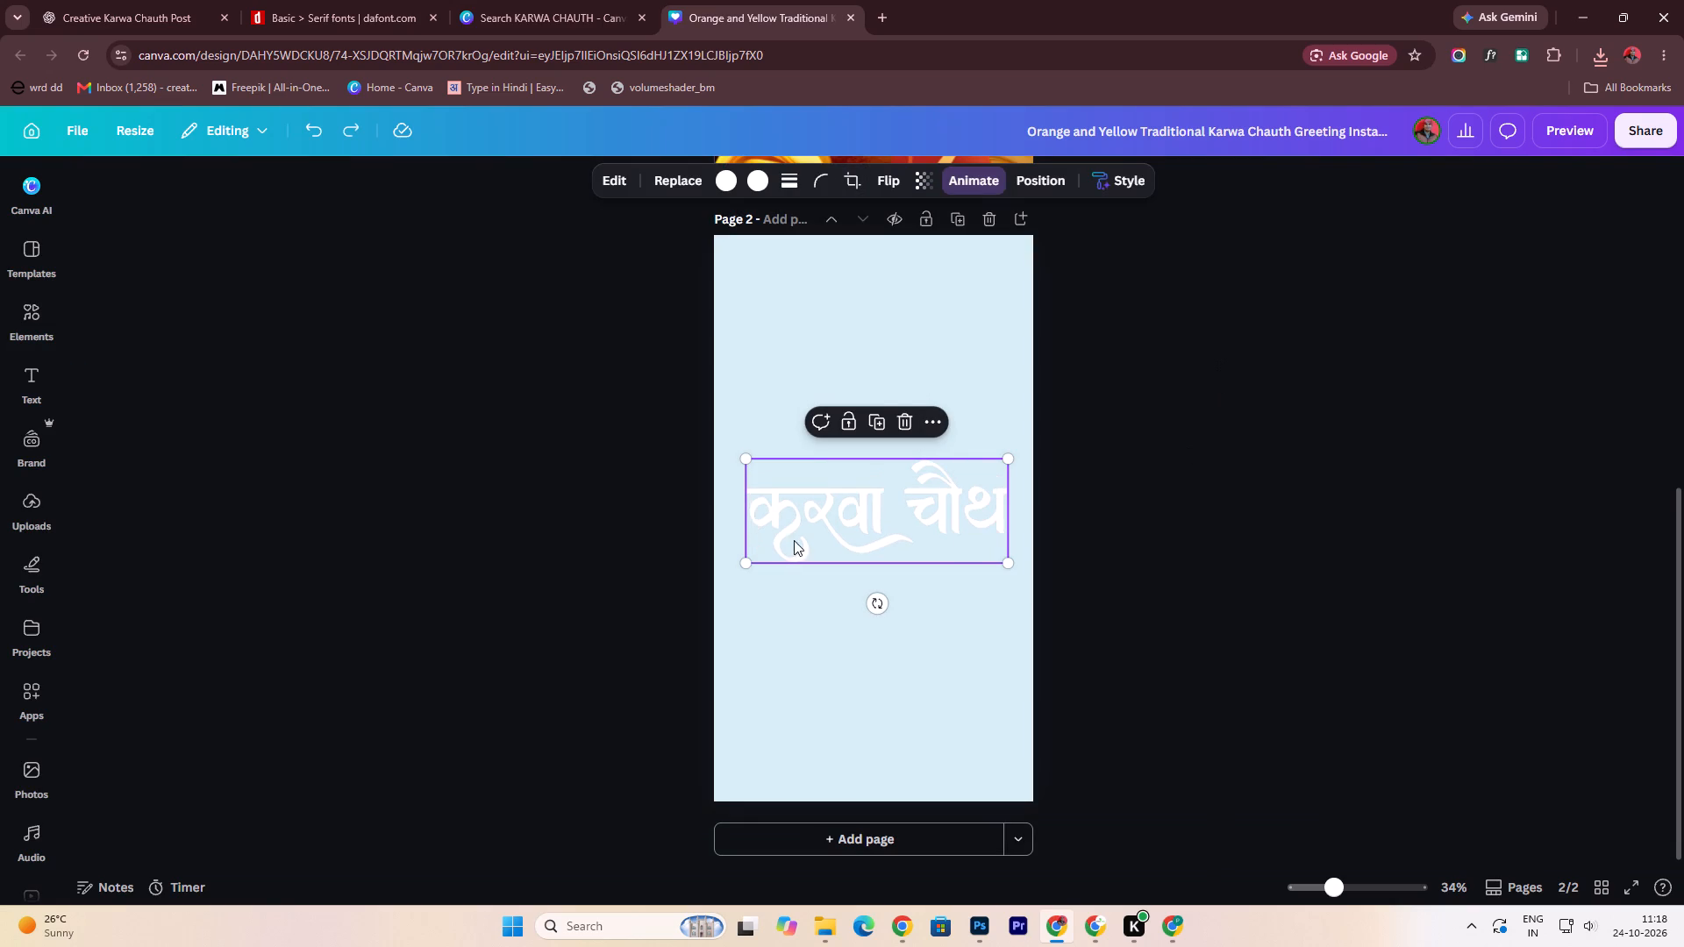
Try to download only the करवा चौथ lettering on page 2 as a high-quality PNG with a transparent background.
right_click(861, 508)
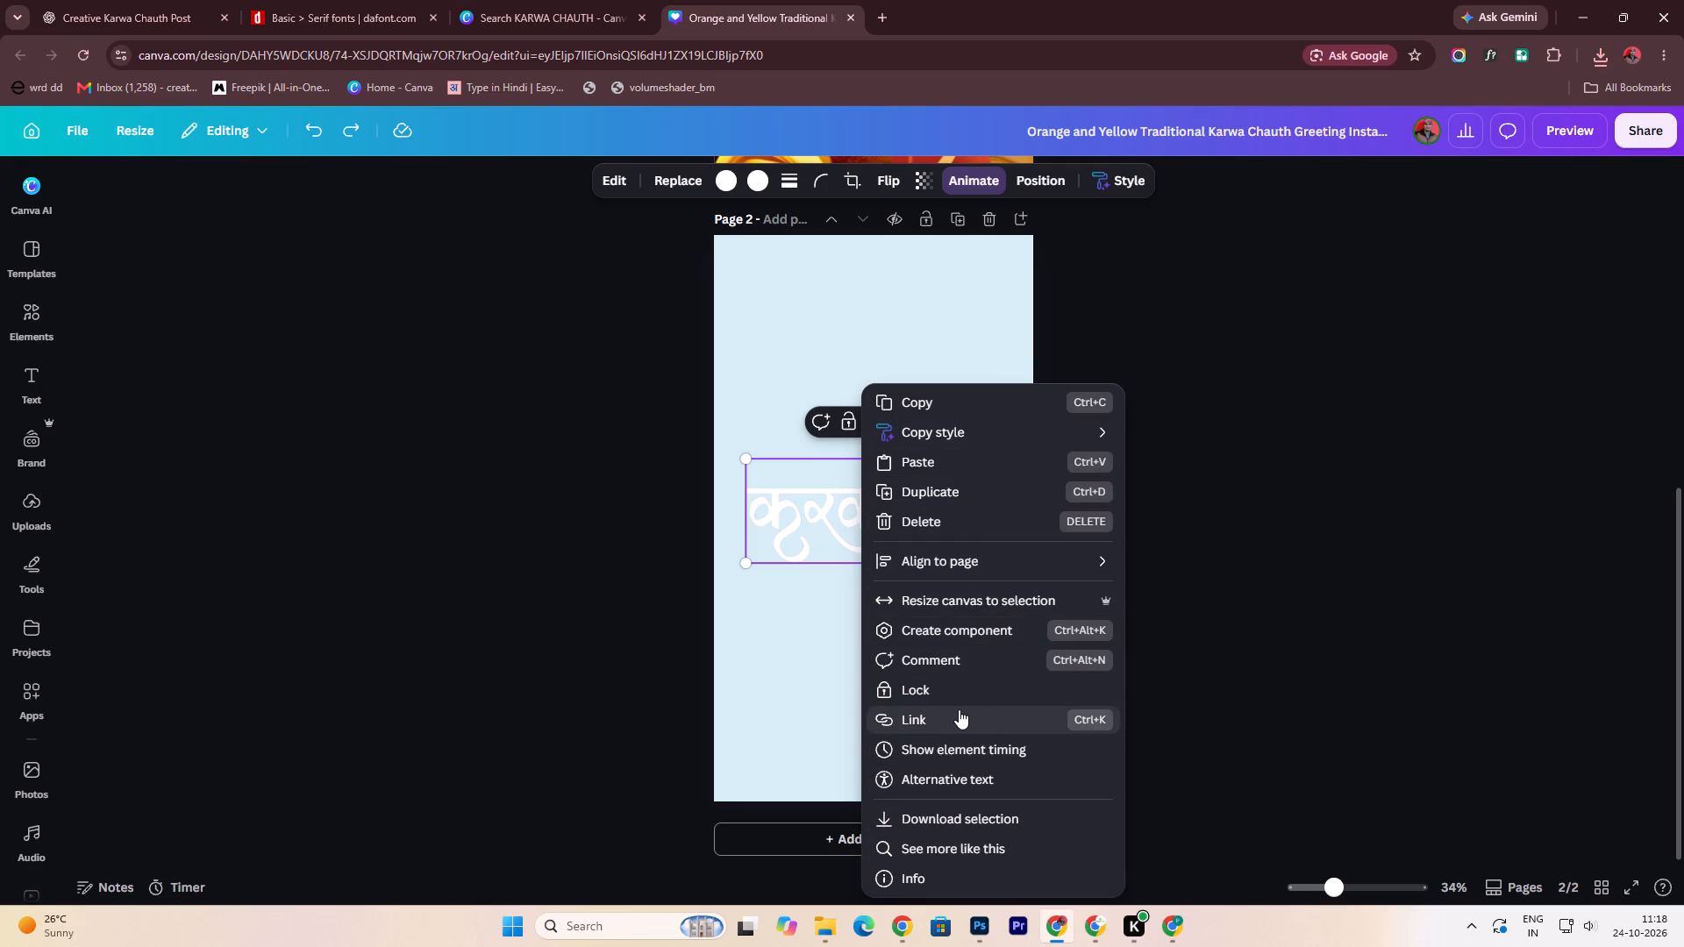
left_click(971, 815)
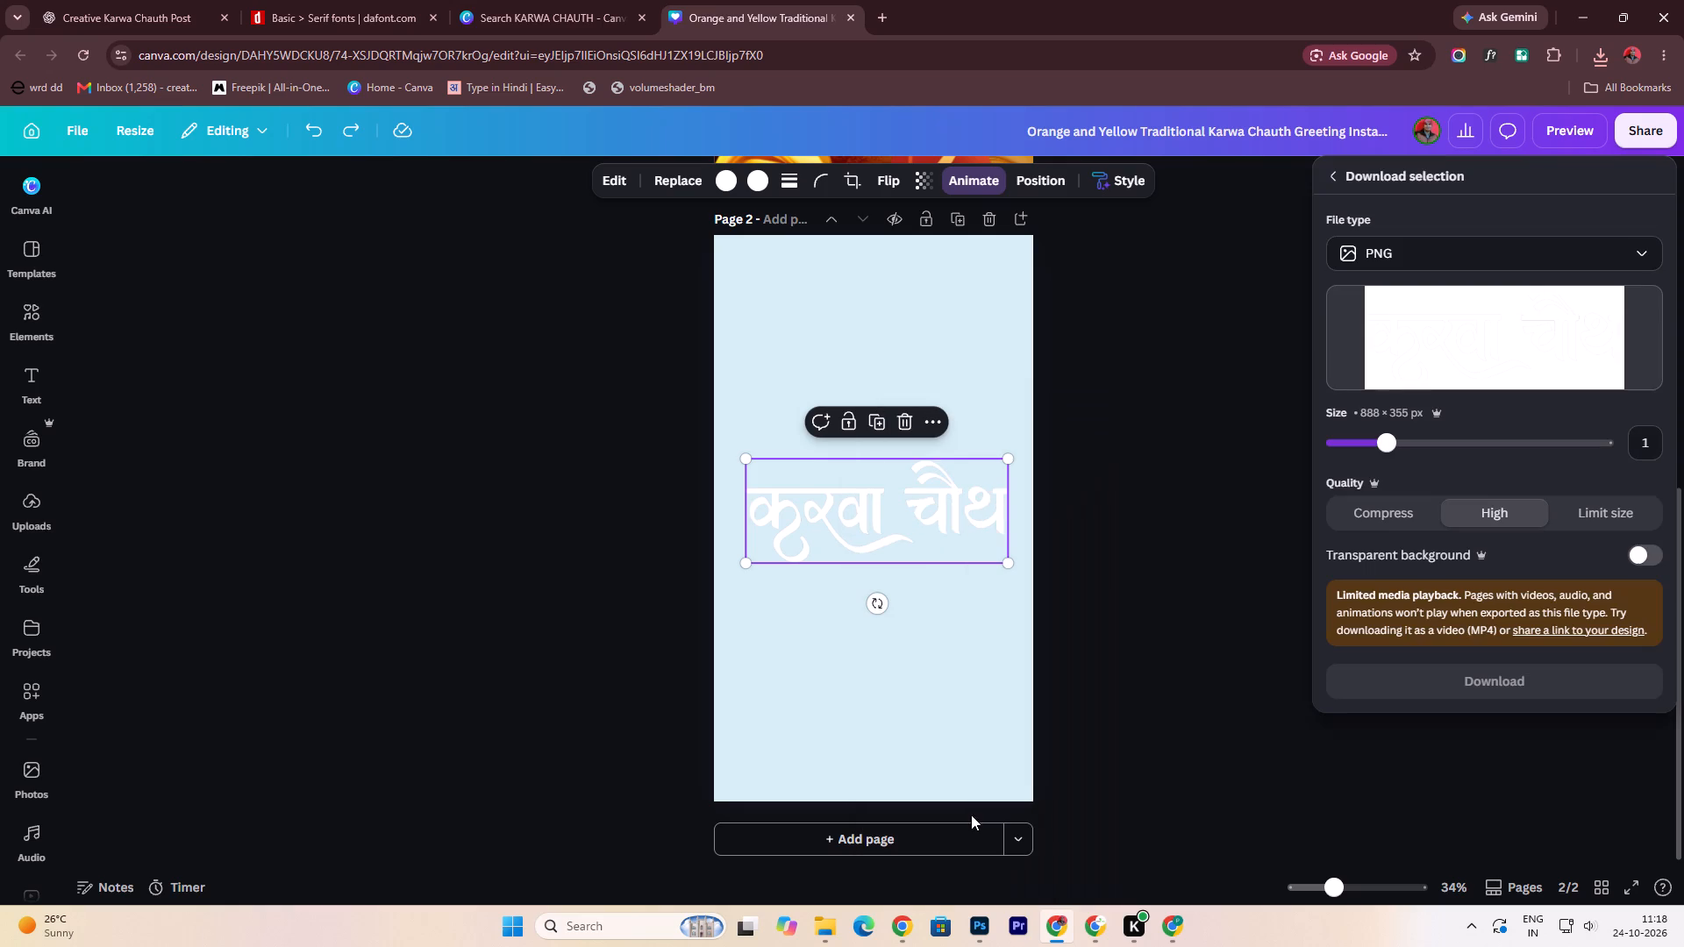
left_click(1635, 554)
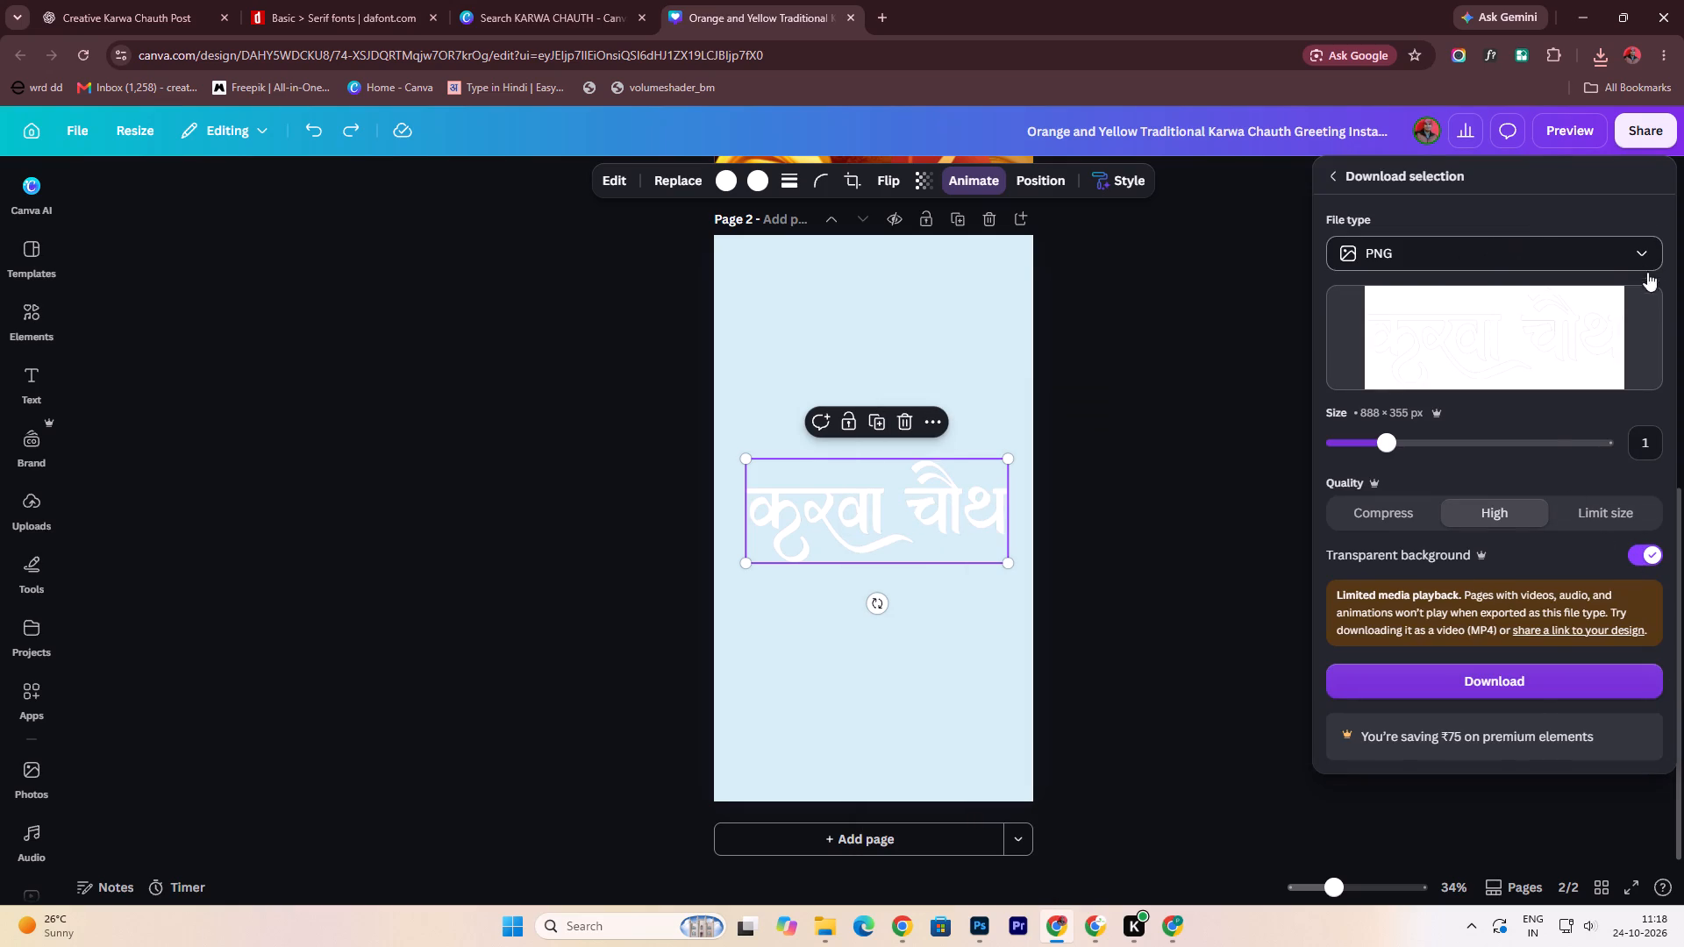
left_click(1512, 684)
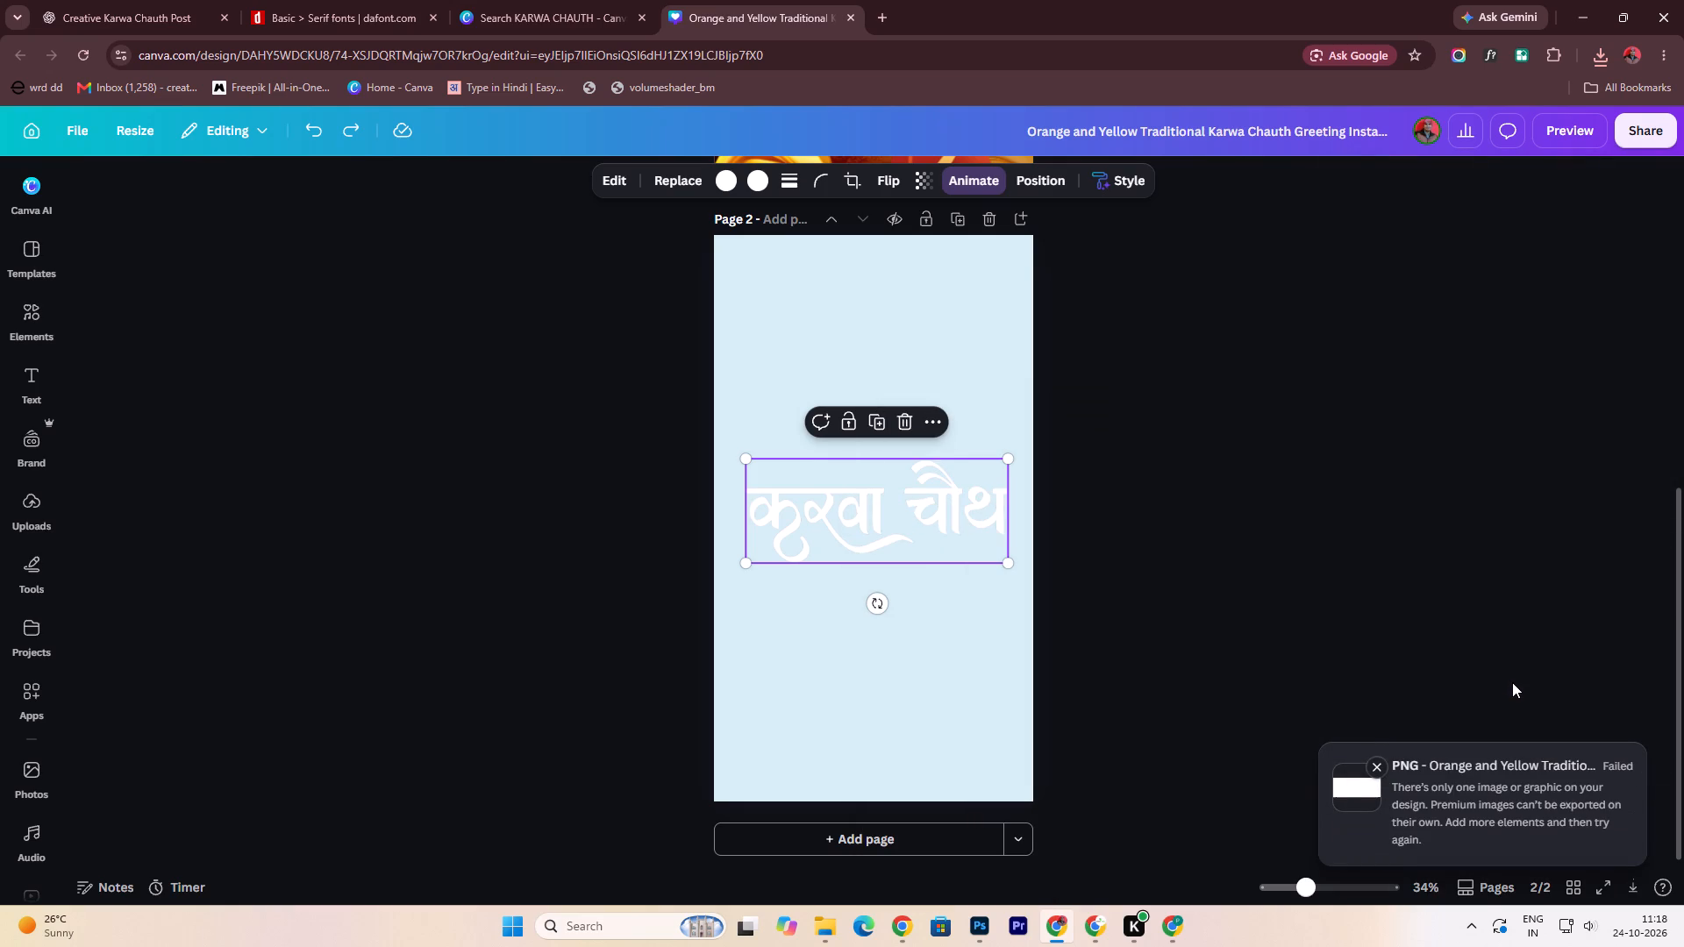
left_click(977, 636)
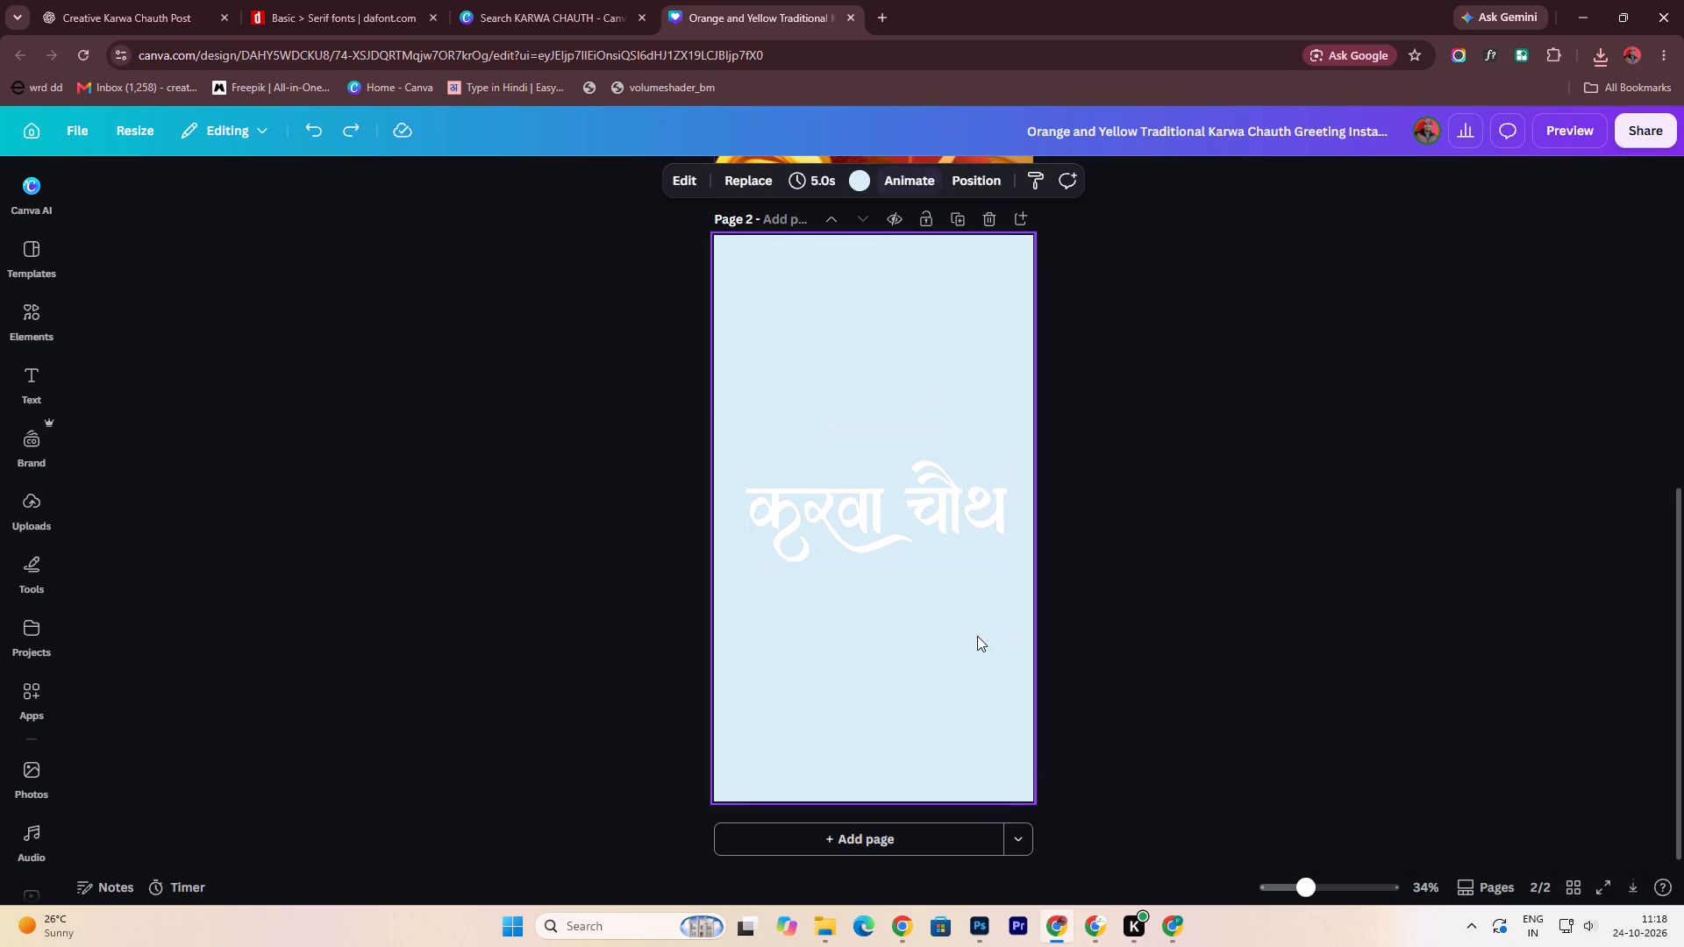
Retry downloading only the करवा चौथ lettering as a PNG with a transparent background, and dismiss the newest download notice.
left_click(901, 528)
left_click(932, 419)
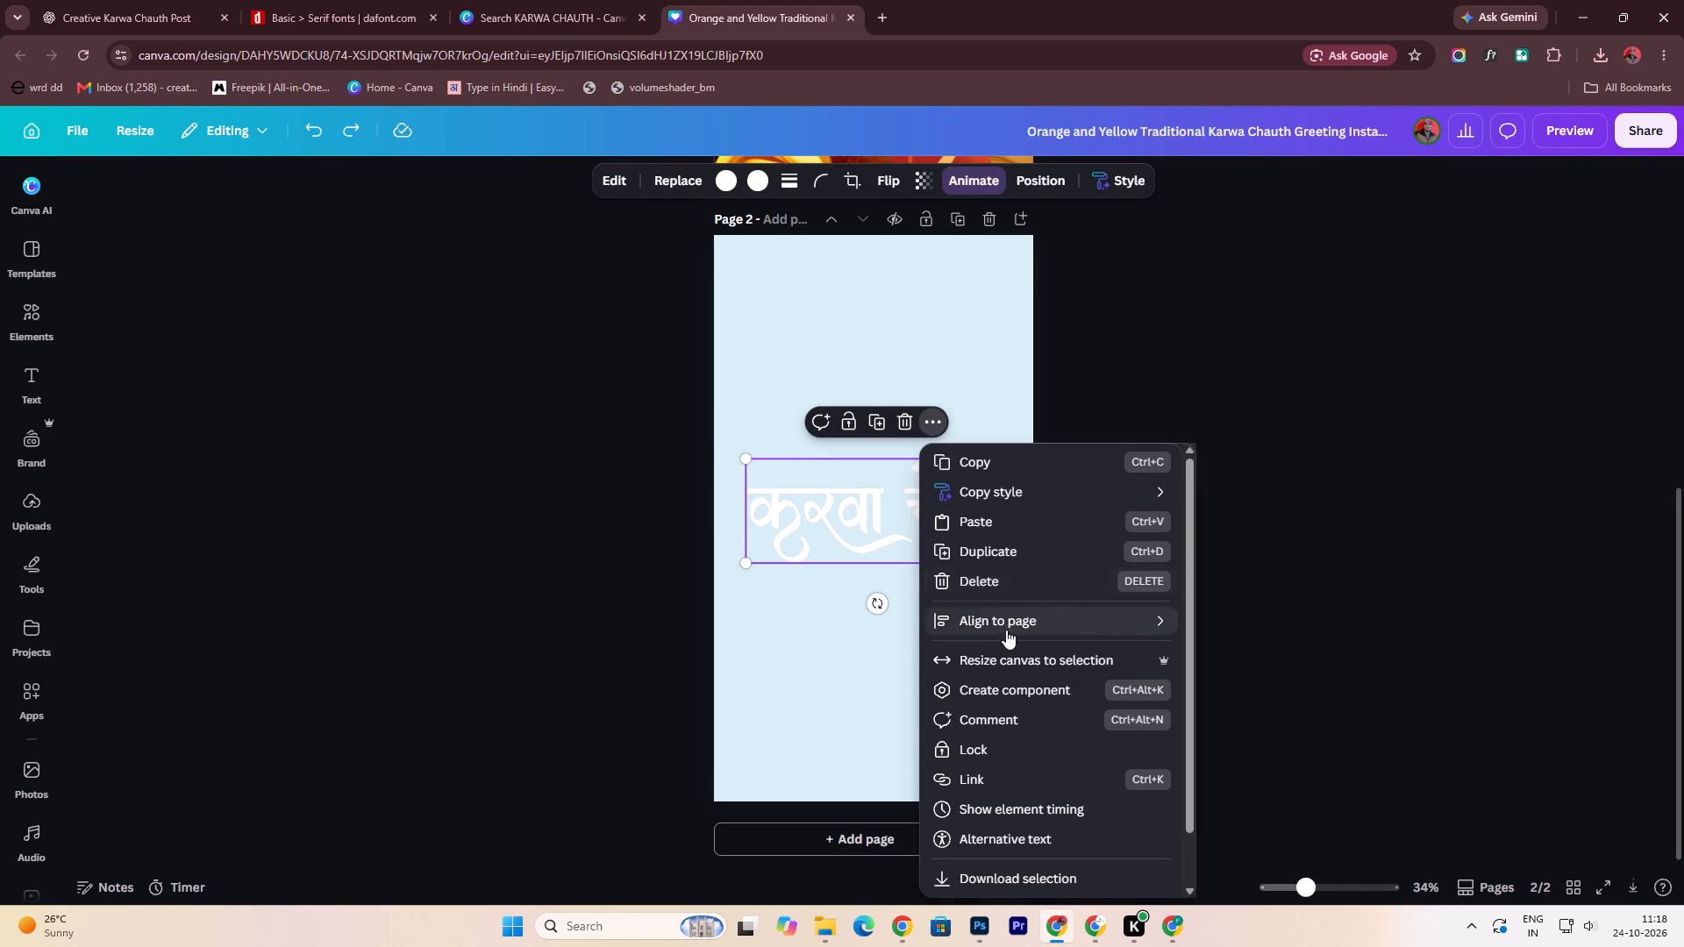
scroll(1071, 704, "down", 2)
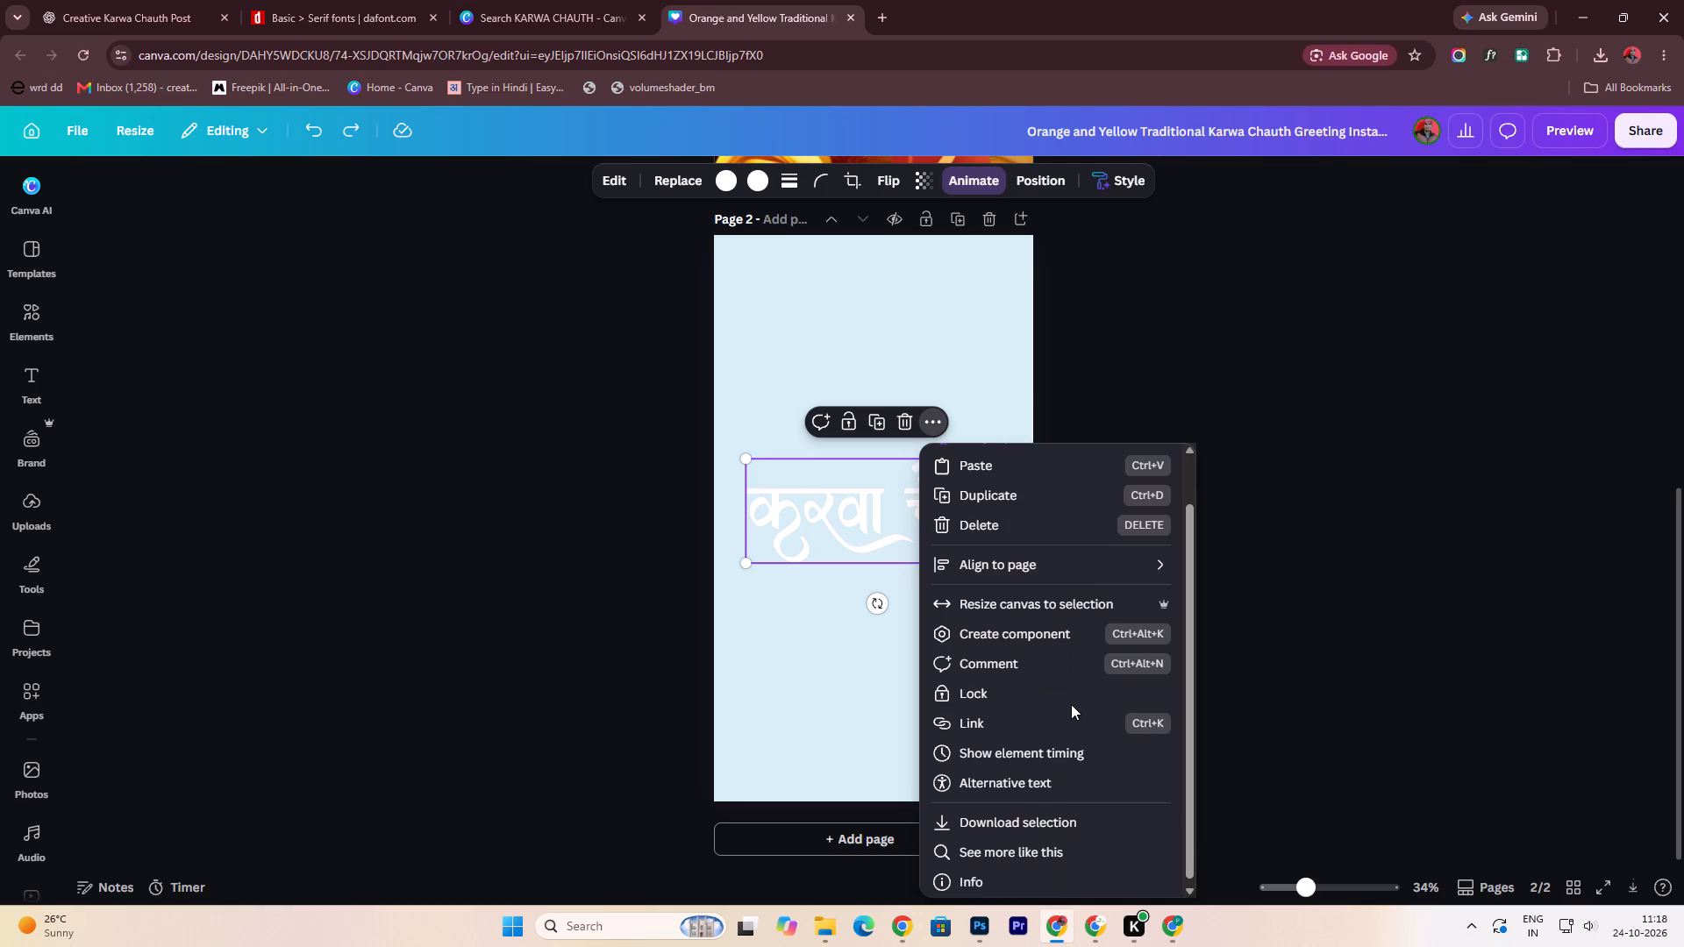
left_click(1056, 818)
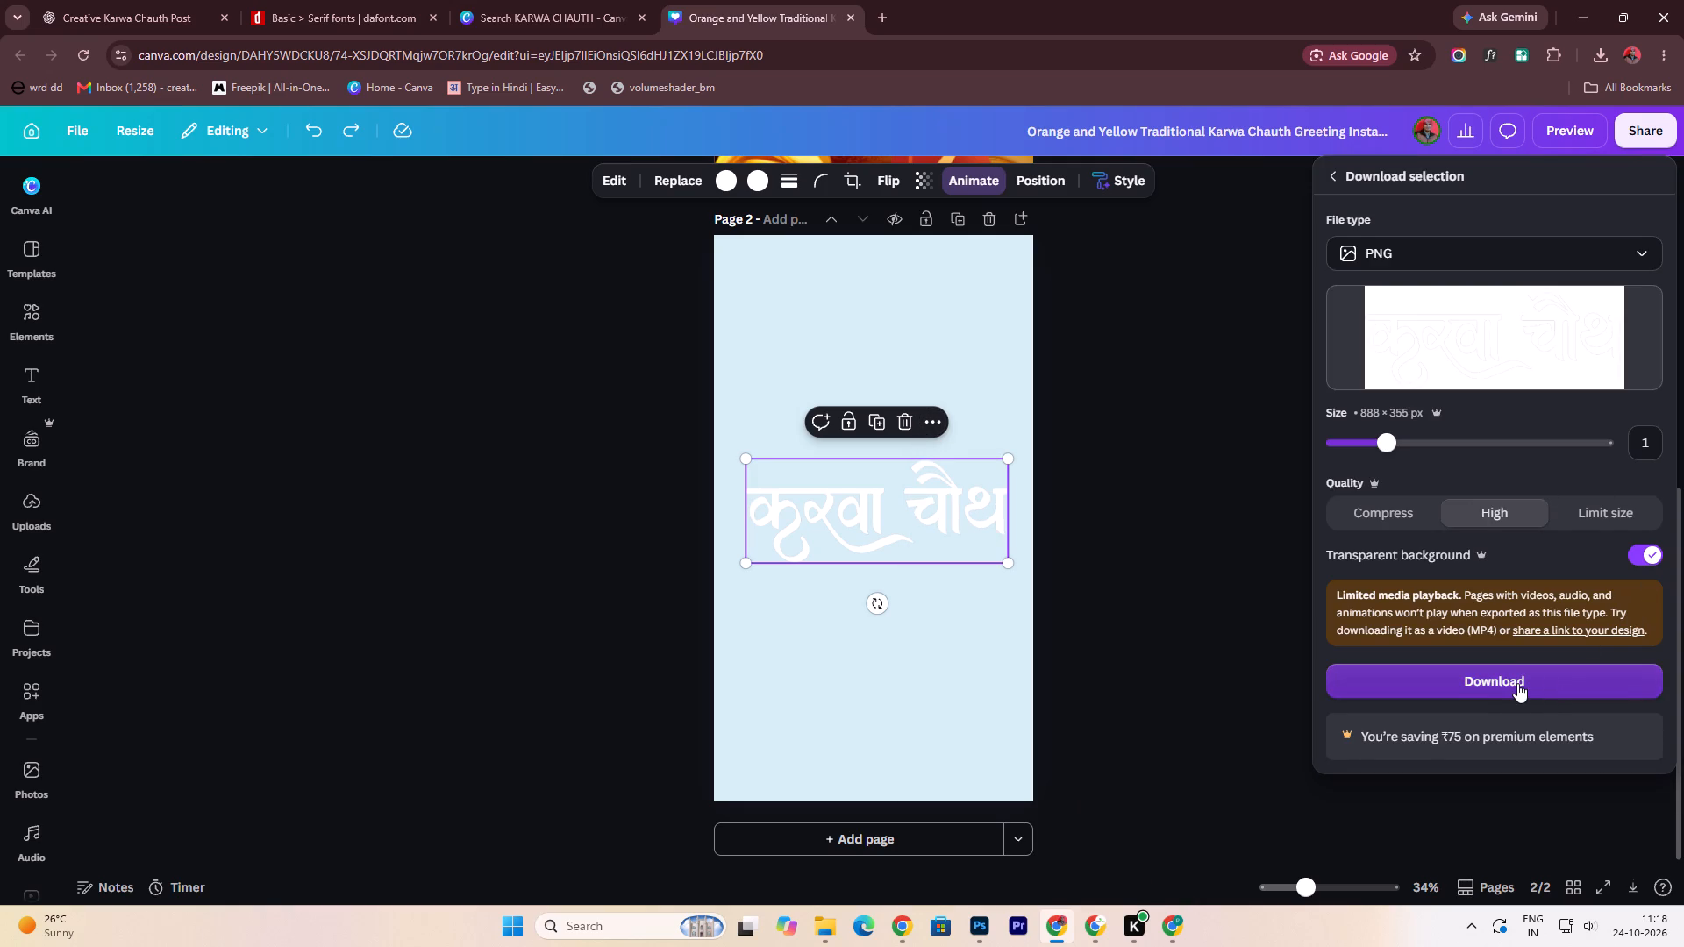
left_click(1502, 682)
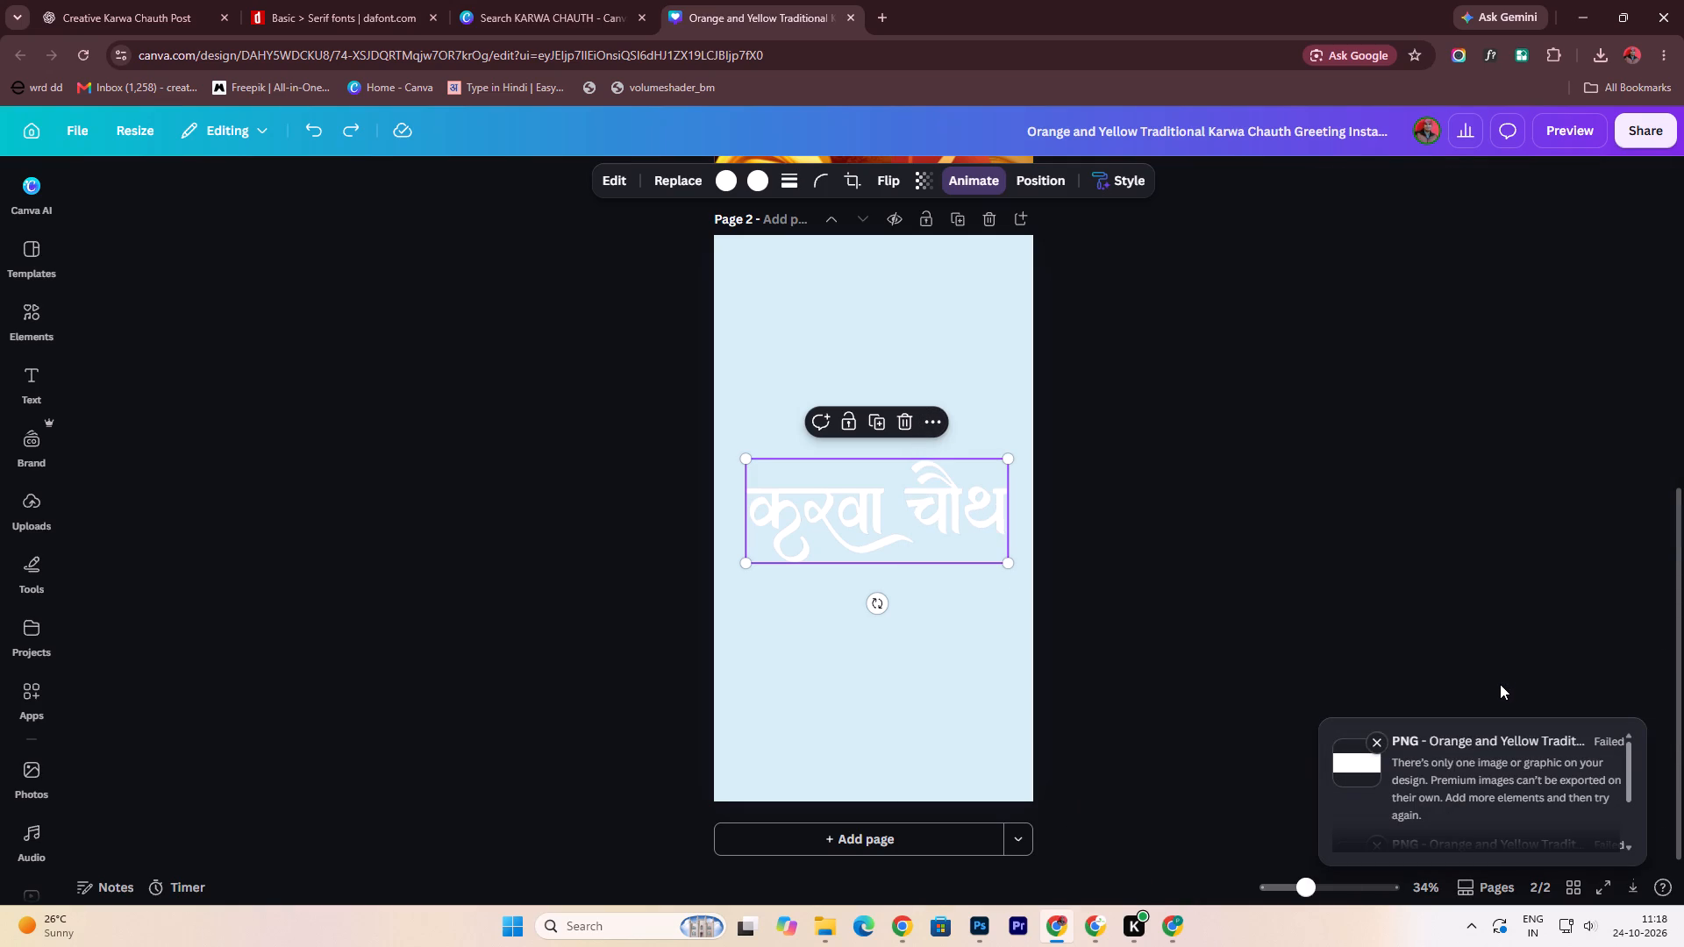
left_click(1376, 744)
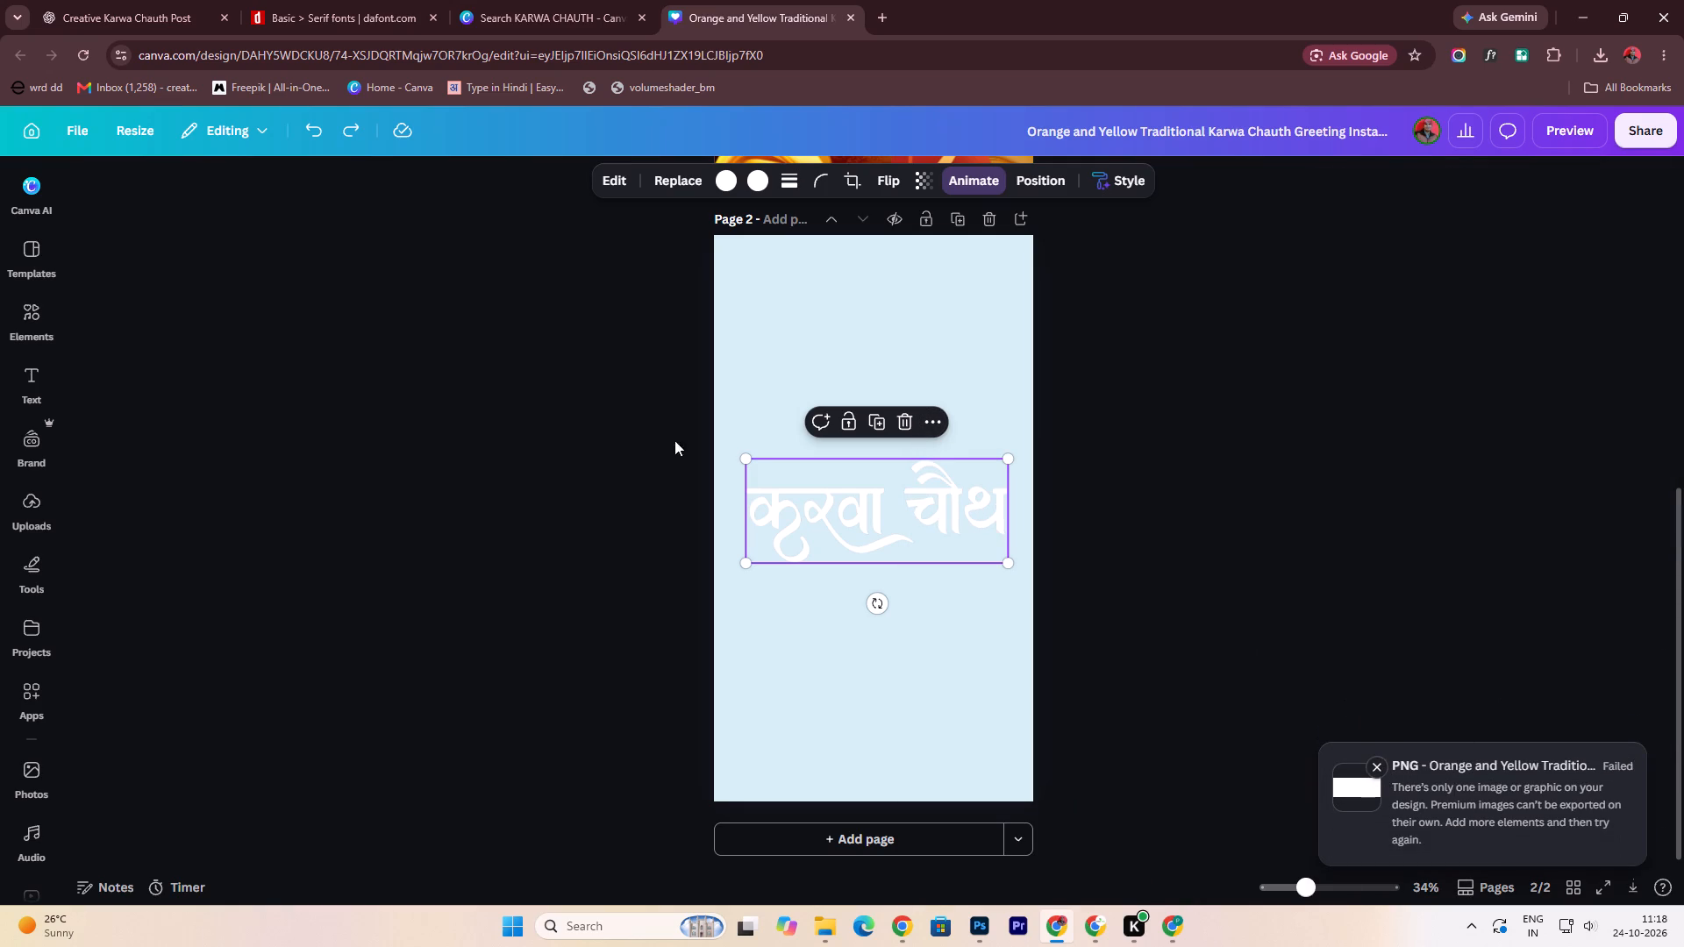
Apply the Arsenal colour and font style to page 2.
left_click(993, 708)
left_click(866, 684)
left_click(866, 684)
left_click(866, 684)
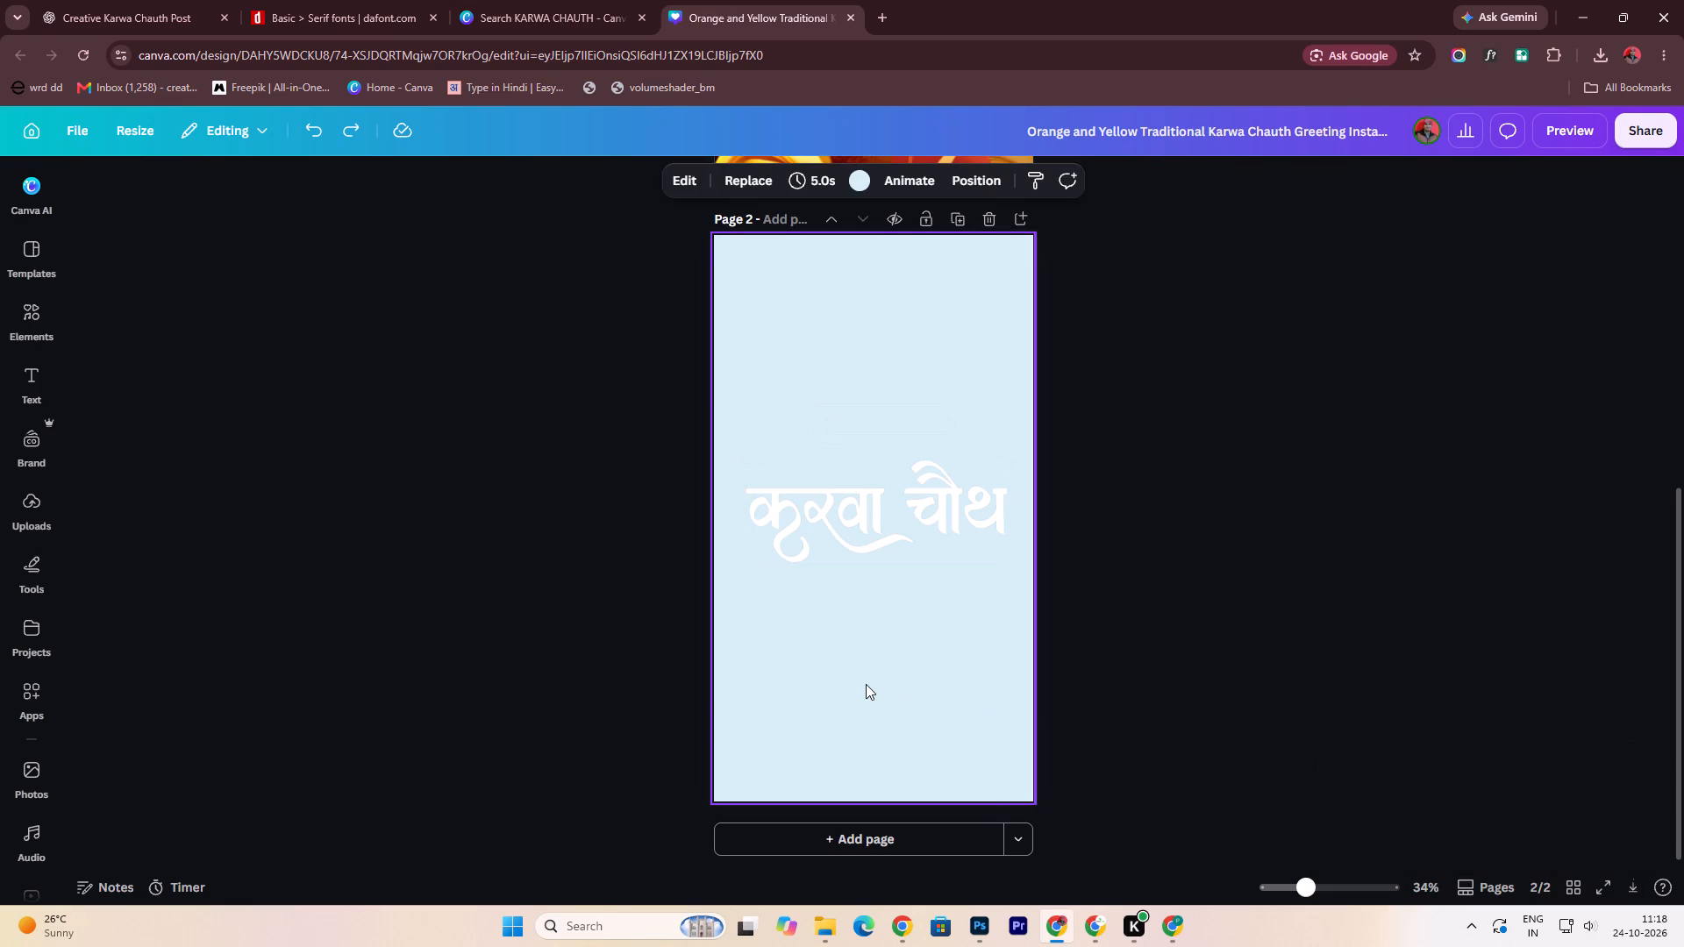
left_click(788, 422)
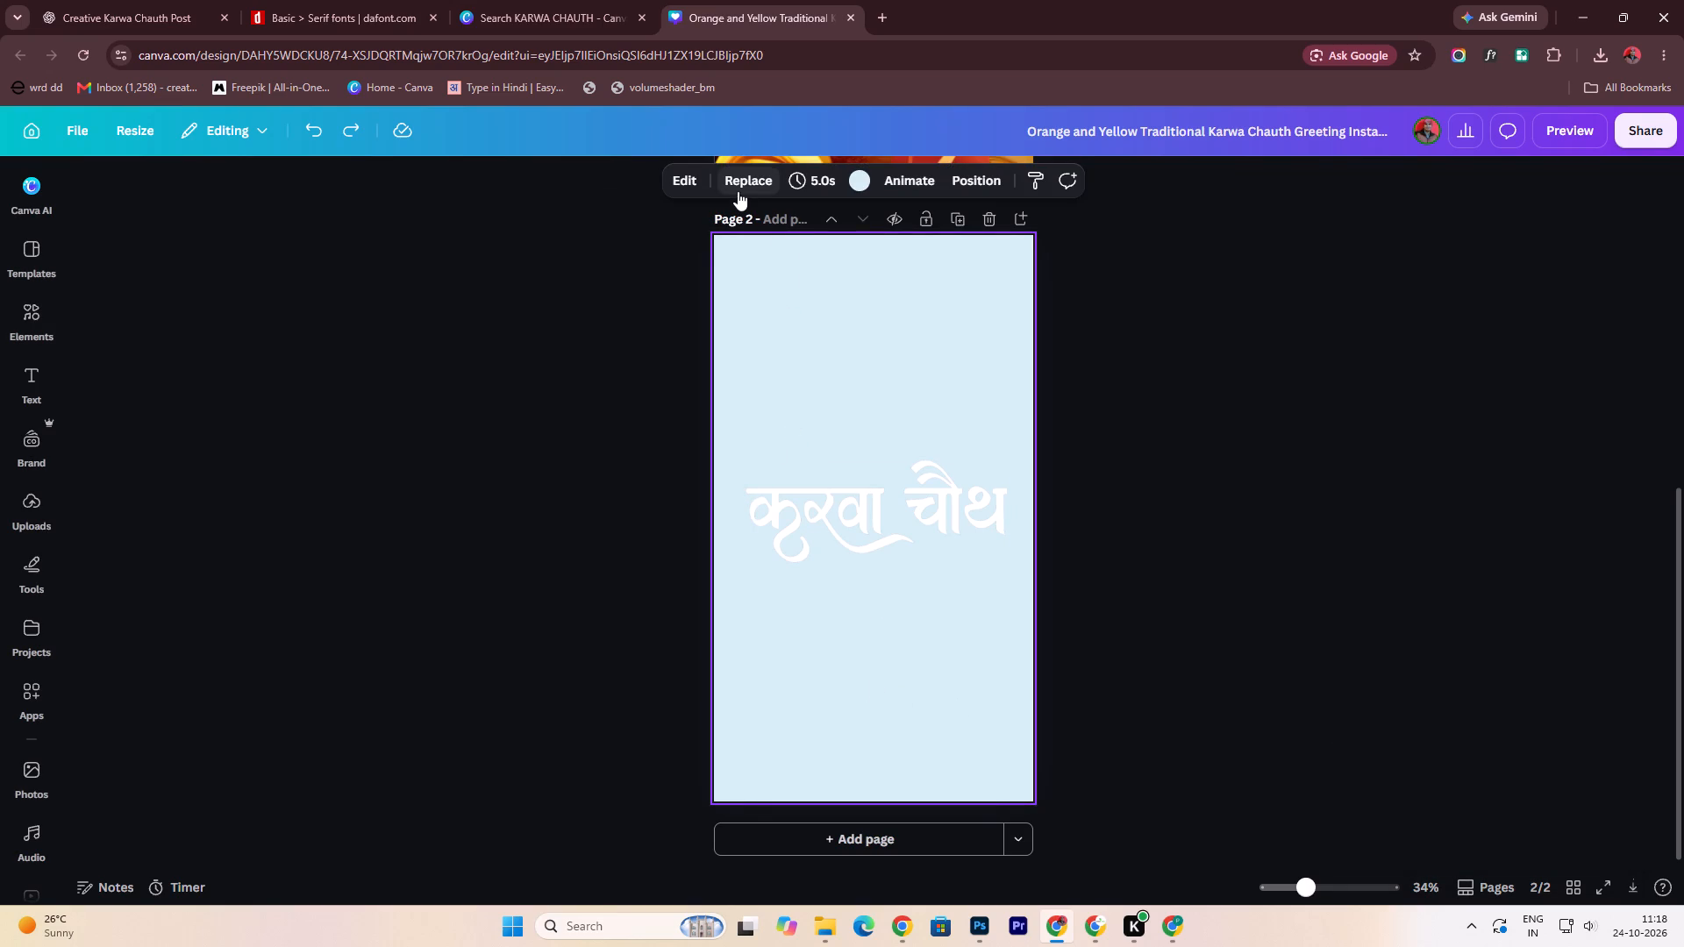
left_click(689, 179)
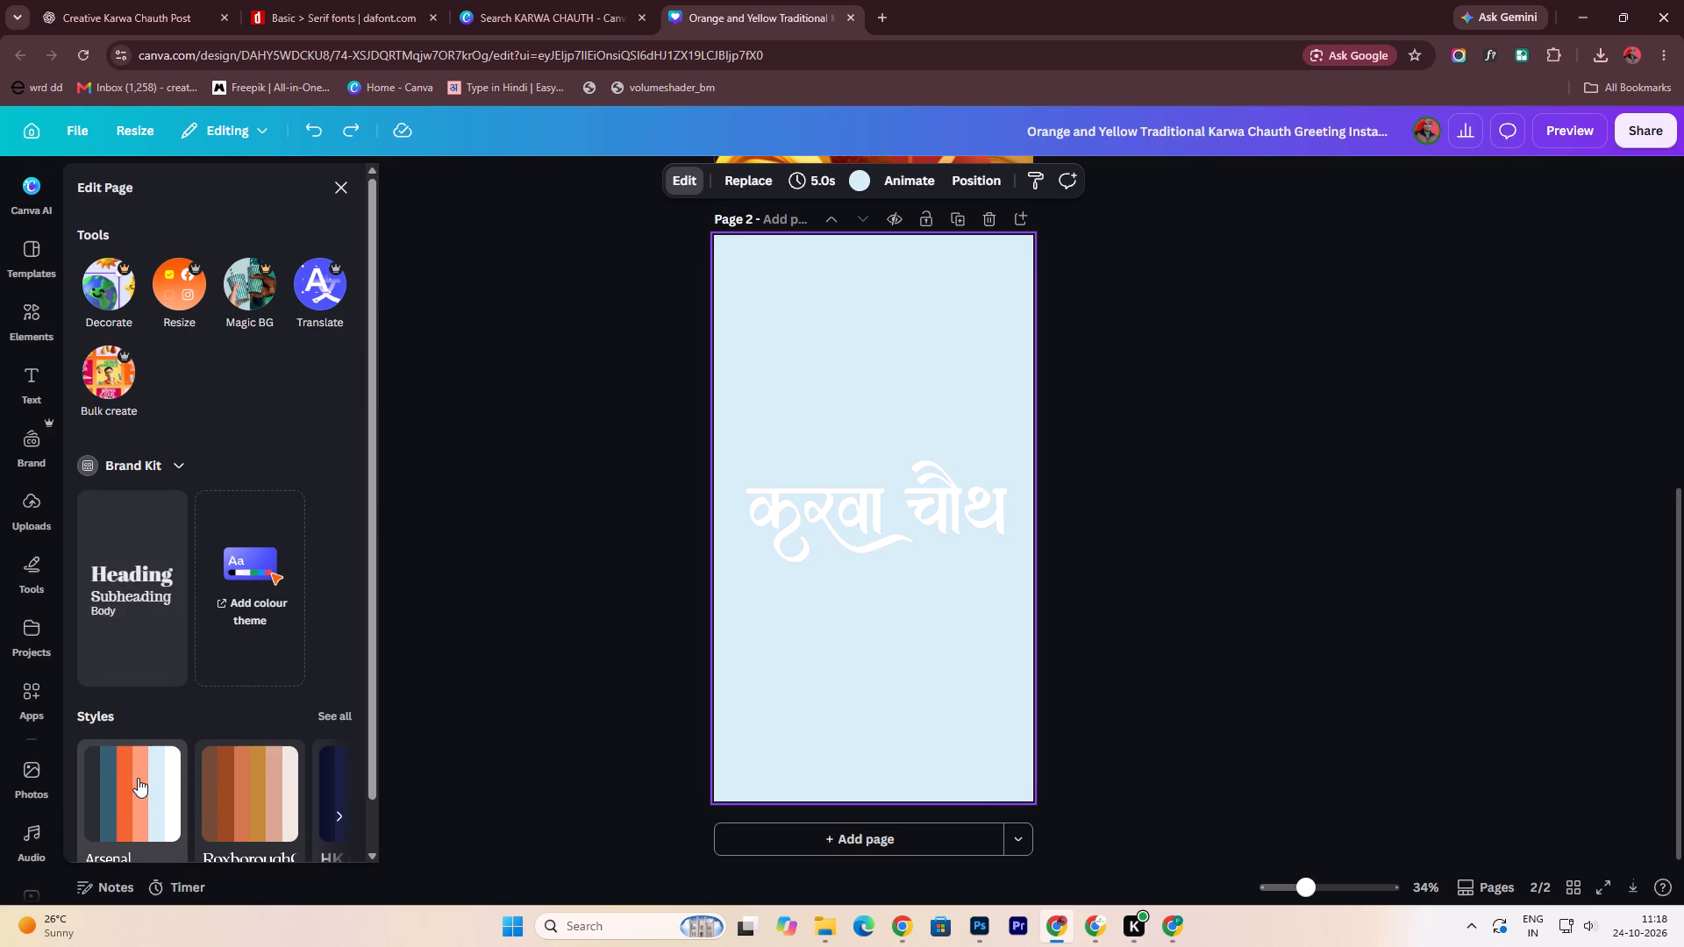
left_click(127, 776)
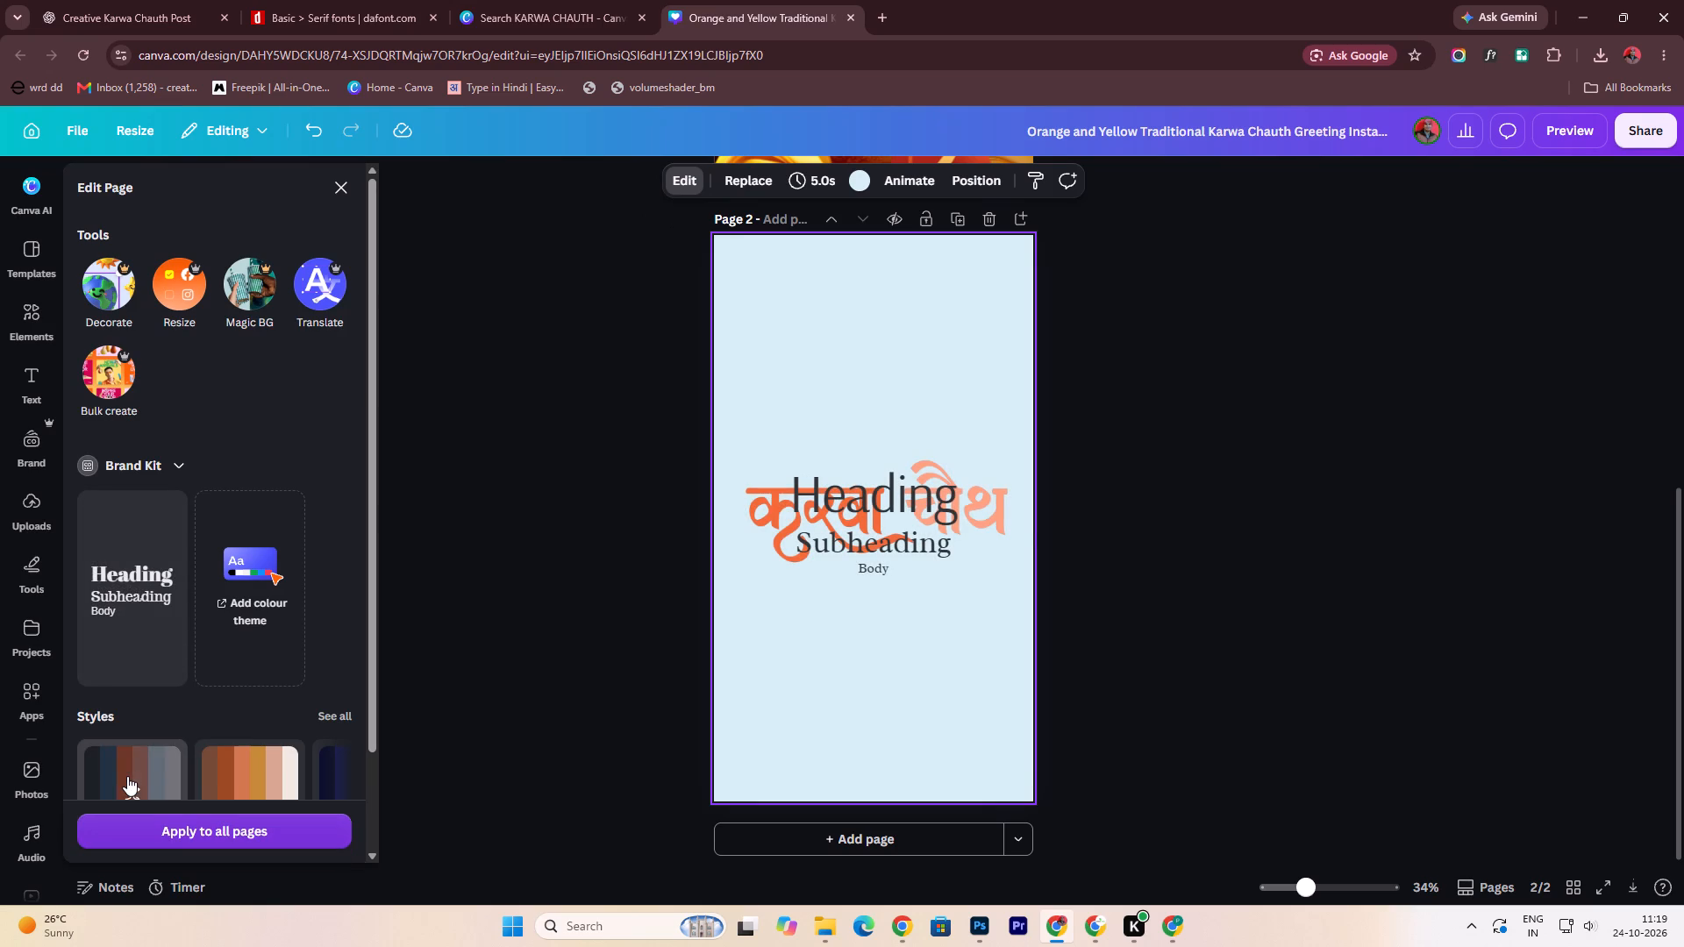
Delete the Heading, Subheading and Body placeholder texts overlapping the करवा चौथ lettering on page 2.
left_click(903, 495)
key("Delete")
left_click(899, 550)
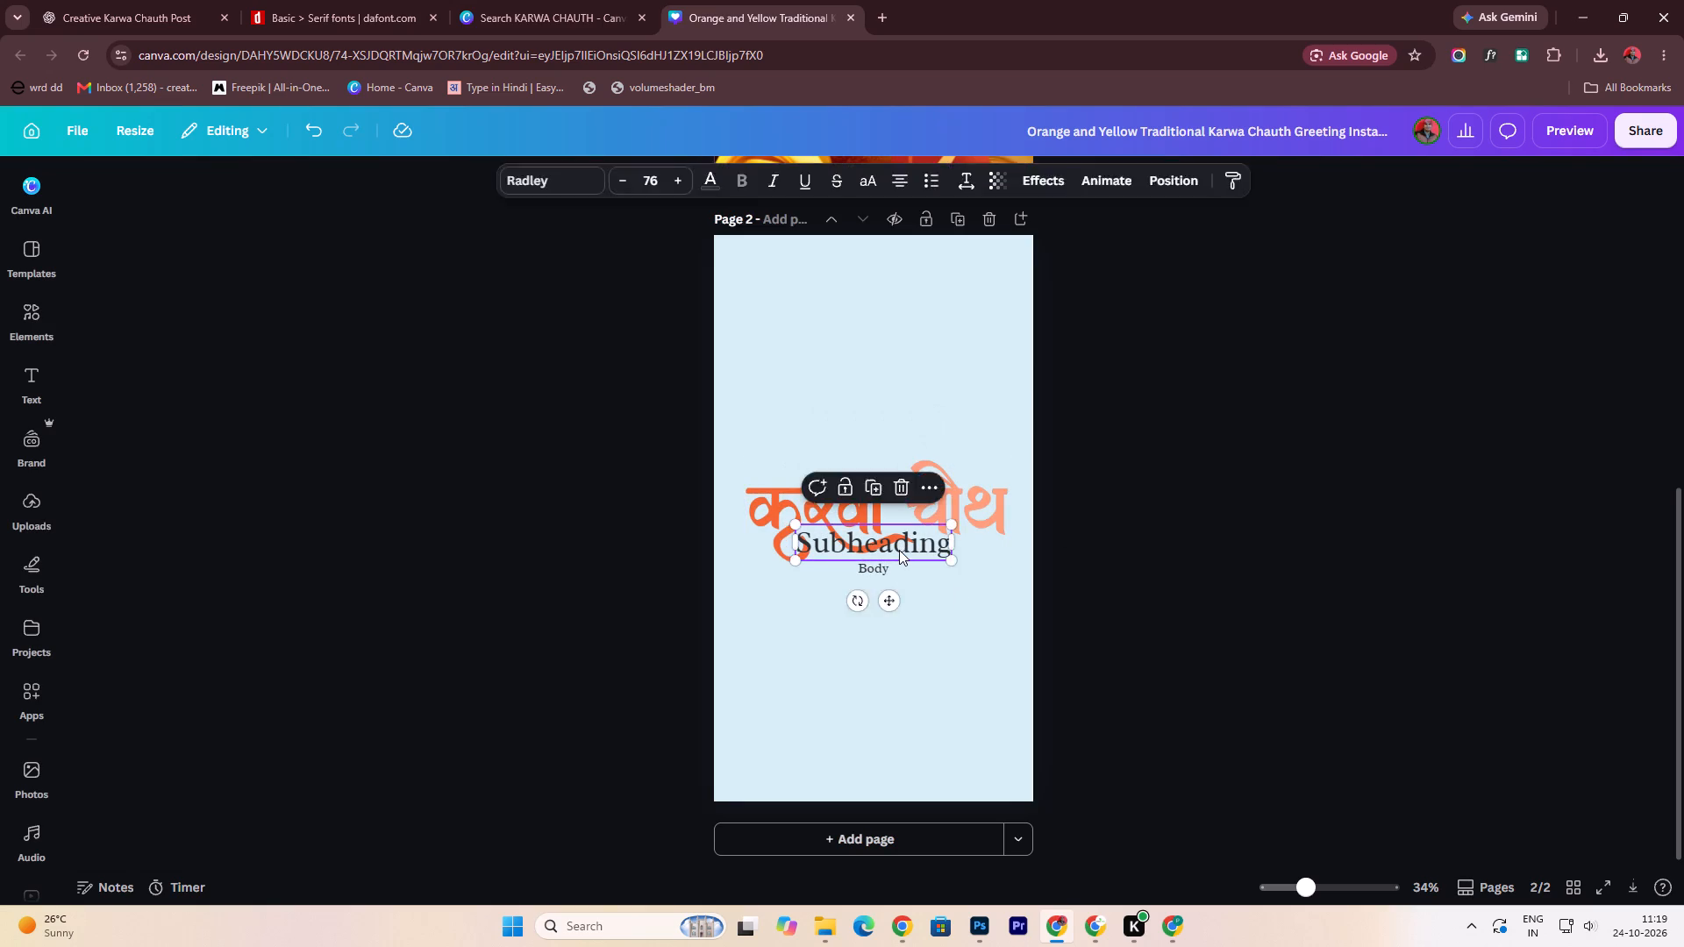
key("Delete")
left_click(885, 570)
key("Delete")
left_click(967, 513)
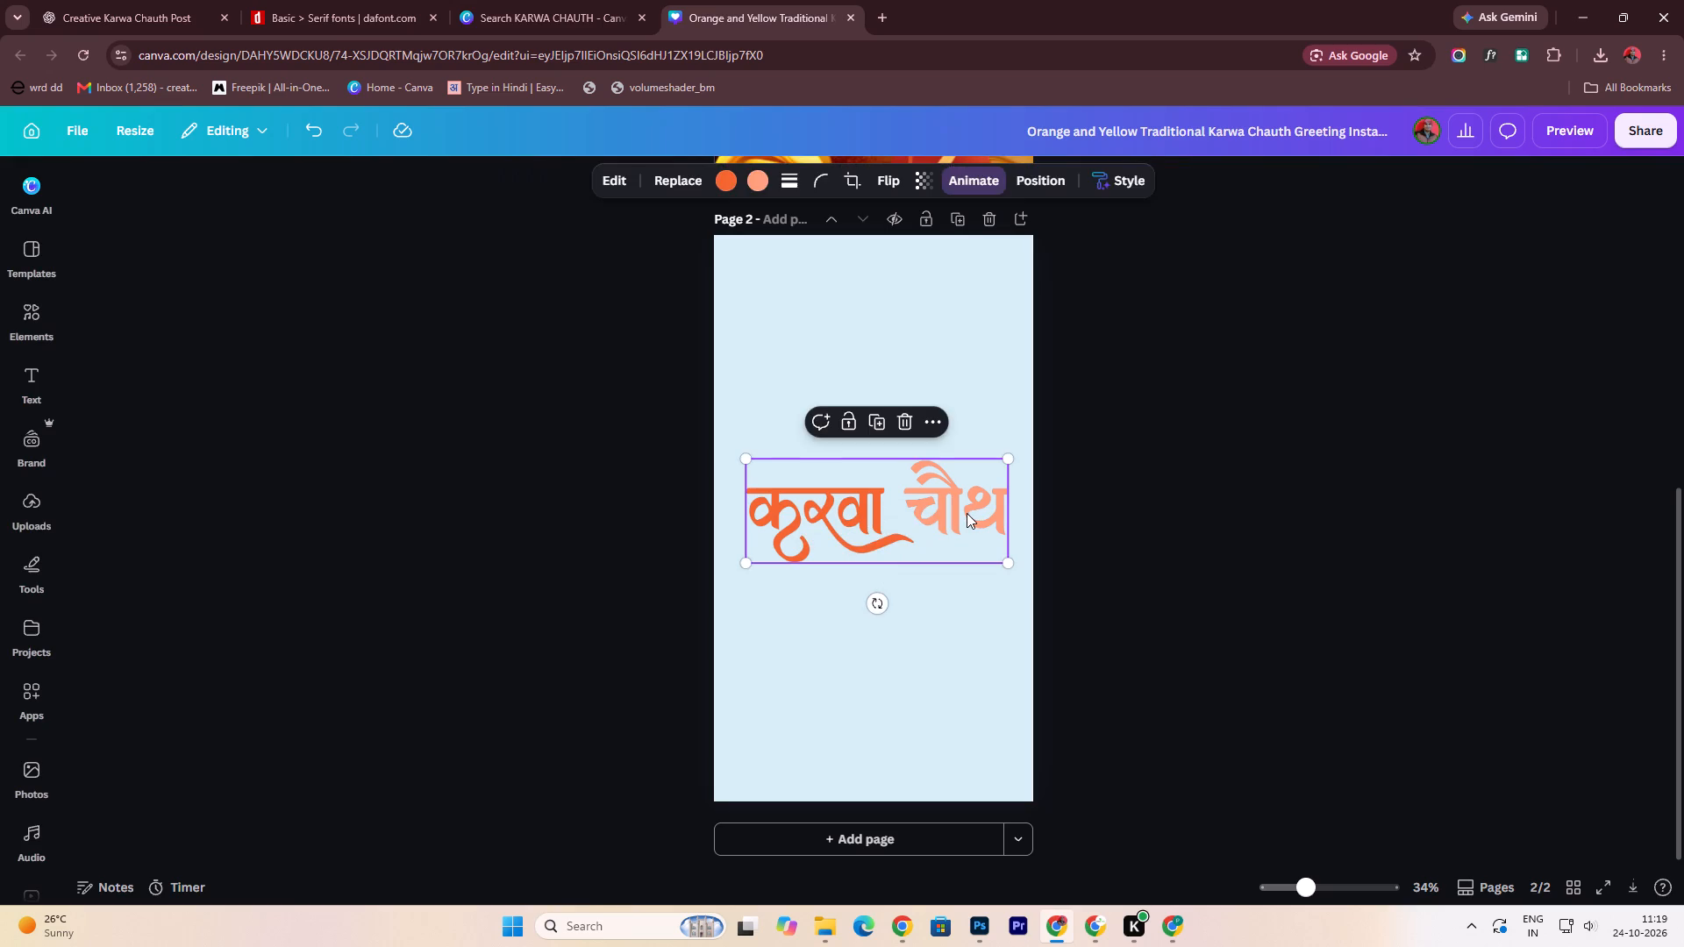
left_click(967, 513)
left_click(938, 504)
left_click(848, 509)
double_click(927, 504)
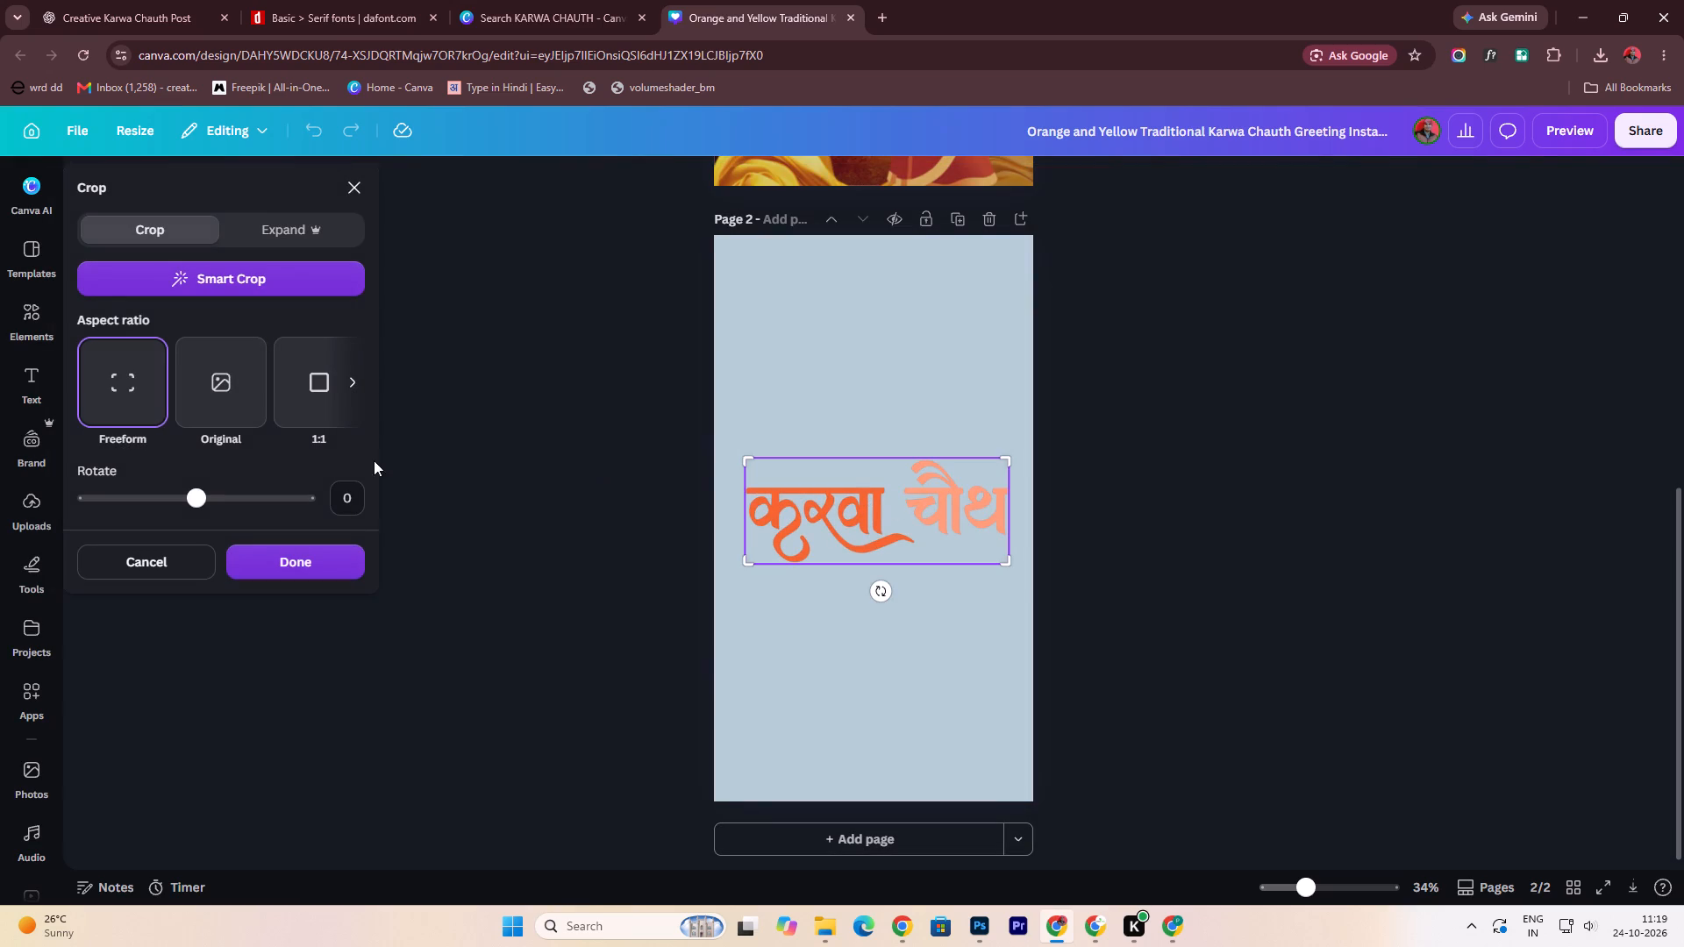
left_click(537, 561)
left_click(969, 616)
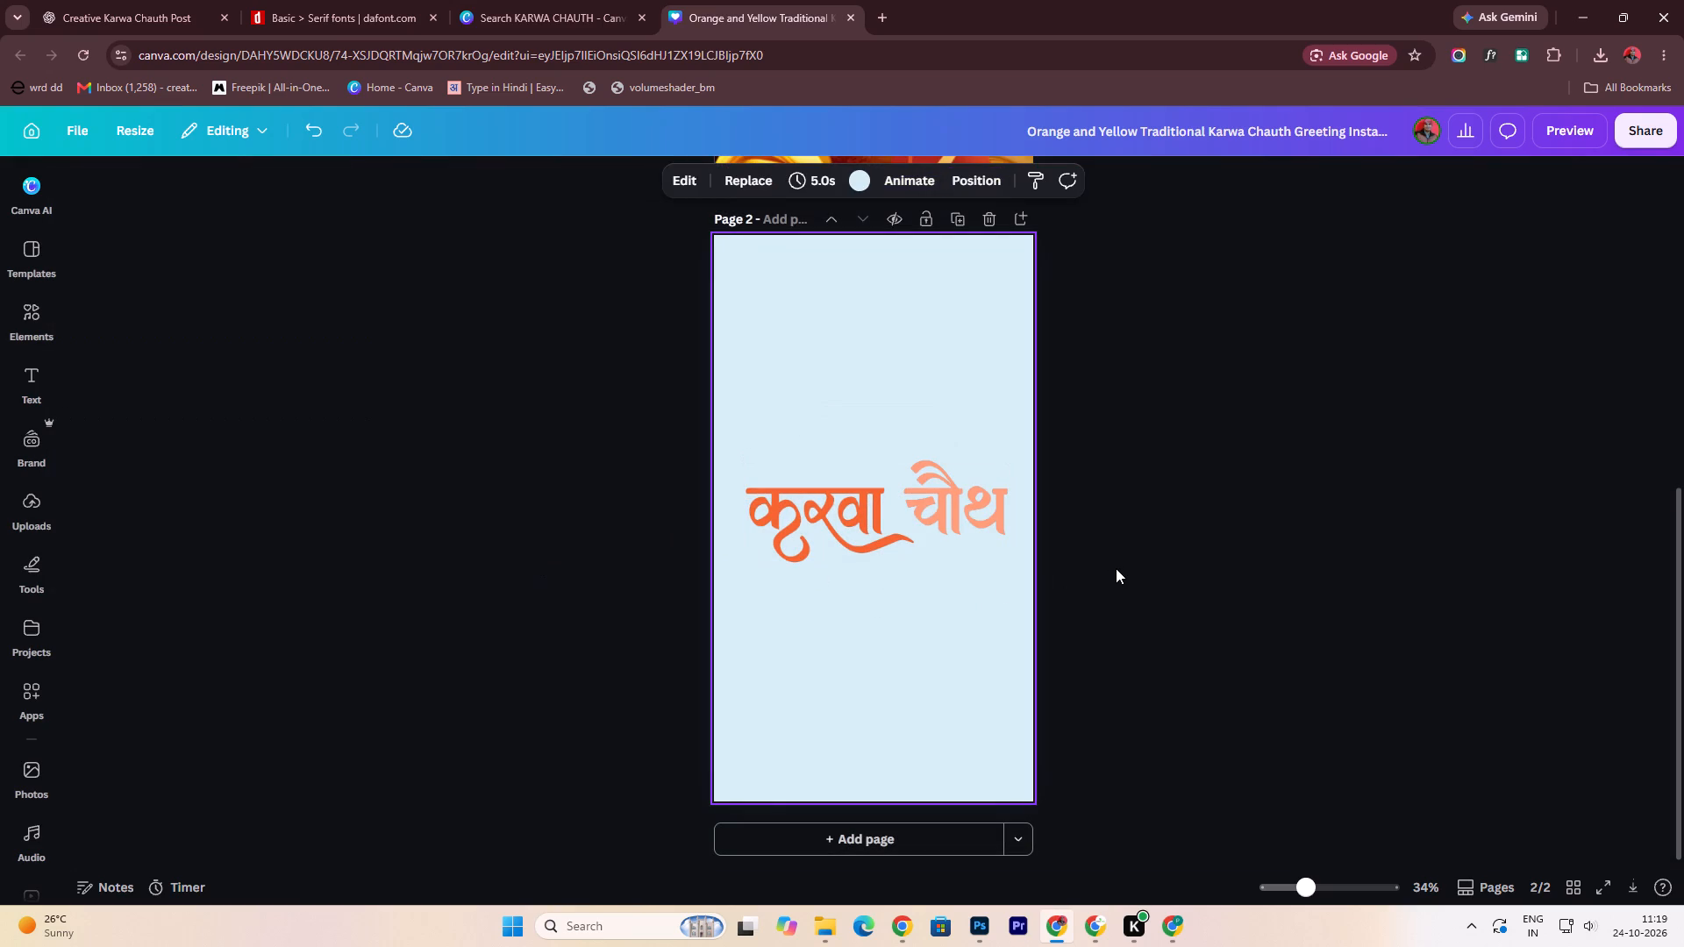
Undo the placeholder text deletions and the Arsenal style on page 2, back to the plain white करवा चौथ lettering.
key("ctrl+z")
key("ctrl+z")
key("ctrl+z")
key("ctrl+z")
key("ctrl+z")
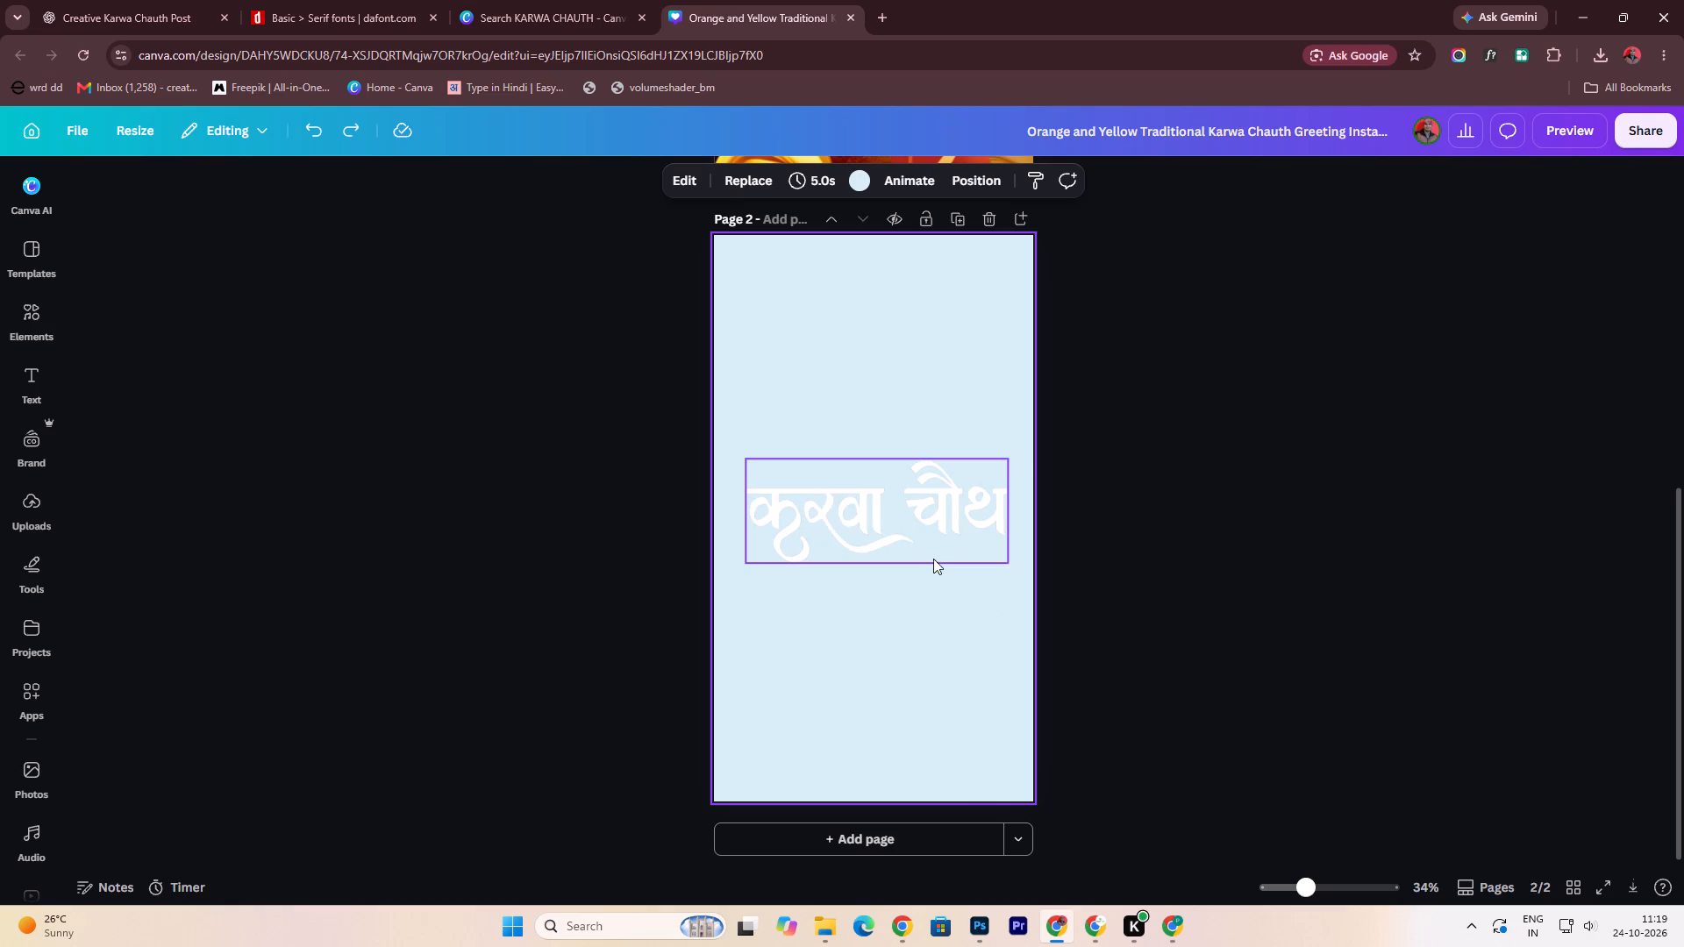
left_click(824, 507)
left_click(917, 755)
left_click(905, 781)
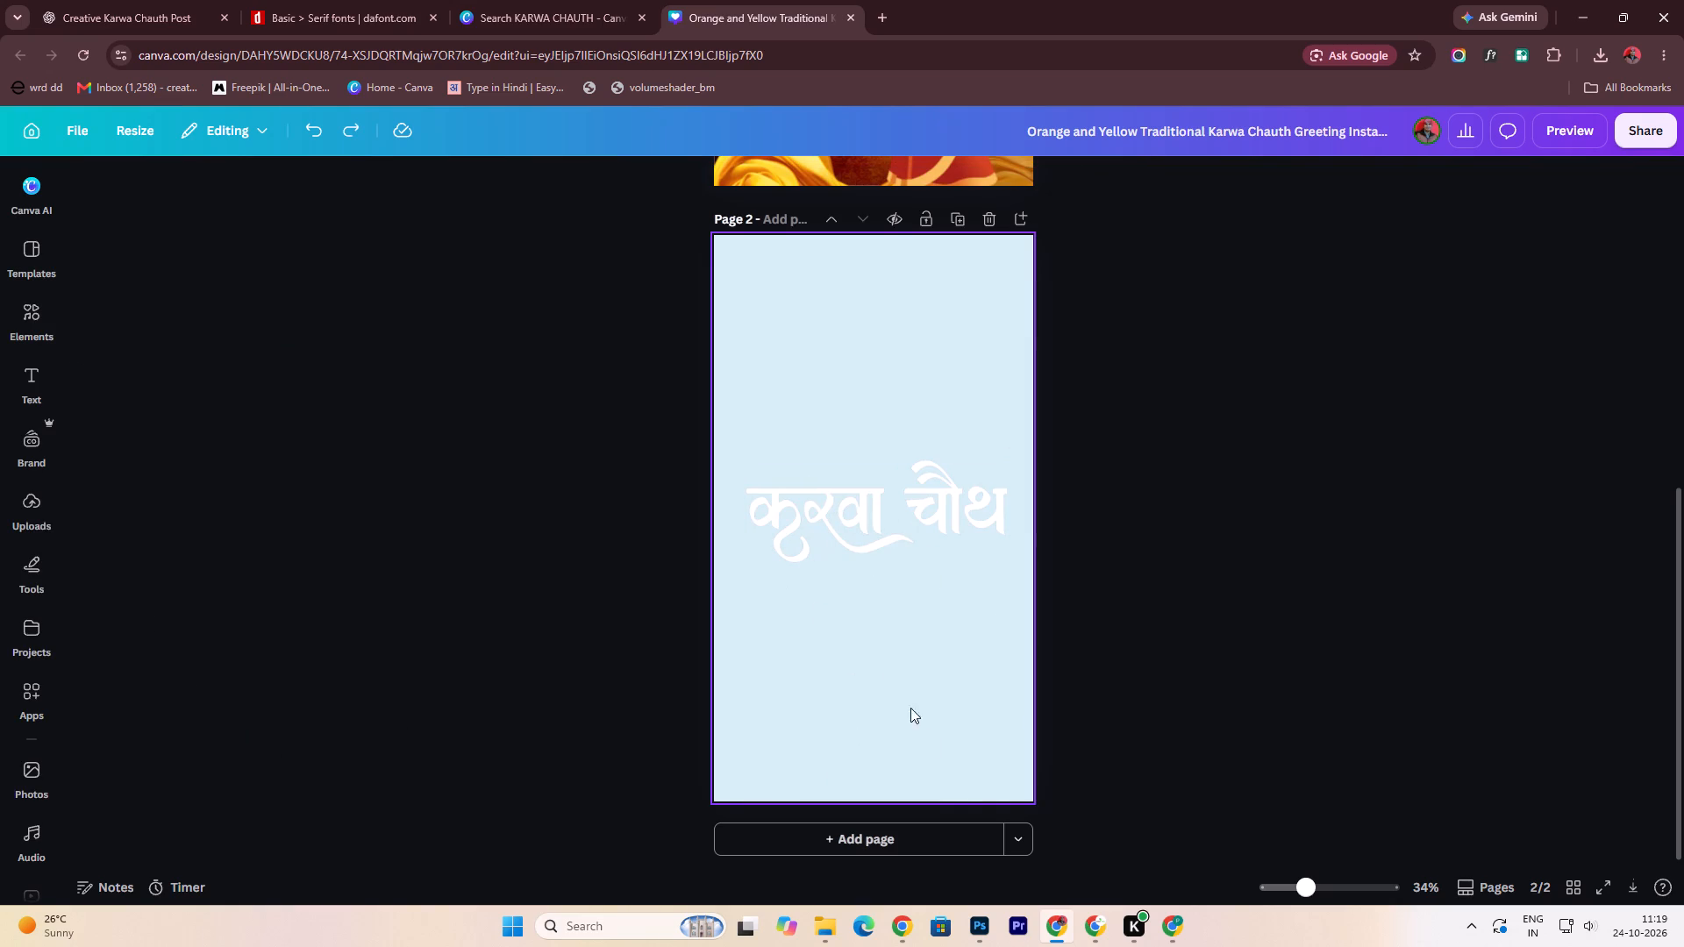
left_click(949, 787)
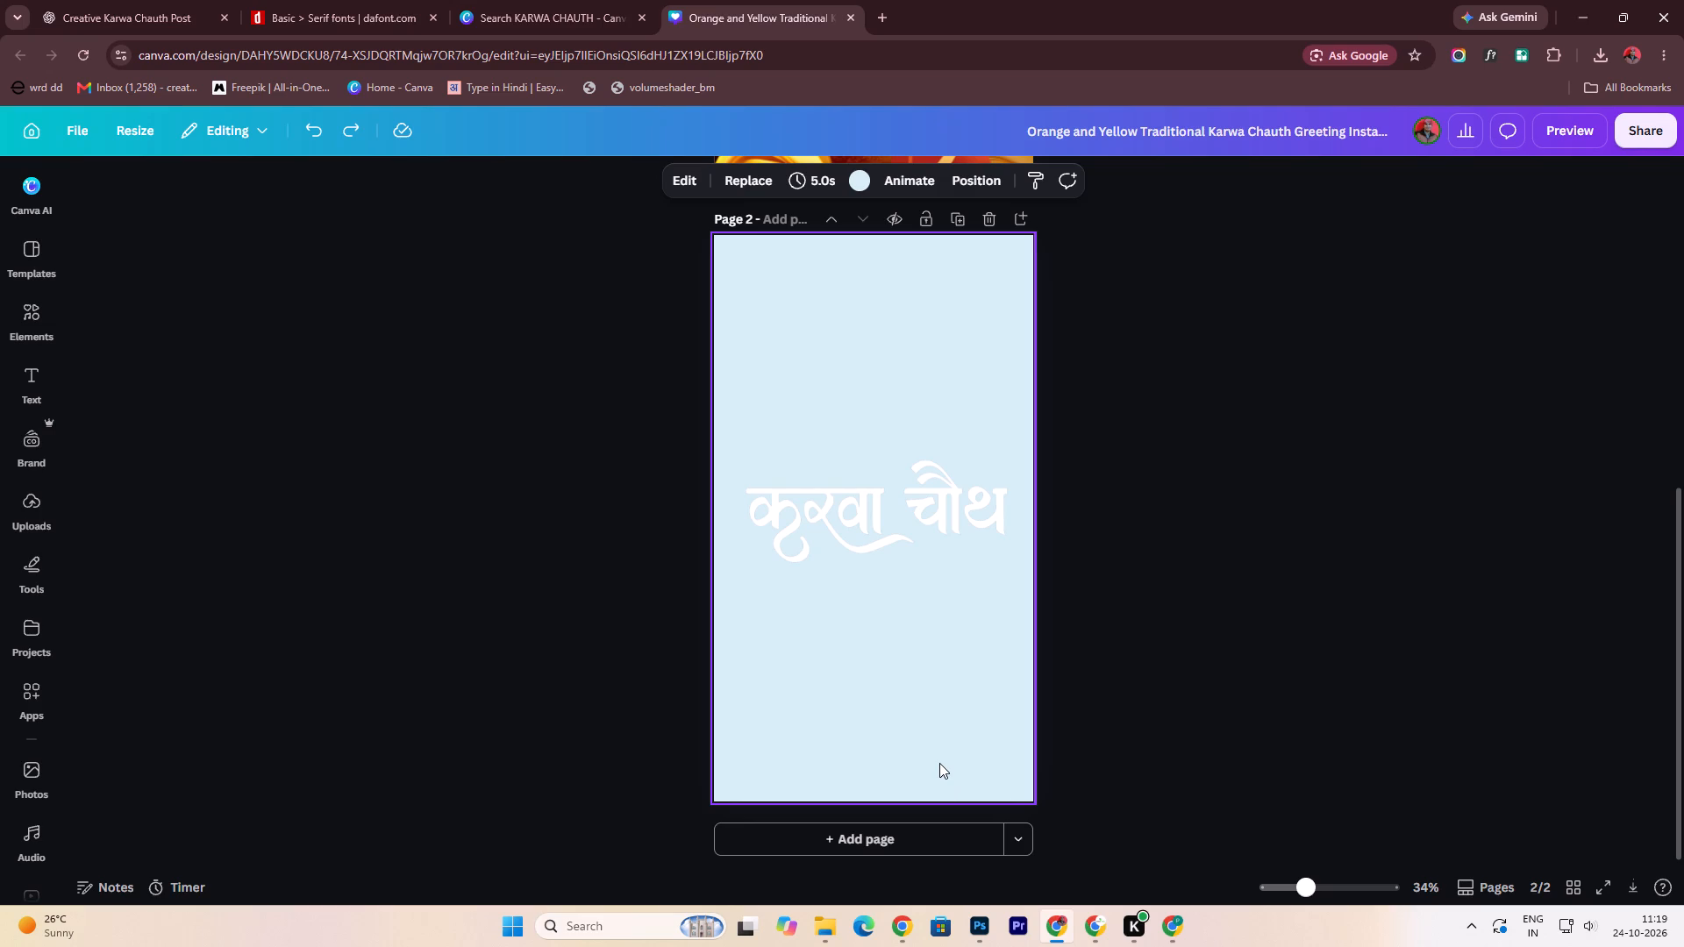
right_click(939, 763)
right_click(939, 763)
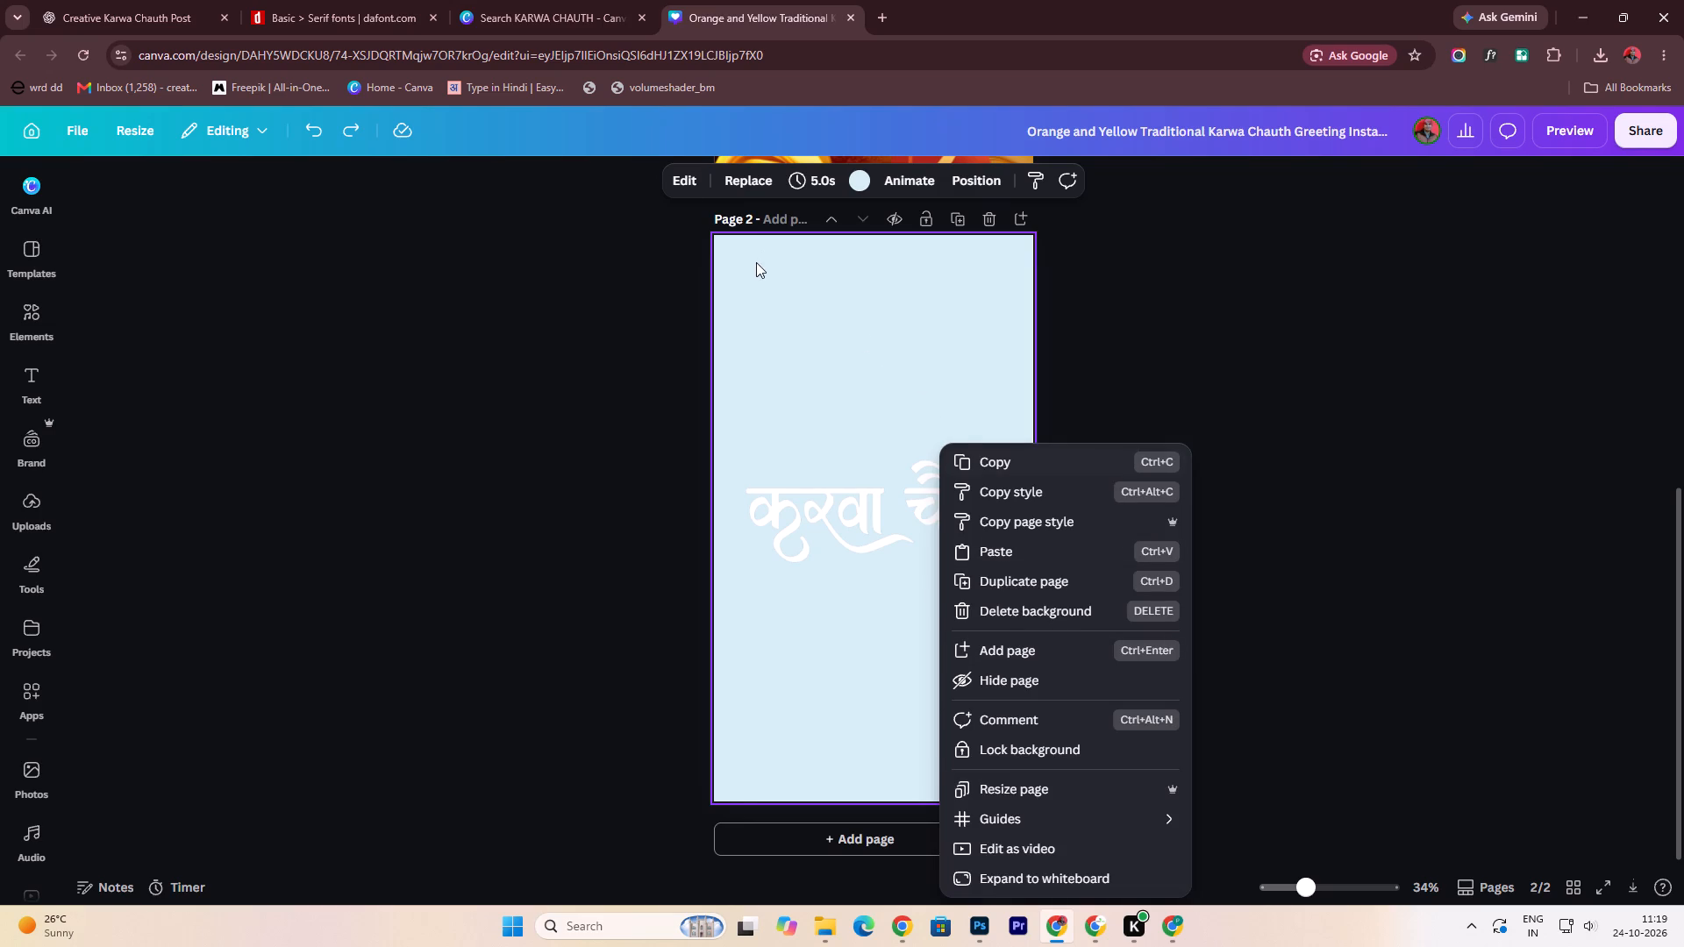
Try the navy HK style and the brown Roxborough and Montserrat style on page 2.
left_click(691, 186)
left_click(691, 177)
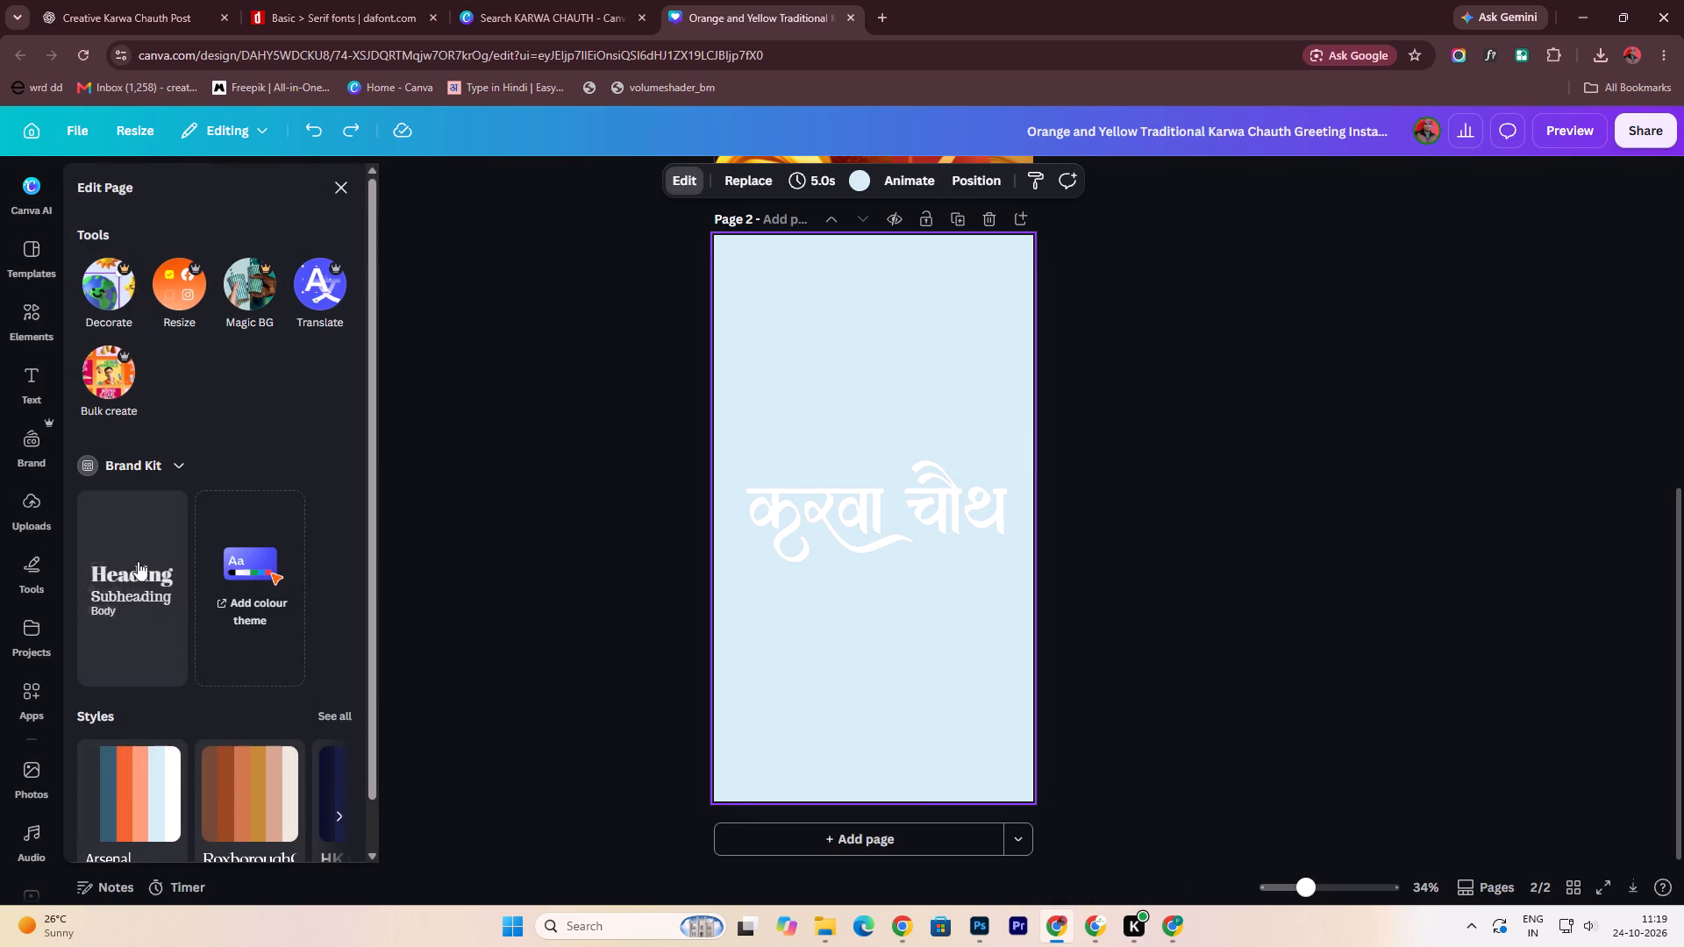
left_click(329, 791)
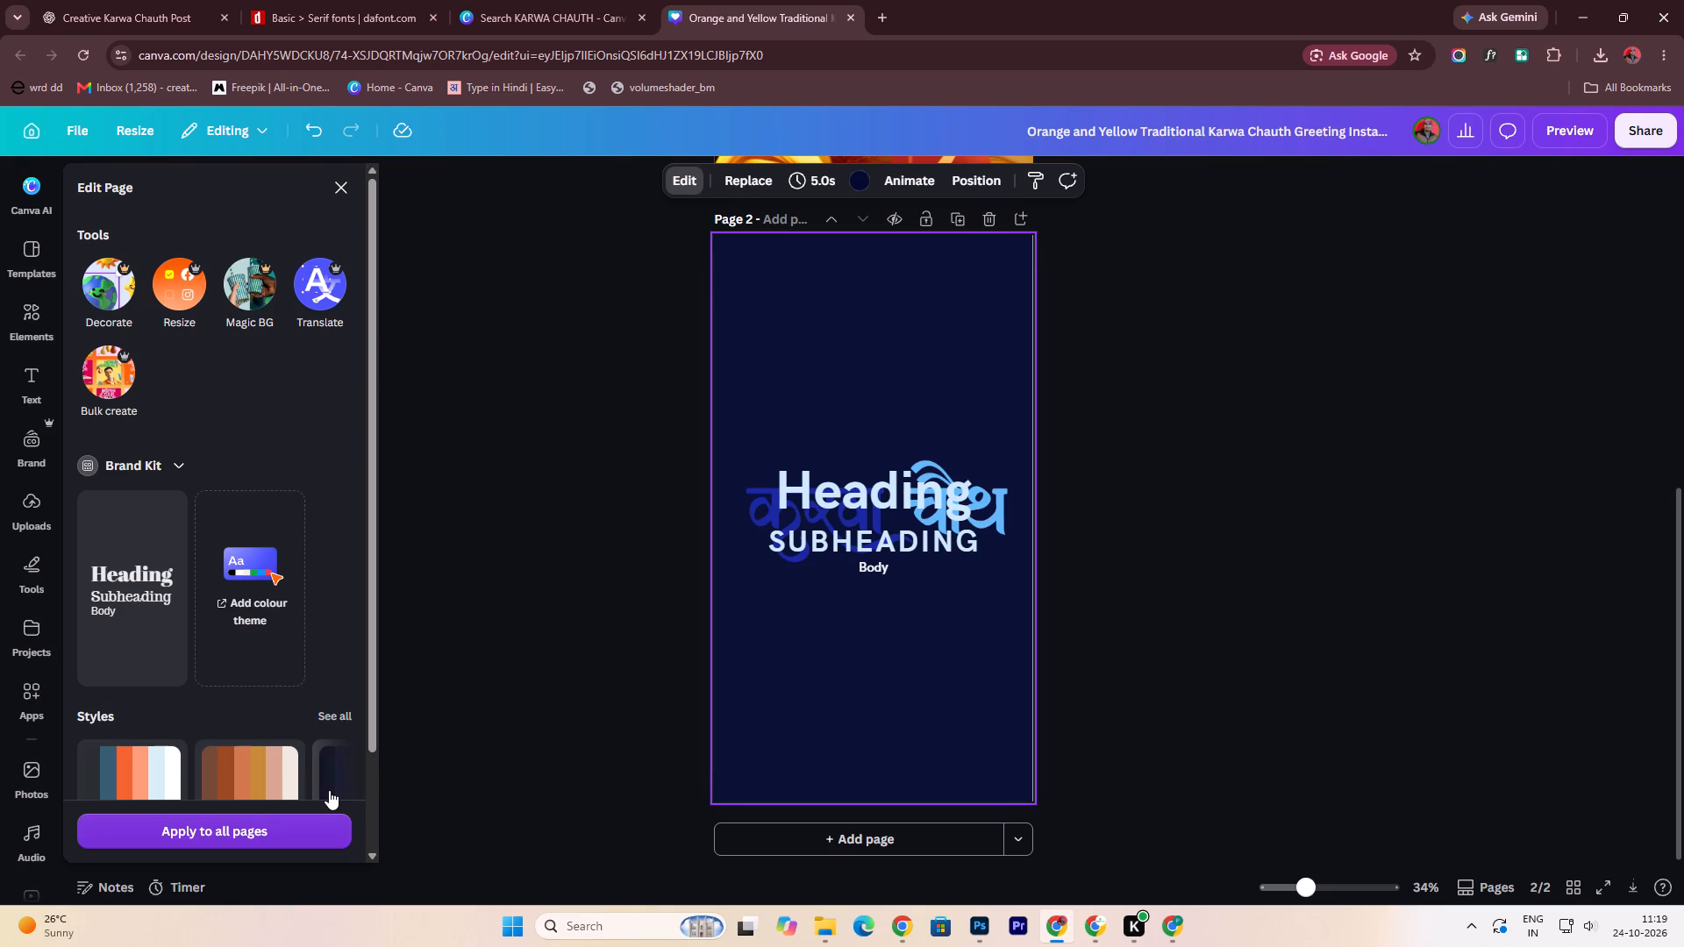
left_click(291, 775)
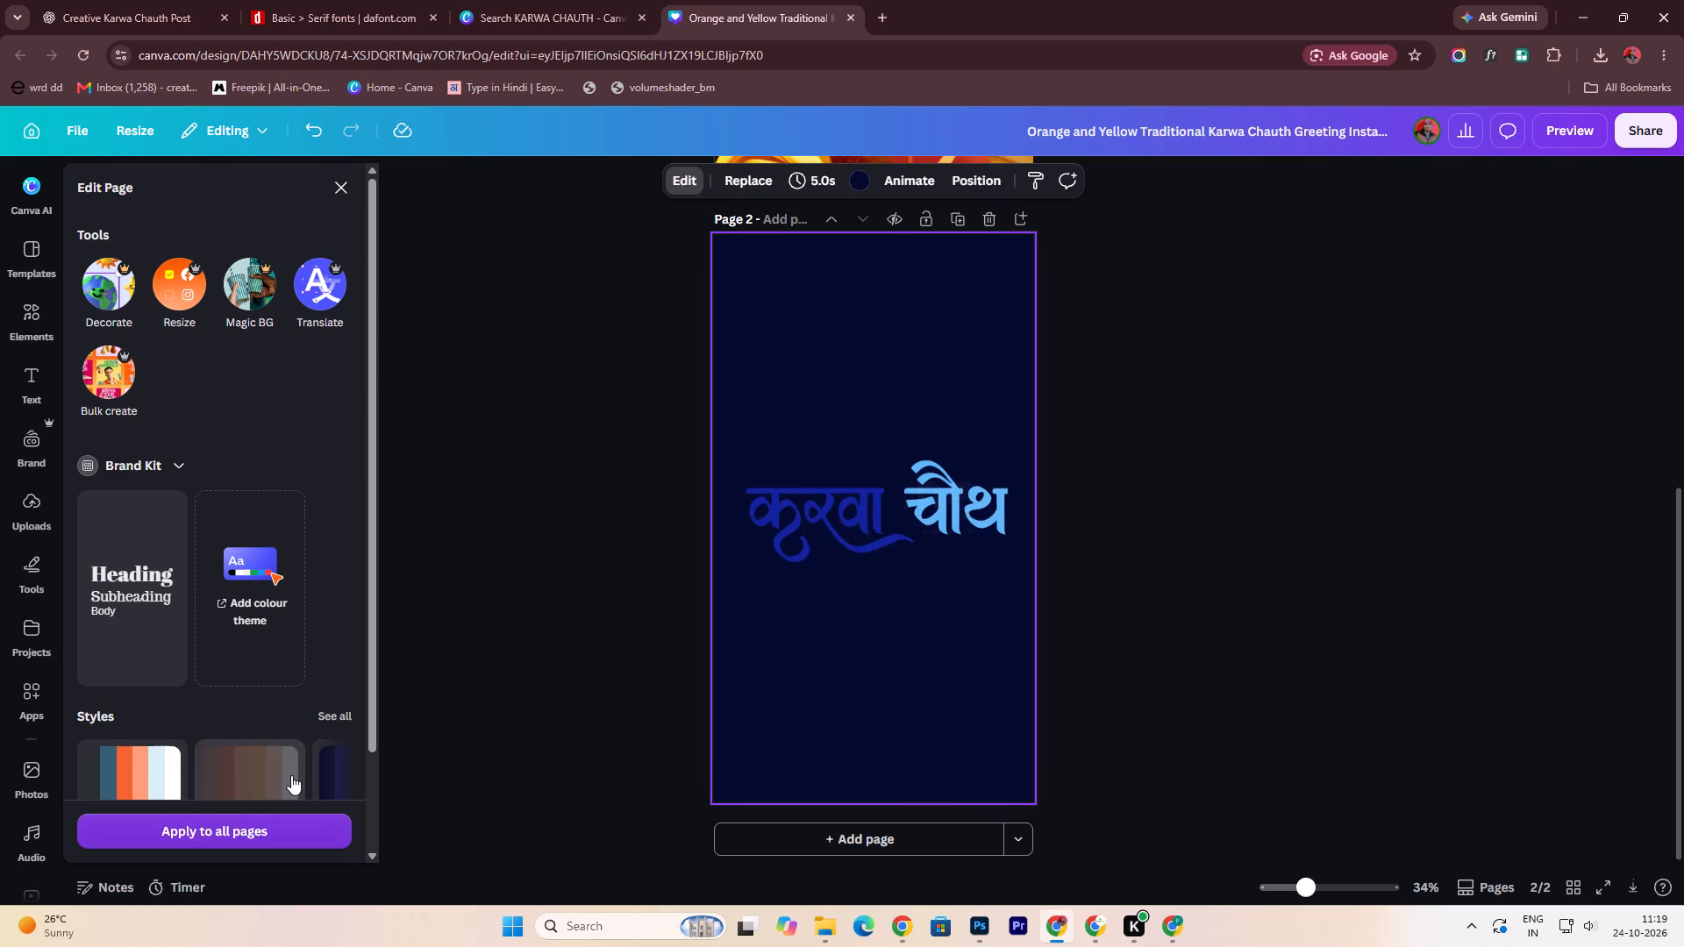
Apply the Arsenal style to page 2 and shuffle its colours to a dark grey background with blue and salmon lettering.
scroll(299, 702, "down", 4)
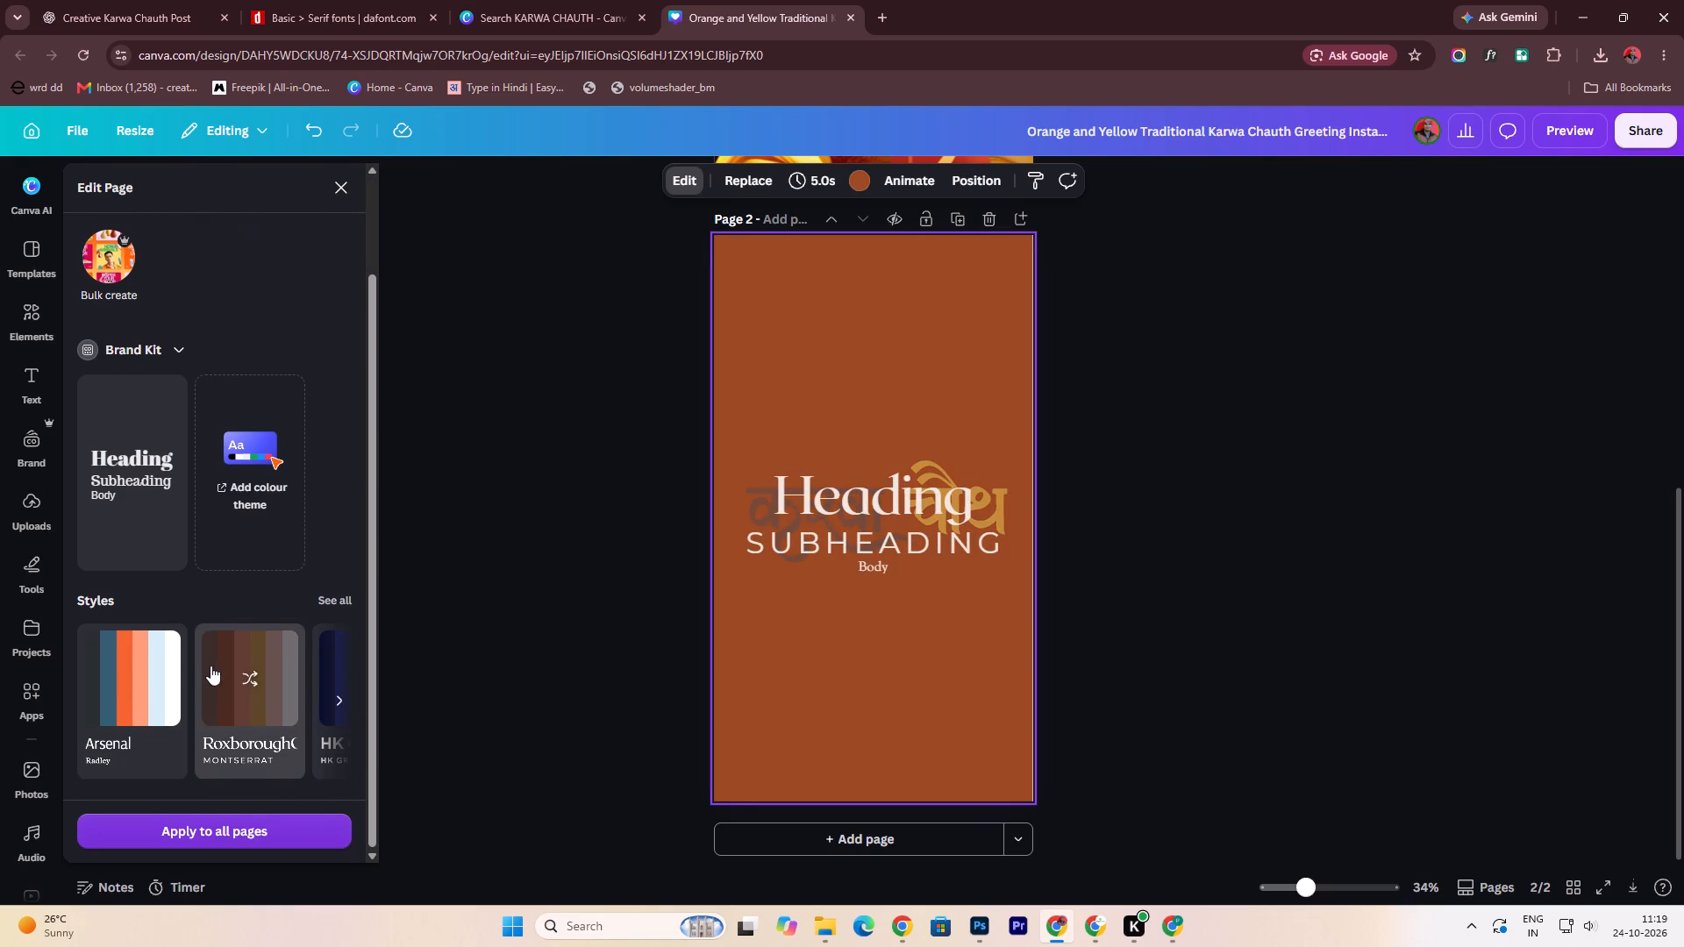
left_click(99, 675)
left_click(92, 675)
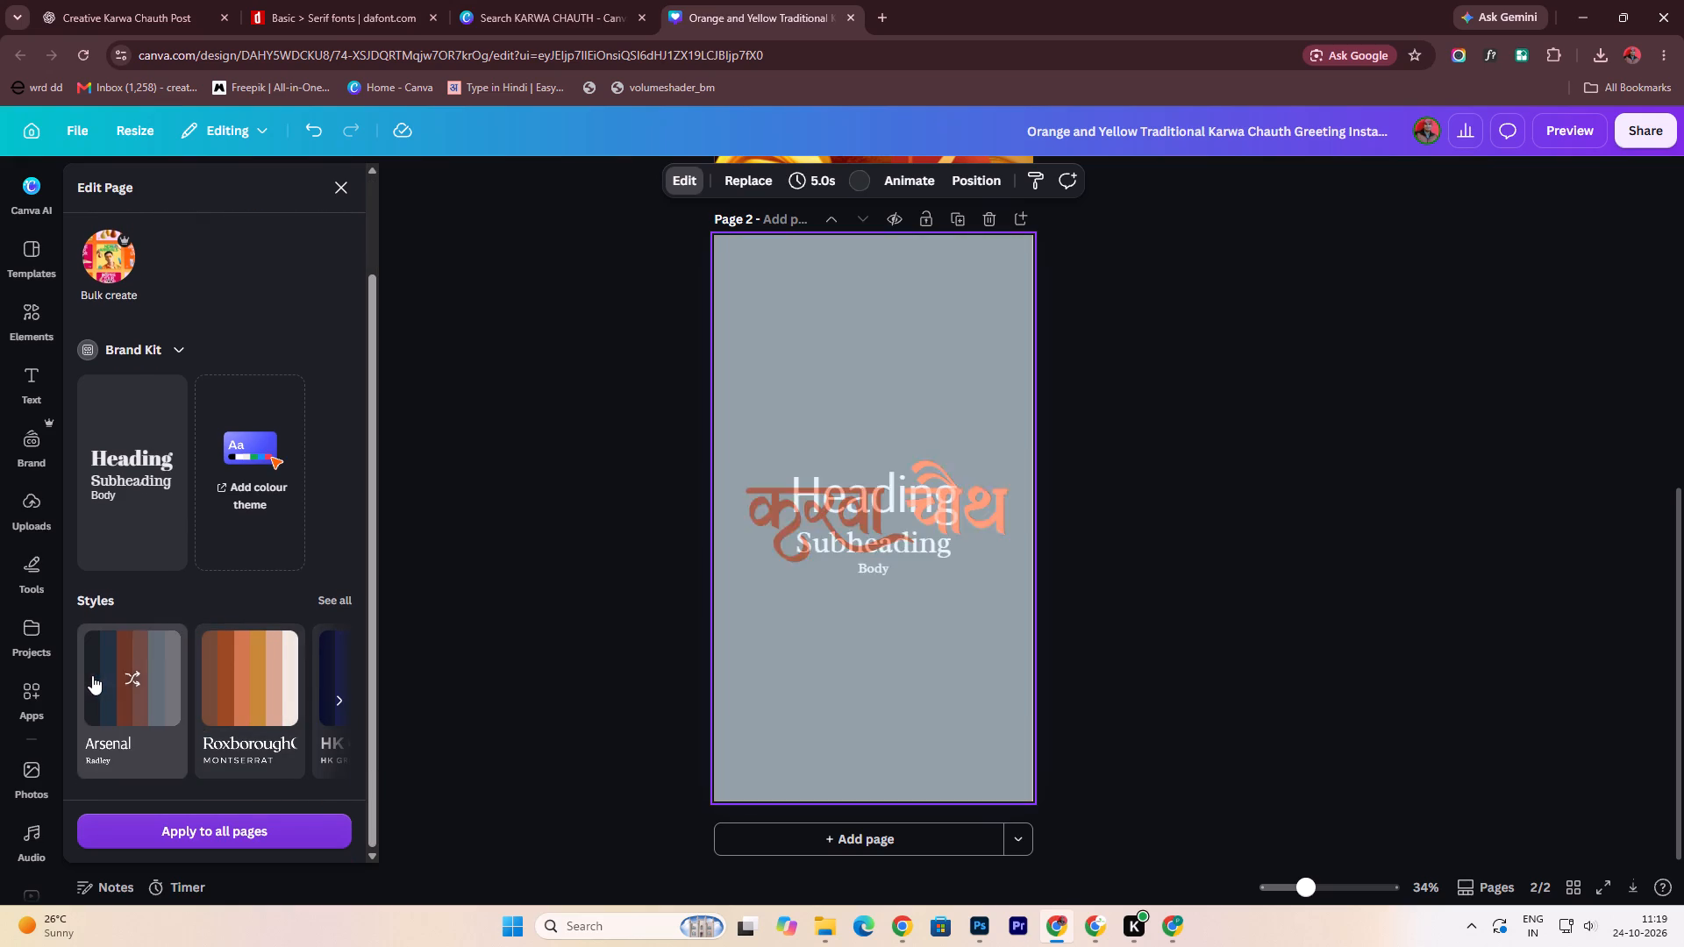
left_click(510, 613)
left_click(848, 630)
left_click(1205, 606)
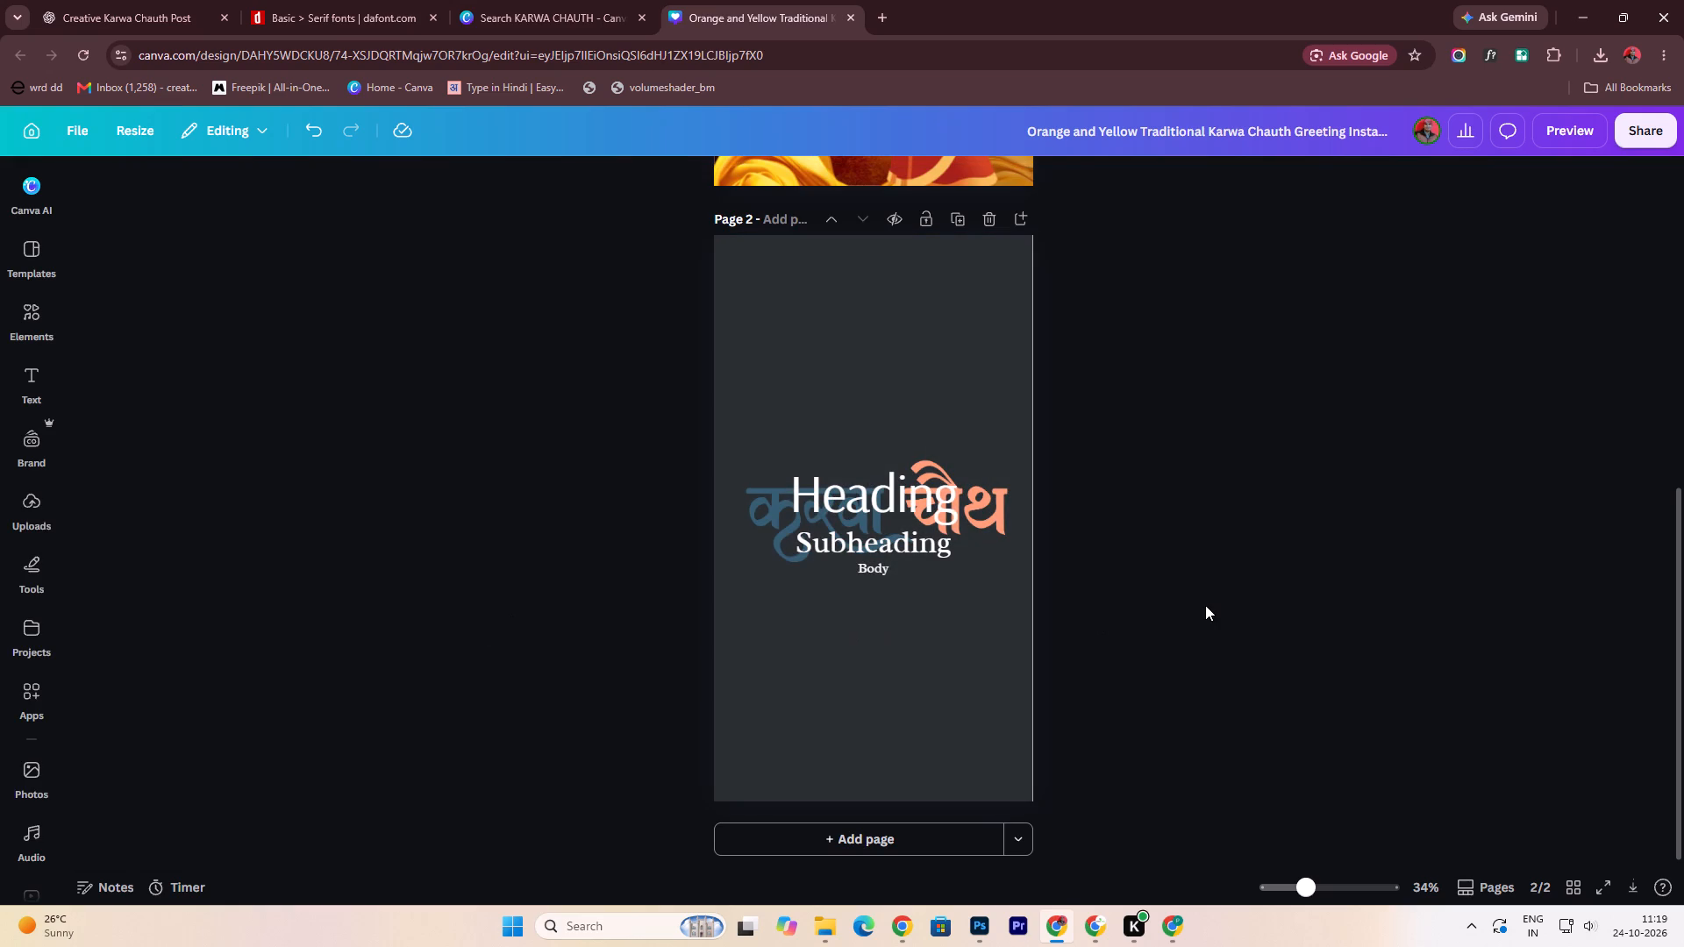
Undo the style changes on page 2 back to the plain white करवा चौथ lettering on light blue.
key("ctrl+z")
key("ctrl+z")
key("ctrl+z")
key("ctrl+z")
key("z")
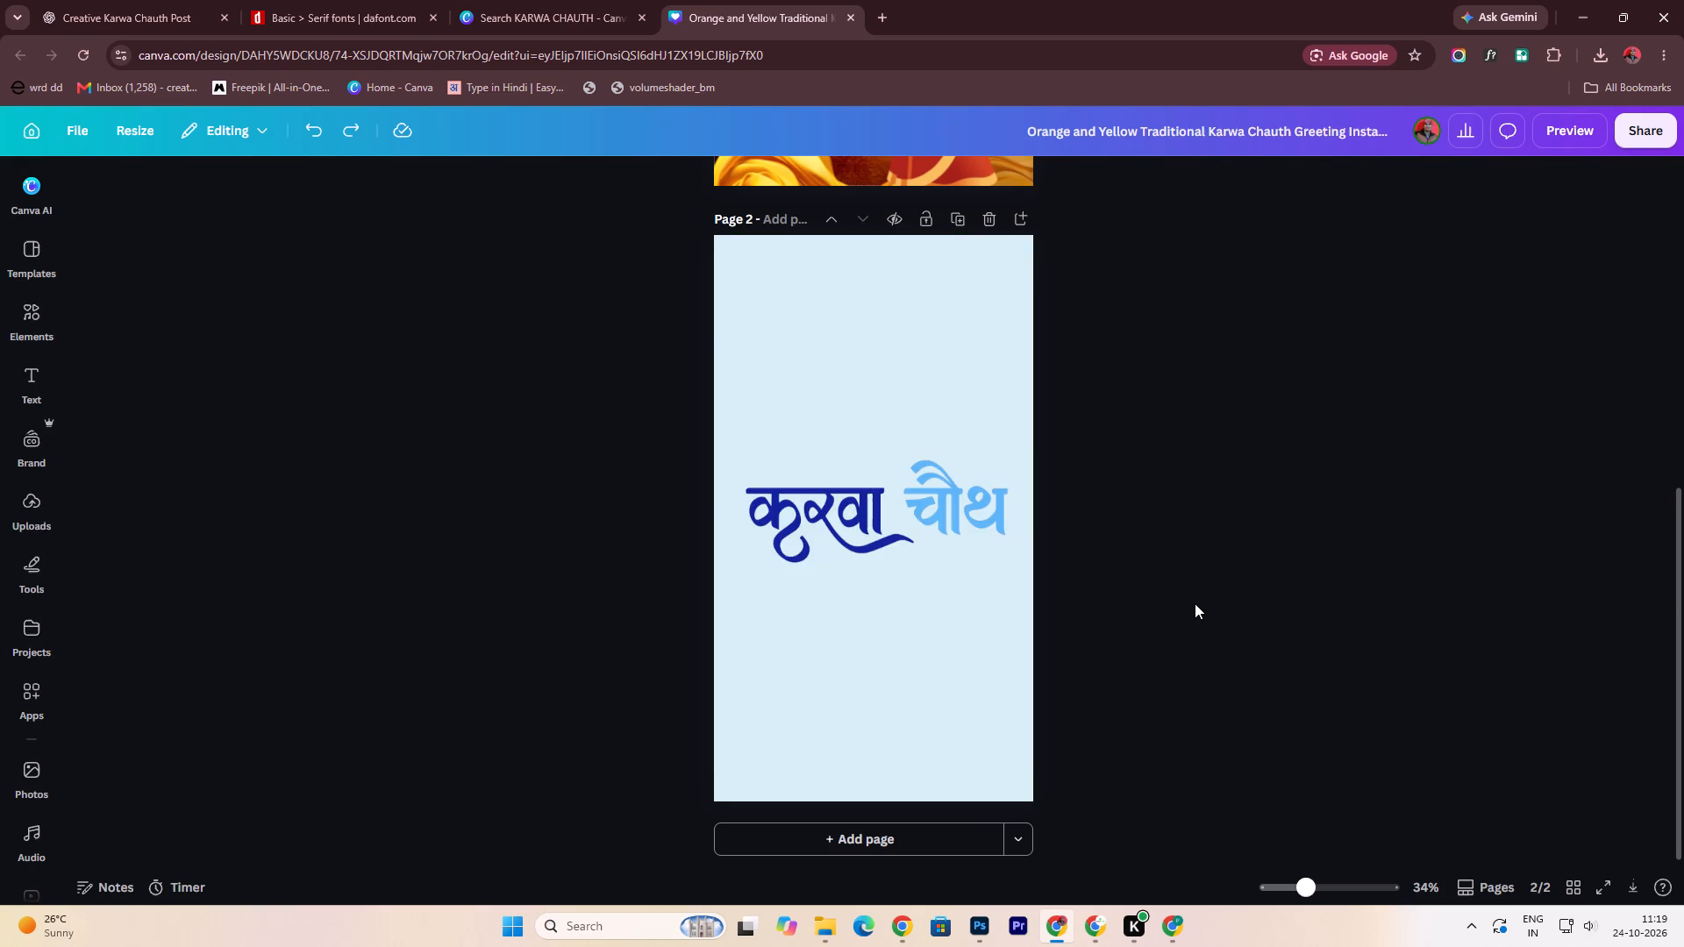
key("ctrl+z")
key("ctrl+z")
Reposition the white करवा चौथ lettering at the centre of page 2 and enlarge it to nearly the page width.
left_click_drag(913, 519, 910, 520)
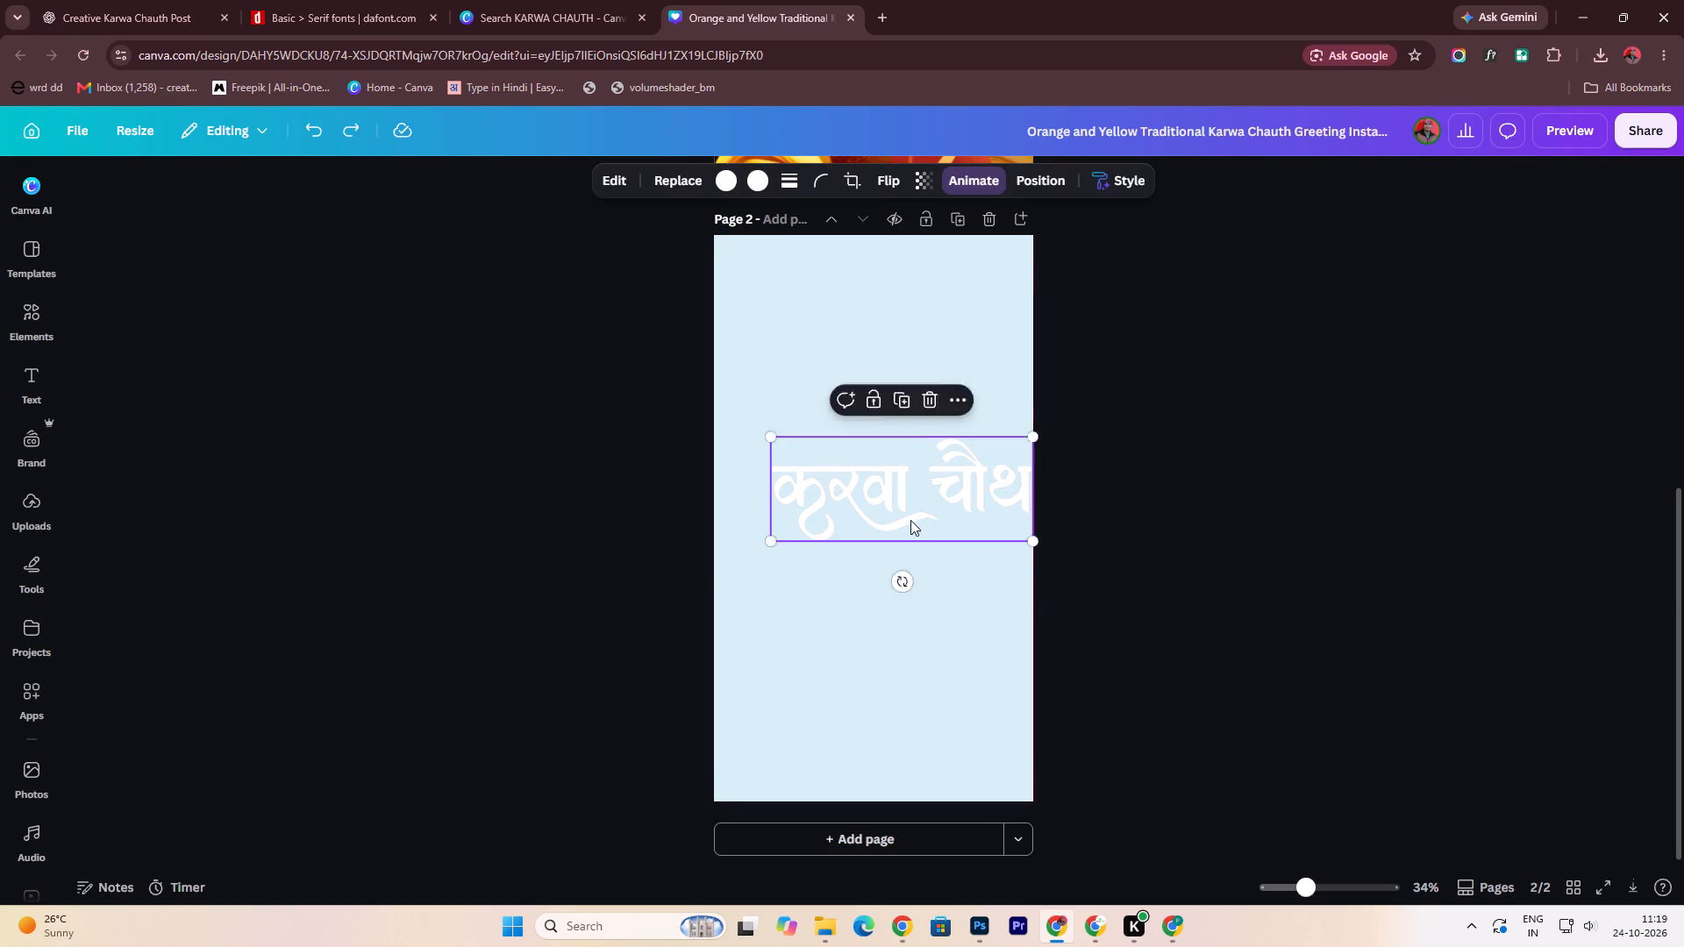
left_click_drag(910, 520, 892, 531)
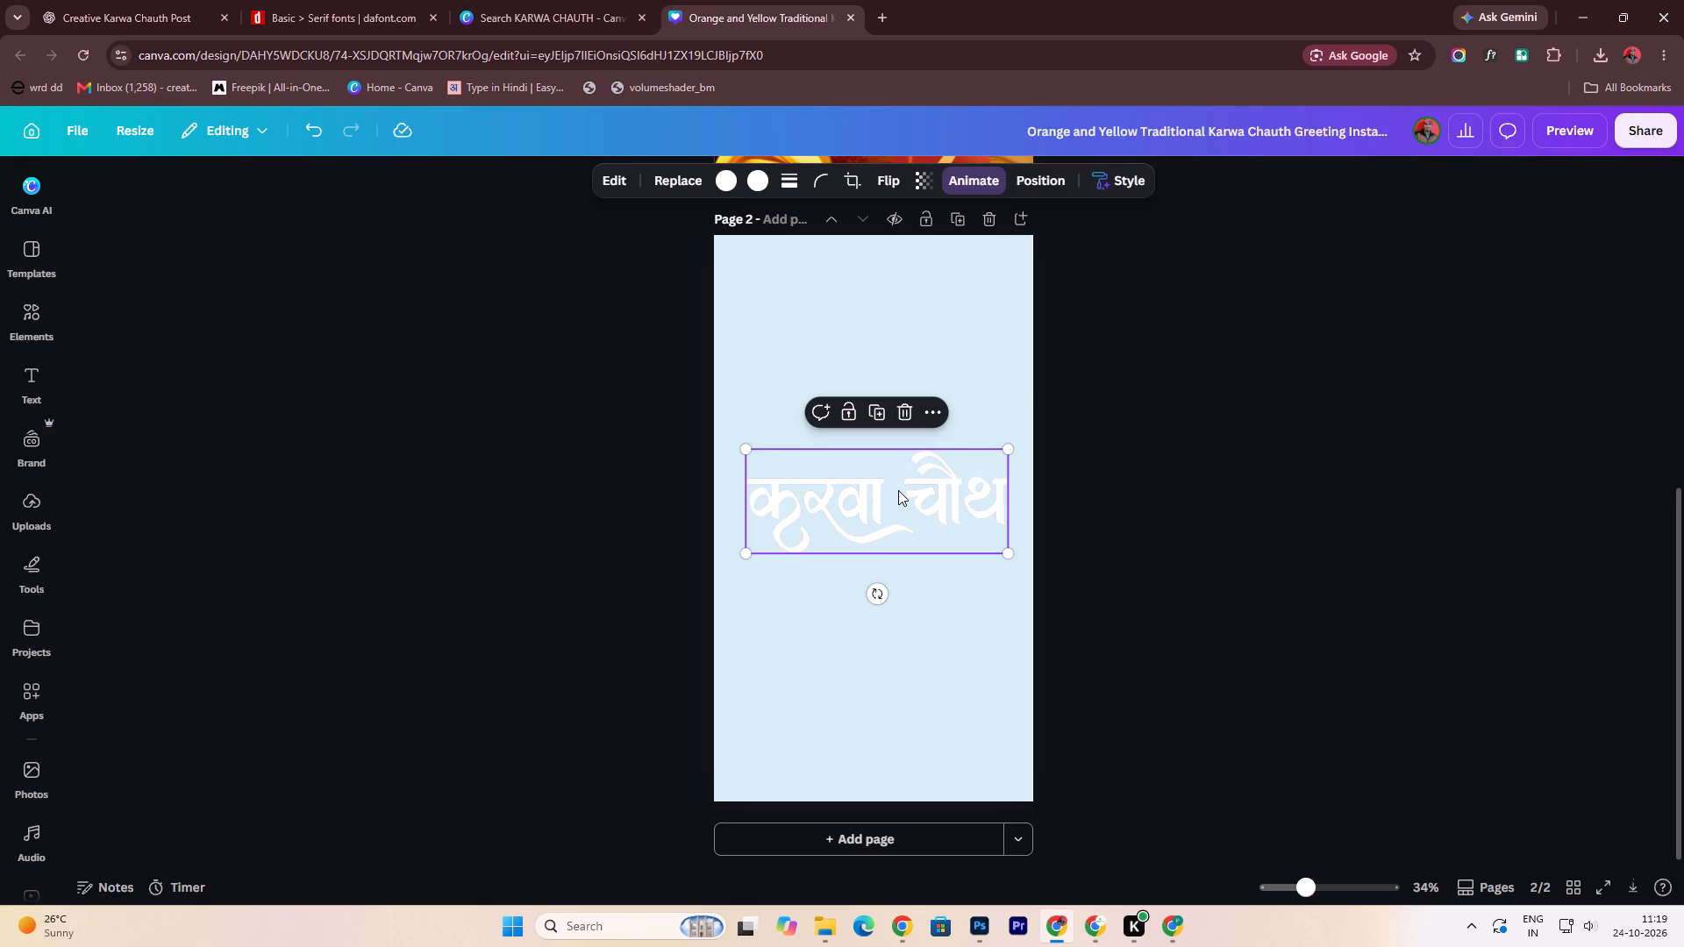
left_click(930, 683)
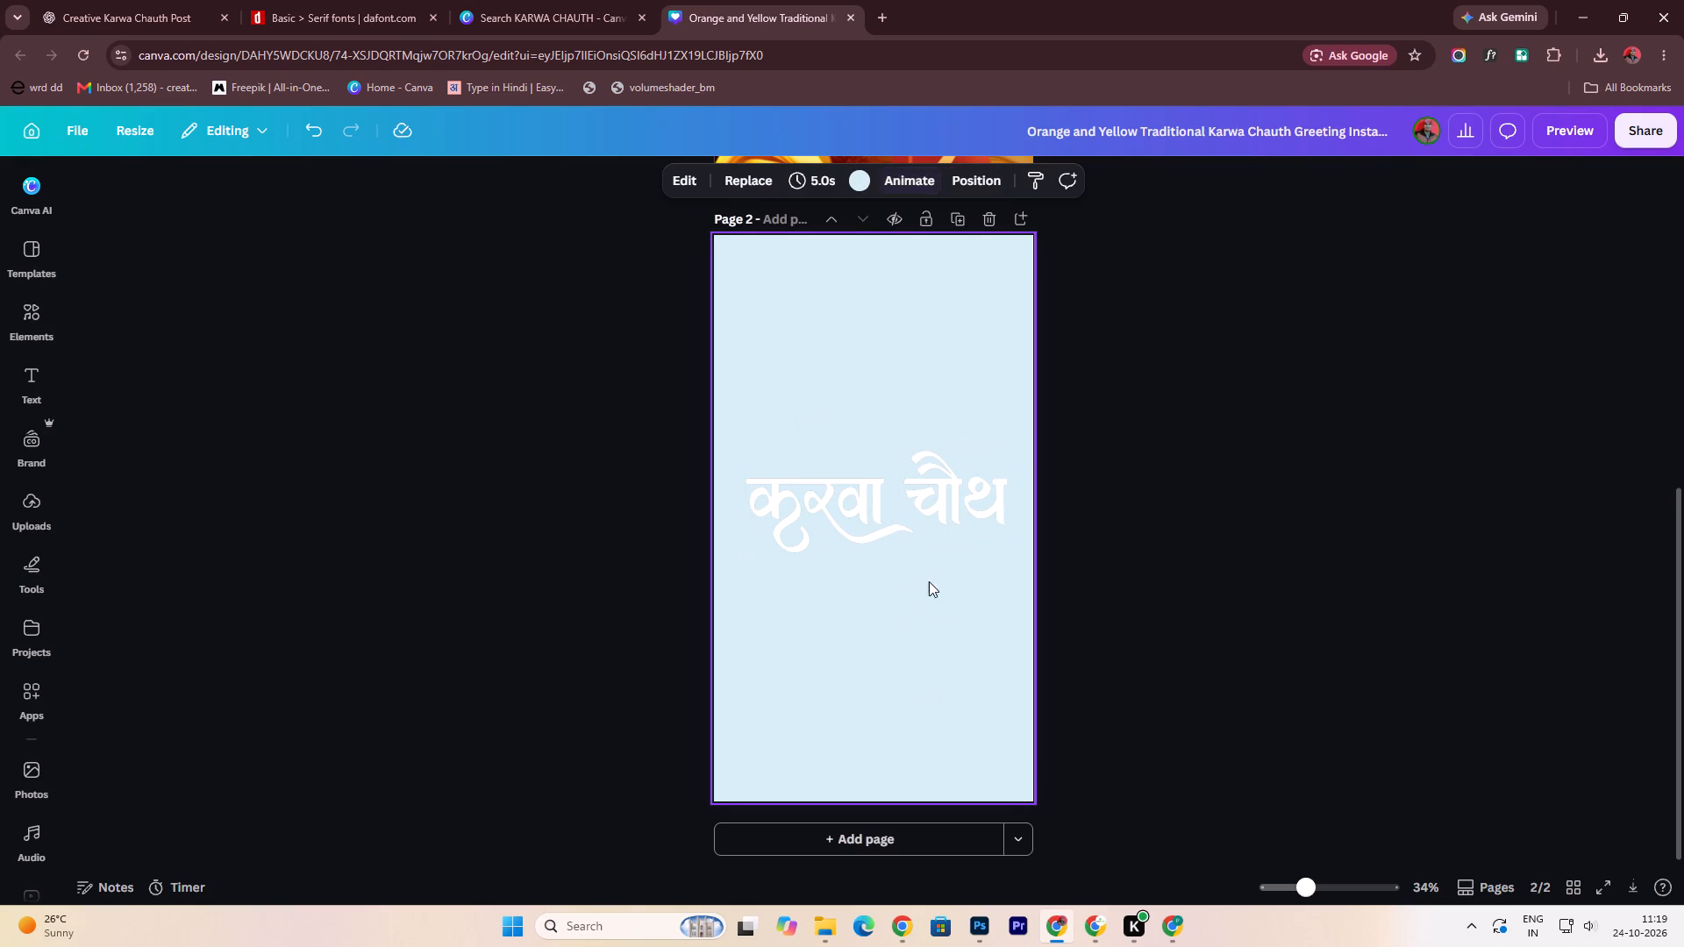
left_click(926, 496)
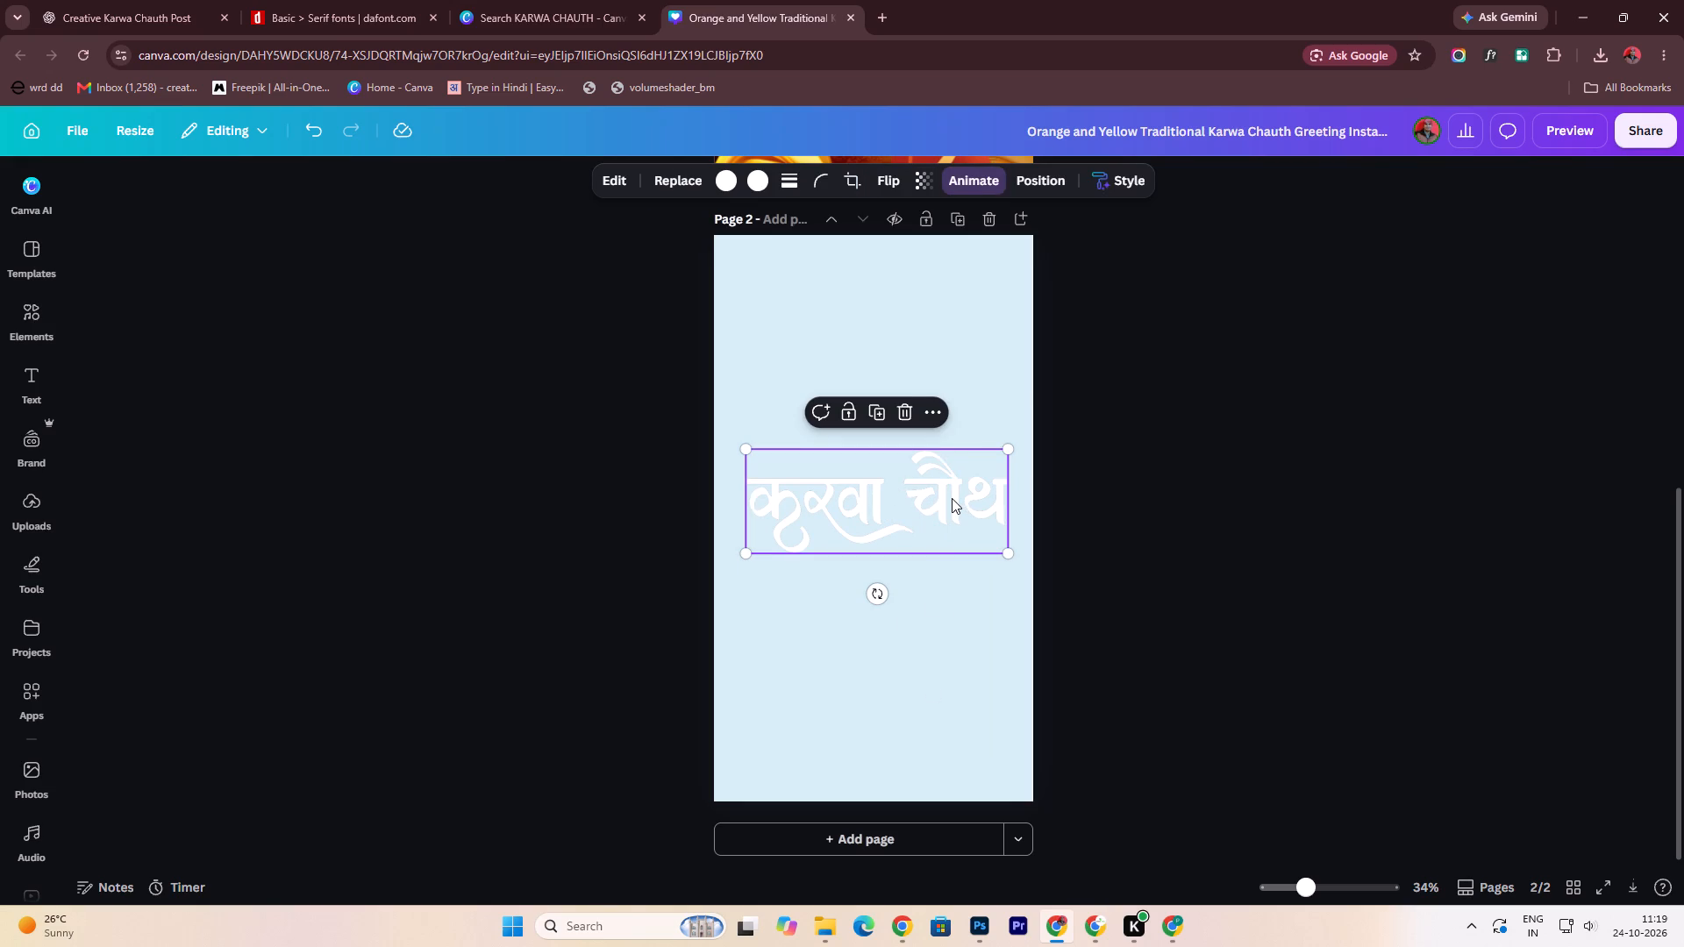
right_click(952, 498)
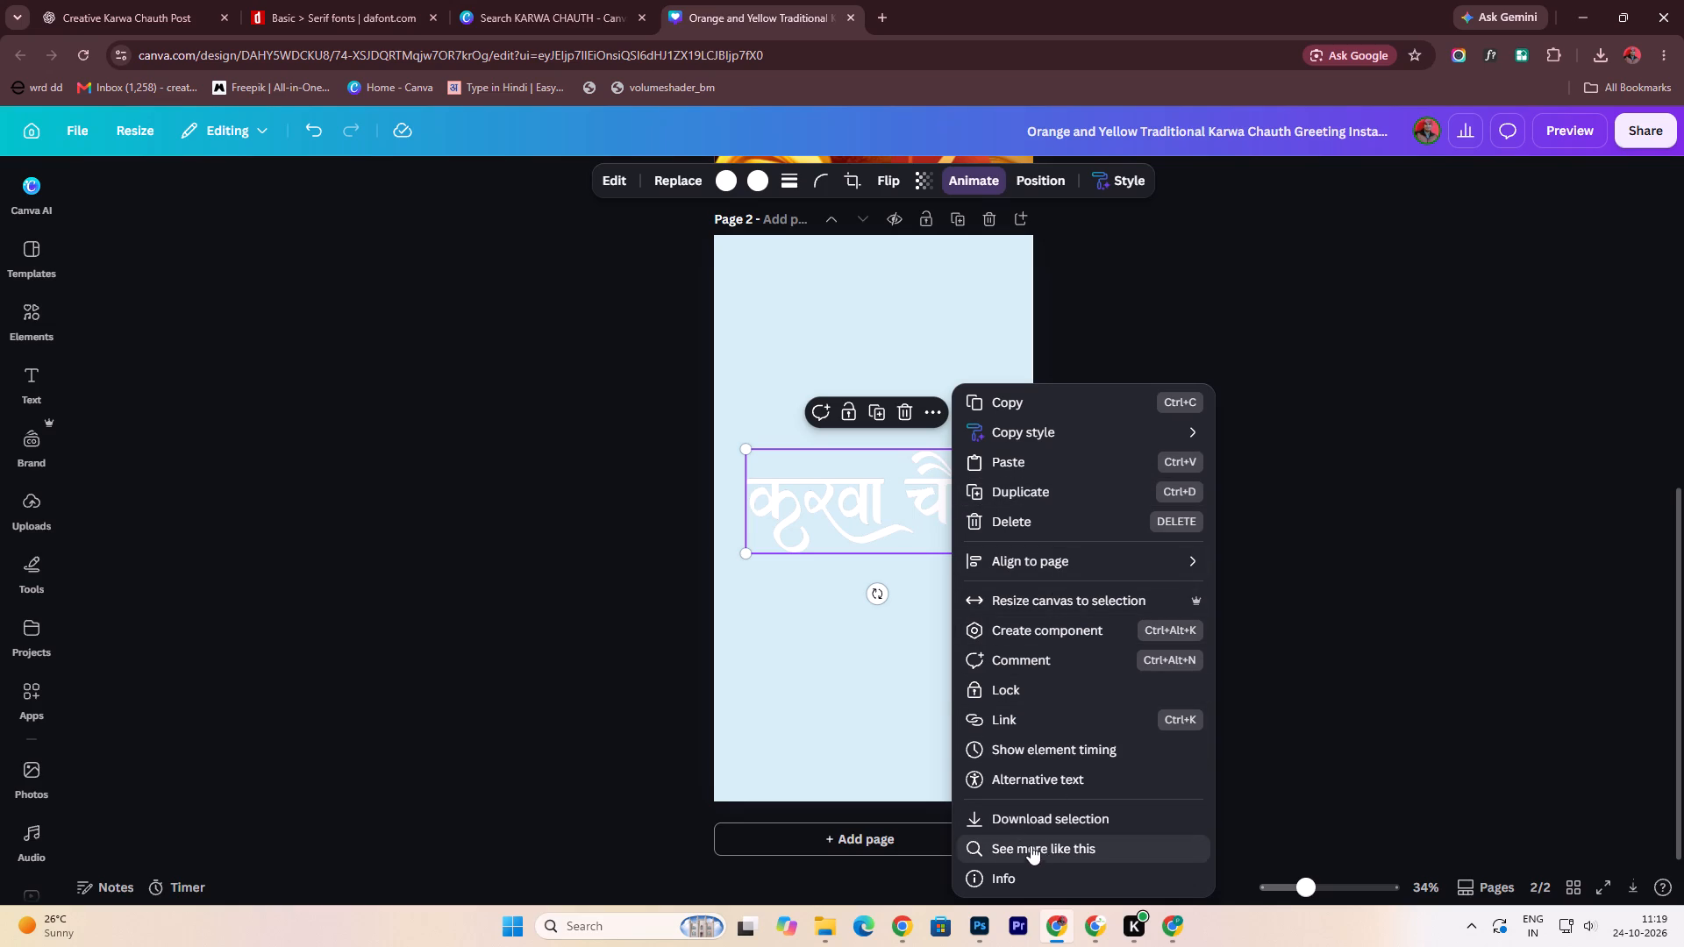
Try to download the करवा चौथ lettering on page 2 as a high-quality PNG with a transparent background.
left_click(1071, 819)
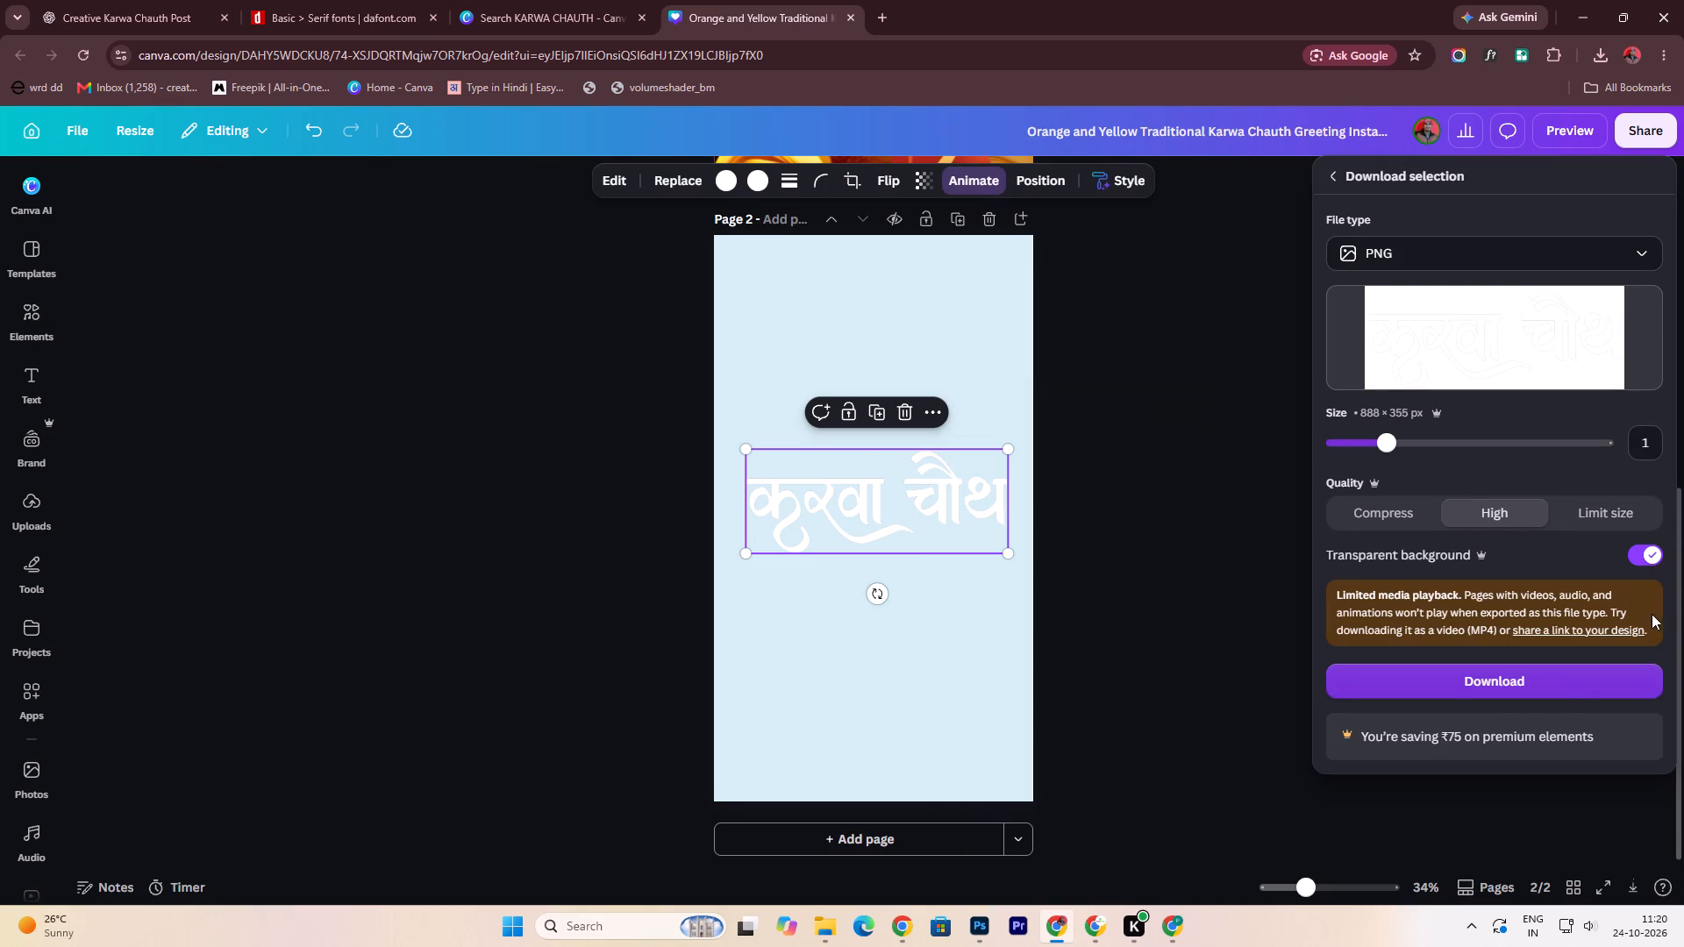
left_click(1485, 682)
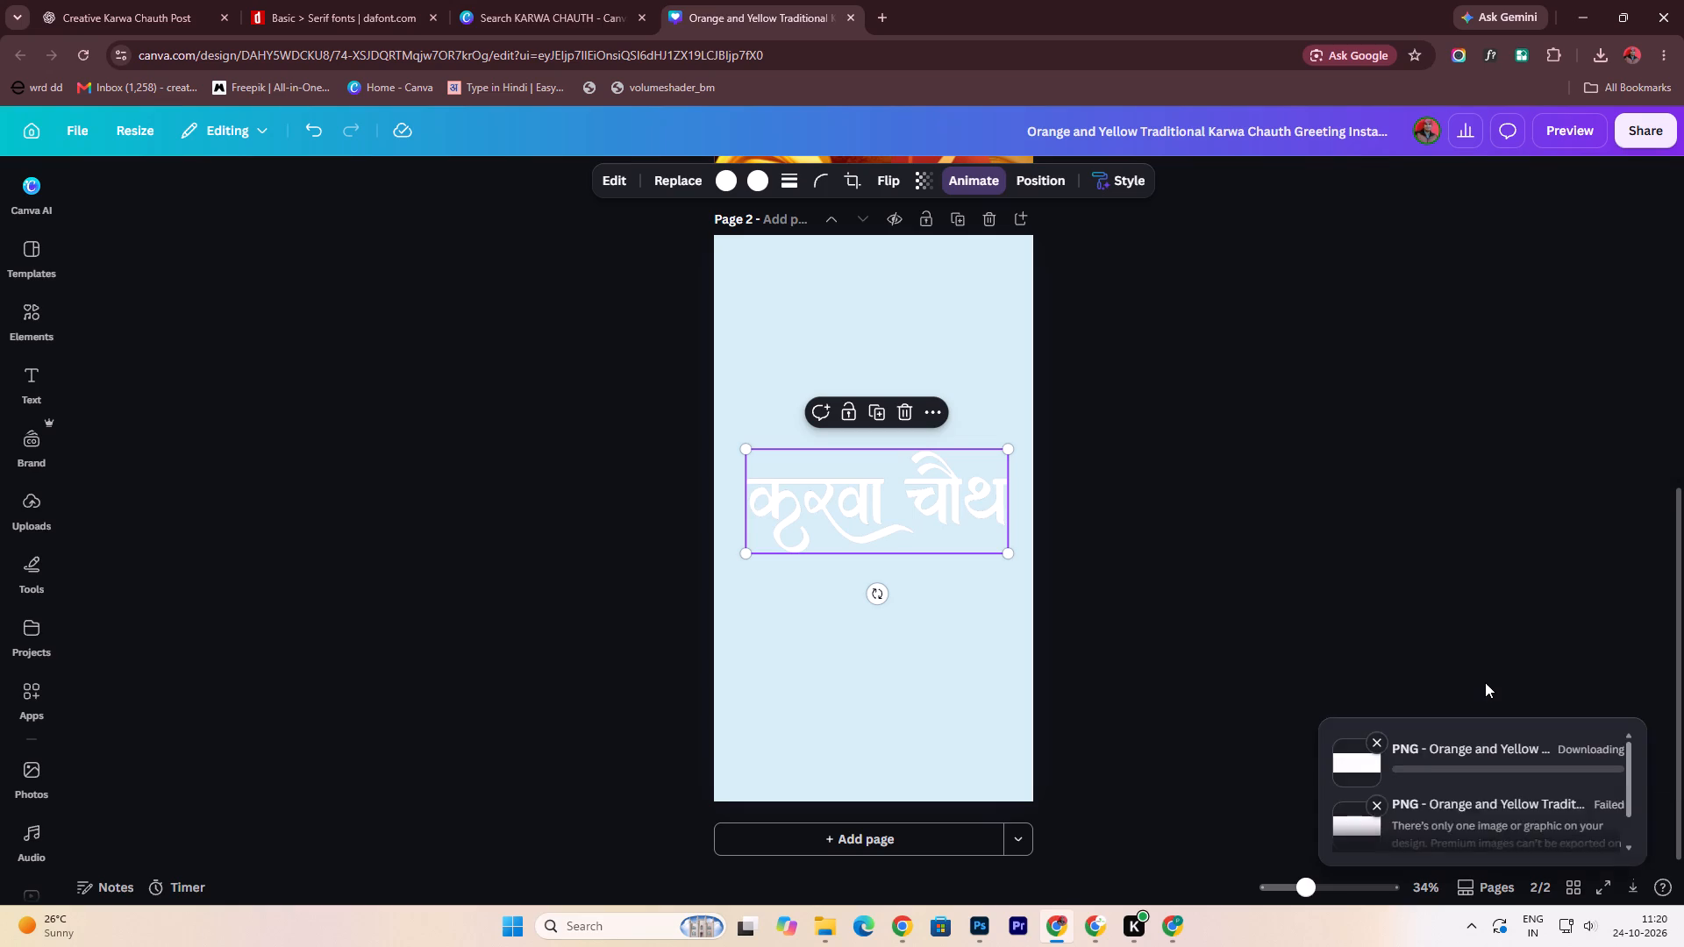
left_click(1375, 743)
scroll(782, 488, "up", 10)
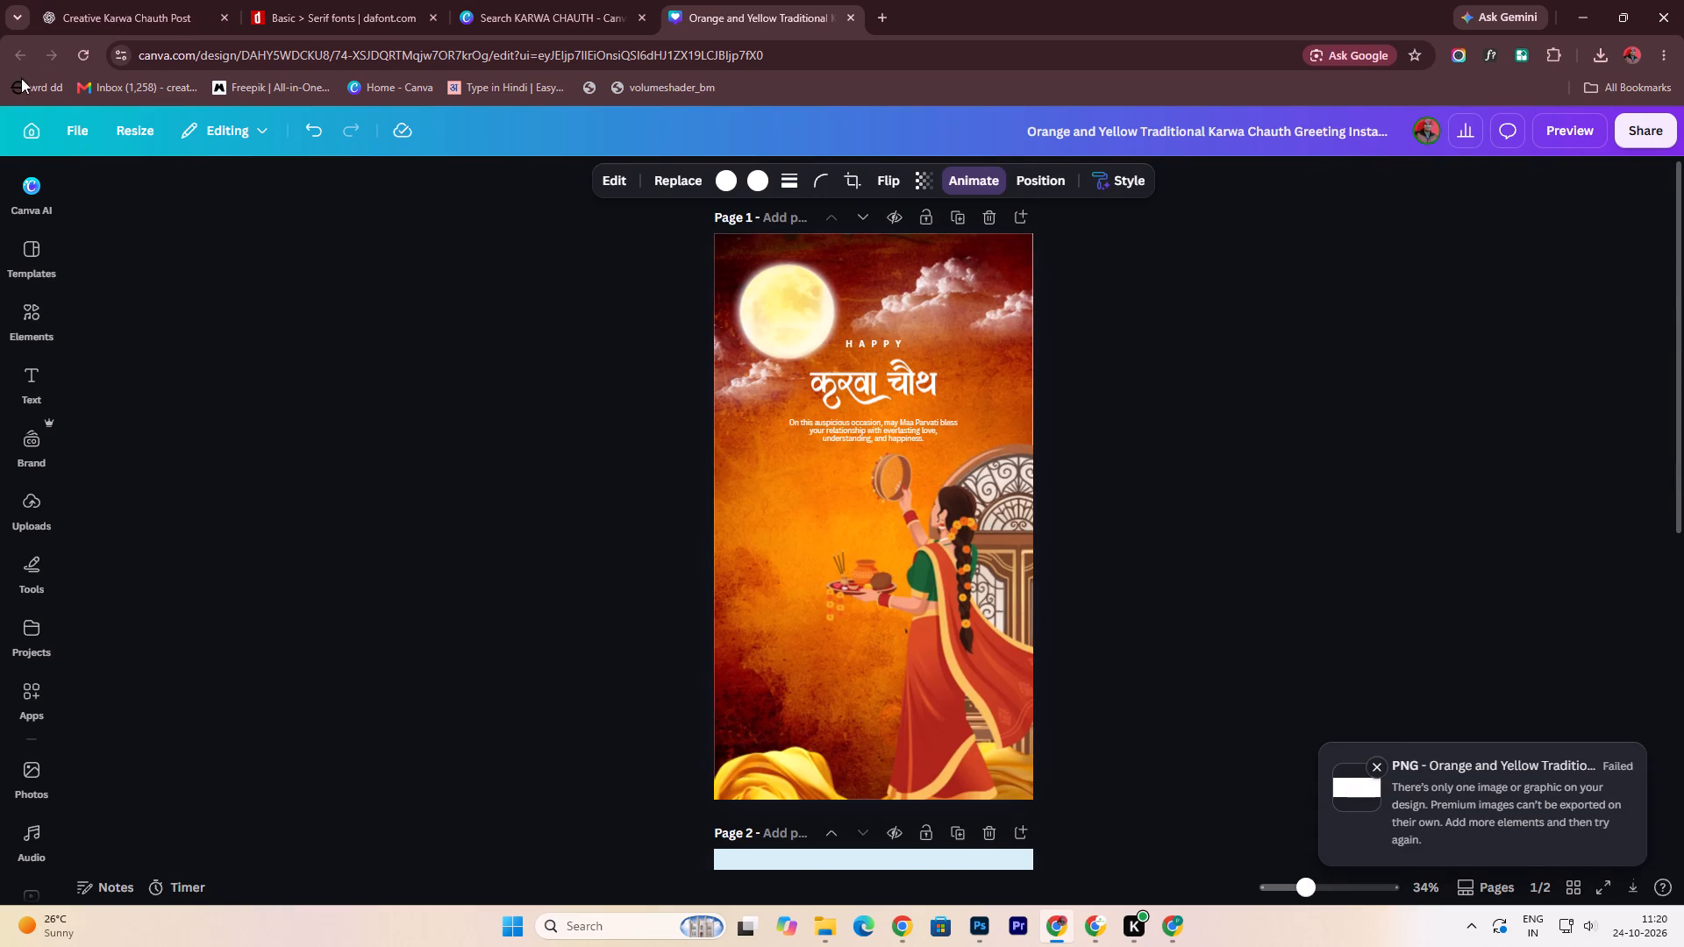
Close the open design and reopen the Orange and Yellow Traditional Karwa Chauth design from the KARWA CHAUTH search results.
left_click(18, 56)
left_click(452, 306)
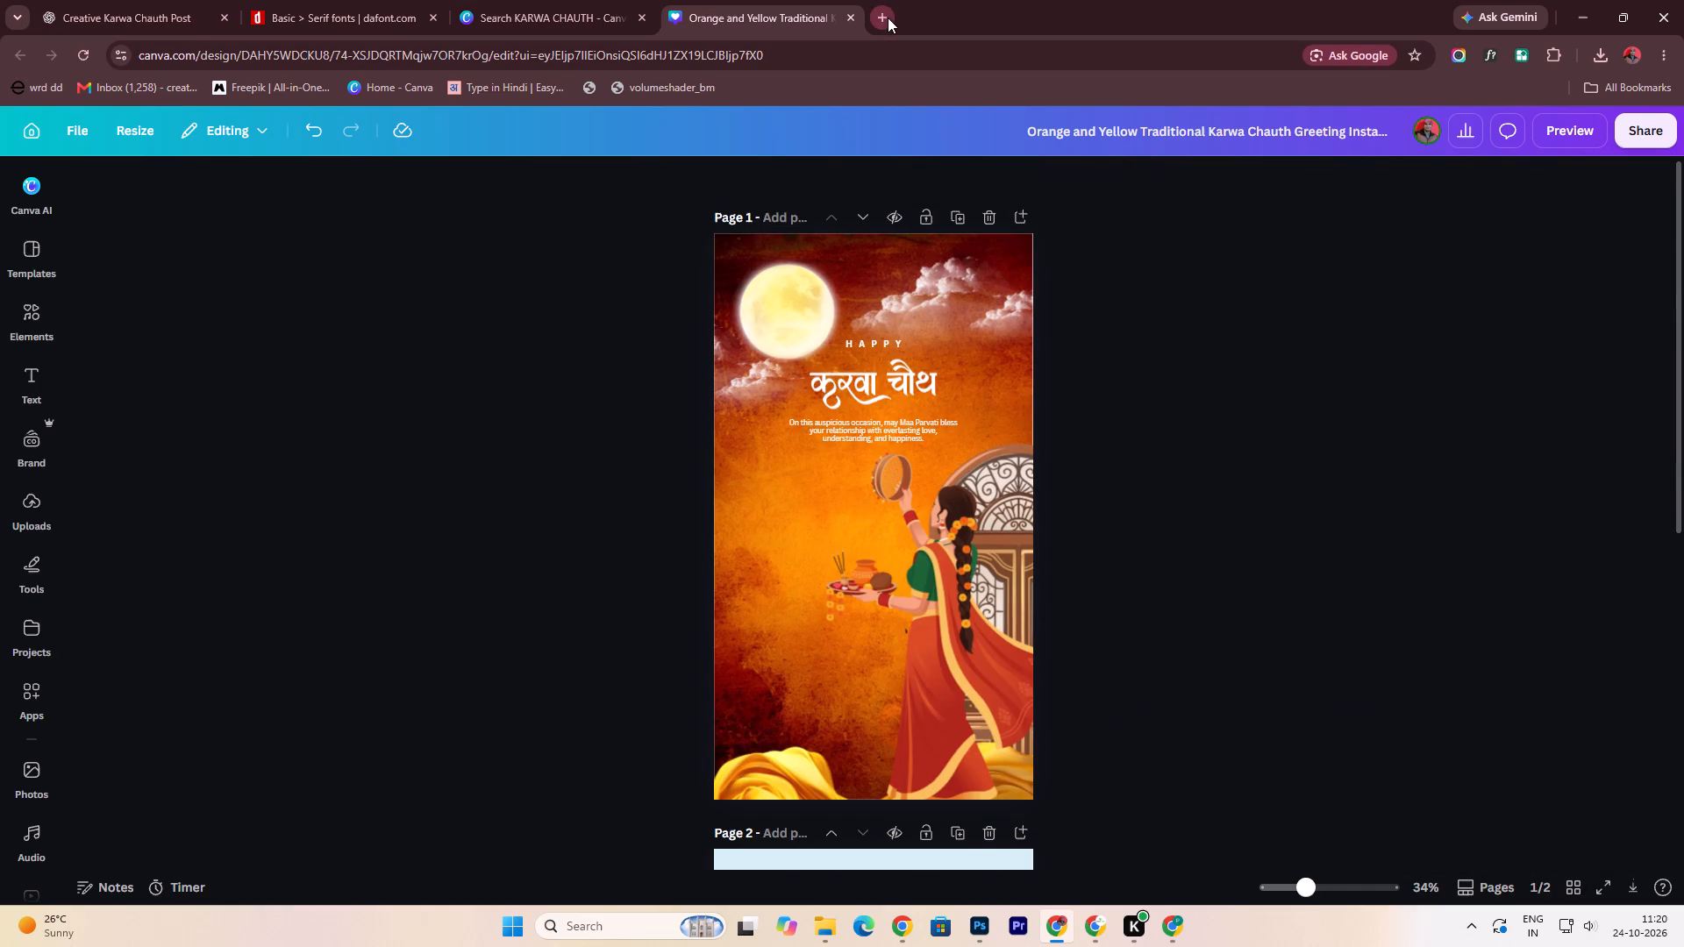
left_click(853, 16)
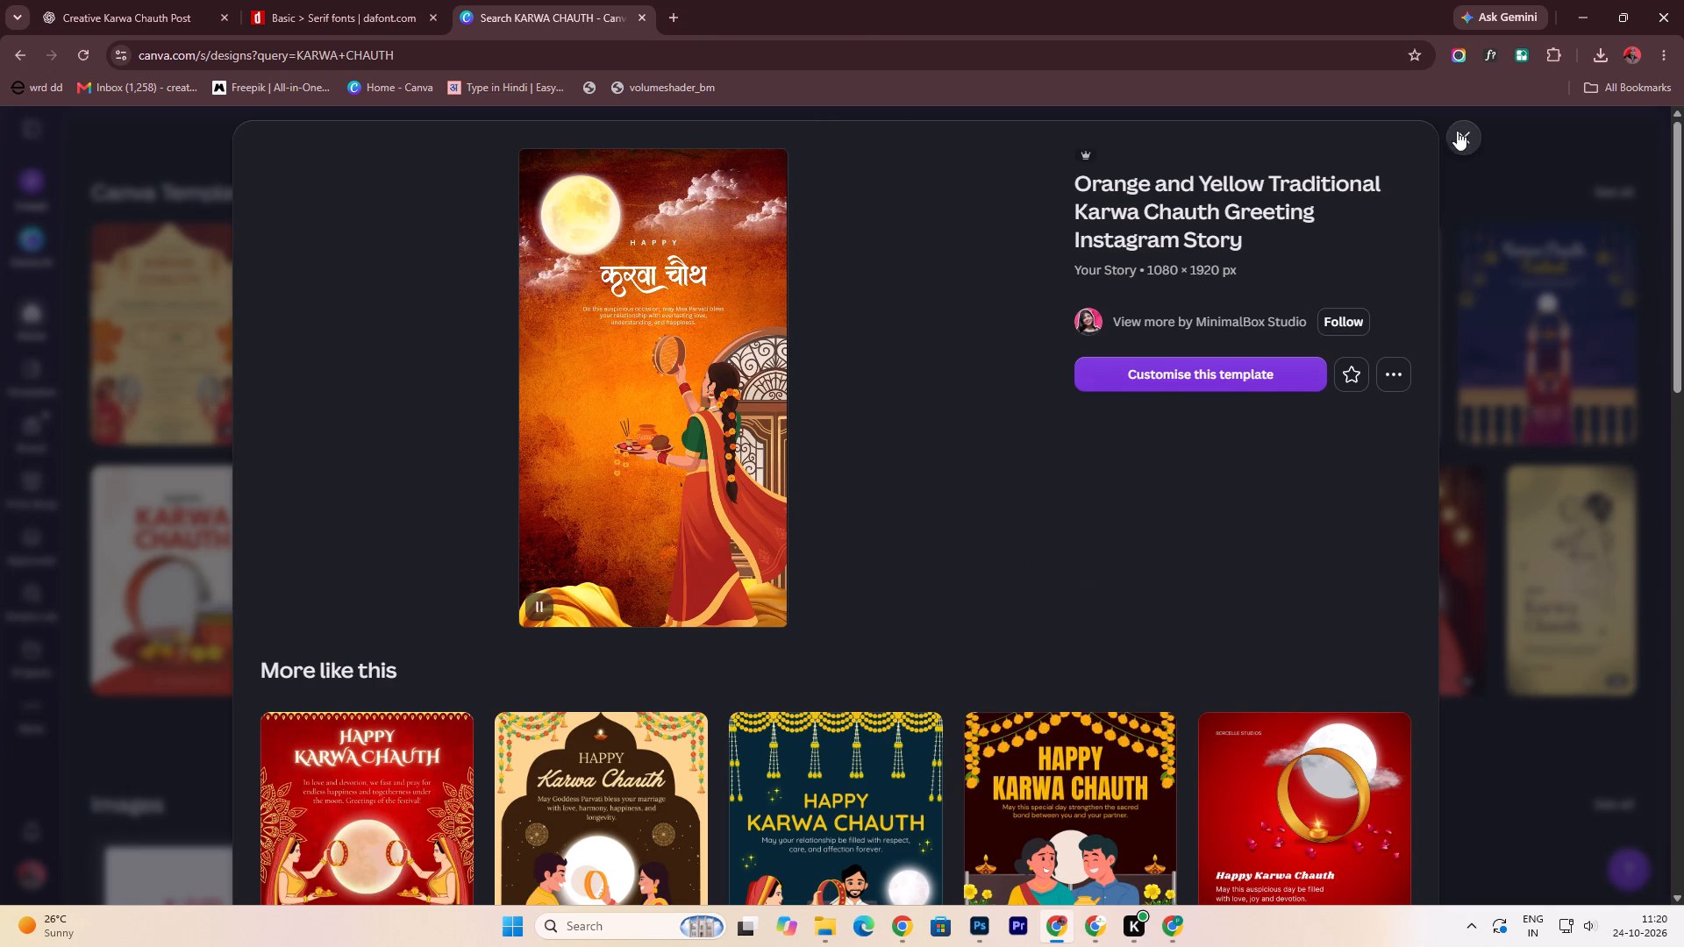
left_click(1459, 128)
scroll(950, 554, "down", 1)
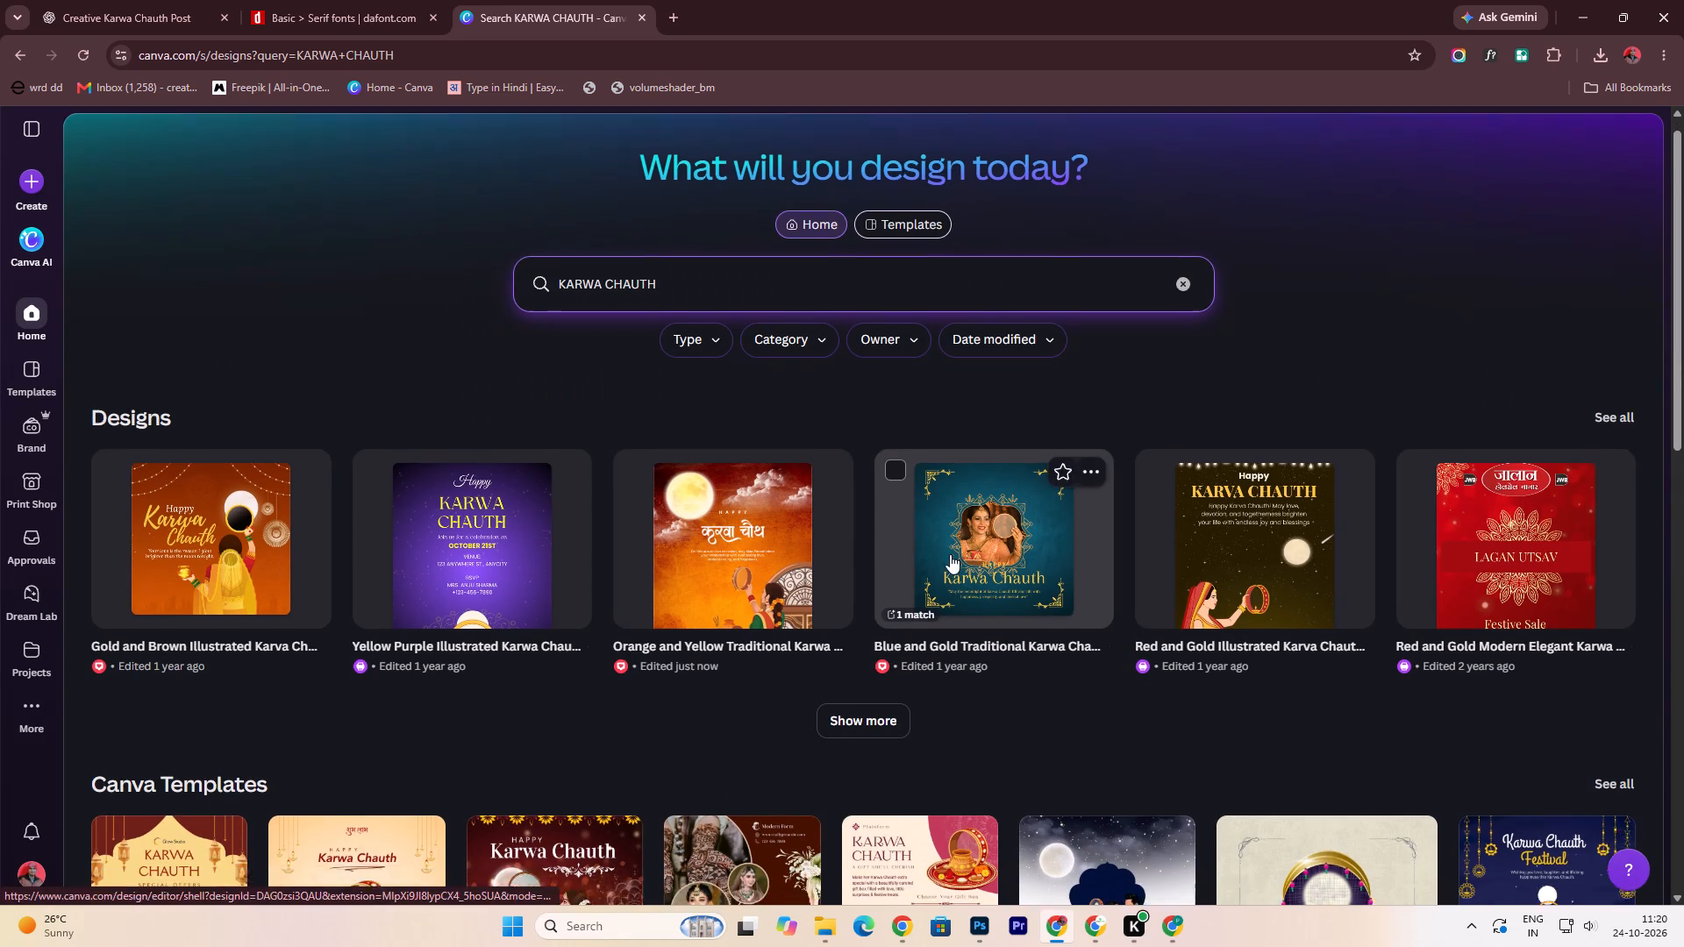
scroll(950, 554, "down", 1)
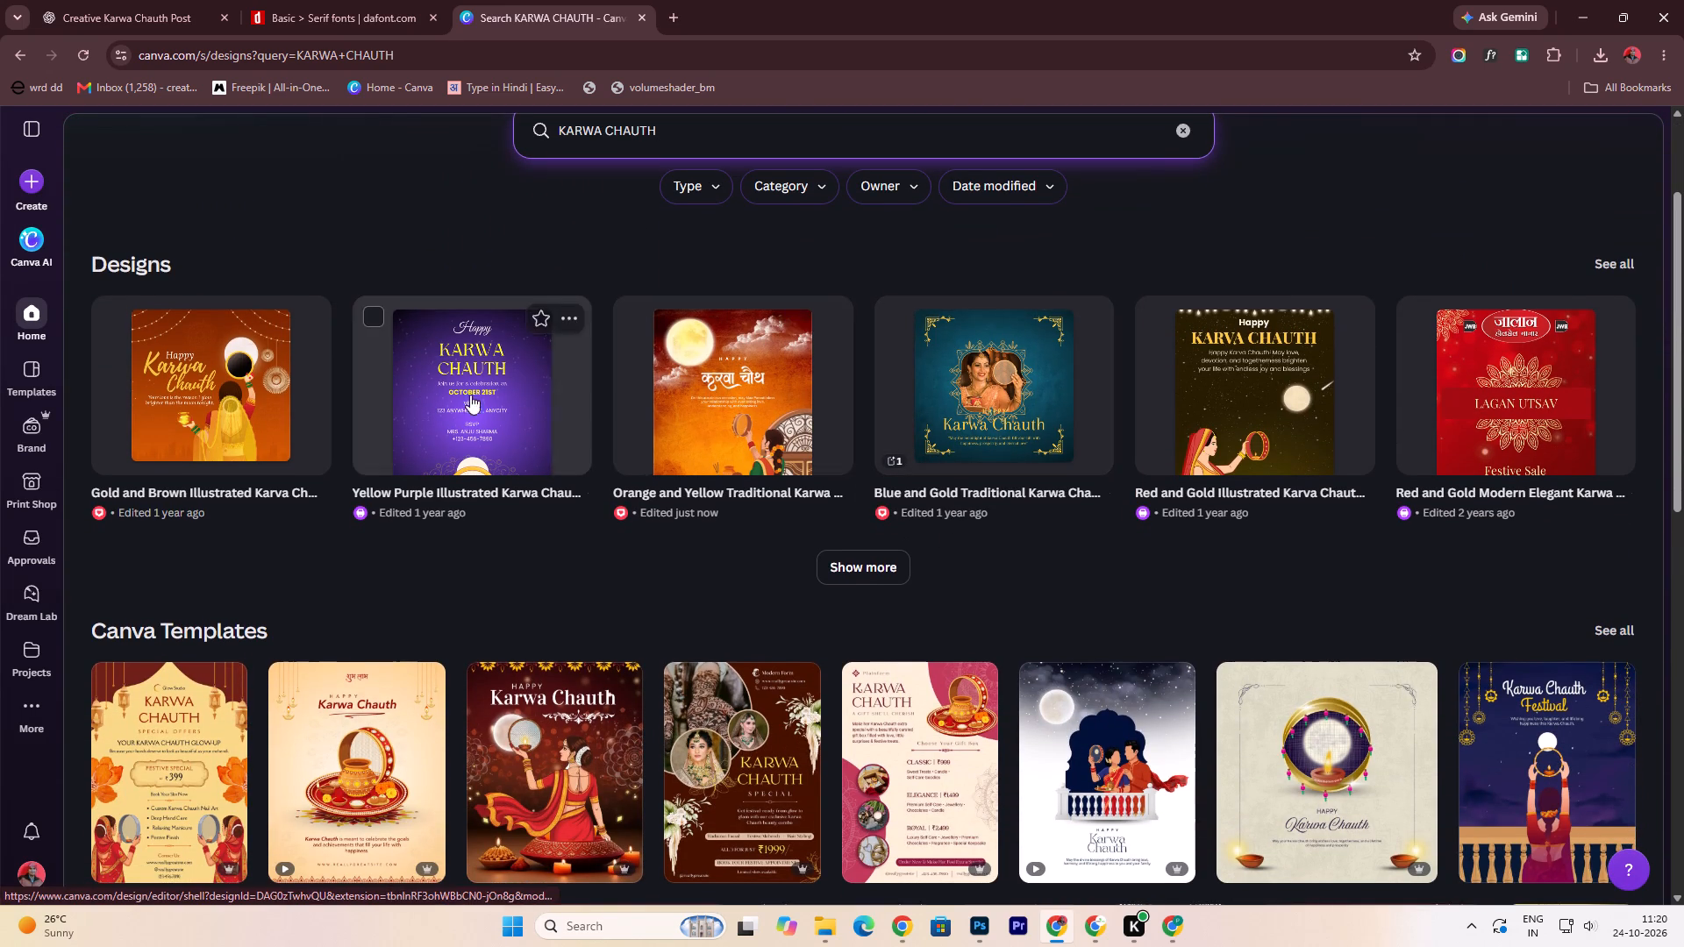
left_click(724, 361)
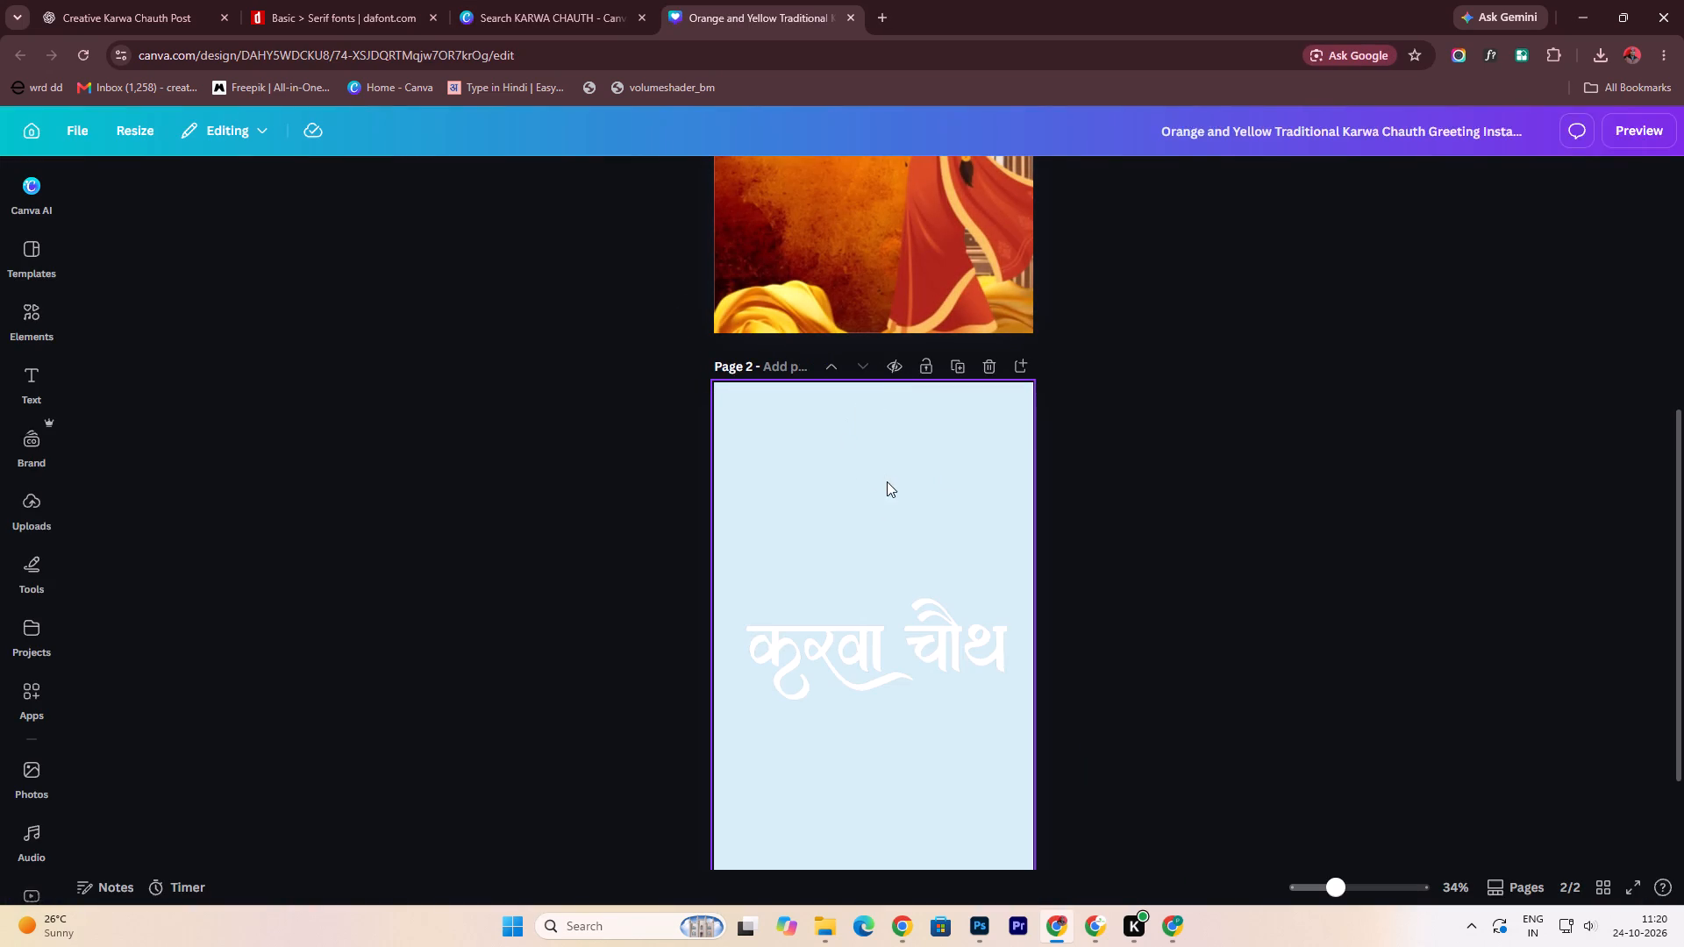
Enlarge the white करवा चौथ lettering on page 2 to almost the full page width and centre it horizontally.
left_click(879, 658)
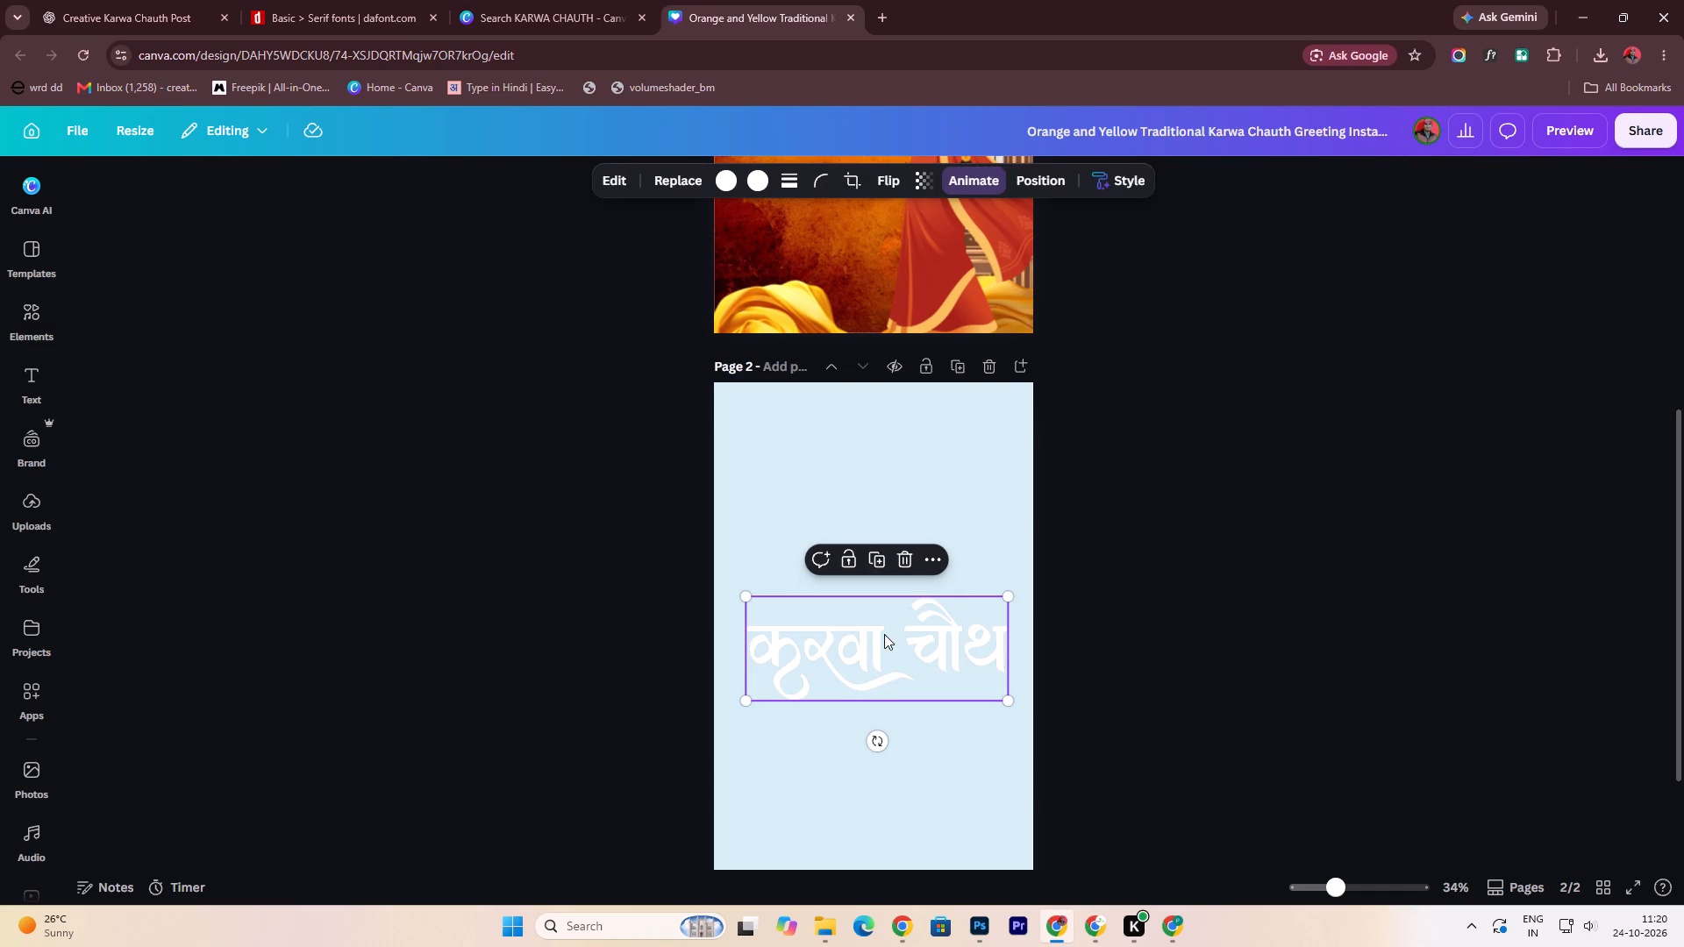
left_click_drag(1009, 594, 1037, 552)
left_click_drag(981, 644, 971, 648)
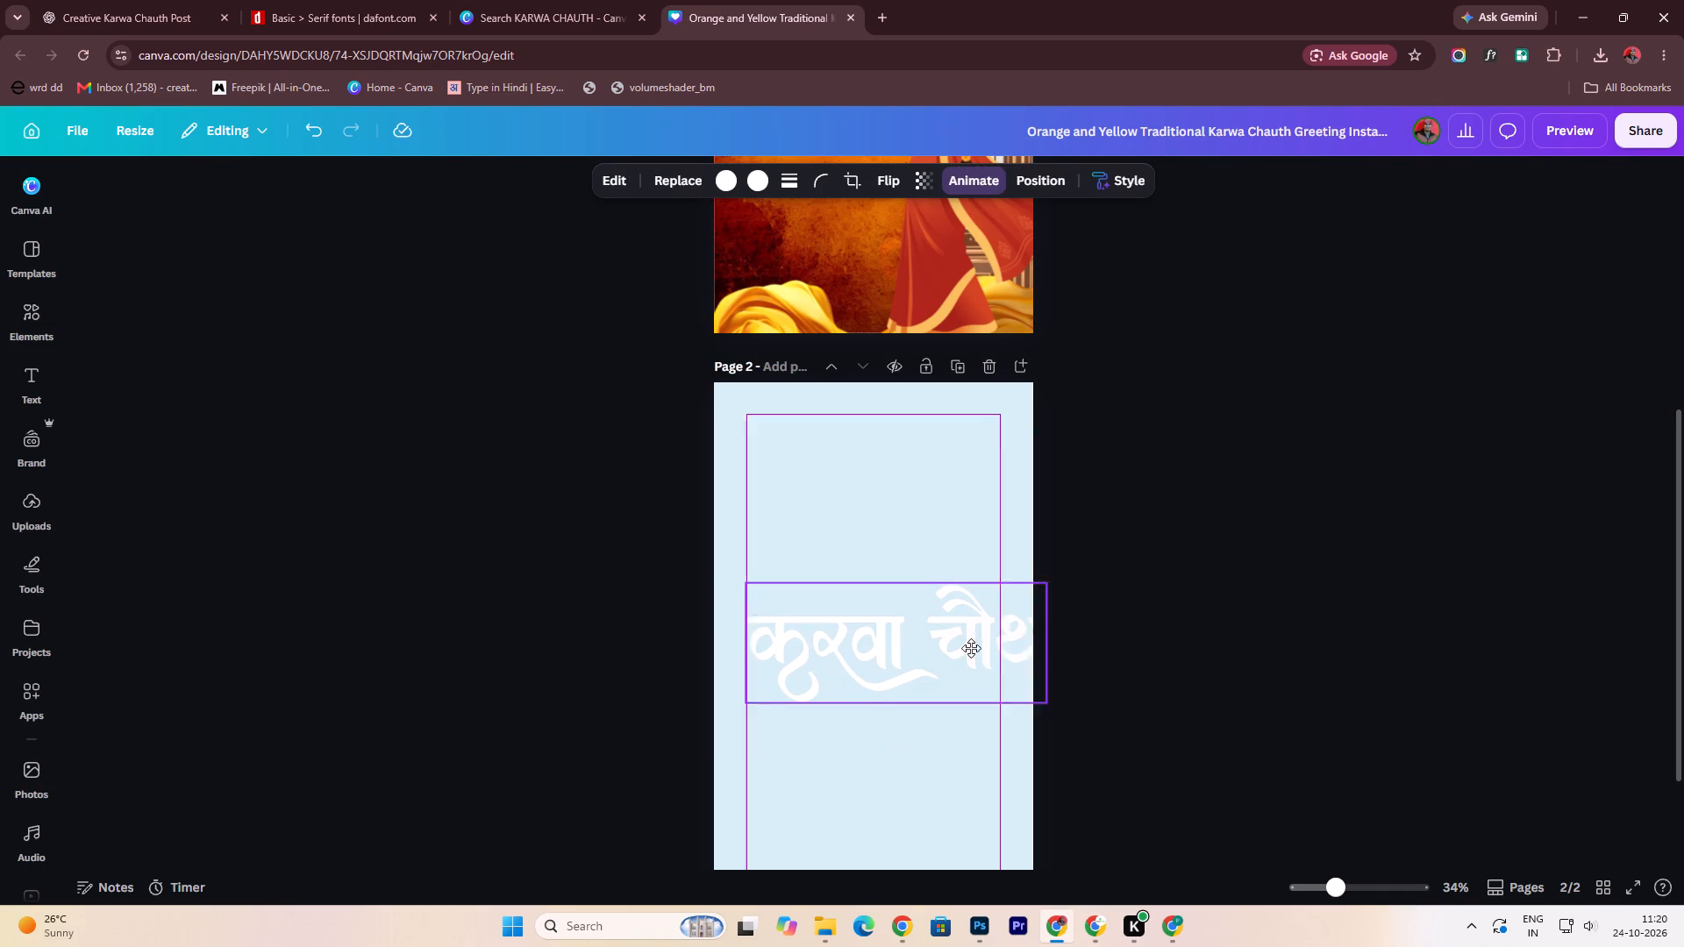
left_click_drag(971, 648, 960, 646)
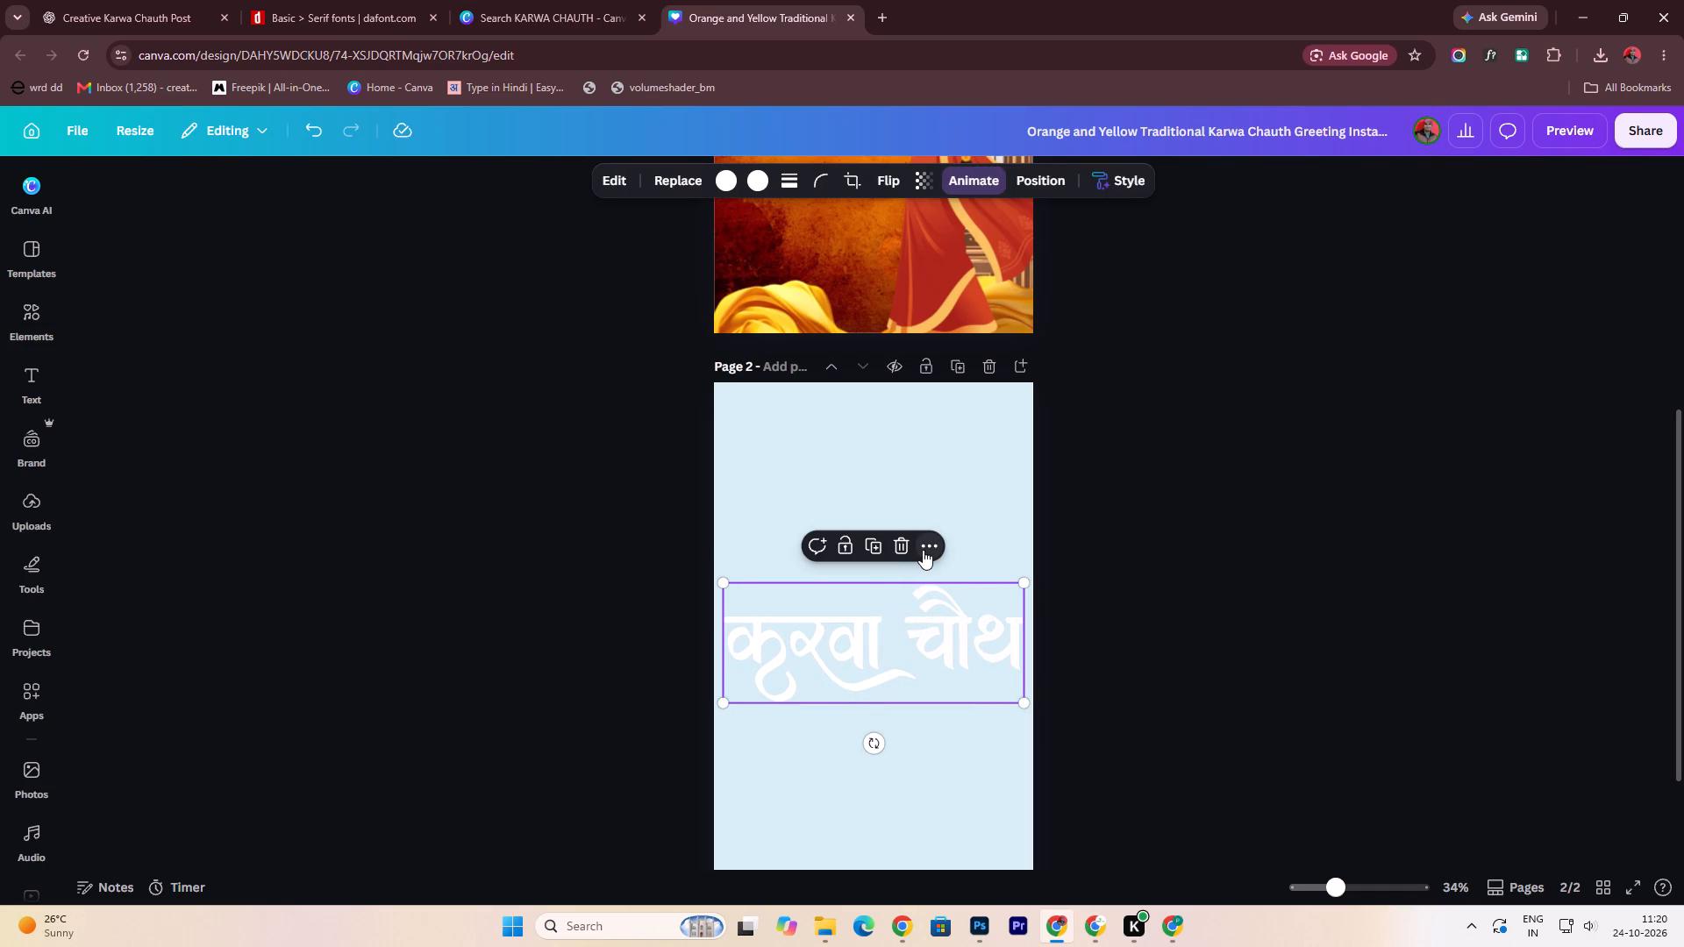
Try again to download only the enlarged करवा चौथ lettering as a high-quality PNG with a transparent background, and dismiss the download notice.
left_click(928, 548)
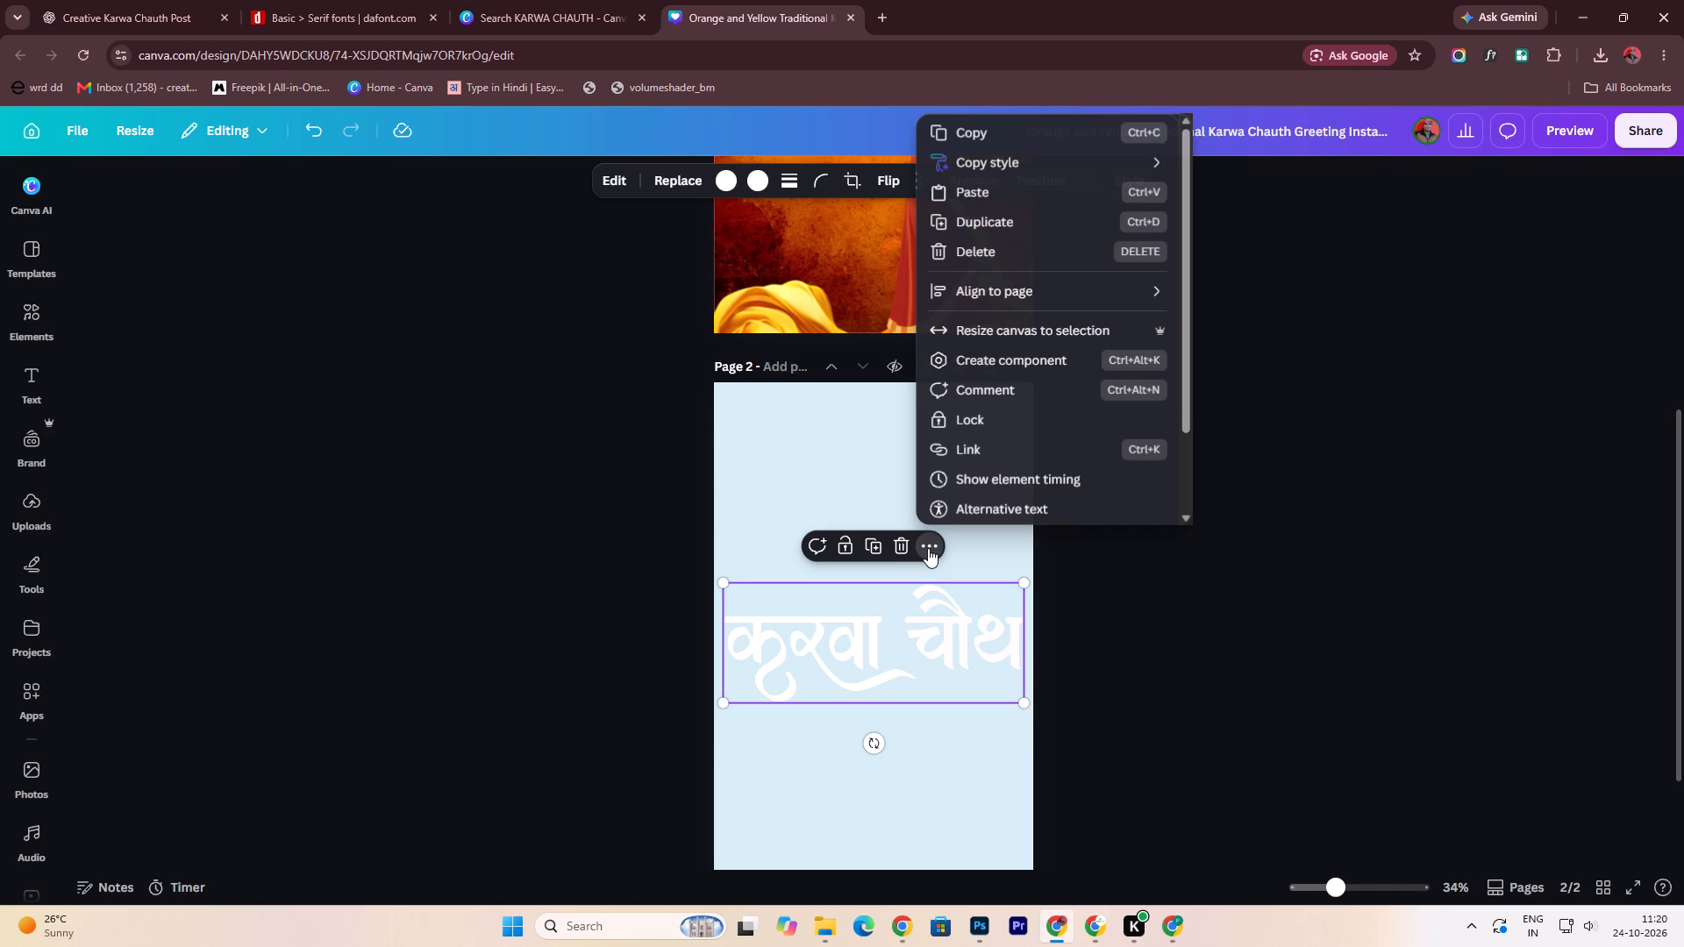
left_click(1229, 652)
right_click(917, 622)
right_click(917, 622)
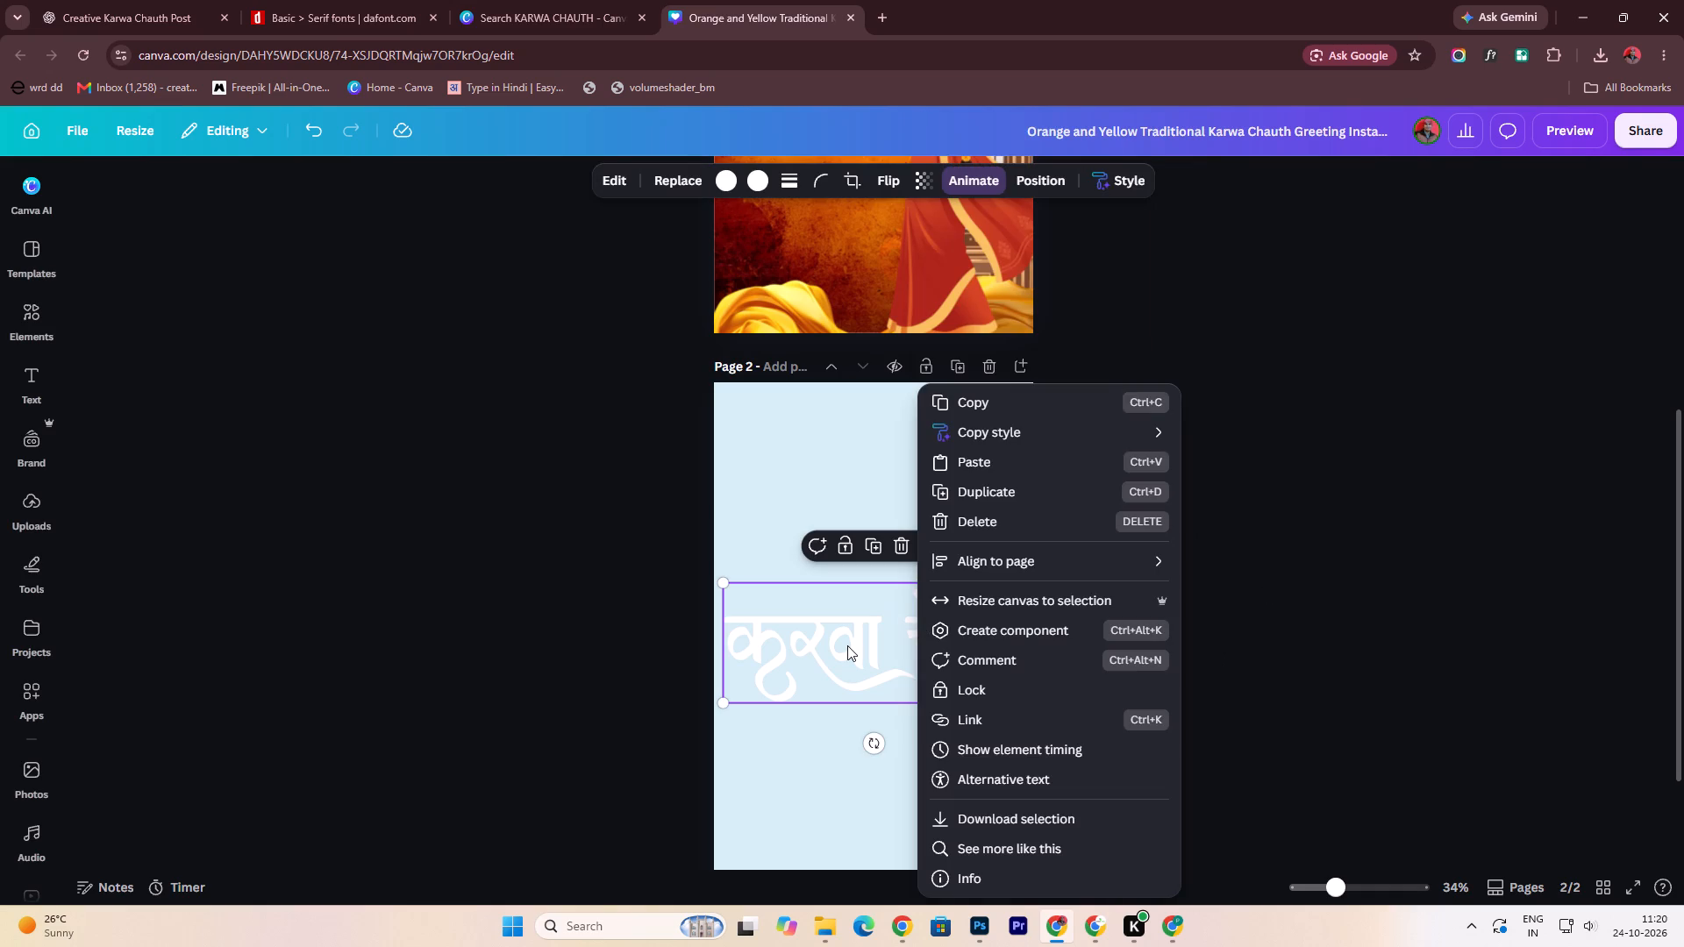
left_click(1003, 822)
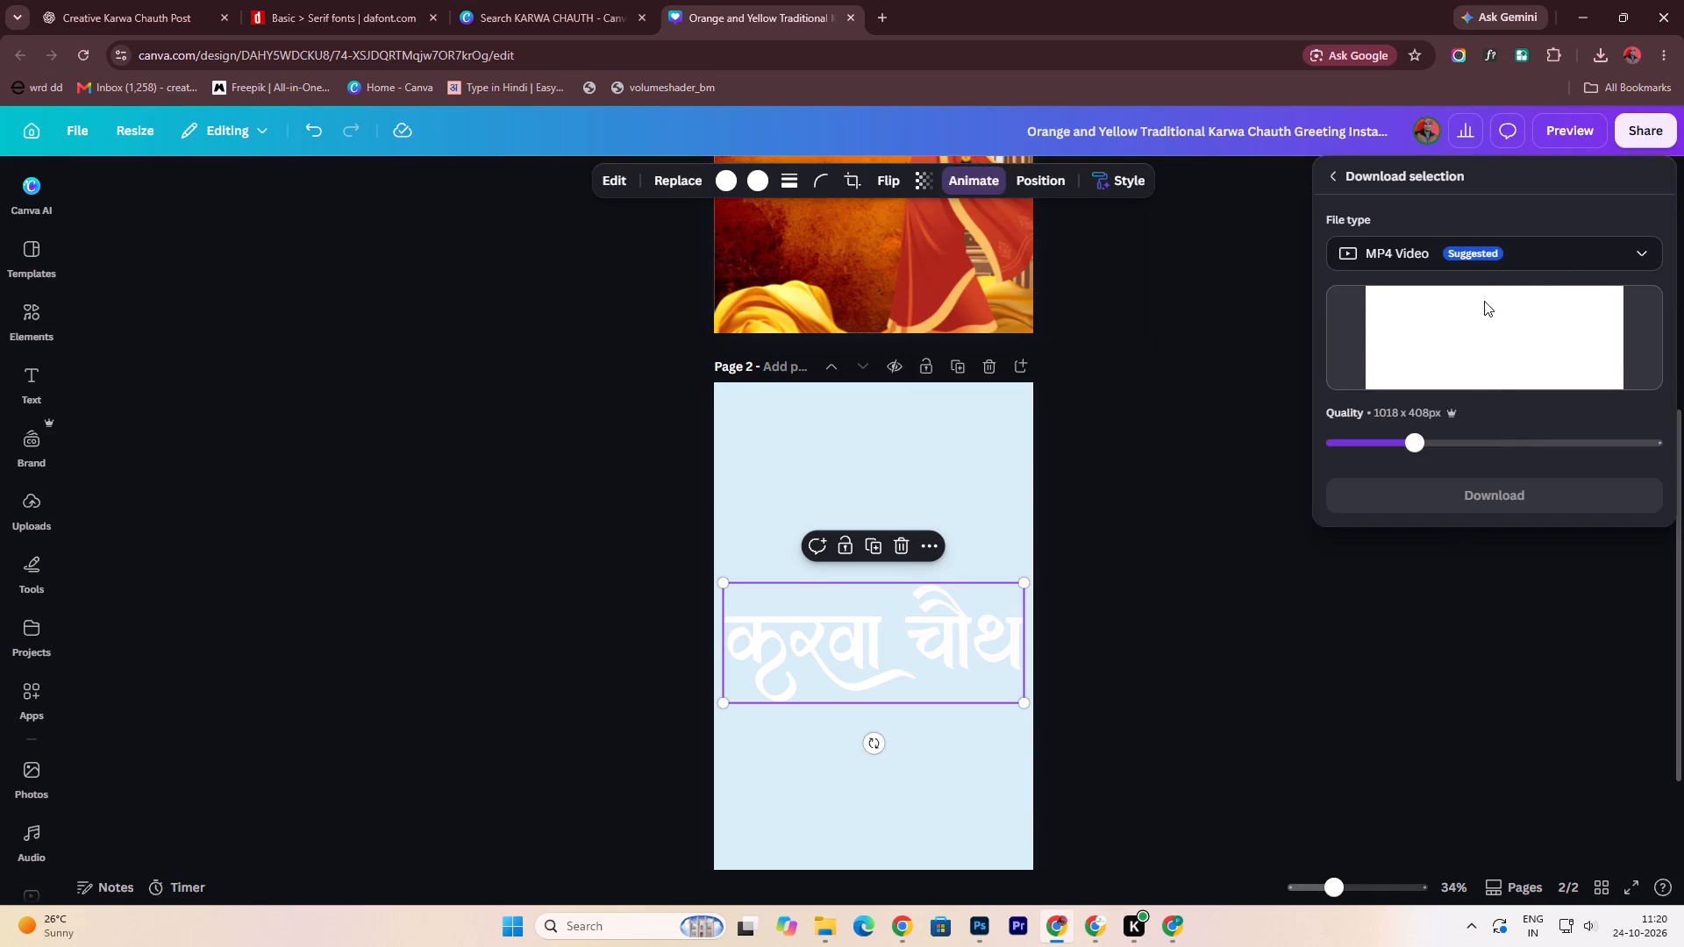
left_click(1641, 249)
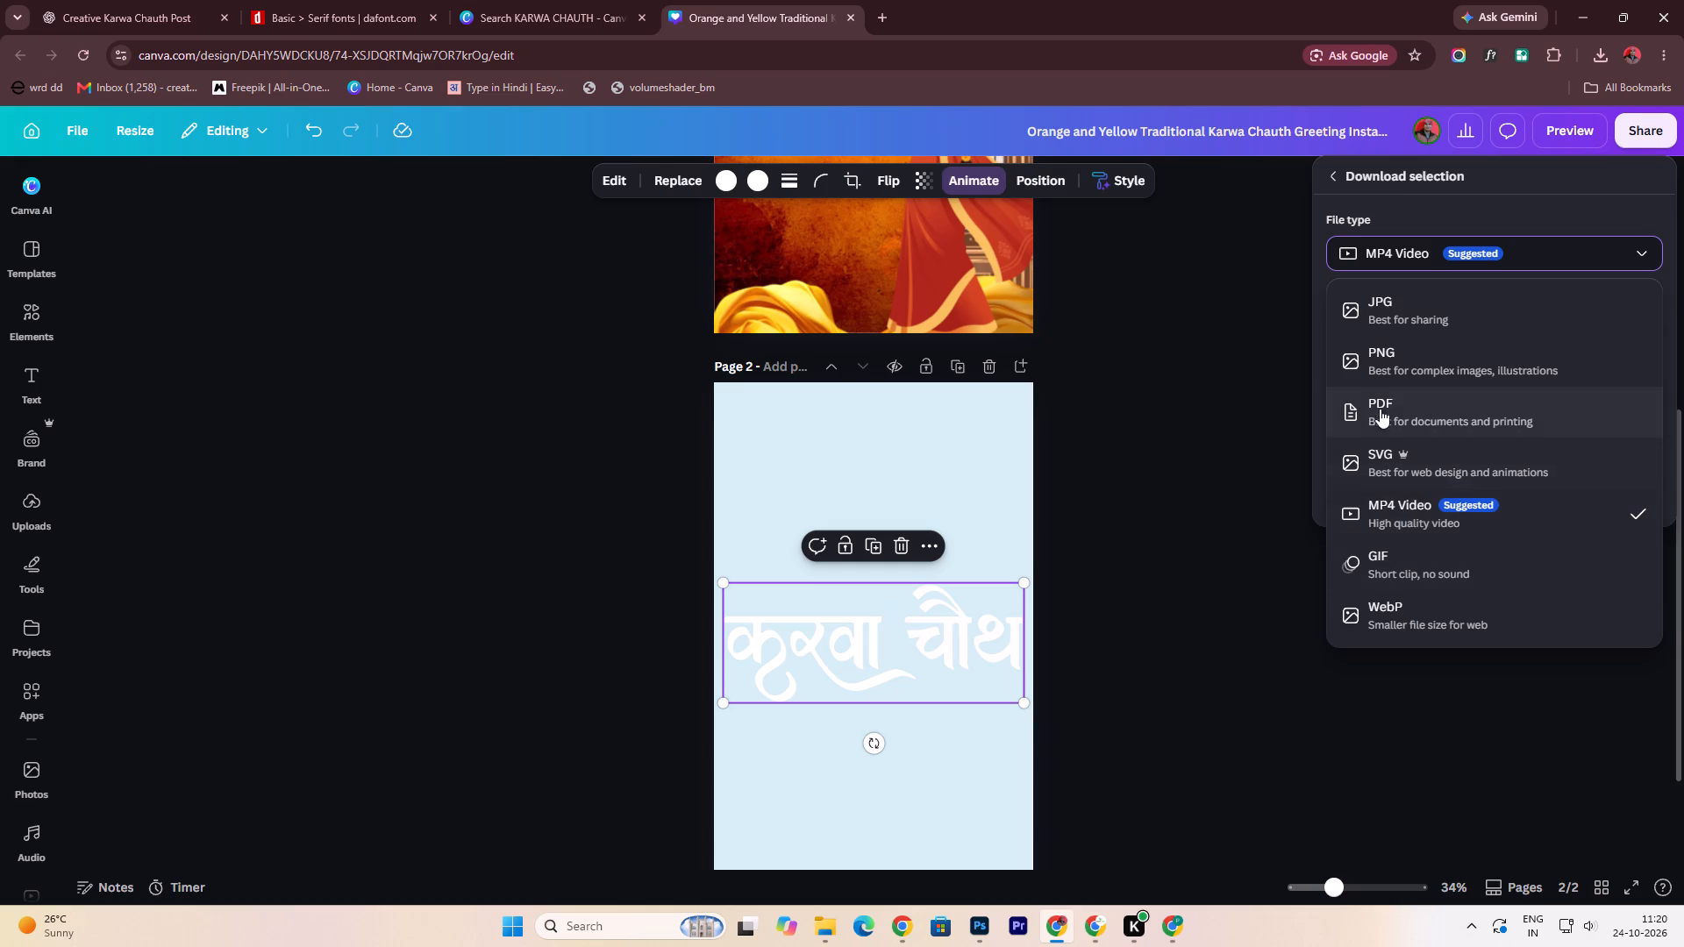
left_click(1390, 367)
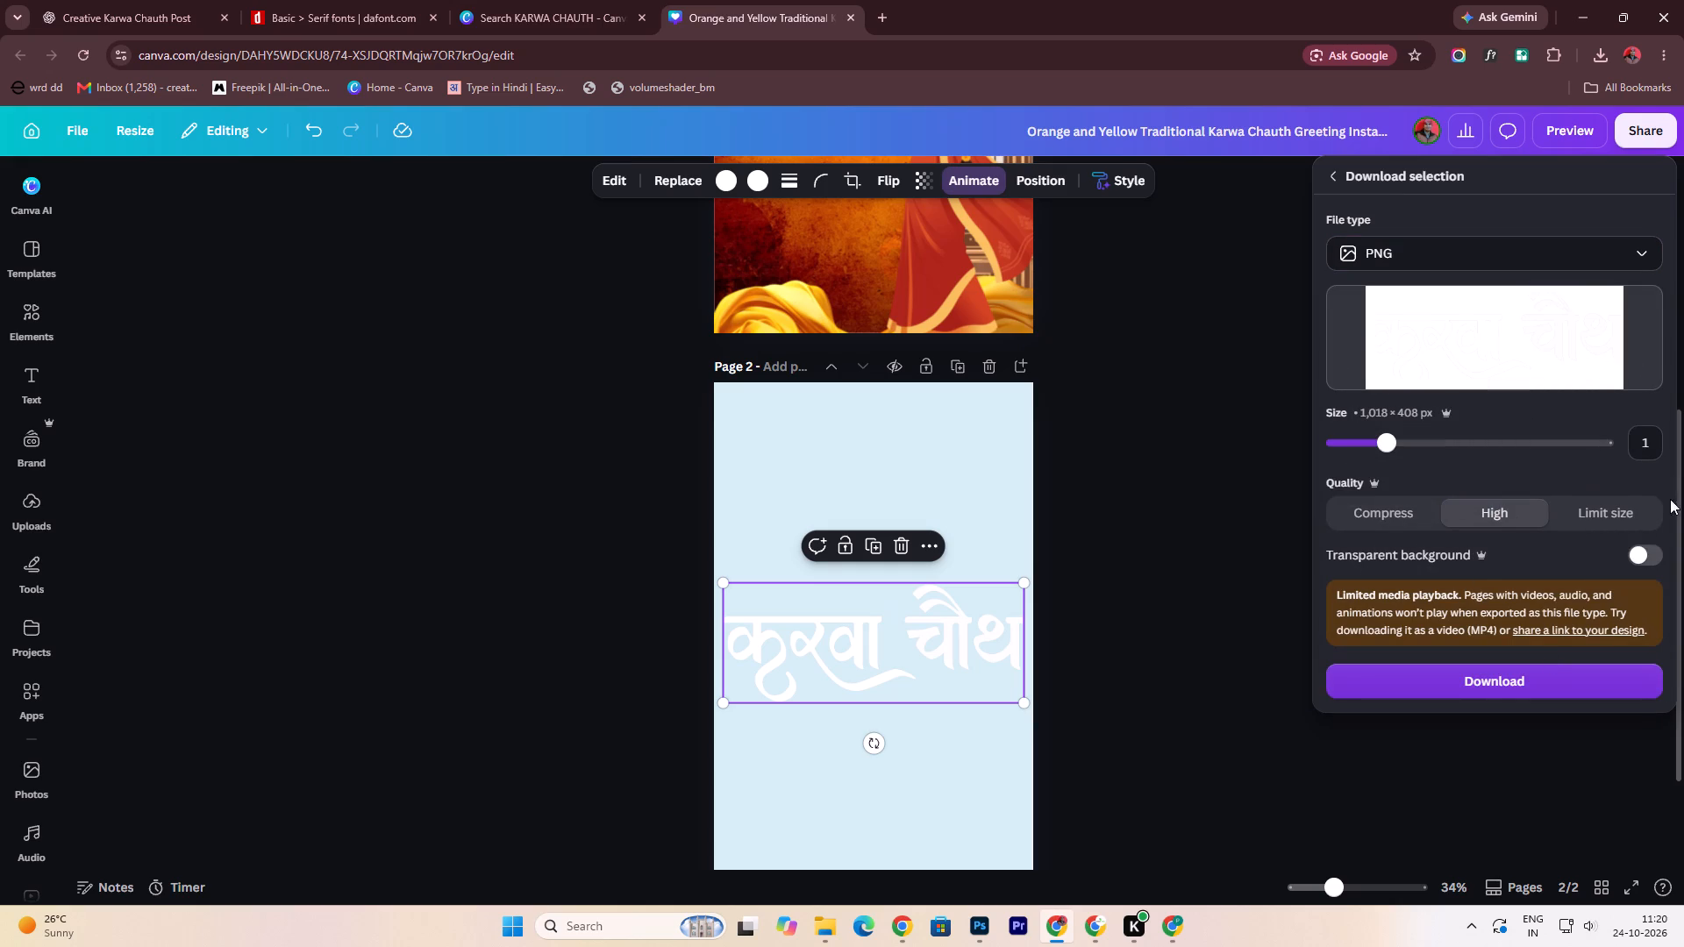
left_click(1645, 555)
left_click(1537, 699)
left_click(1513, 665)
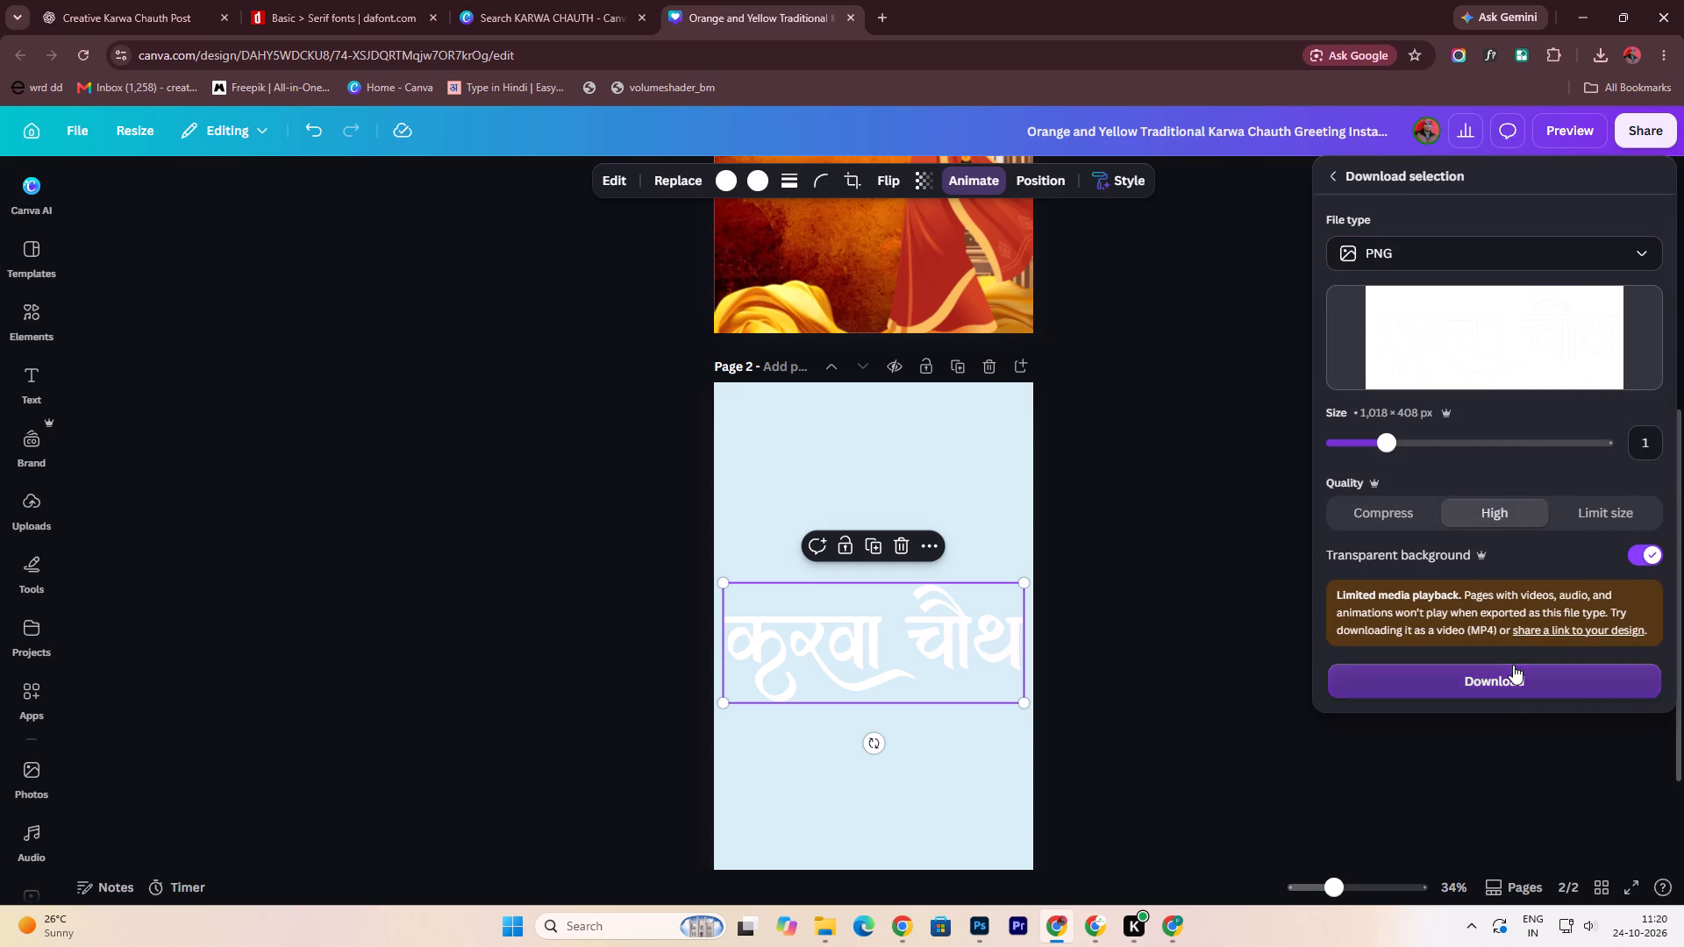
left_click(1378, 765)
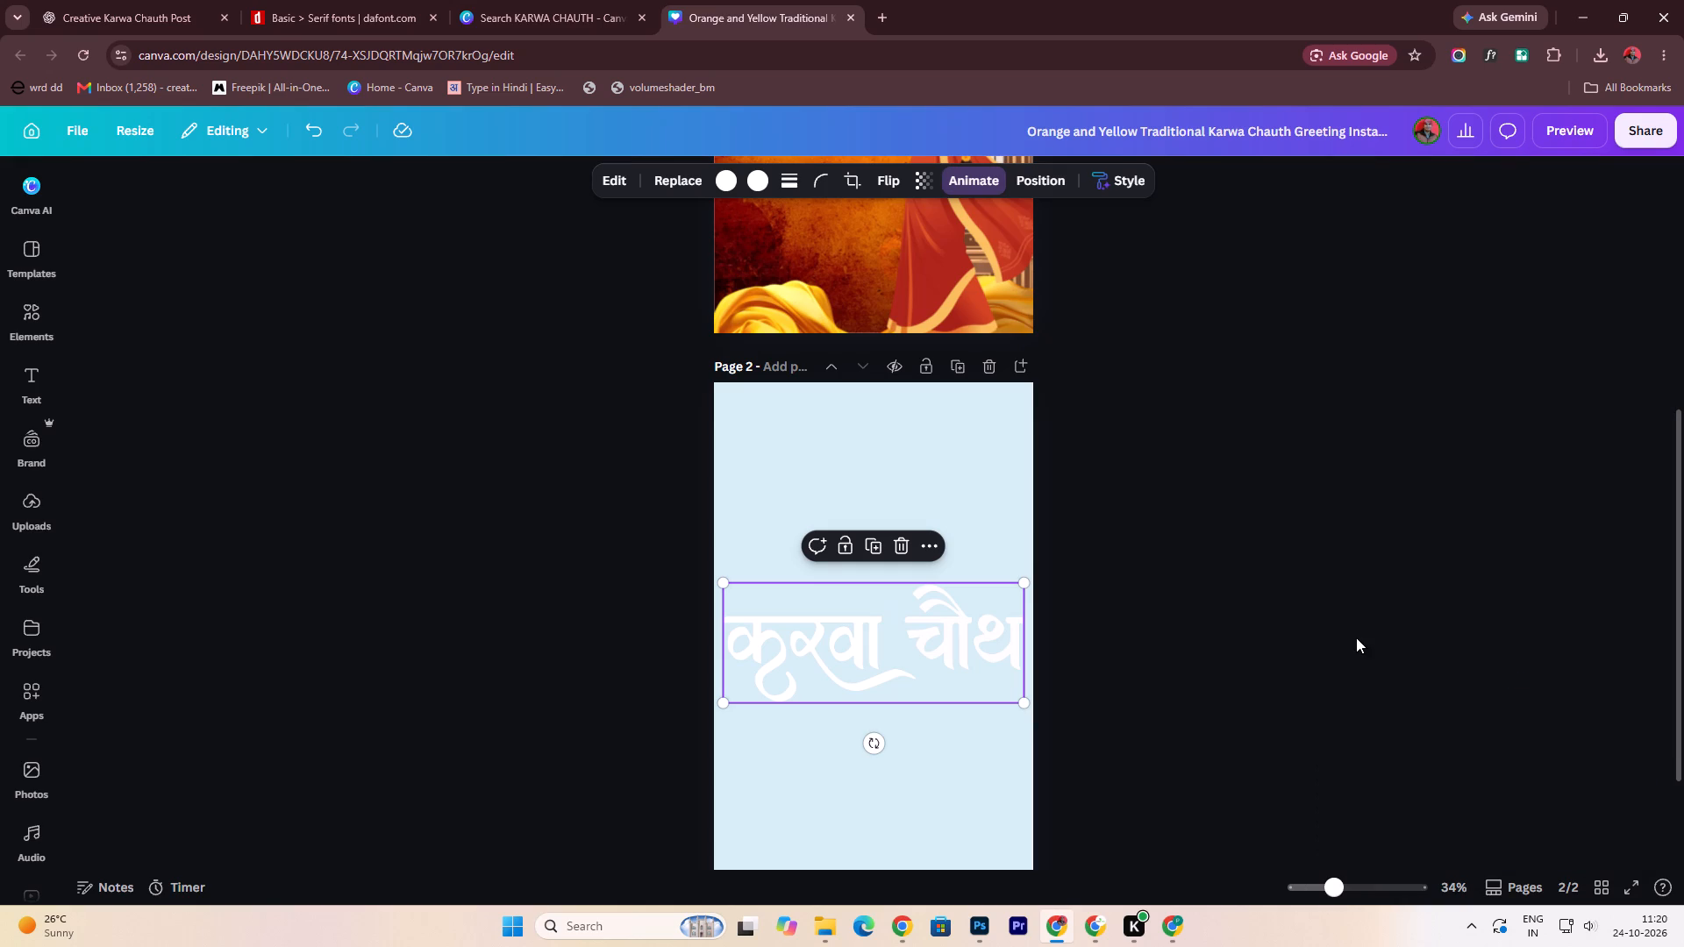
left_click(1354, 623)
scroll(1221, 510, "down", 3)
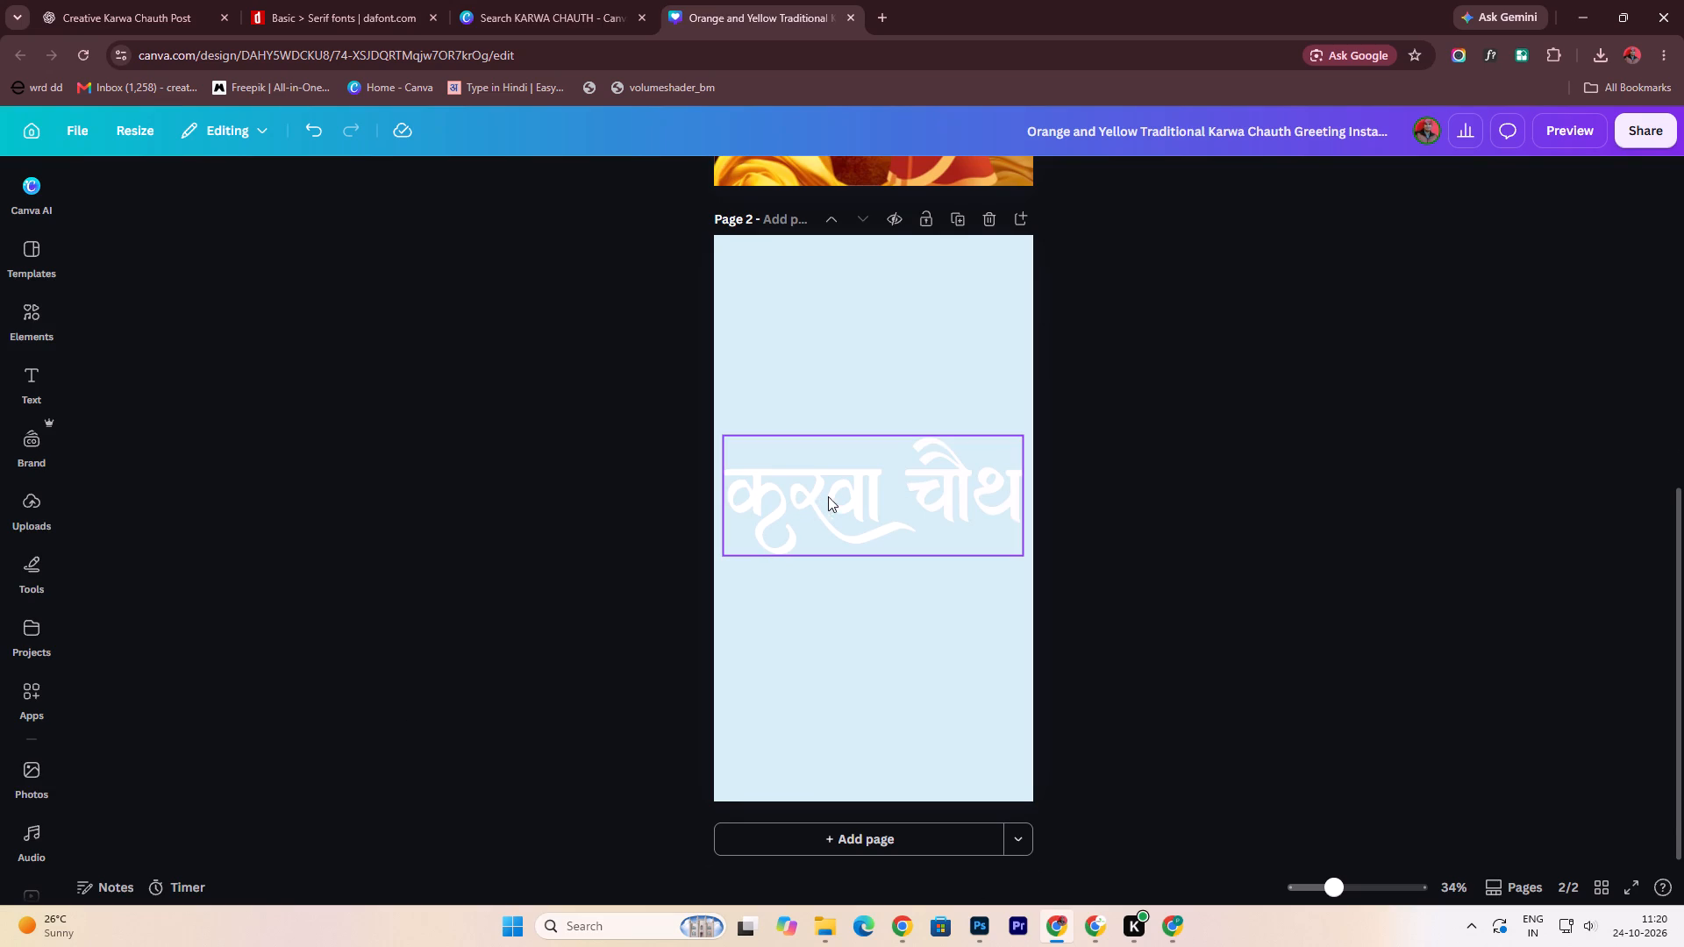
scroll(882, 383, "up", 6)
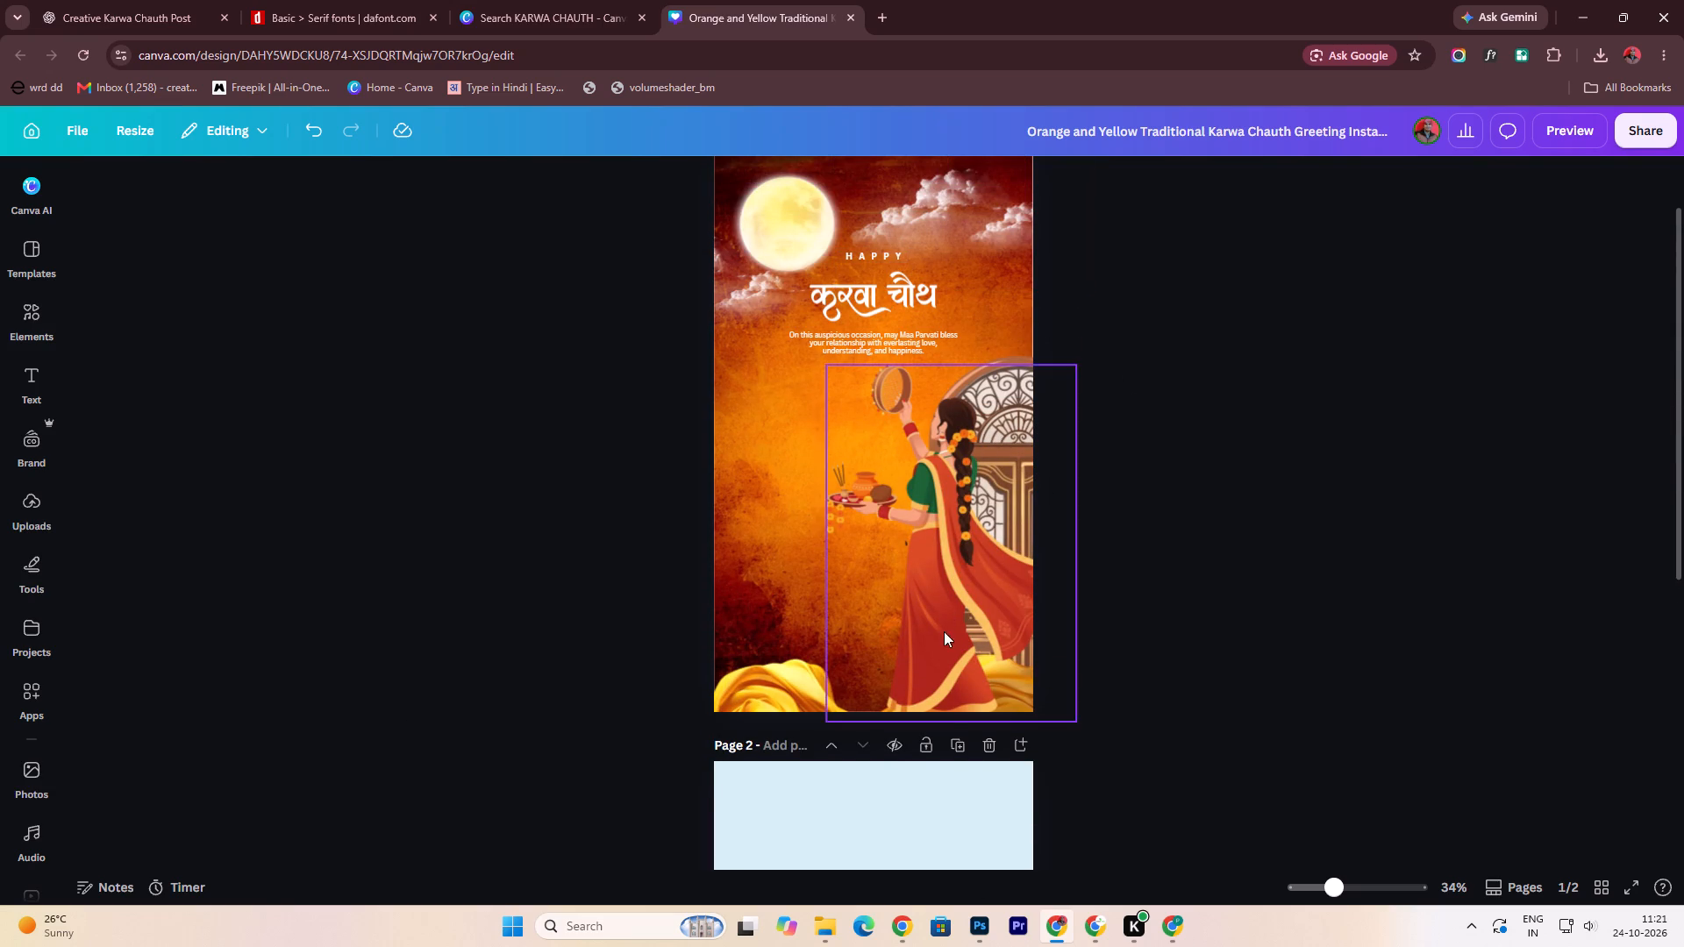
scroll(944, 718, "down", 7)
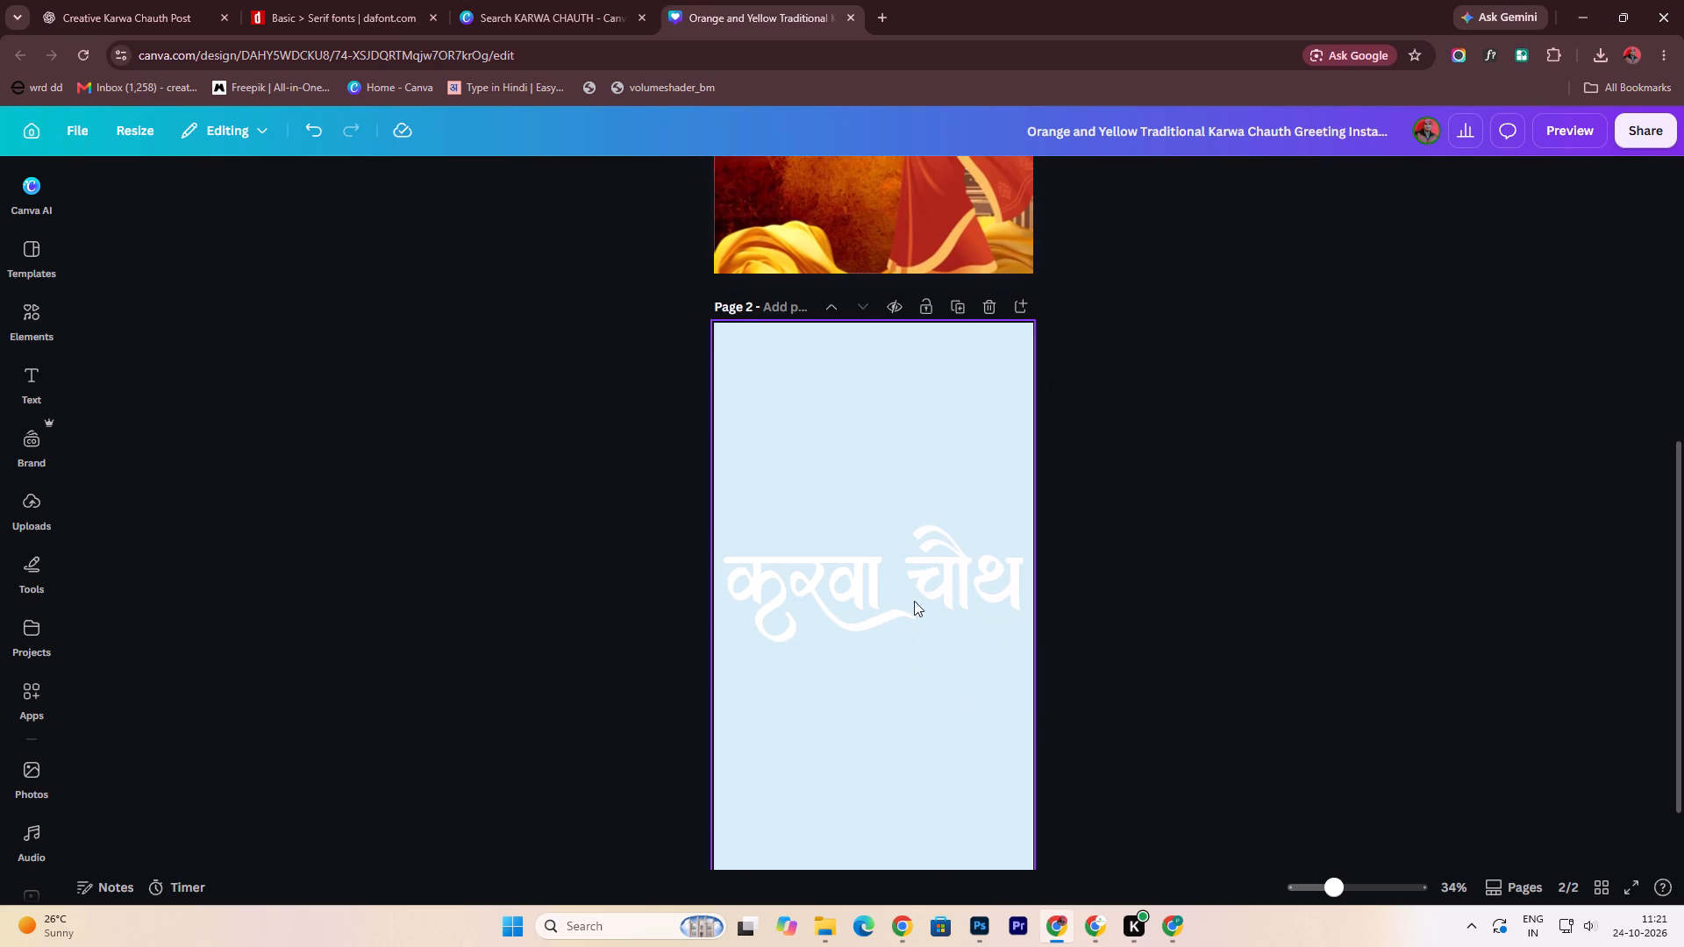
Download only the enlarged करवा चौथ lettering on page 2 again as a high-quality PNG with a transparent background, and dismiss the download notice.
right_click(944, 506)
left_click(1086, 819)
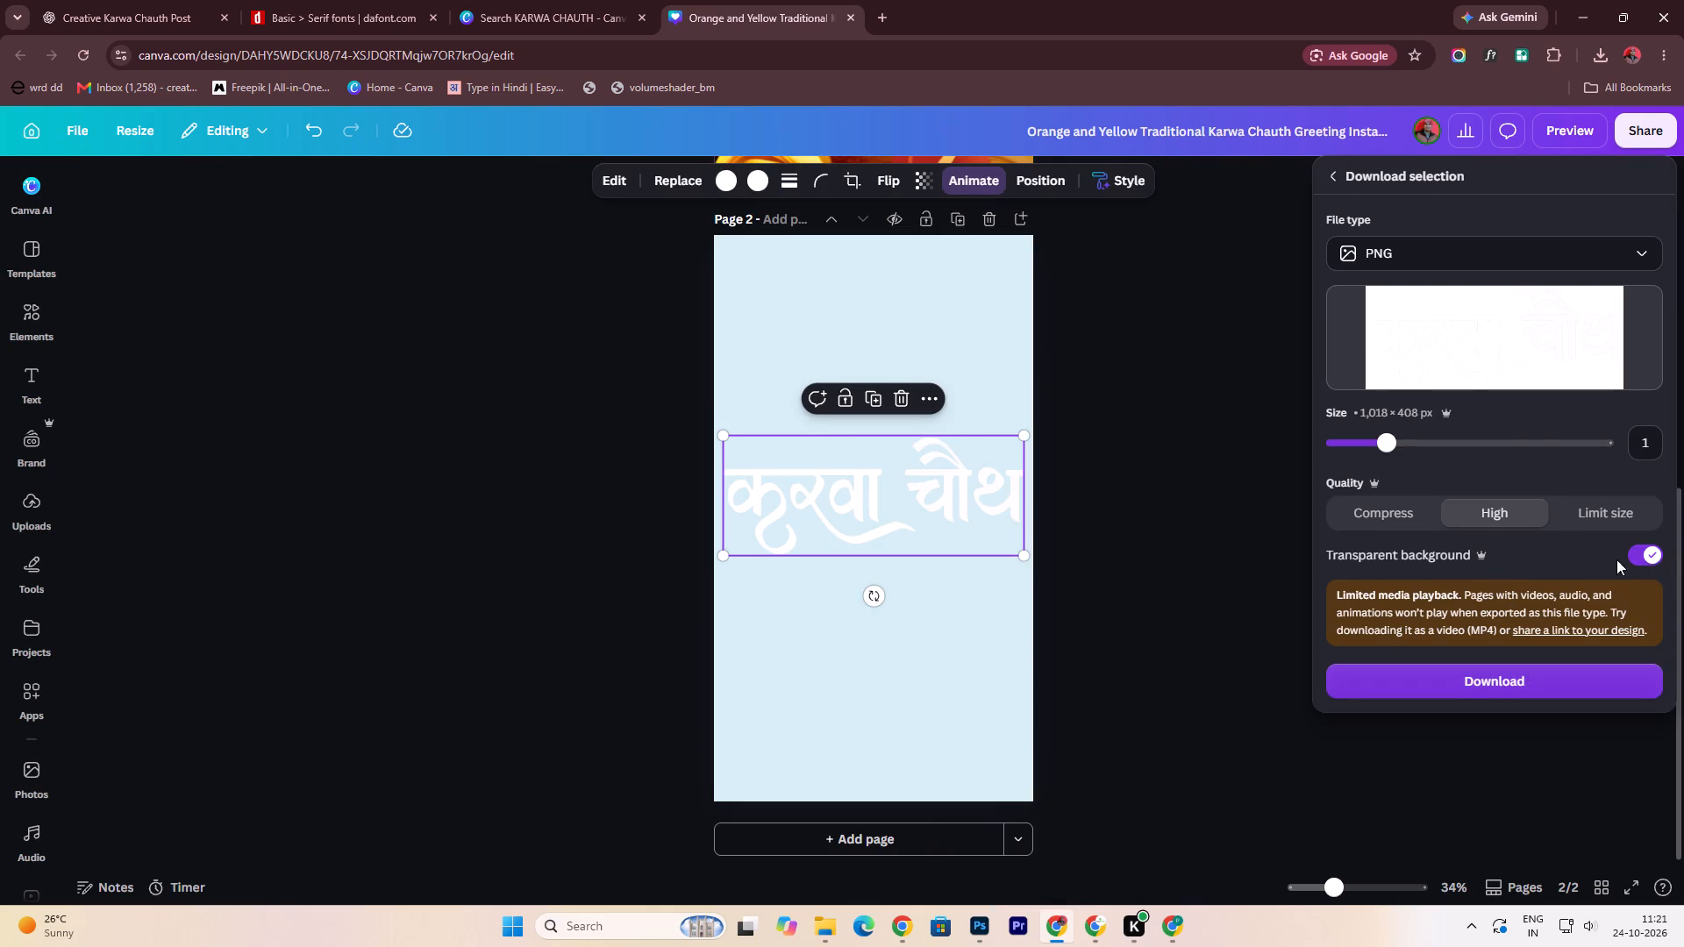
left_click(1510, 677)
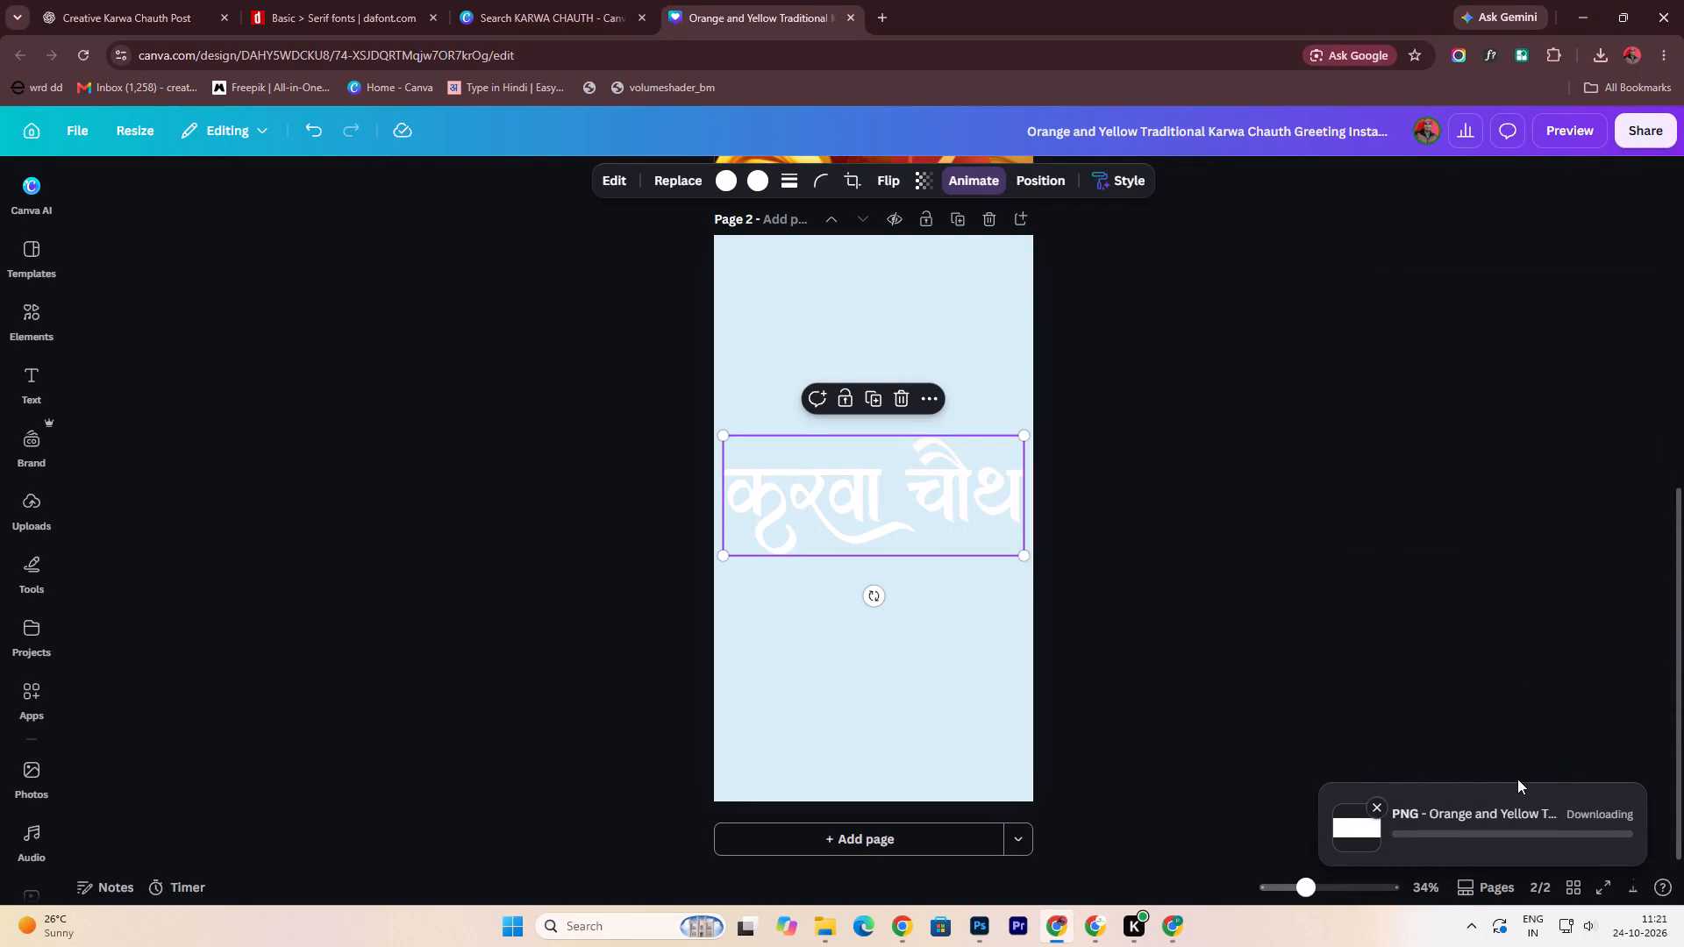
left_click(1381, 767)
left_click(1112, 706)
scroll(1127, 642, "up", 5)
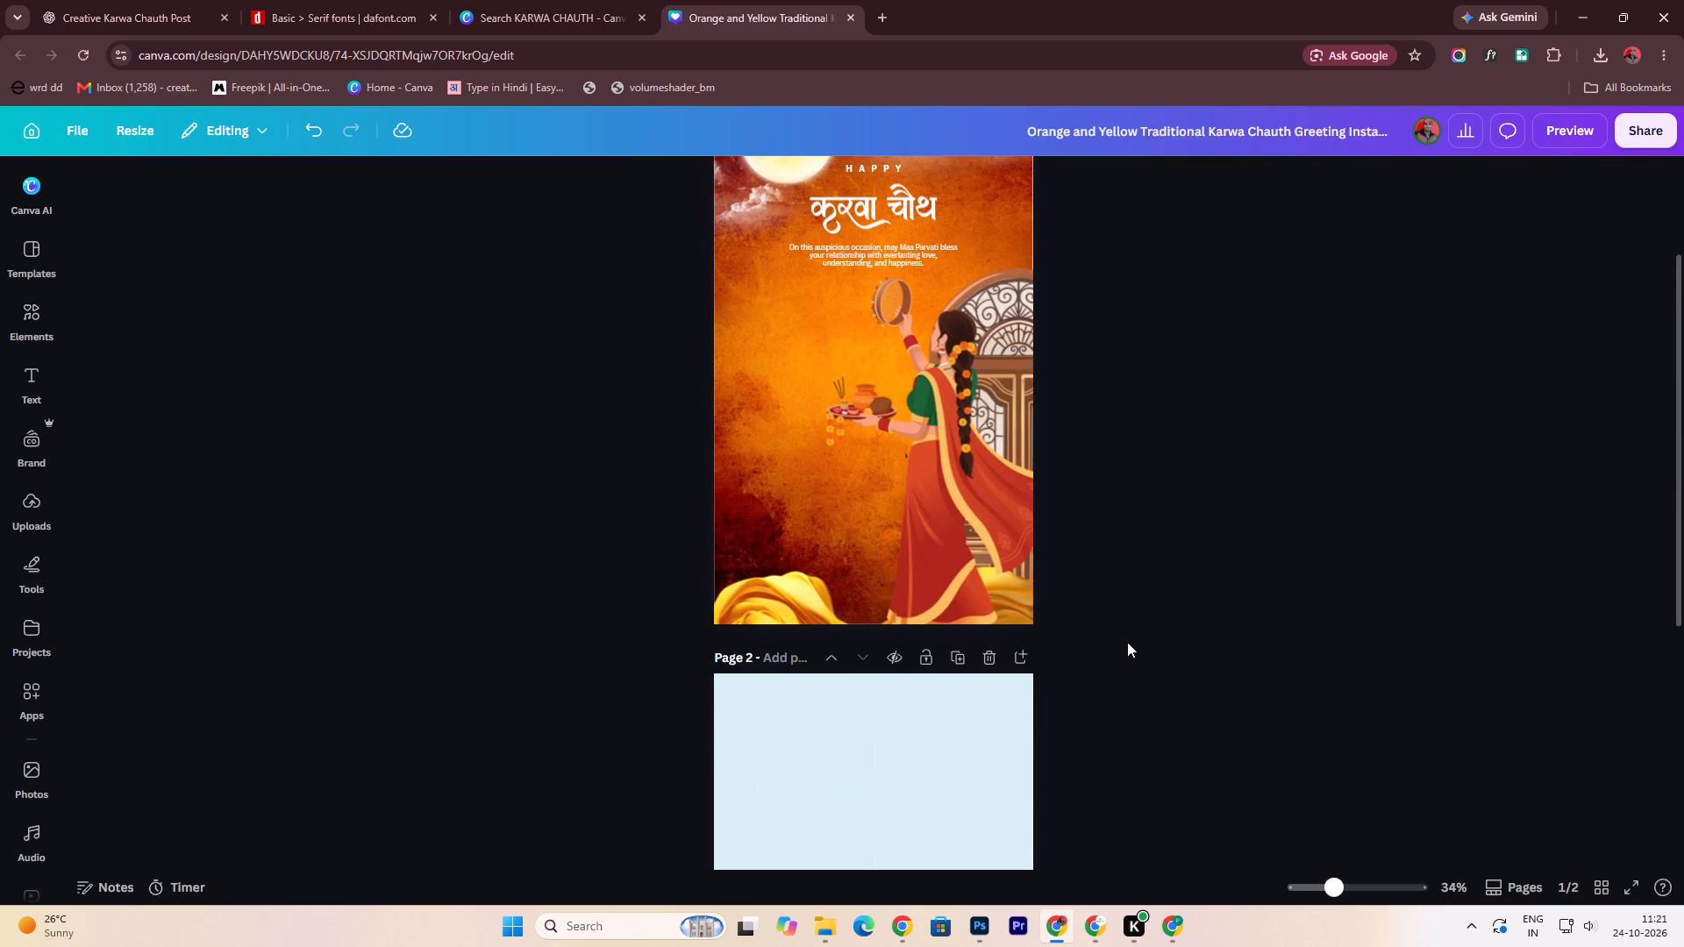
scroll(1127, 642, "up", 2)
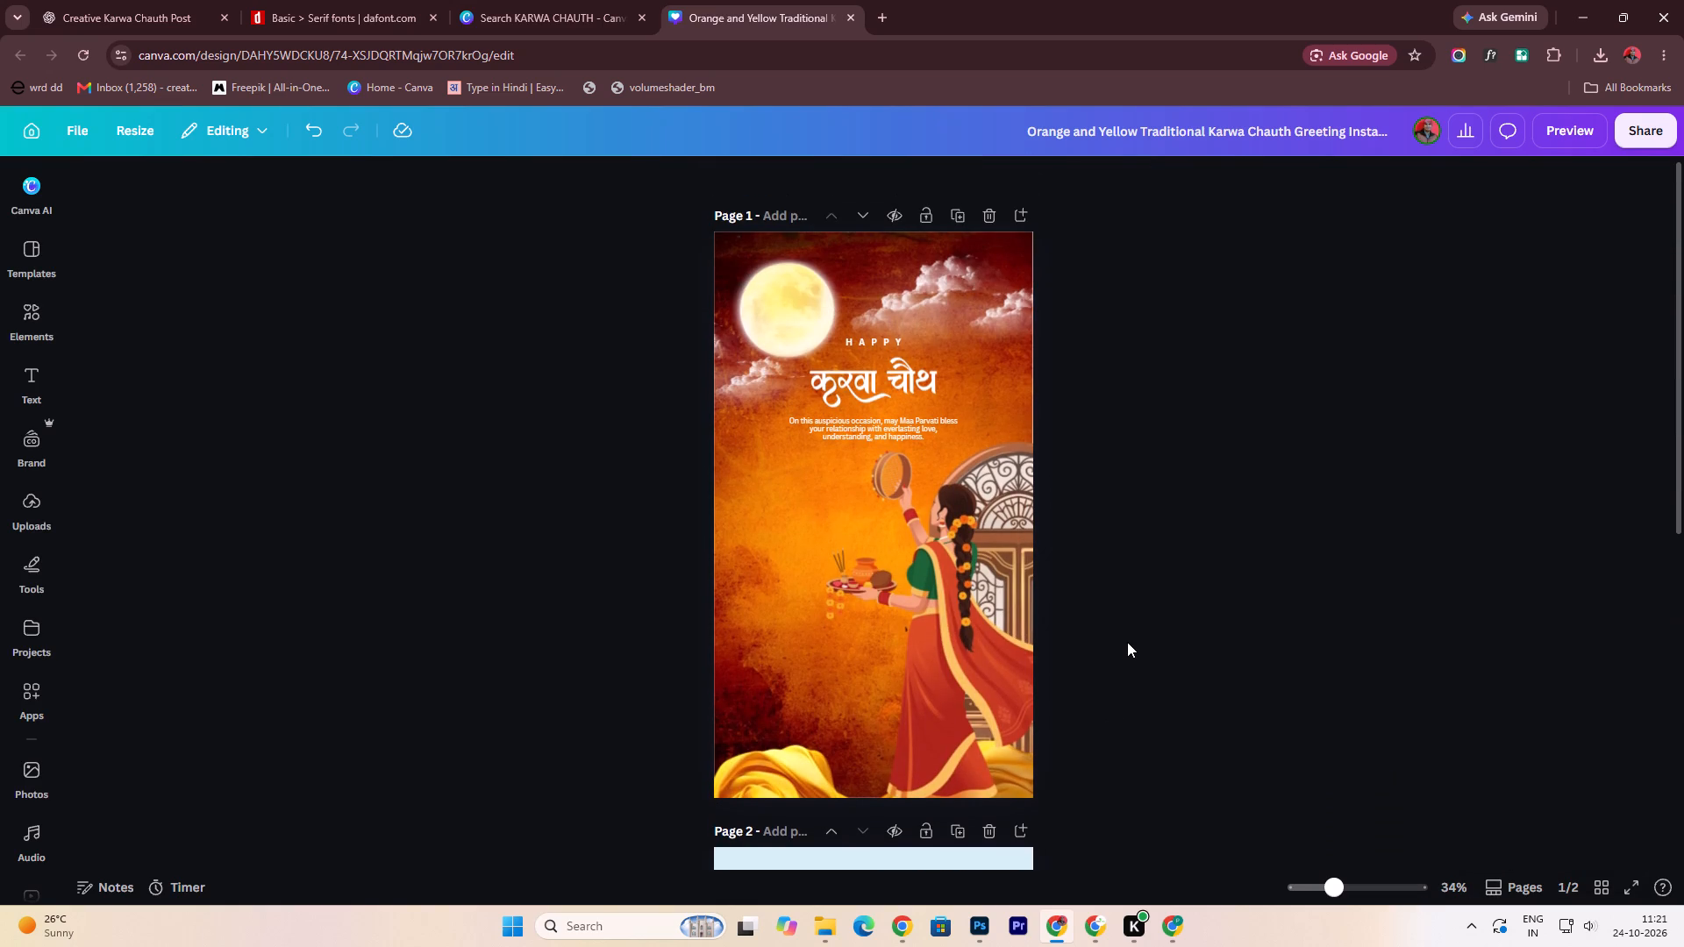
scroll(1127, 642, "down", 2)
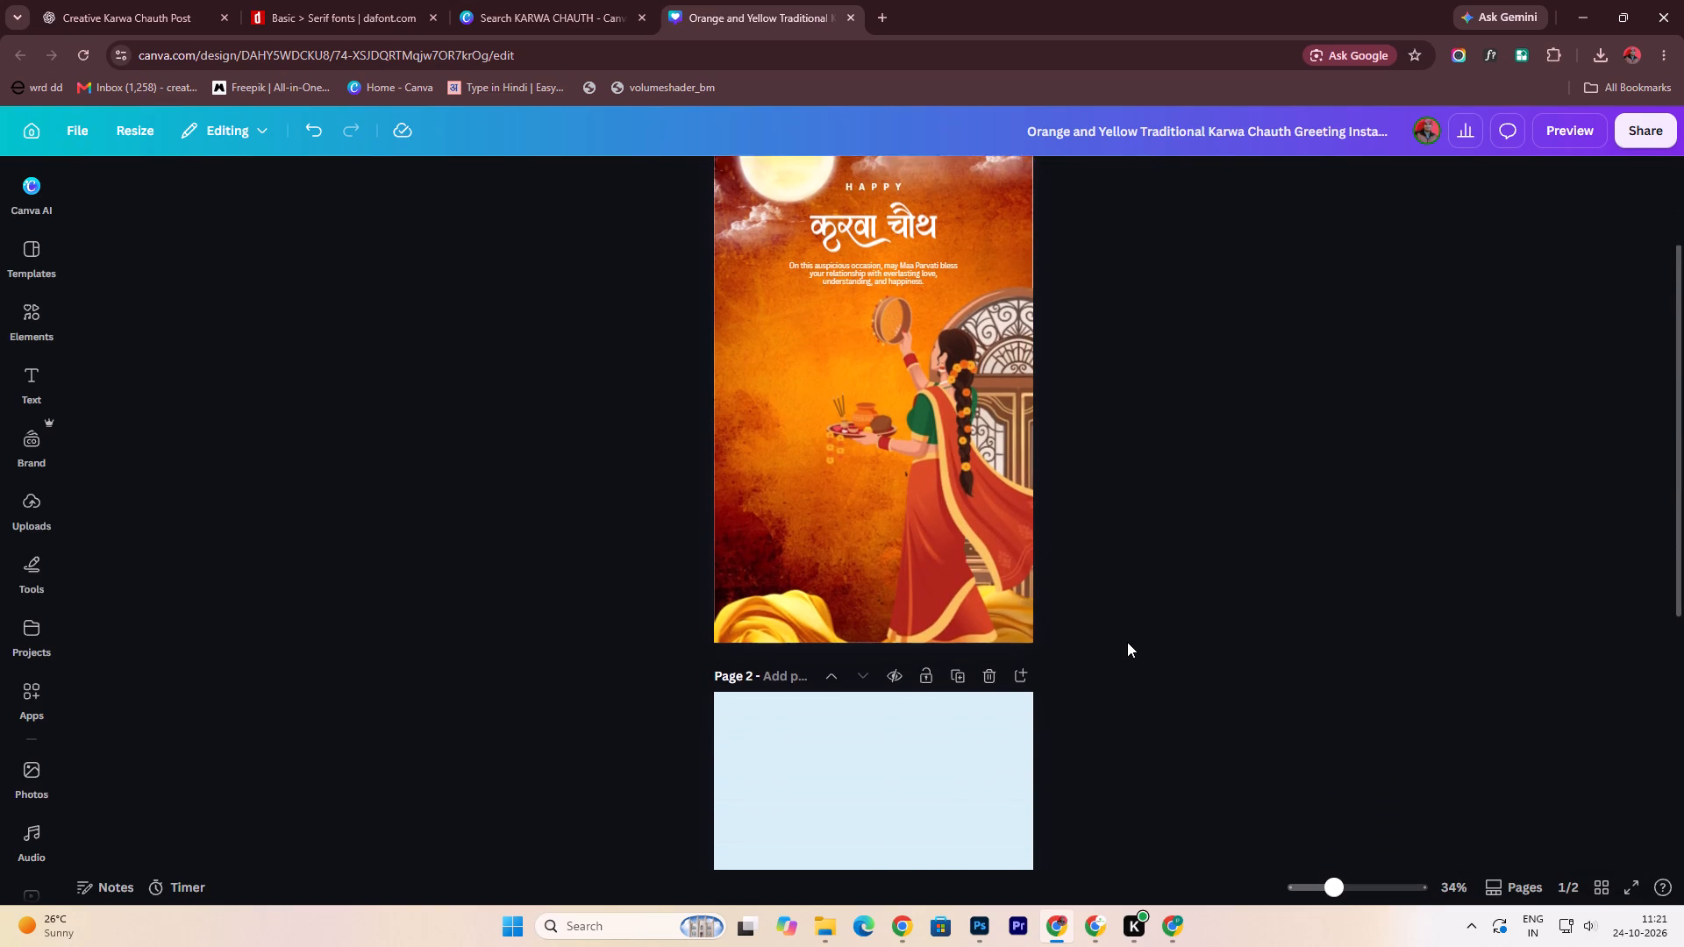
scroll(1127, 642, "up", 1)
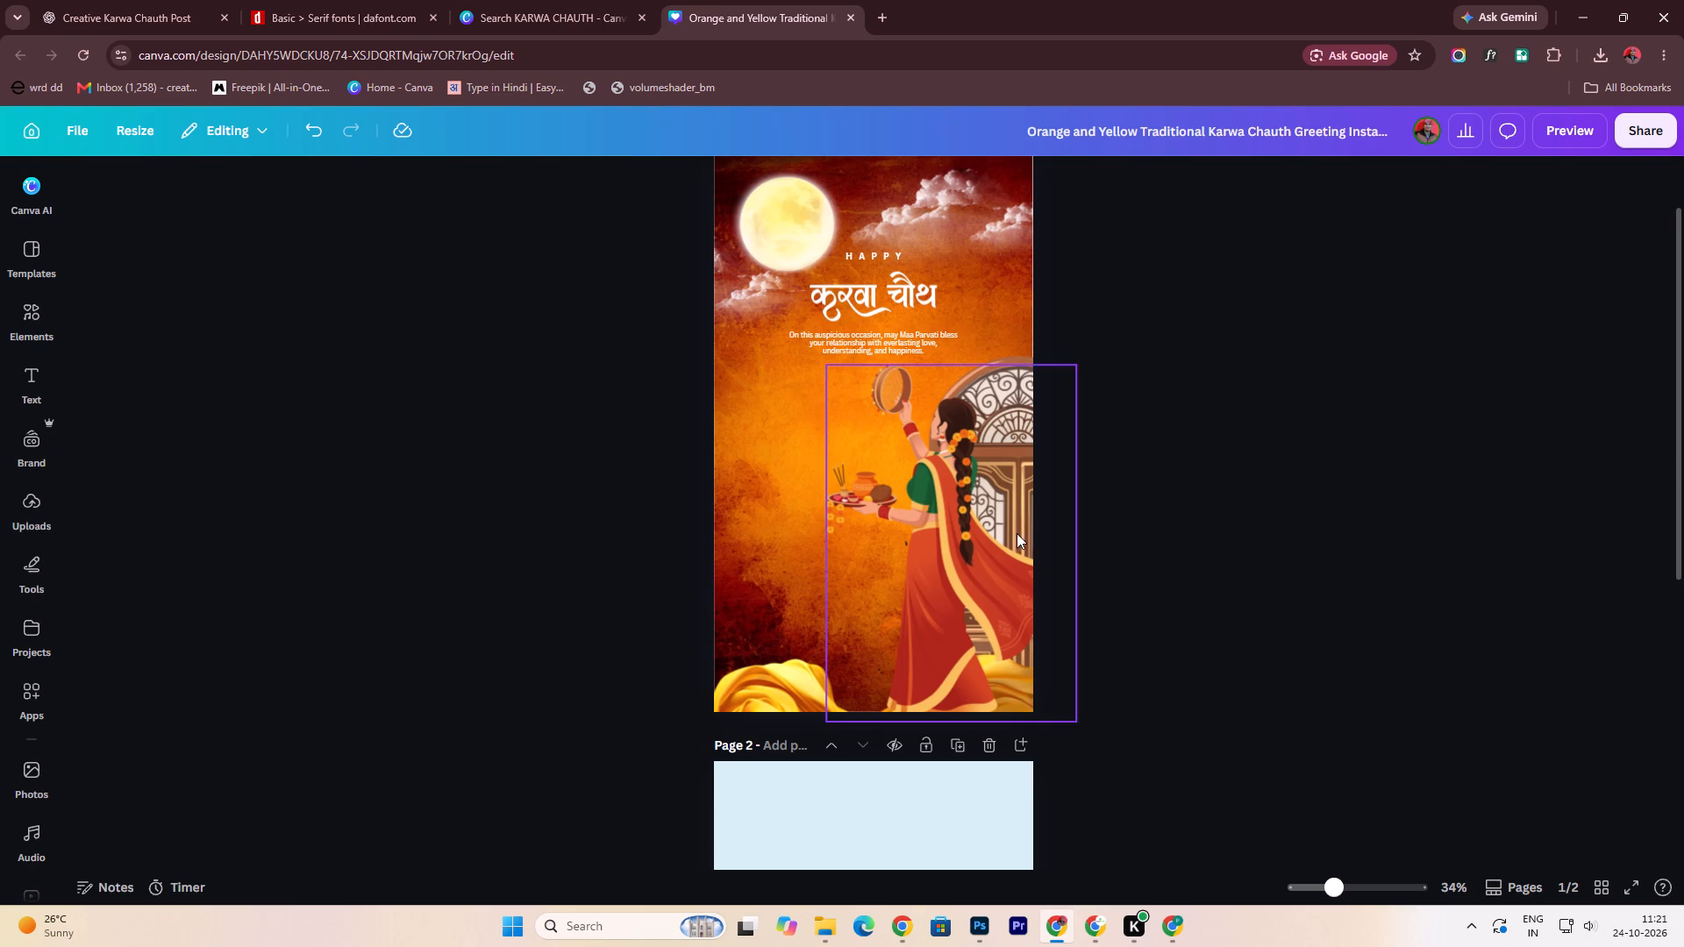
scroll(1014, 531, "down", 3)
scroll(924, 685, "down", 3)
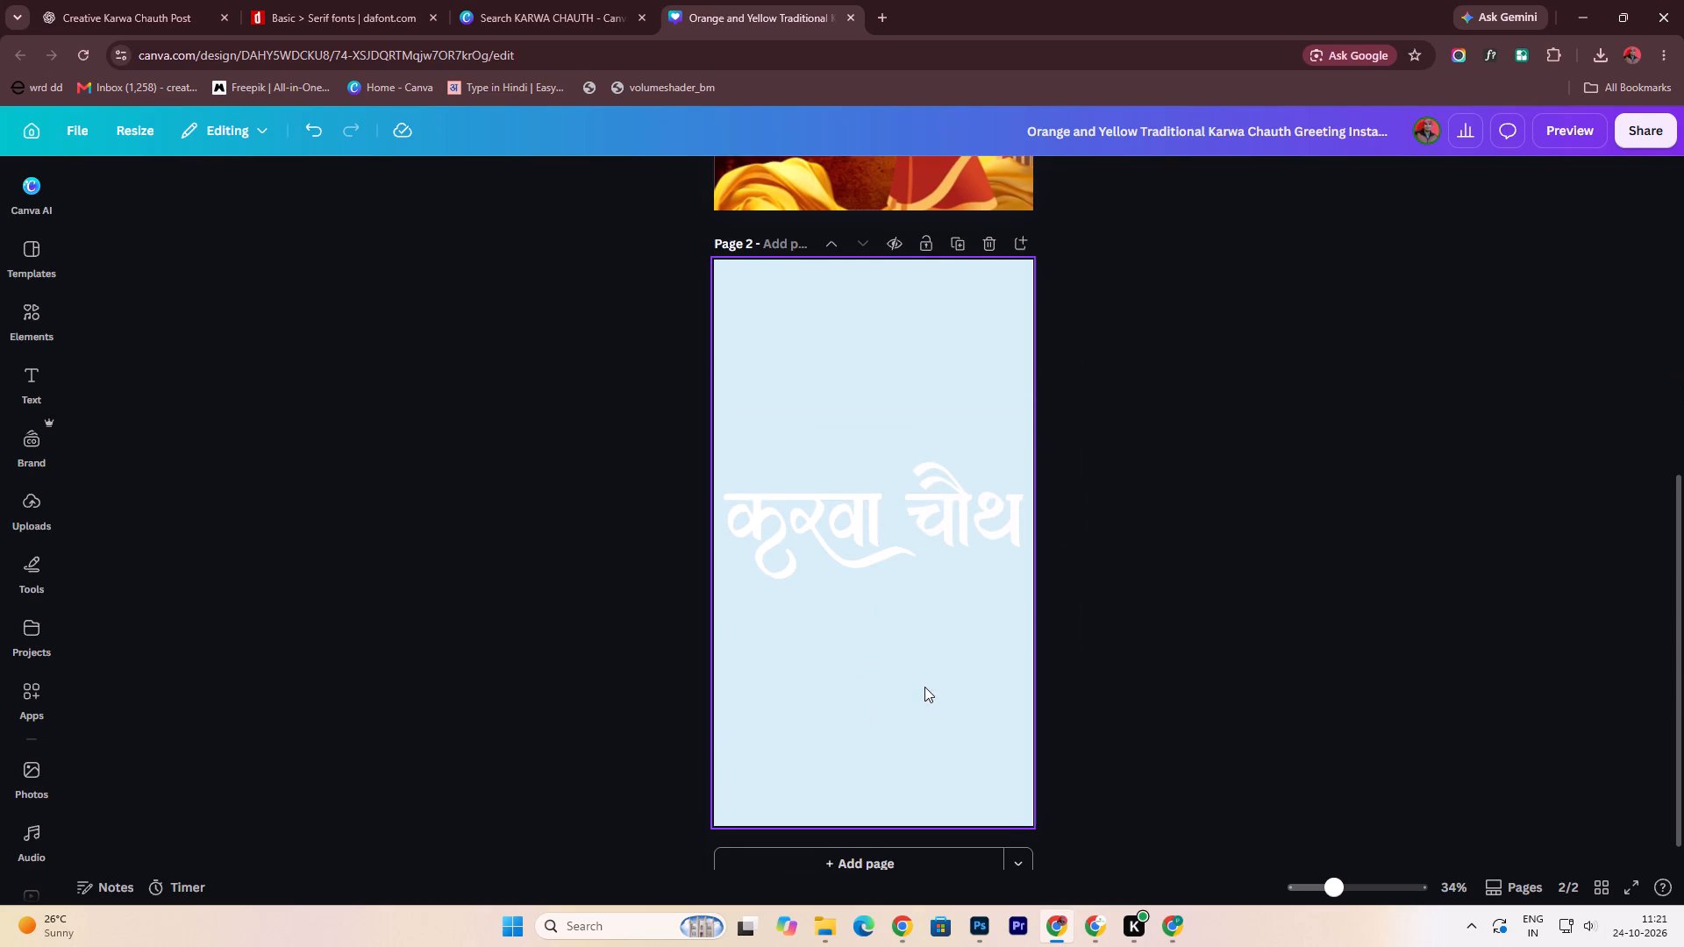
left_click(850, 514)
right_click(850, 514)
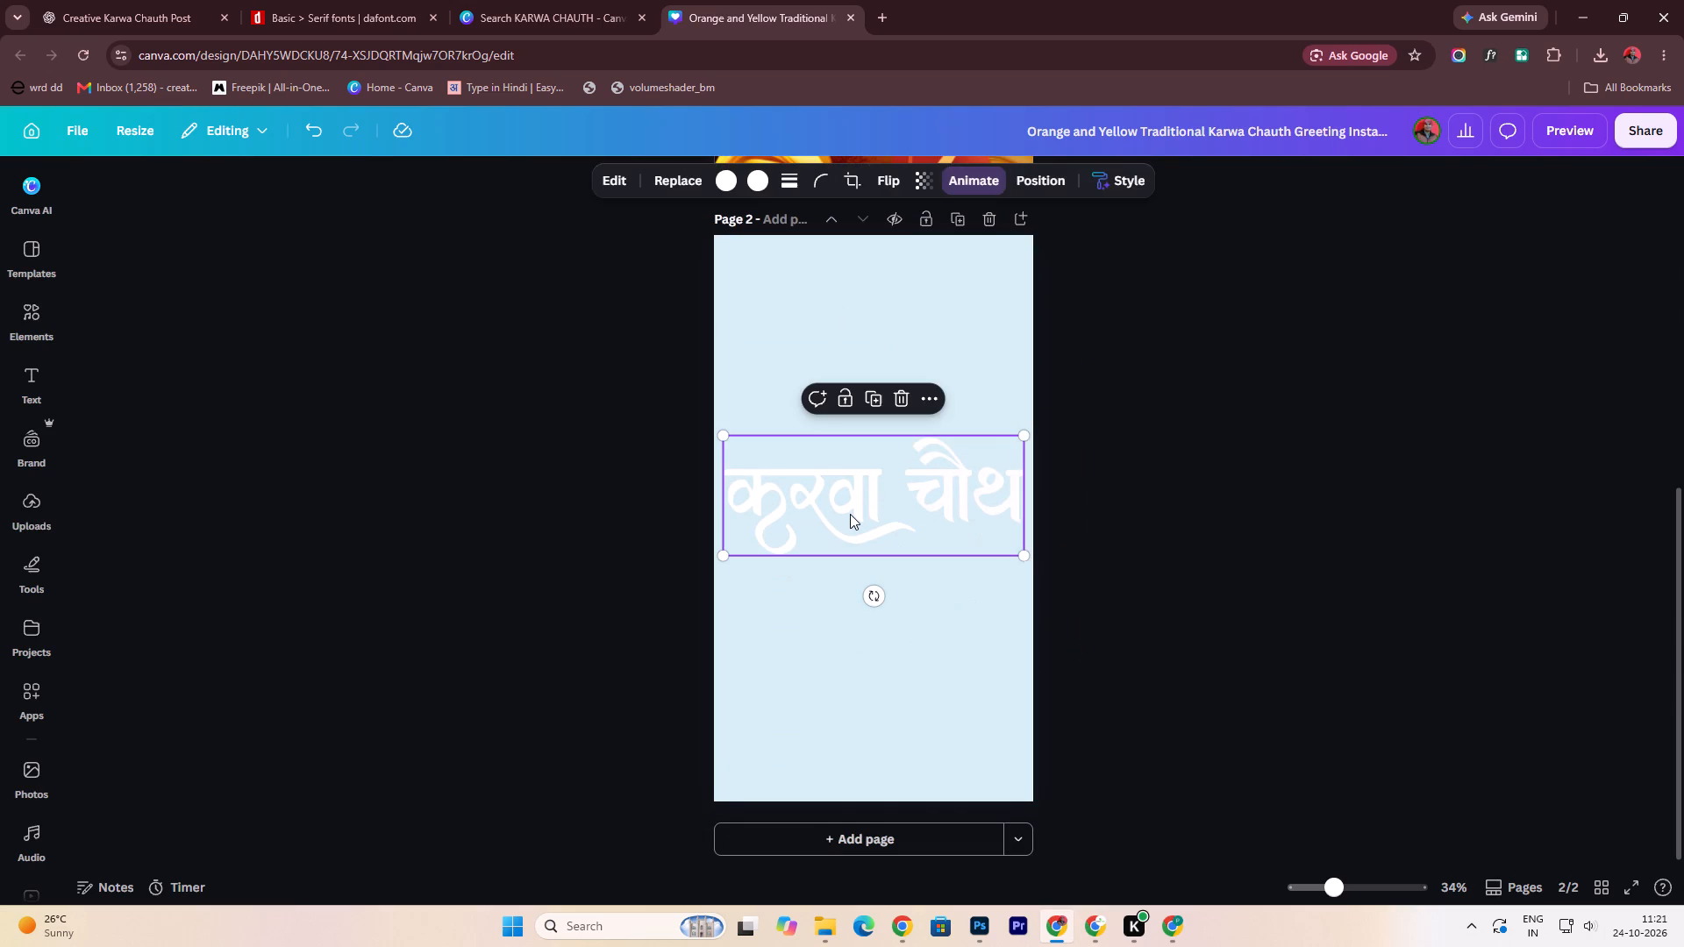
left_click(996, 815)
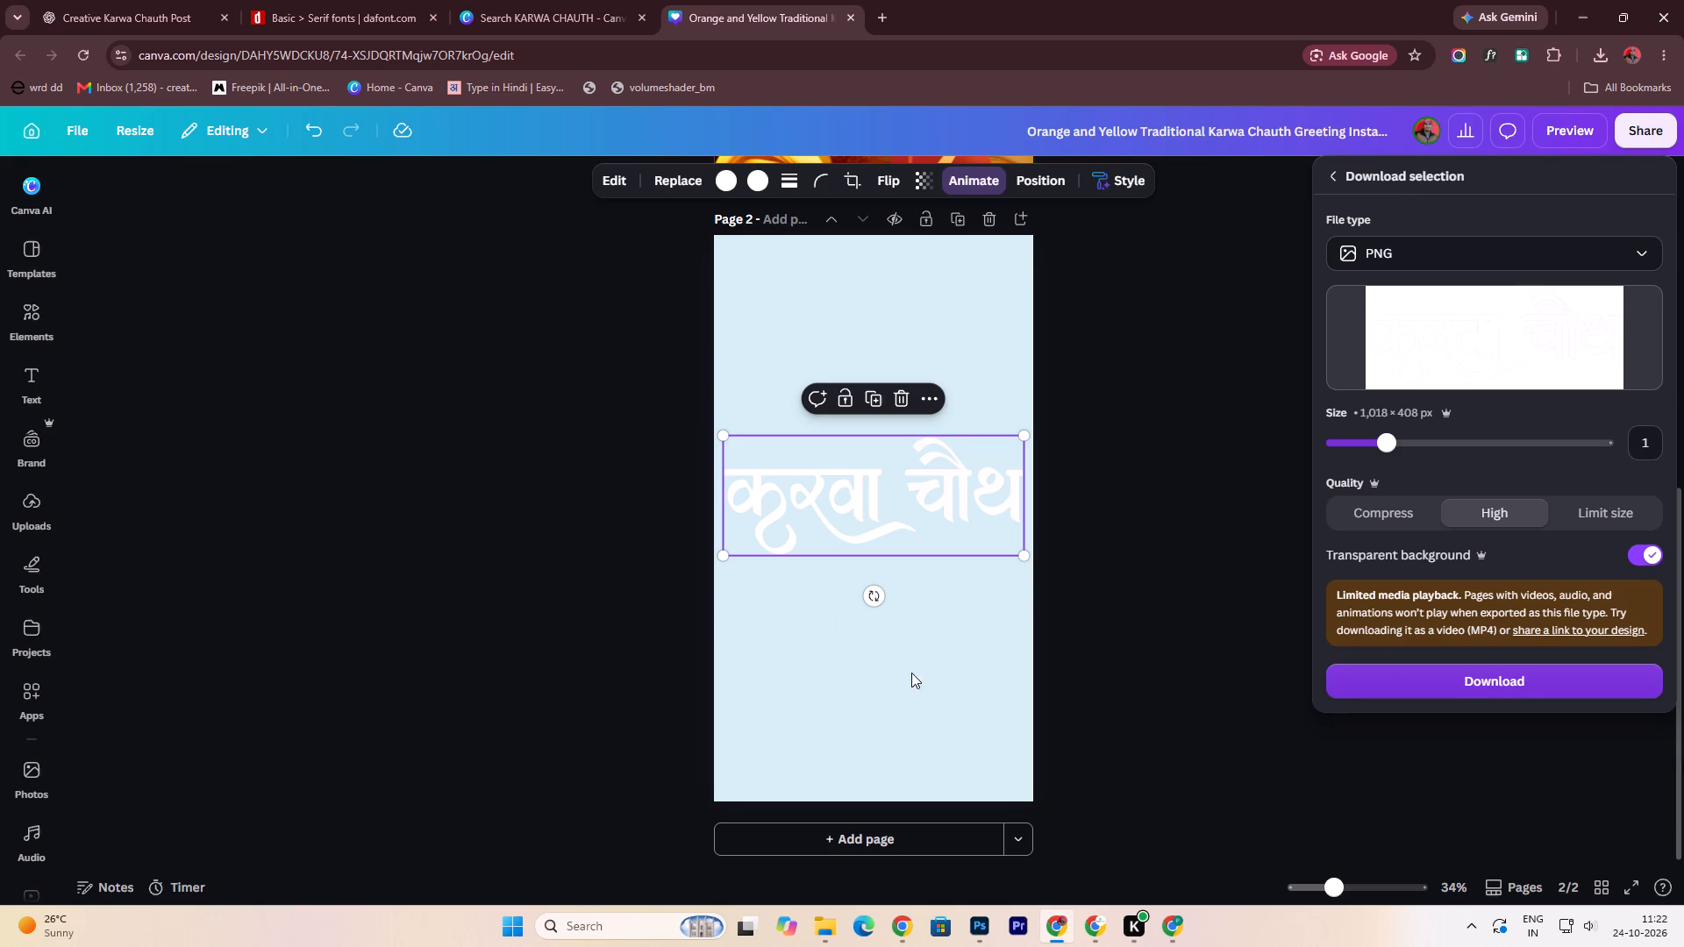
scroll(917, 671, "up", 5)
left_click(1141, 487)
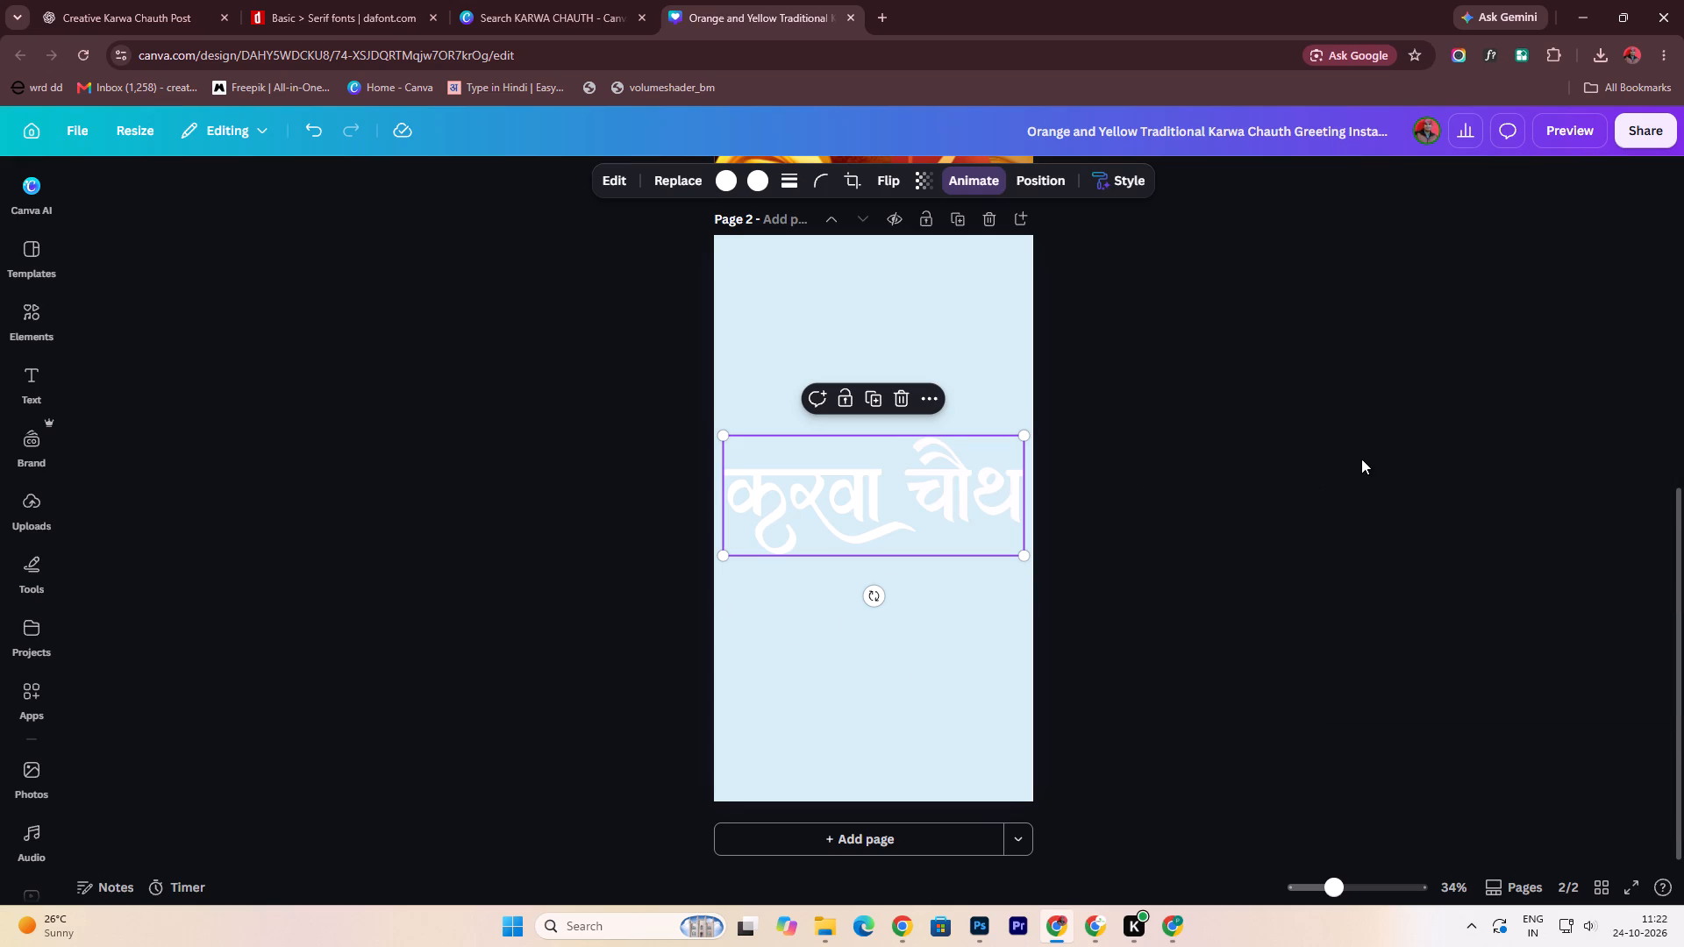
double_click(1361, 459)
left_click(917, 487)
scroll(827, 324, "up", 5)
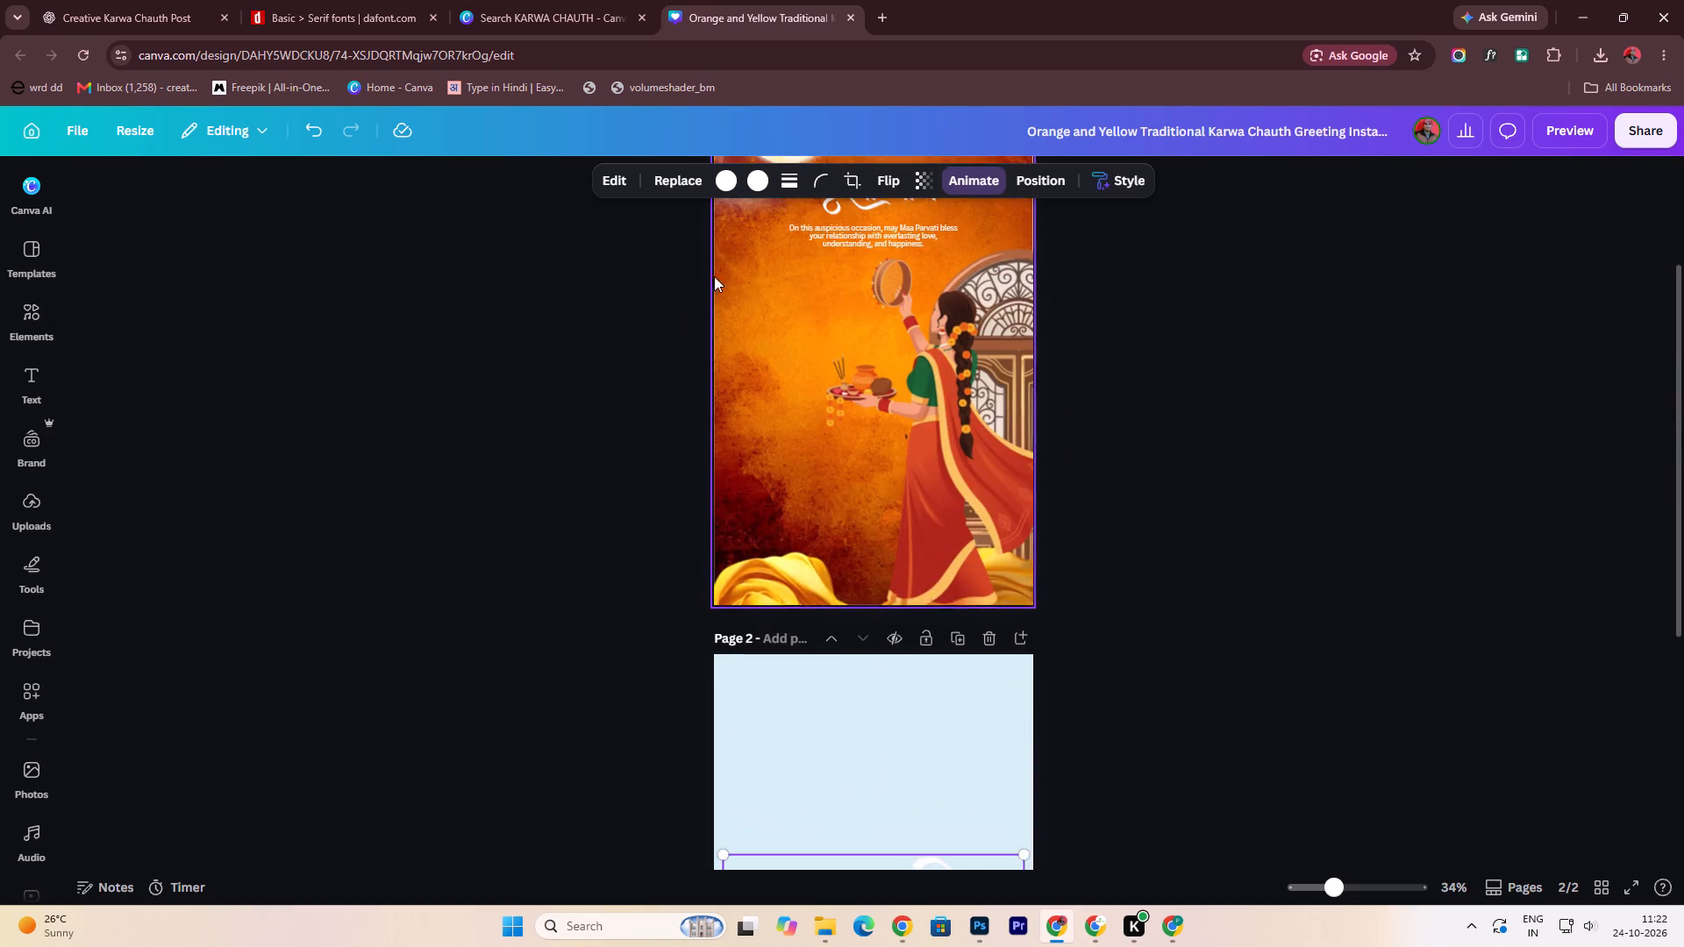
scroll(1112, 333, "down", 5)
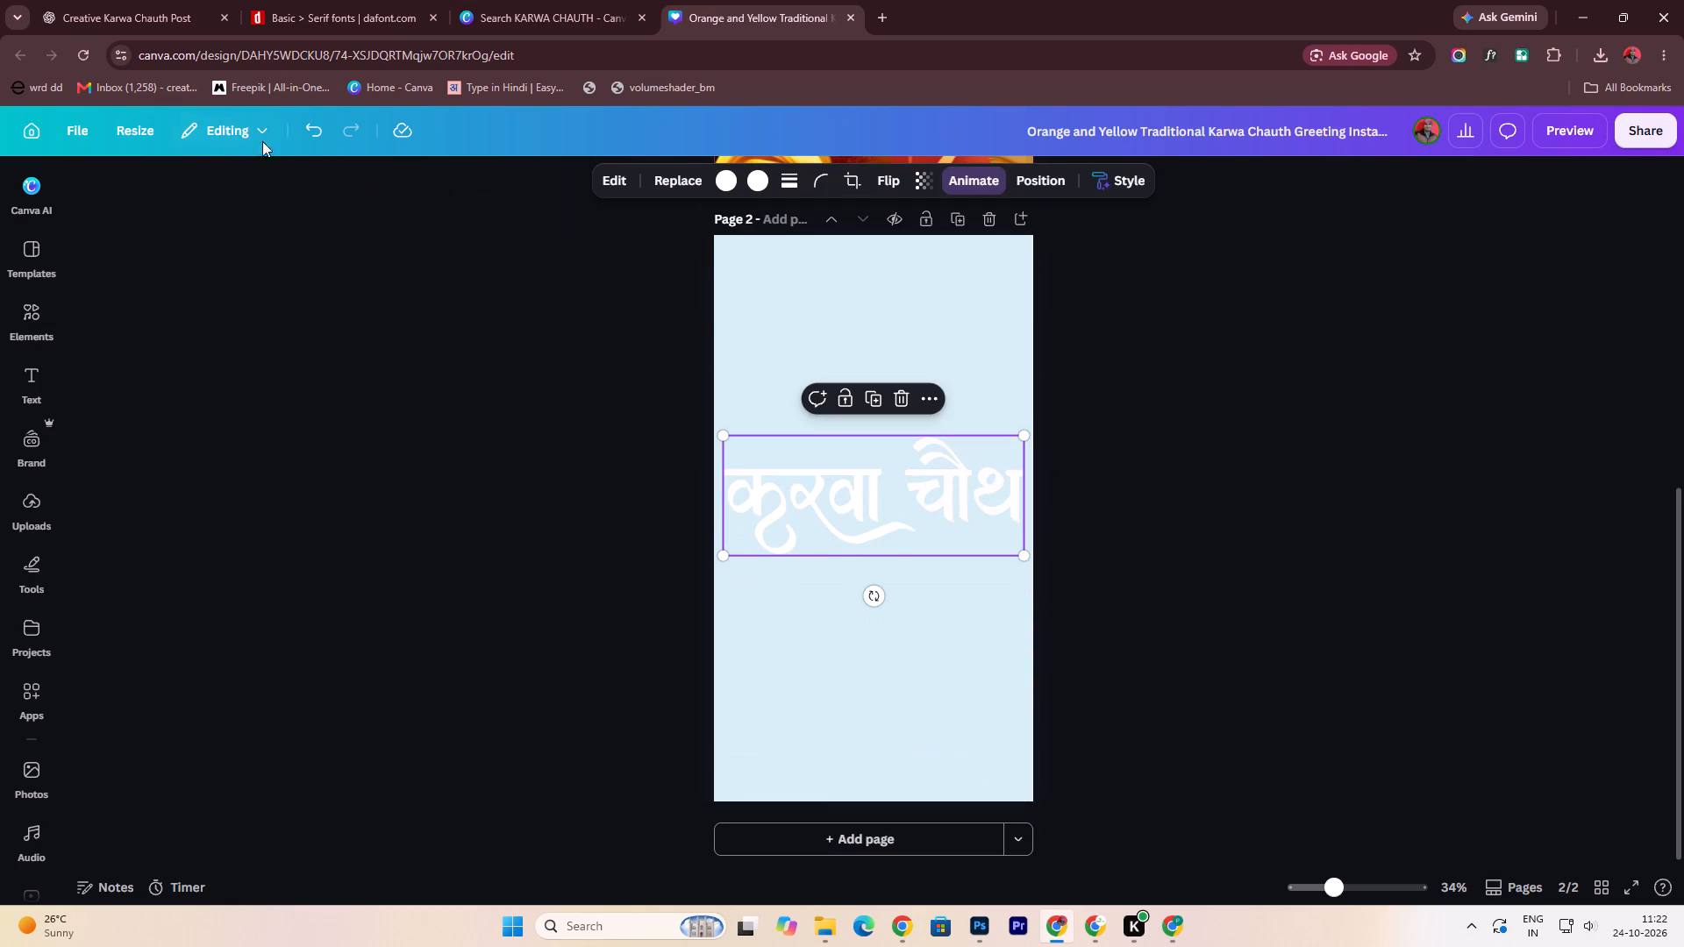
Create a blank Instagram Post (4:5, Portrait) design from the popular social media formats.
left_click(22, 131)
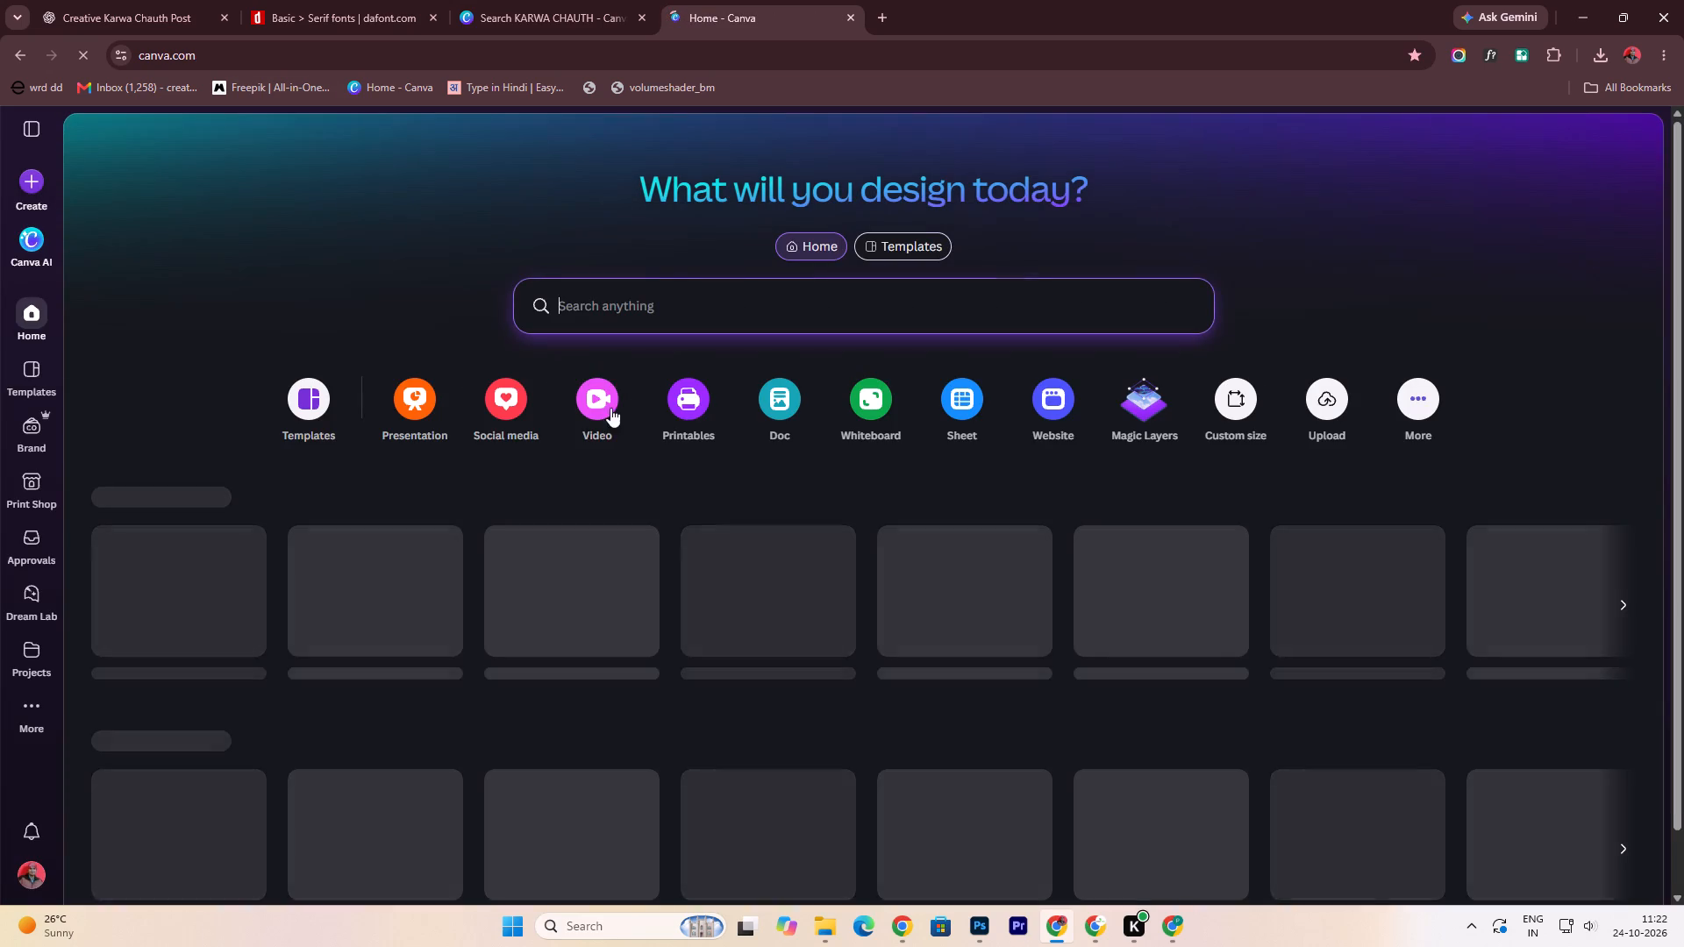
left_click(500, 406)
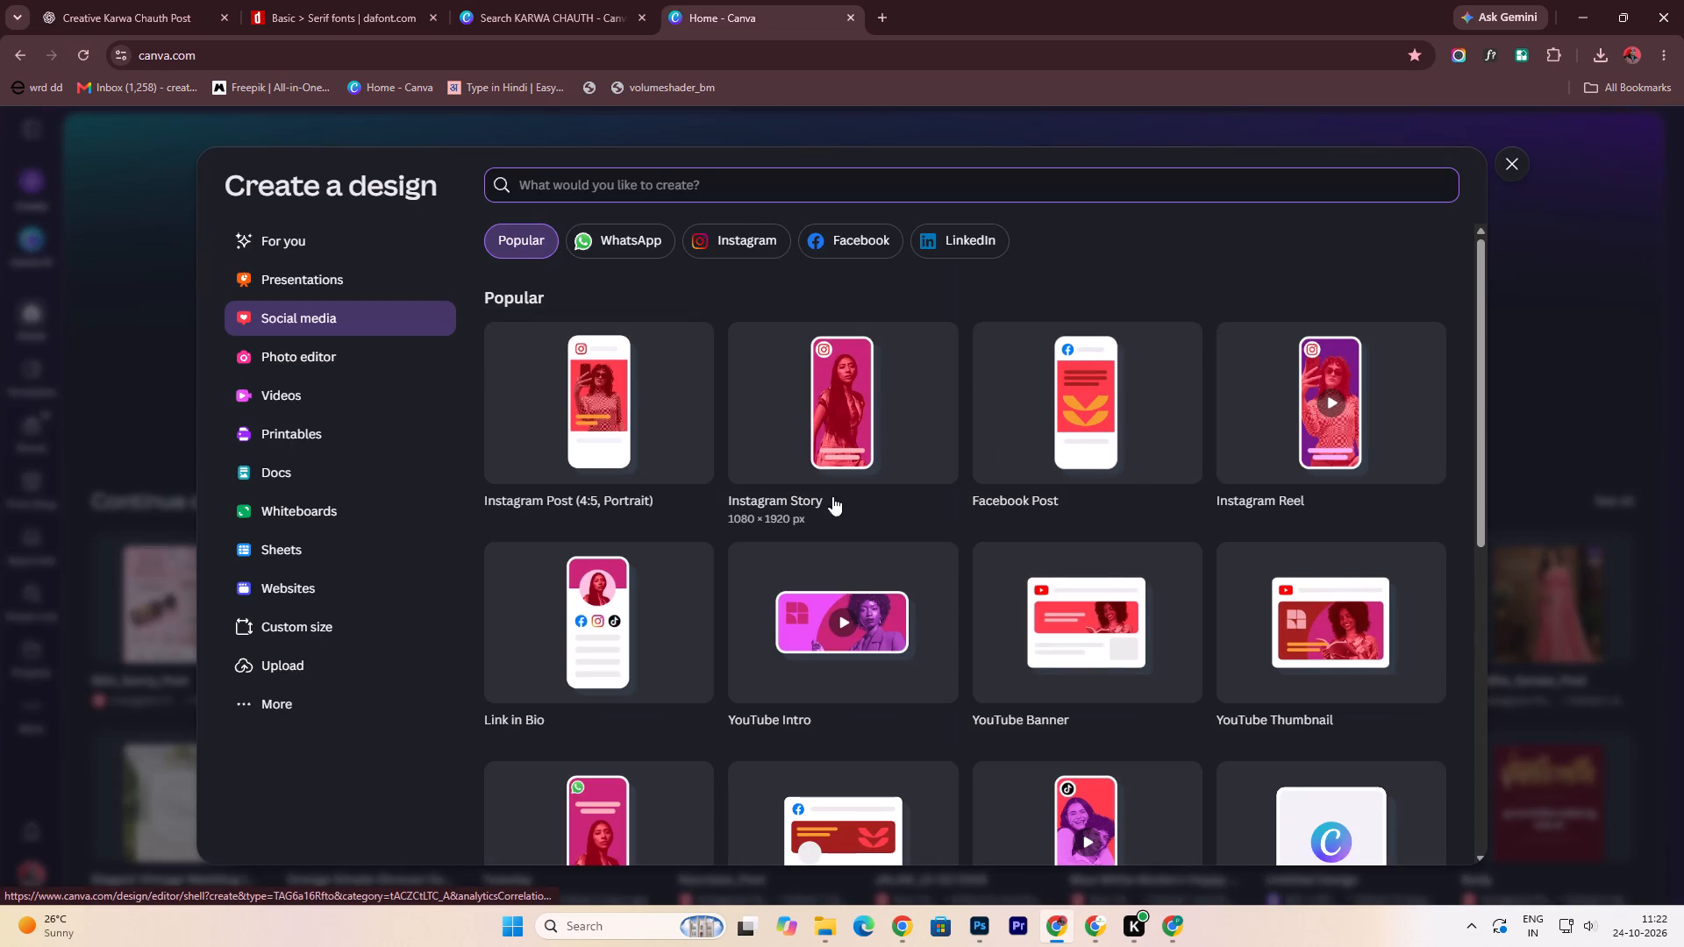
left_click(590, 411)
Reopen the Orange and Yellow Traditional Karwa Chauth greeting design and copy the white करवा चौथ lettering from page 2.
left_click(707, 9)
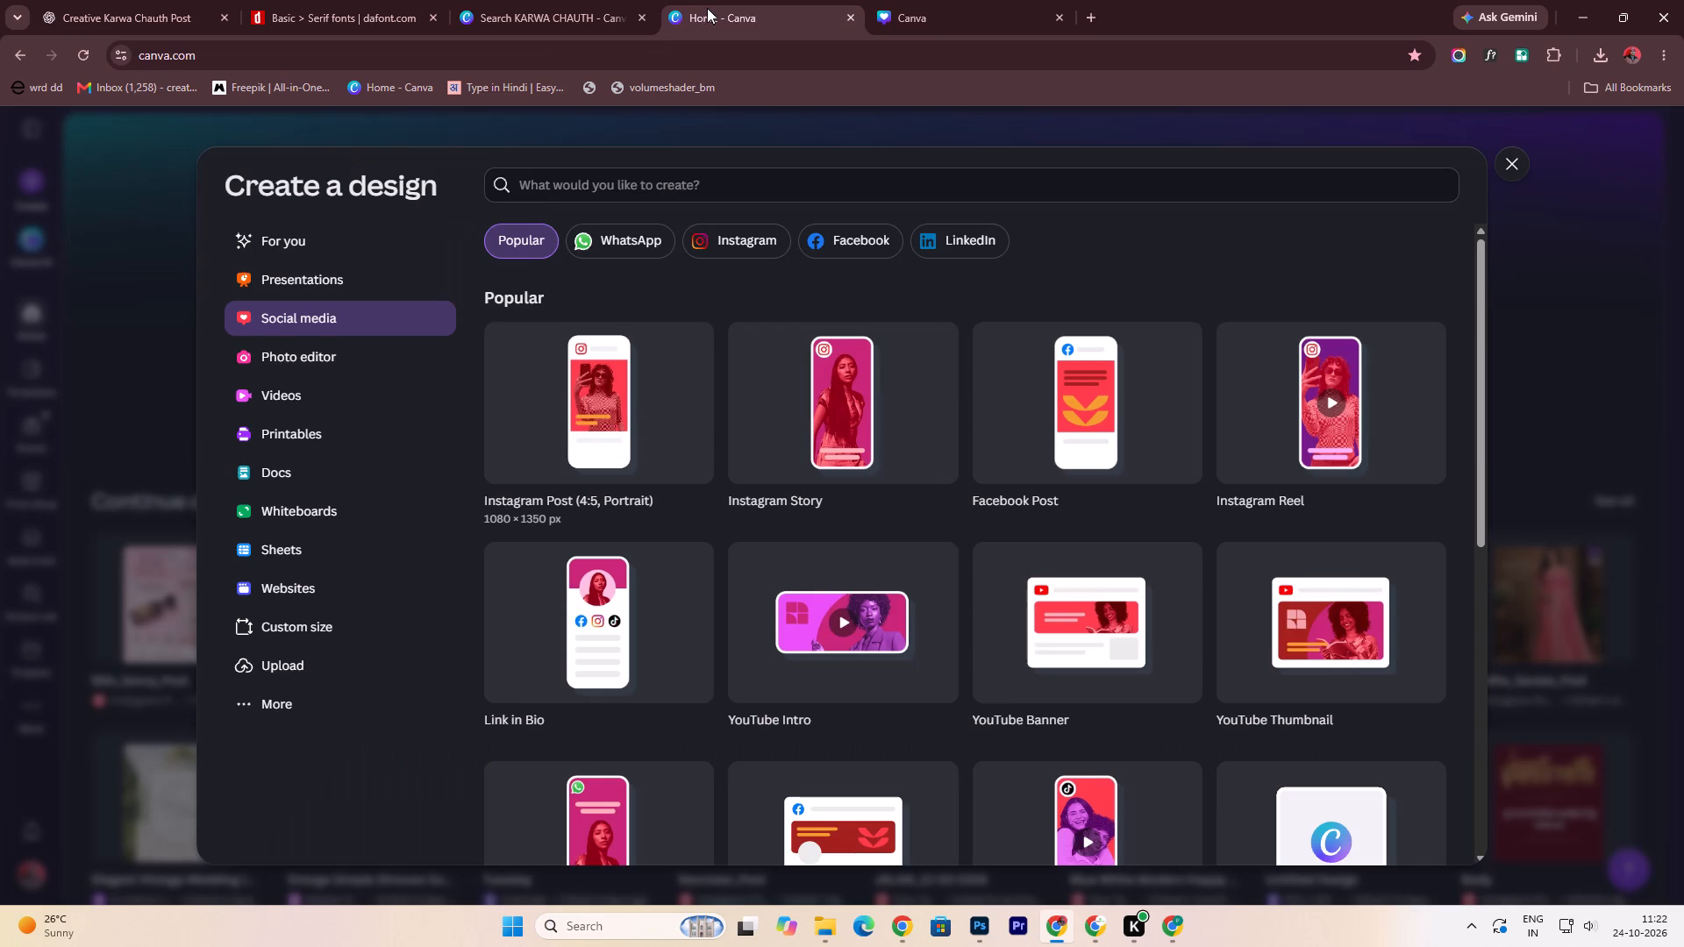
left_click(551, 4)
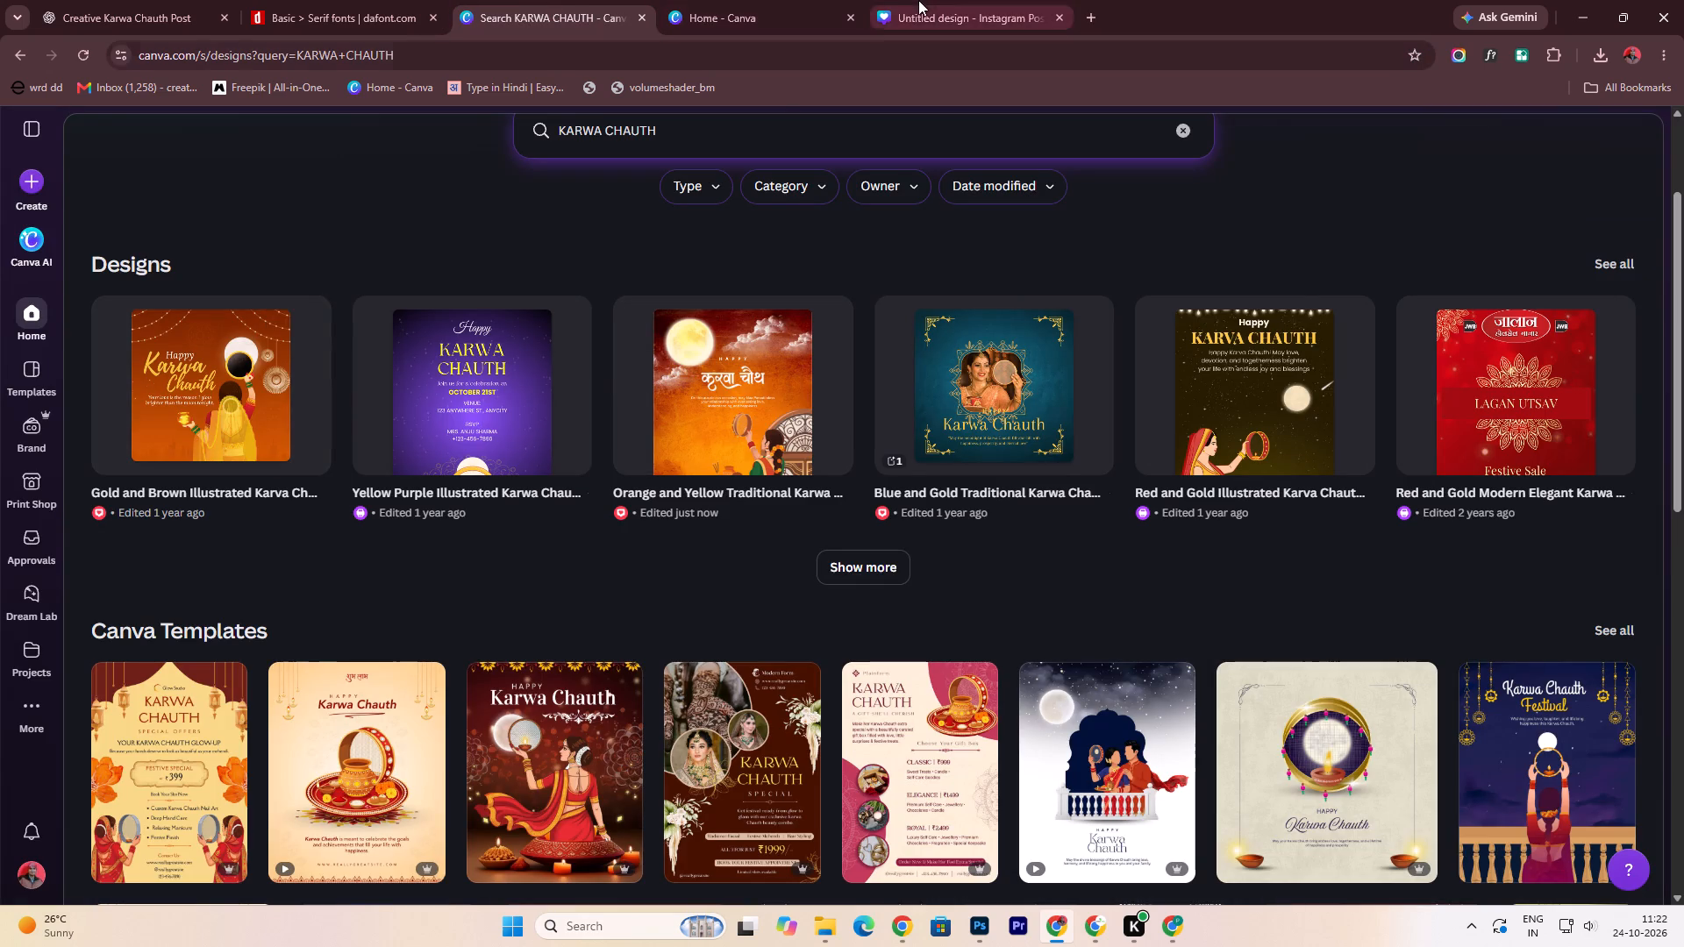
left_click(931, 1)
left_click(774, 0)
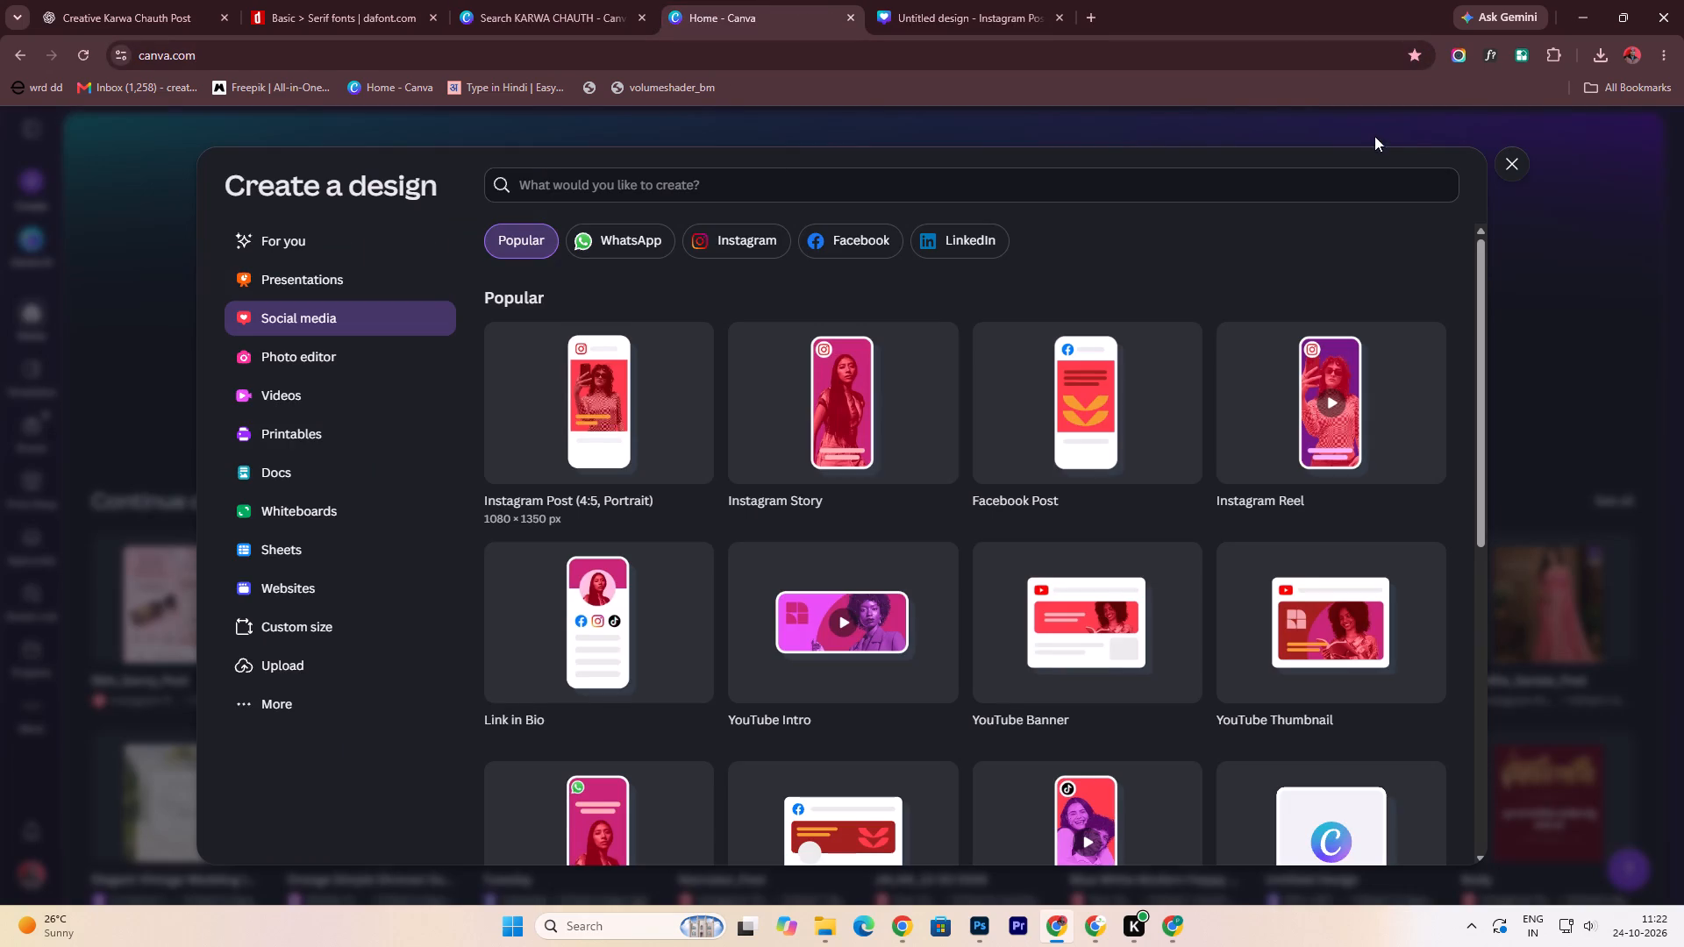
left_click(1513, 155)
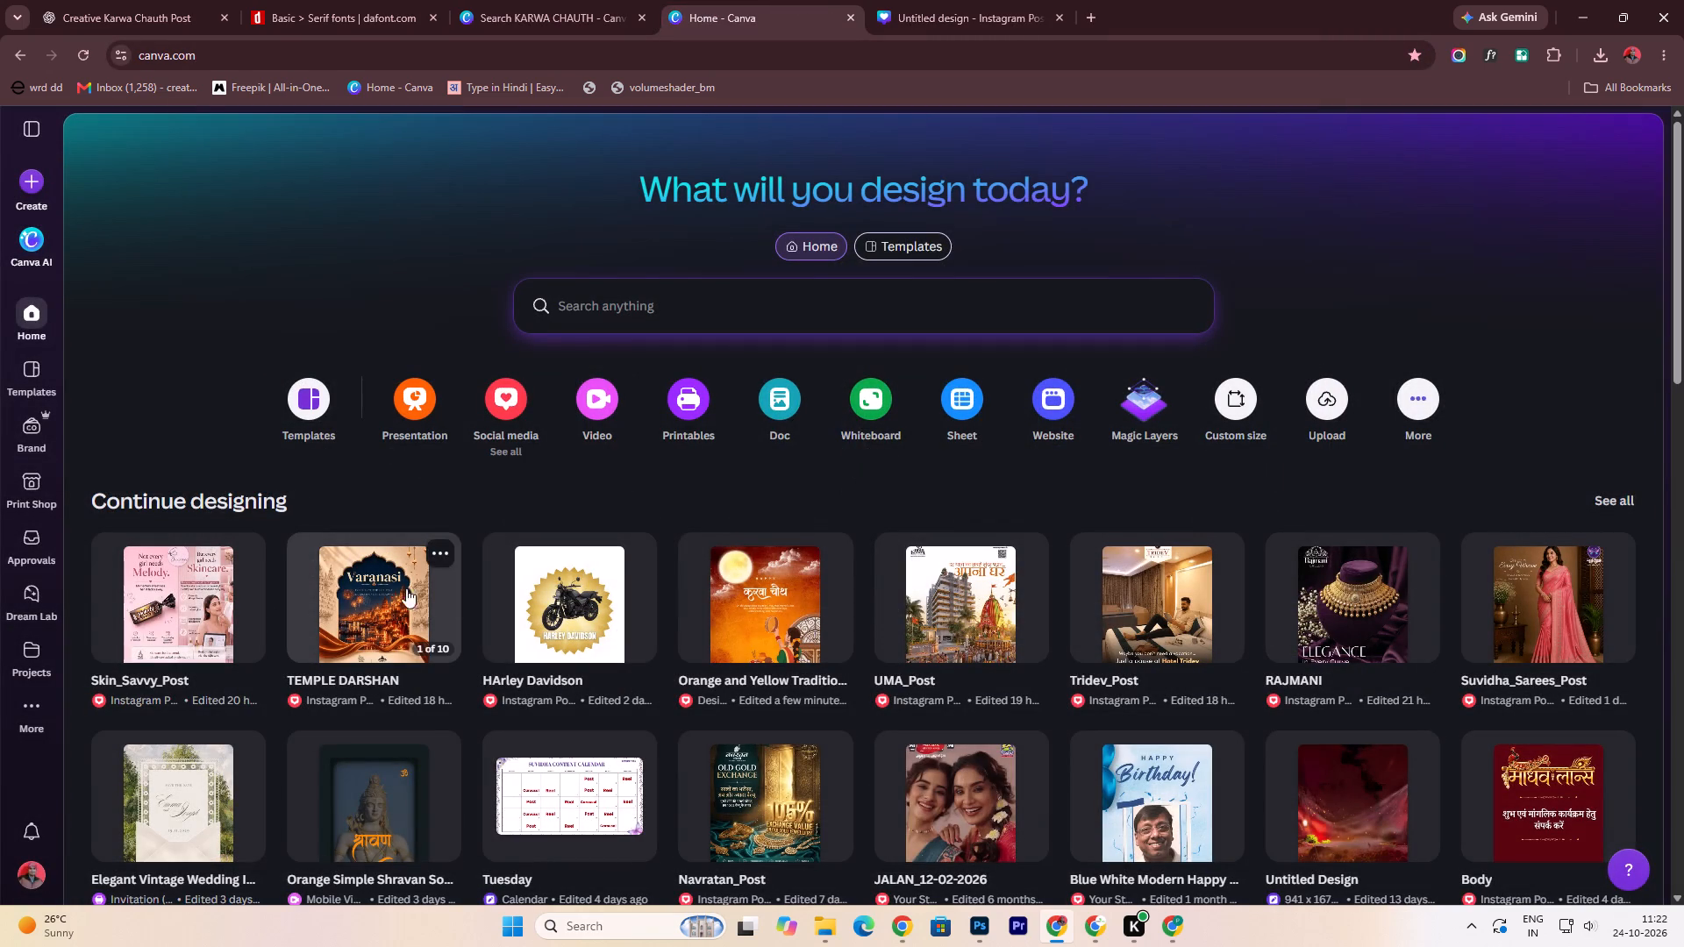
left_click(768, 599)
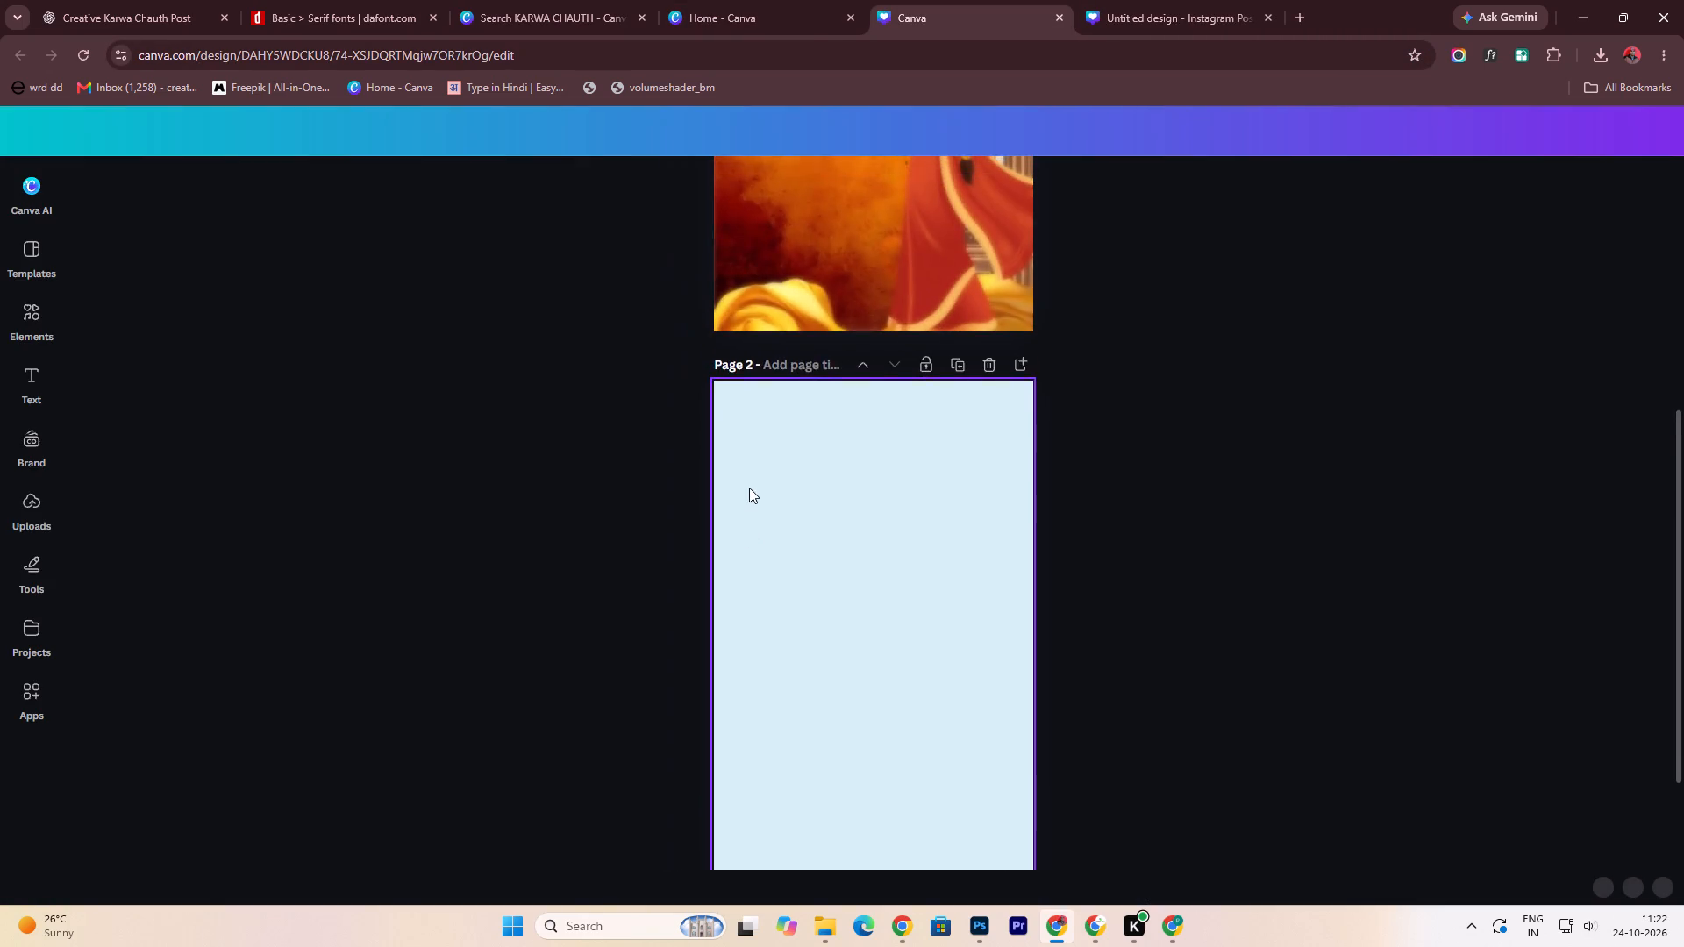
scroll(1174, 360, "up", 4)
scroll(1167, 354, "down", 5)
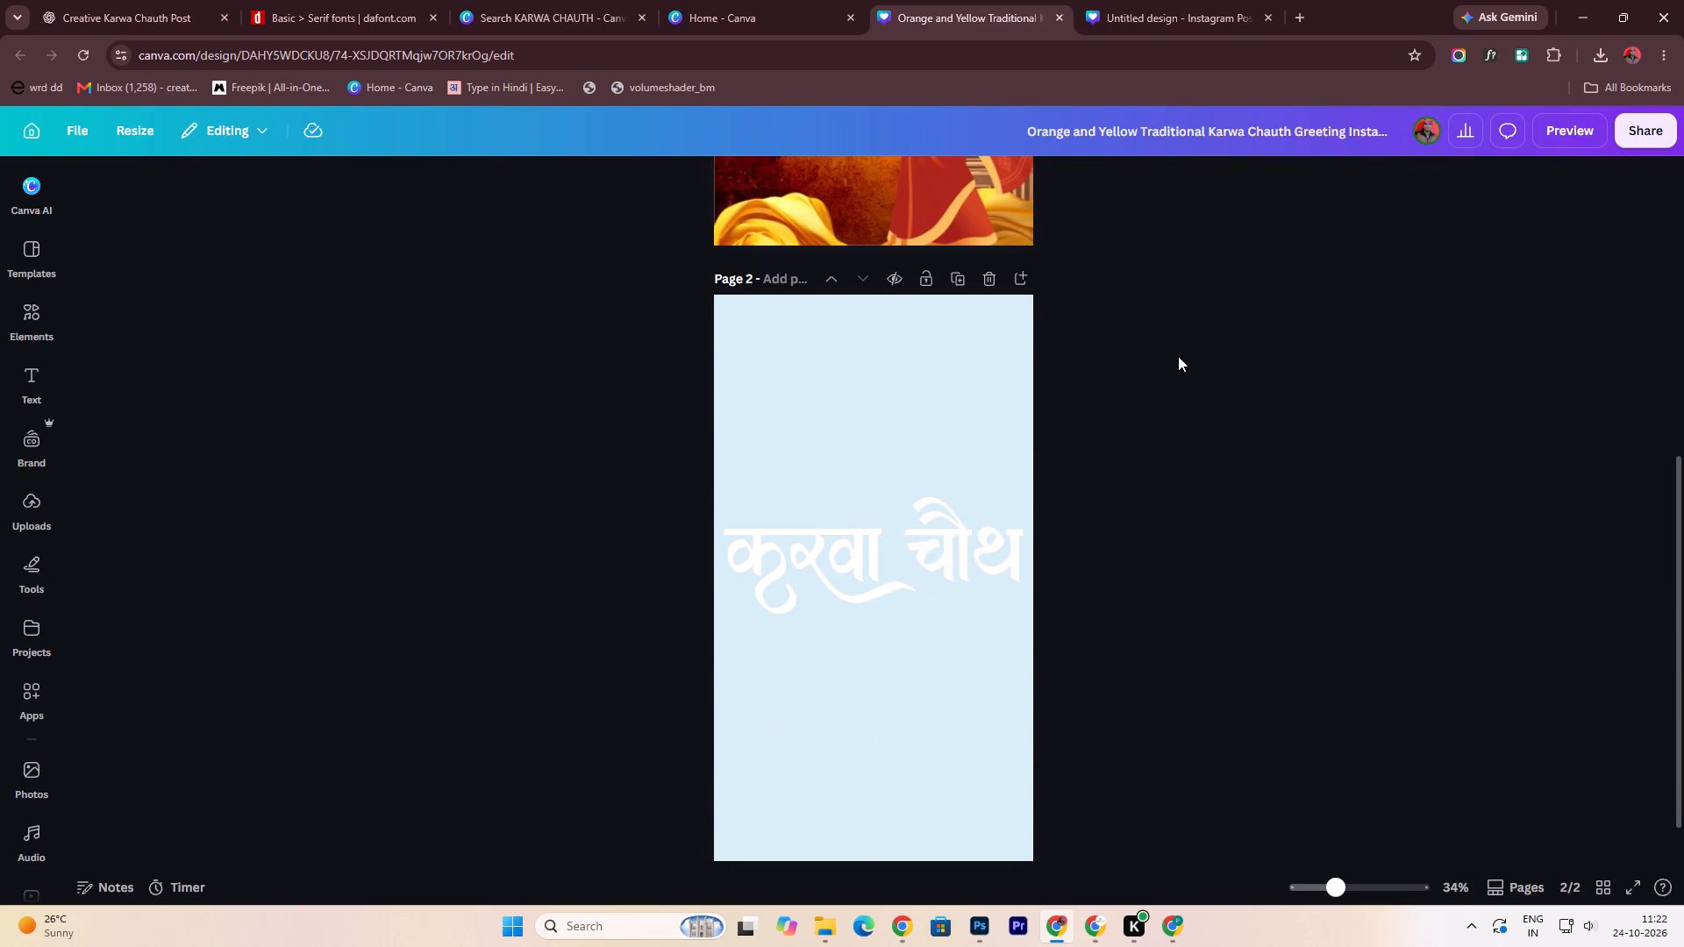
scroll(1181, 345, "down", 3)
double_click(894, 473)
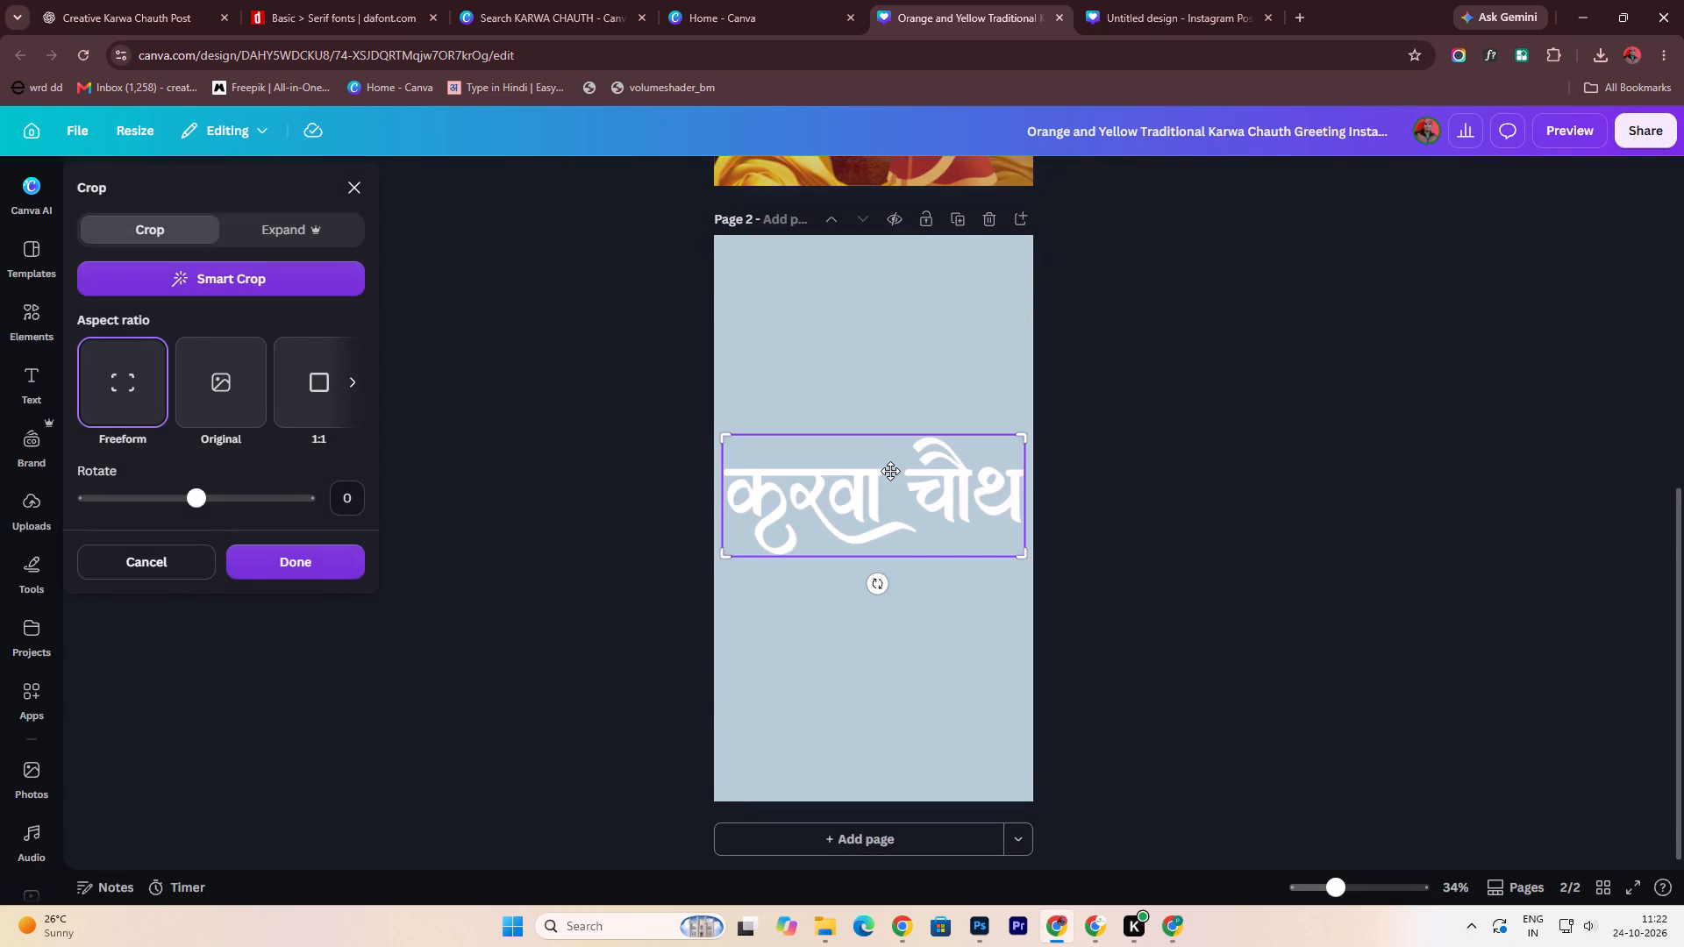
key("ctrl+c")
Paste the white करवा चौथ lettering into the blank Instagram post and centre it on the page.
left_click(1210, 0)
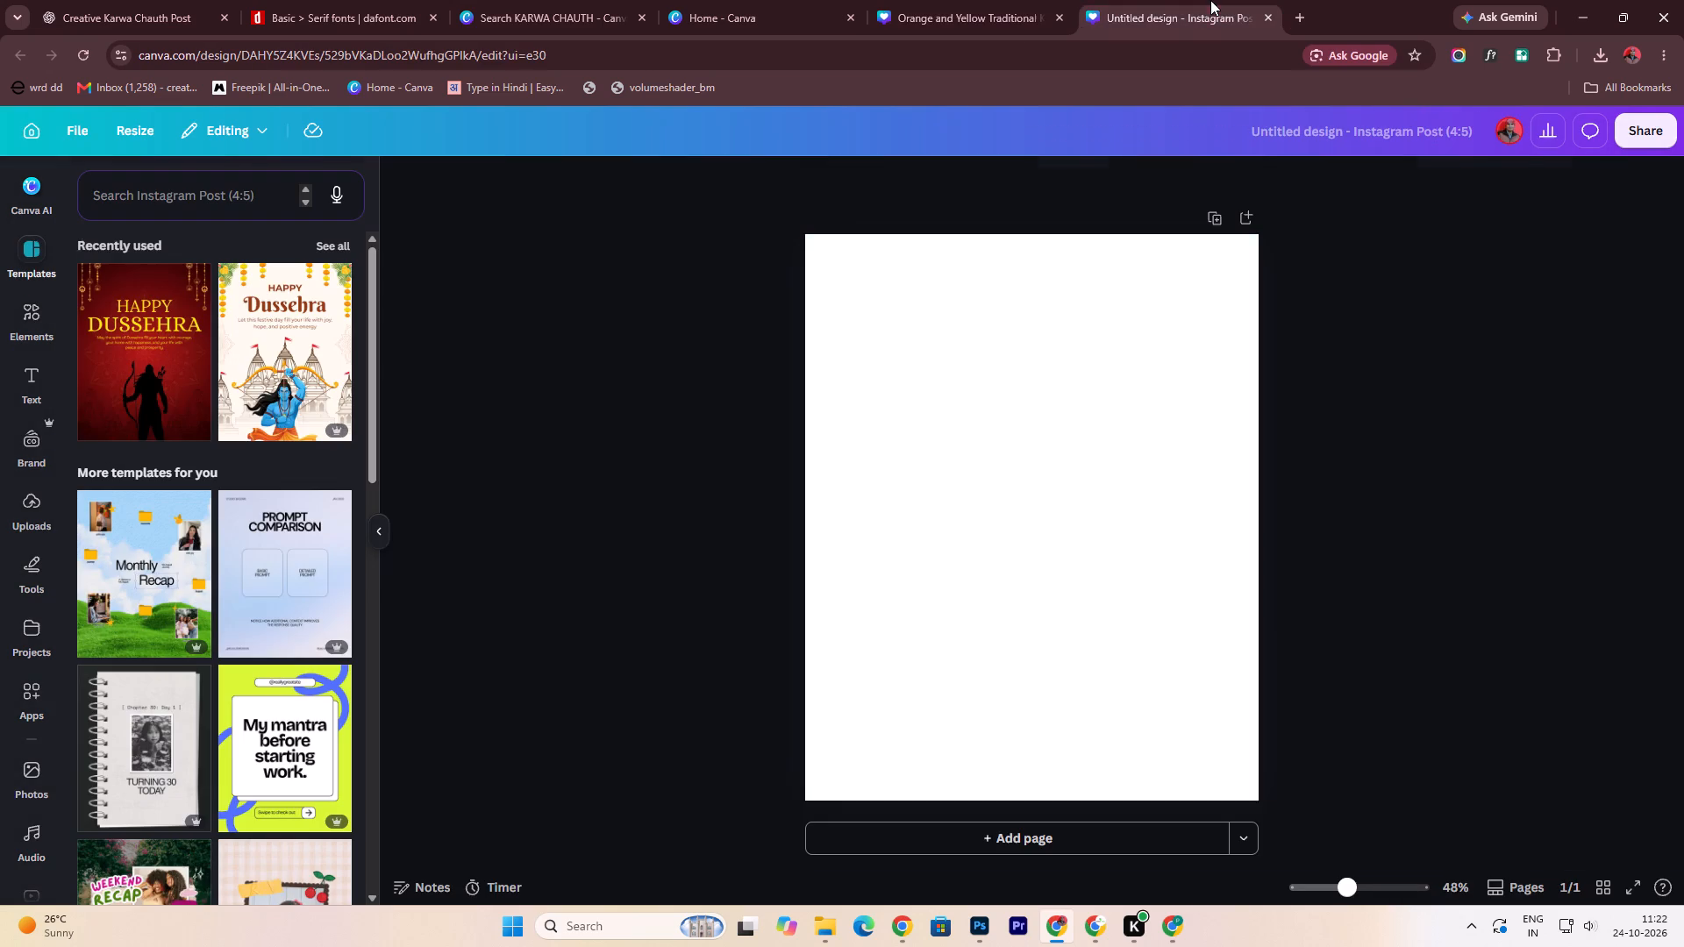
left_click(1464, 378)
key("ctrl+v")
left_click_drag(1128, 619, 1147, 484)
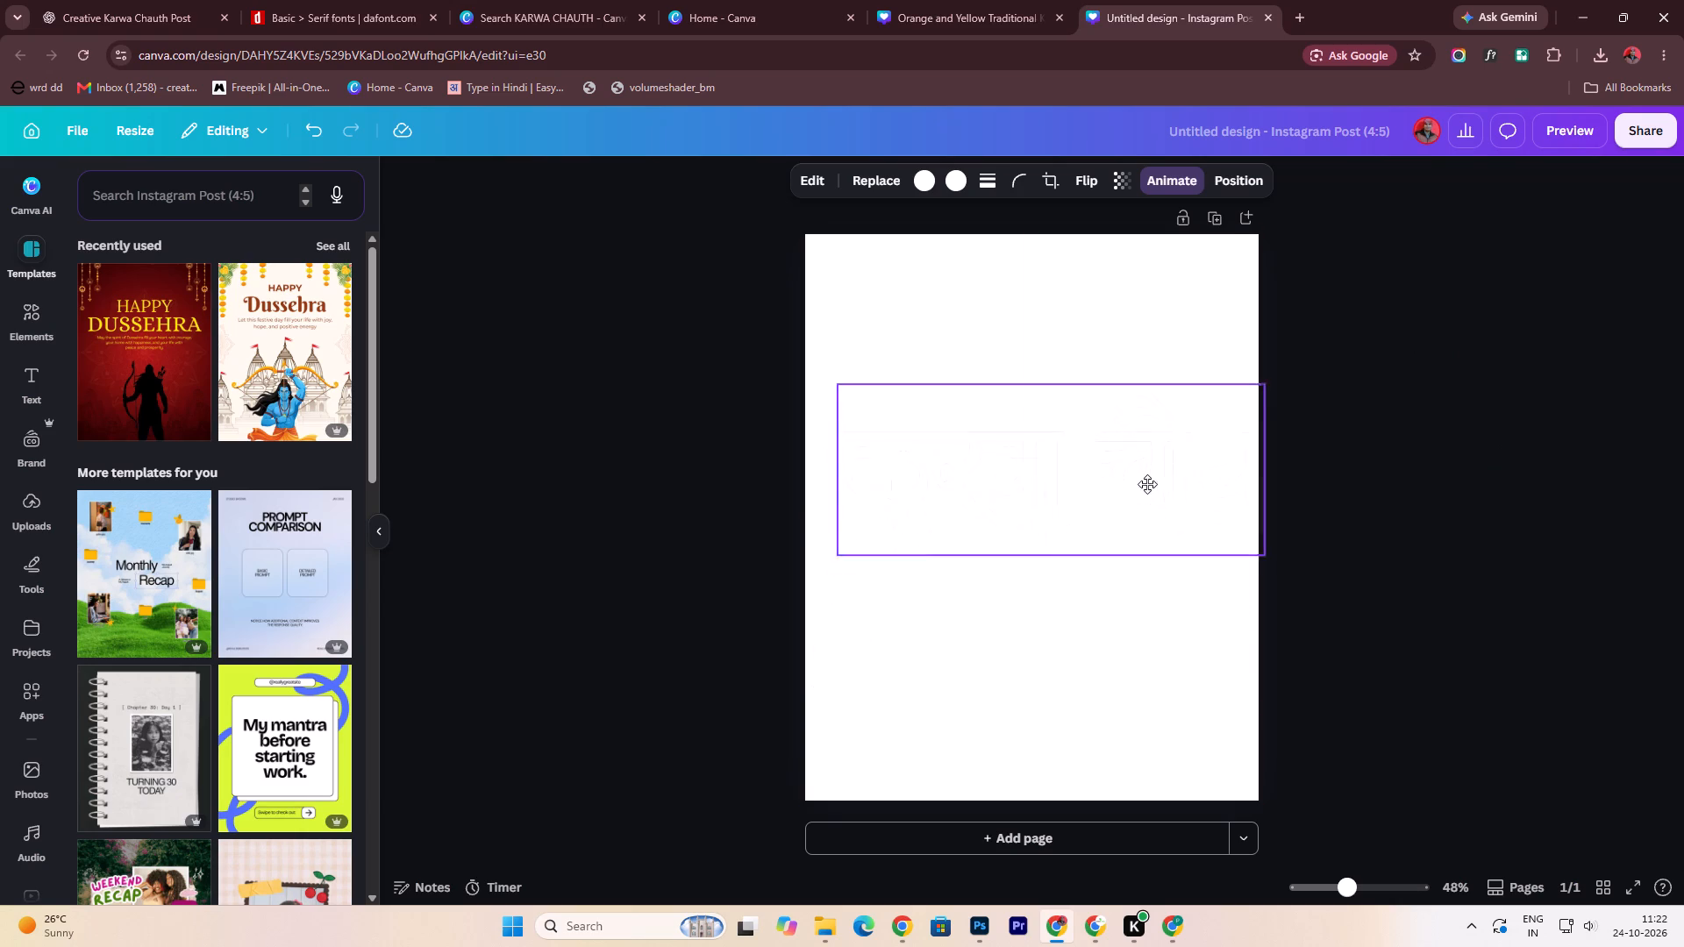
left_click_drag(1147, 484, 1127, 529)
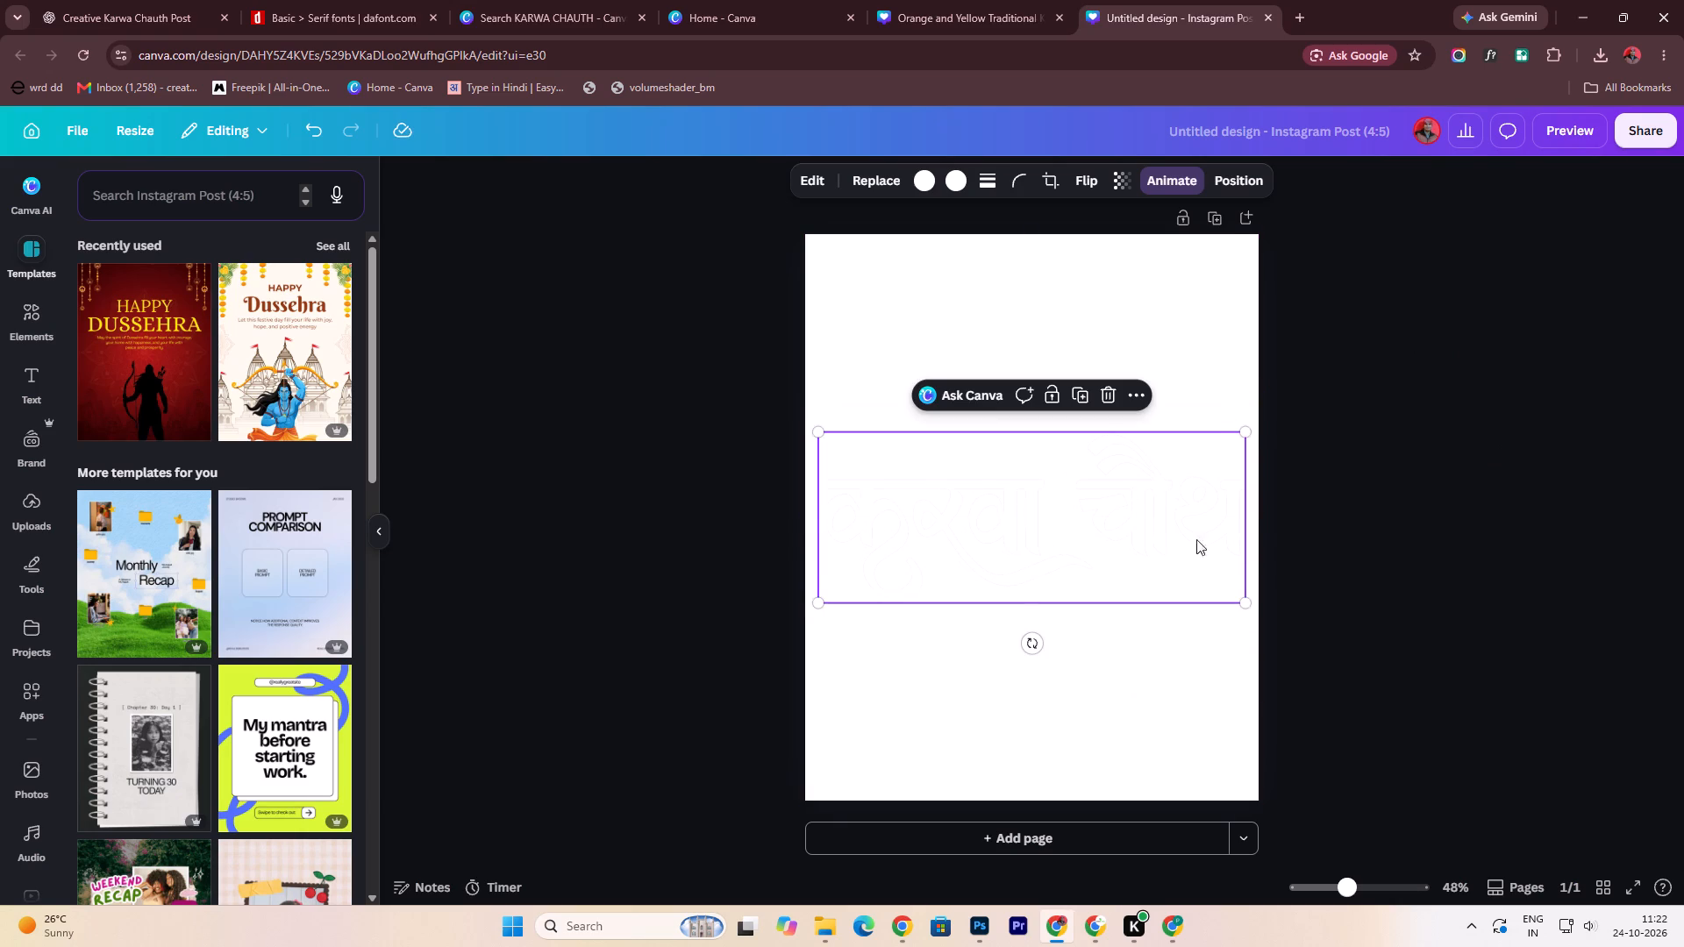
left_click(713, 383)
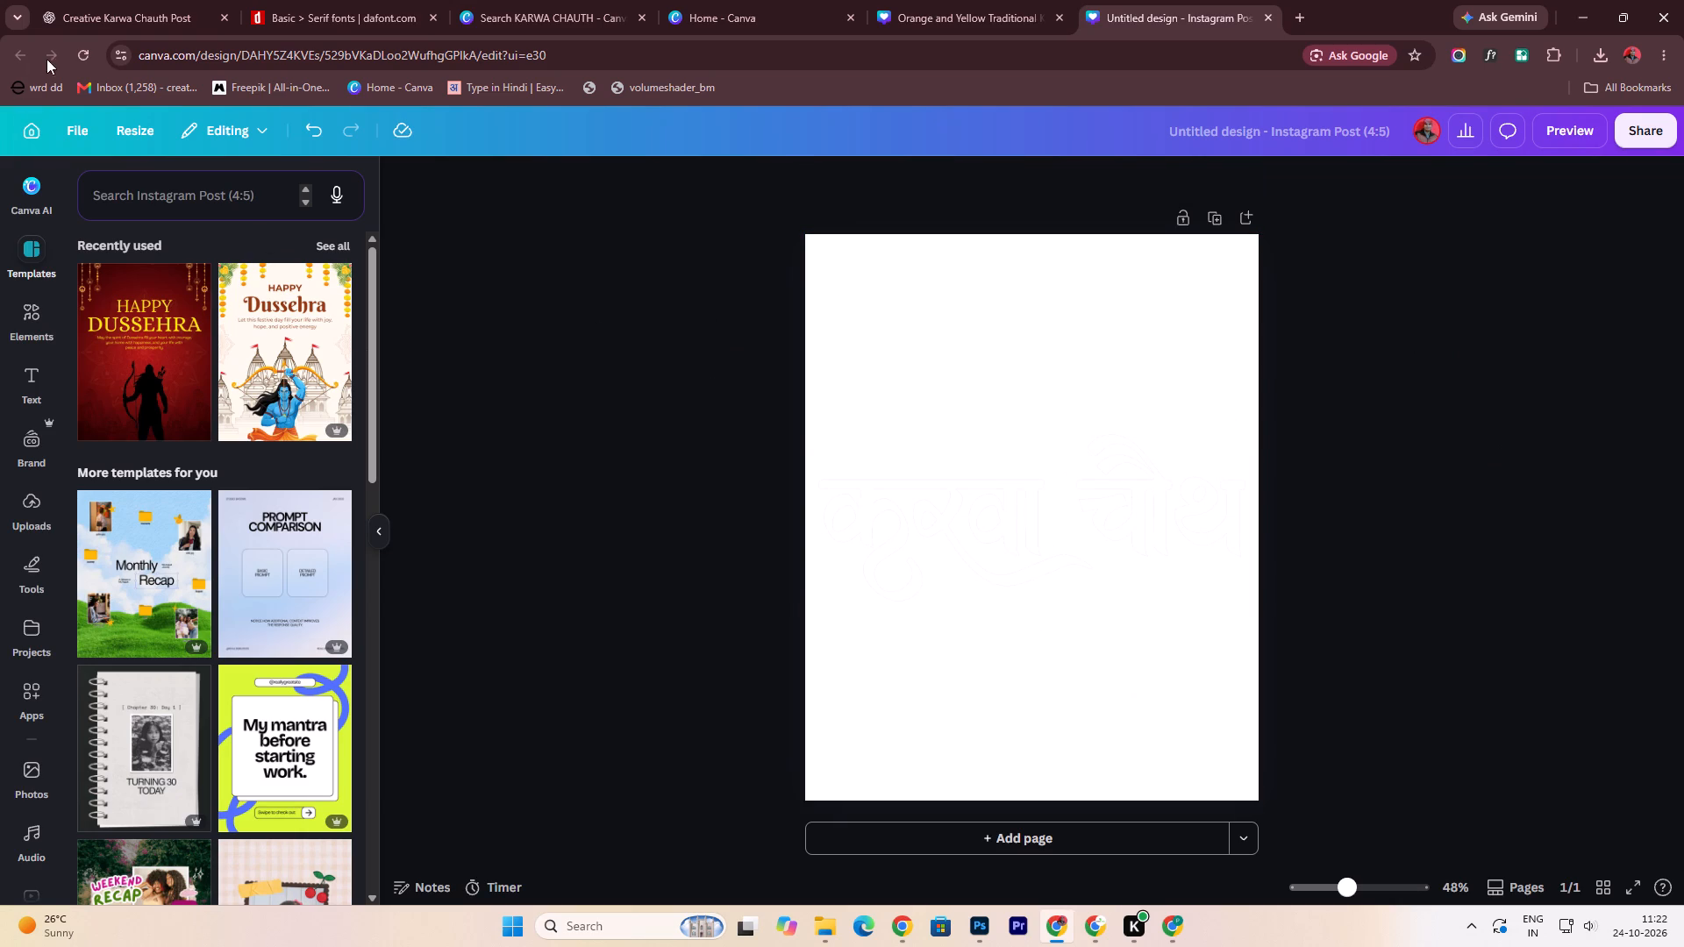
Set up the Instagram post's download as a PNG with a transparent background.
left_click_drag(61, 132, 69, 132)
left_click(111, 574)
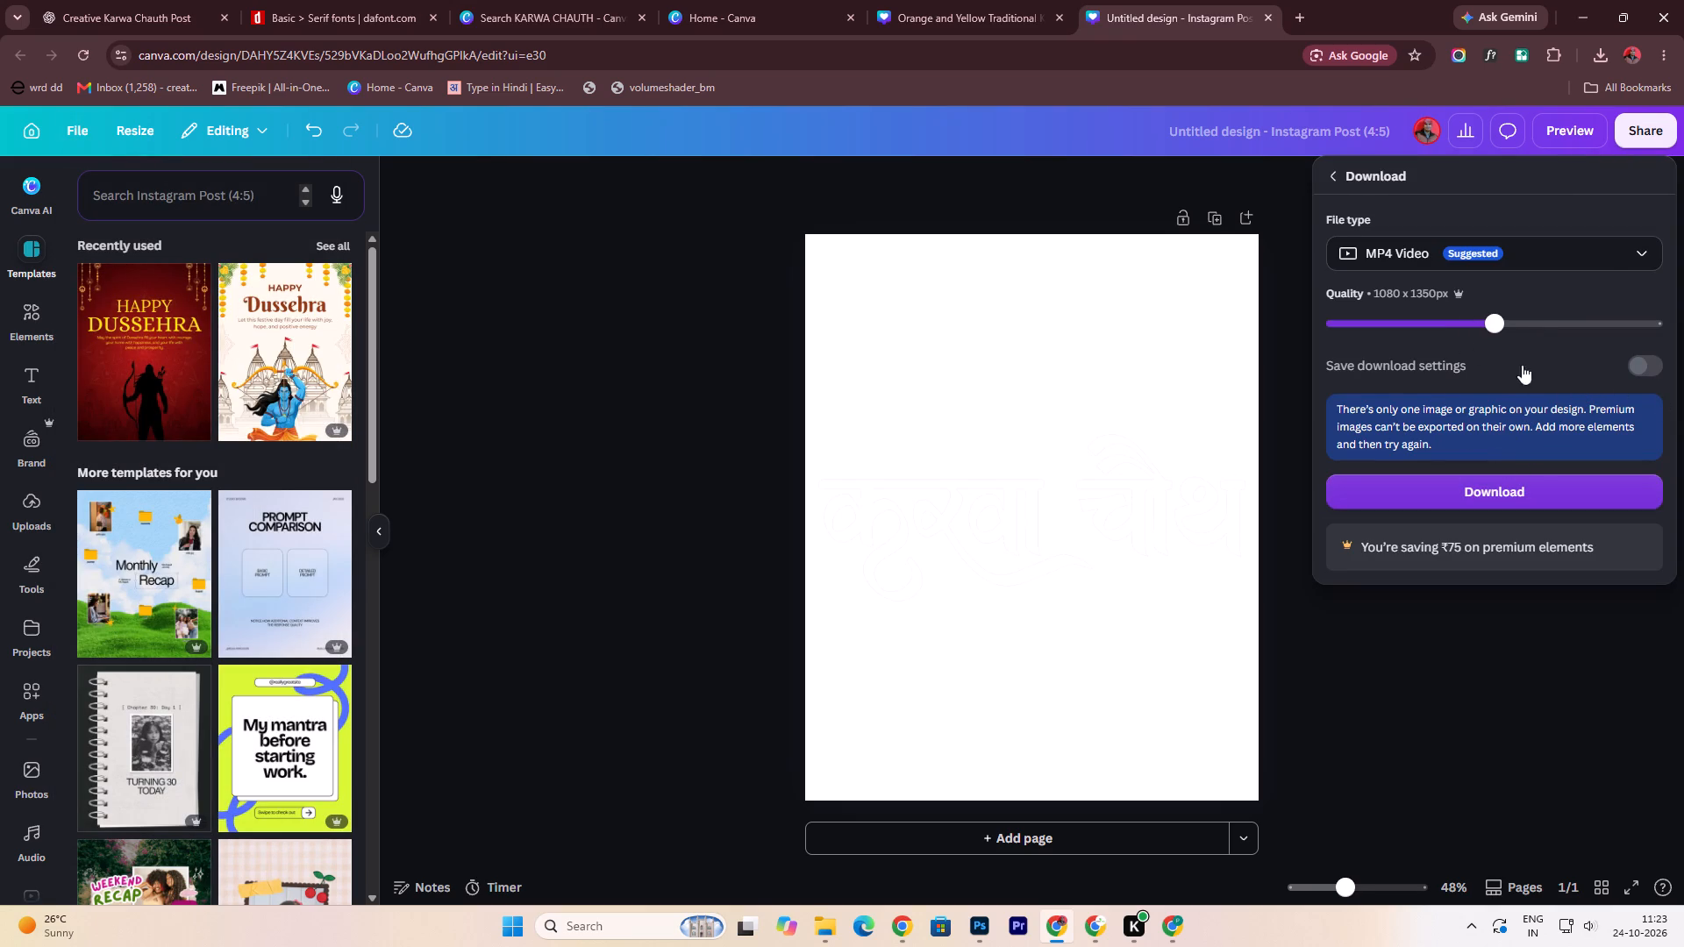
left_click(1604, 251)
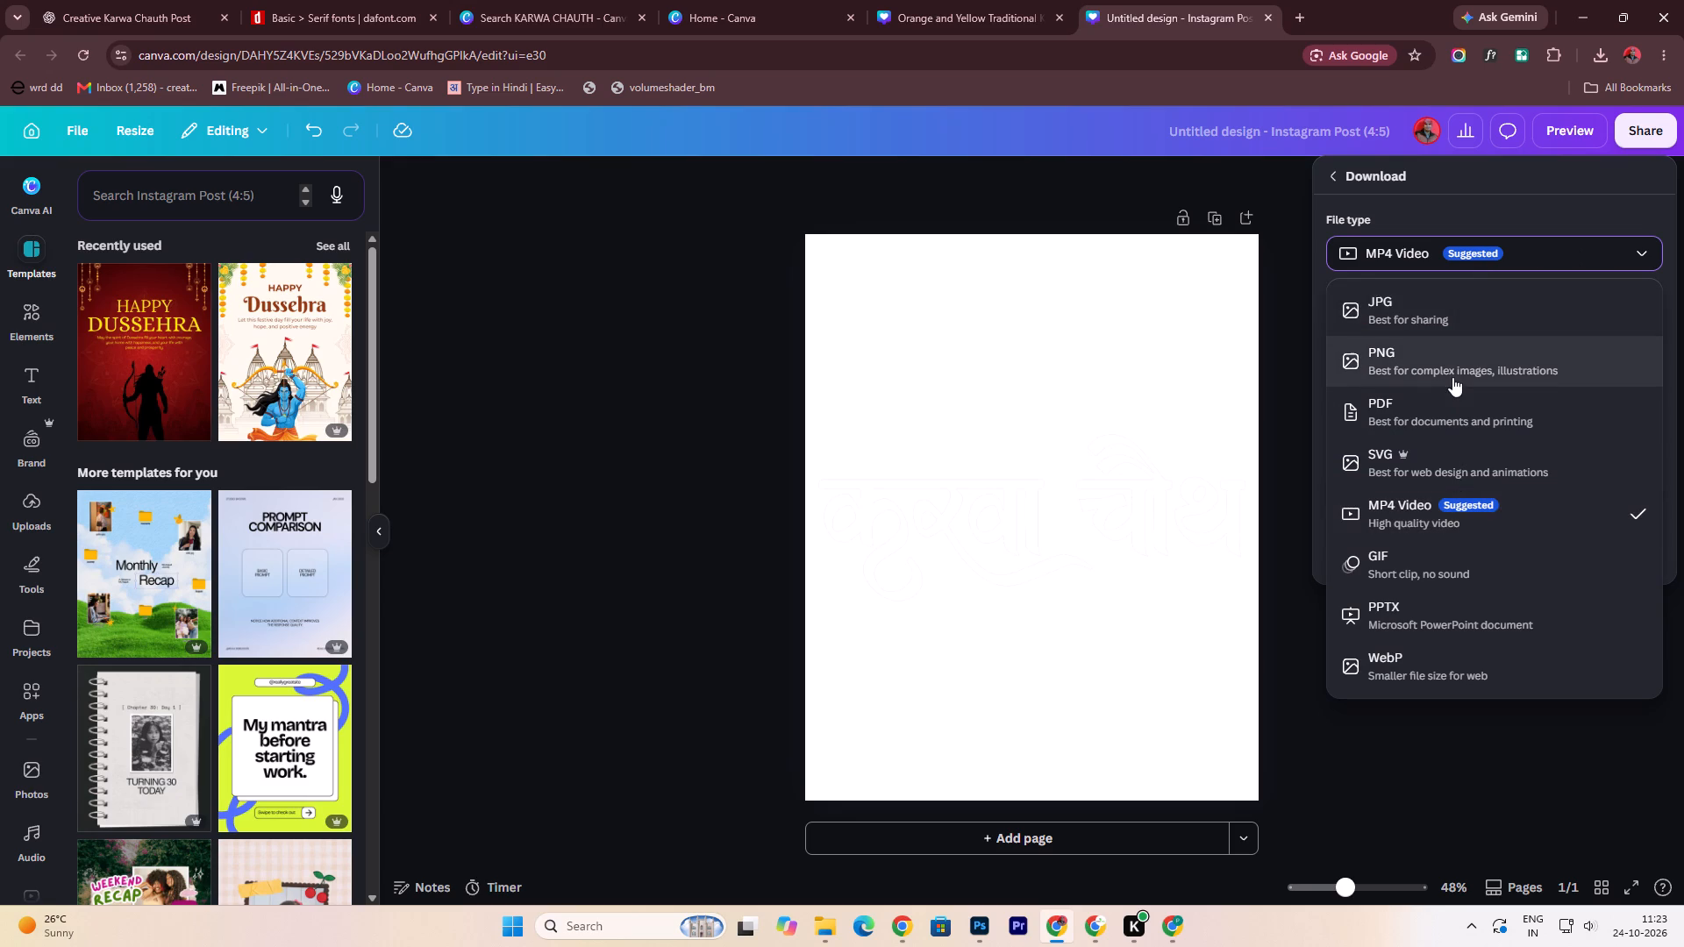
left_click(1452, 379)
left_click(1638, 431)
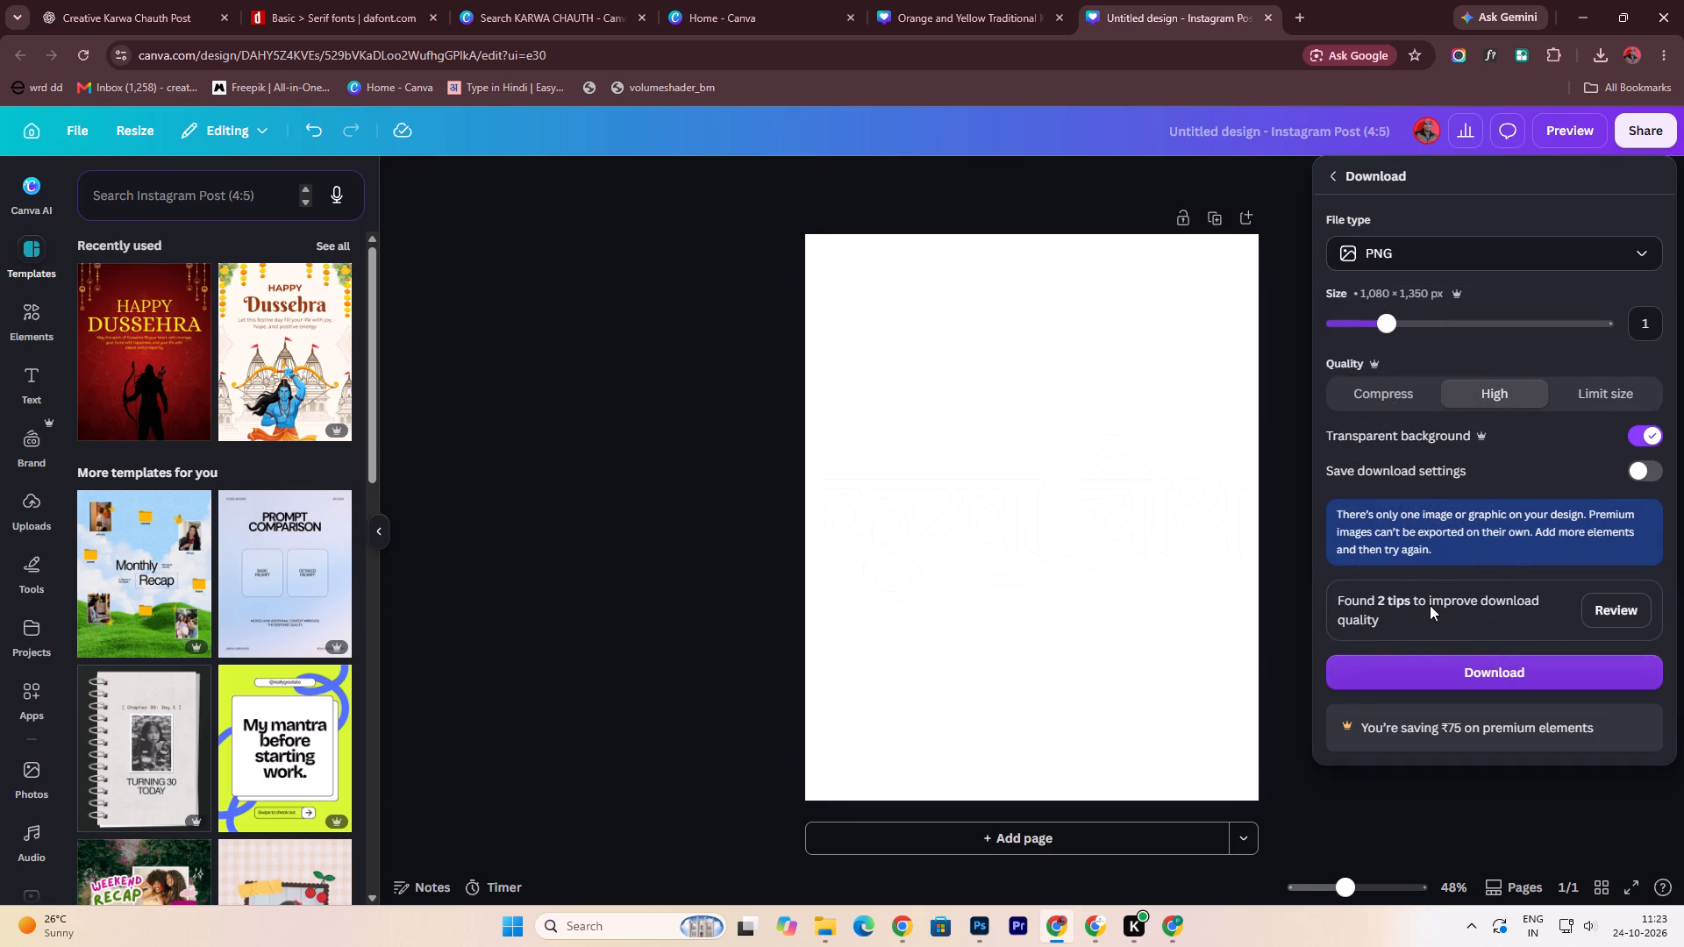
Review the download tips and read the details about limited media playback.
left_click(1594, 613)
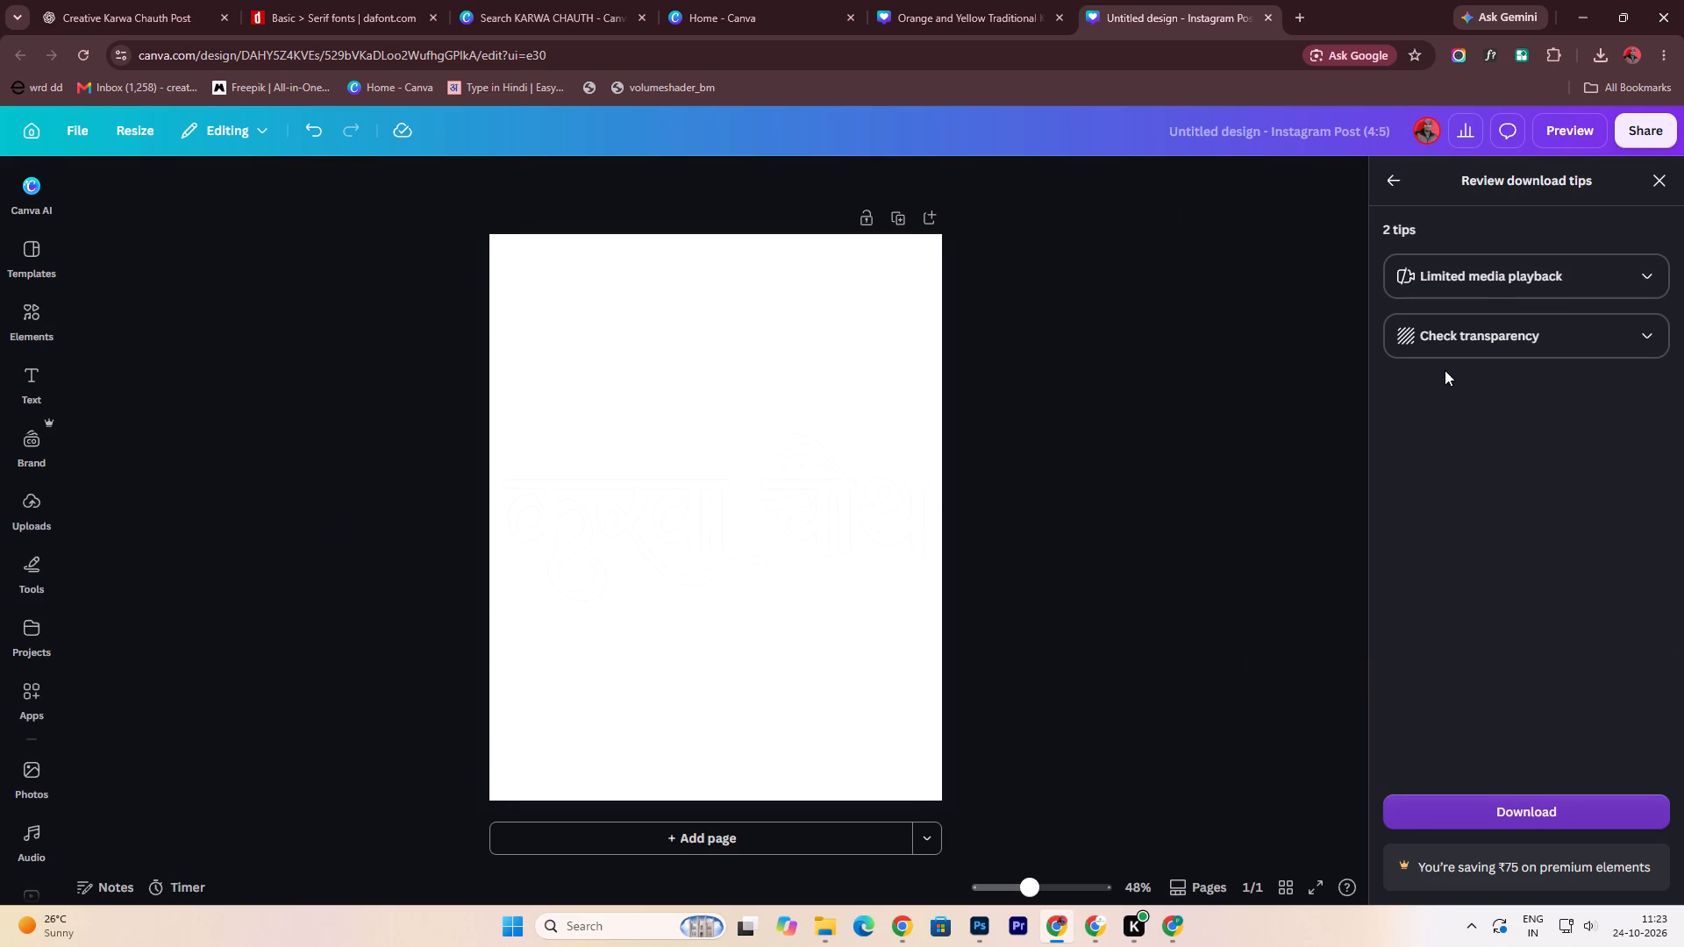
left_click(1527, 288)
left_click(1318, 318)
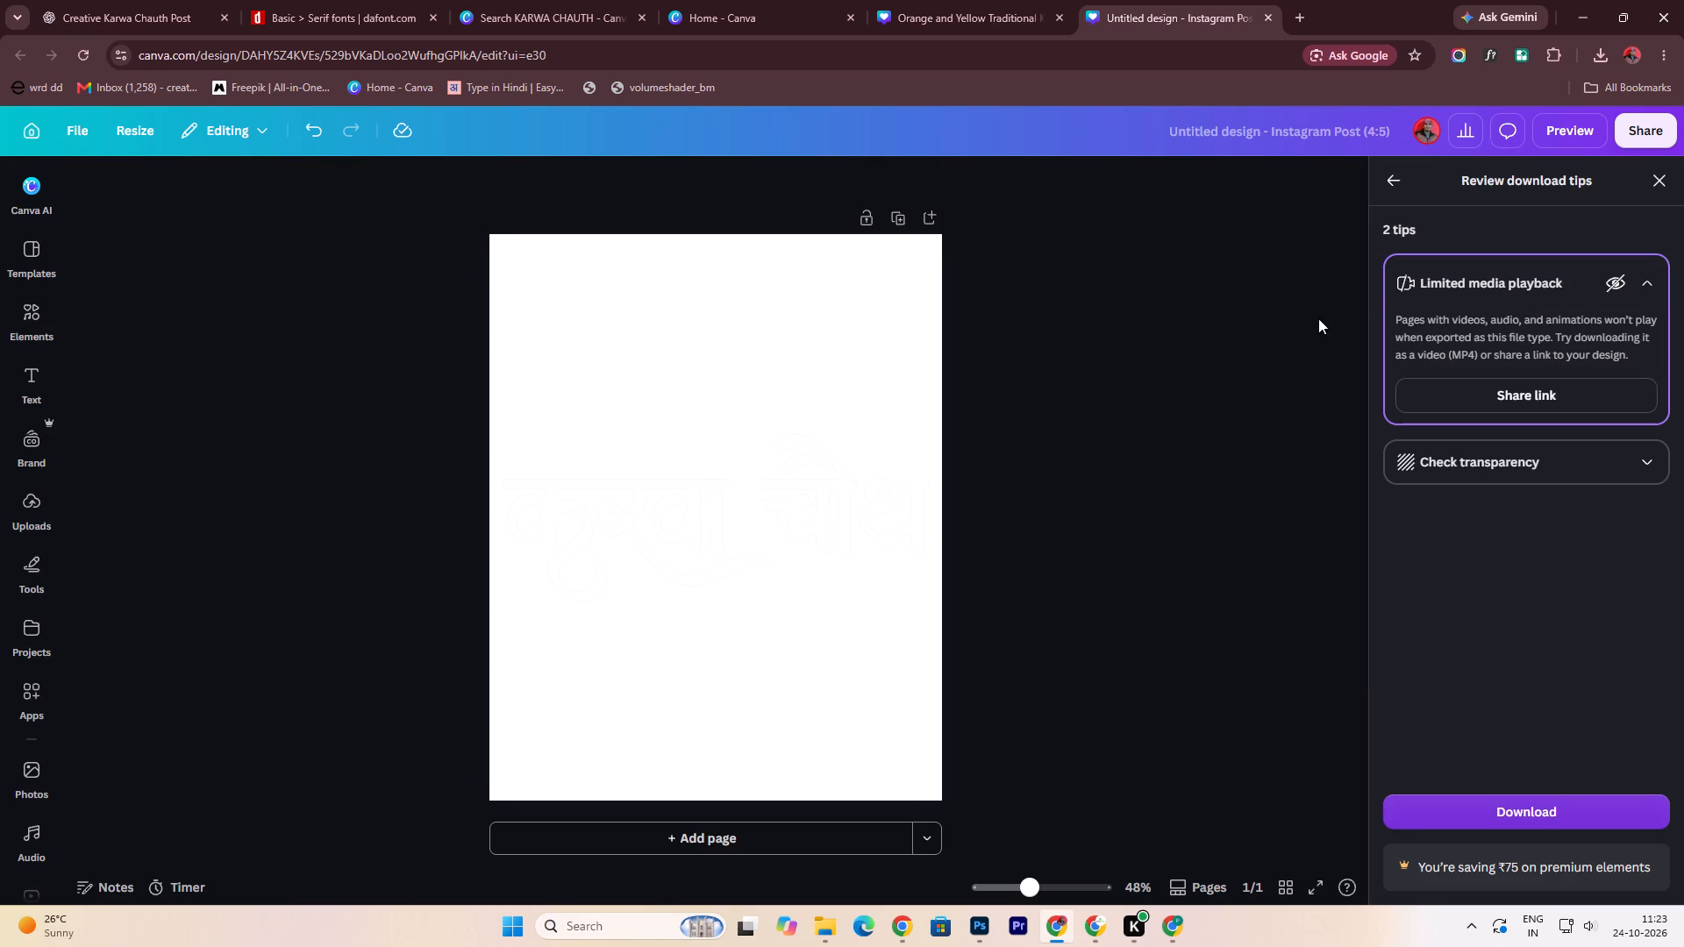
Select the pasted white करवा चौथ lettering for image editing and try to remove its background.
double_click(1245, 381)
left_click(739, 519)
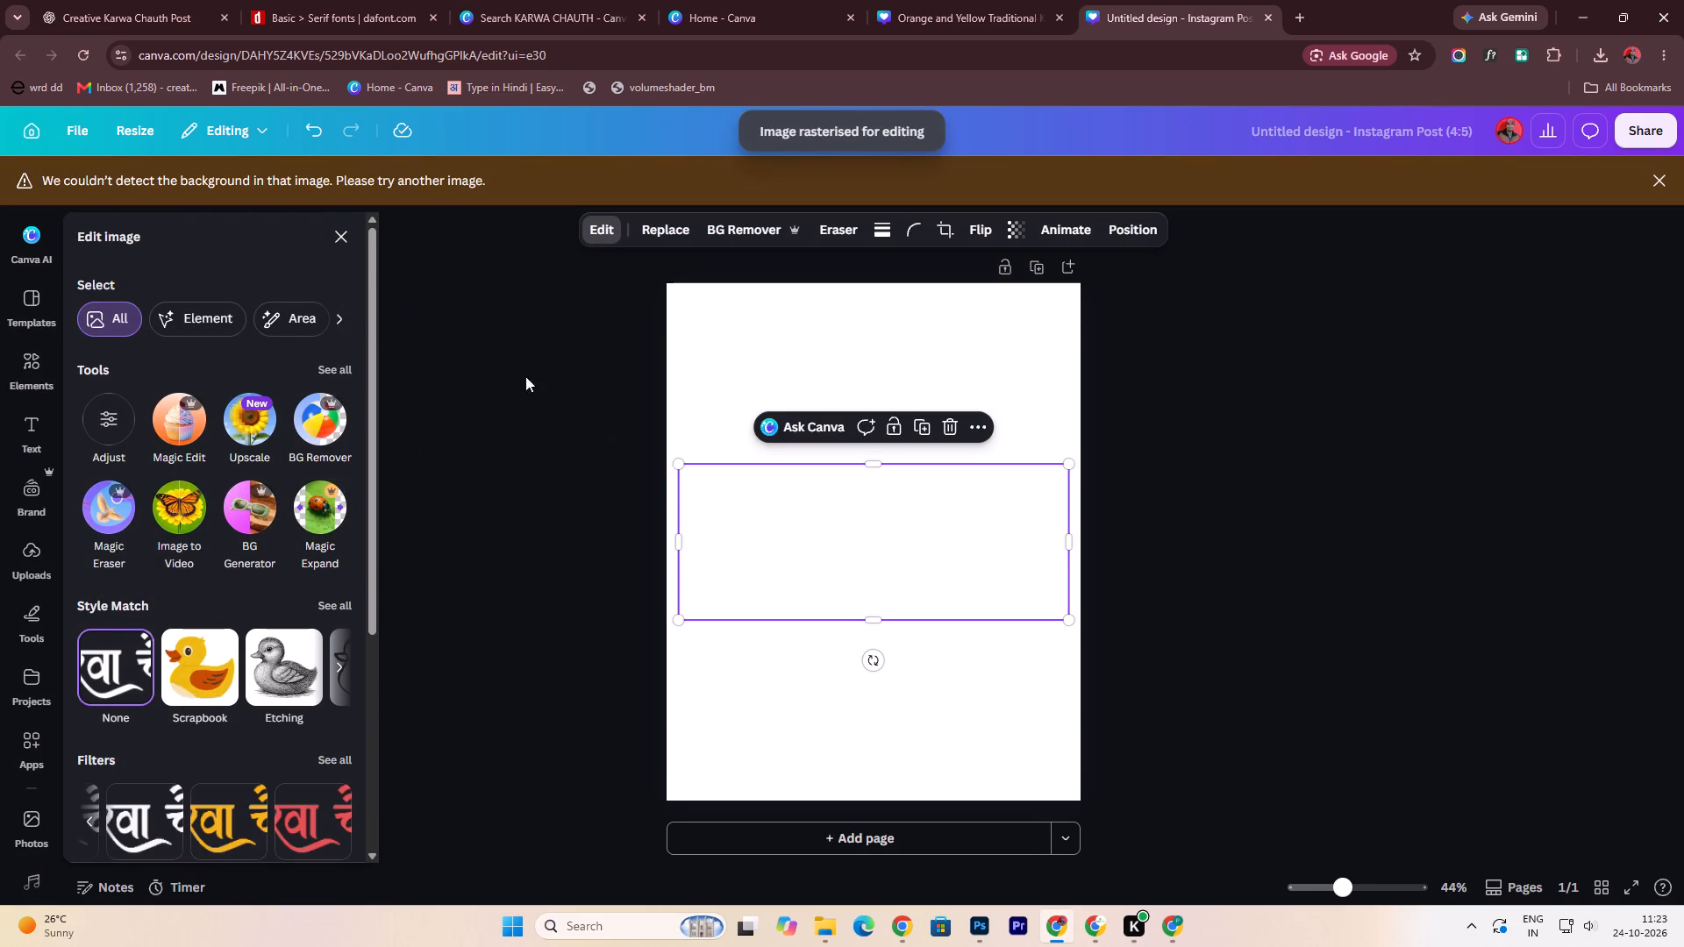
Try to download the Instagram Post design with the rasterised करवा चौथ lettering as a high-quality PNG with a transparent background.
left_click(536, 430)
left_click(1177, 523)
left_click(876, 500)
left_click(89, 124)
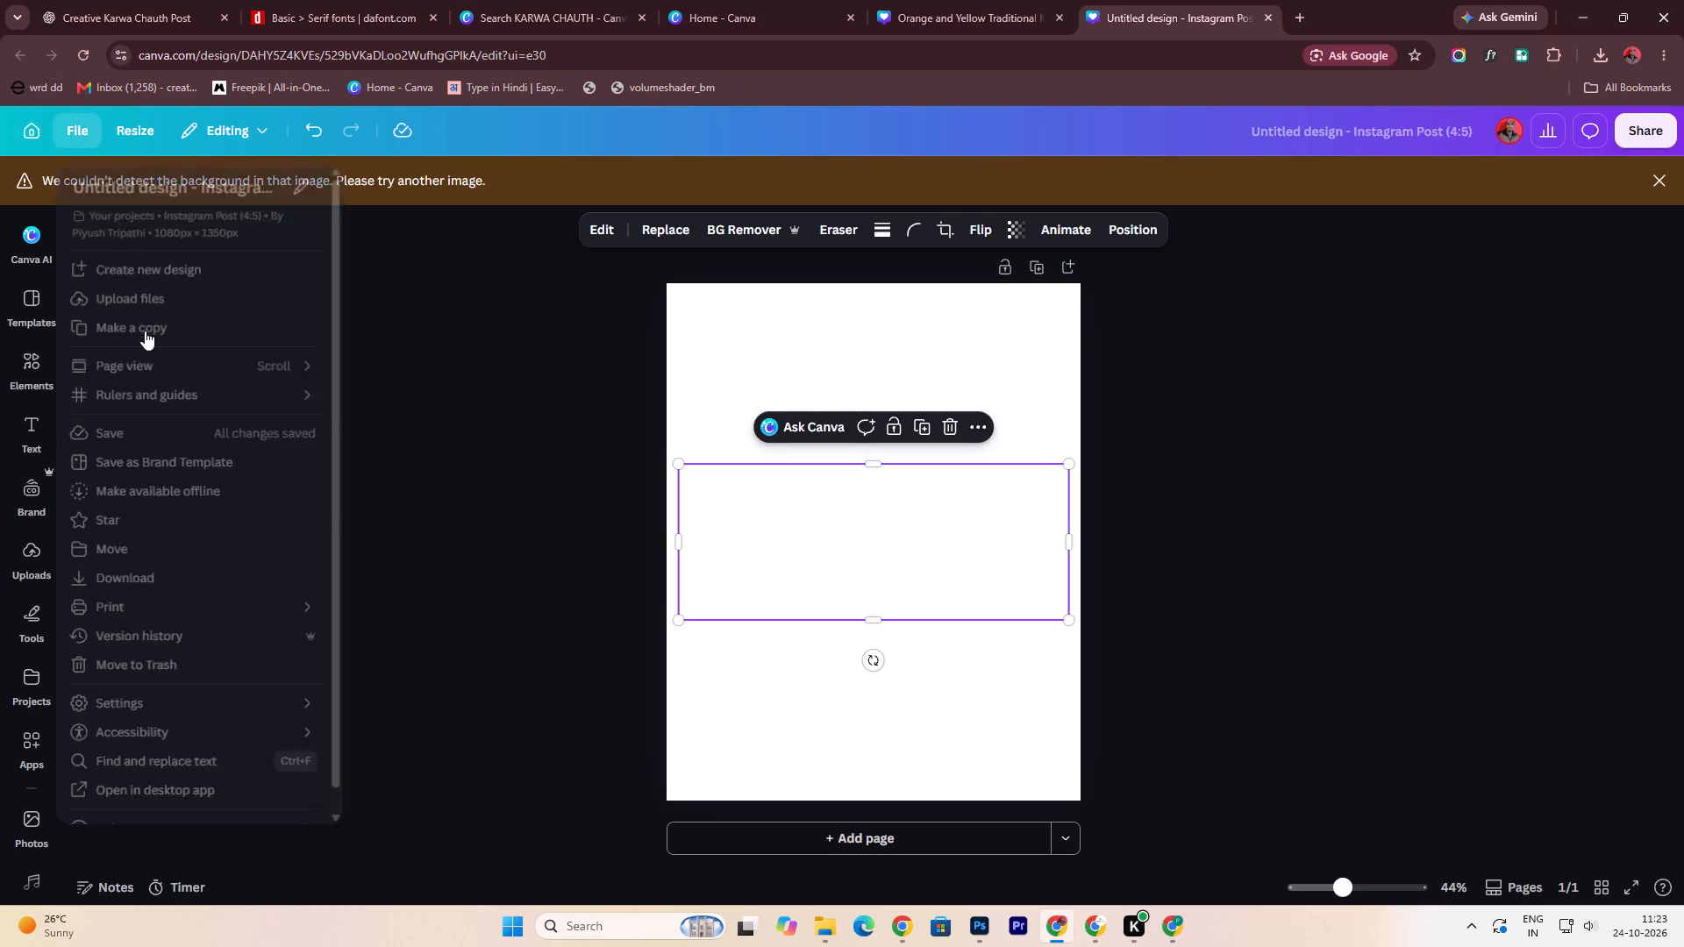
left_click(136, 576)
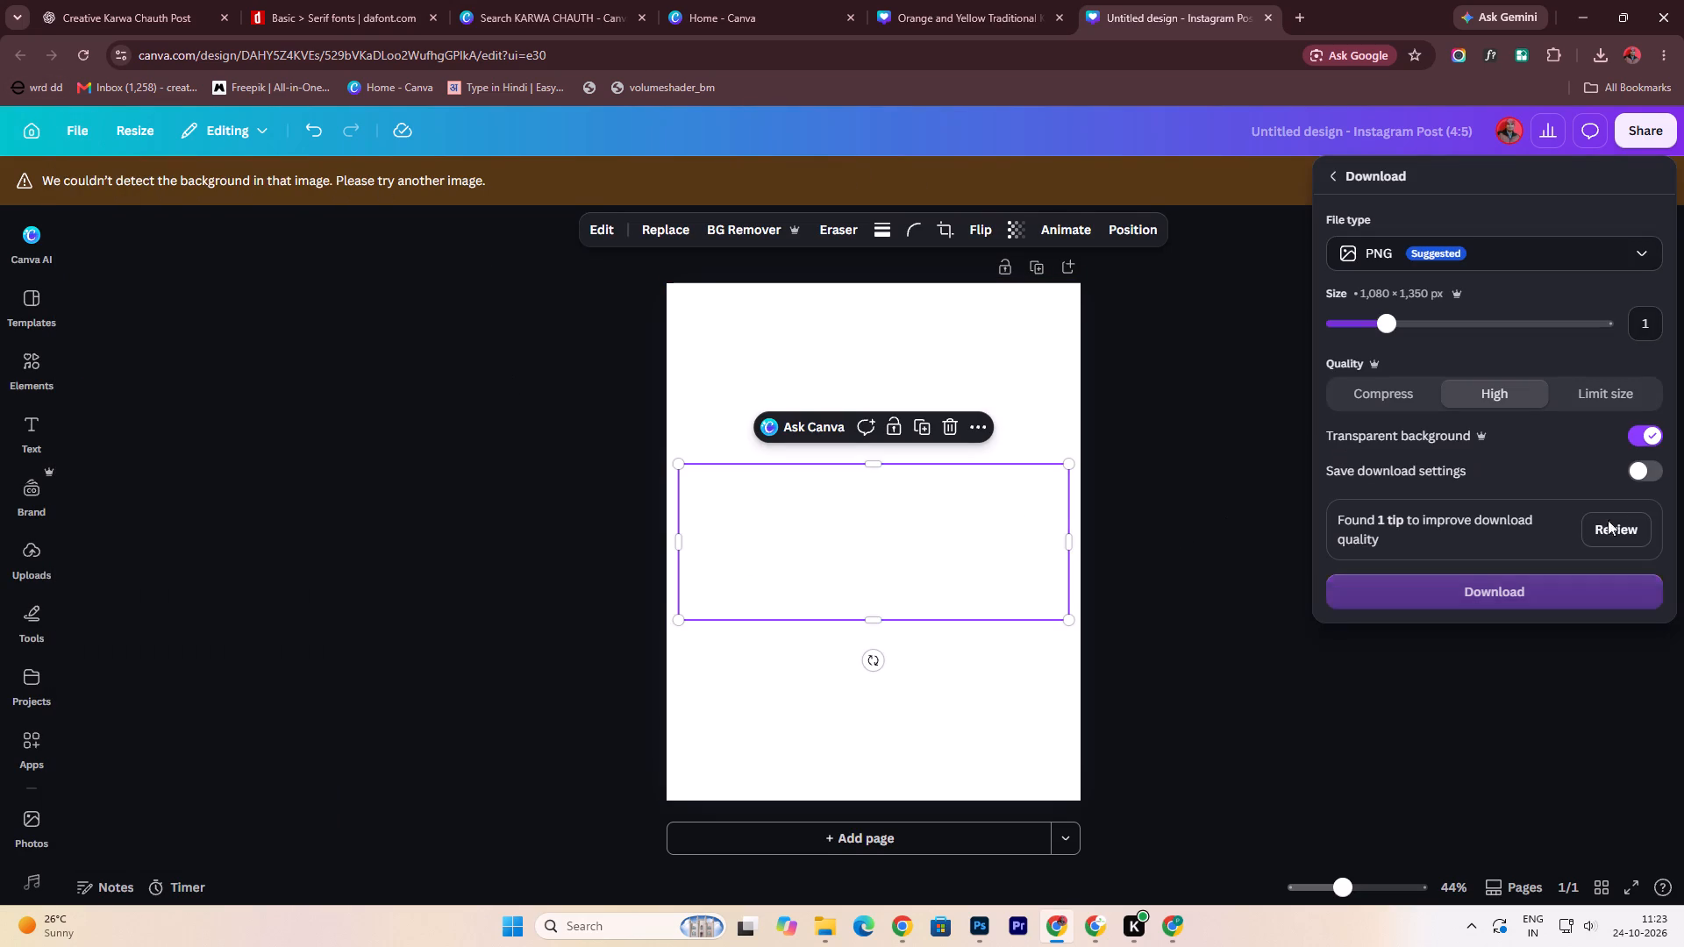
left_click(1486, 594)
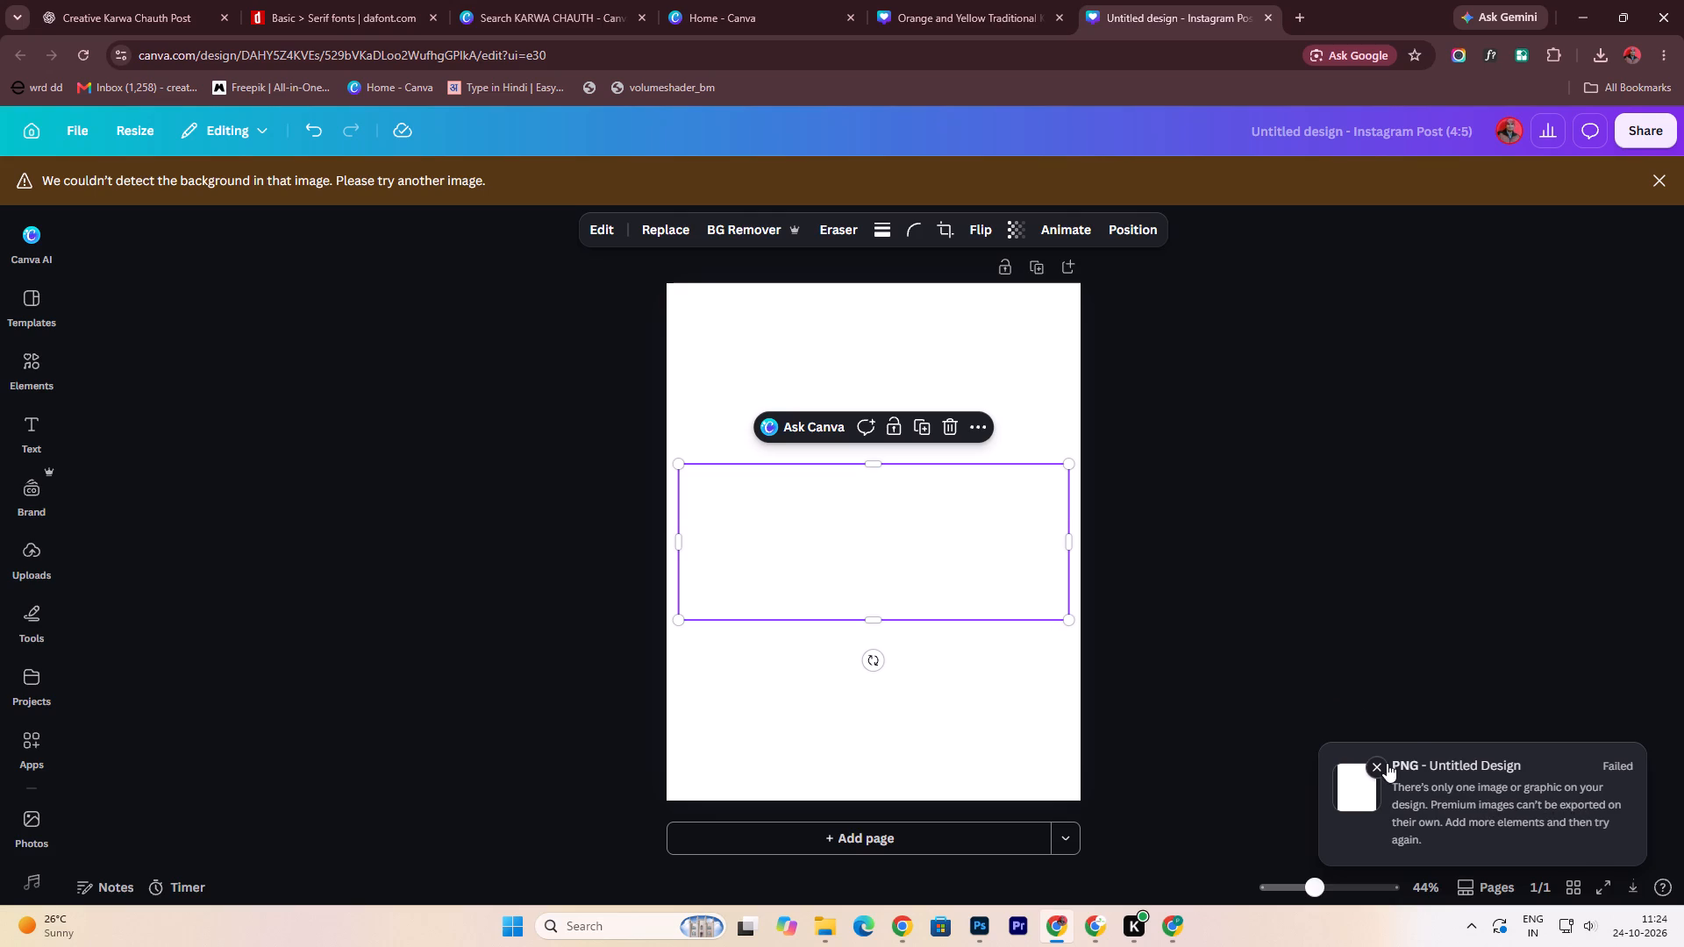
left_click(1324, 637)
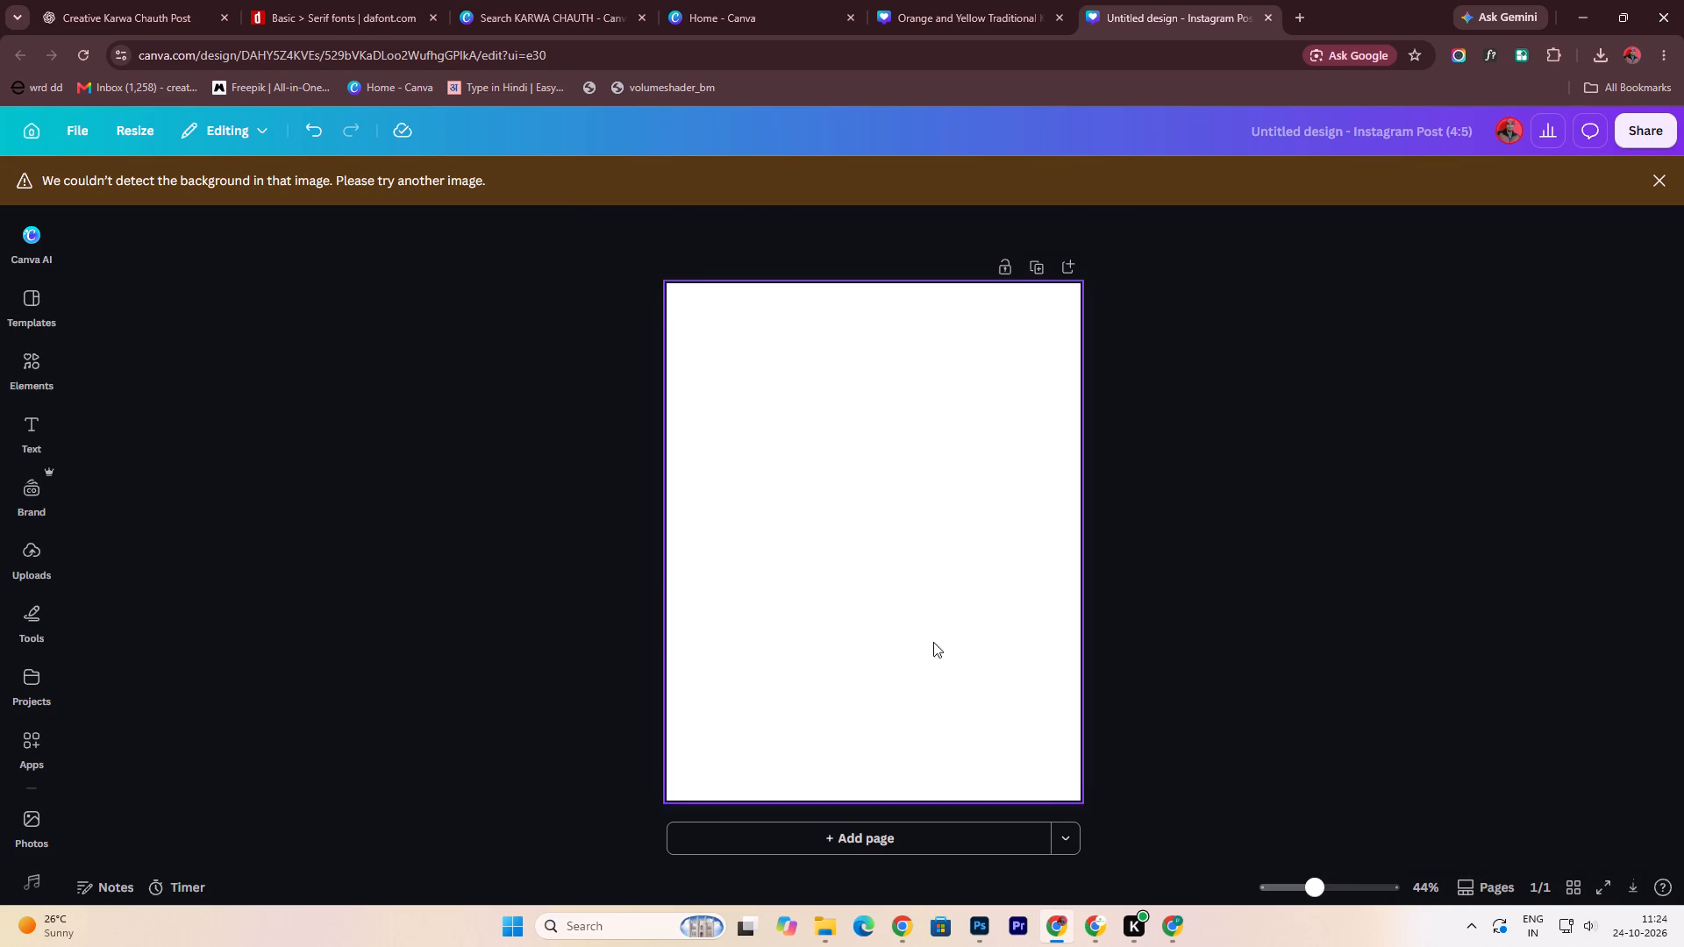
Return to the orange and yellow Karwa Chauth design and leave crop mode on the page 2 lettering.
left_click(1008, 0)
scroll(755, 253, "up", 4)
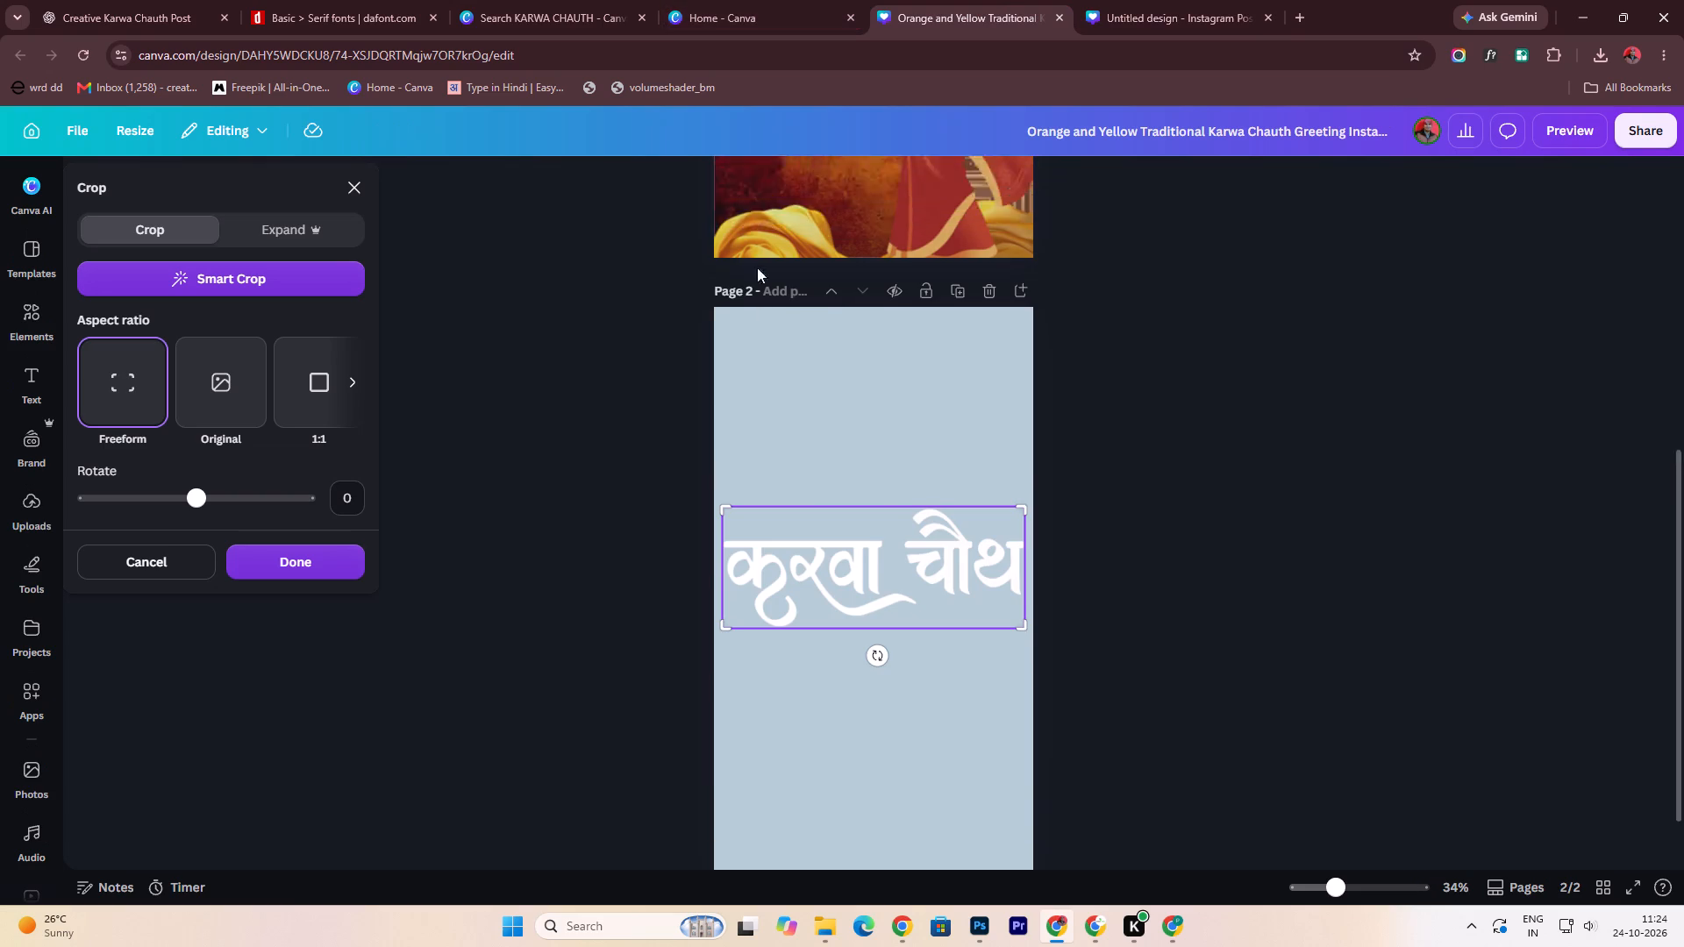
scroll(757, 267, "up", 6)
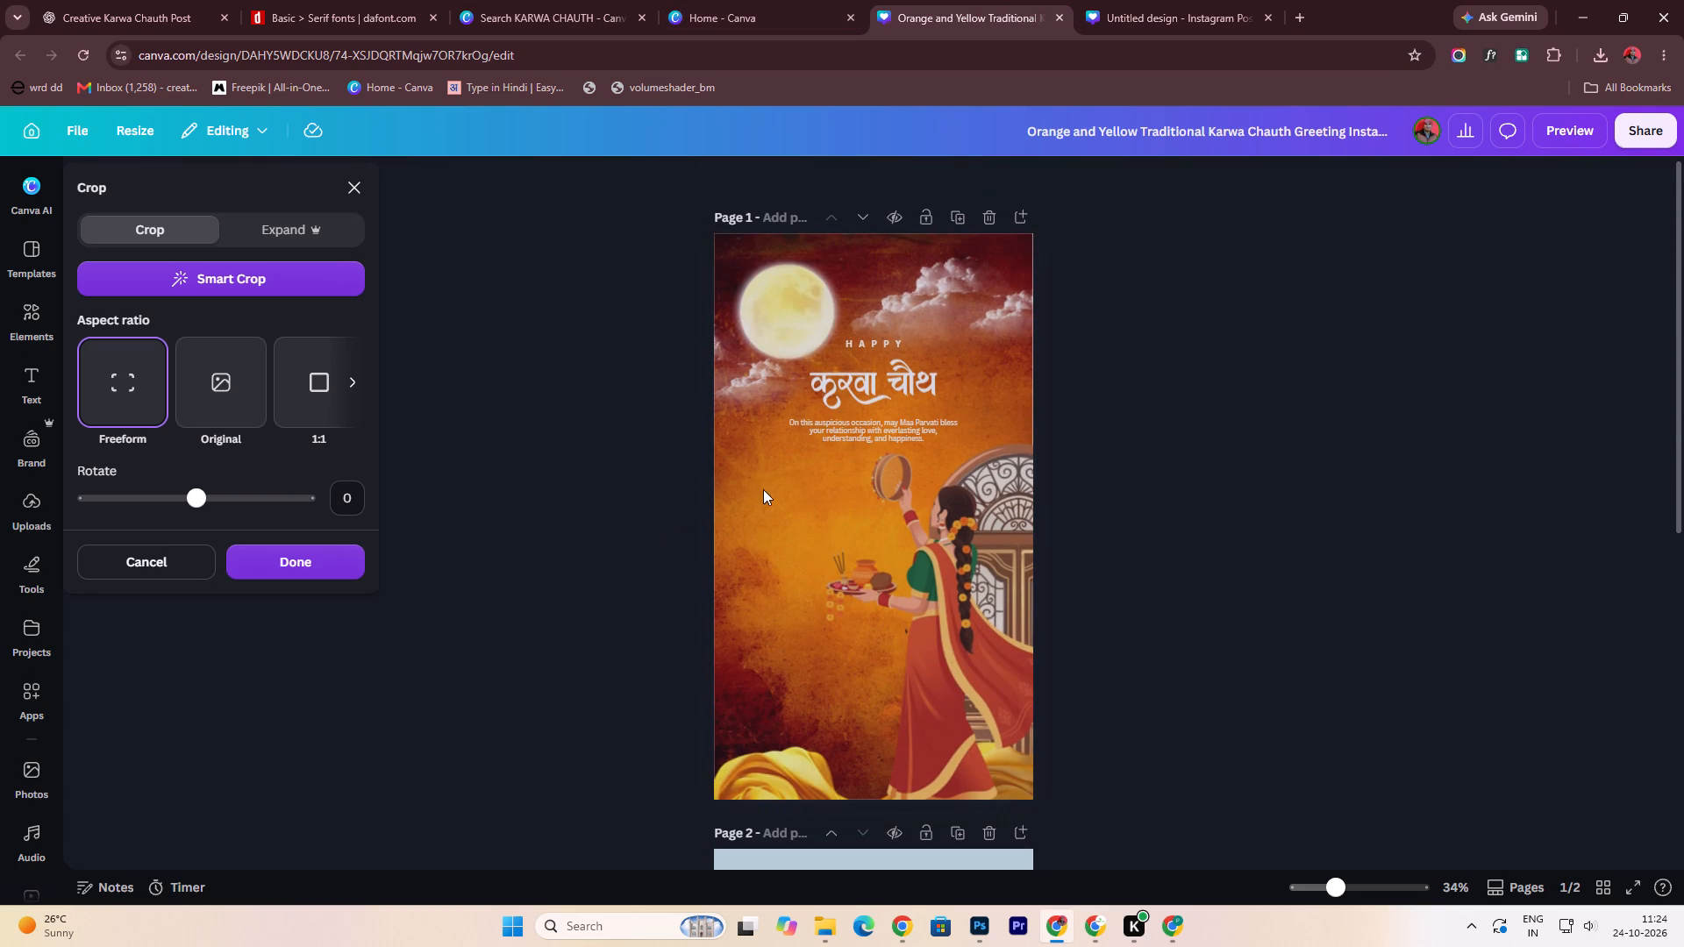
left_click(687, 9)
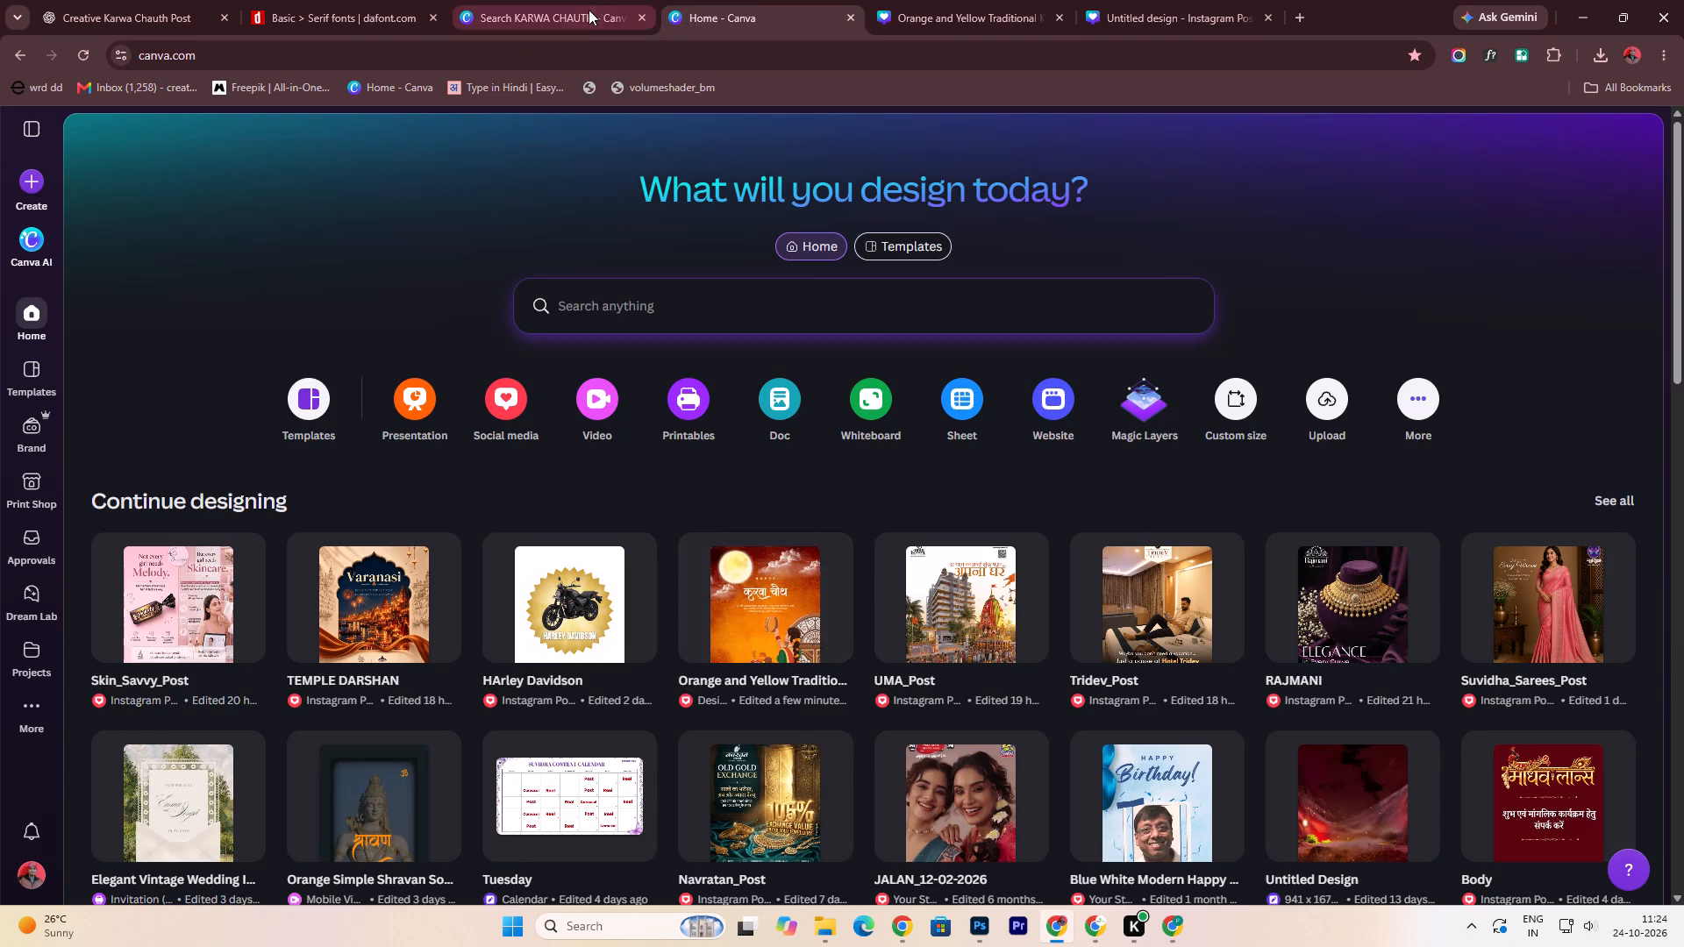
left_click(589, 10)
left_click(1000, 0)
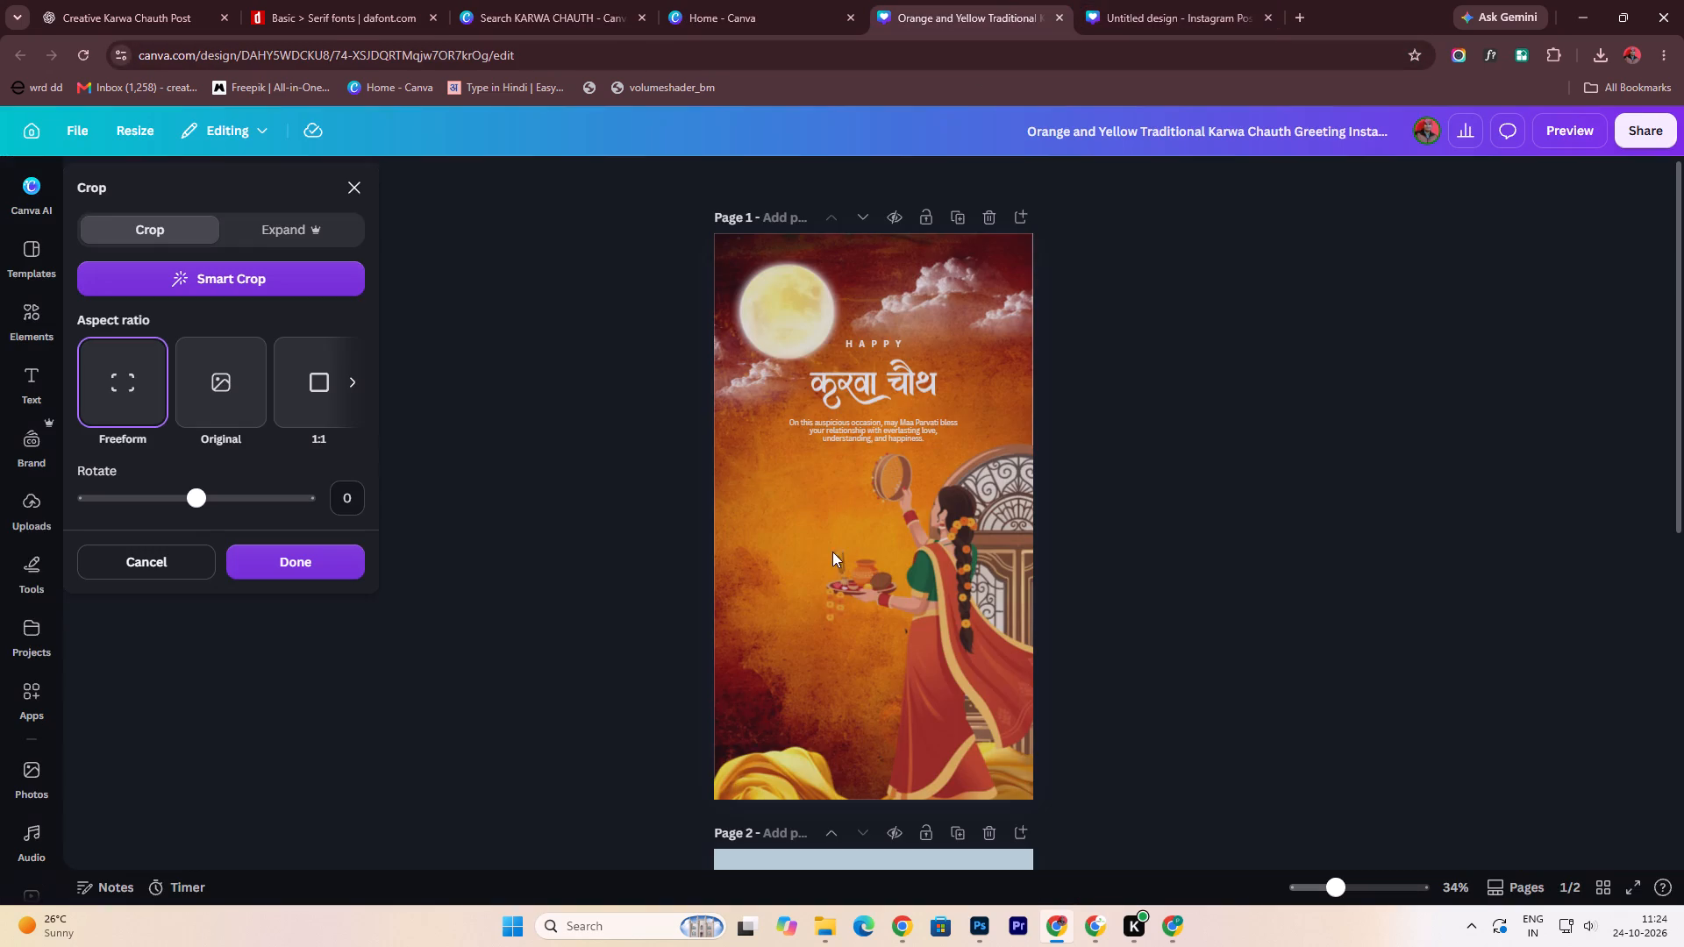
left_click(941, 421)
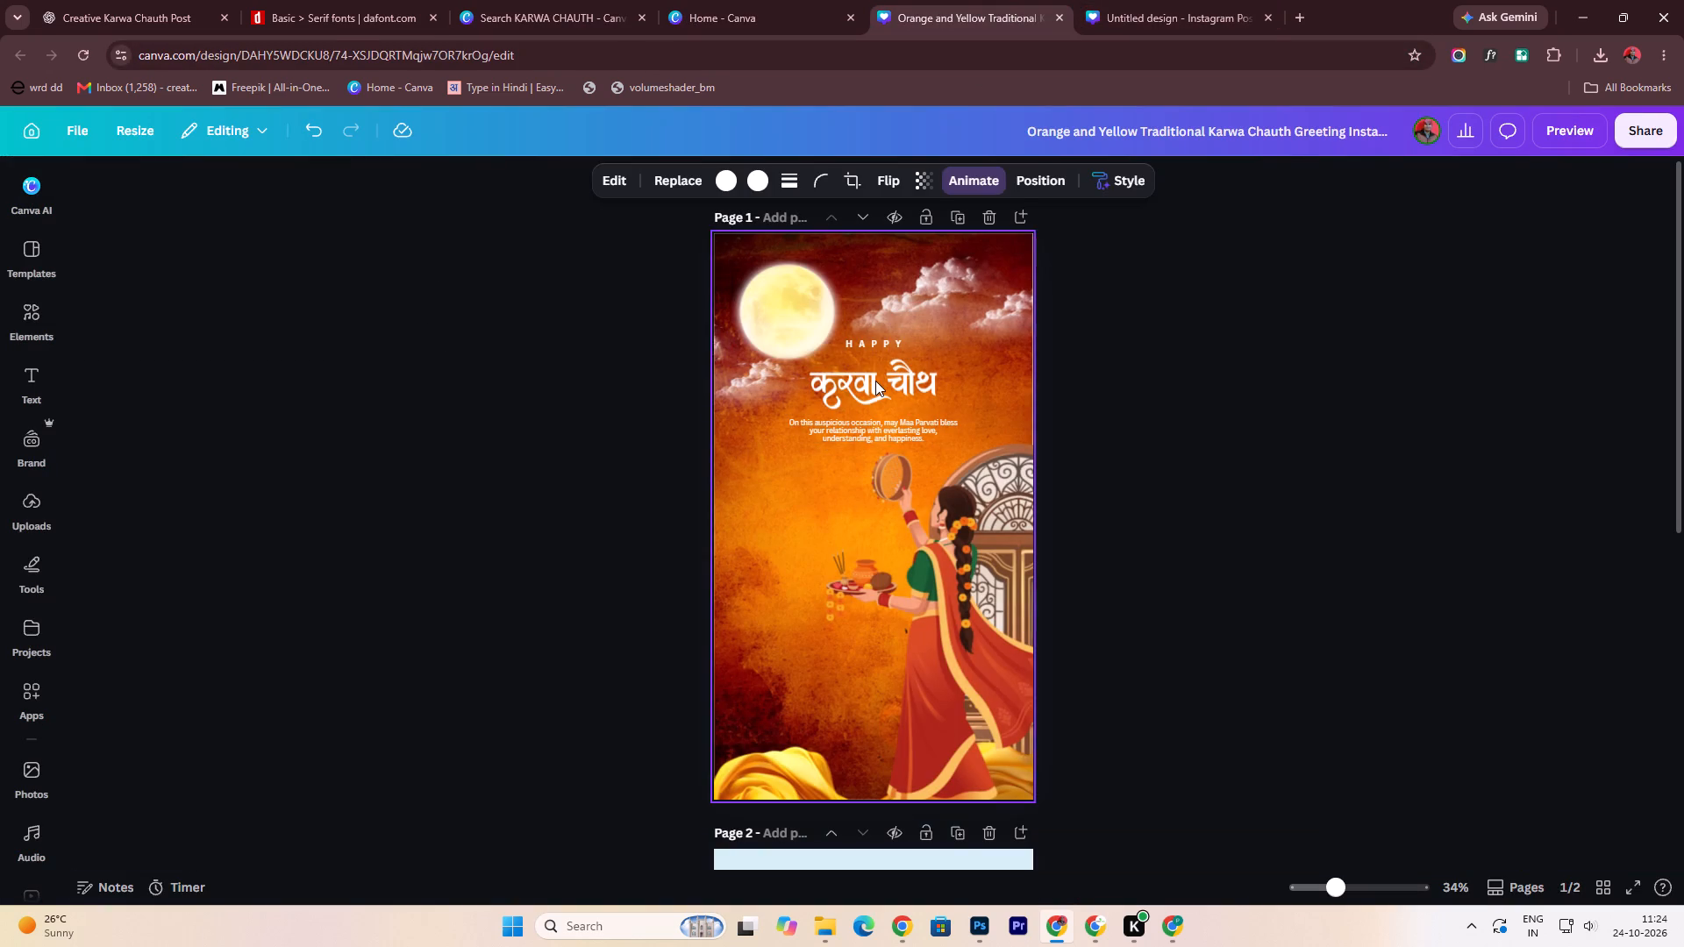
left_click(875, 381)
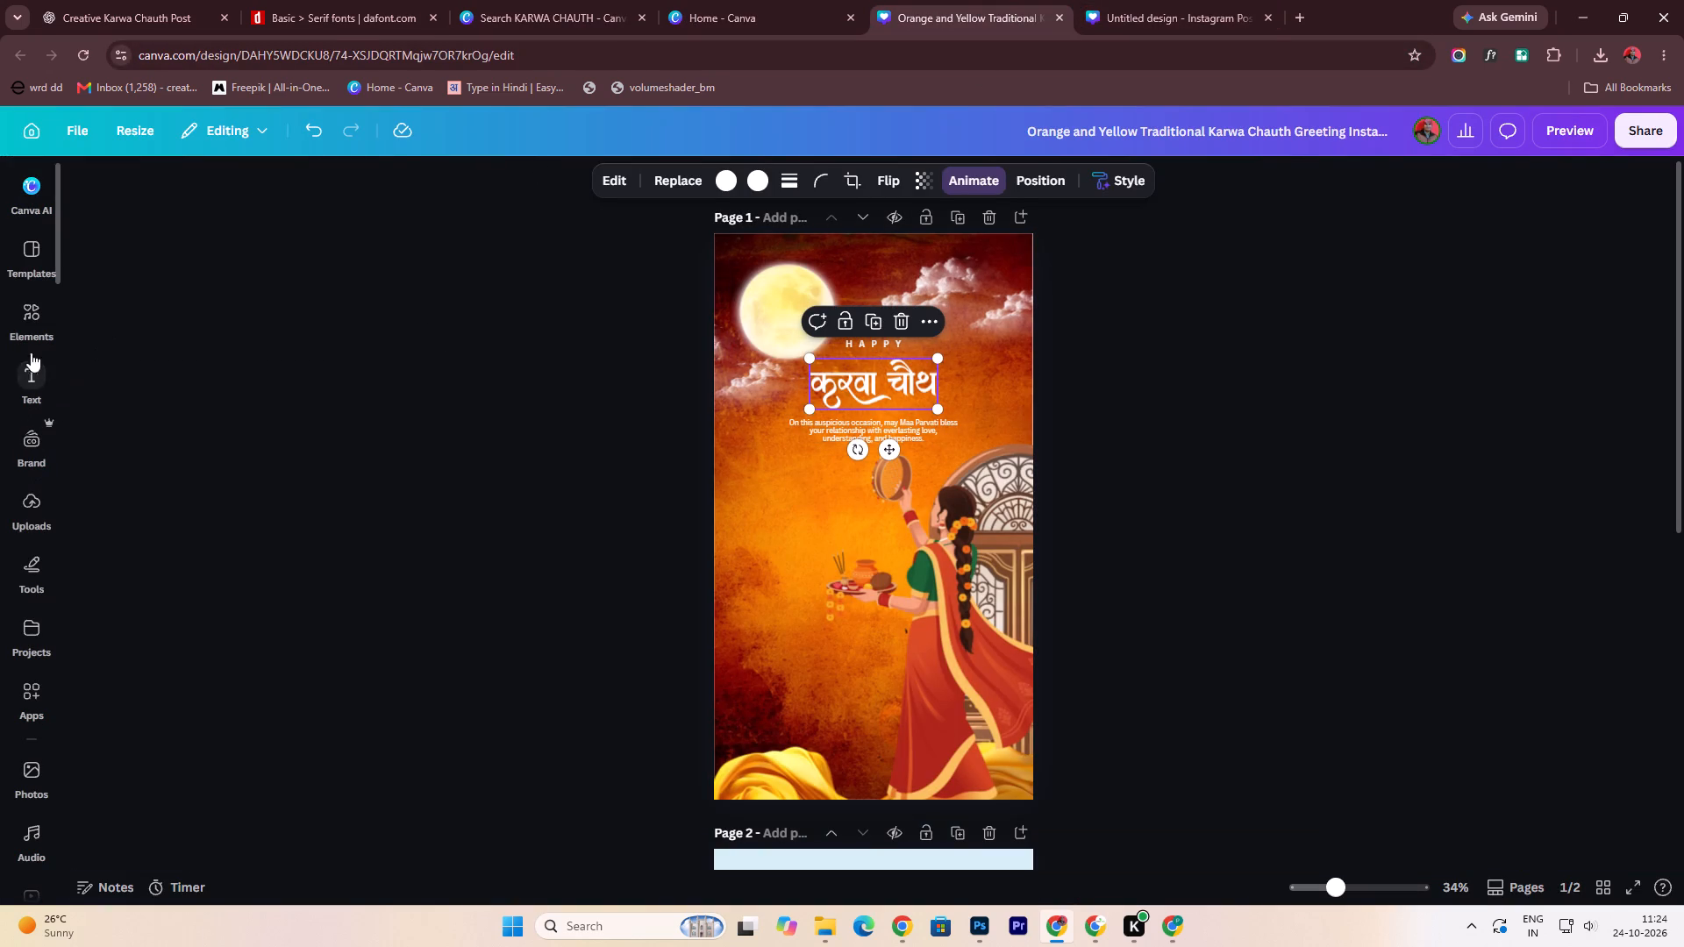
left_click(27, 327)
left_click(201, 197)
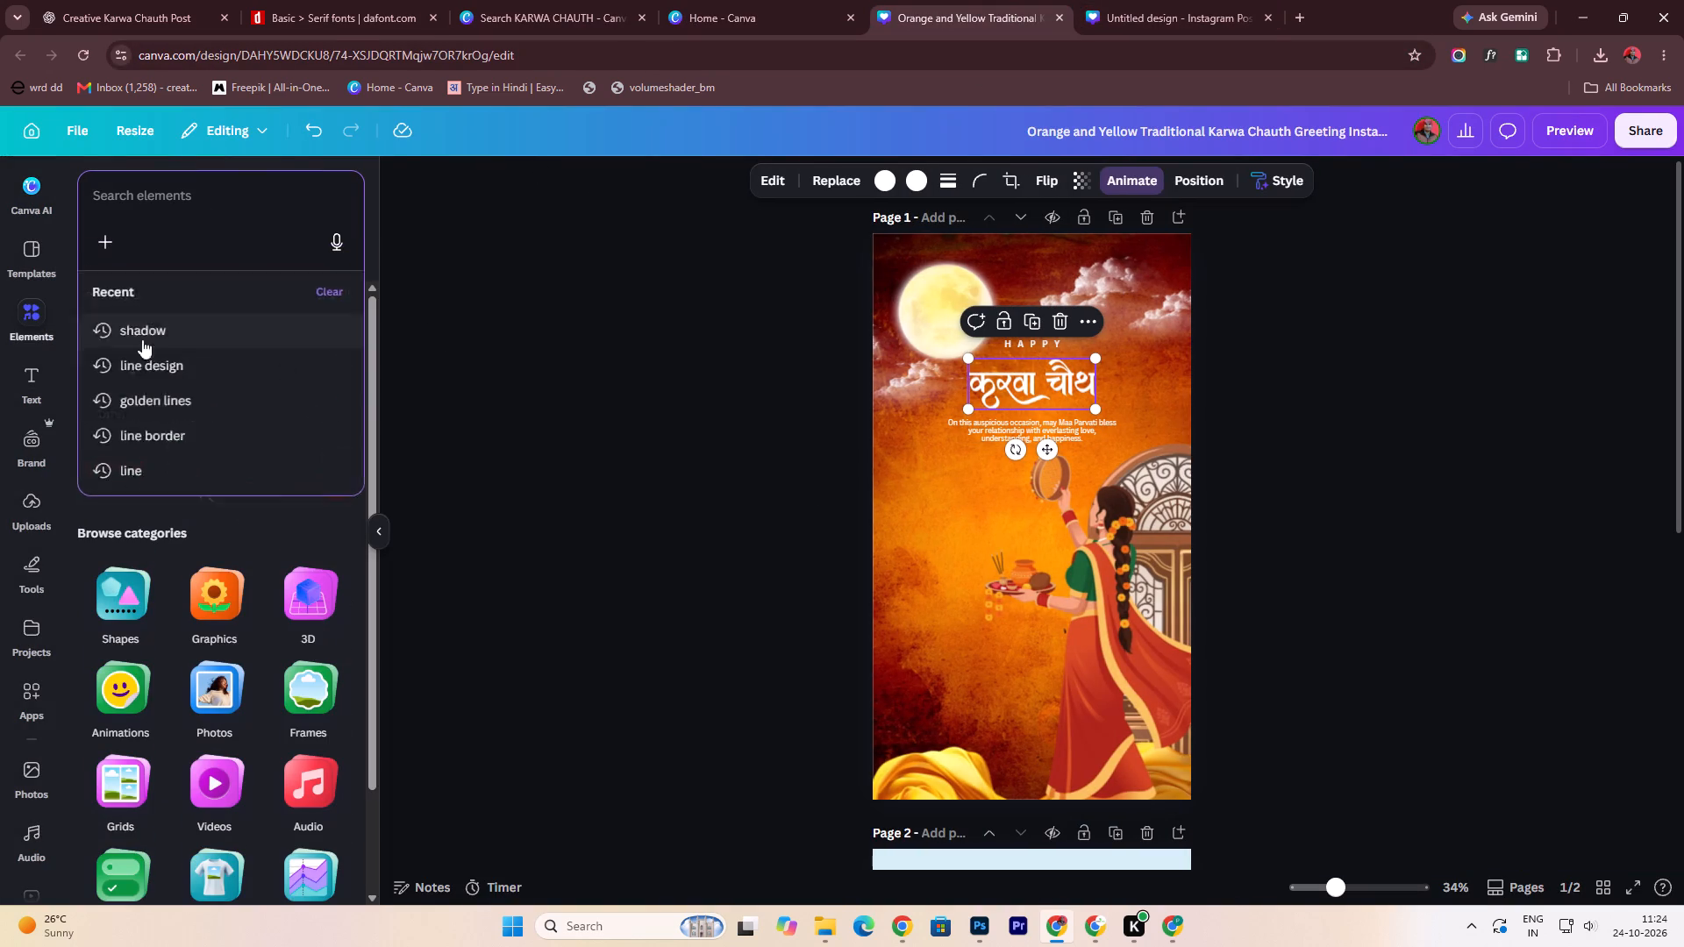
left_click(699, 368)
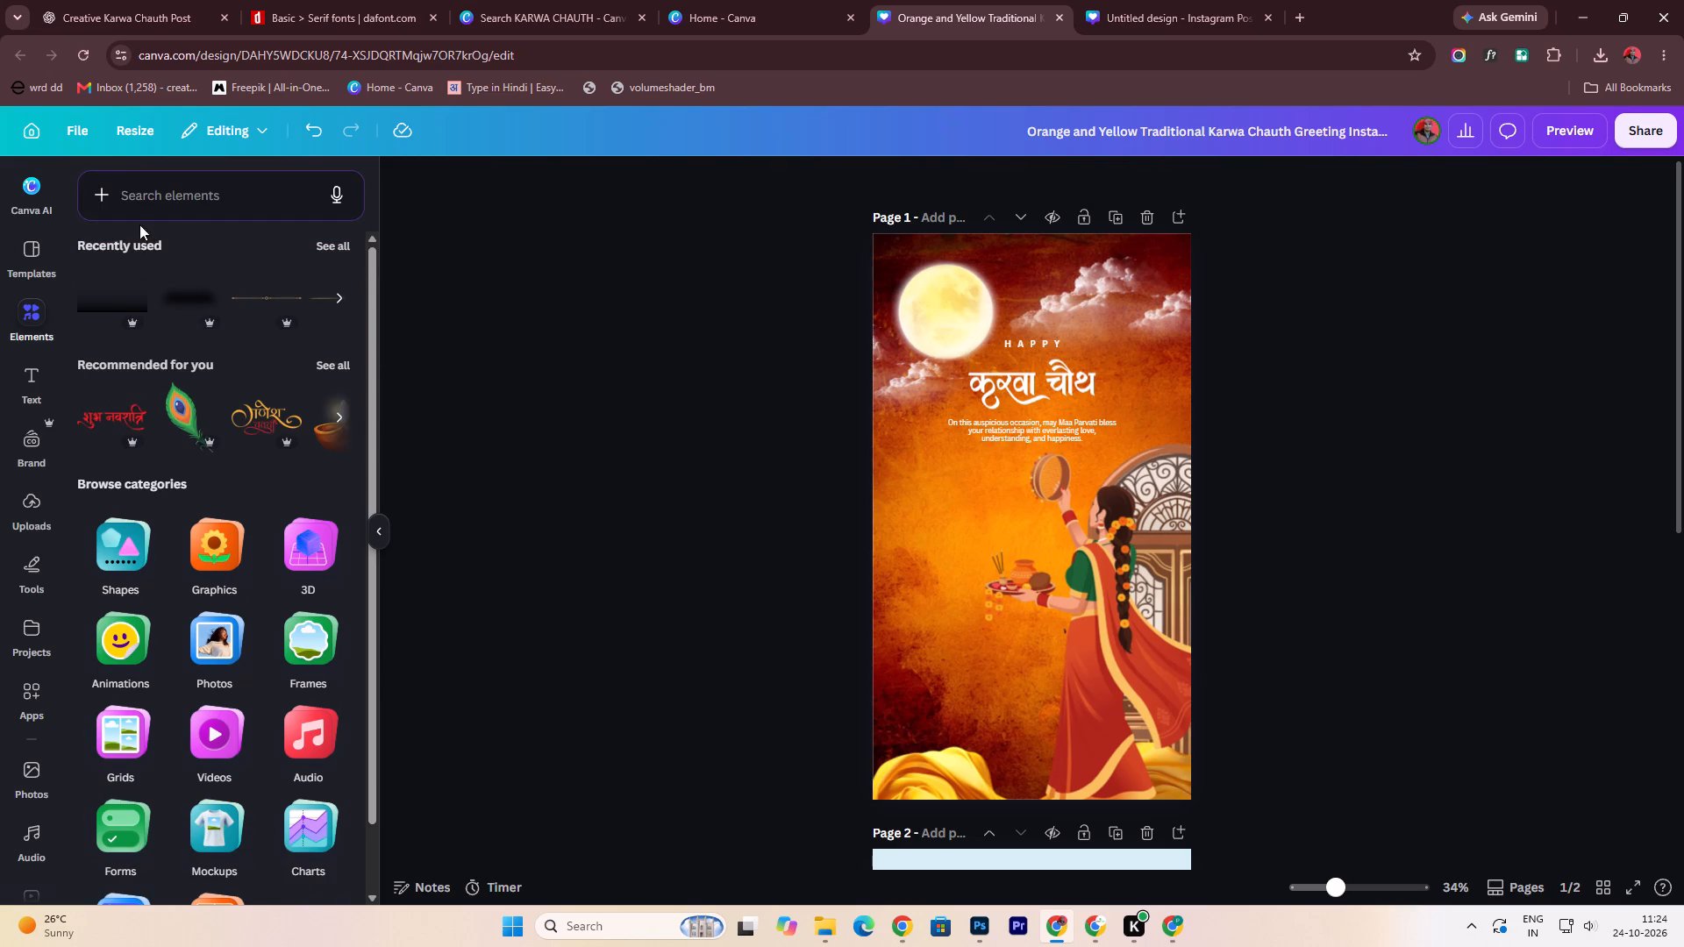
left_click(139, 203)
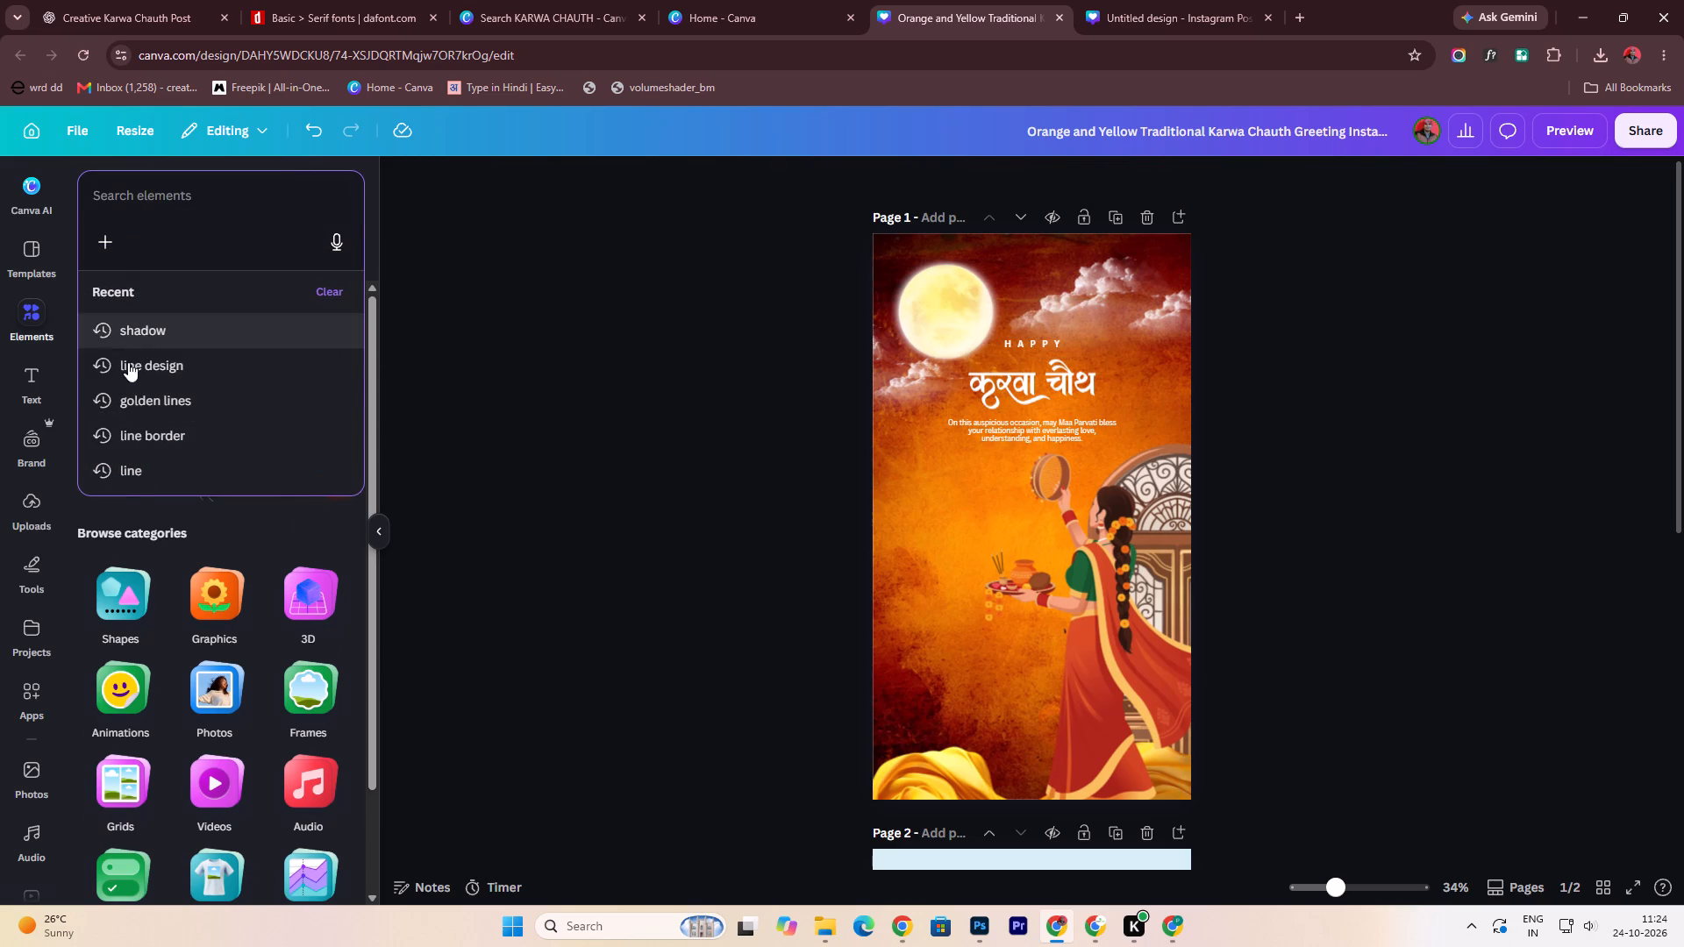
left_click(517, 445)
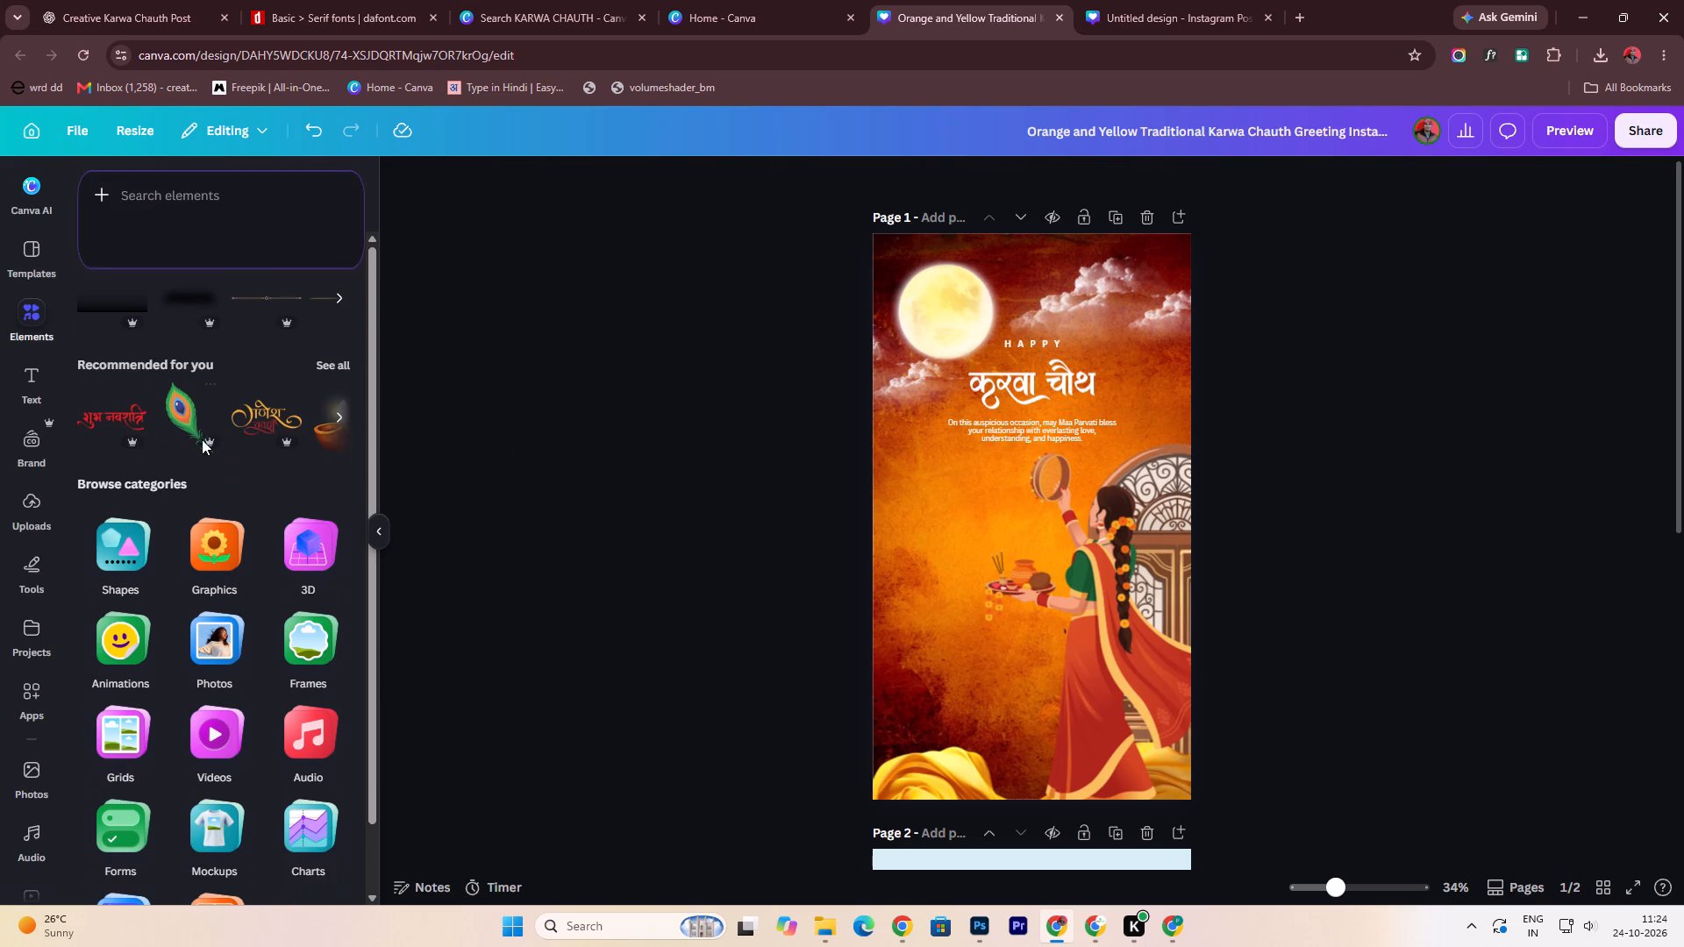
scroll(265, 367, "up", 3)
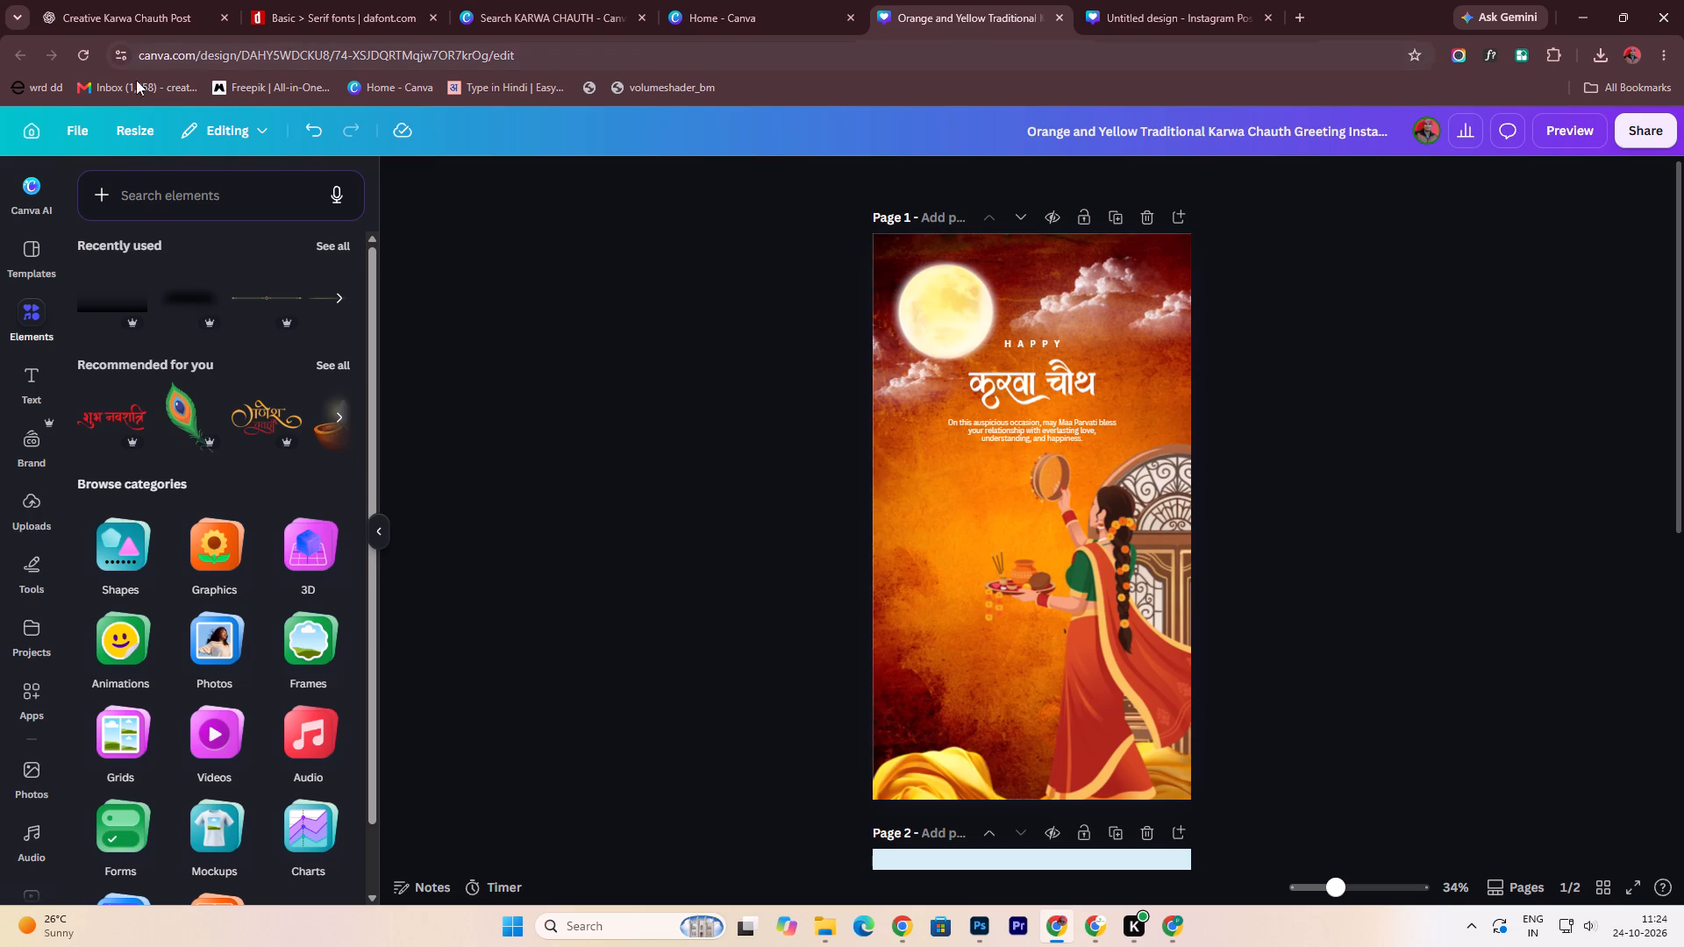
Reopen the Orange and Yellow Traditional Karwa Chauth design from the KARWA CHAUTH search results and go to page 1.
left_click(553, 0)
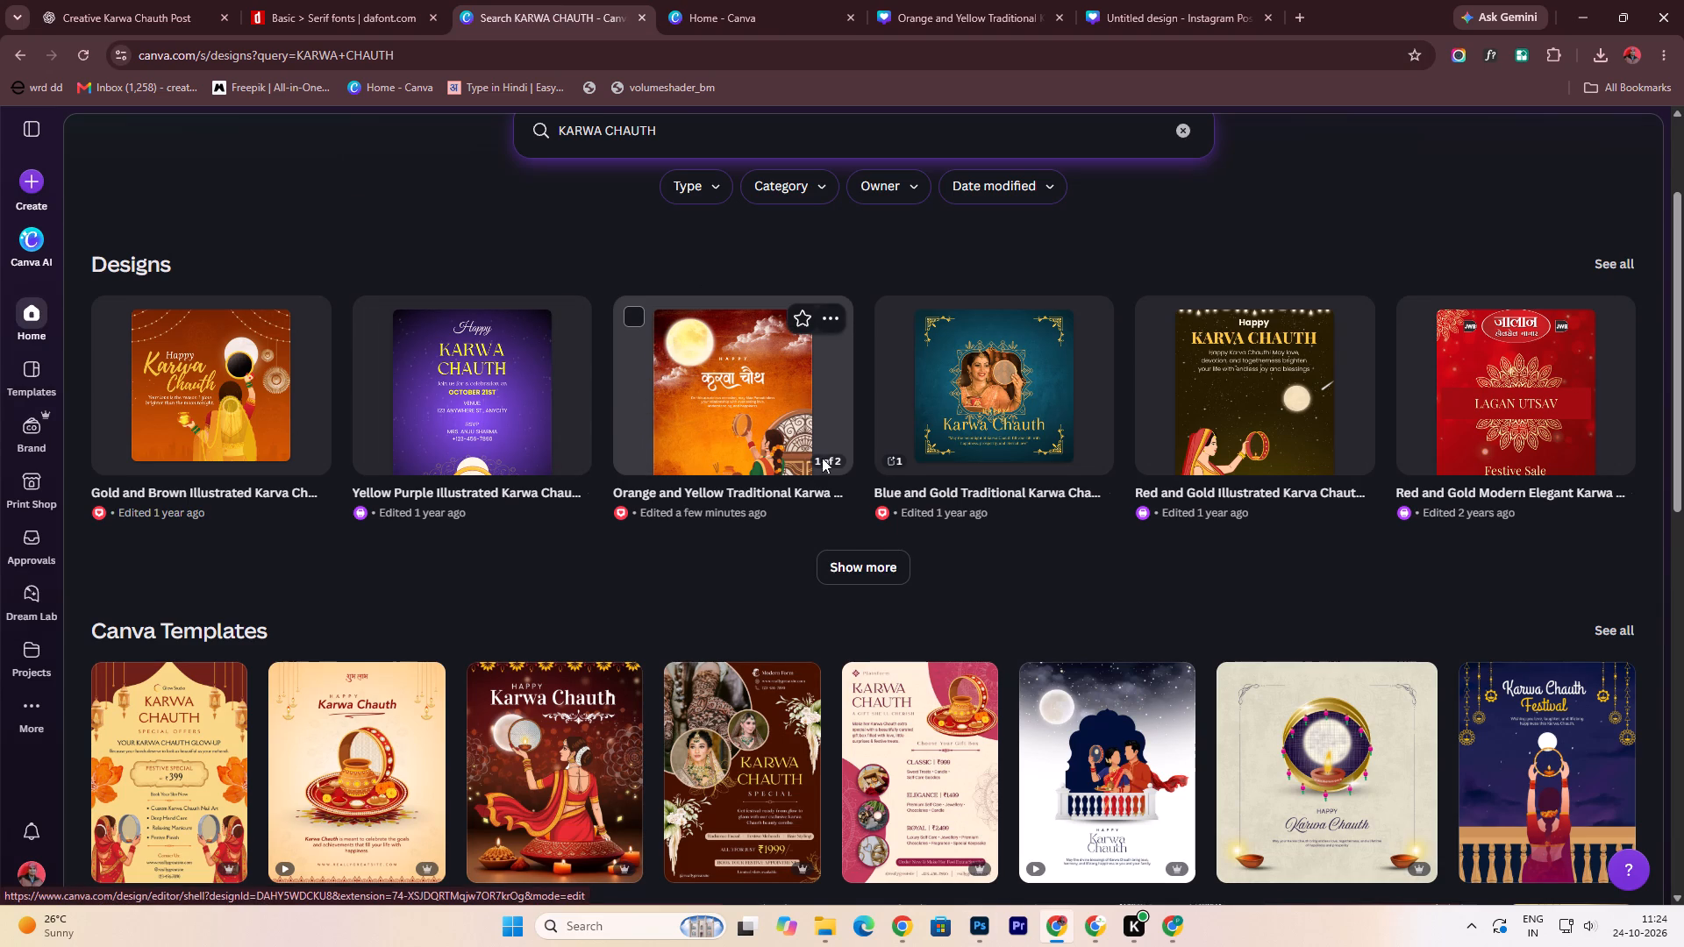
left_click(831, 324)
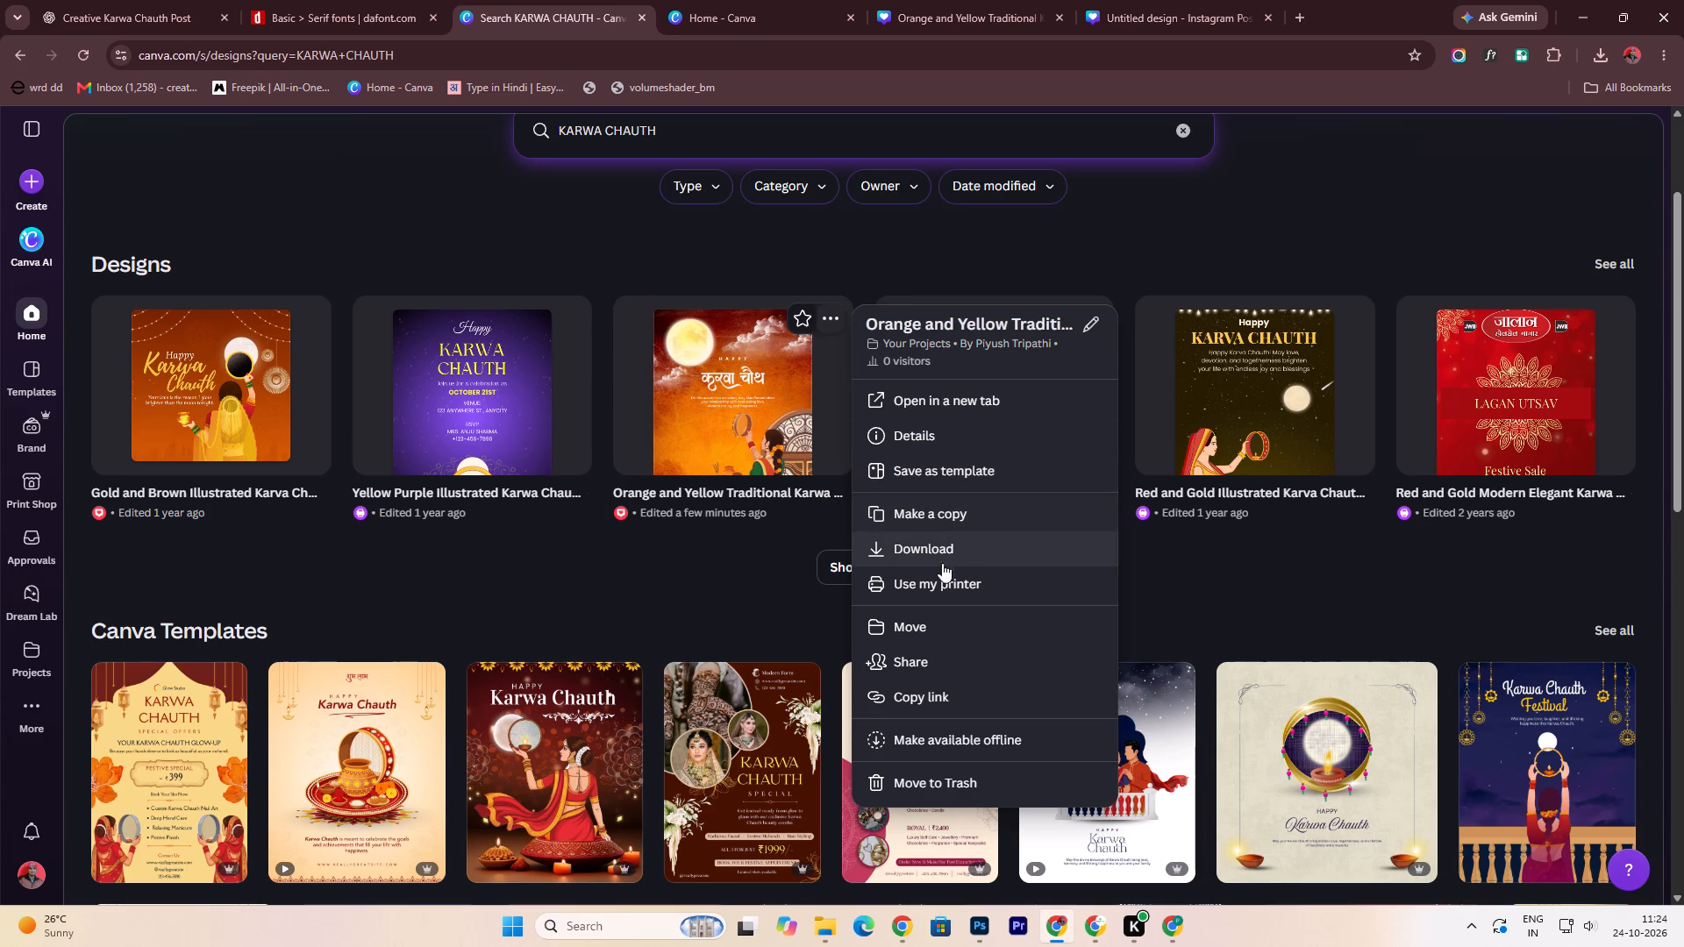
left_click(724, 210)
left_click(737, 360)
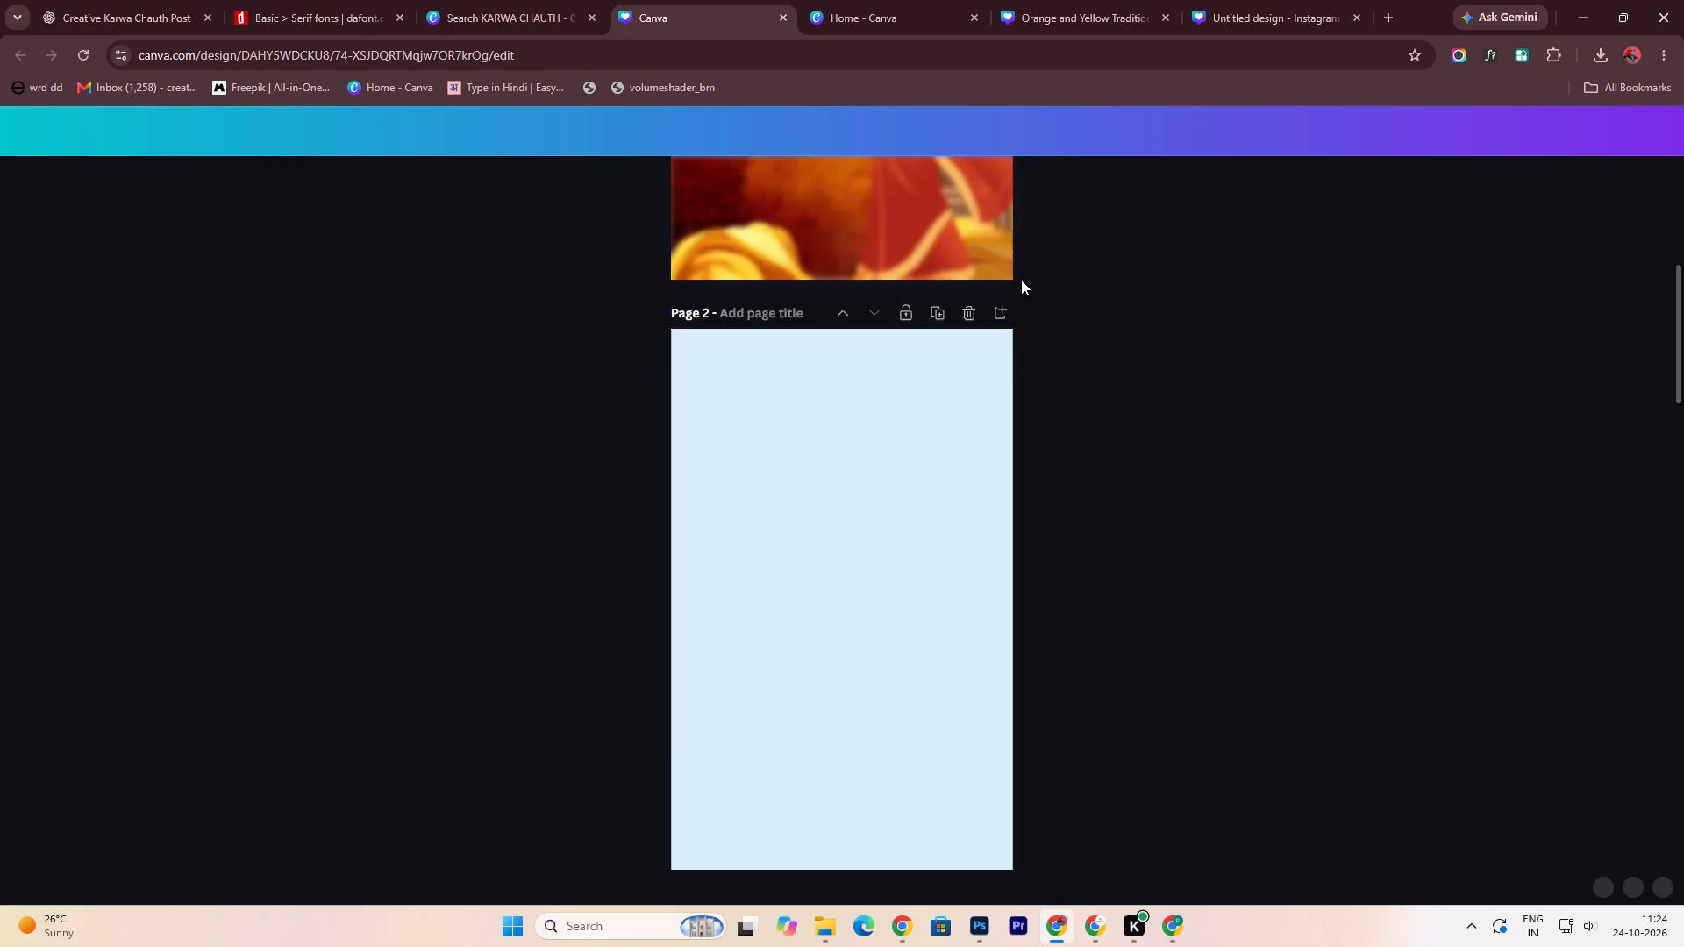
scroll(930, 345, "up", 6)
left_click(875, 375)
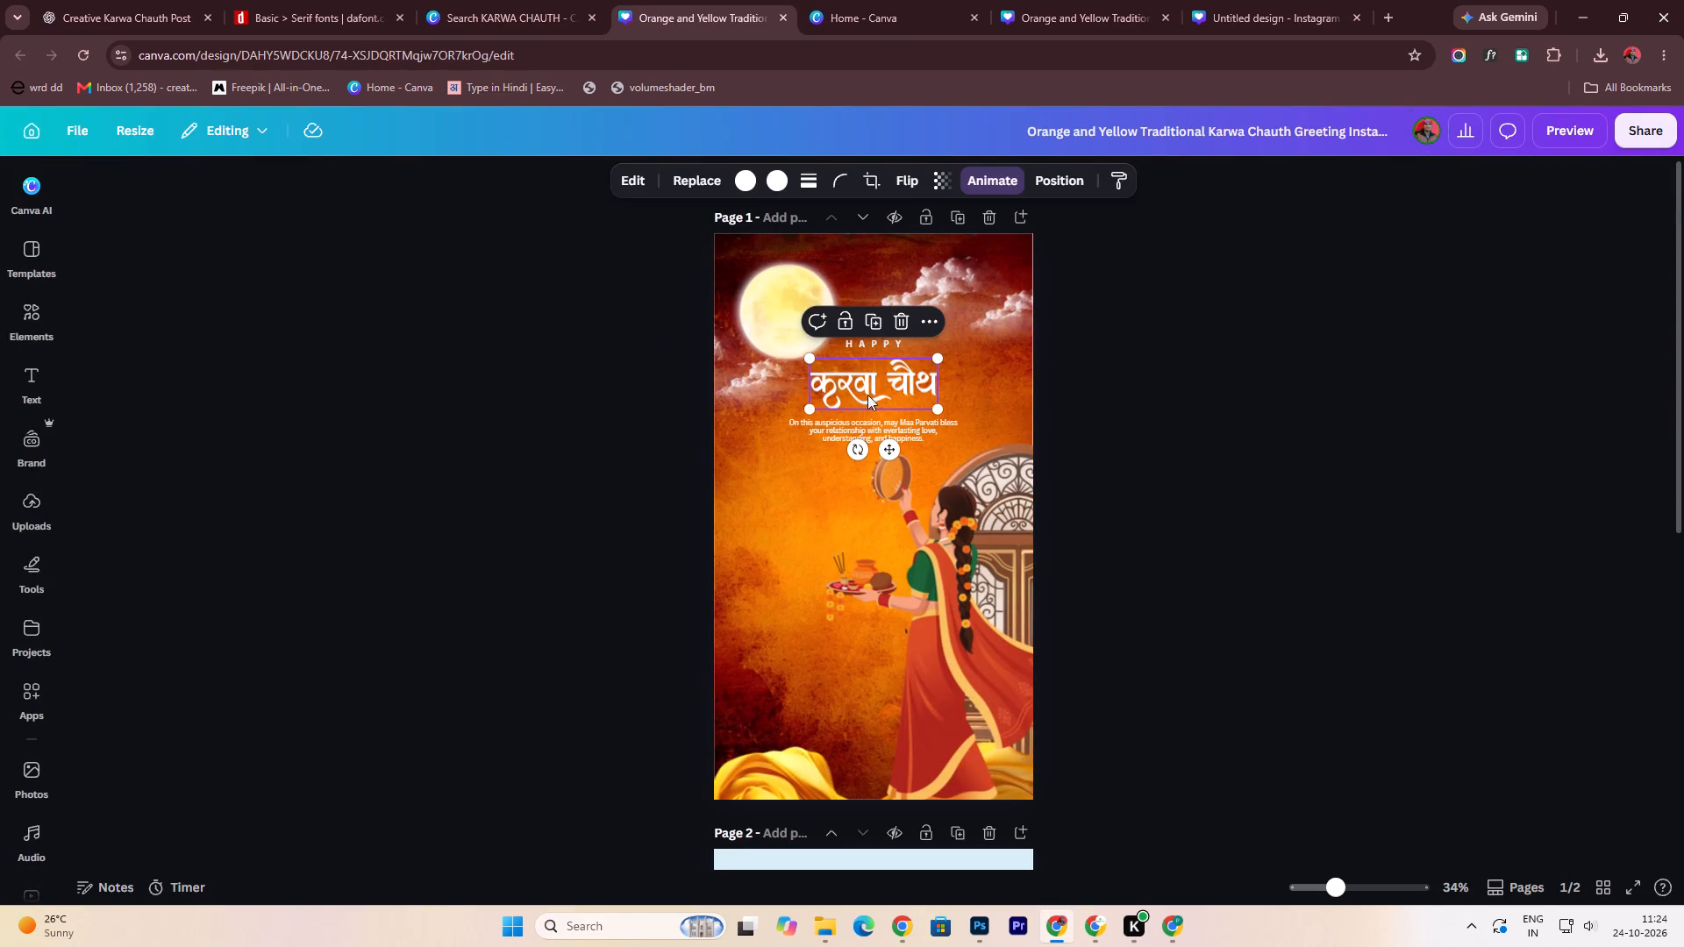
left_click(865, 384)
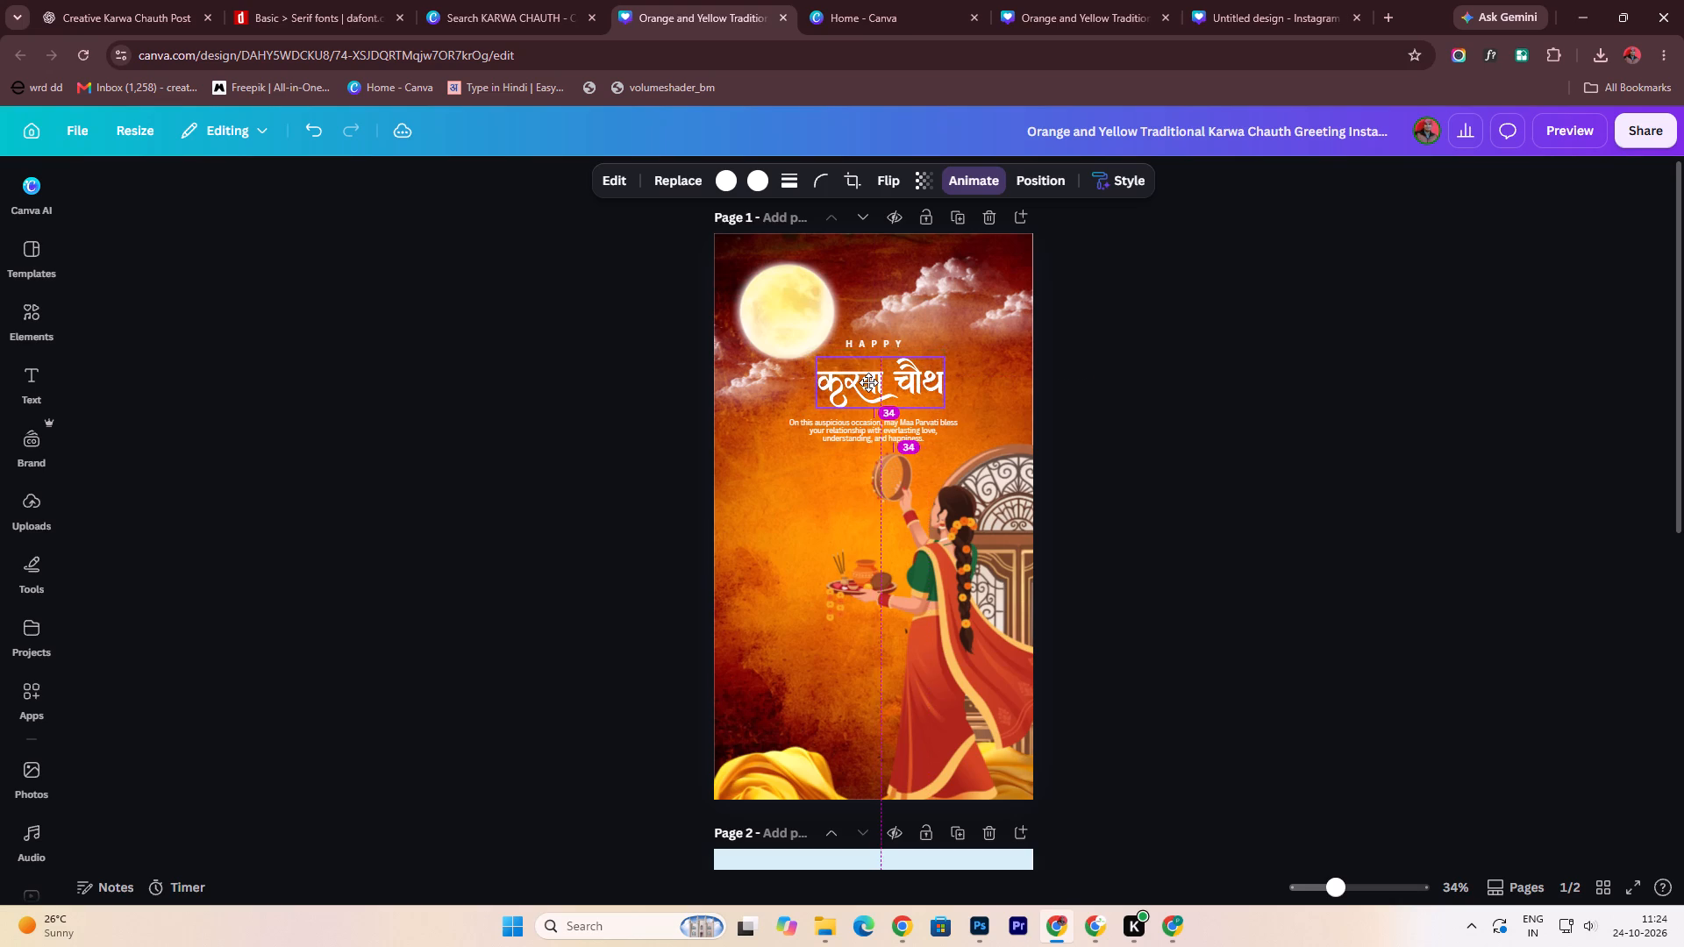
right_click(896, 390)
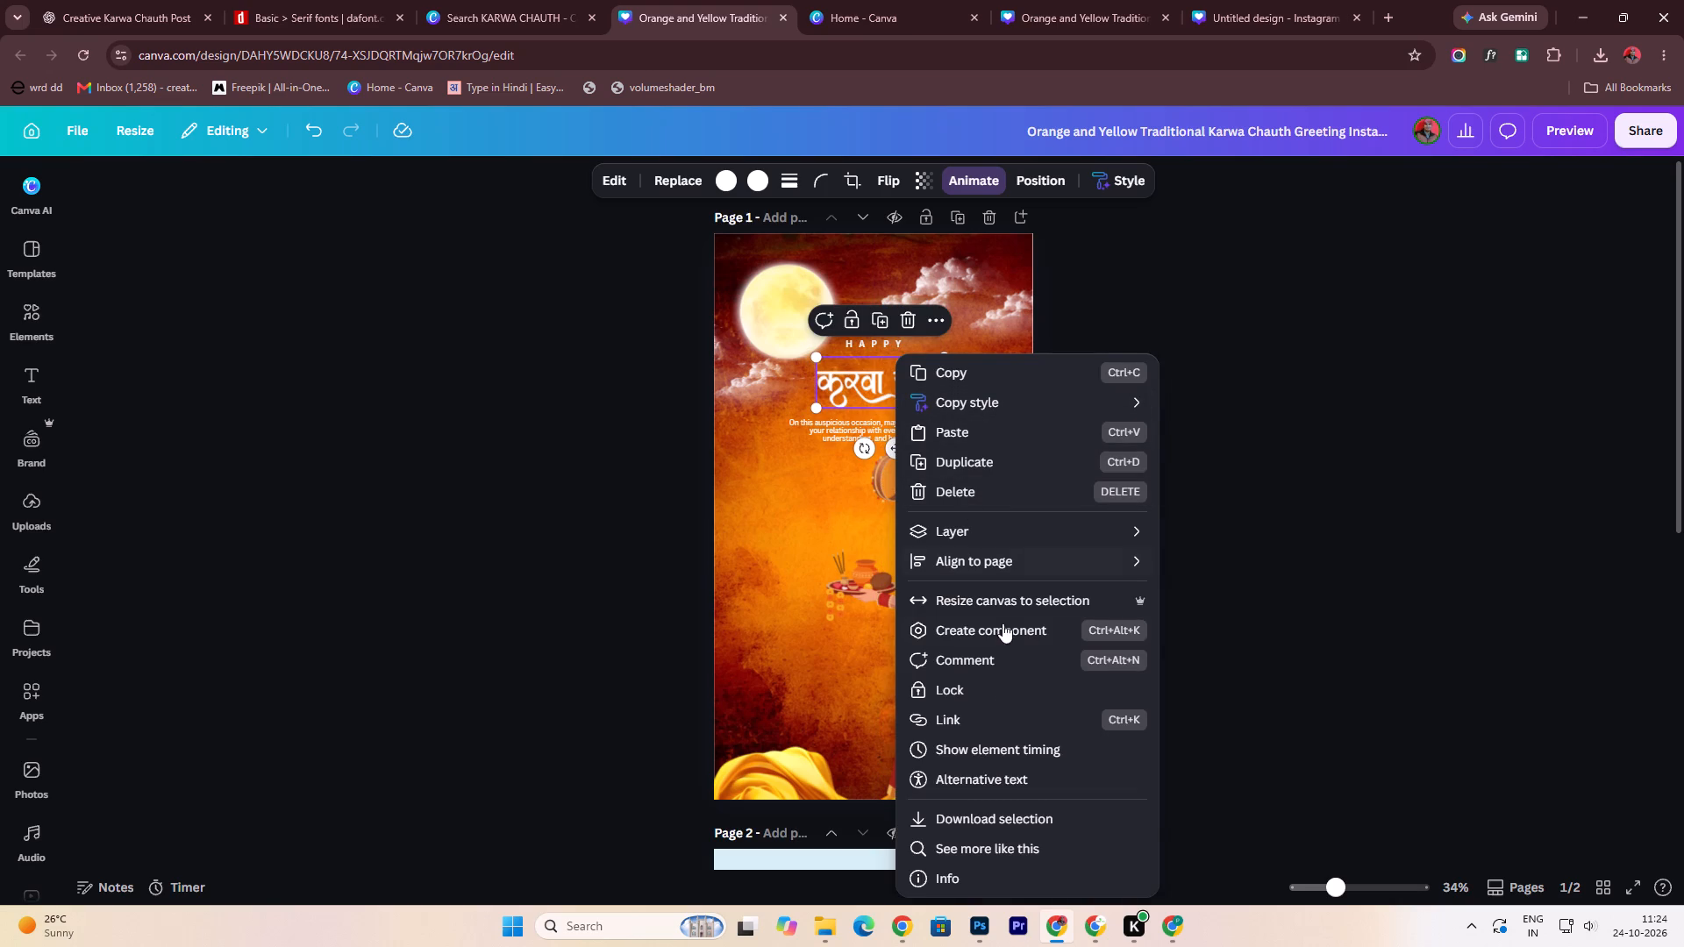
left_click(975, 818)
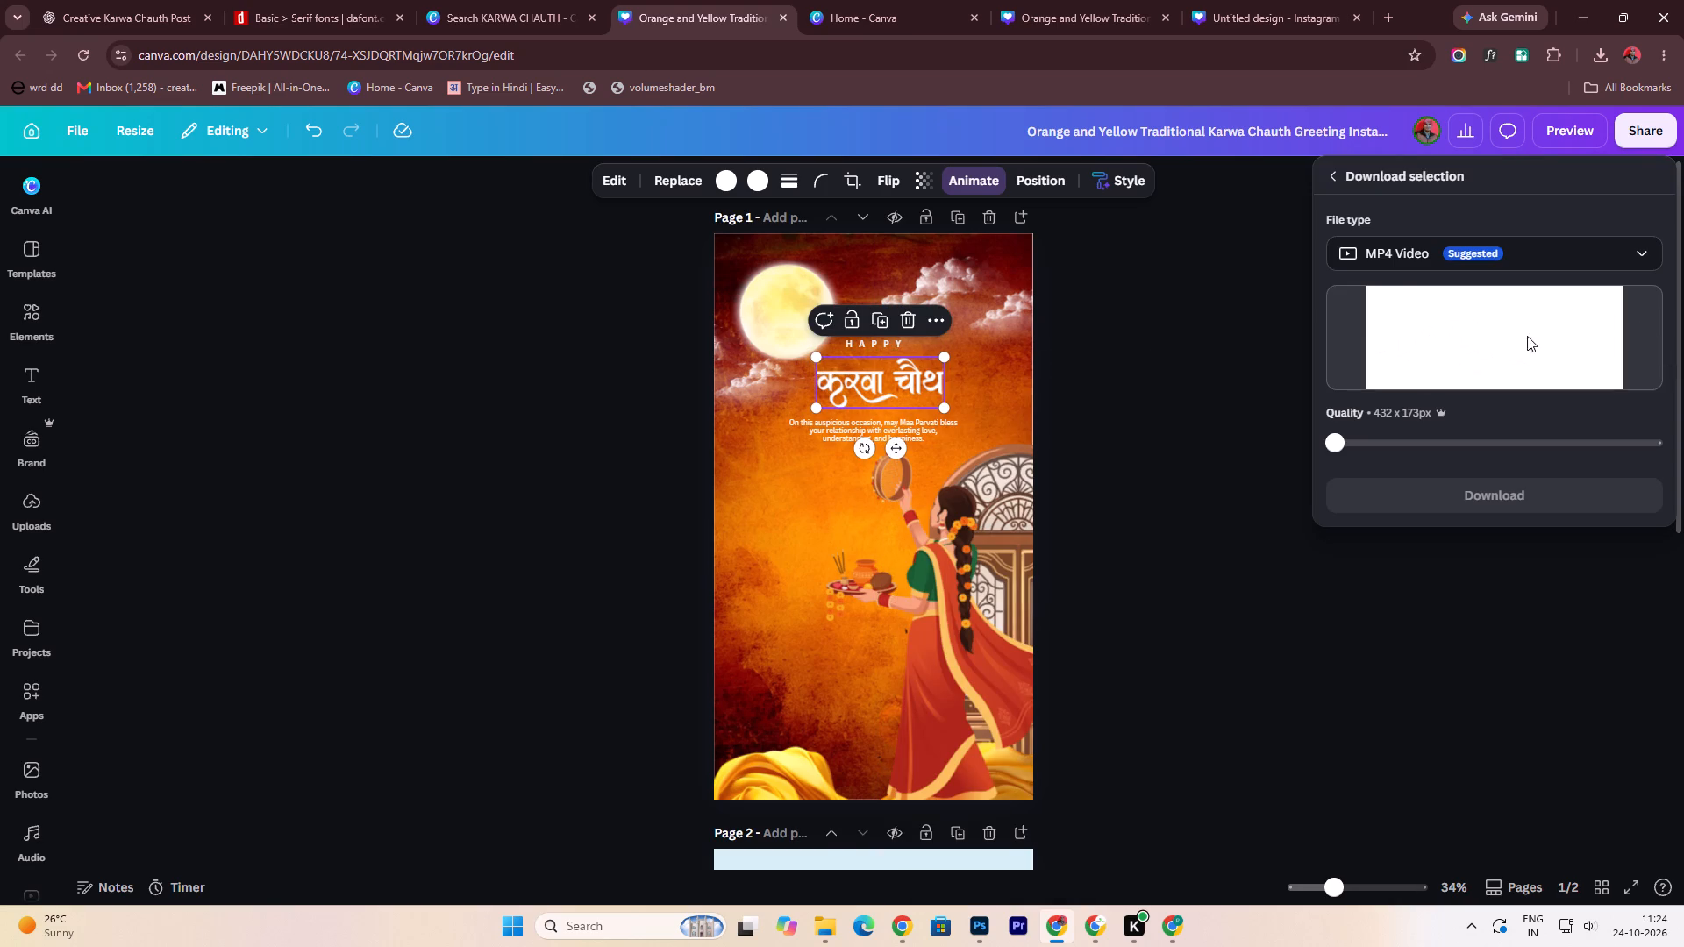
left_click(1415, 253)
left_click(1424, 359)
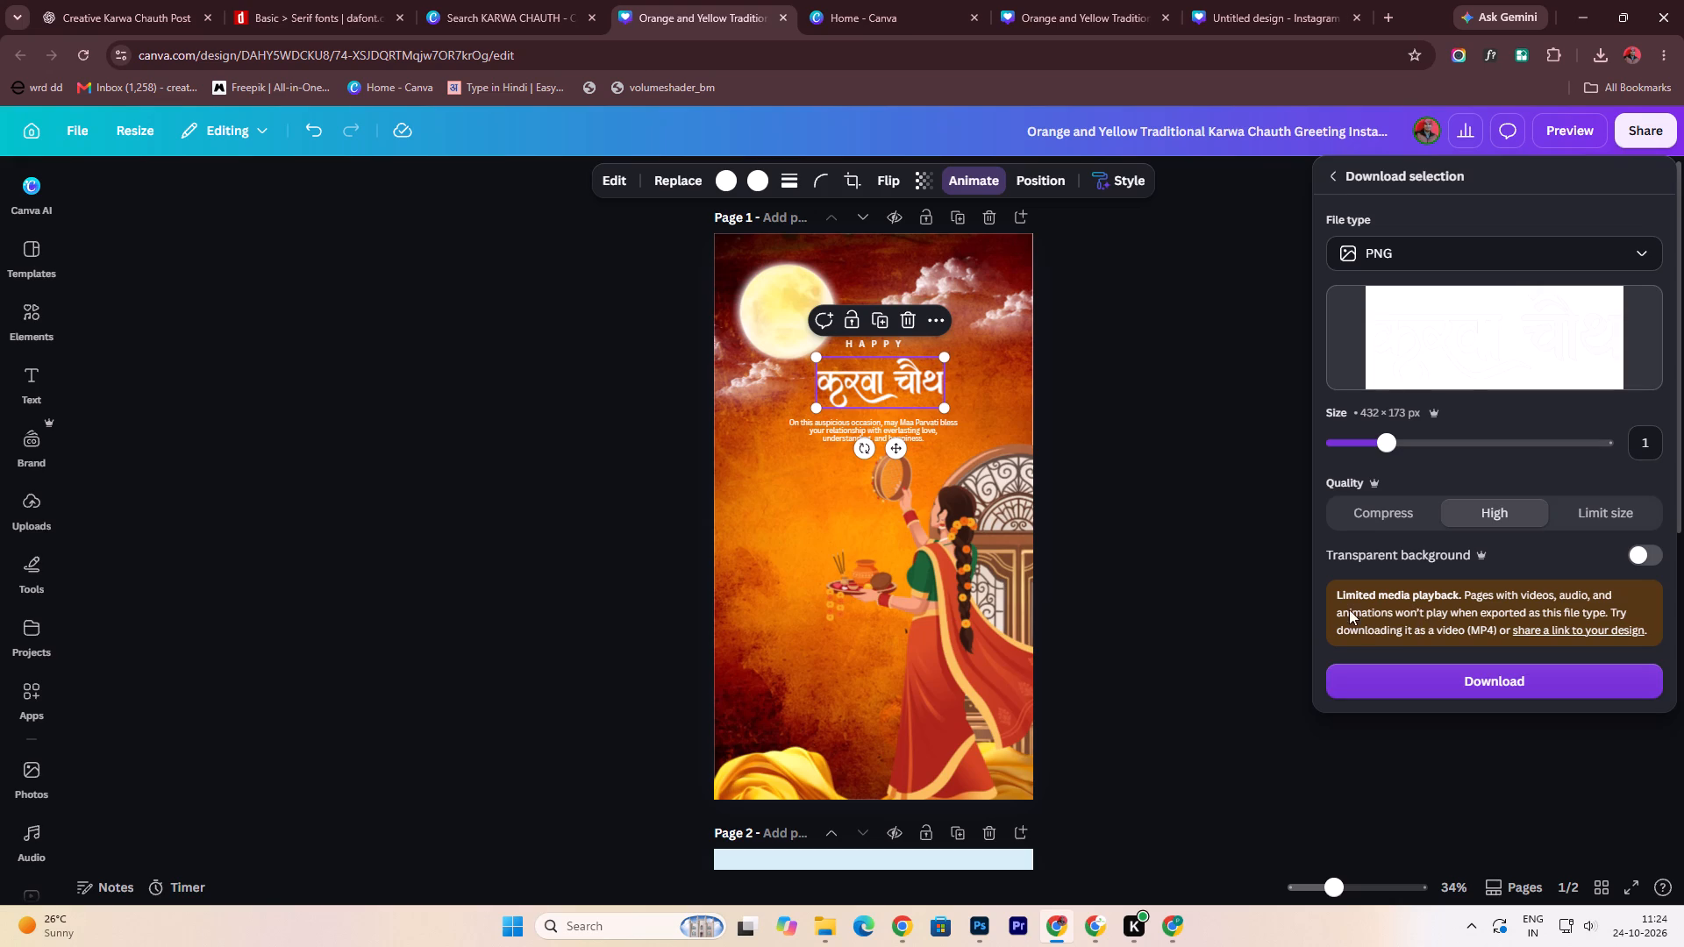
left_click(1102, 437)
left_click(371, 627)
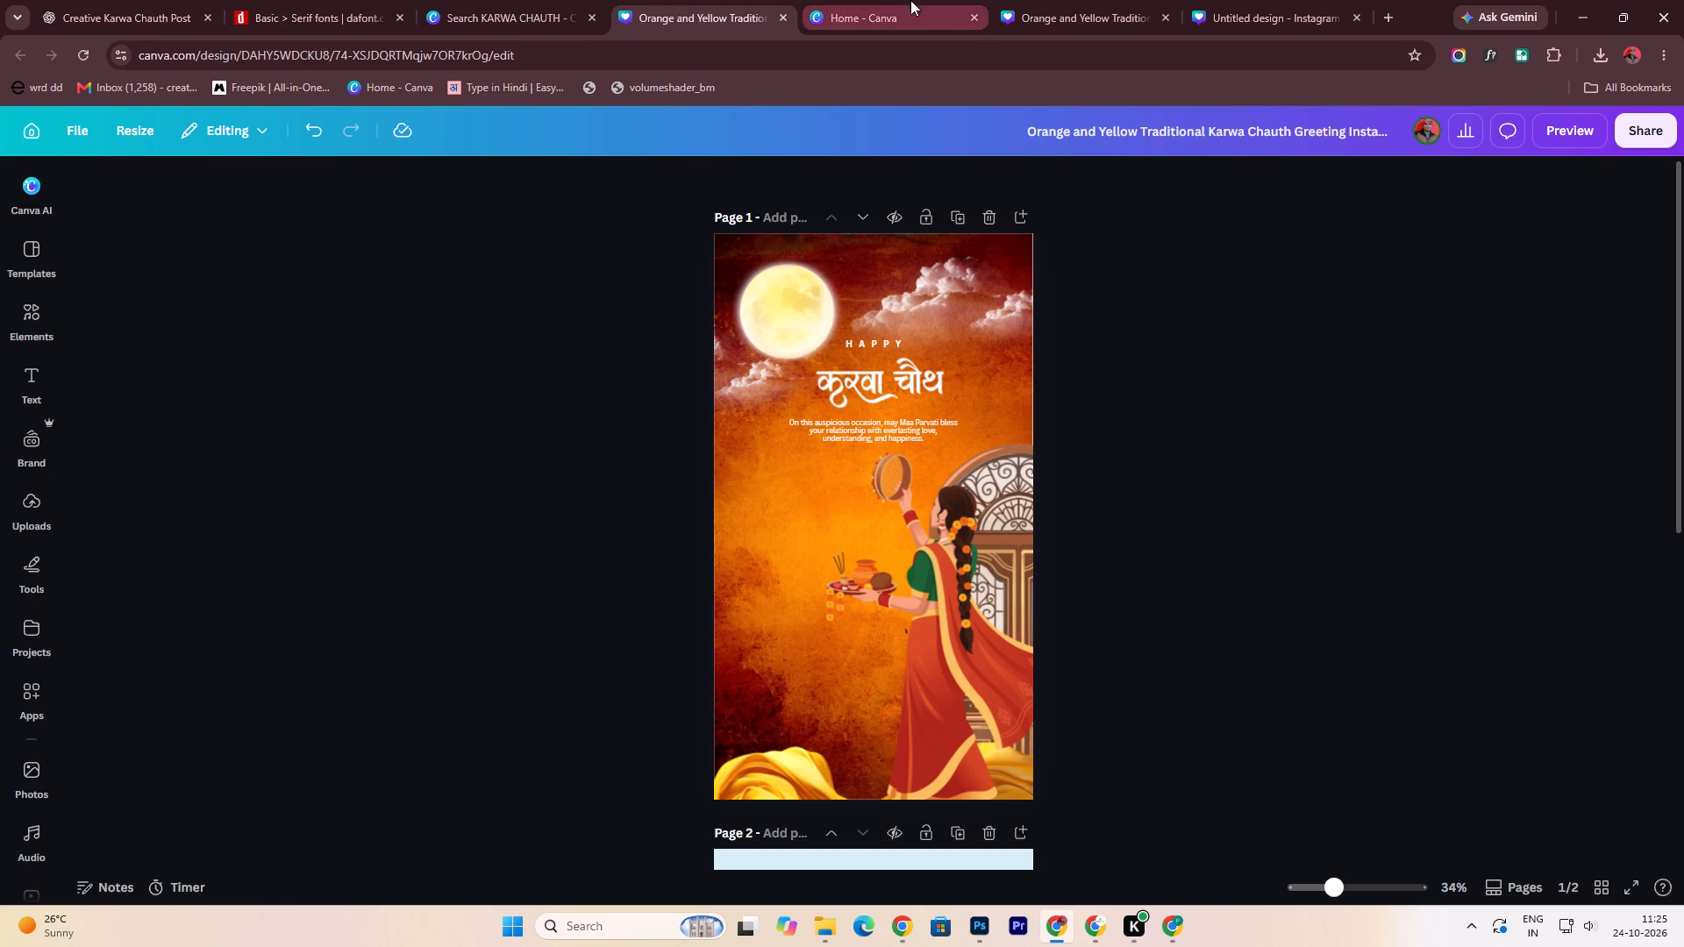
Reopen the Orange and Yellow Traditional Karwa Chauth design from the search results and capture a screen snip of page 2's full करवा चौथ lettering.
left_click(504, 1)
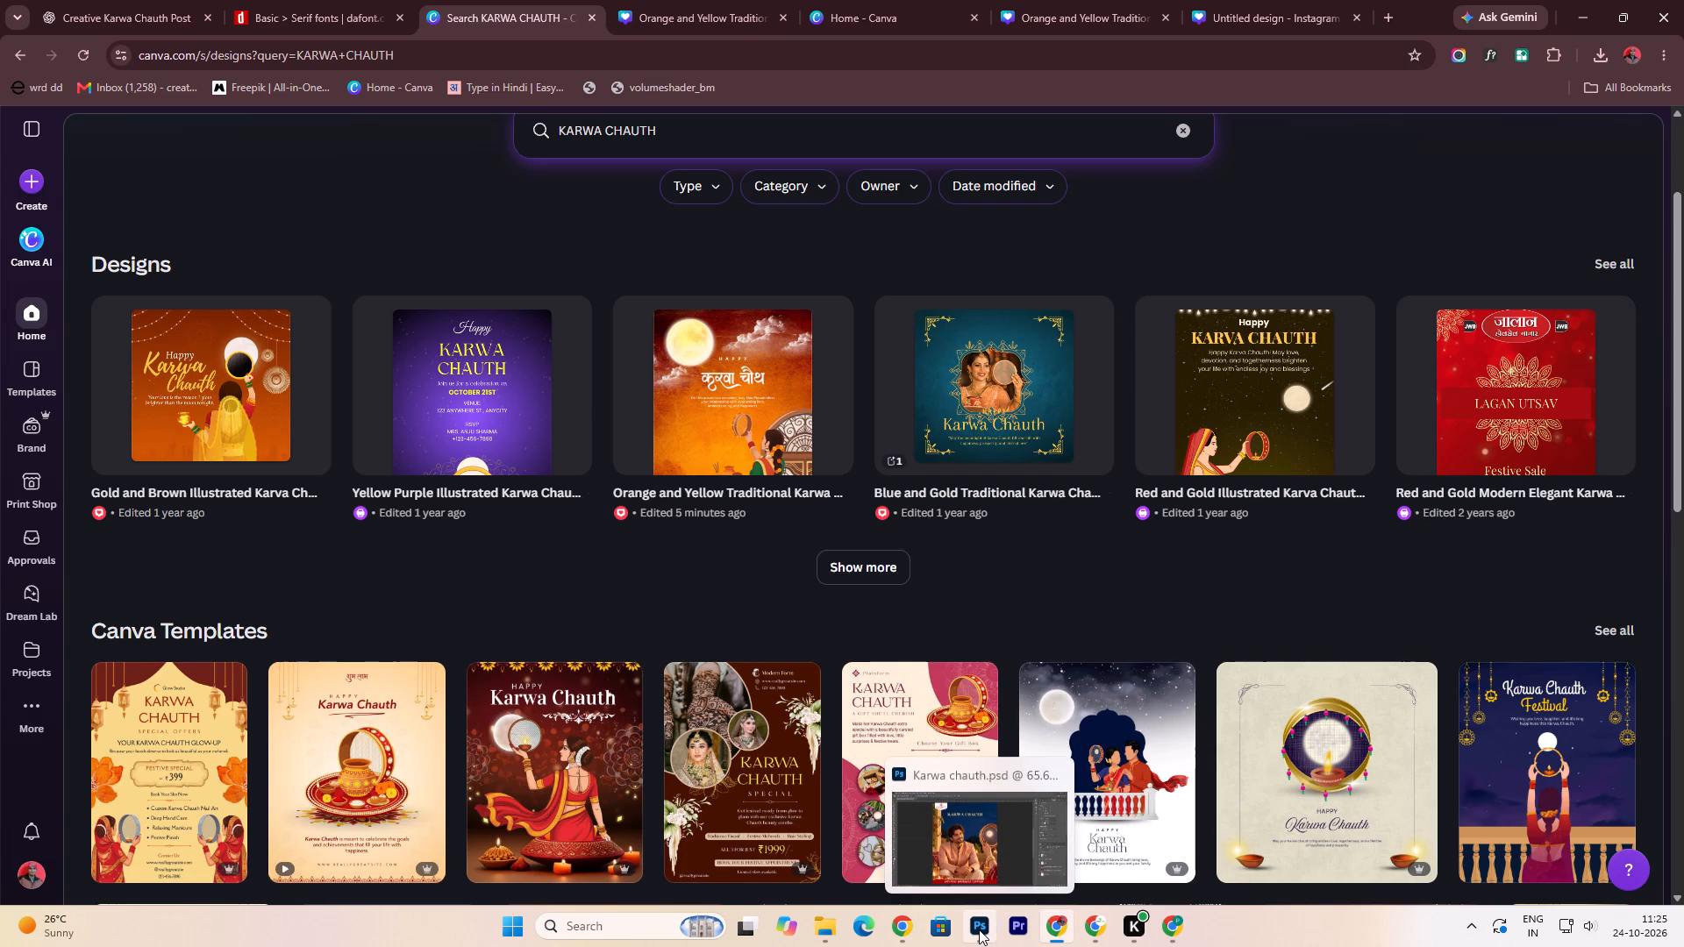
left_click(743, 398)
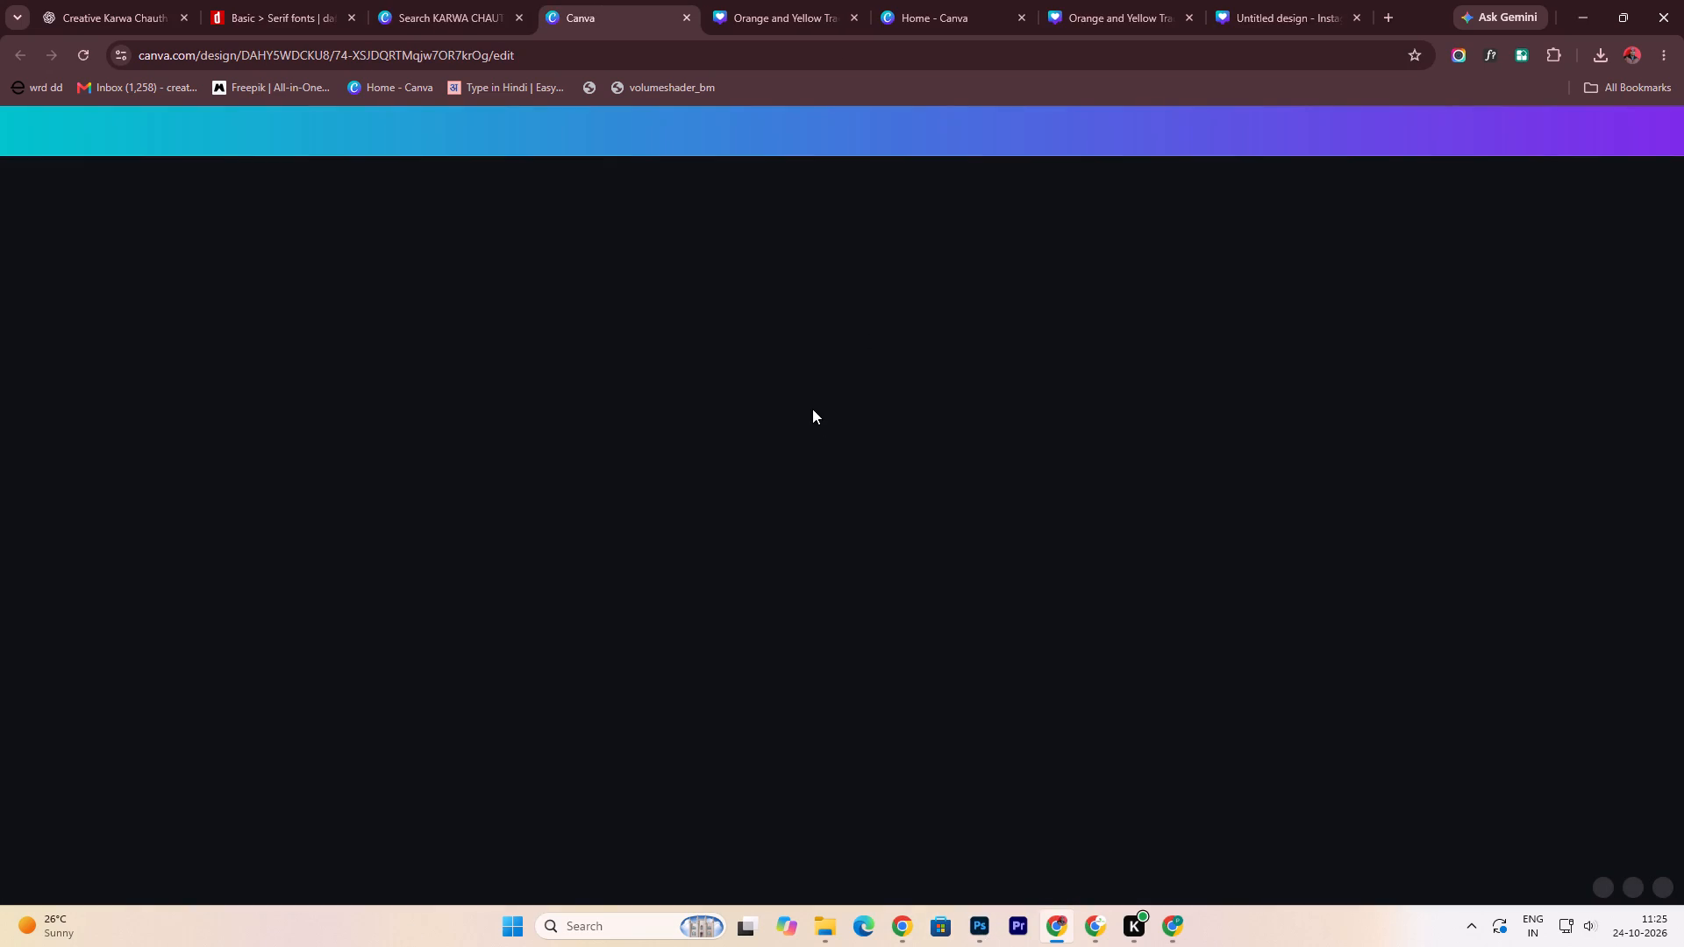
scroll(884, 450, "up", 5)
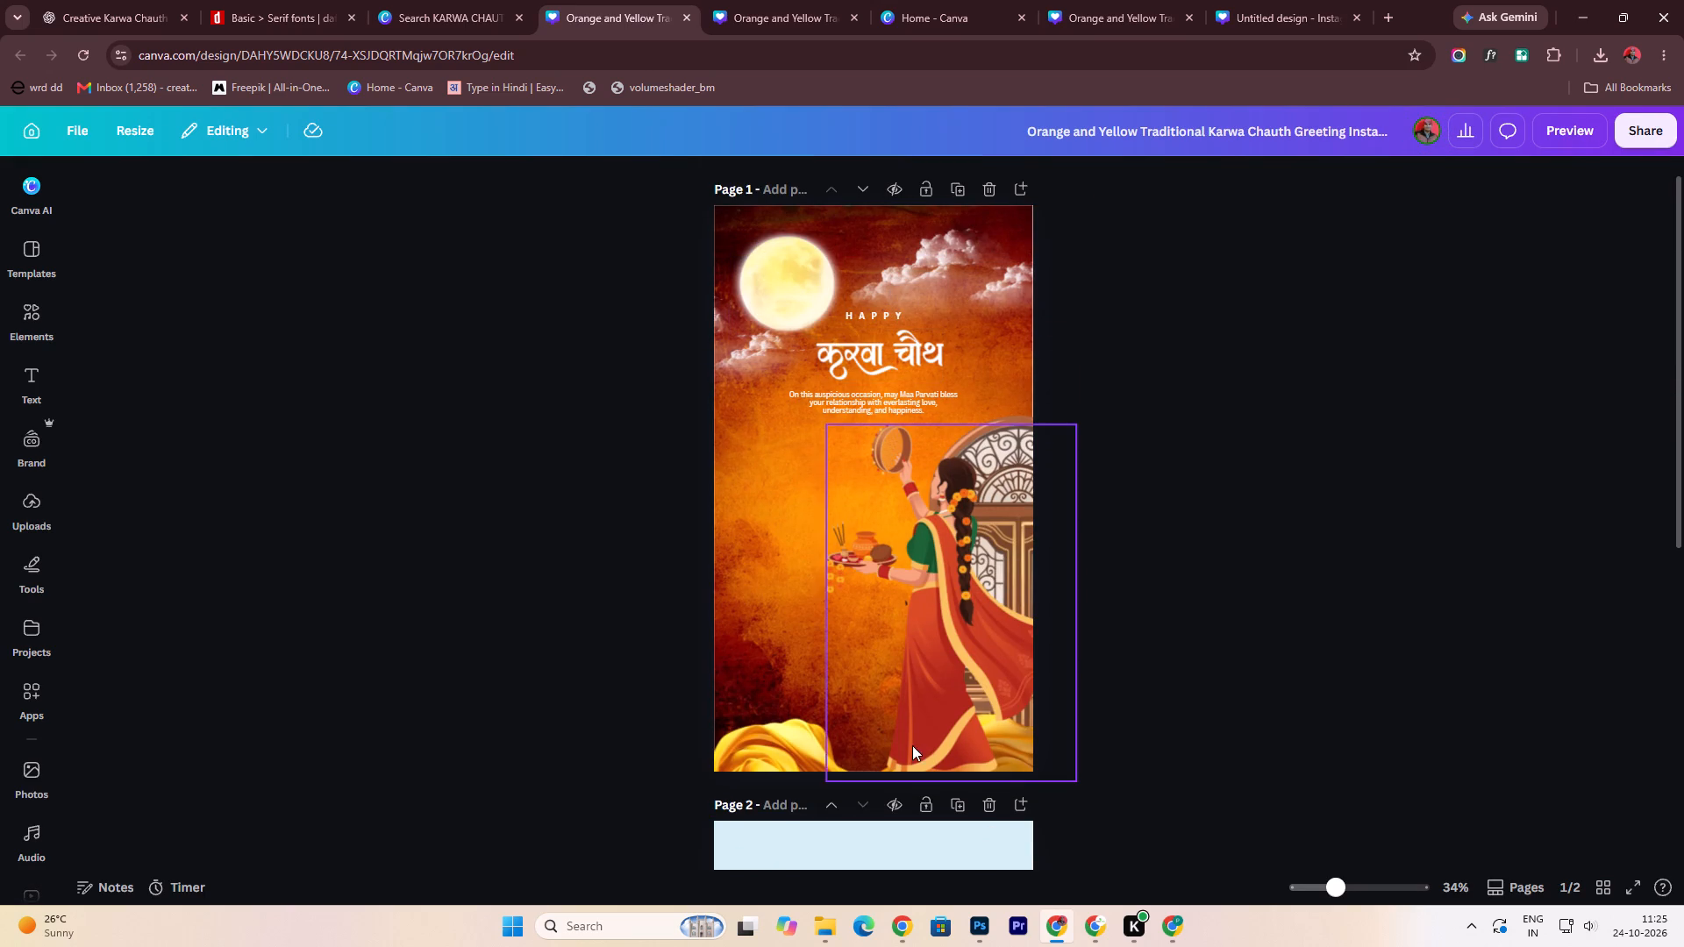
scroll(919, 726, "down", 6)
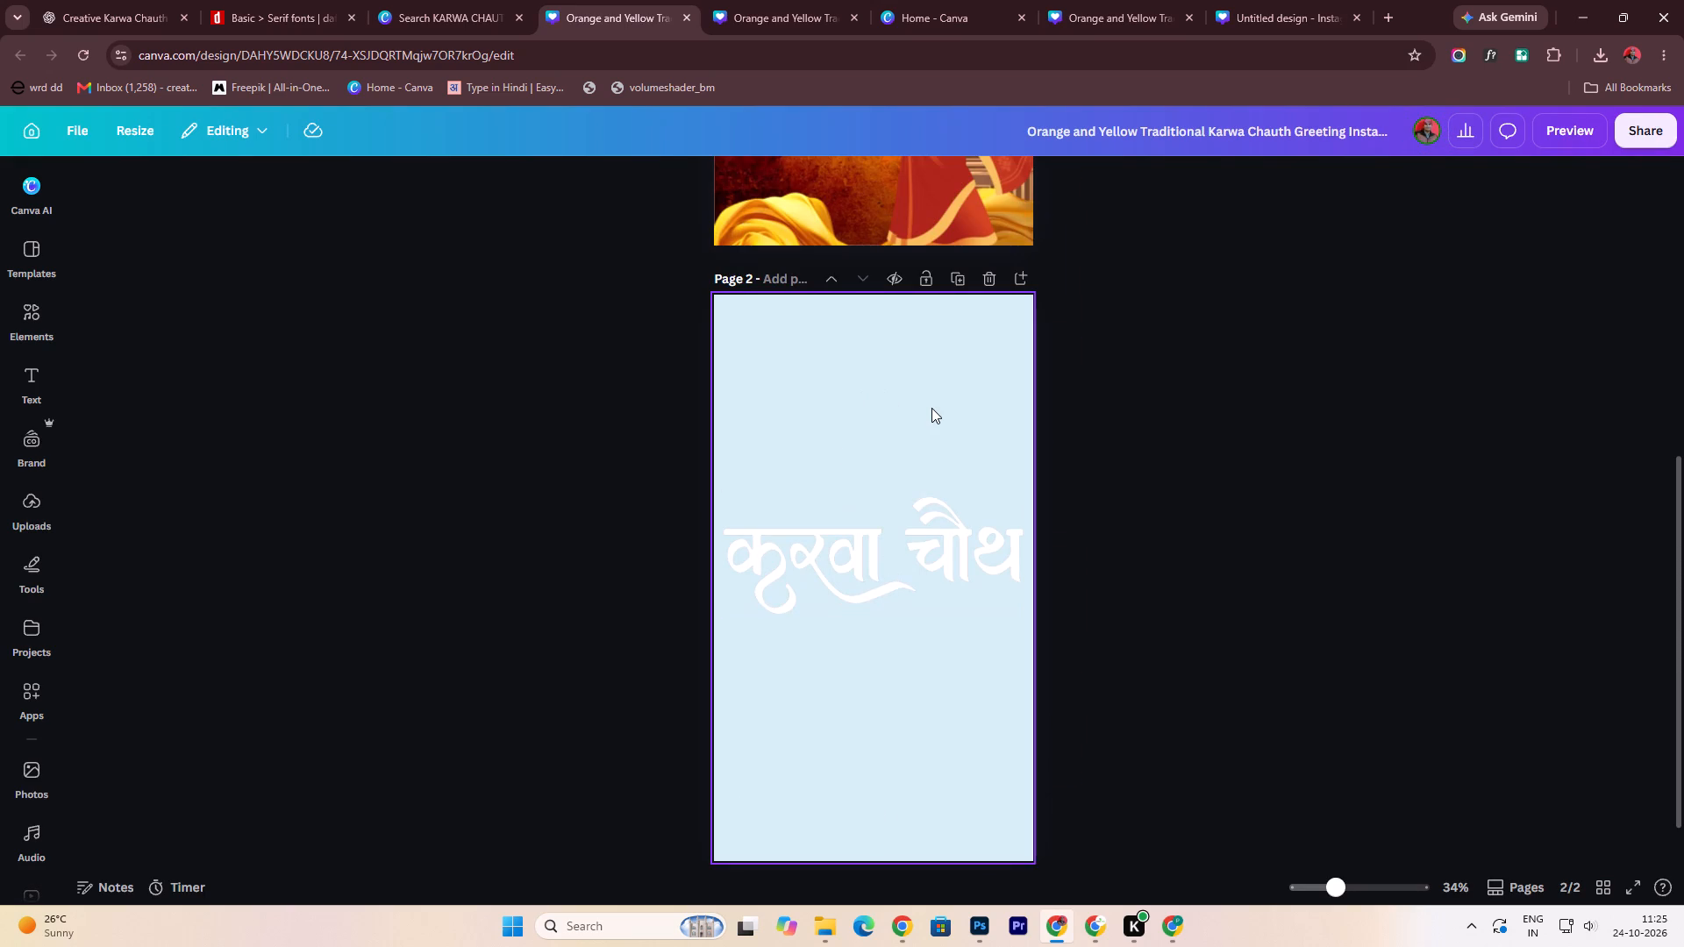
key("shift+super+s")
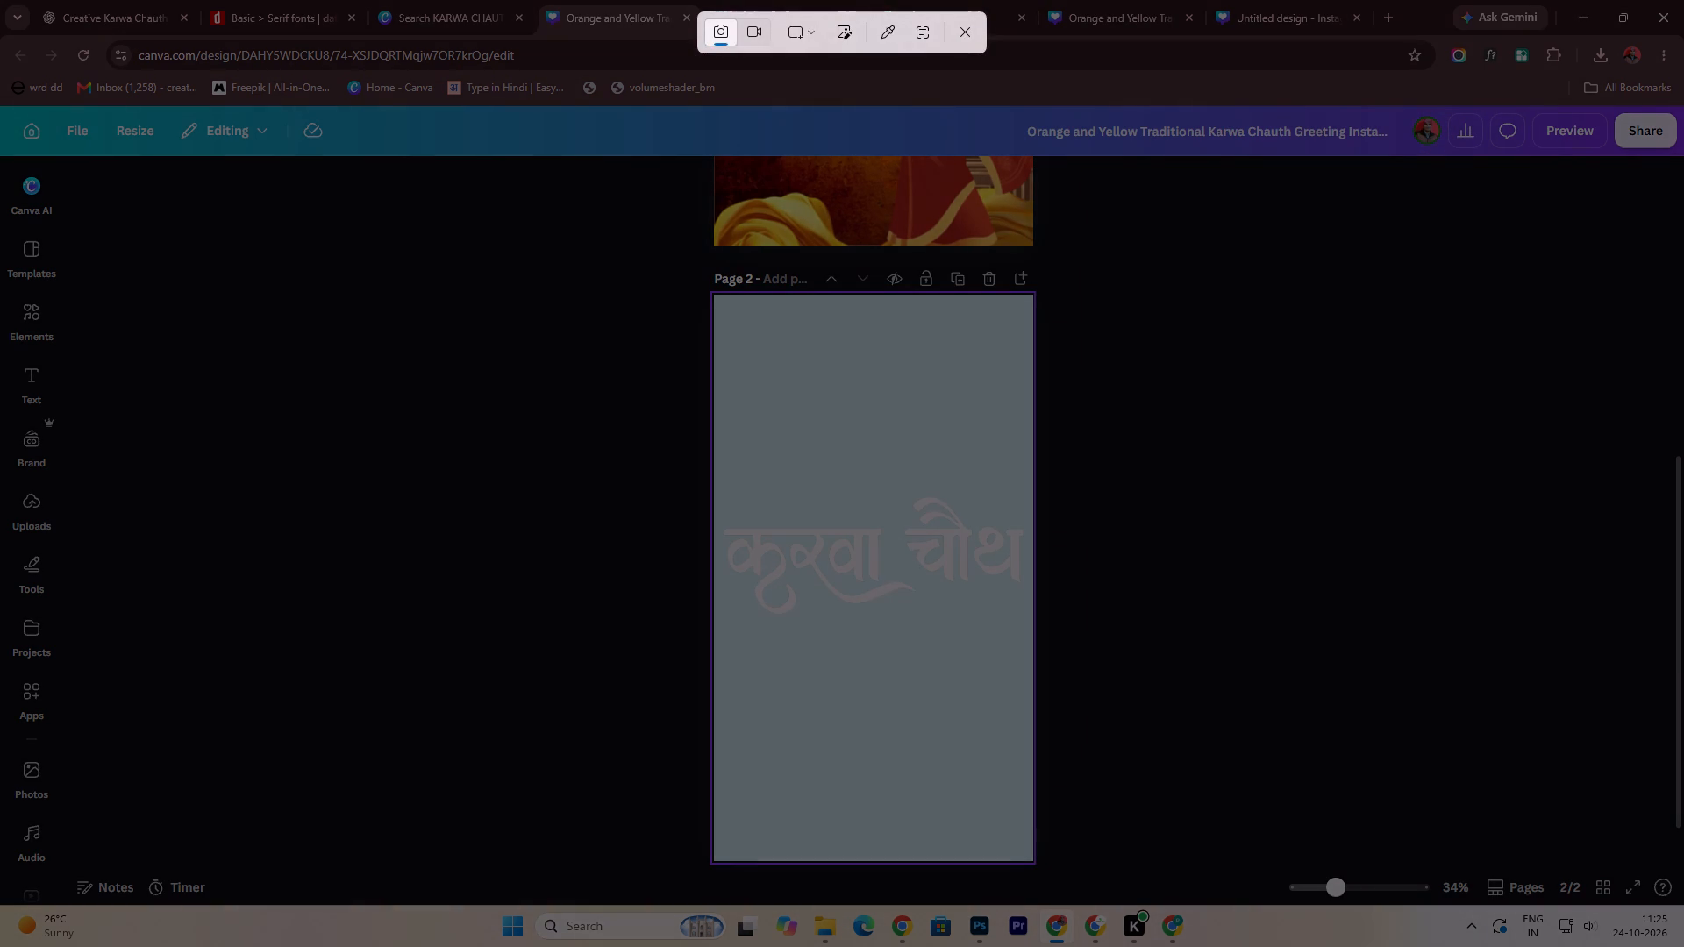
left_click_drag(717, 503, 995, 602)
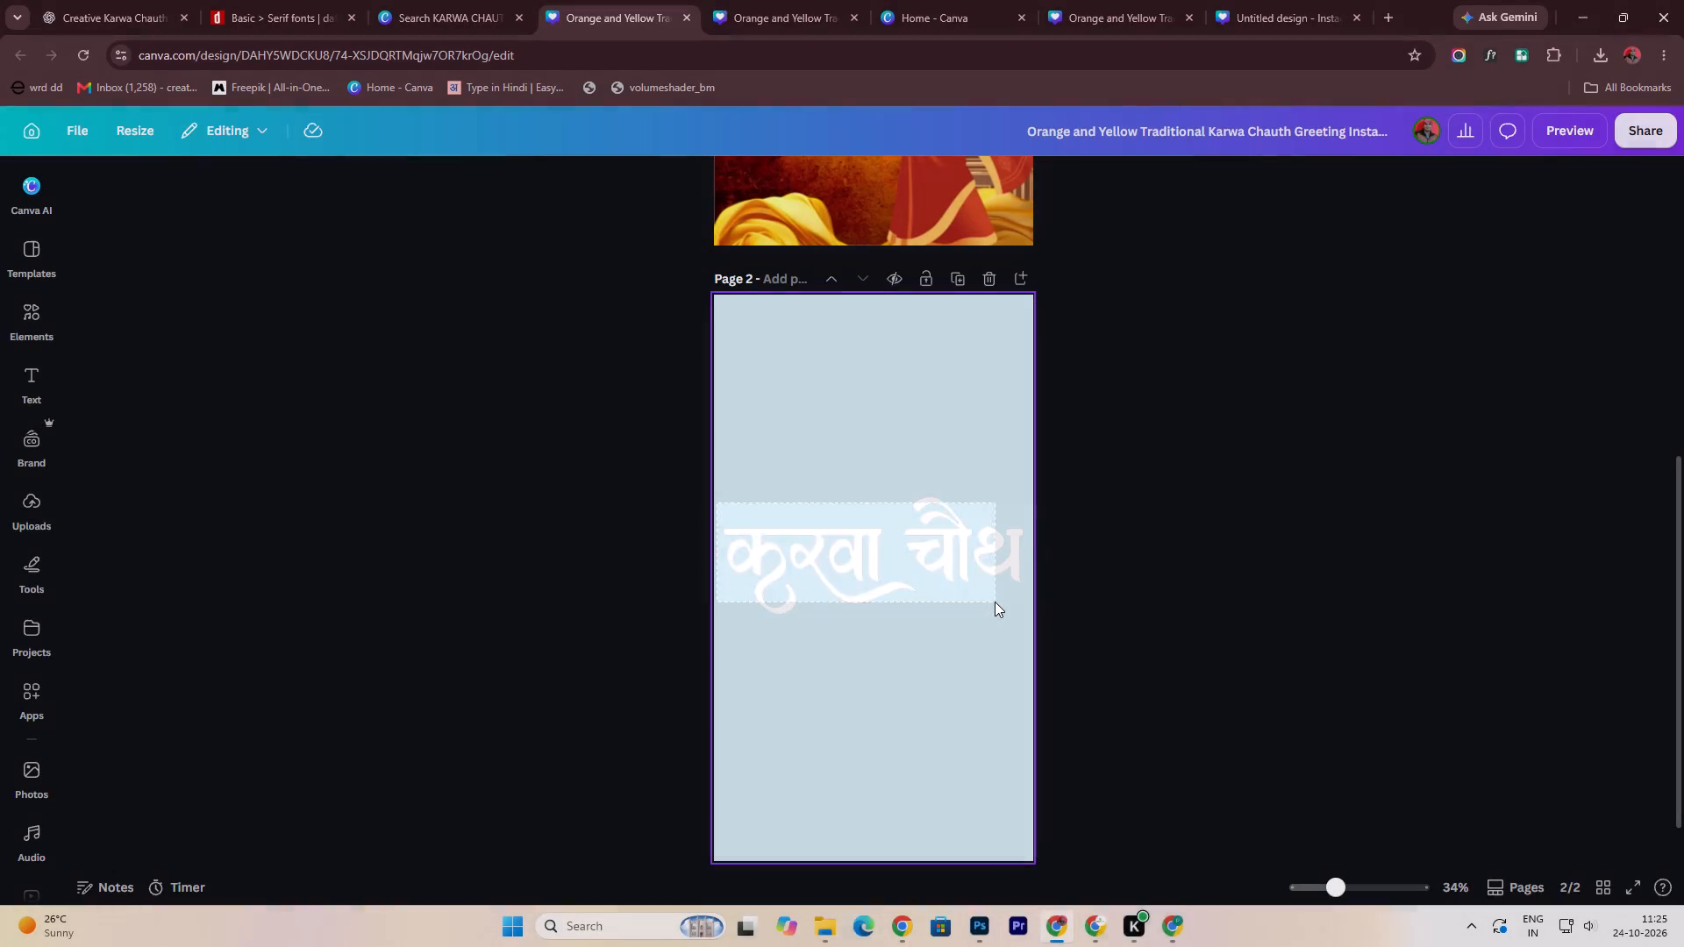
key("ctrl+z")
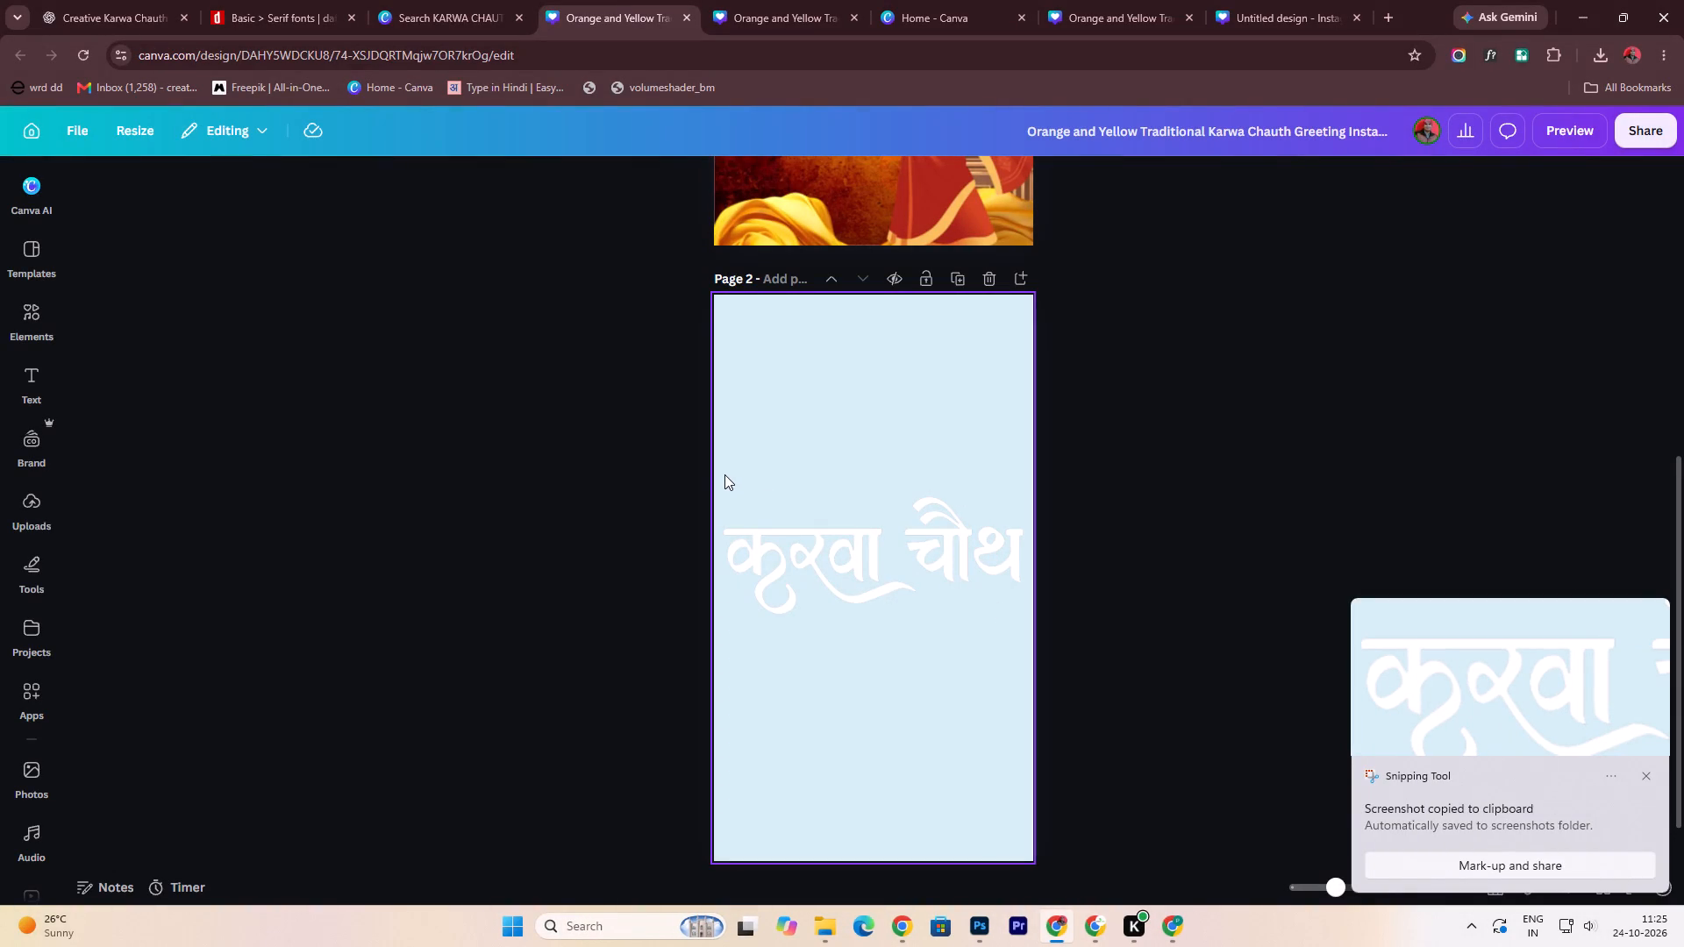
key("shift+super+s")
left_click_drag(719, 445, 723, 461)
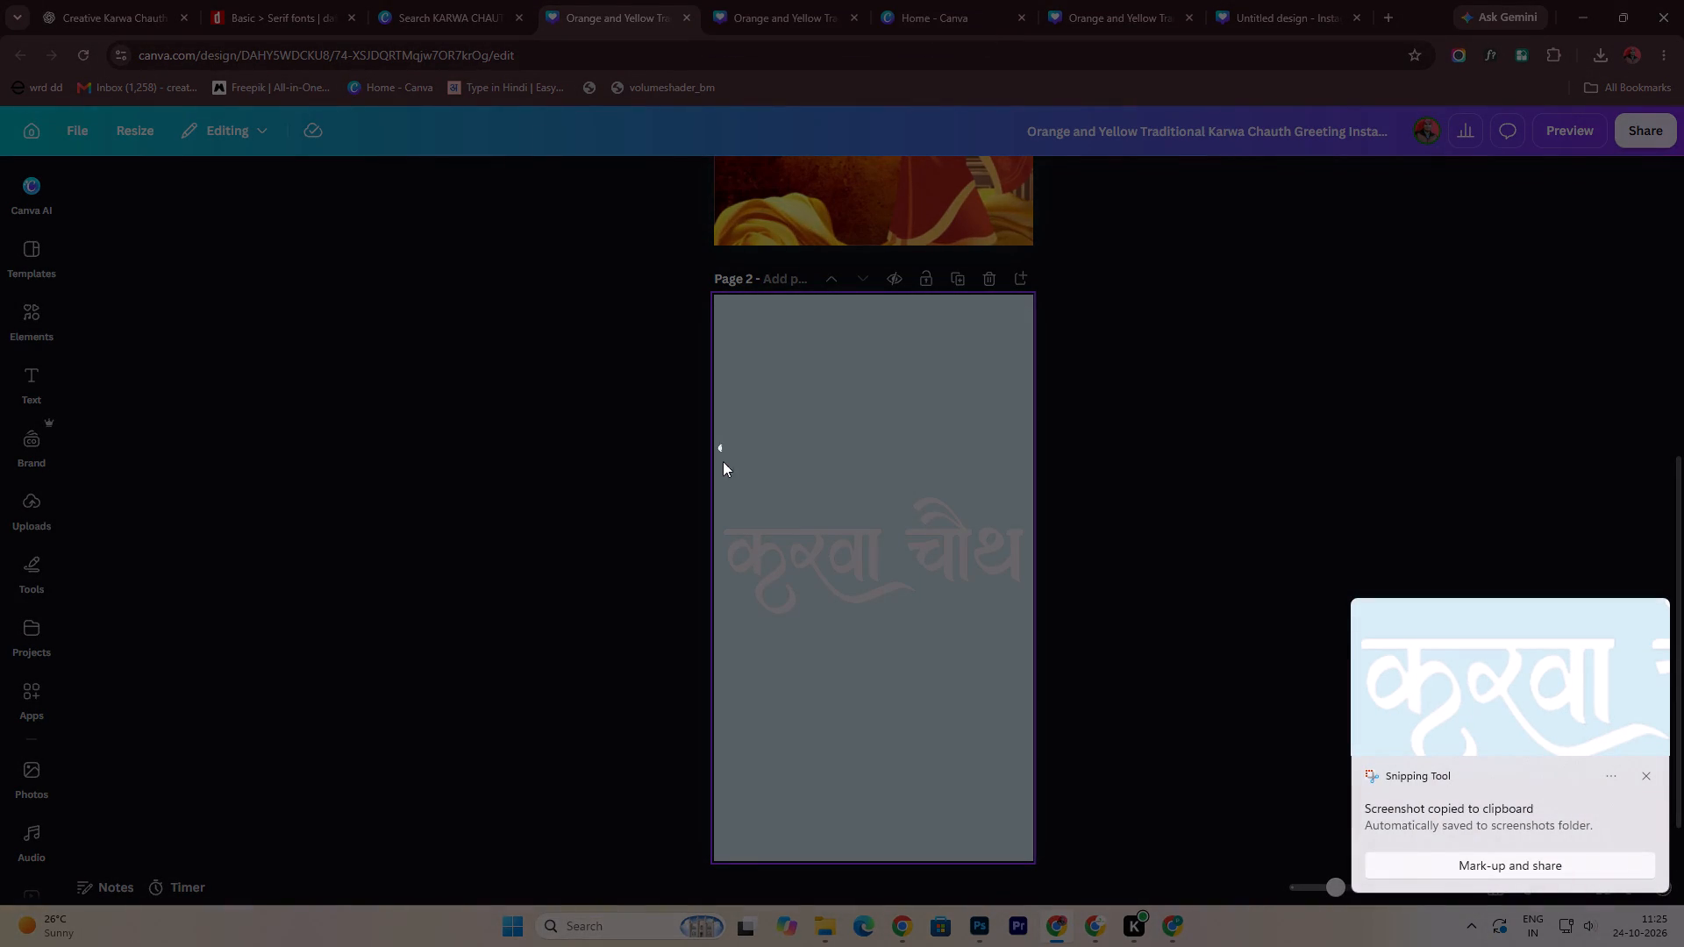
left_click_drag(723, 461, 1030, 660)
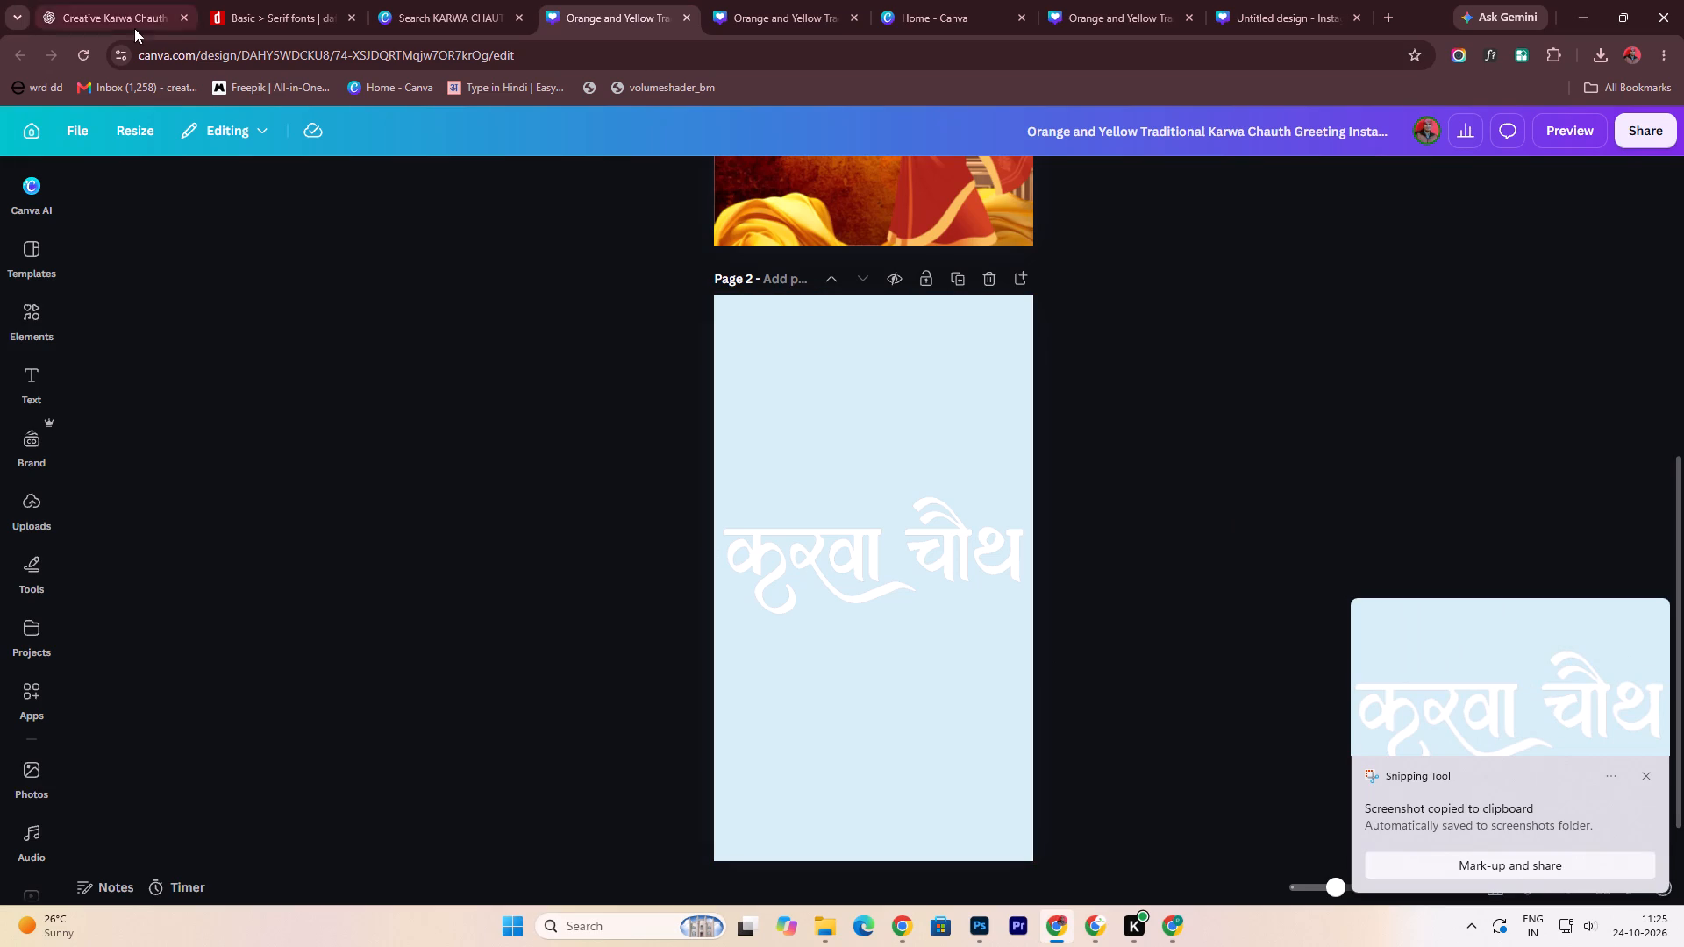
Close the untitled Instagram Post, Canva Home and all Orange and Yellow Traditional Karwa Chauth pages, leaving the KARWA CHAUTH search results open.
left_click(1359, 16)
left_click(1353, 19)
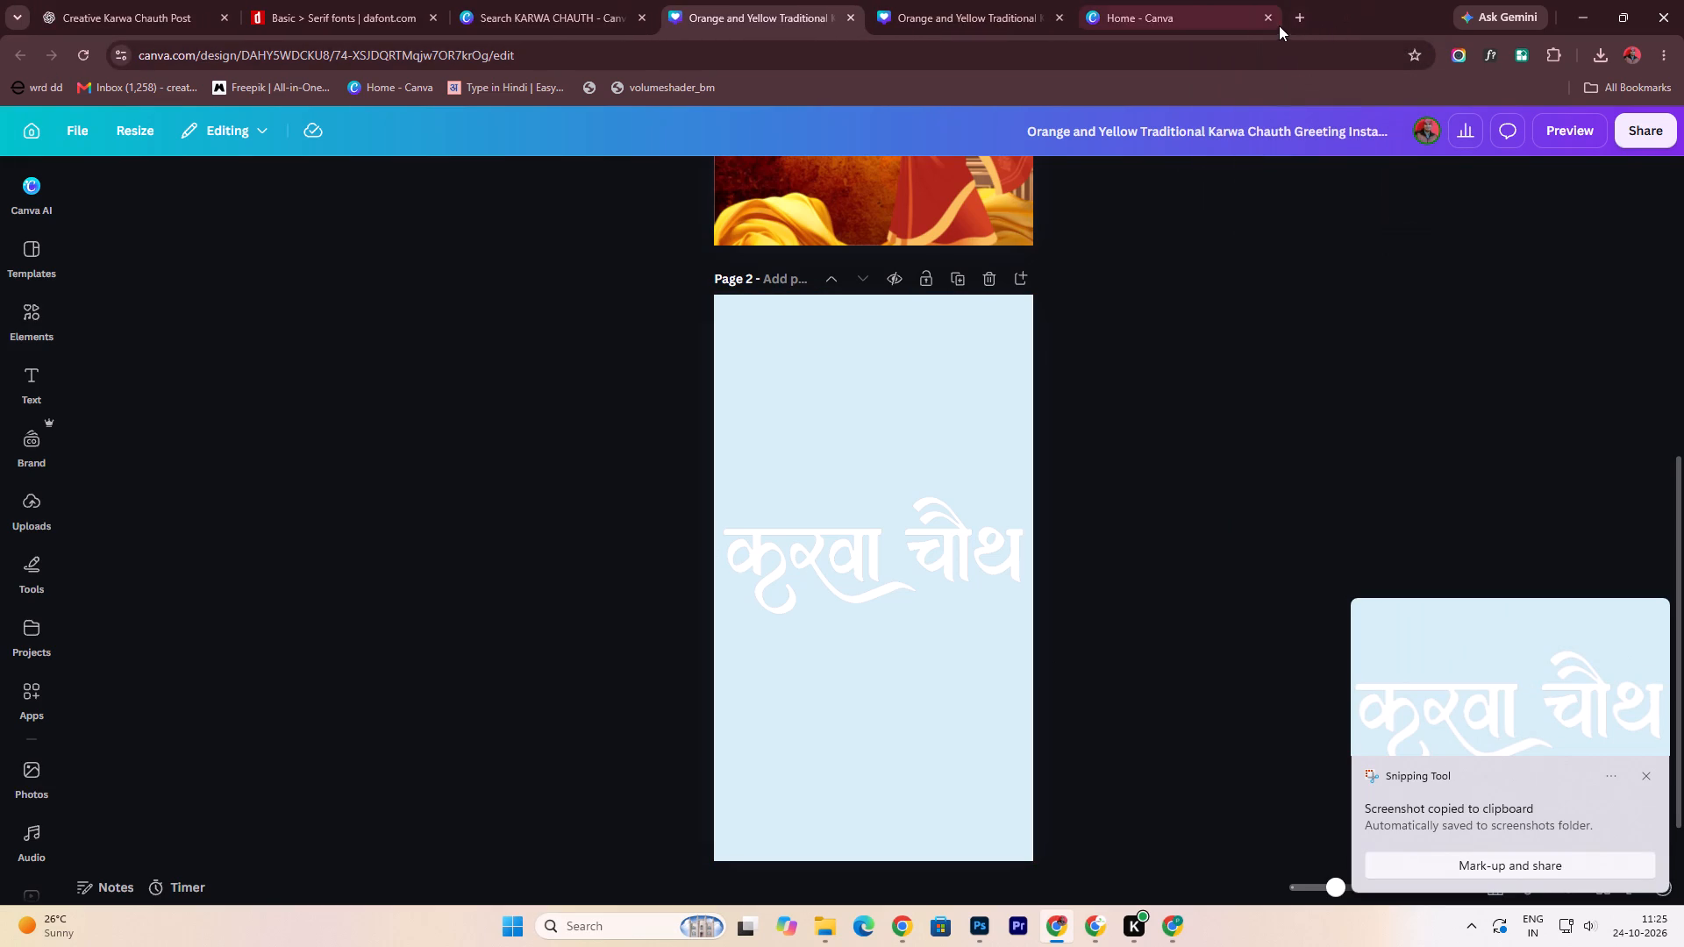
left_click(1269, 20)
left_click(1059, 14)
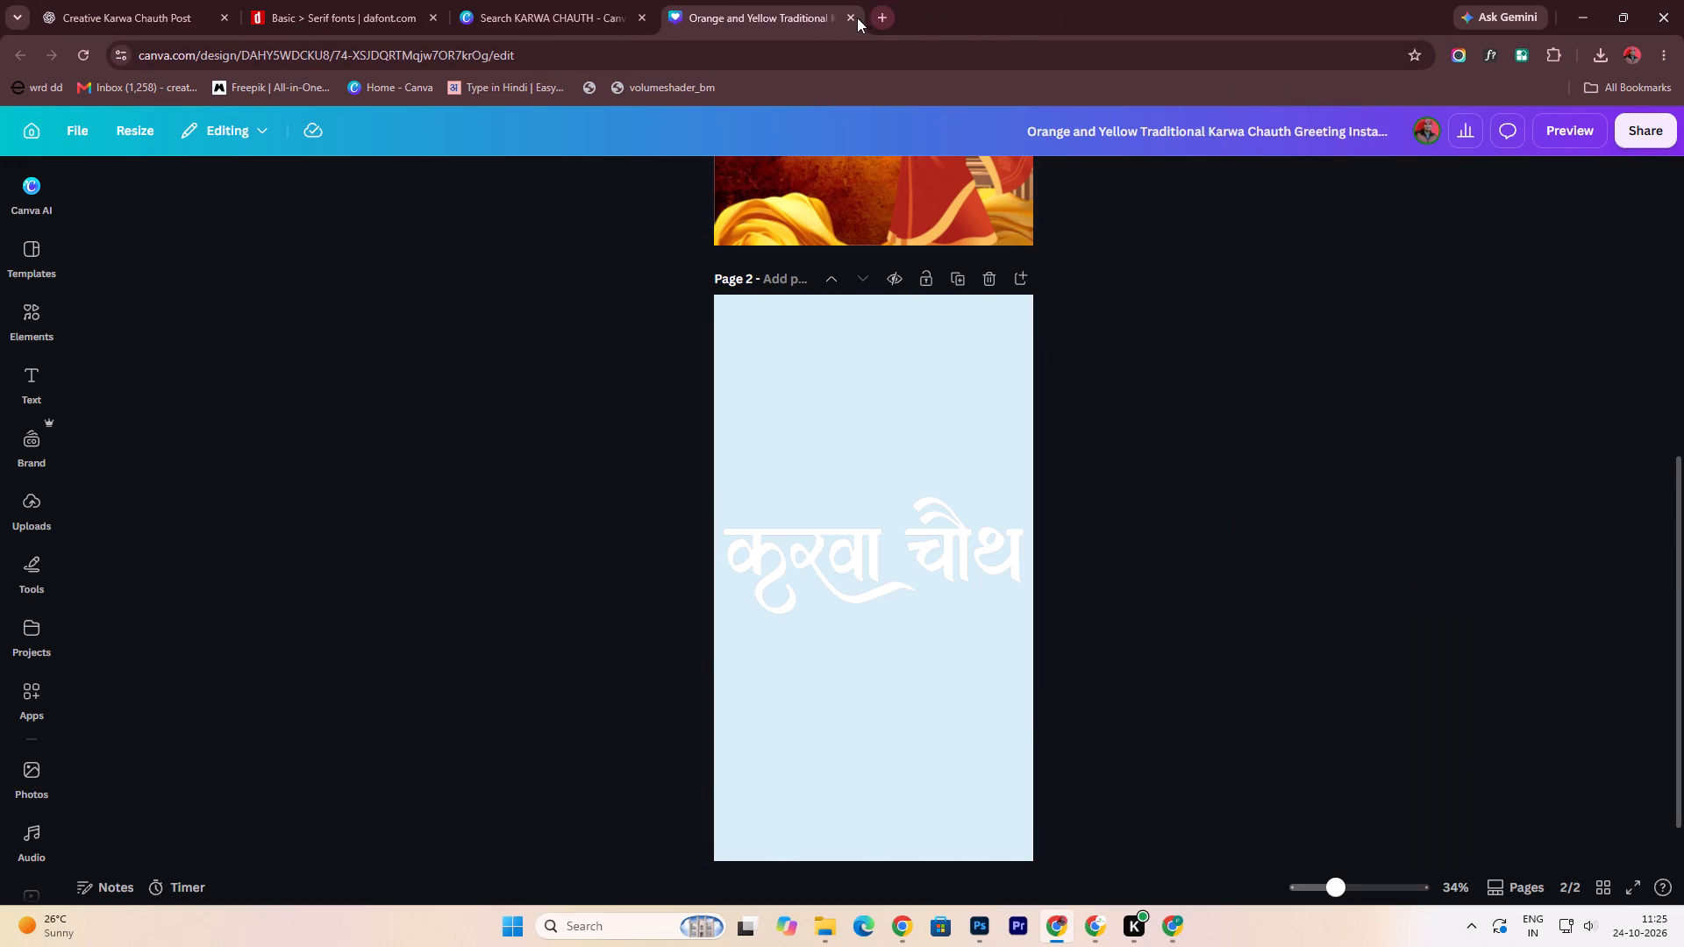
left_click(851, 18)
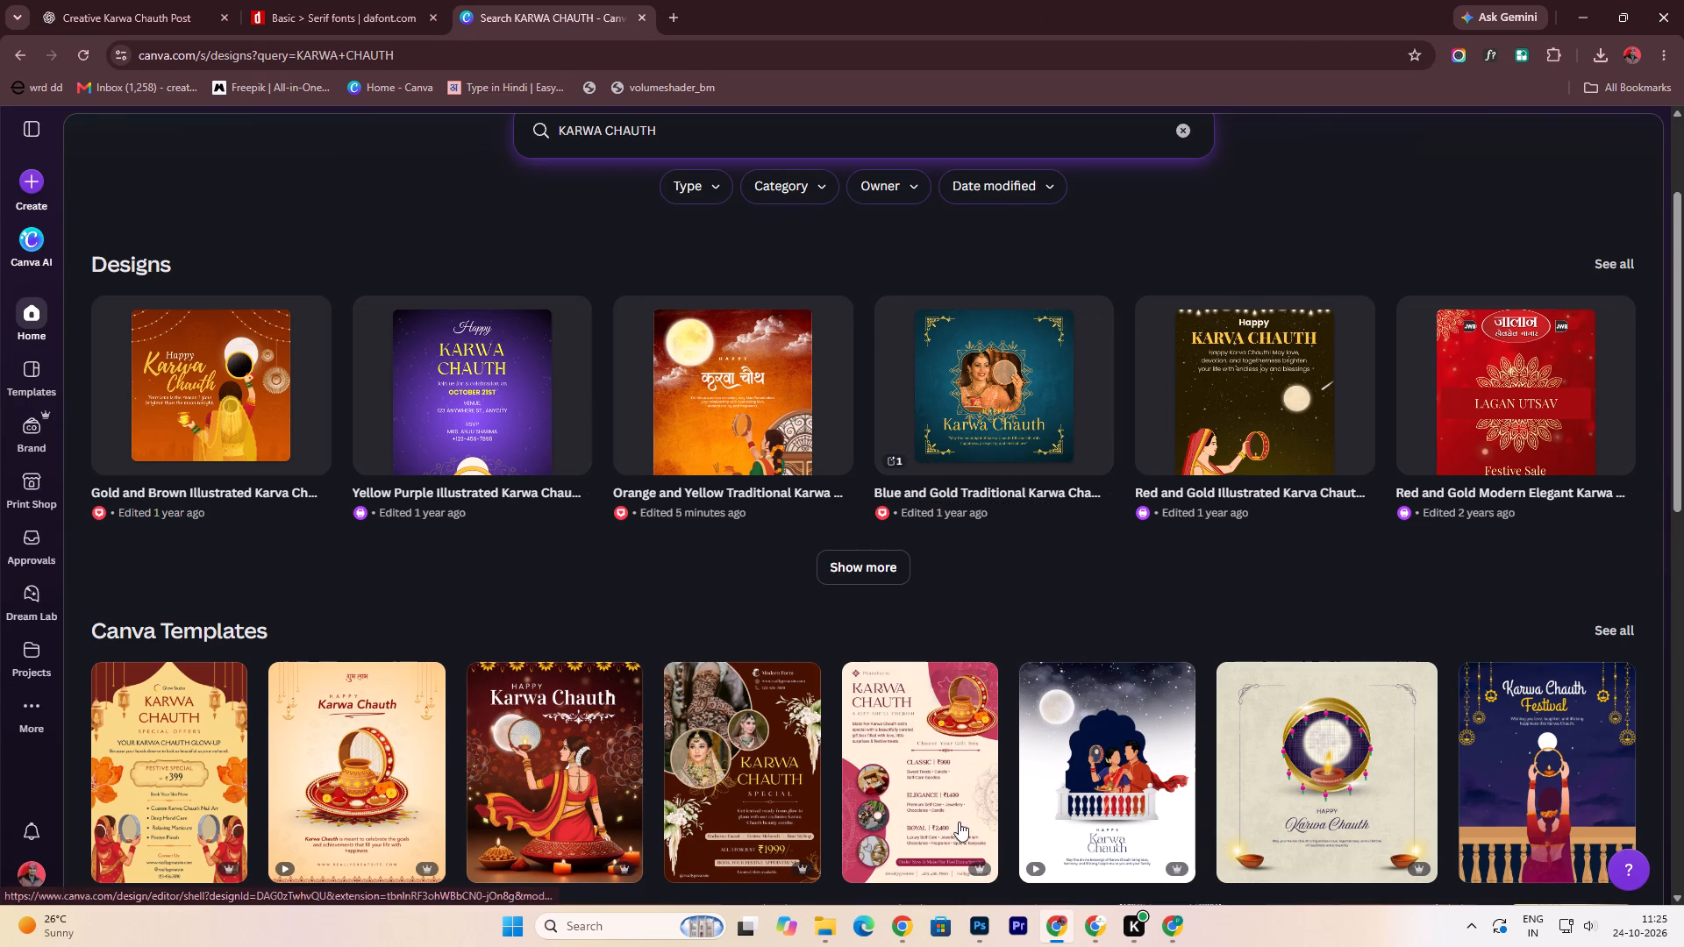
Open the Gold and Brown Illustrated Karva Chauth design from the KARWA CHAUTH search results.
left_click(170, 368)
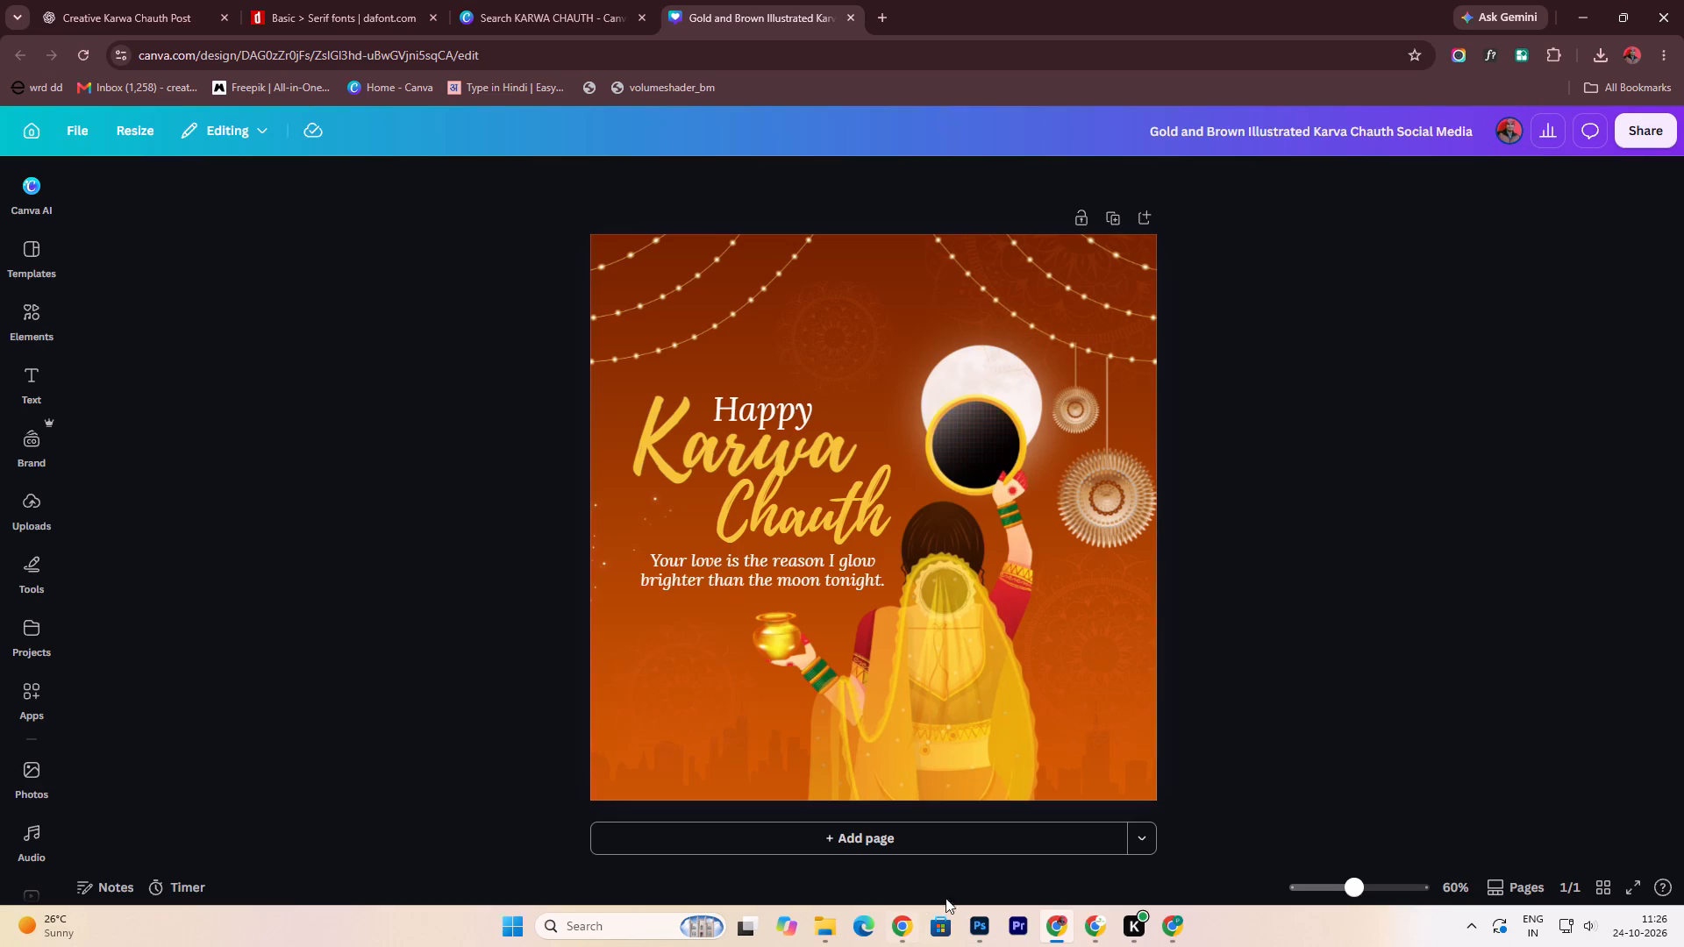
Switch to the Karwa Chauth poster in Photoshop.
left_click(1053, 925)
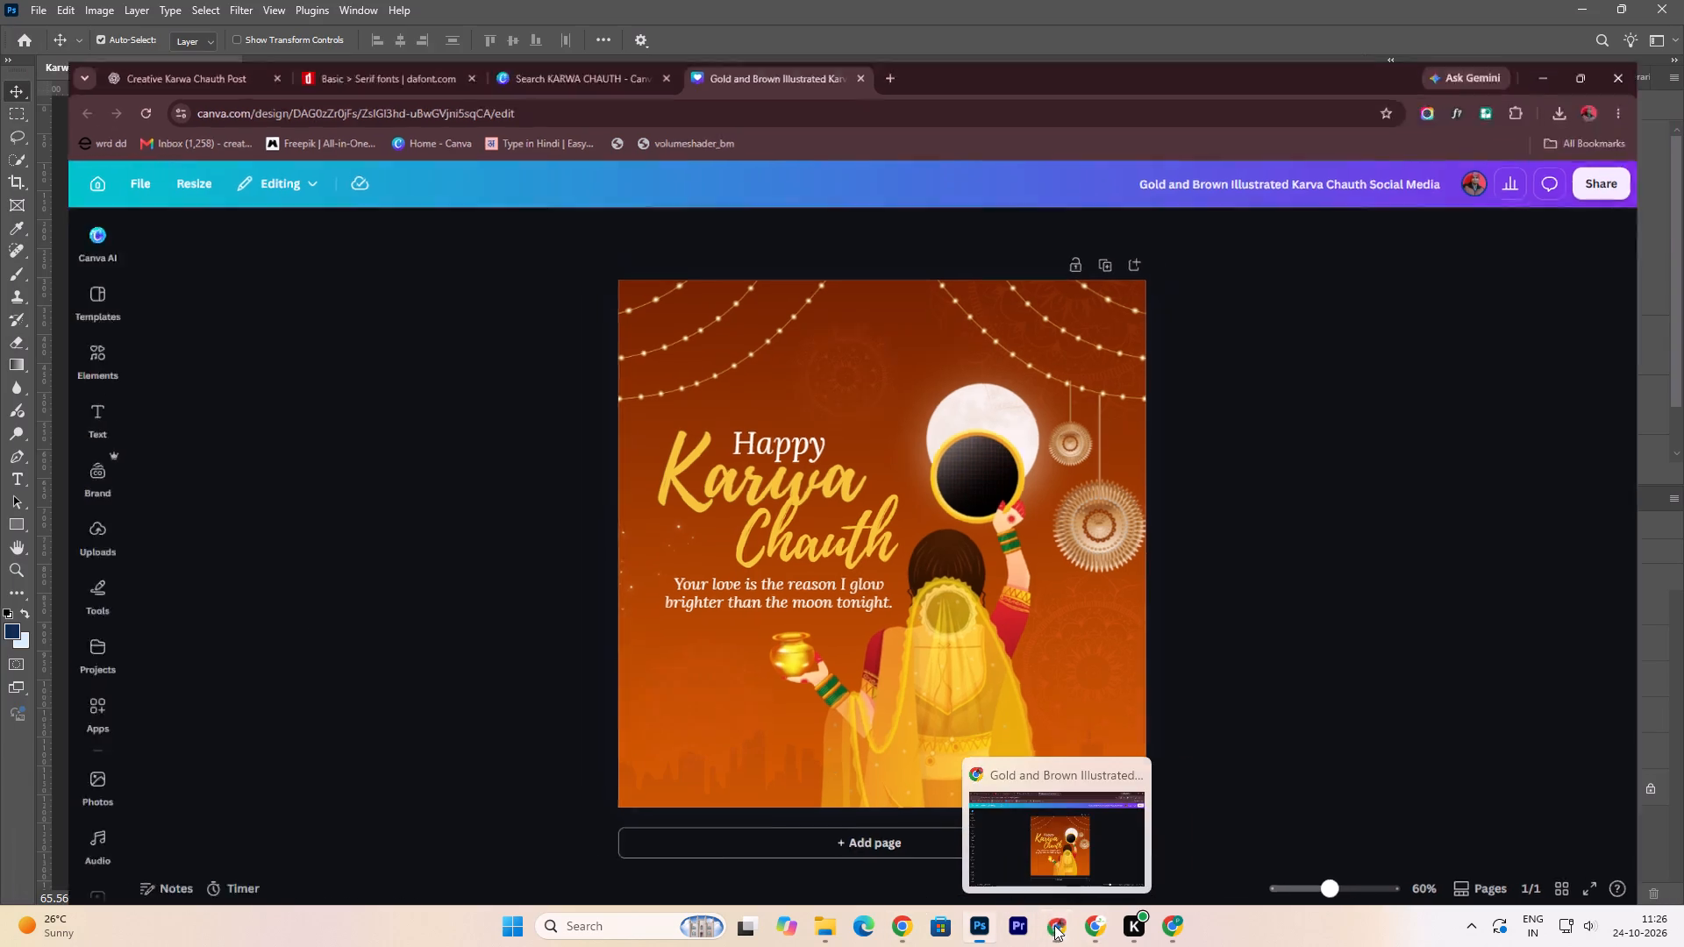
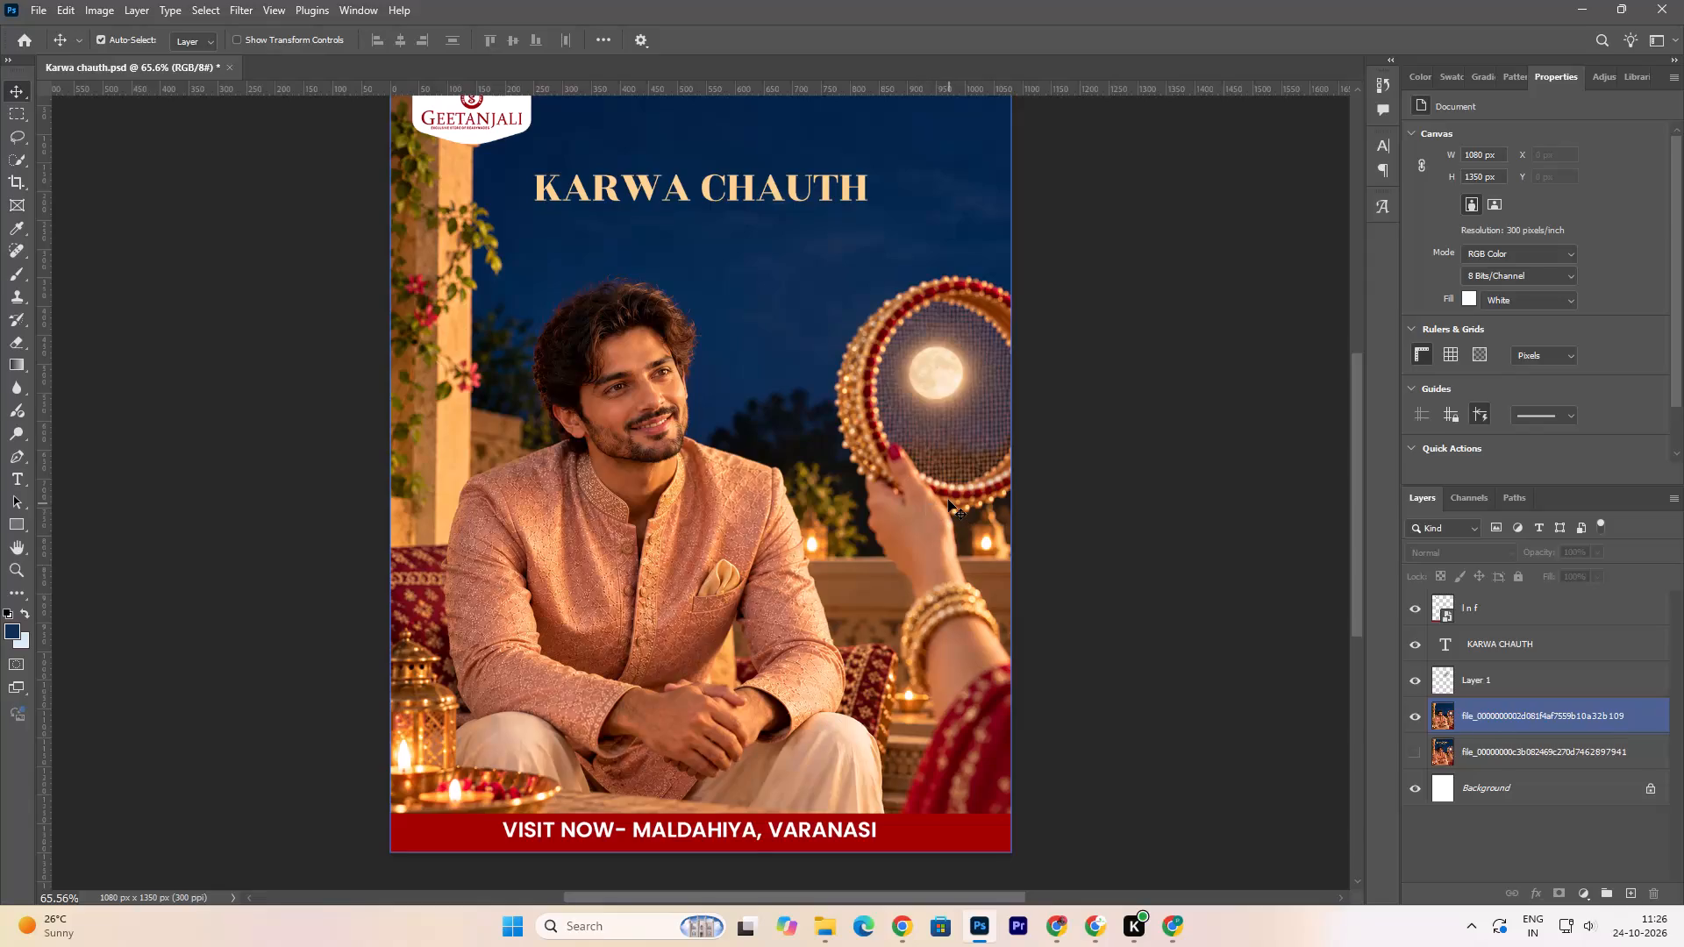
Switch to the dafont.com Serif category in Chrome and examine the remaining fonts on page 8 for a heading font.
key("ctrl+0")
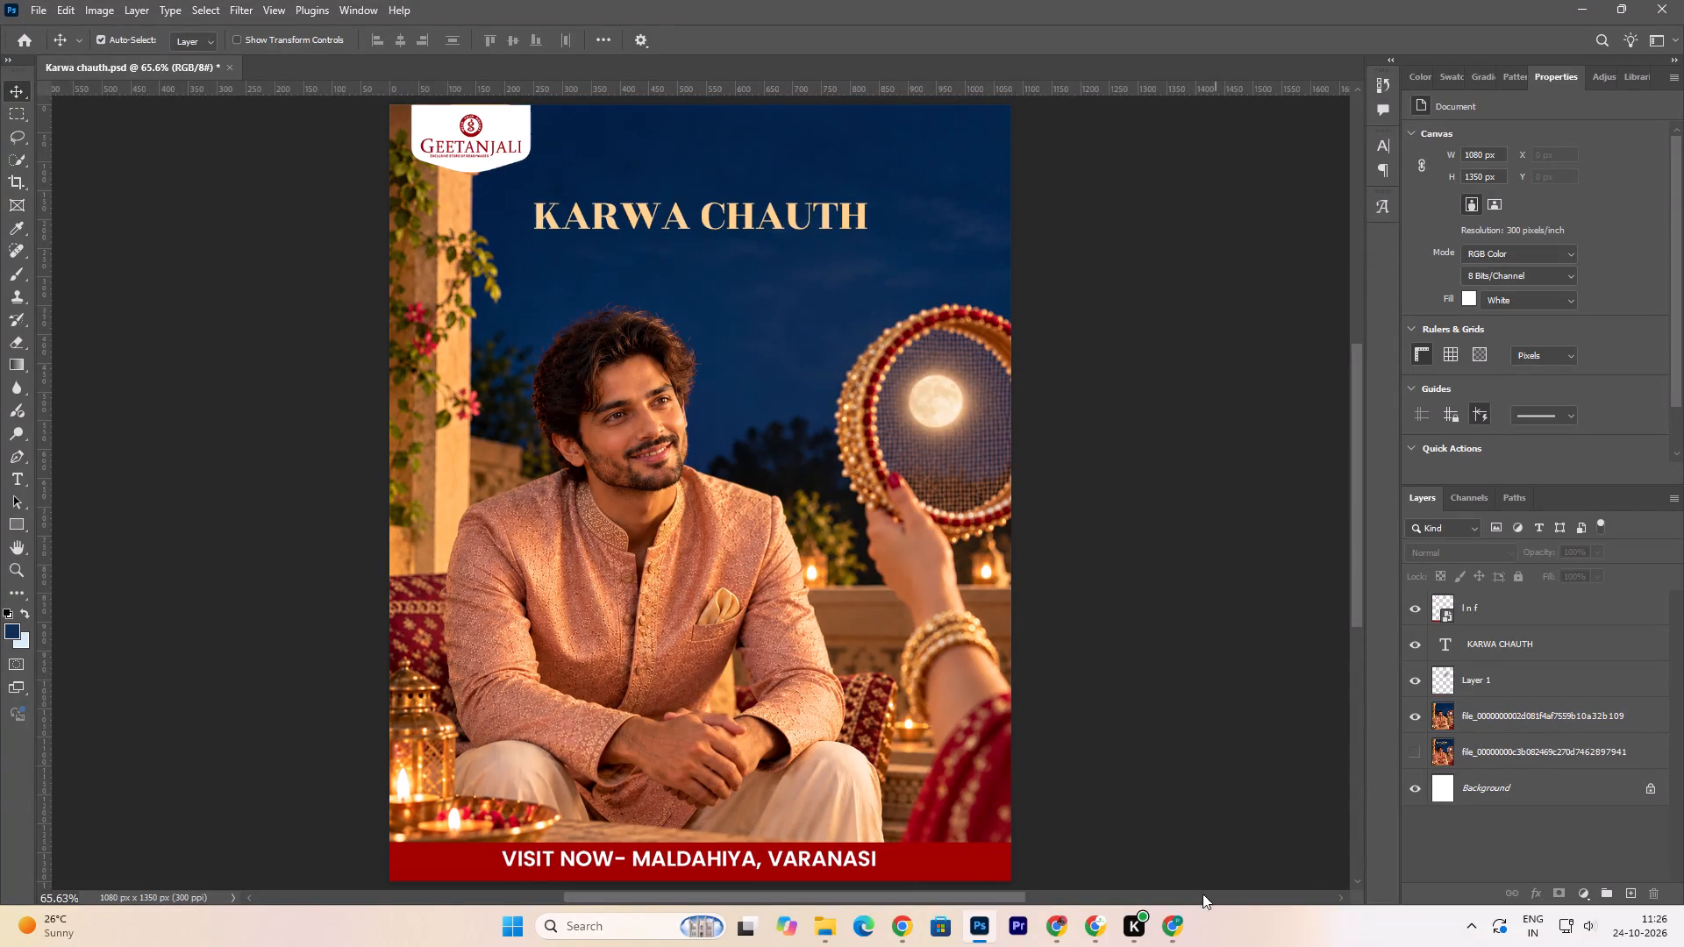
left_click(1066, 922)
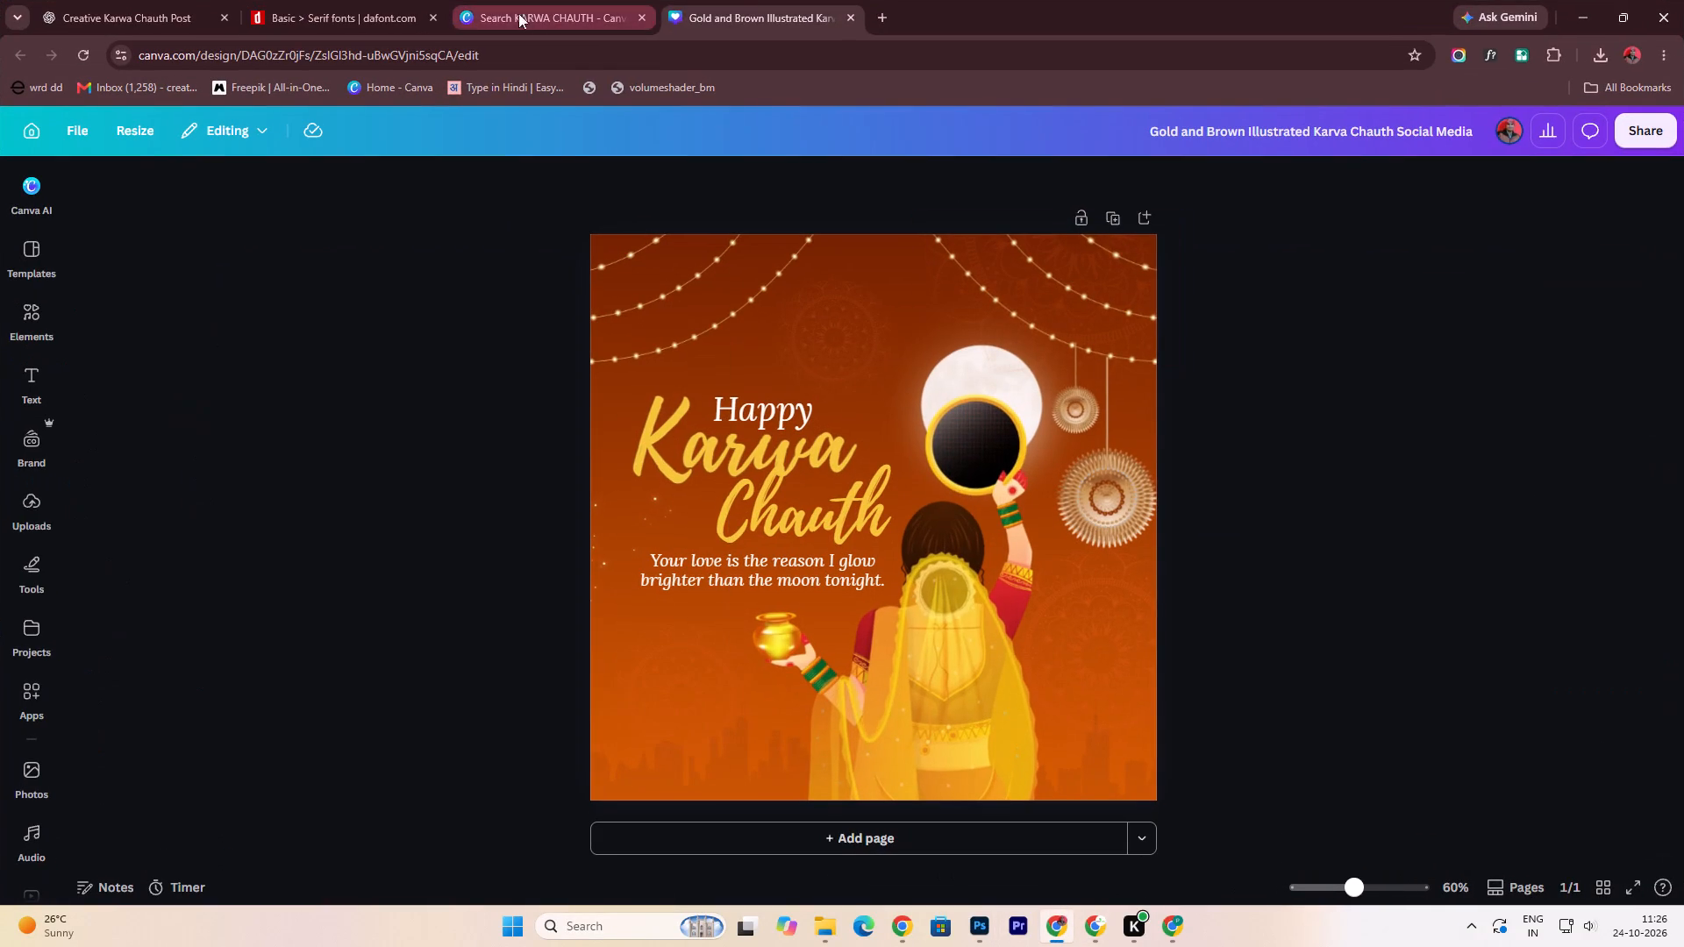
left_click(316, 11)
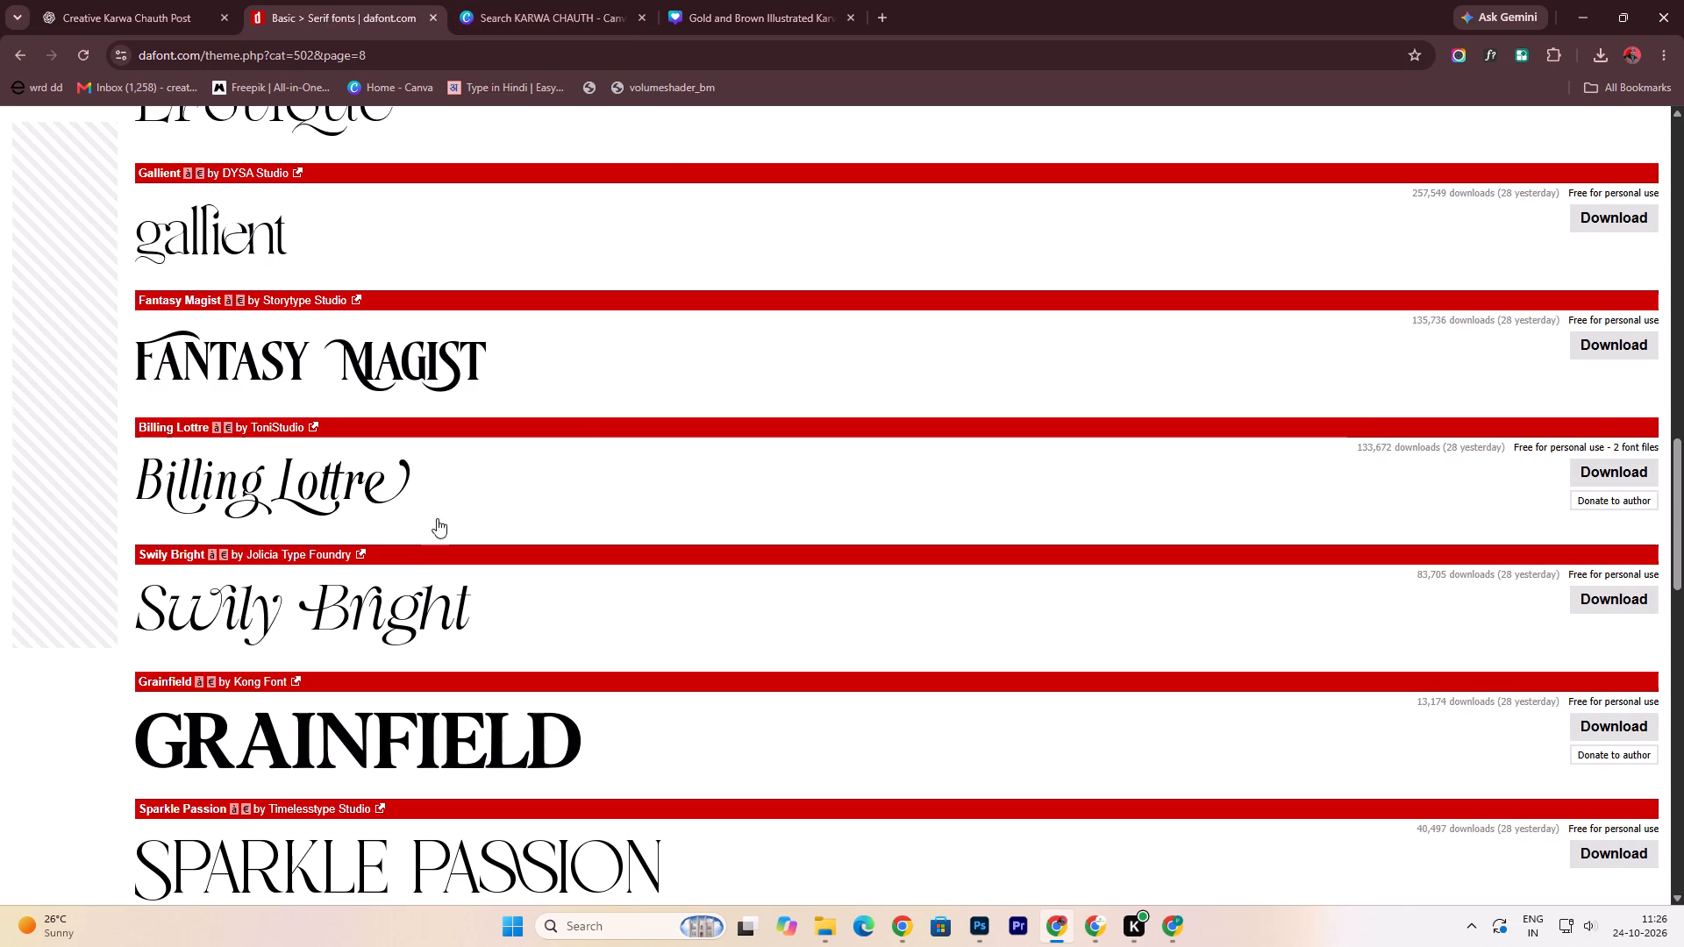
scroll(586, 609, "down", 3)
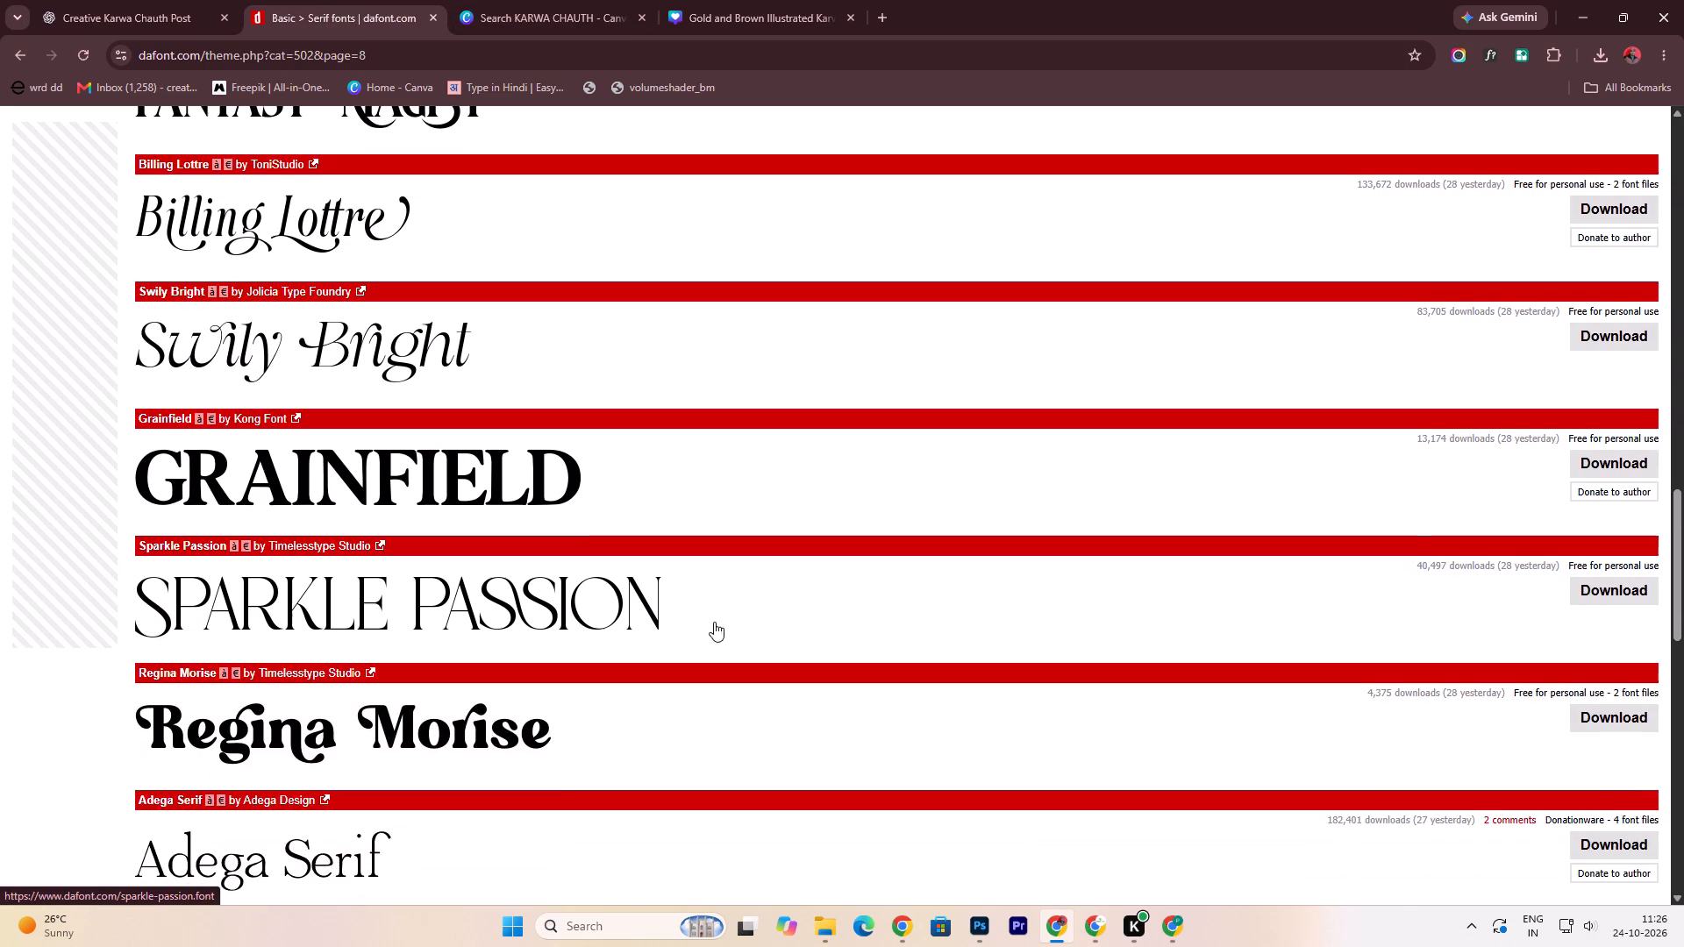
scroll(714, 622, "down", 10)
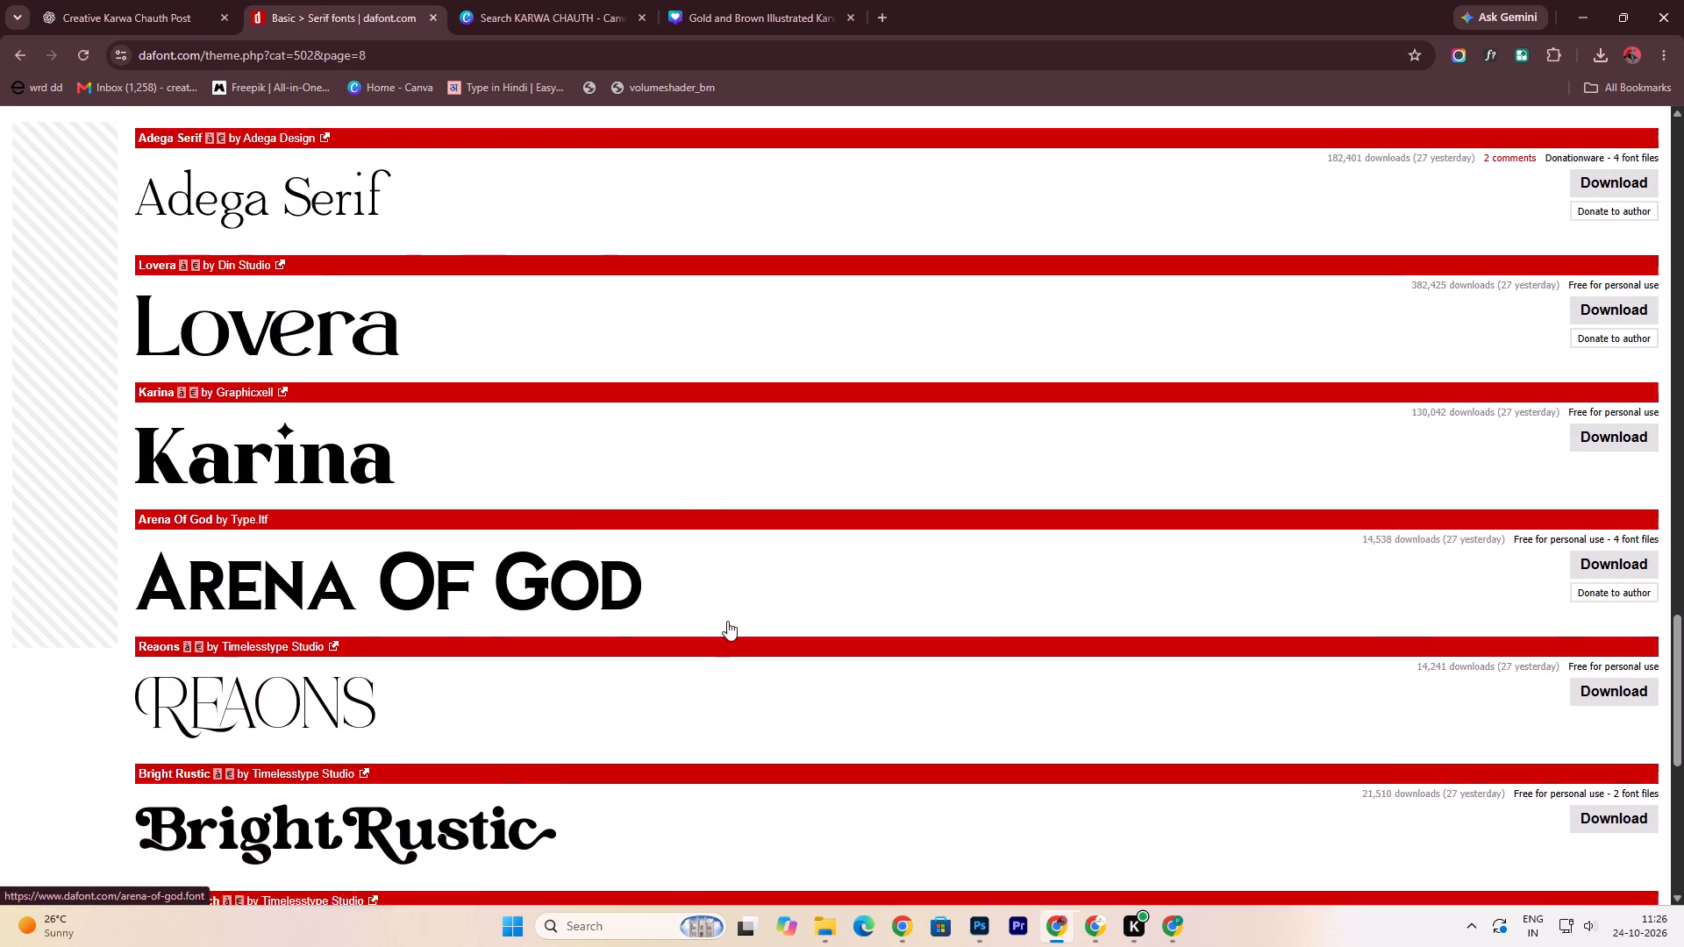
scroll(727, 621, "down", 2)
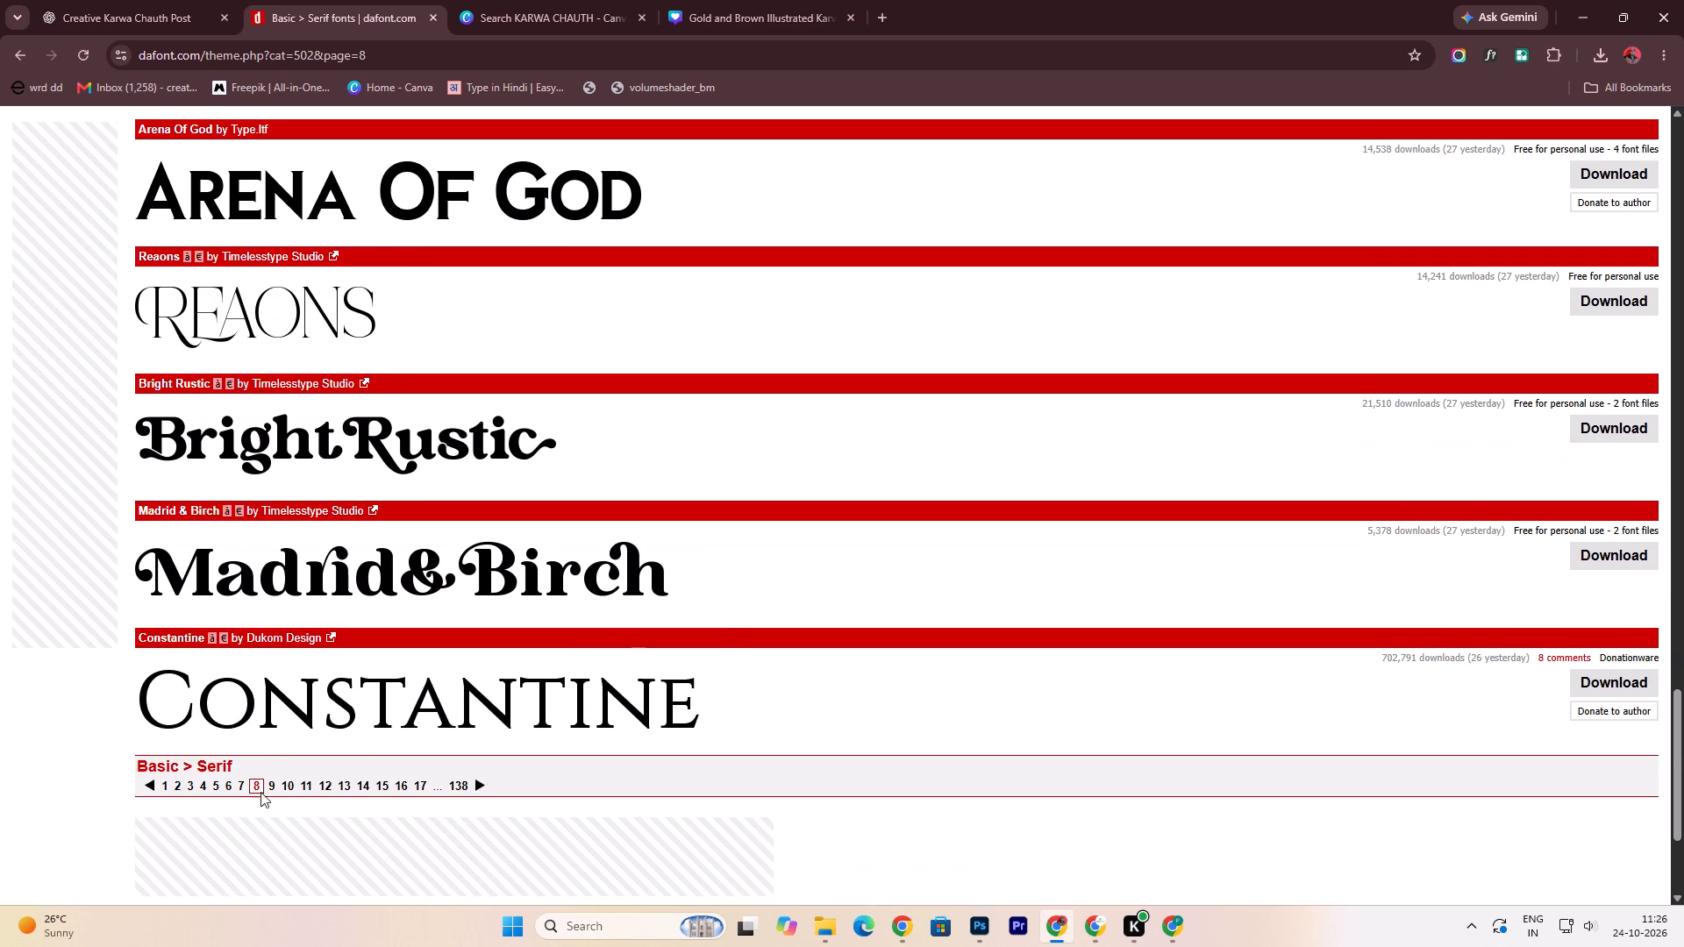
Open page 9 of the dafont Serif category and look through its fonts for the heading.
left_click(268, 787)
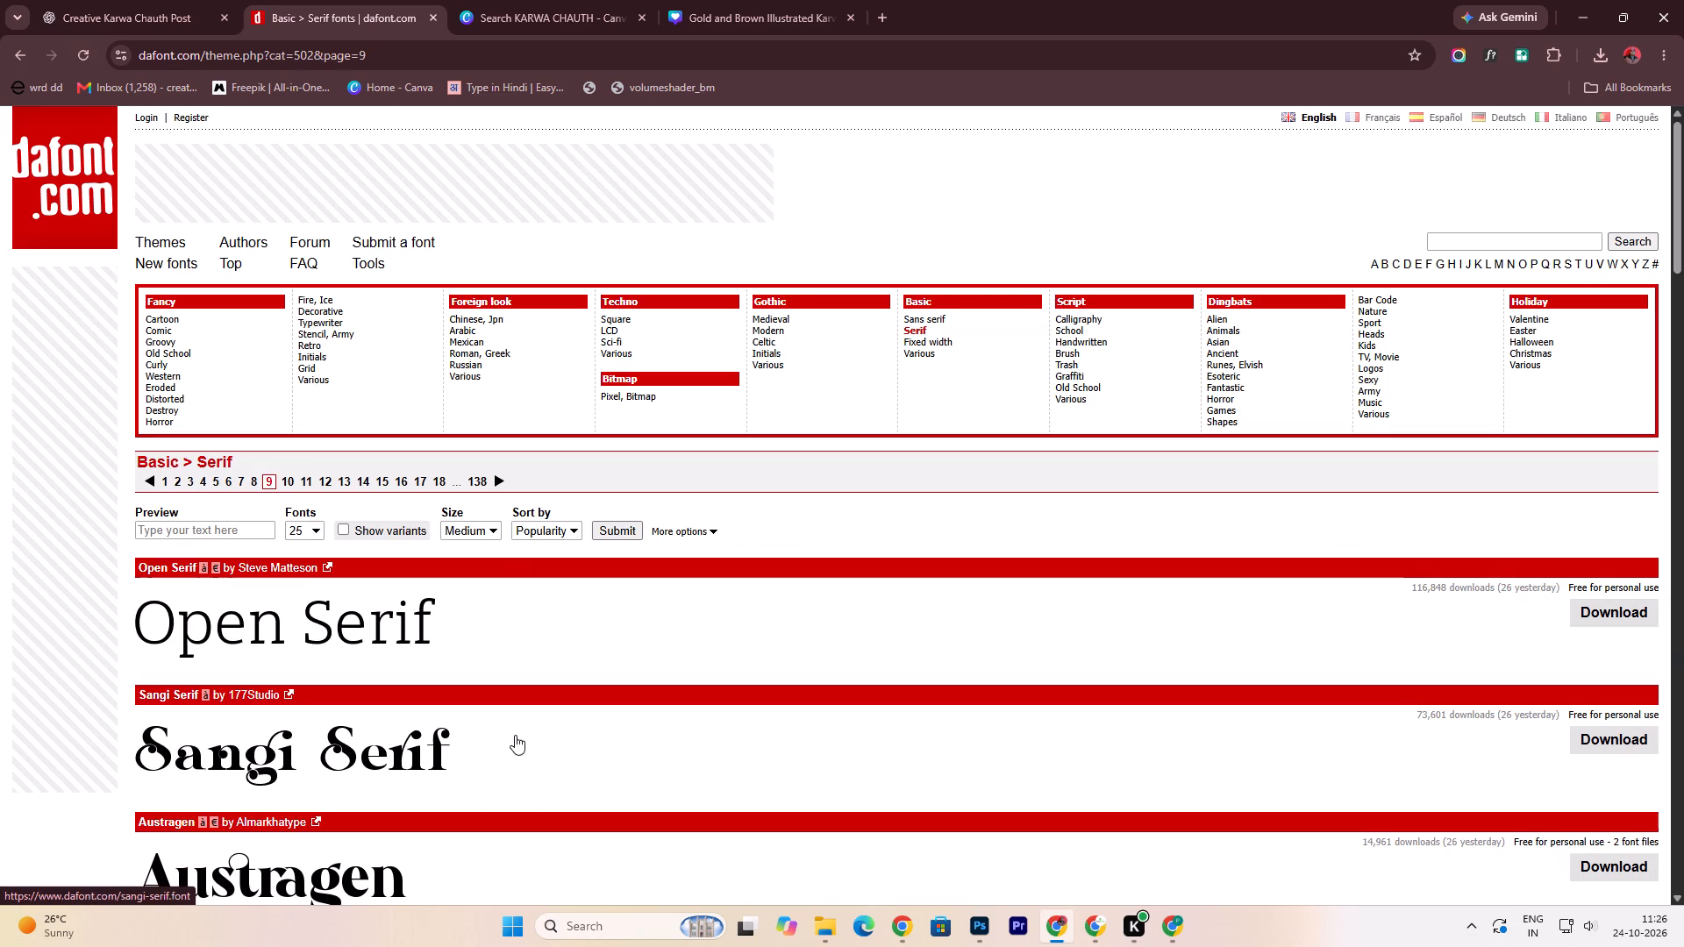
scroll(515, 735, "down", 3)
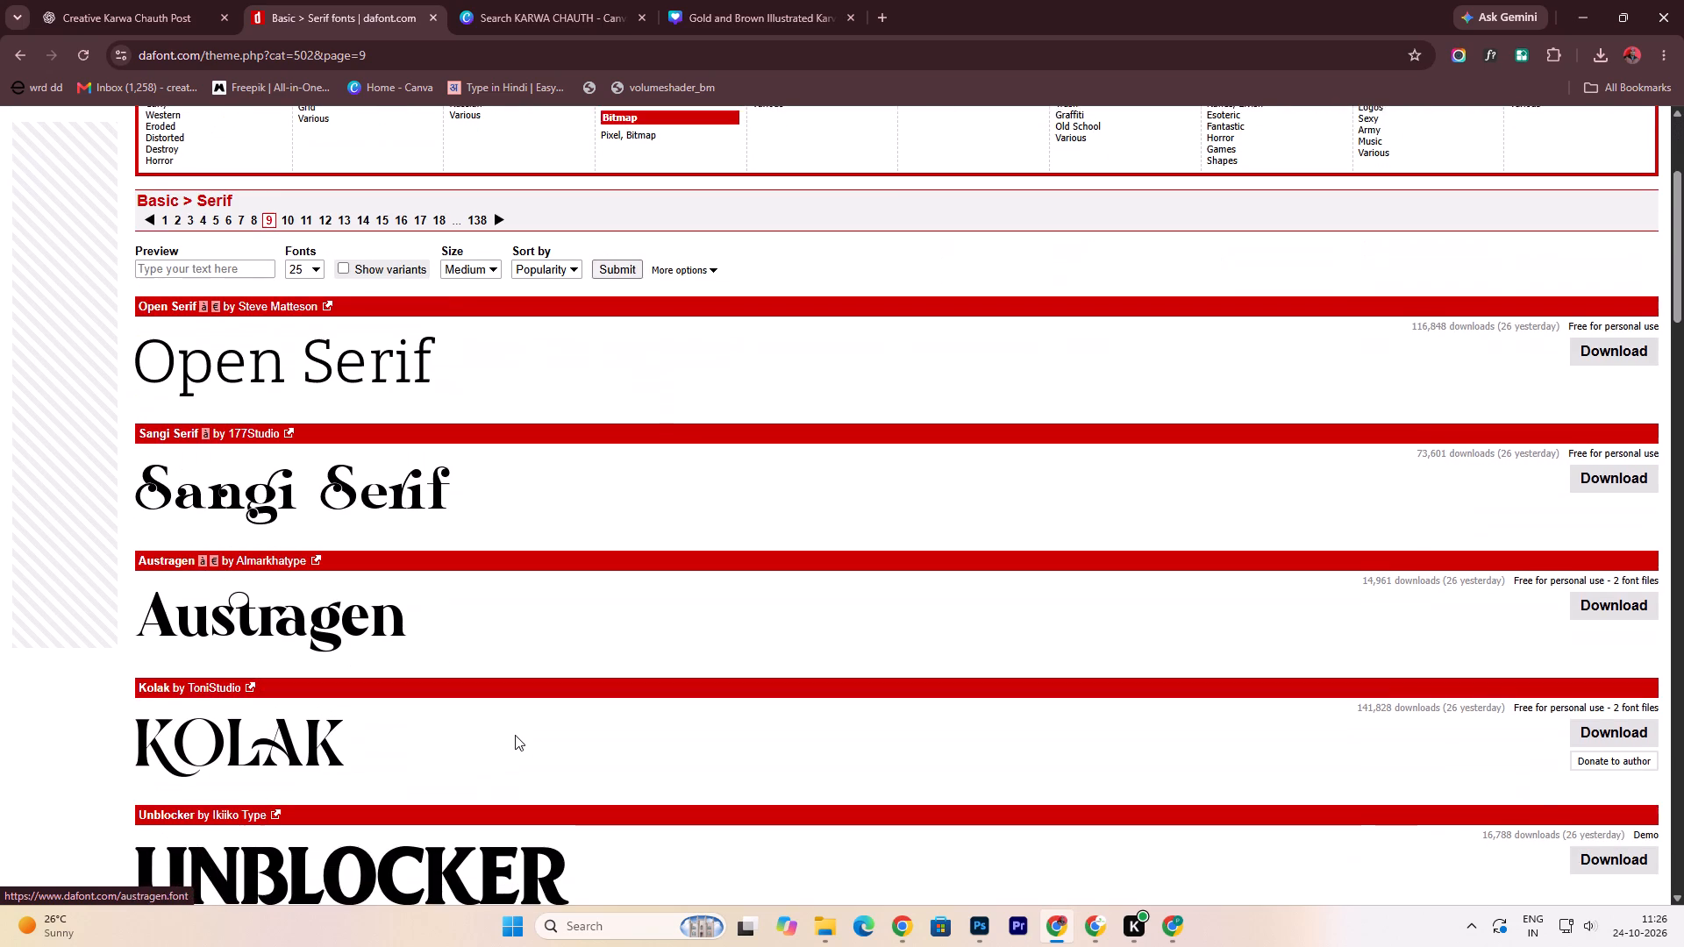
scroll(515, 735, "down", 3)
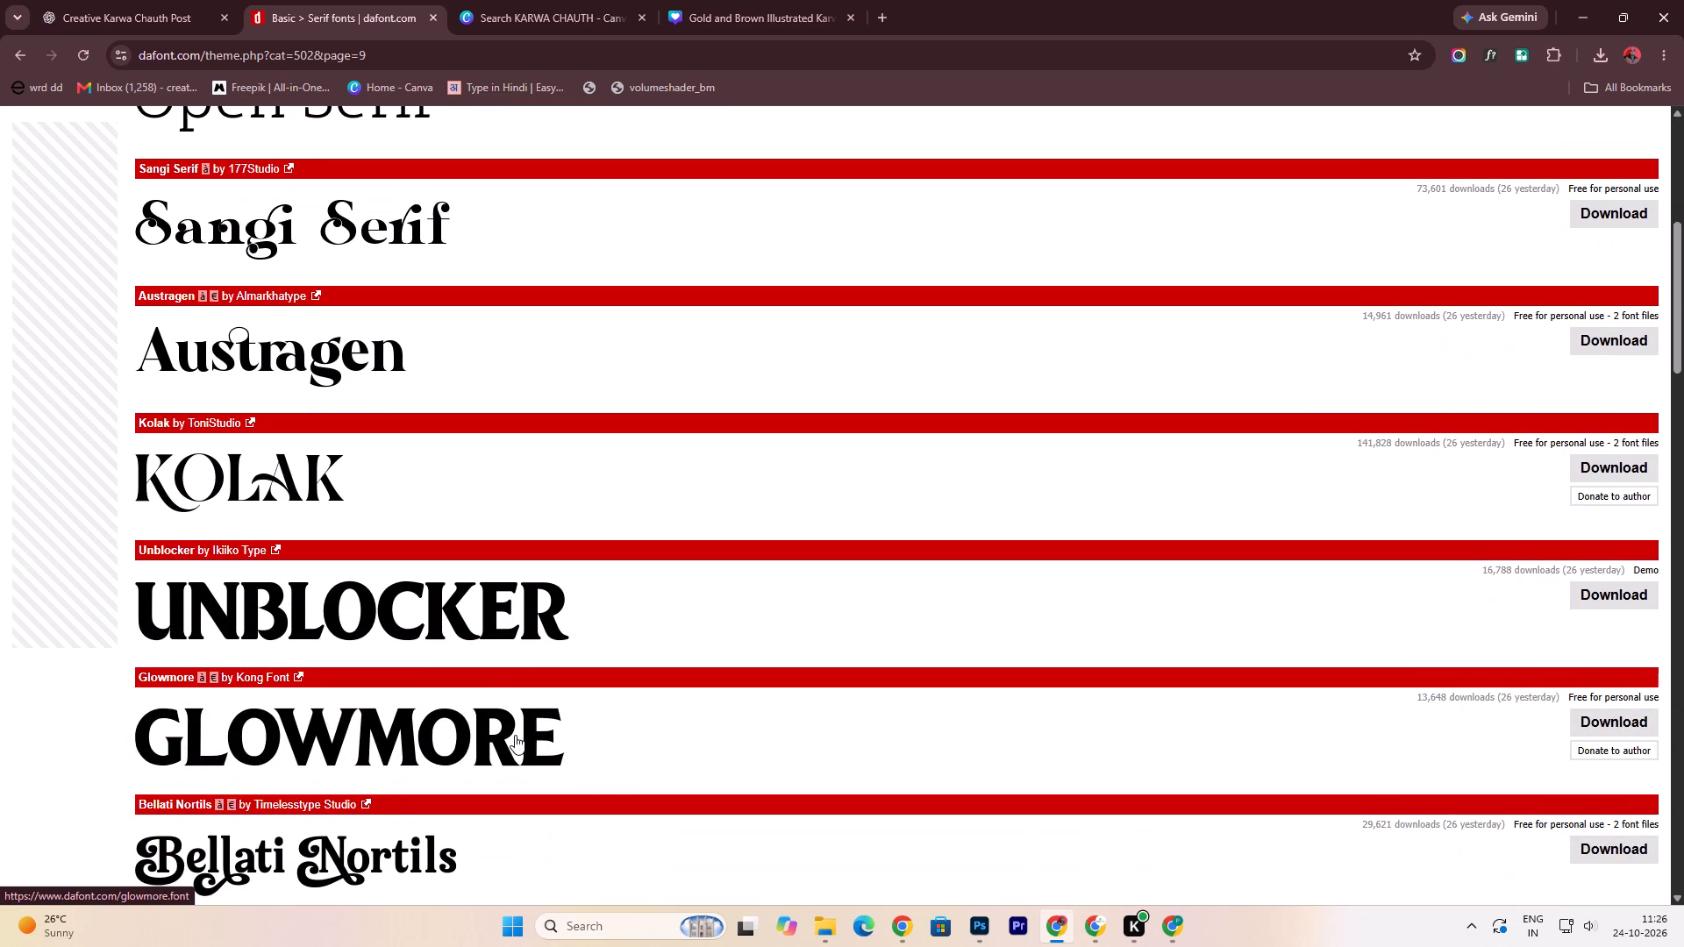
scroll(515, 735, "down", 11)
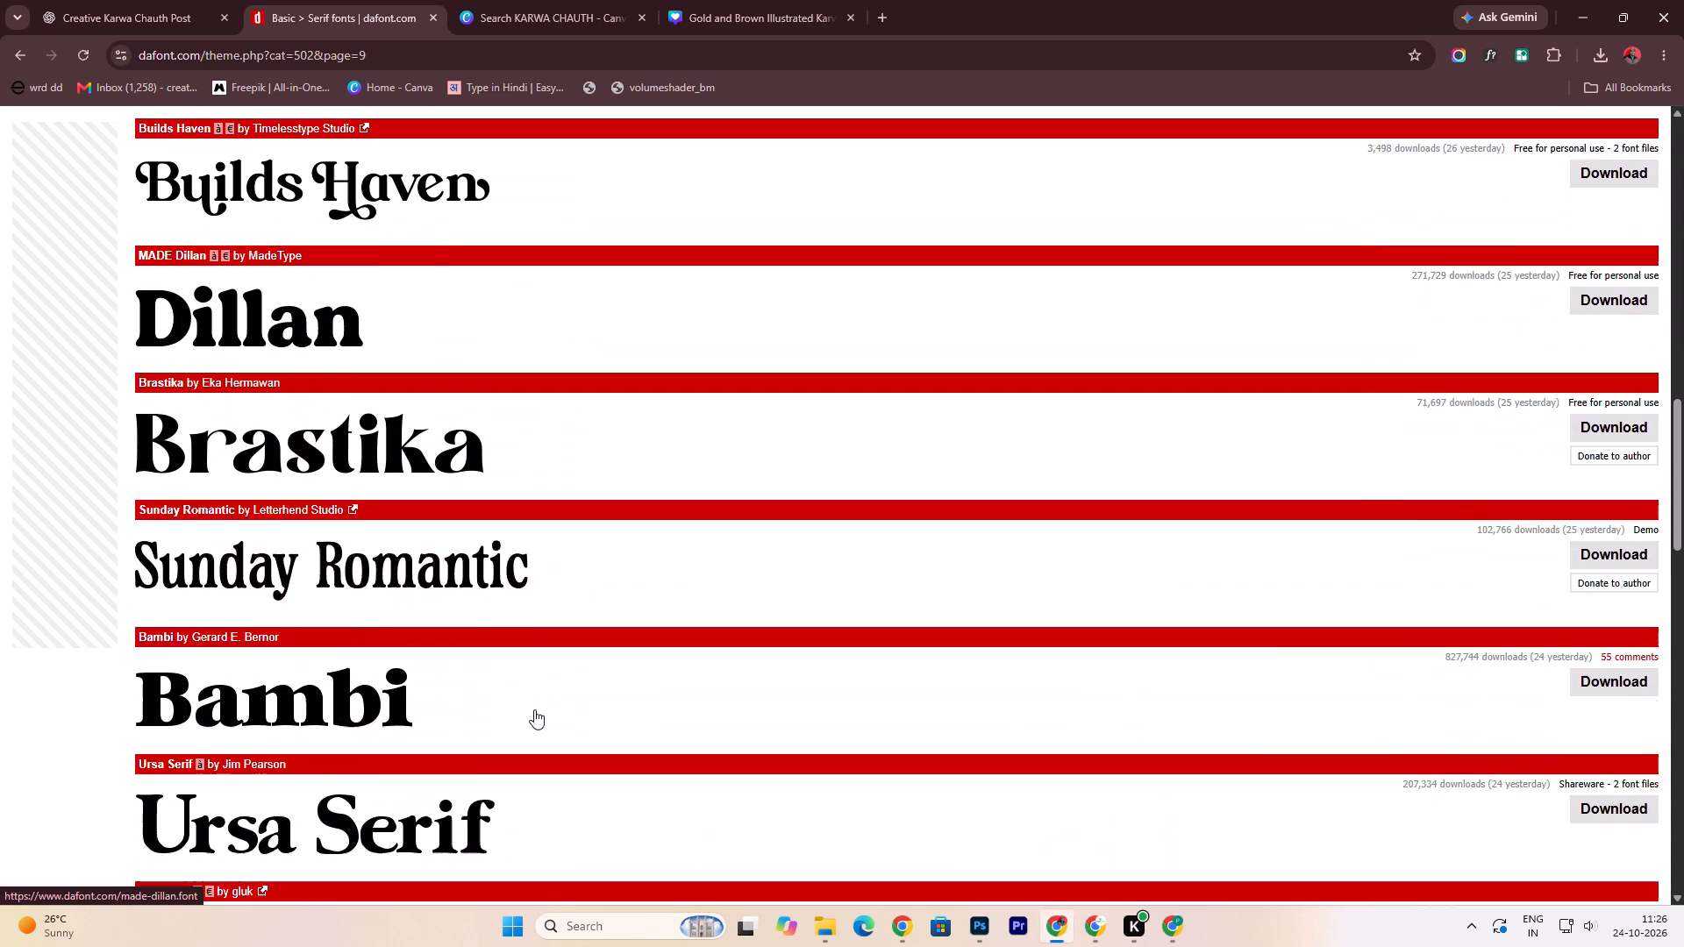
scroll(667, 693, "down", 8)
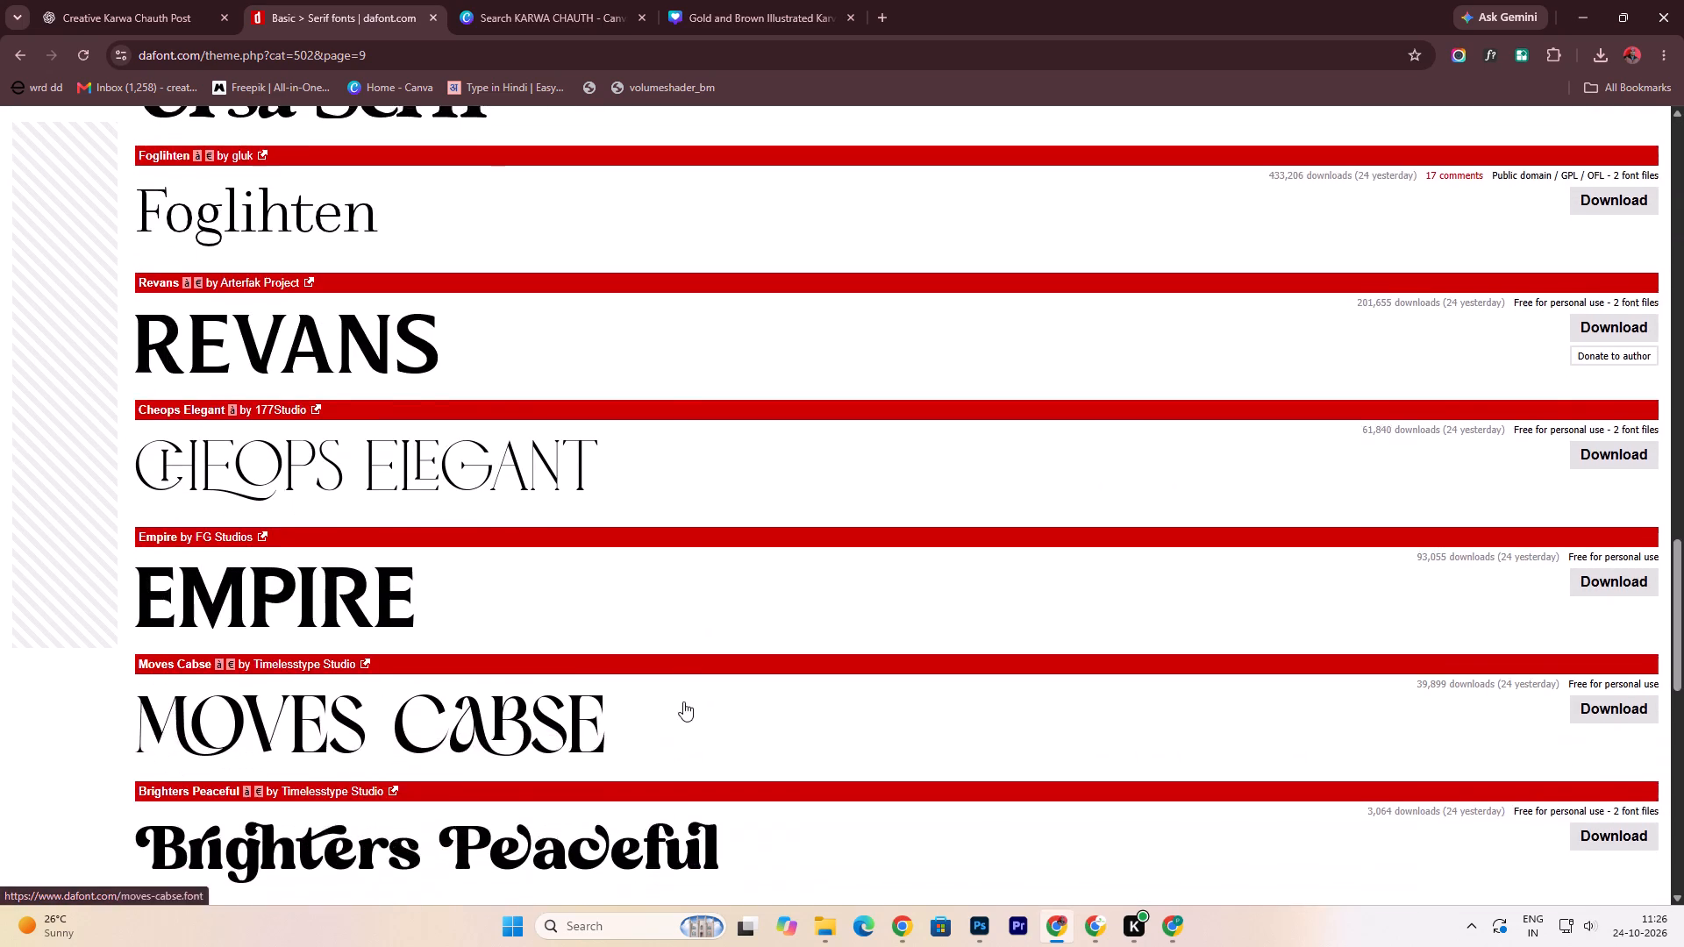
scroll(683, 701, "down", 4)
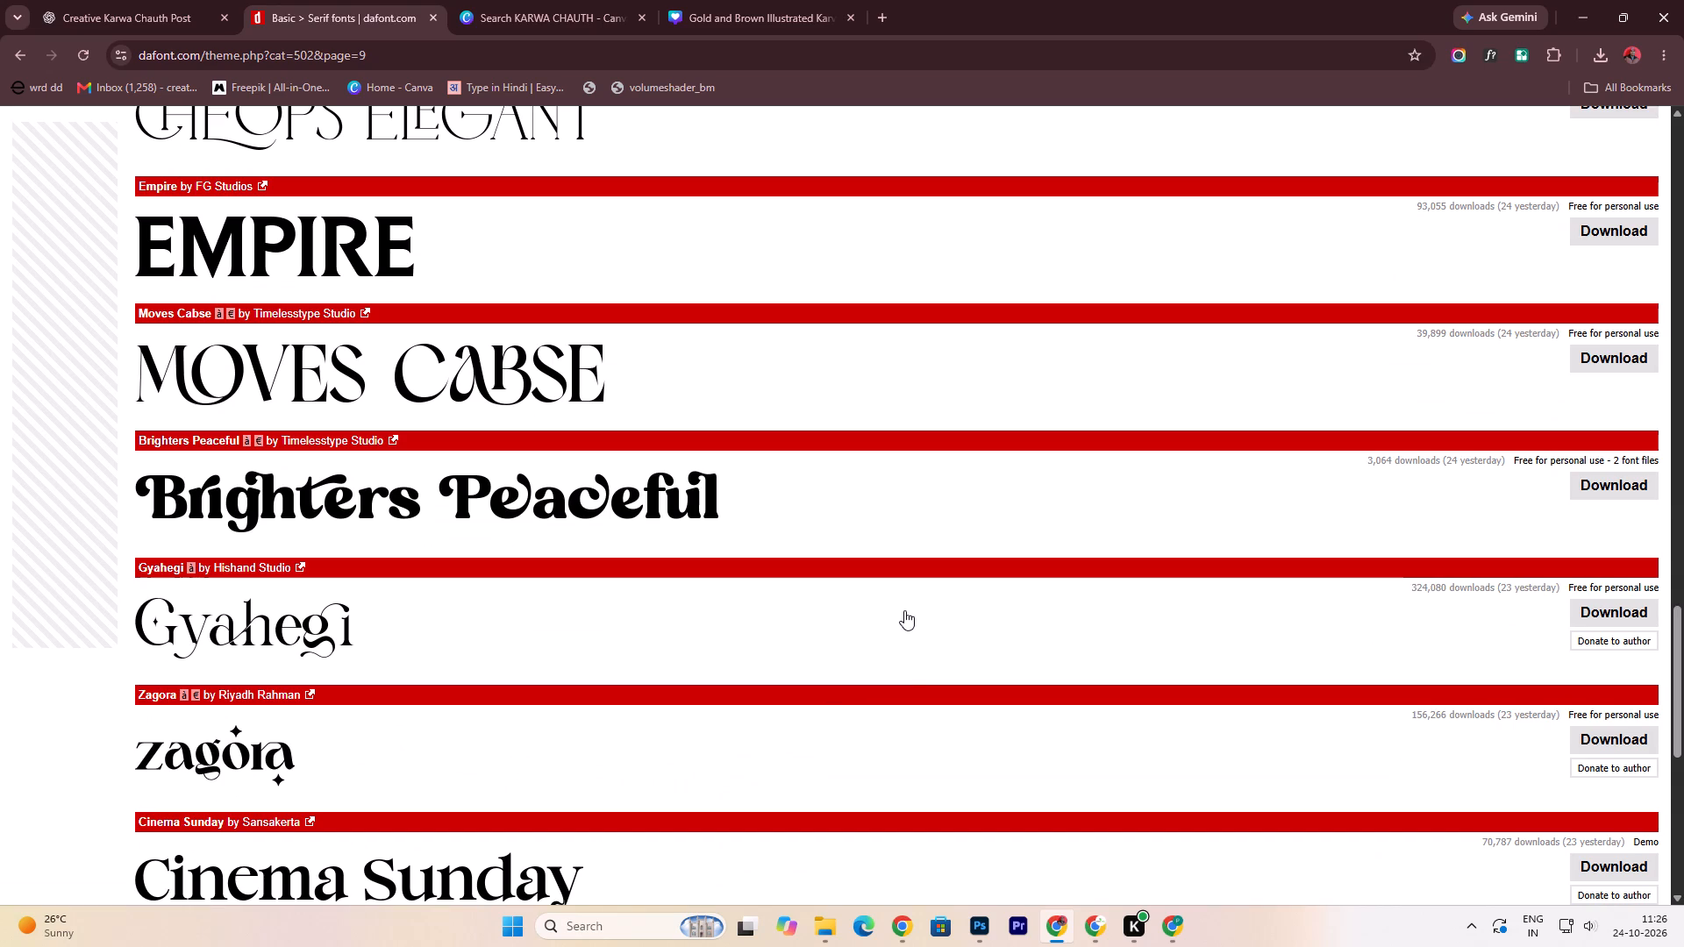
scroll(907, 659, "down", 5)
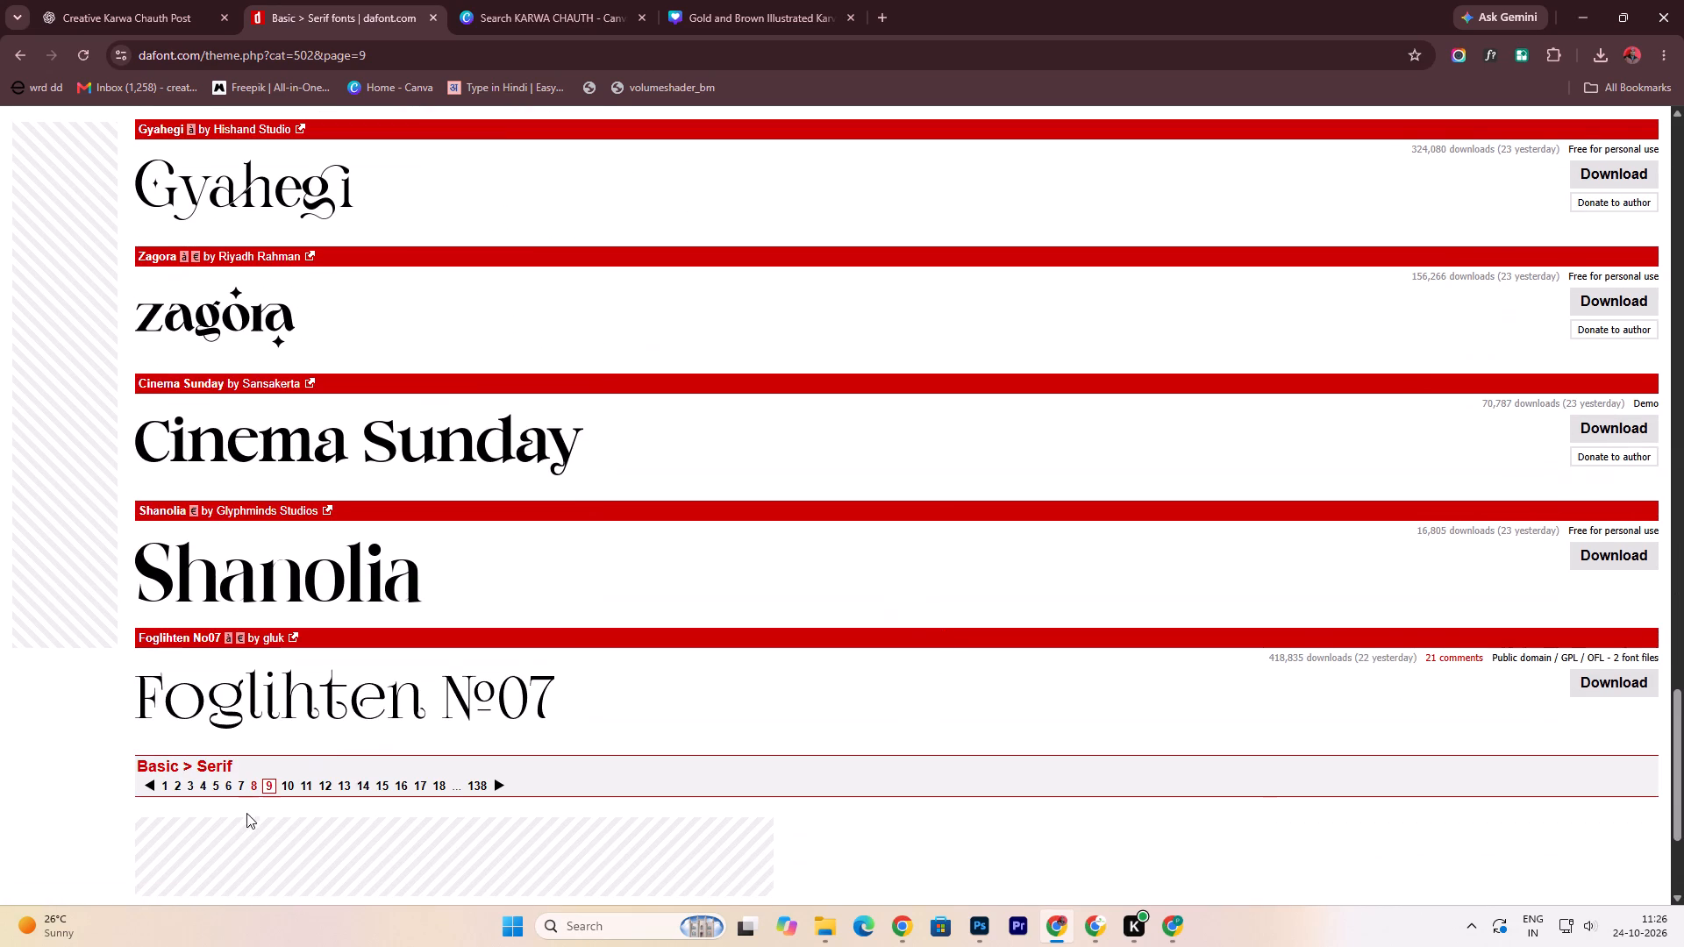
Open page 10 of the dafont Serif category and look through its fonts for the heading.
left_click(292, 783)
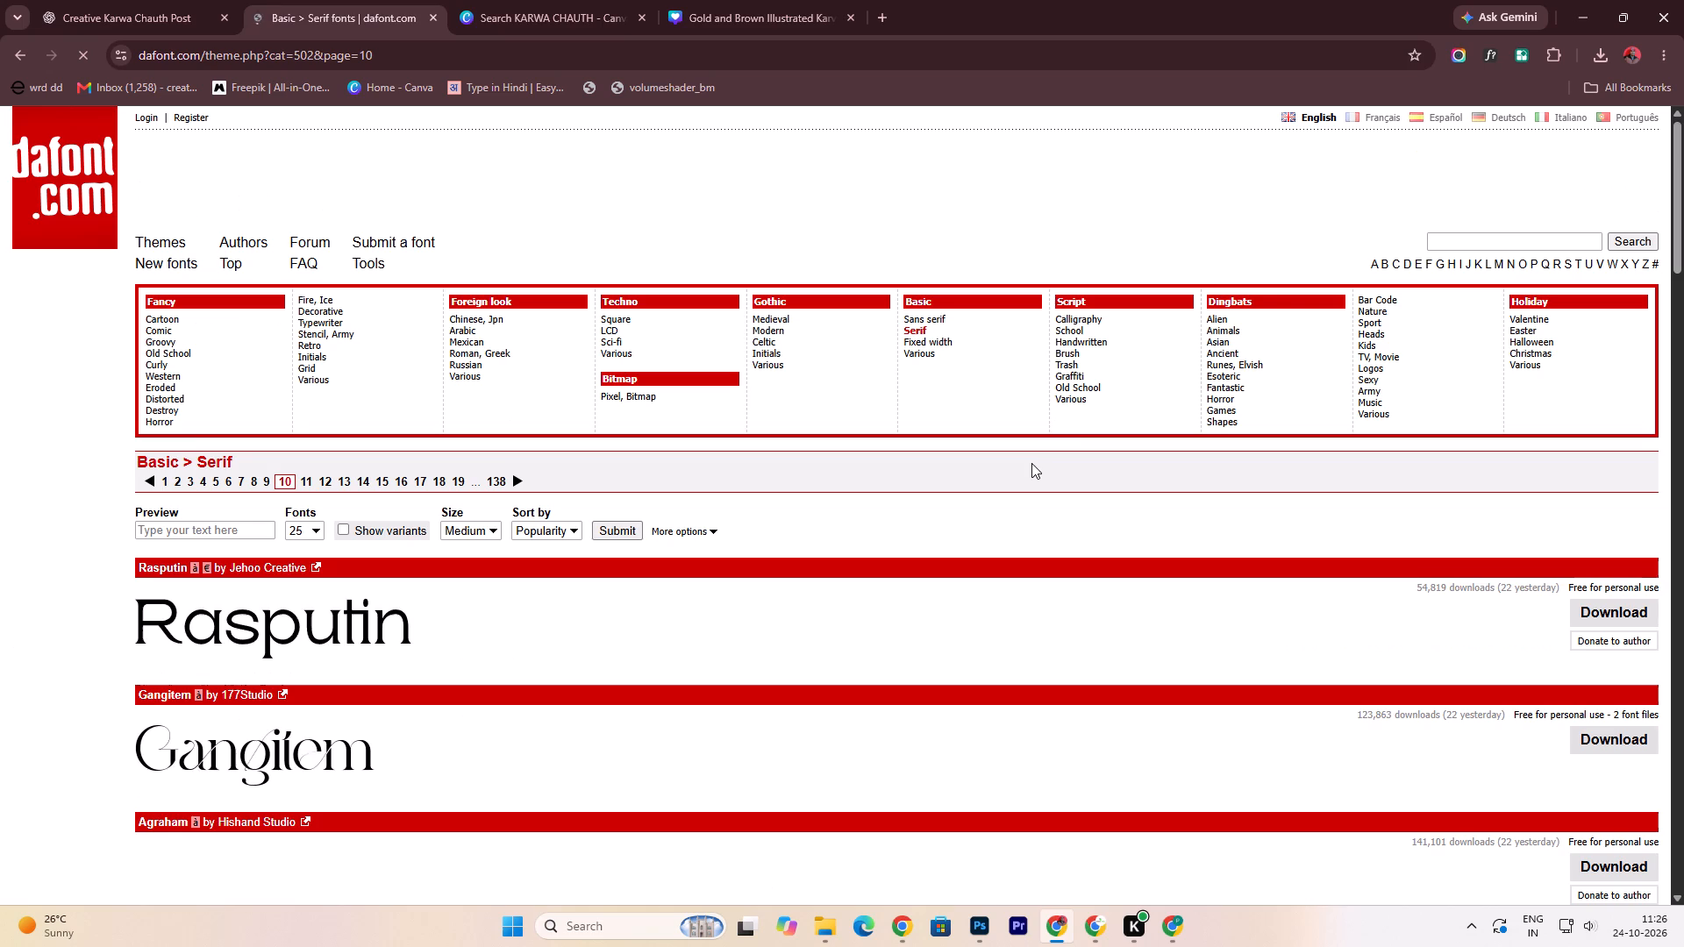
scroll(1031, 463, "down", 5)
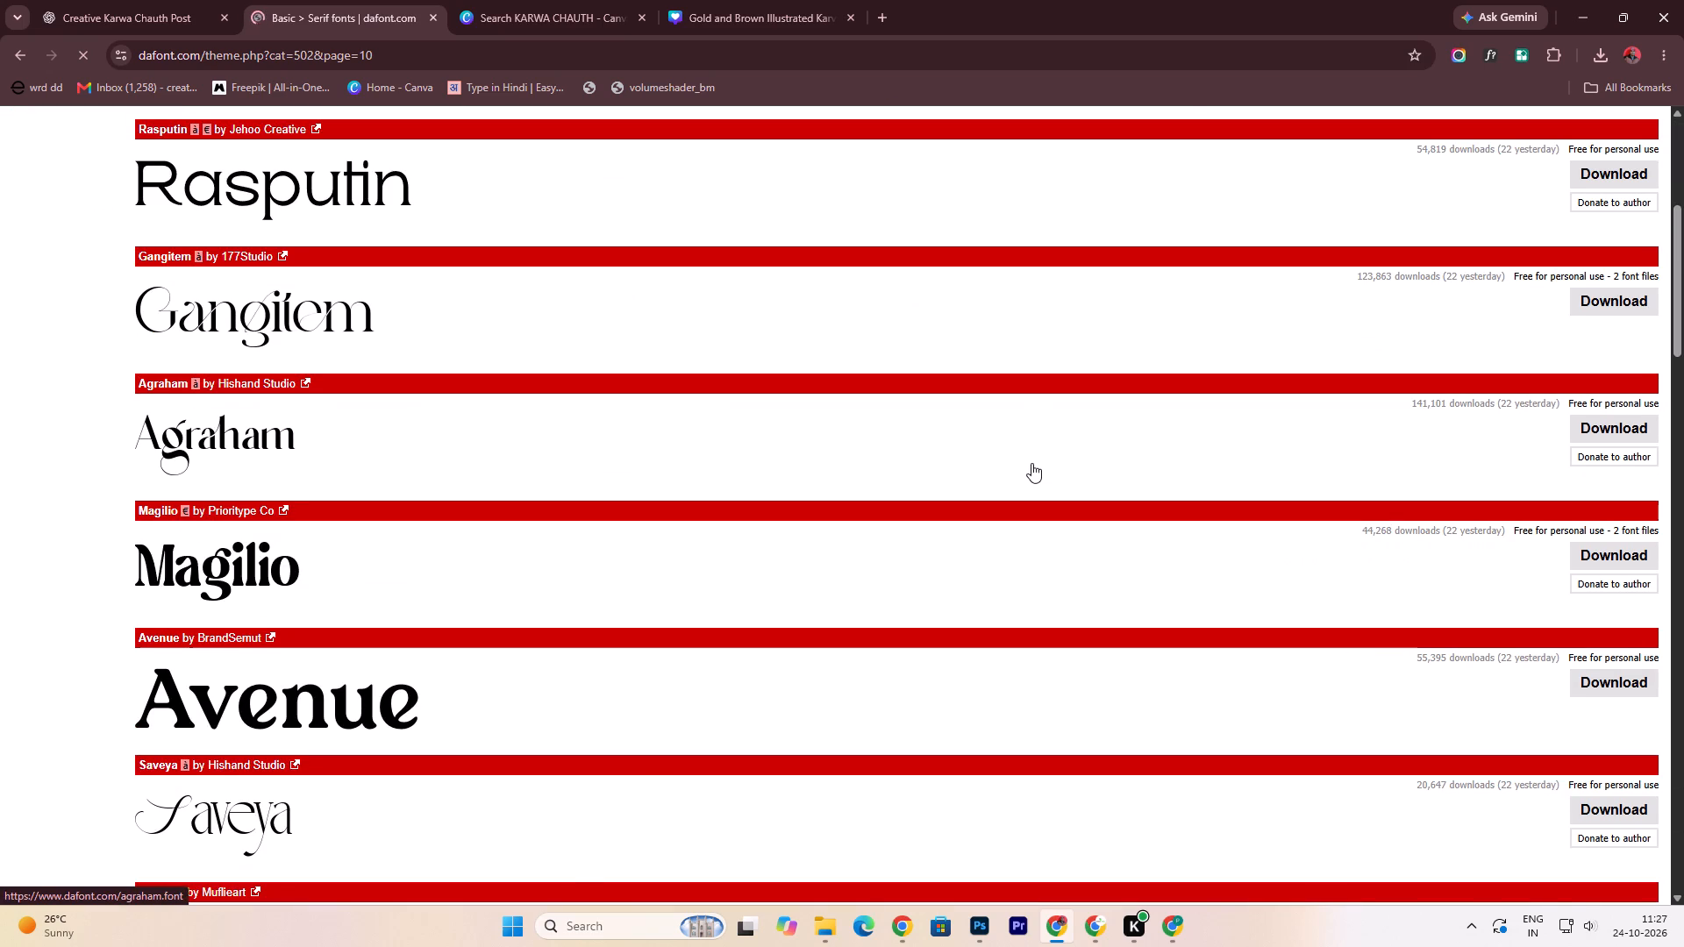
scroll(1031, 463, "down", 10)
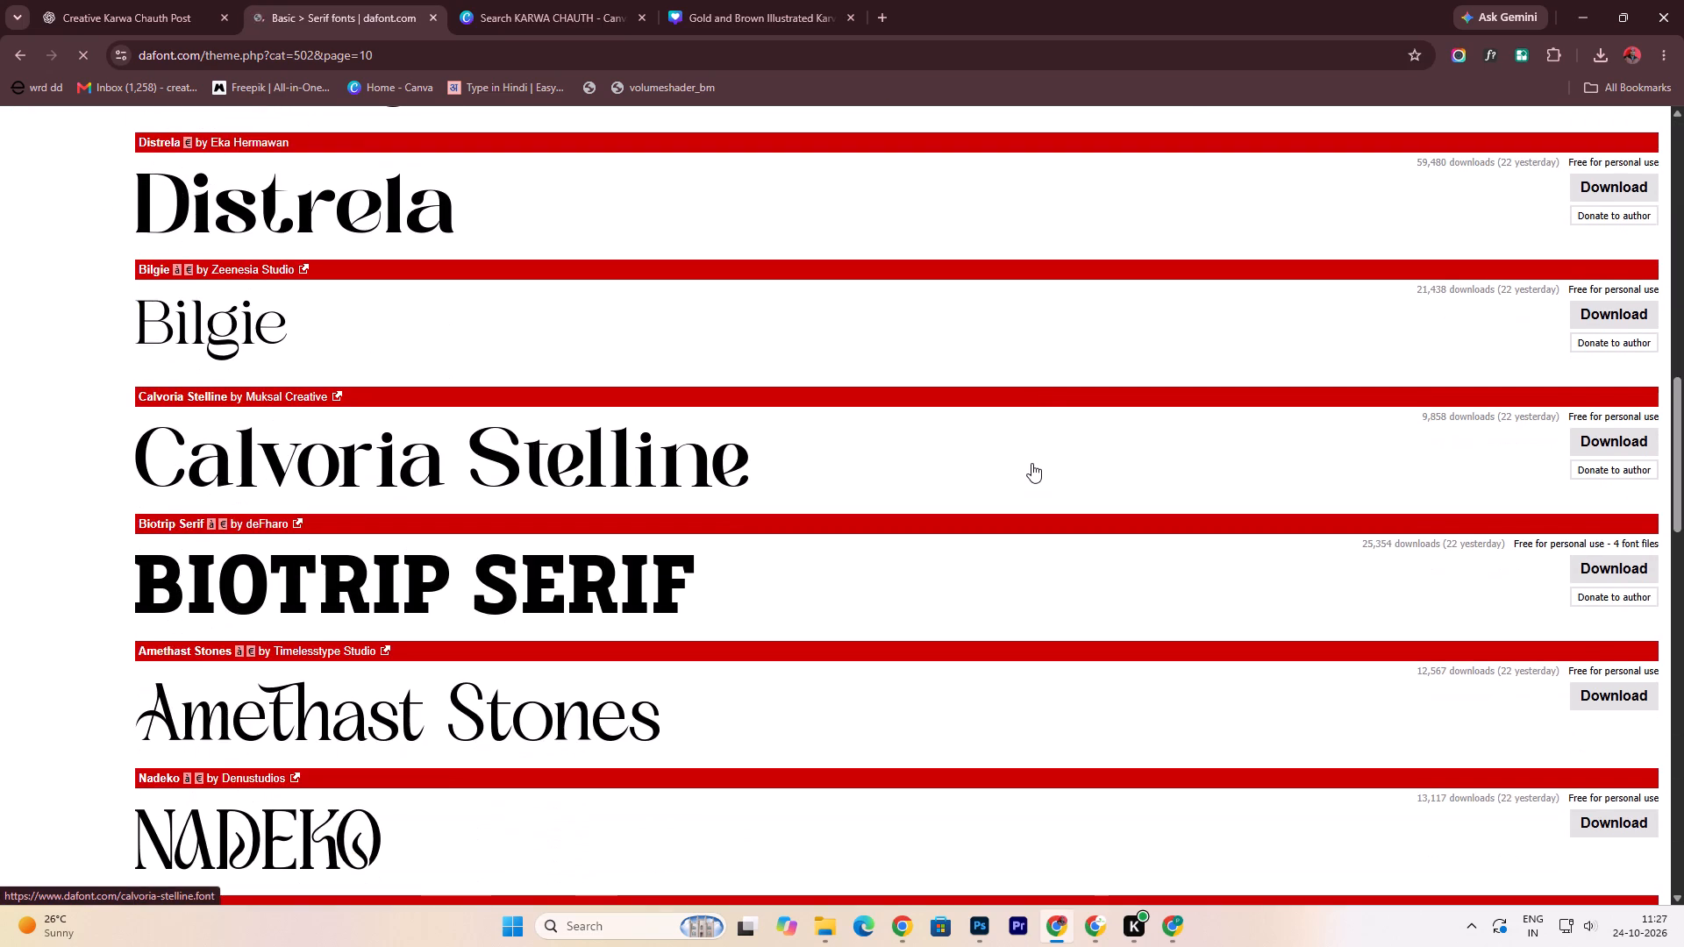
scroll(1031, 463, "down", 10)
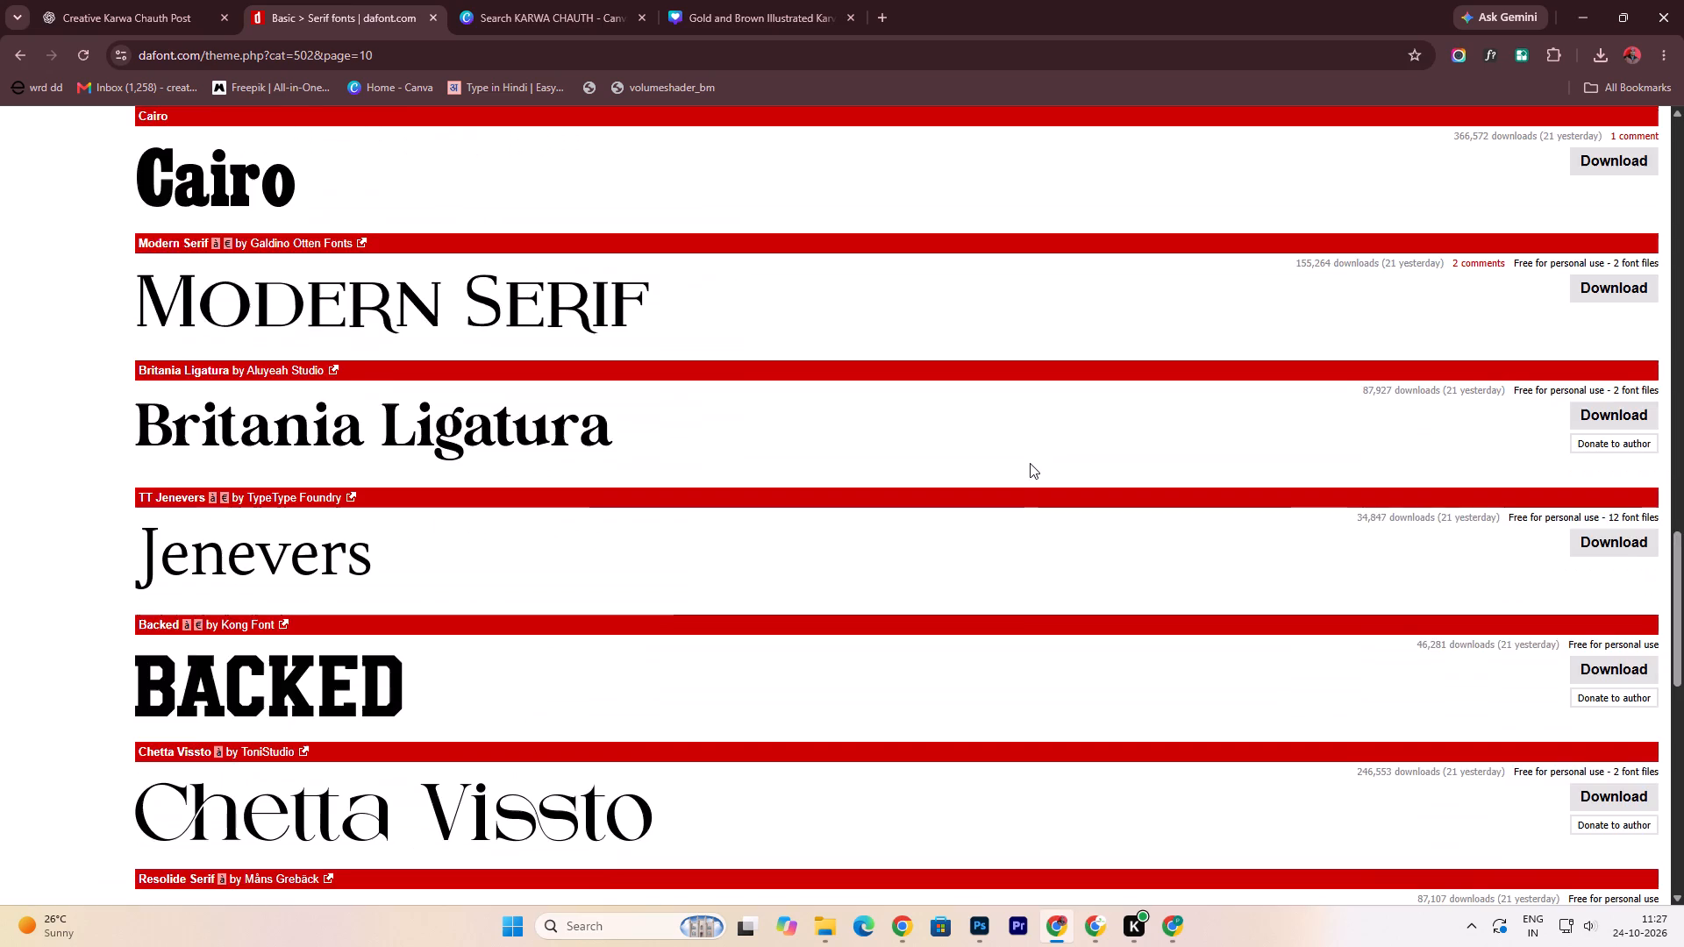
scroll(1030, 463, "down", 9)
scroll(1029, 463, "up", 13)
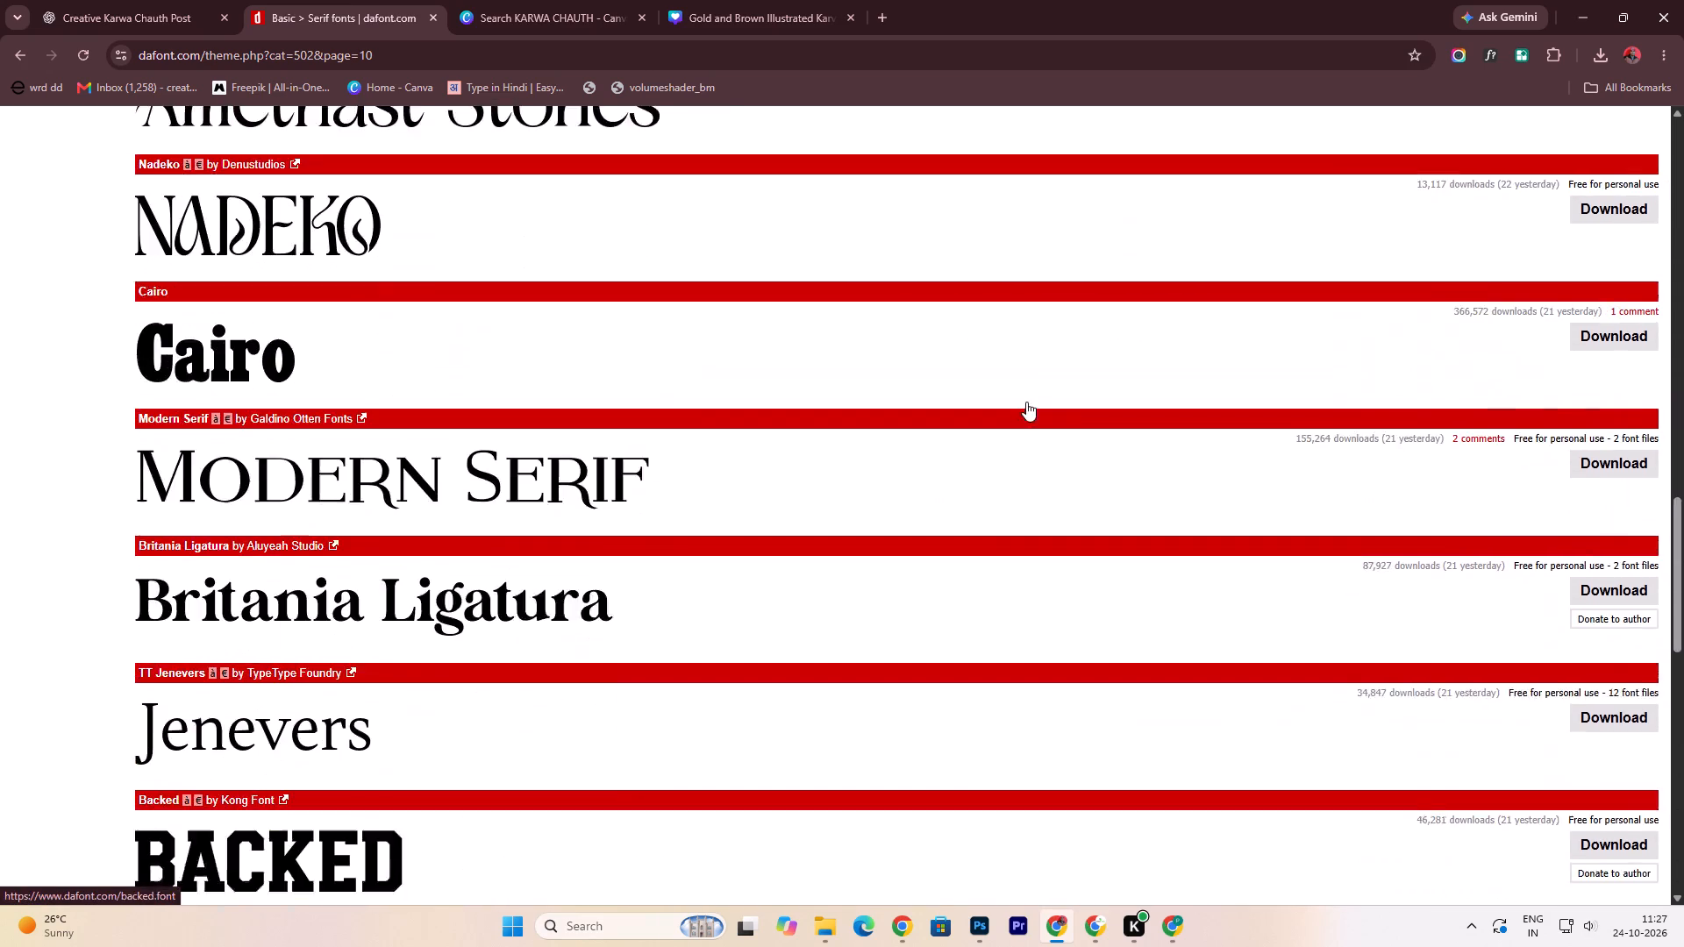
scroll(1026, 402, "up", 20)
scroll(1026, 402, "up", 6)
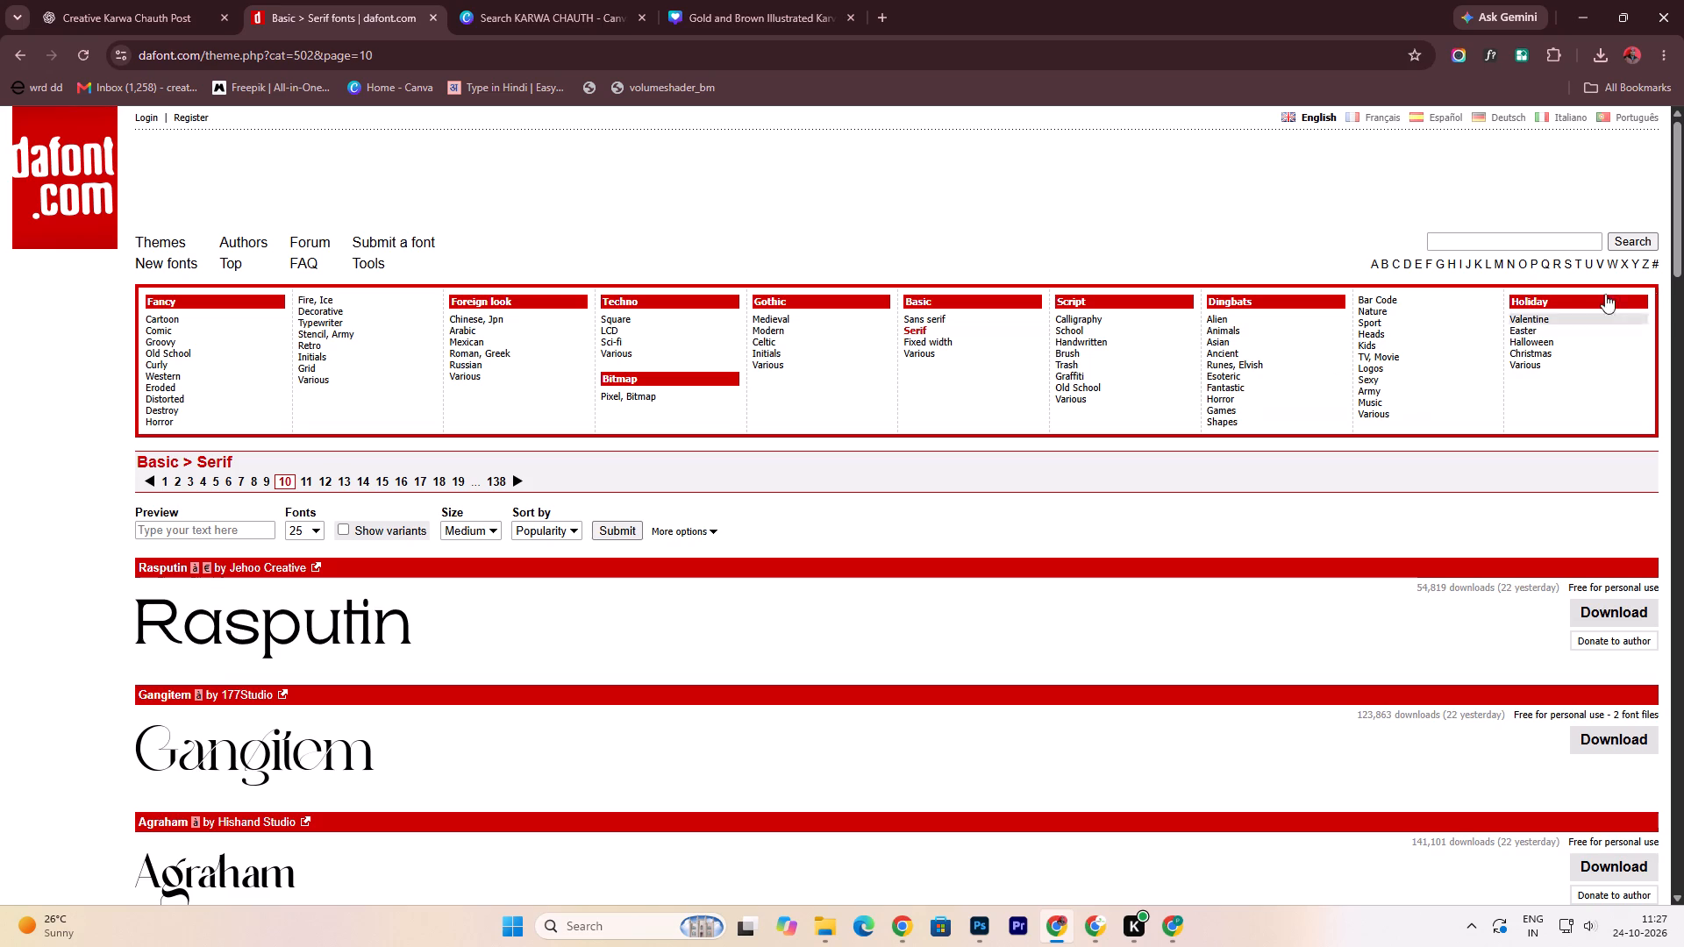
Look through the dafont Holiday Valentine, Basic Fixed width and Basic Various categories for a suitable heading font.
left_click(1524, 320)
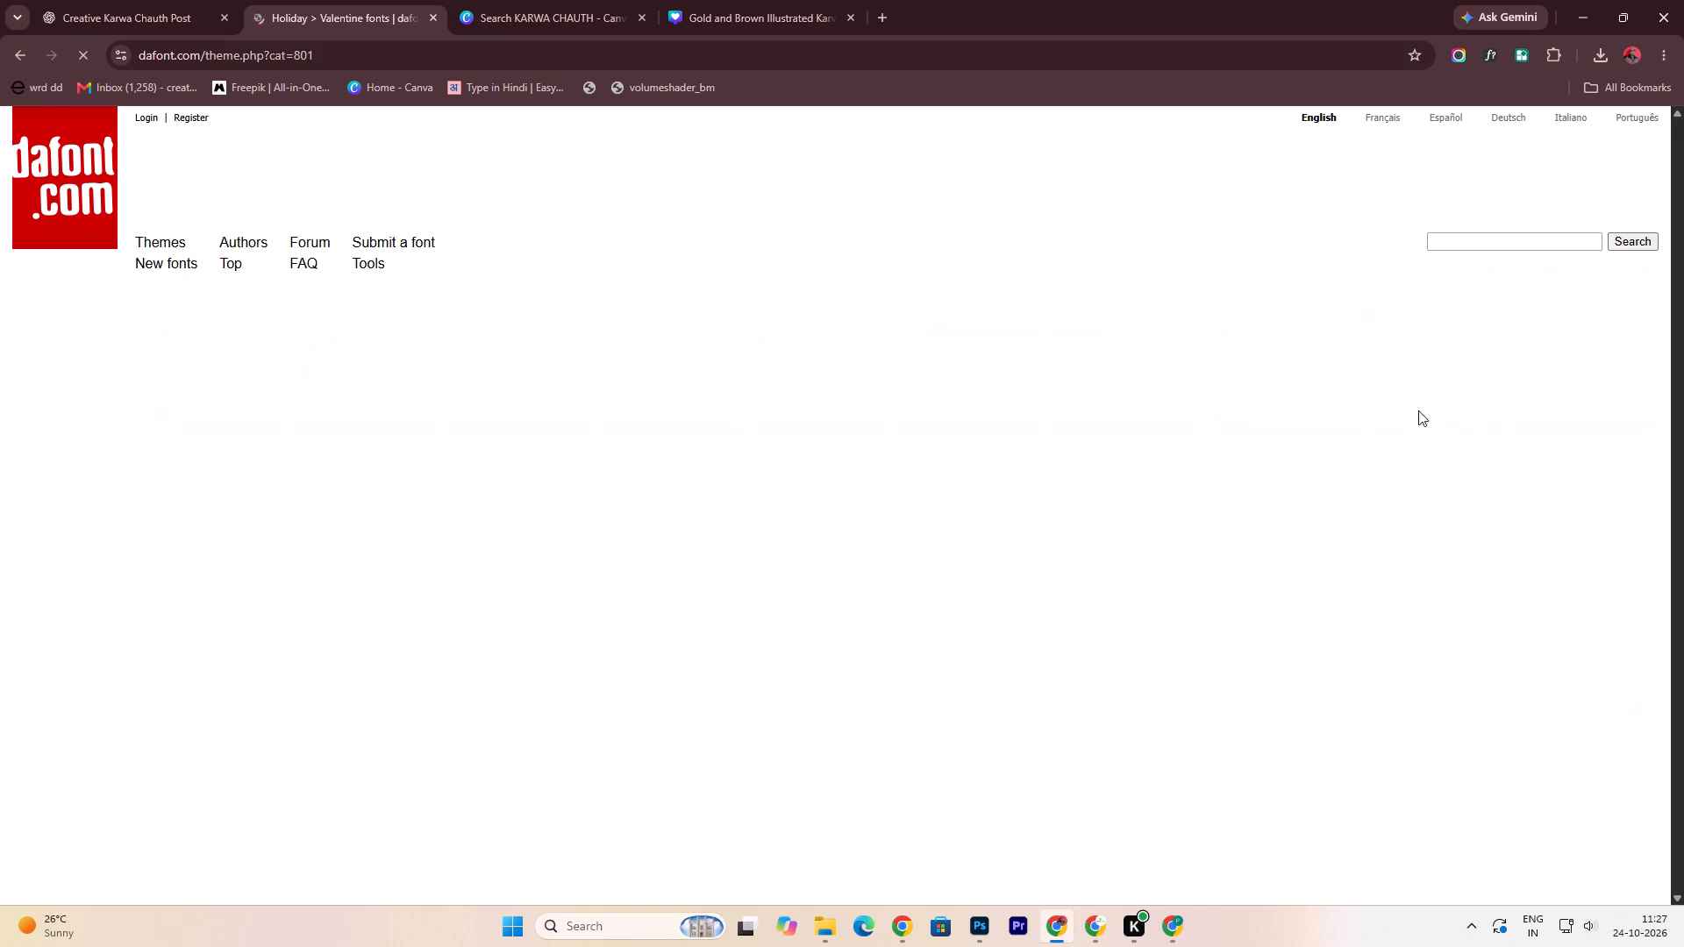
scroll(876, 596, "down", 4)
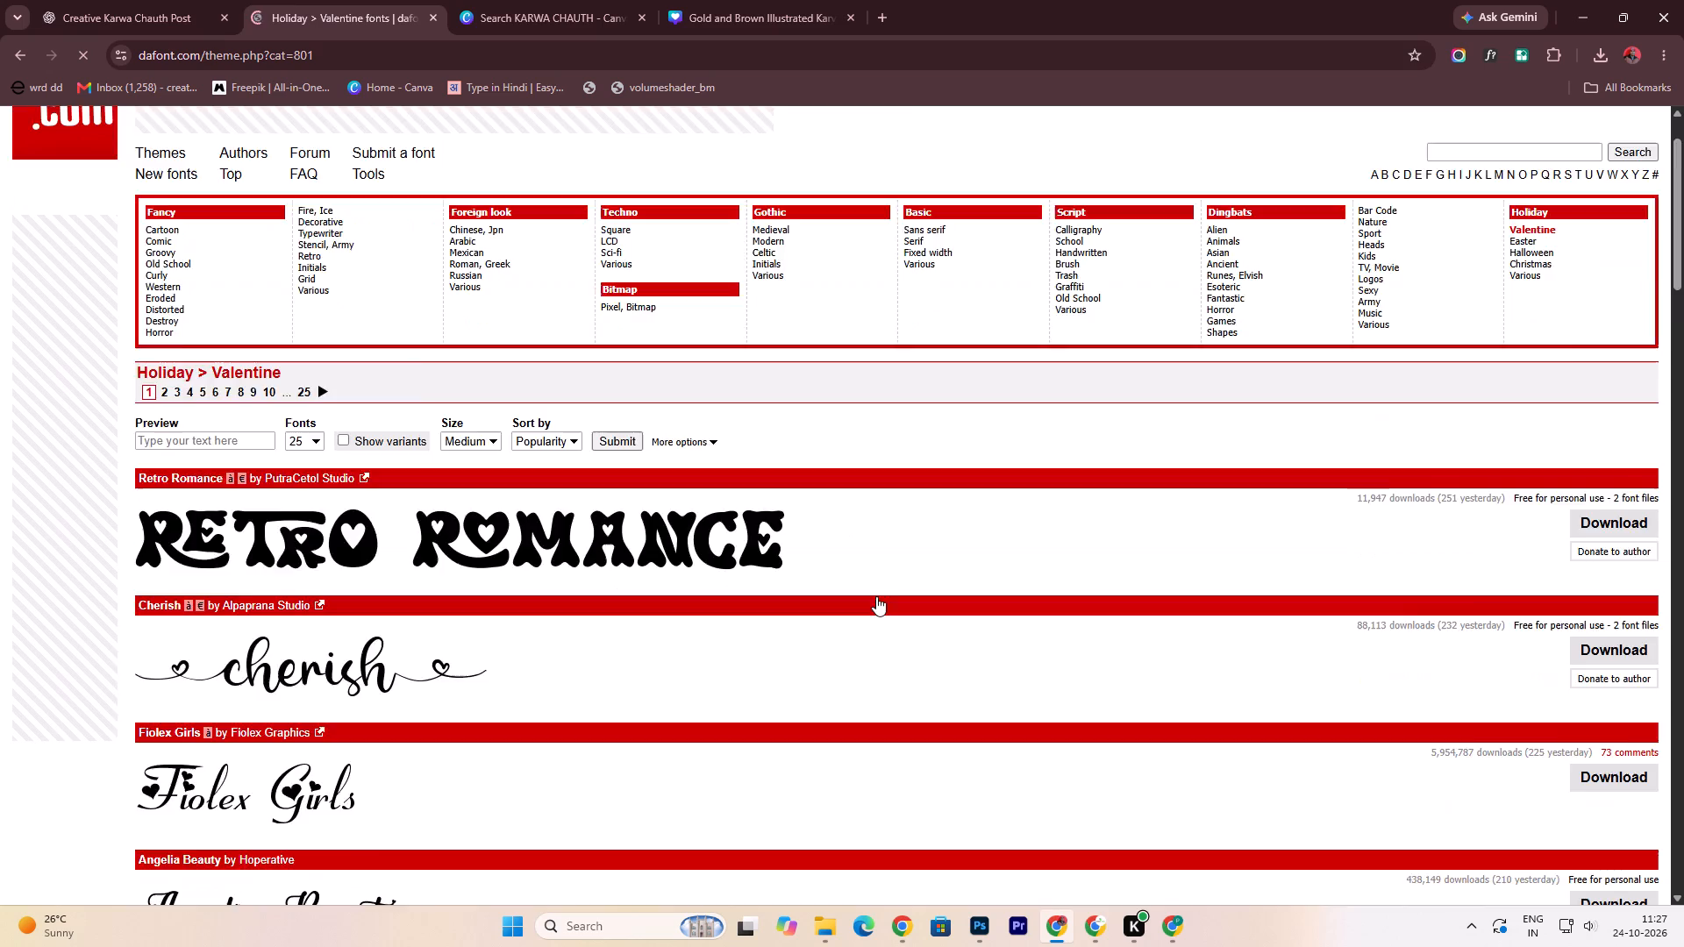
scroll(876, 596, "down", 1)
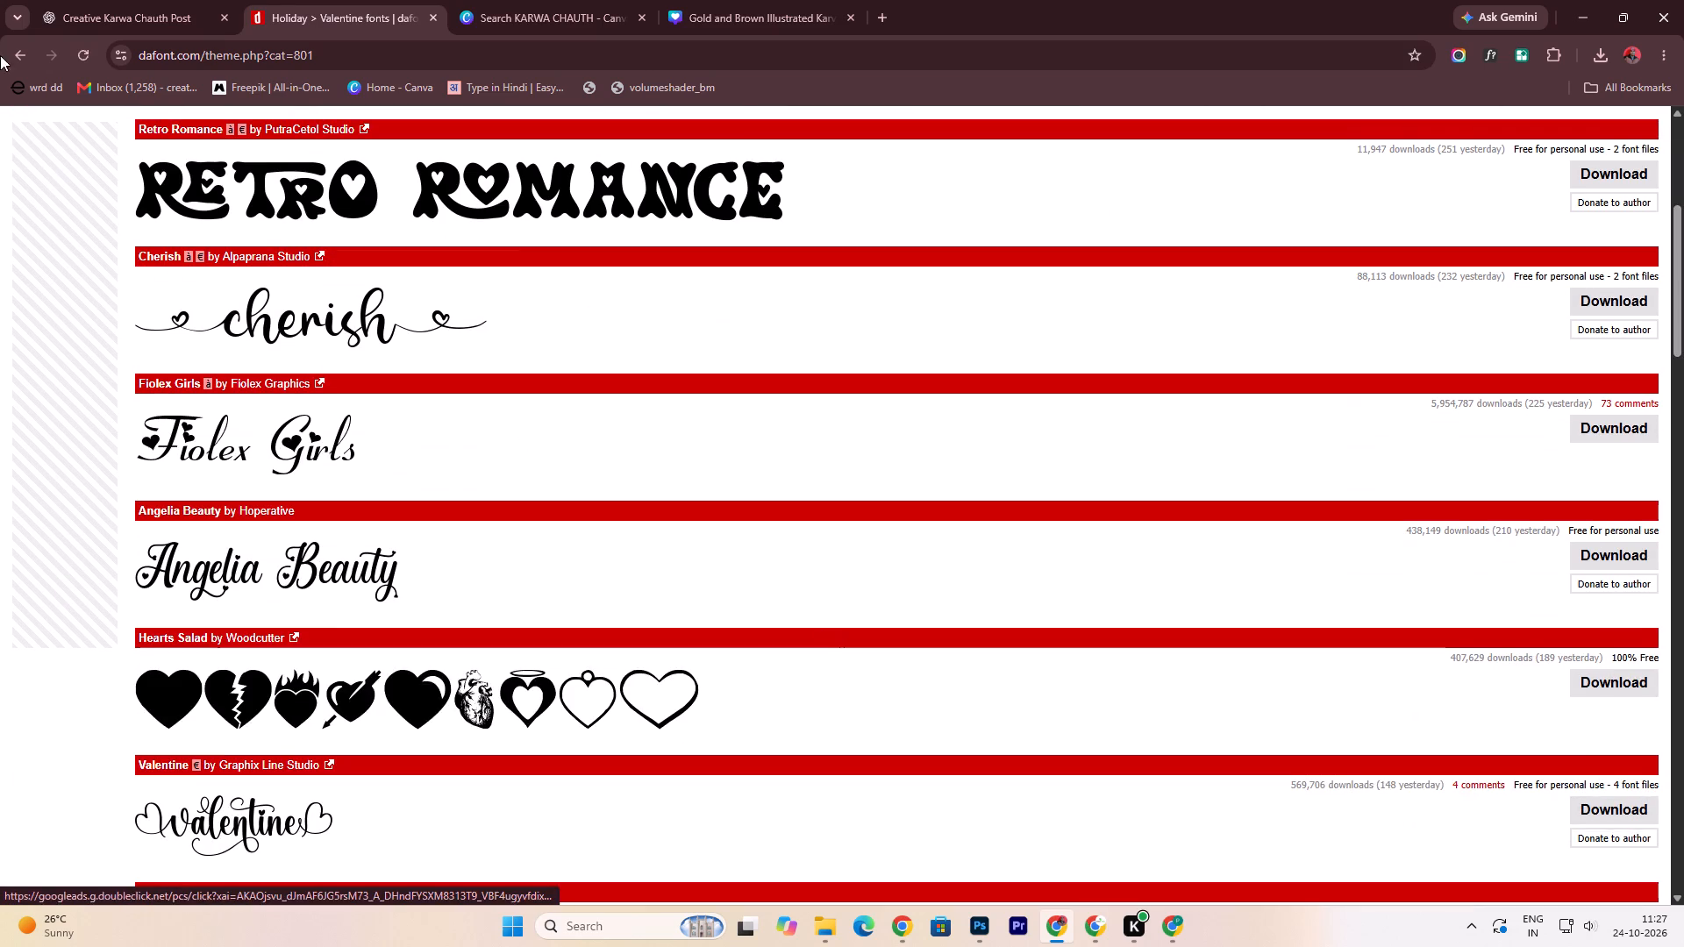
left_click(18, 55)
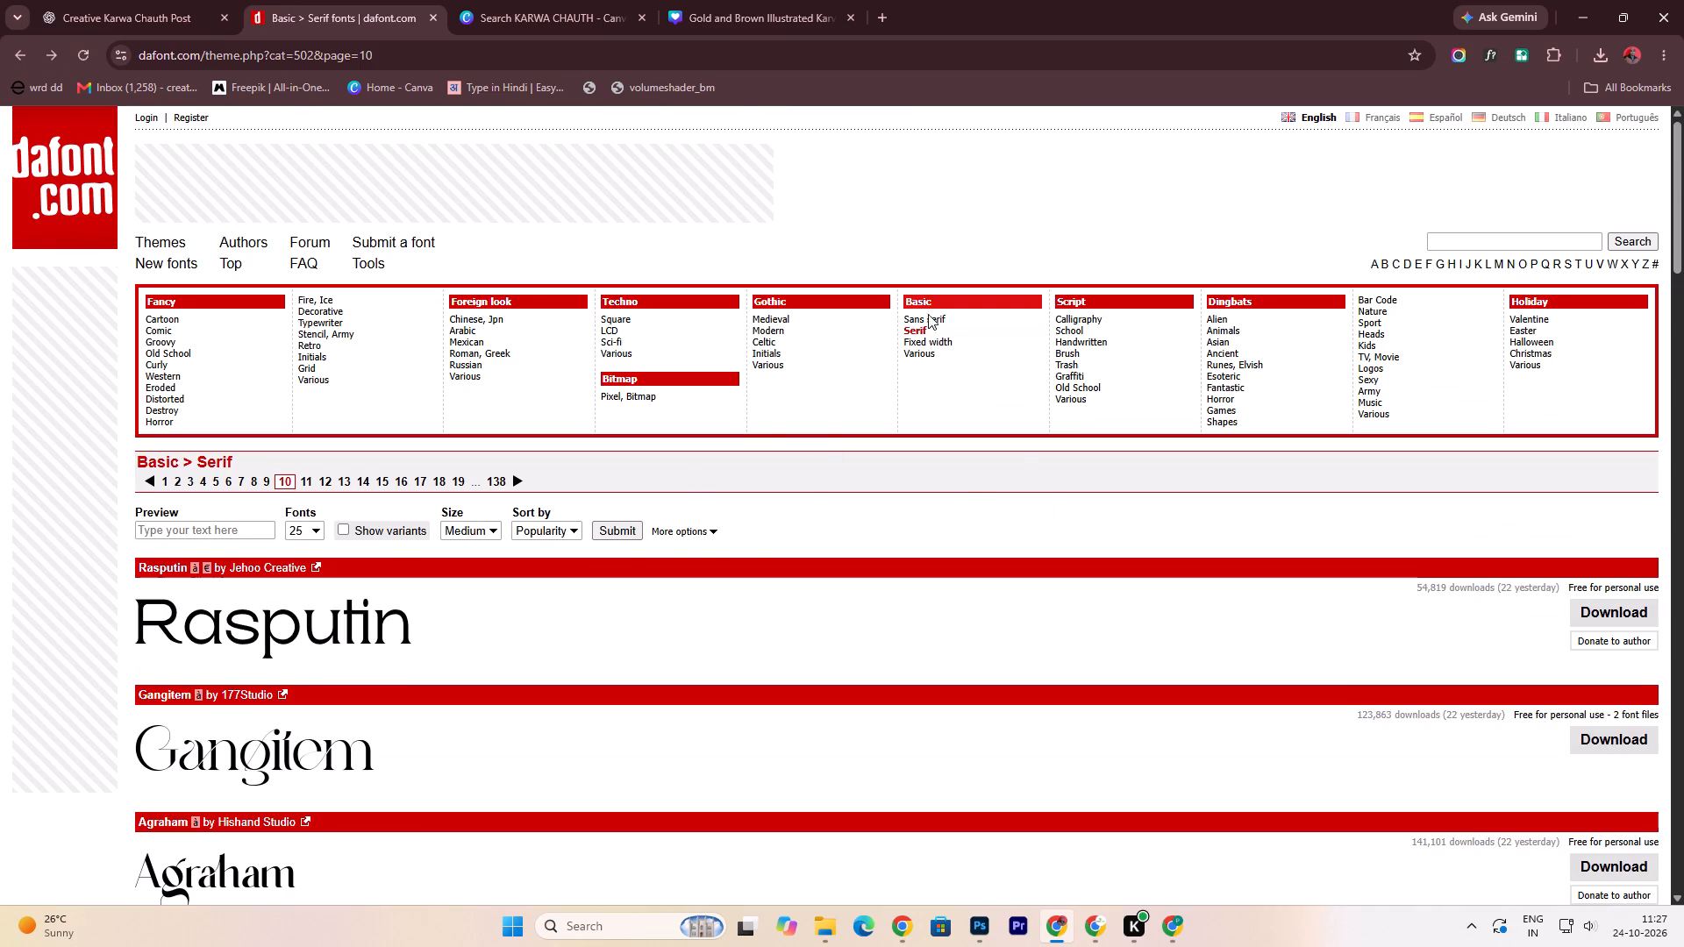
left_click(944, 340)
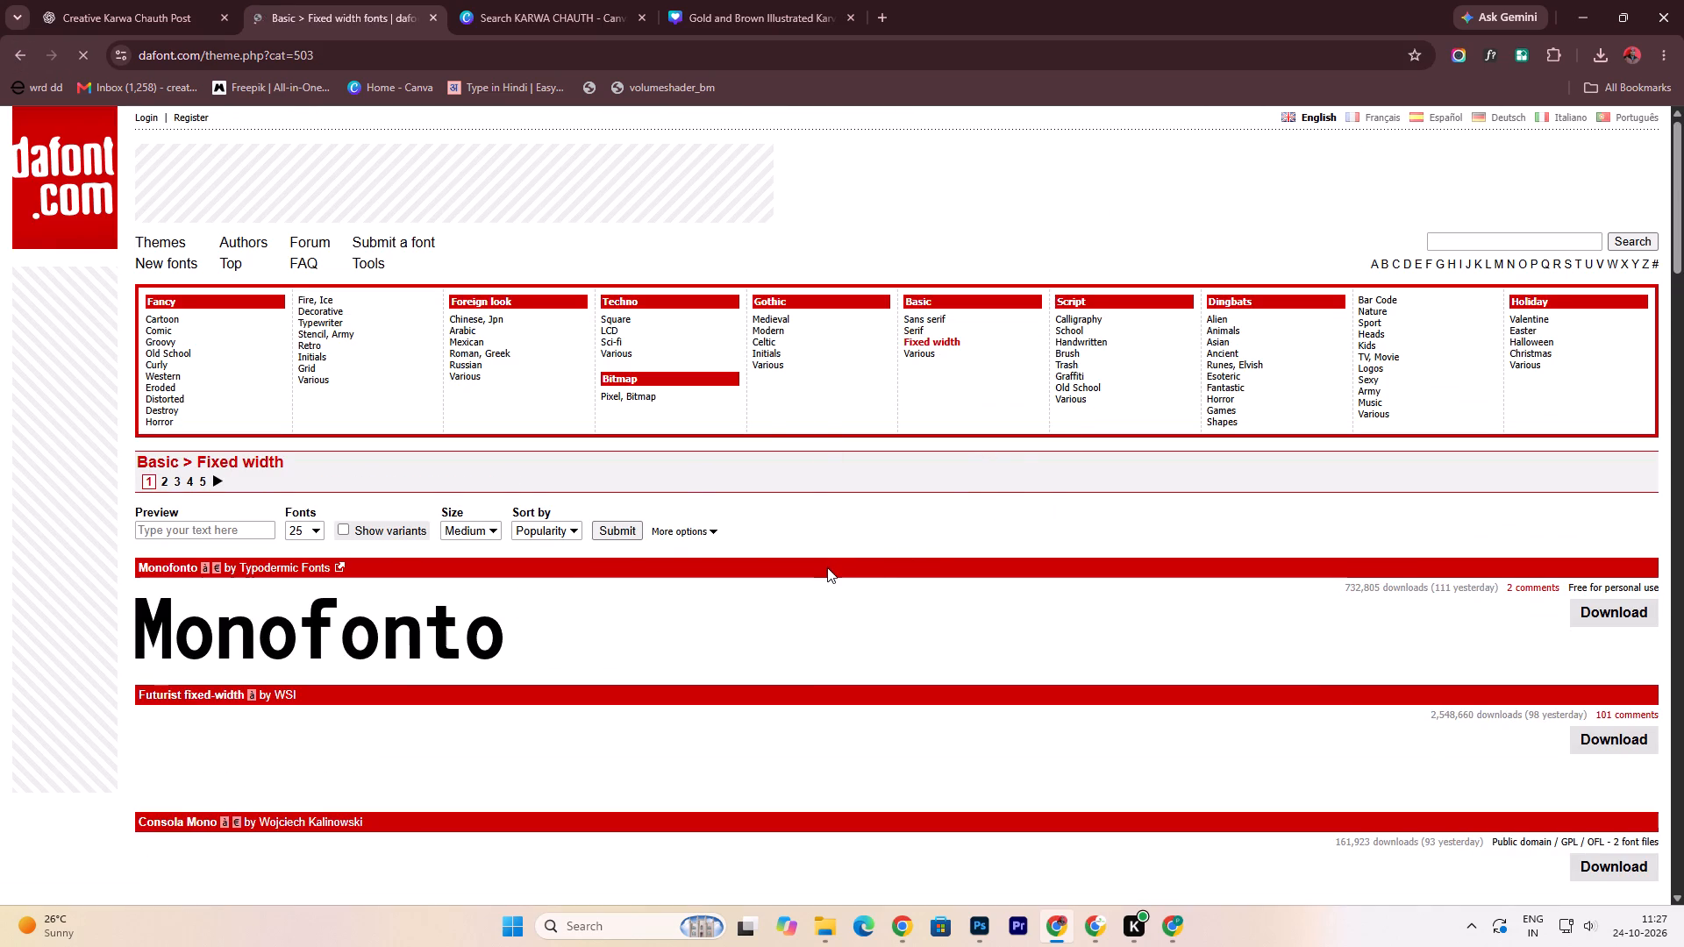
scroll(827, 567, "down", 6)
scroll(849, 552, "up", 6)
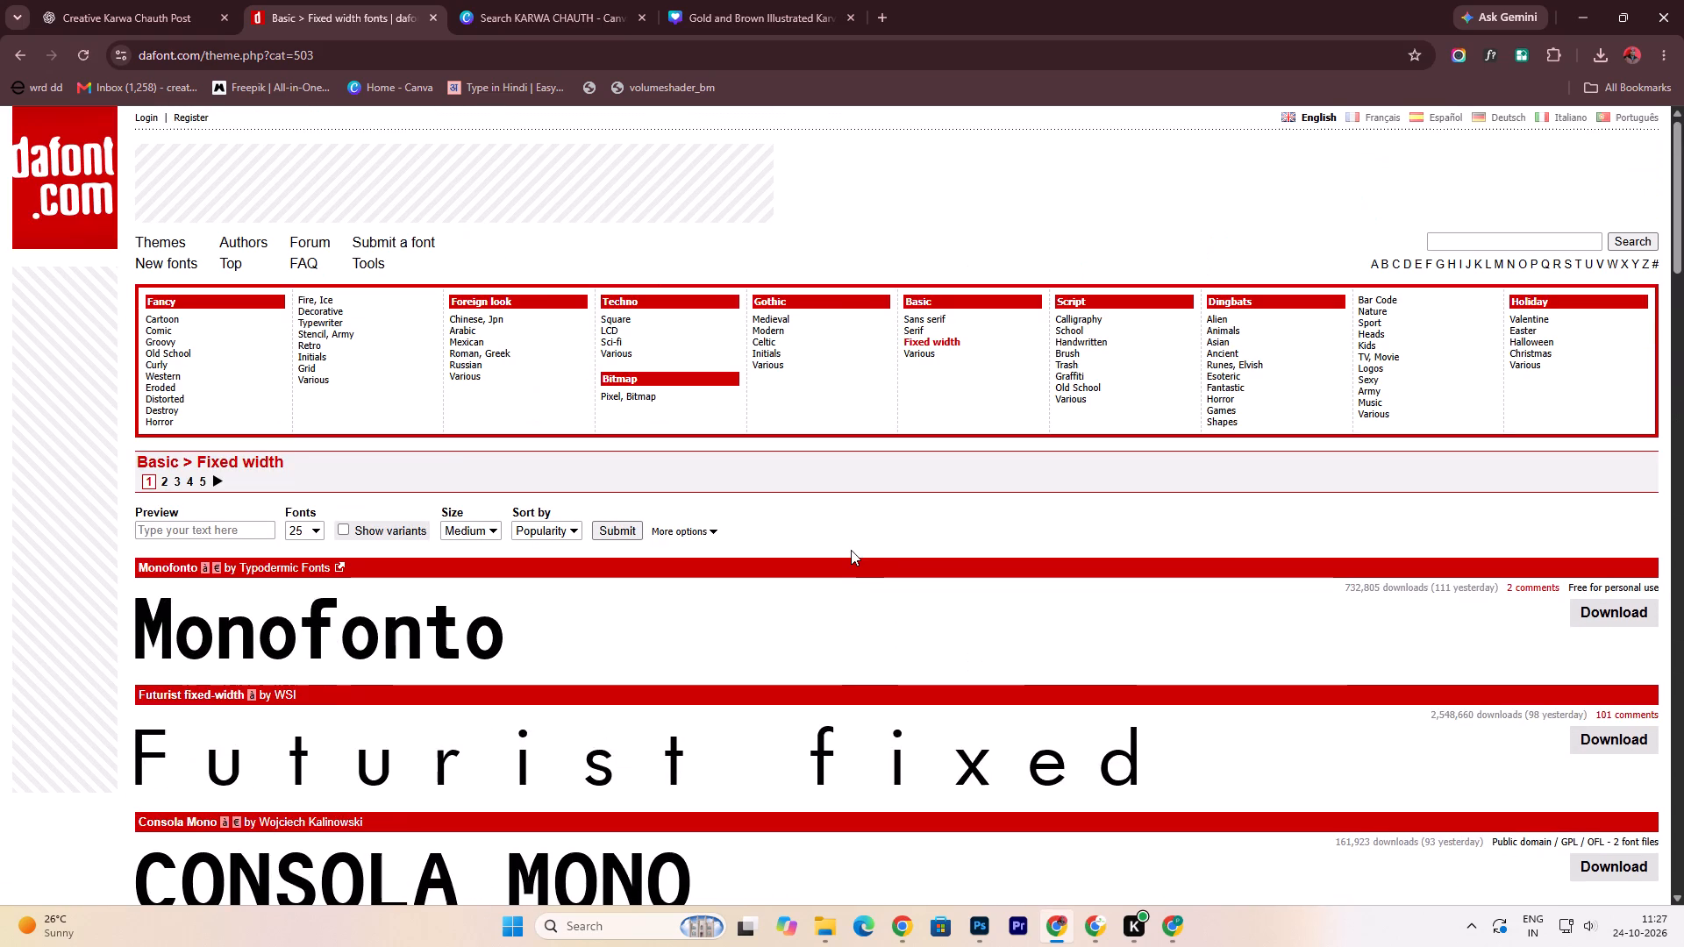
left_click(933, 353)
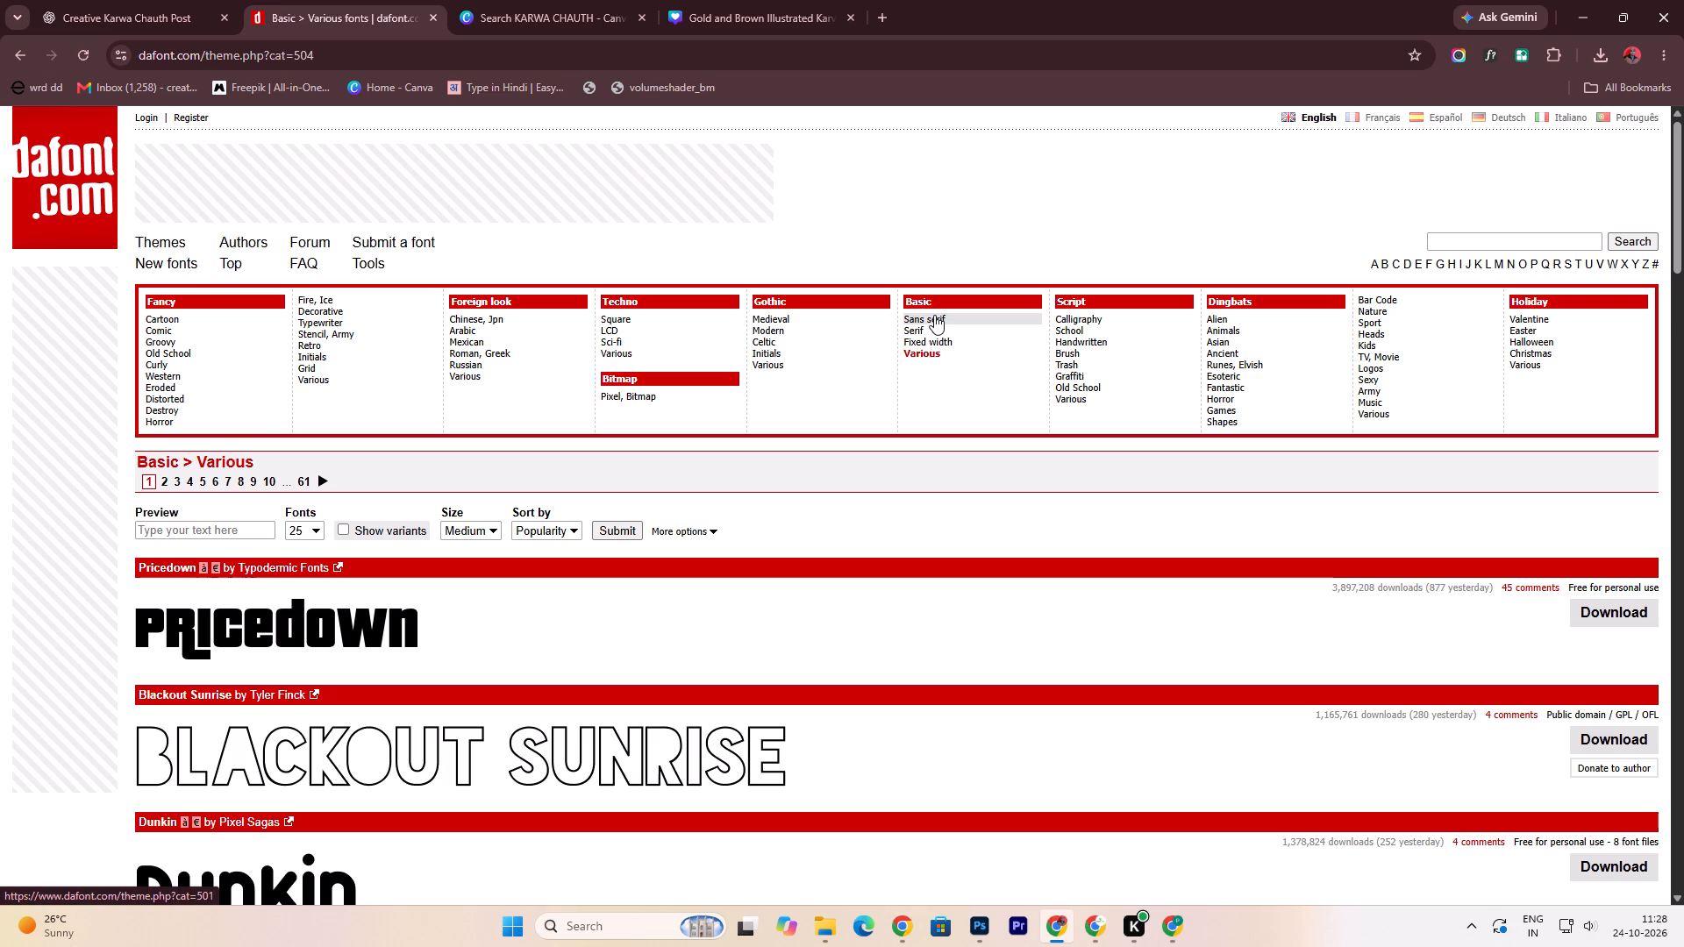
scroll(808, 606, "down", 11)
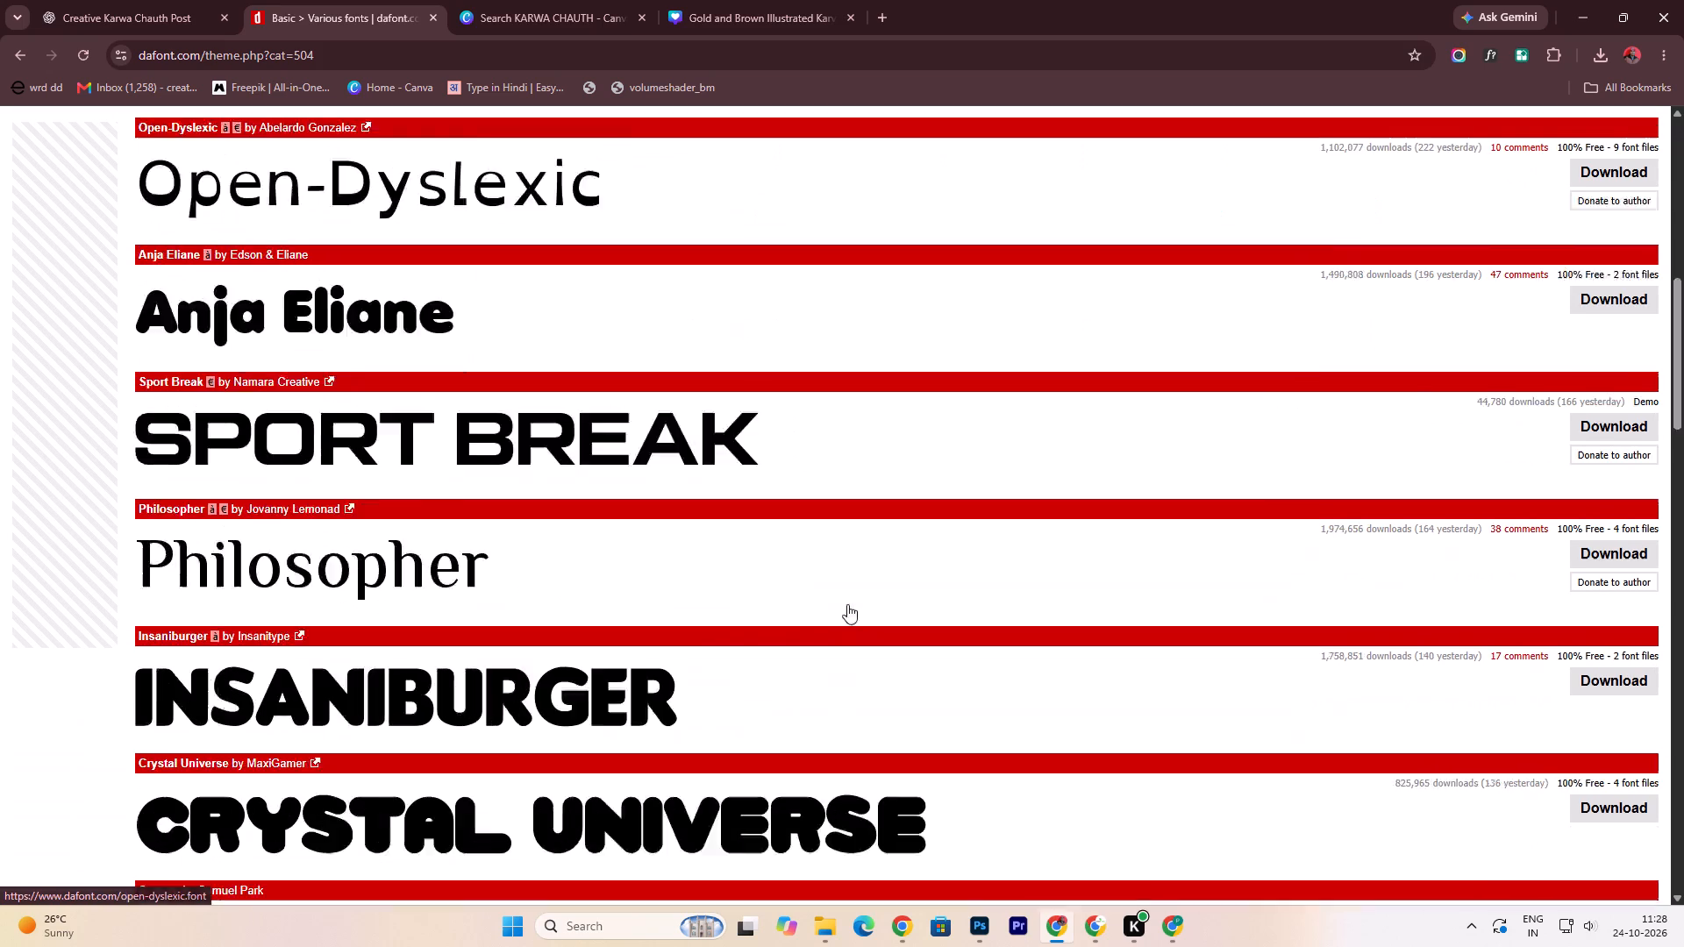
scroll(831, 659, "up", 4)
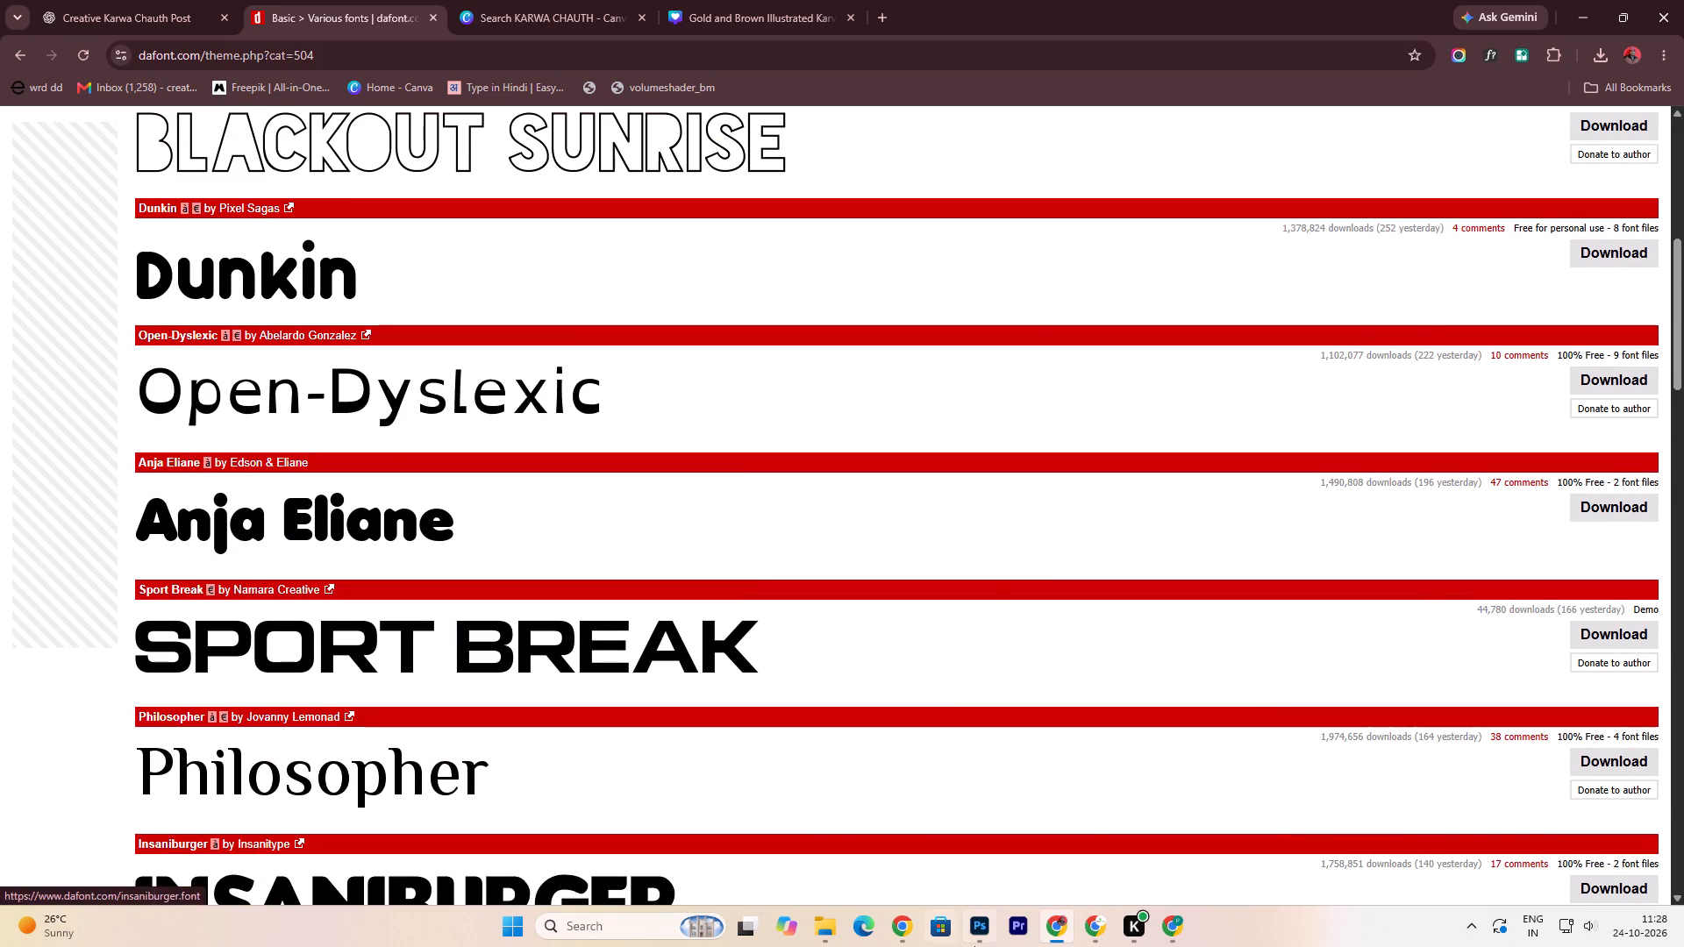
Switch to Photoshop and set the font of the KARWA CHAUTH heading to Amita.
left_click(986, 933)
left_click(824, 216)
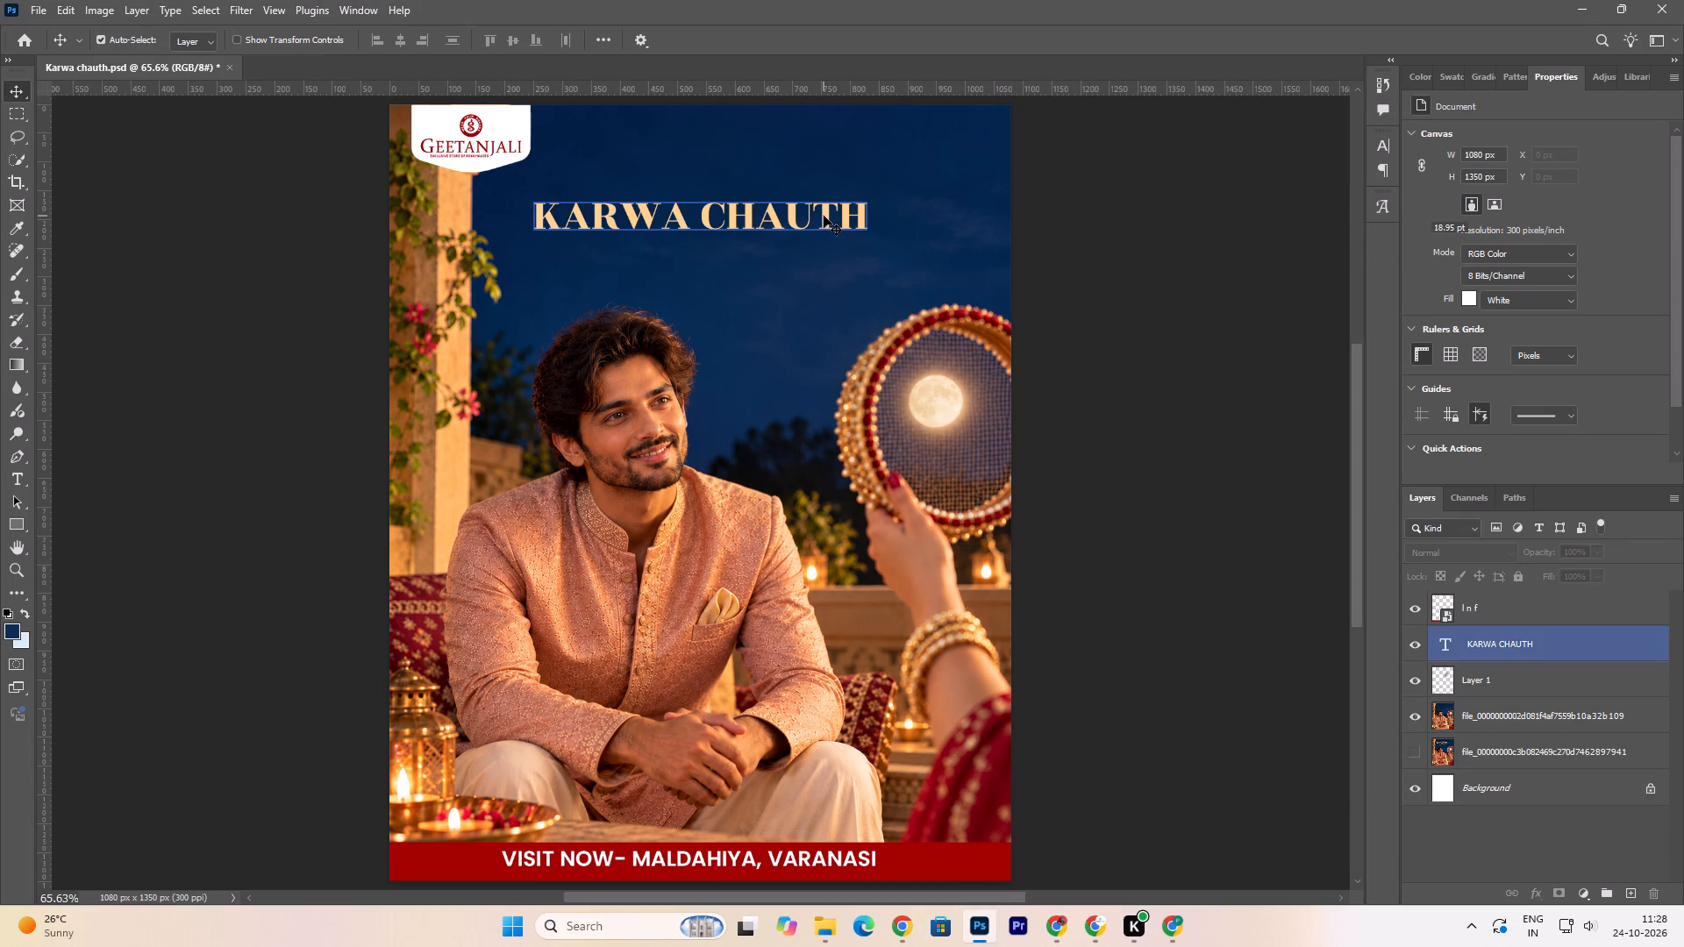
left_click(1573, 175)
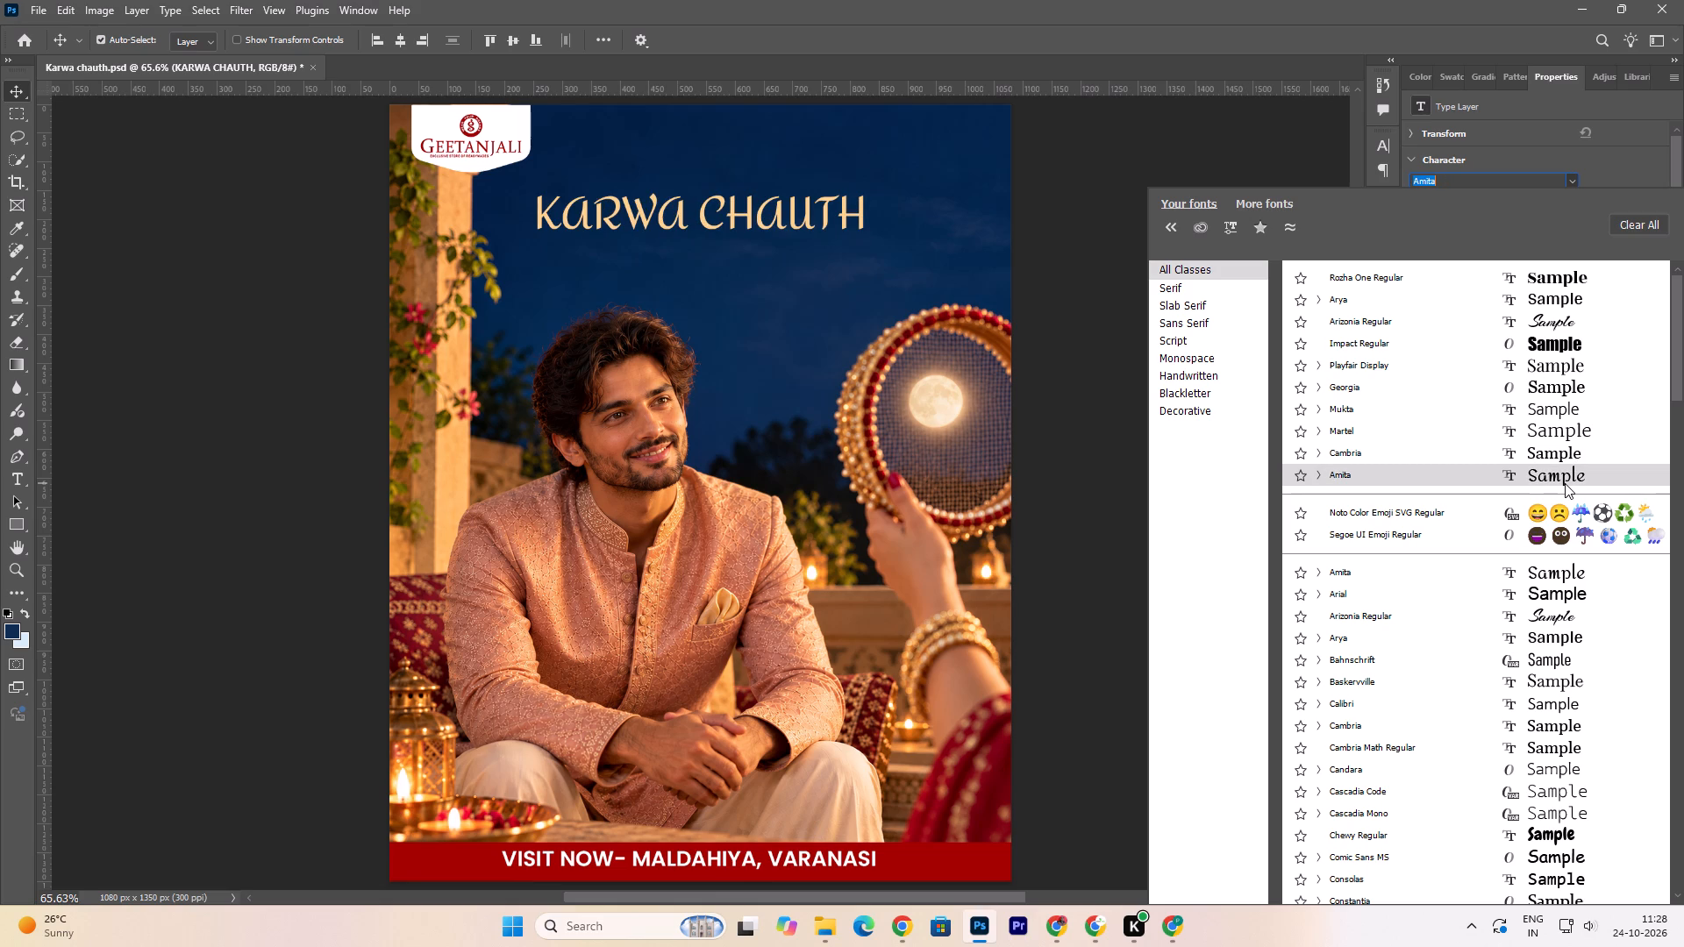
left_click(1581, 572)
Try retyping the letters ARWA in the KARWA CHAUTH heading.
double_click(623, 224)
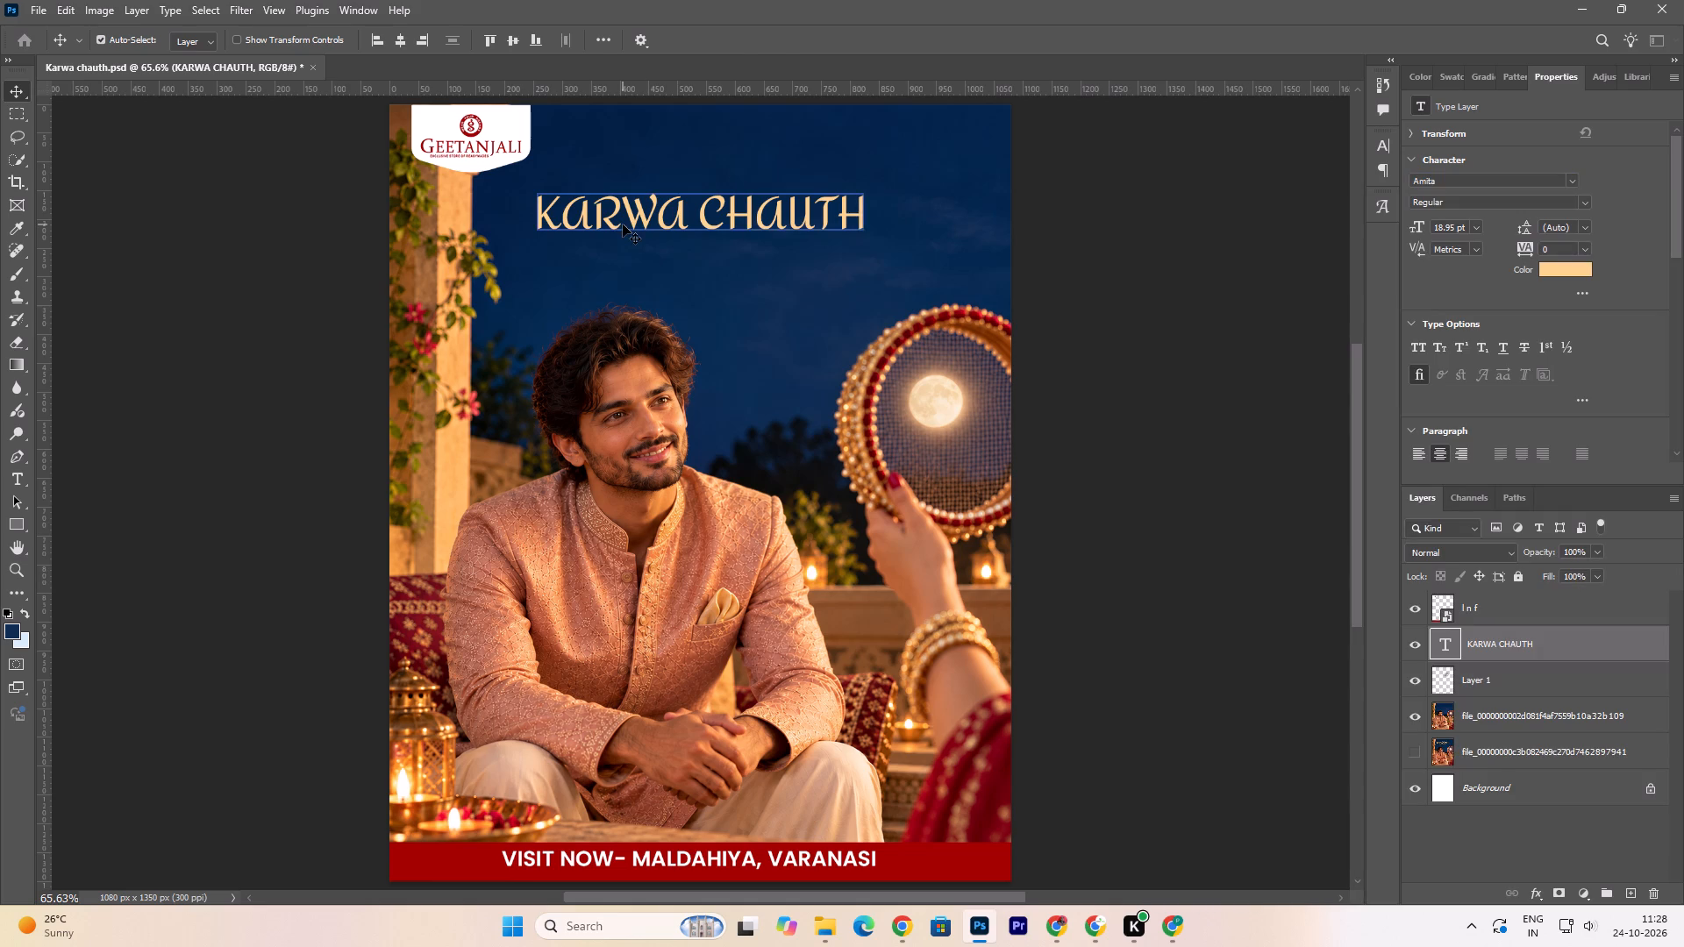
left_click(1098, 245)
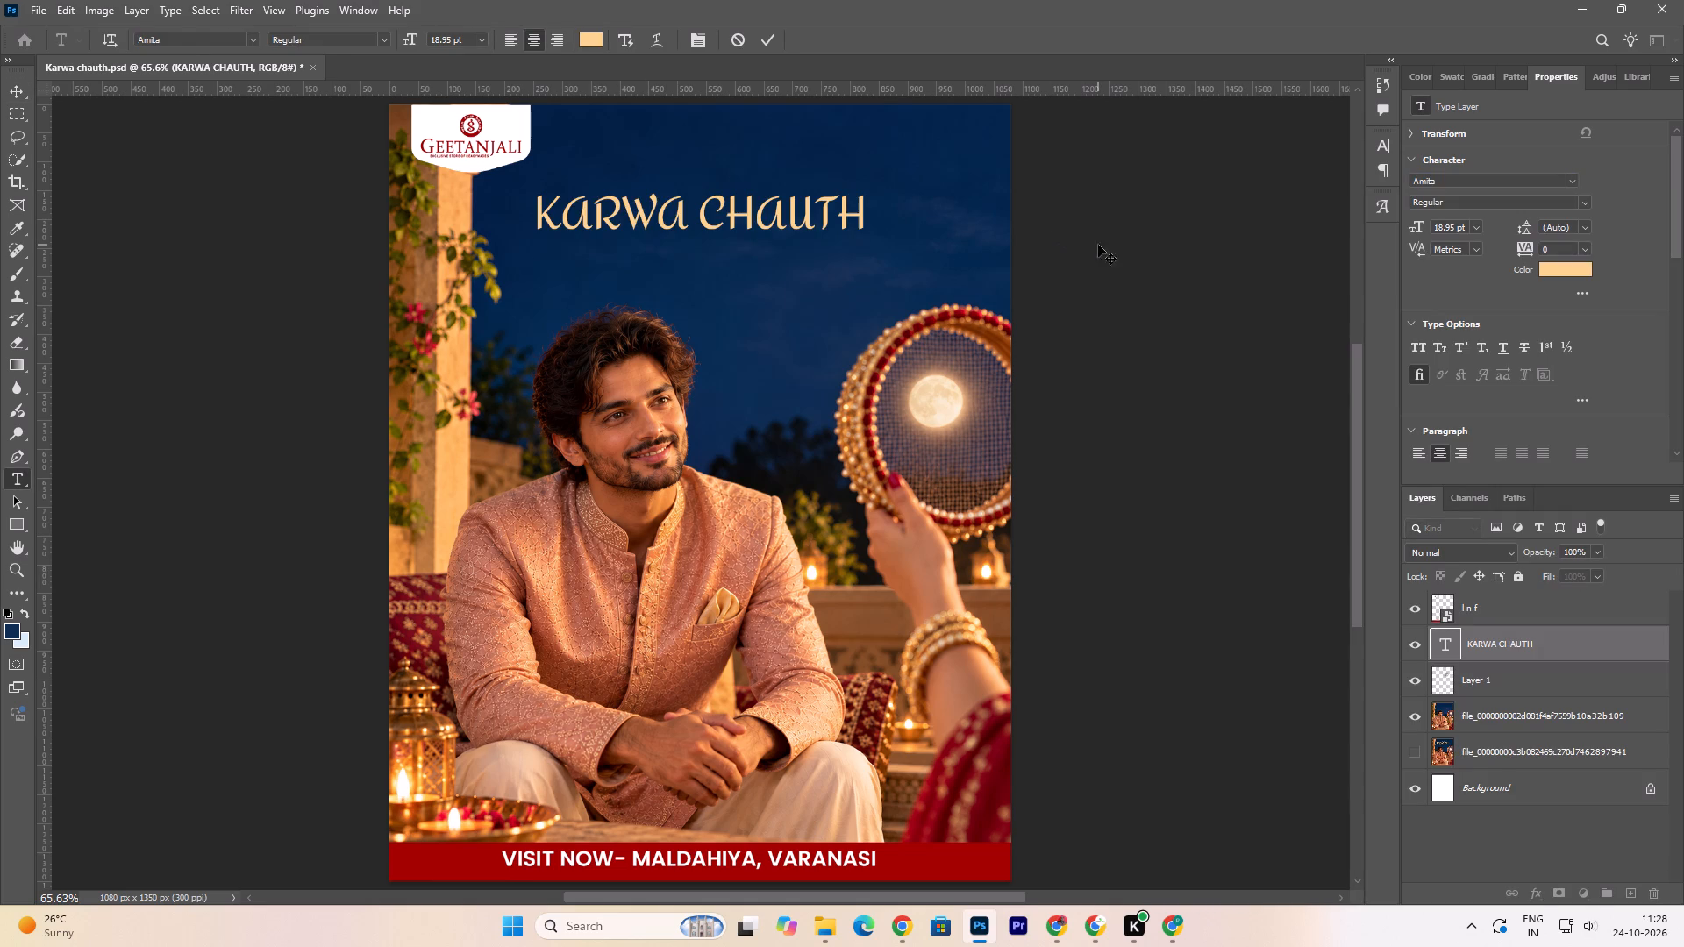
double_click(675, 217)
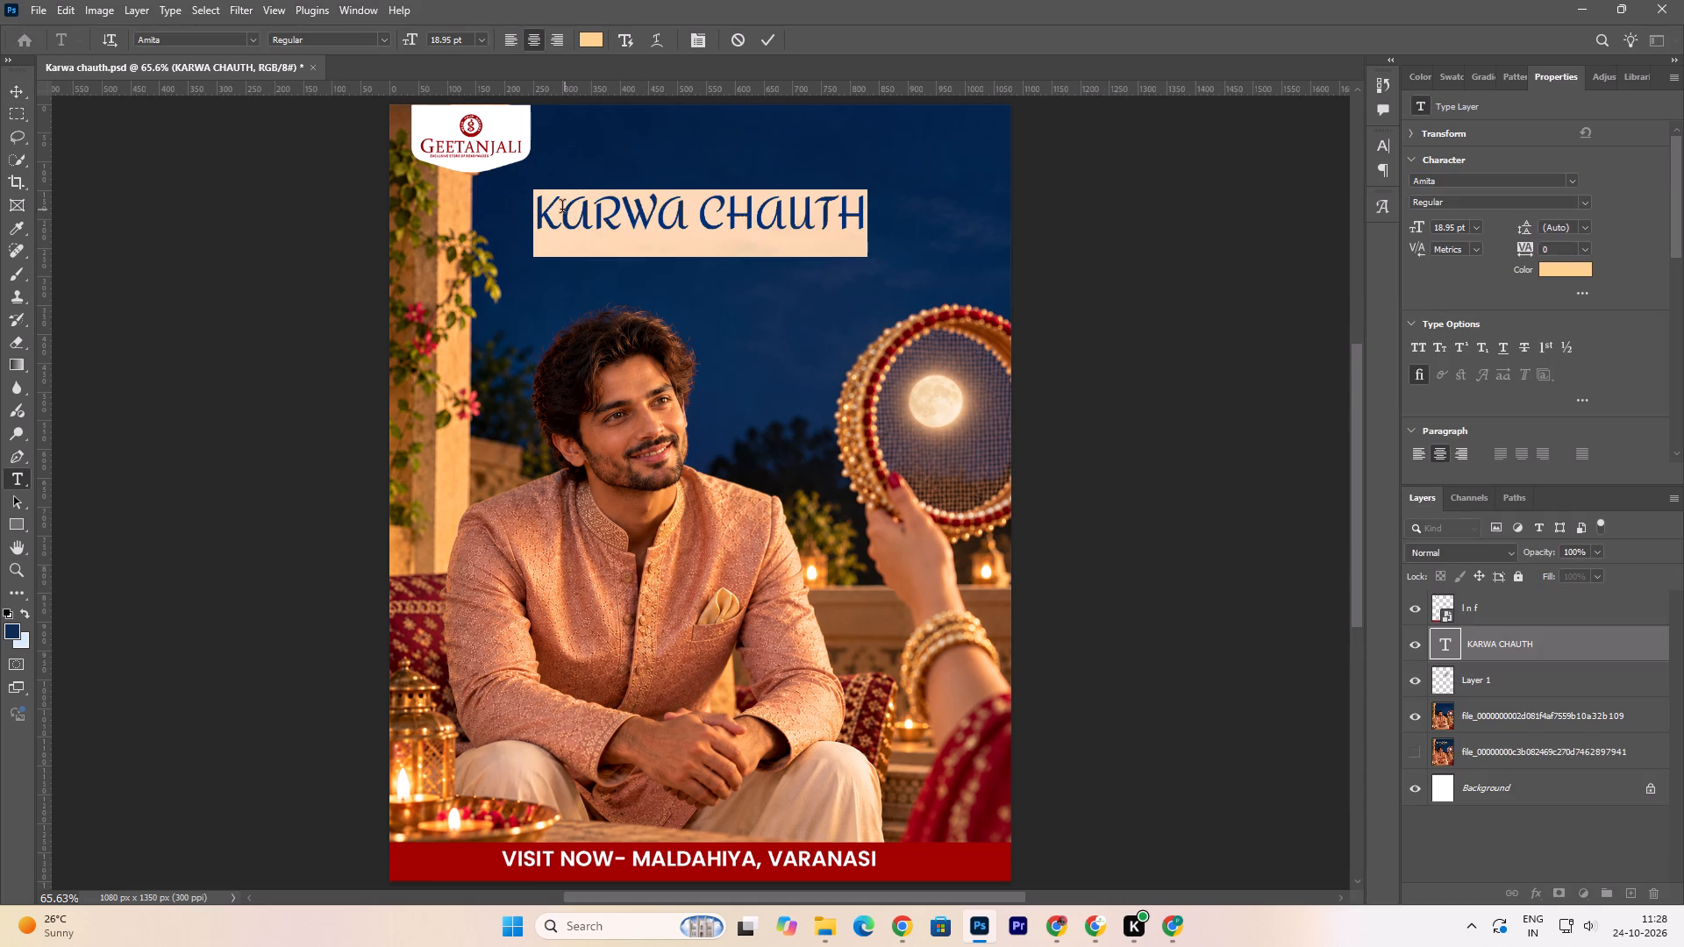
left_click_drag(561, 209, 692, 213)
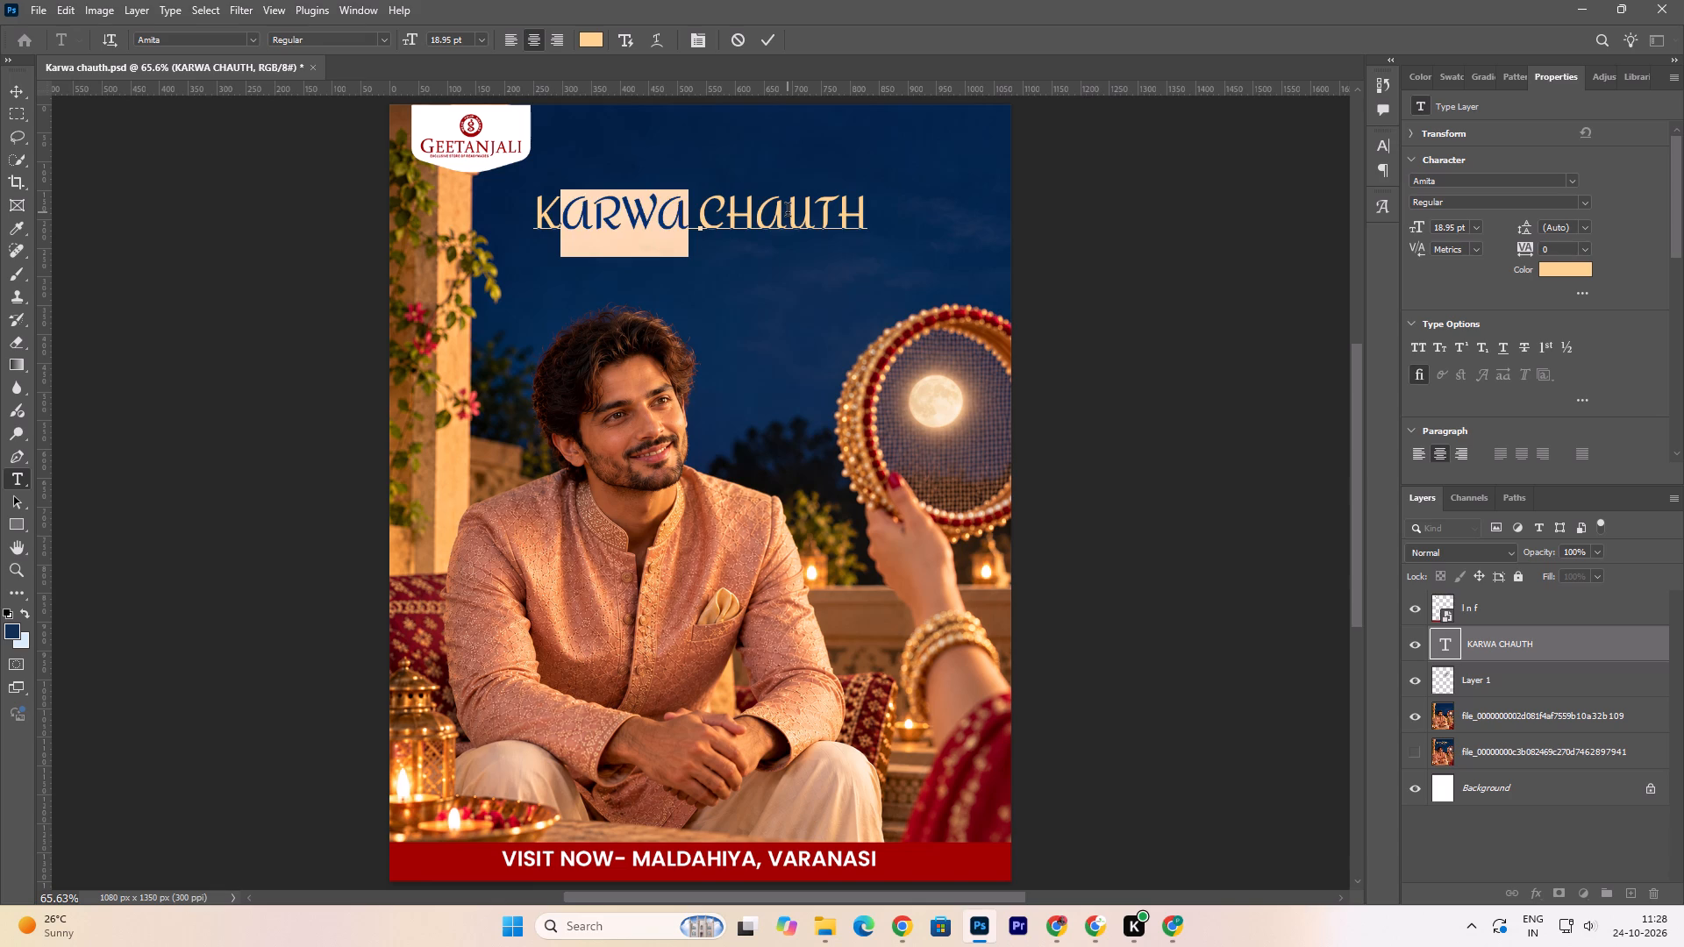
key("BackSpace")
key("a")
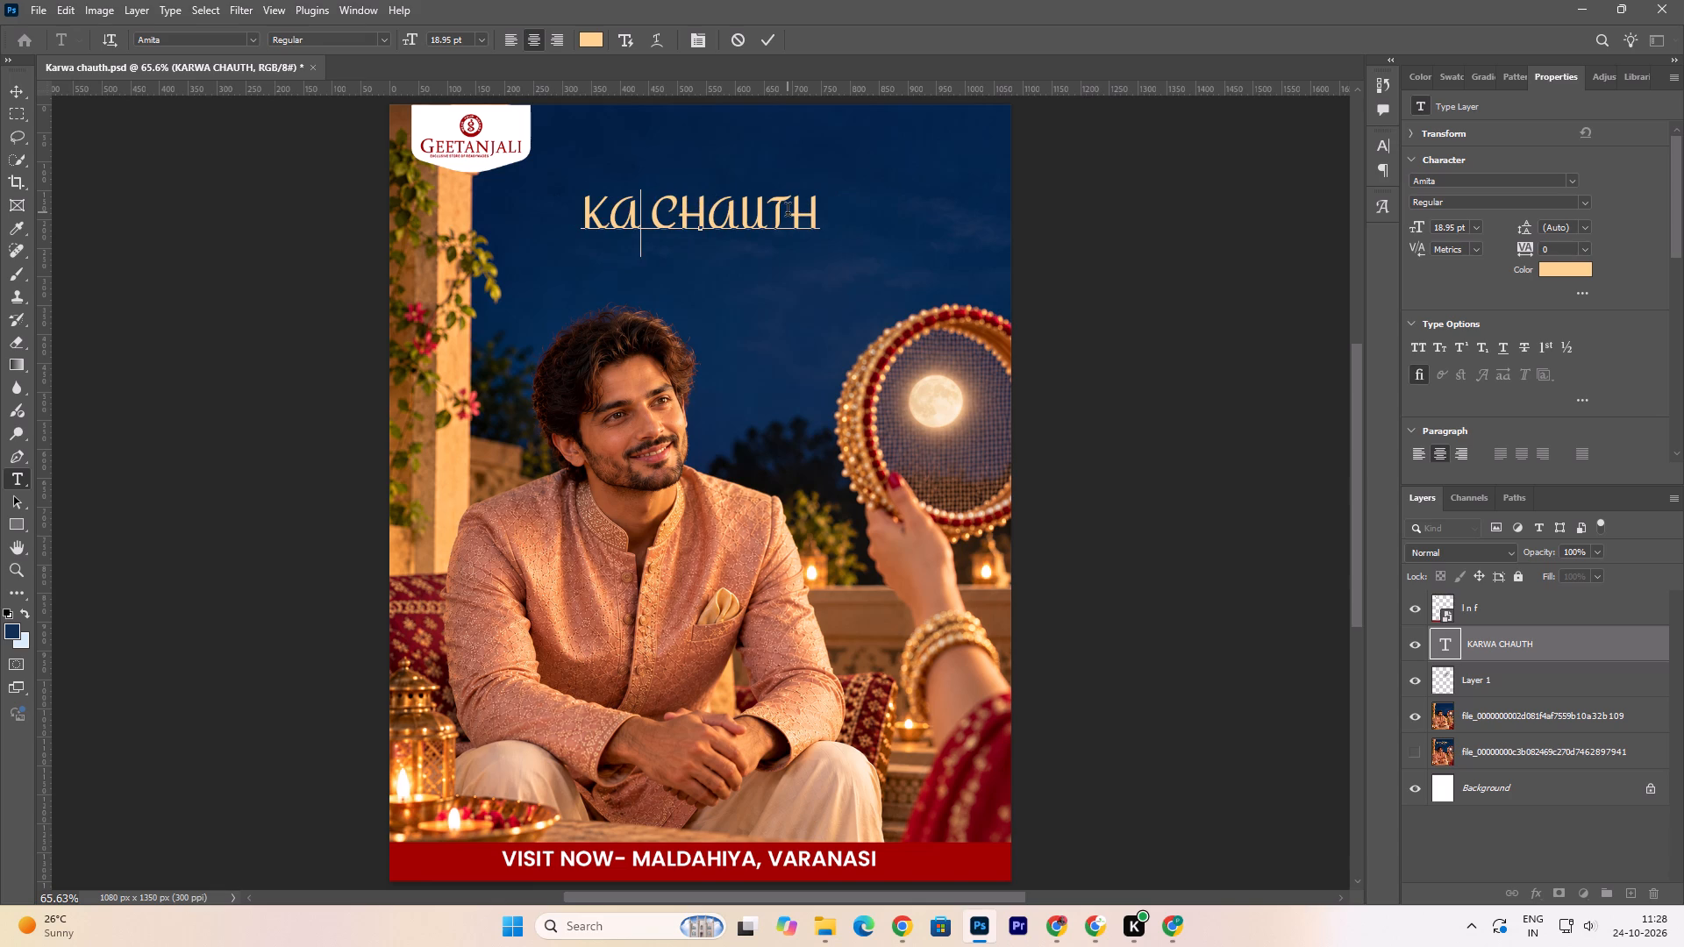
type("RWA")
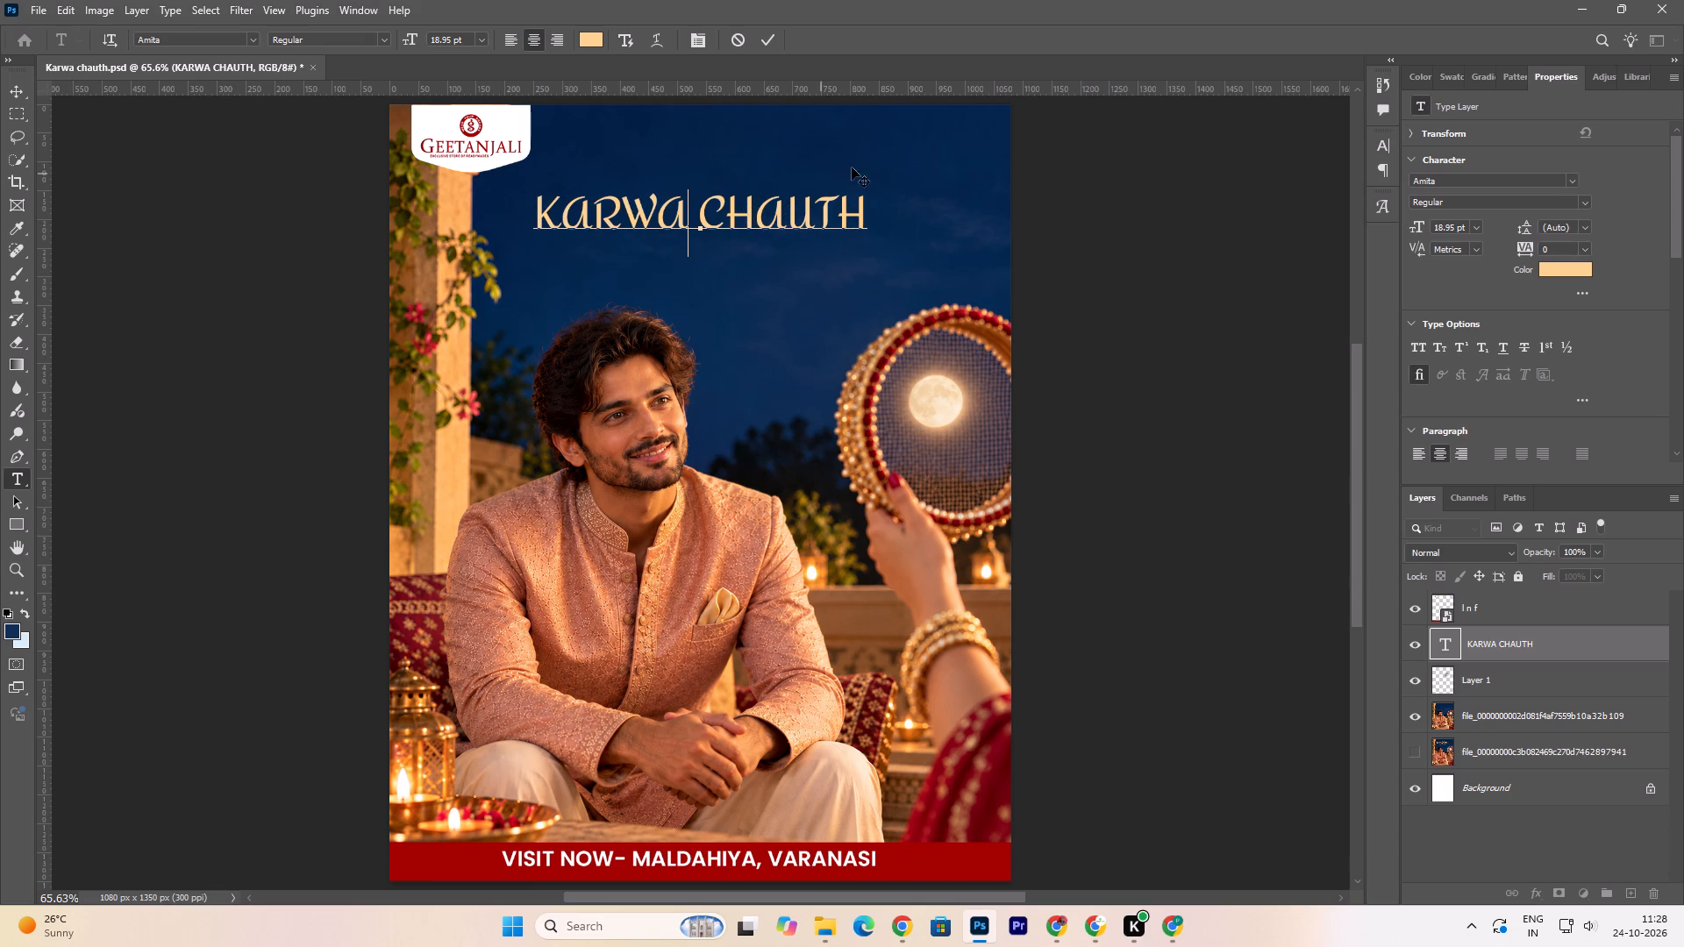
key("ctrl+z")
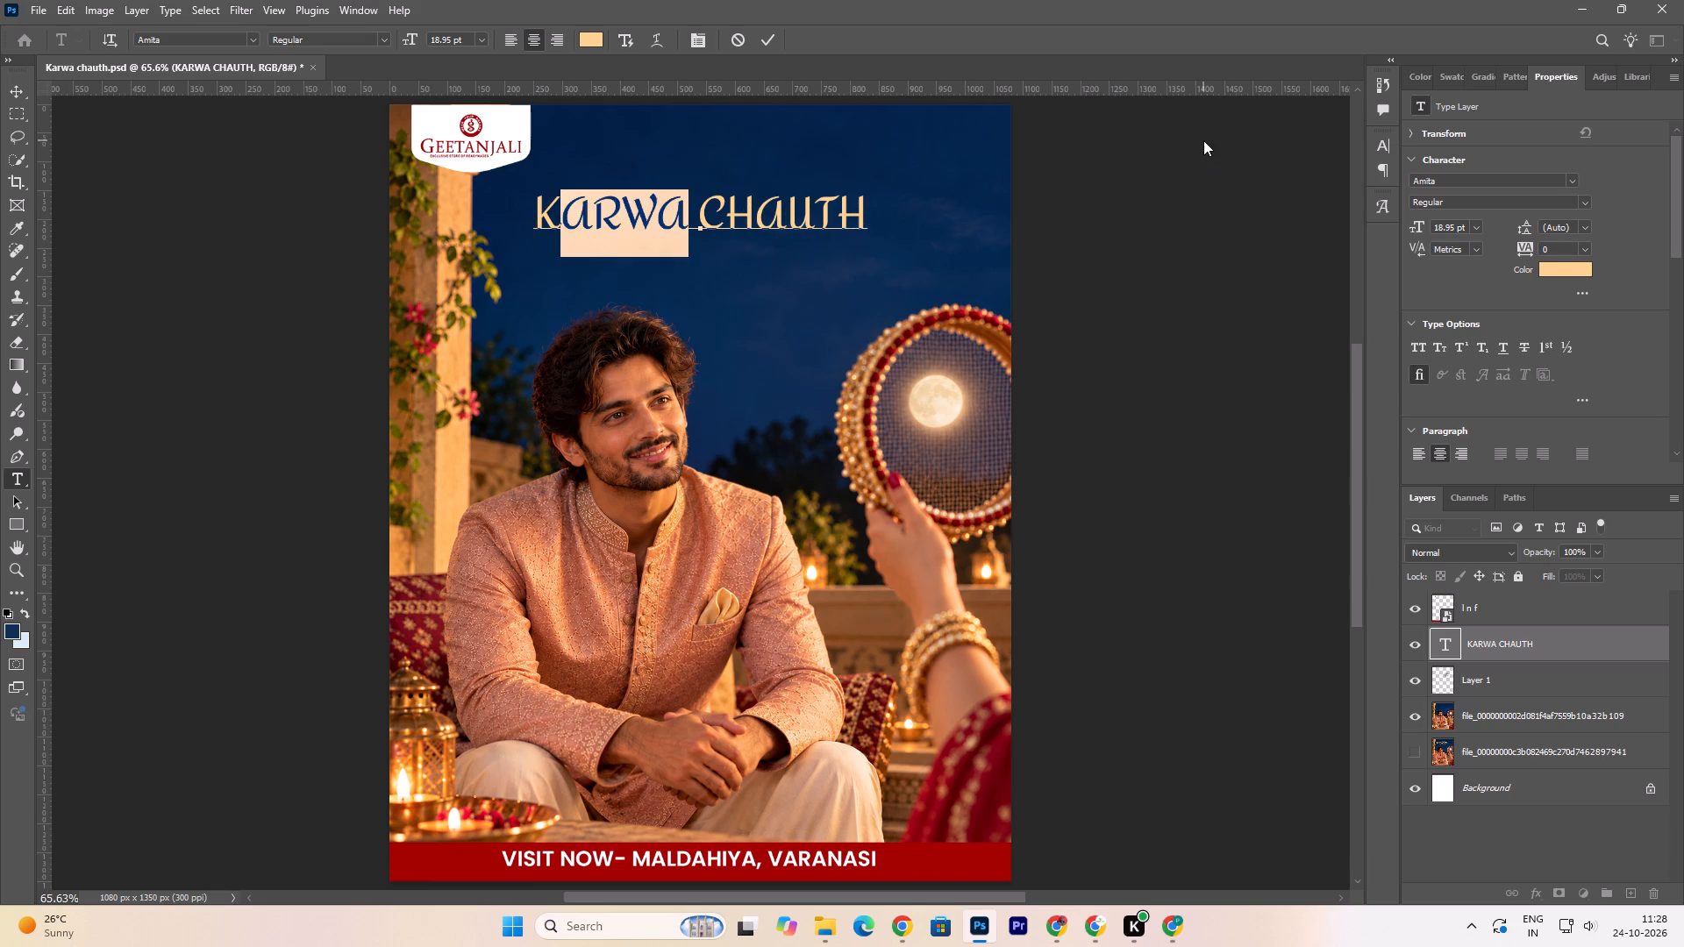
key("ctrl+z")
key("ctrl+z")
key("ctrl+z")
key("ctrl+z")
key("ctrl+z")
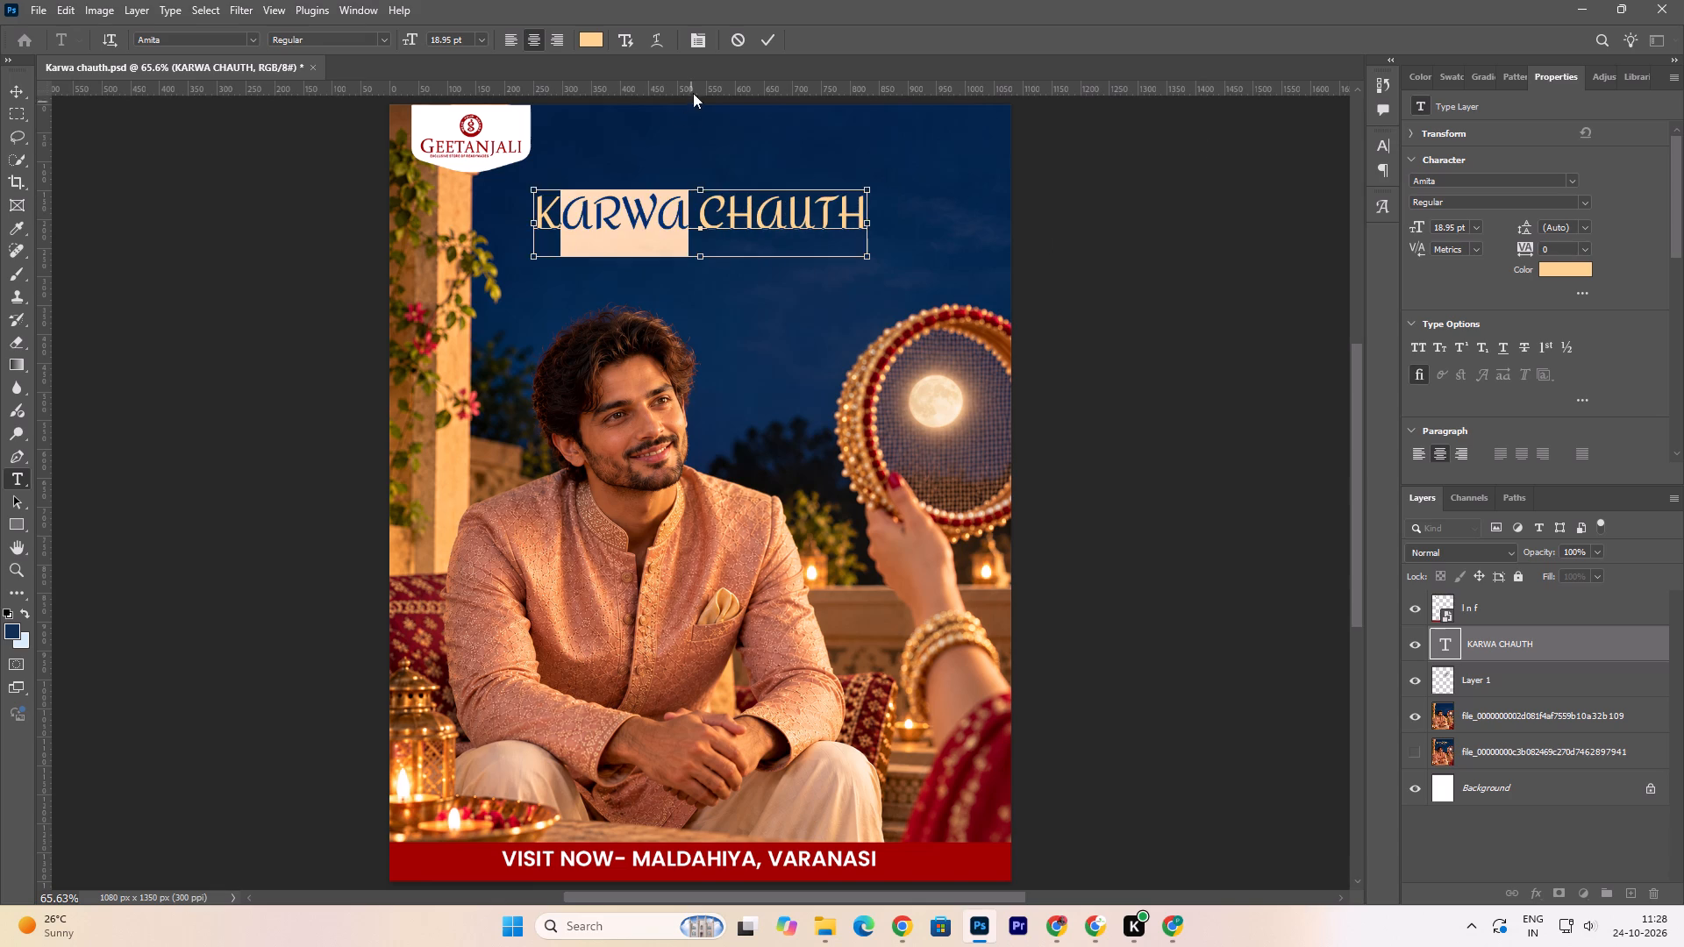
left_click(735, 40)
Undo the Amita font change on the KARWA CHAUTH heading.
key("ctrl+z")
key("ctrl+z")
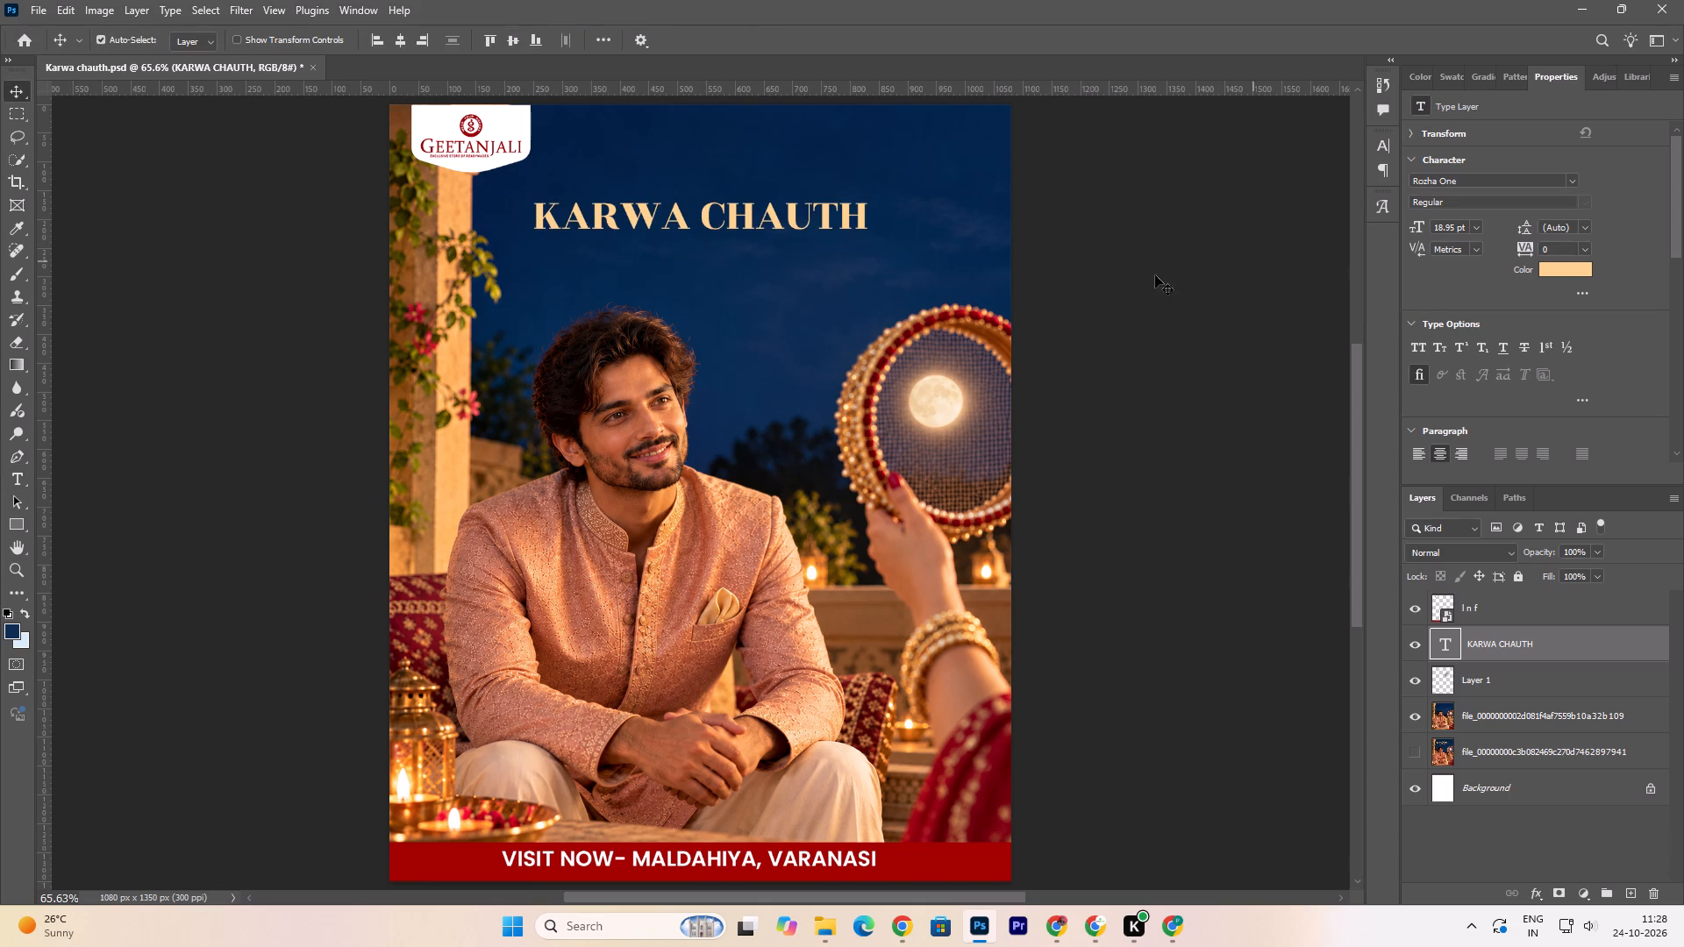
key("ctrl+z")
key("ctrl+z")
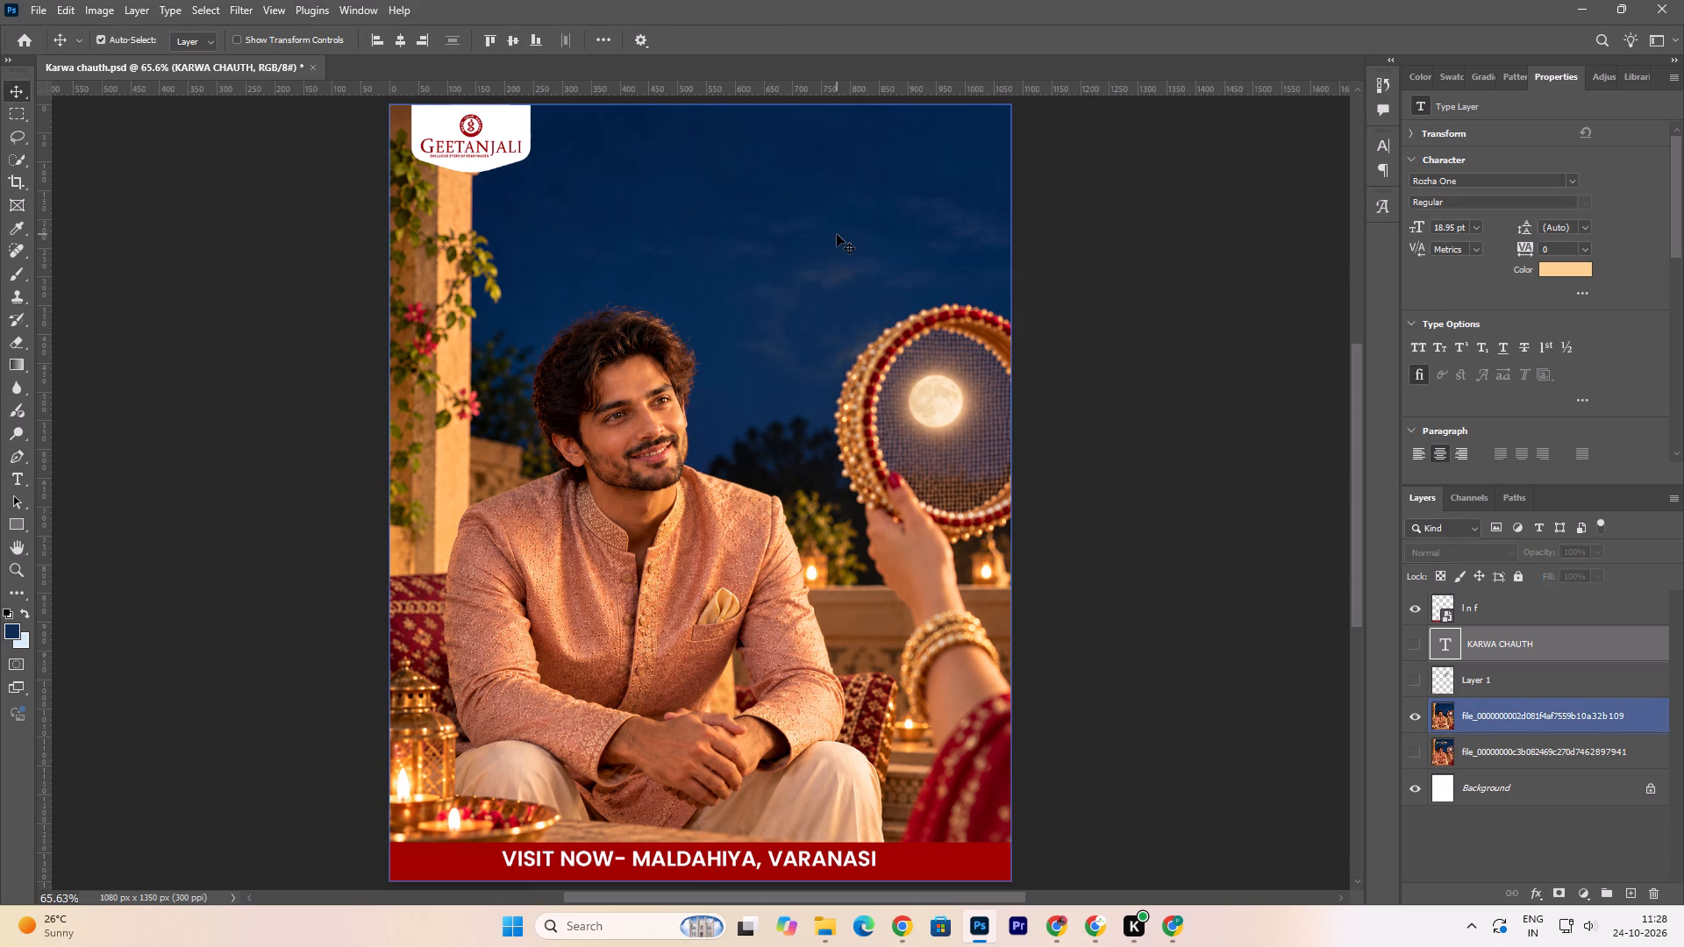
key("ctrl+shift+z")
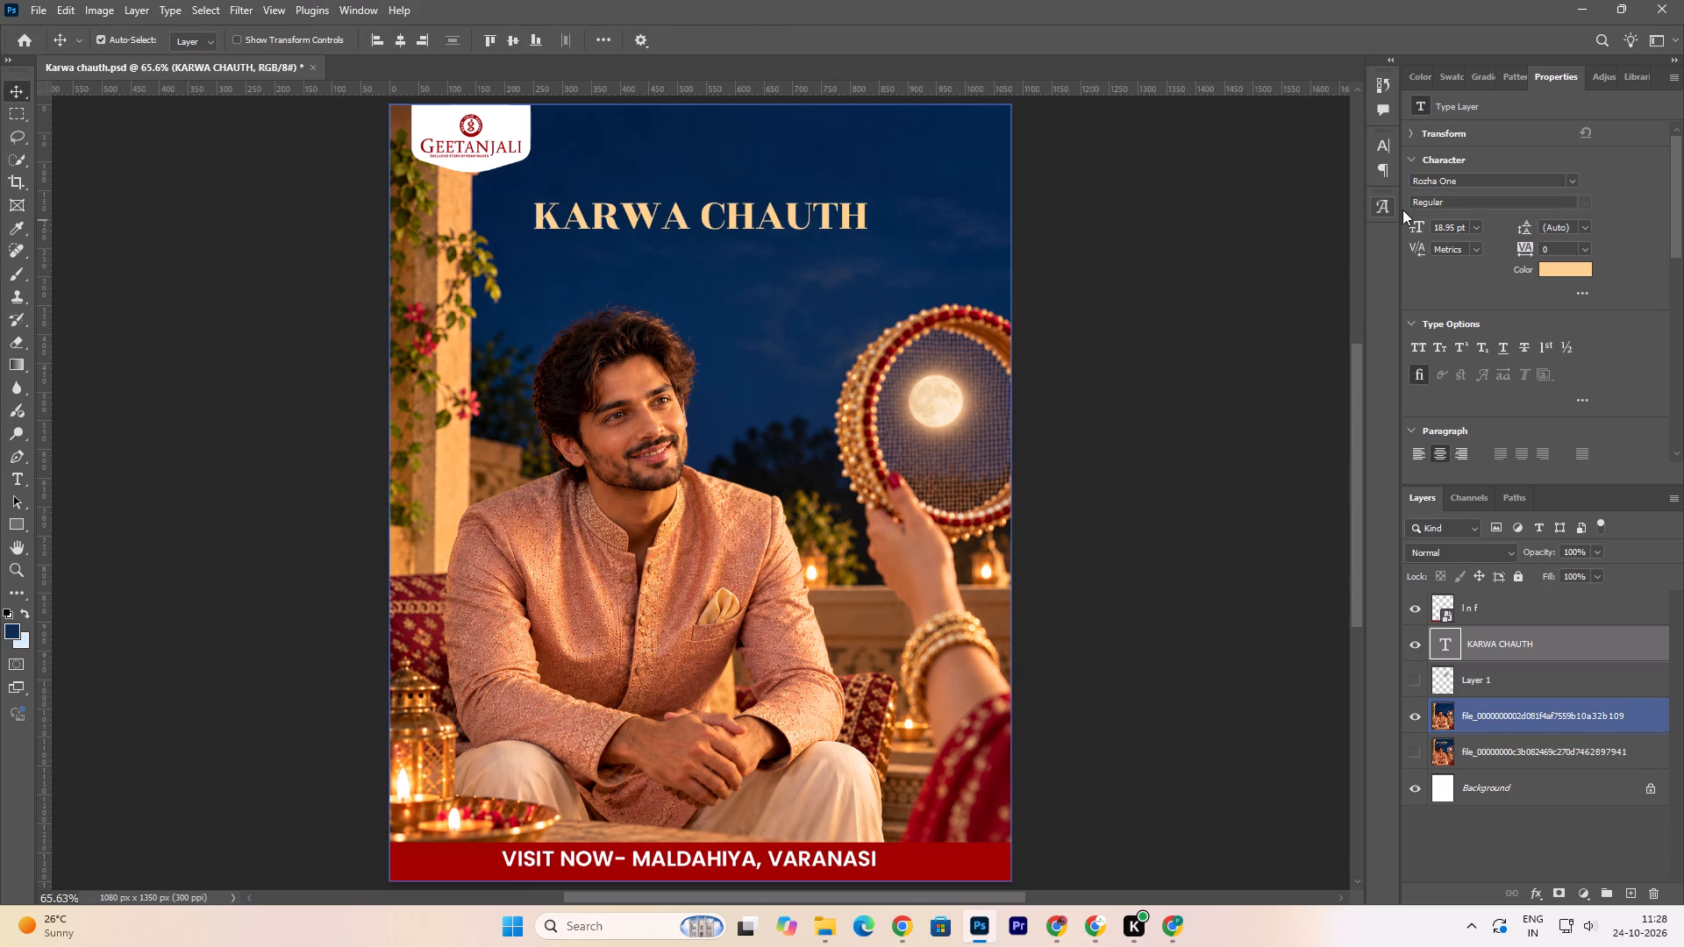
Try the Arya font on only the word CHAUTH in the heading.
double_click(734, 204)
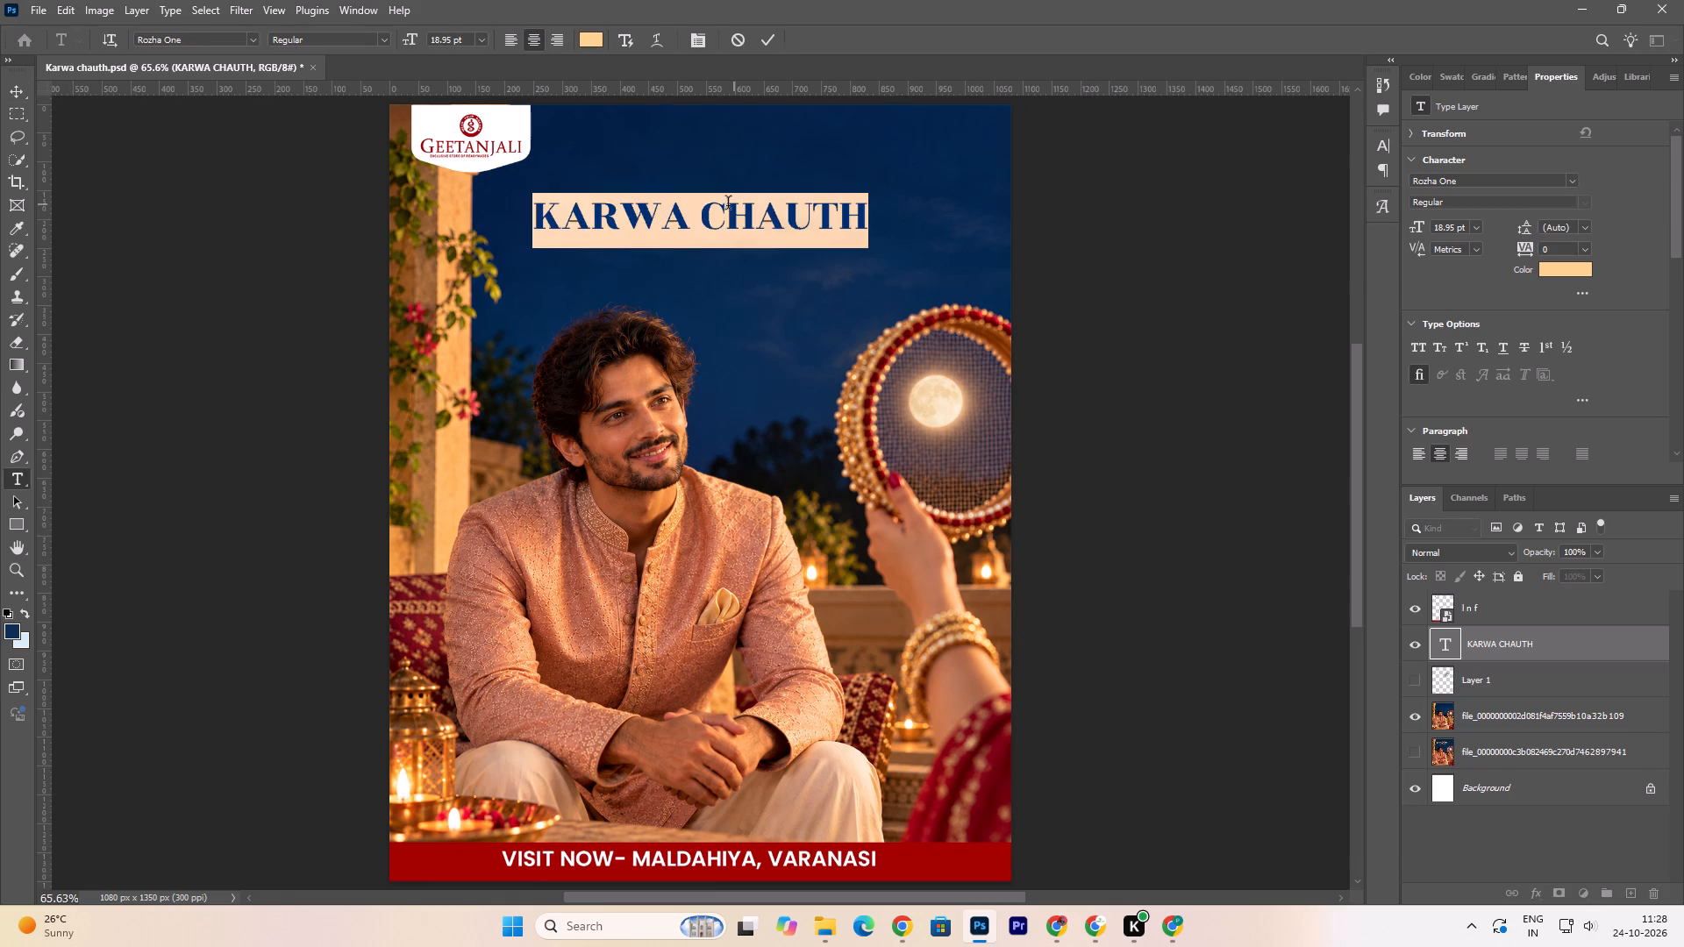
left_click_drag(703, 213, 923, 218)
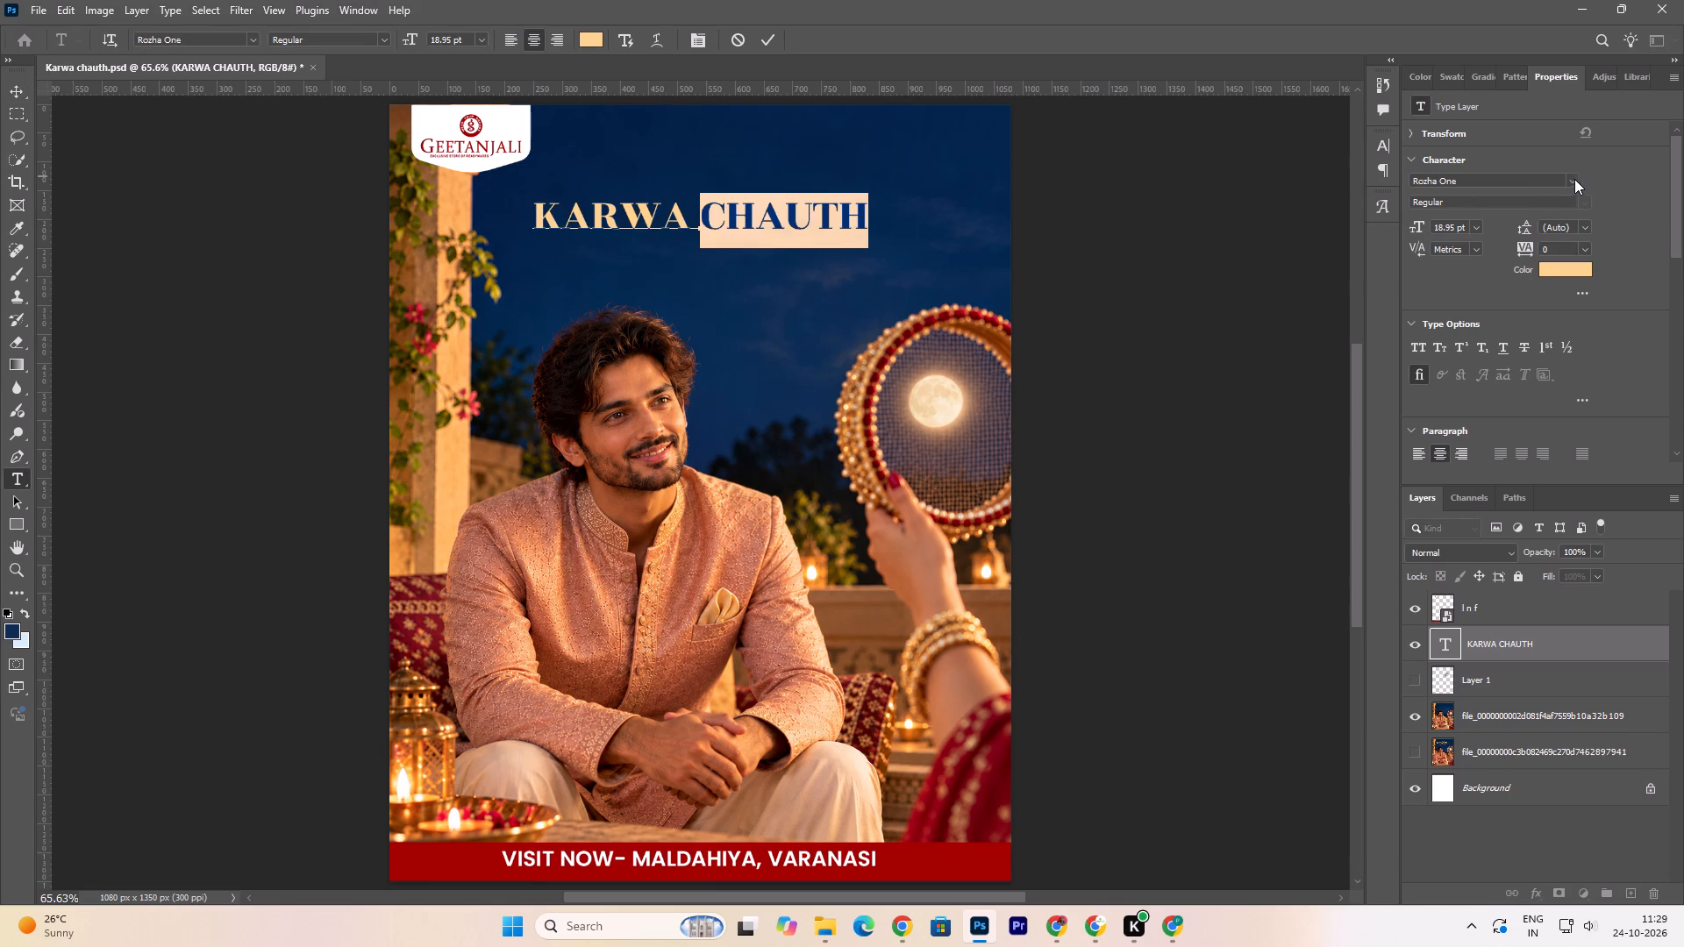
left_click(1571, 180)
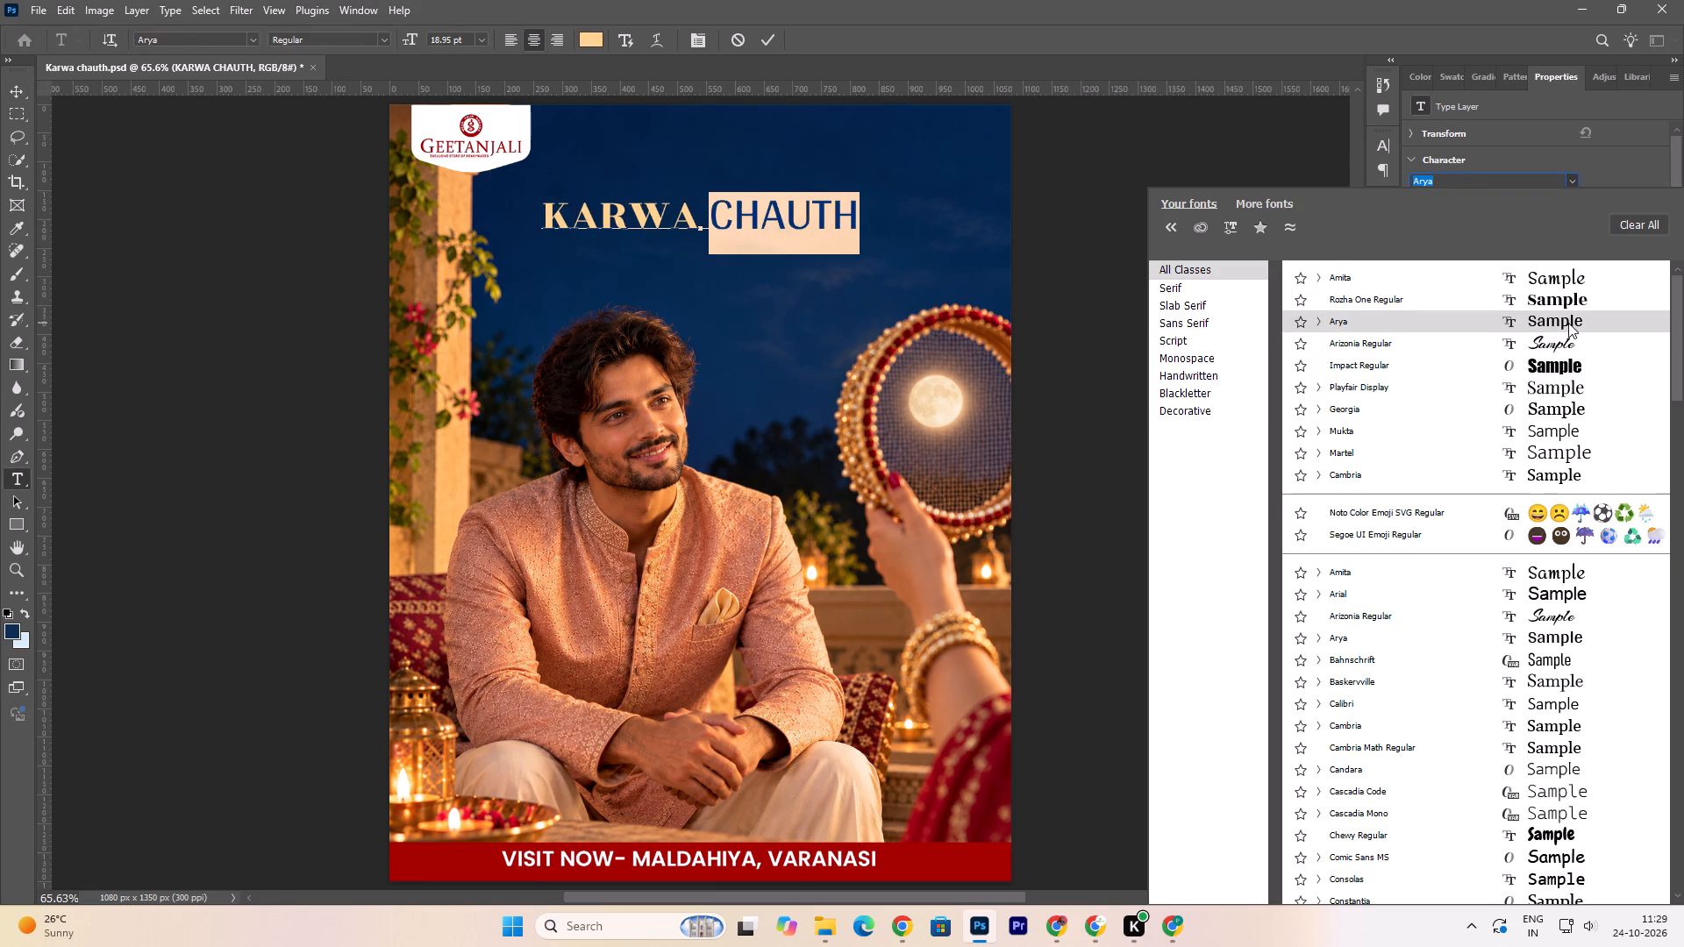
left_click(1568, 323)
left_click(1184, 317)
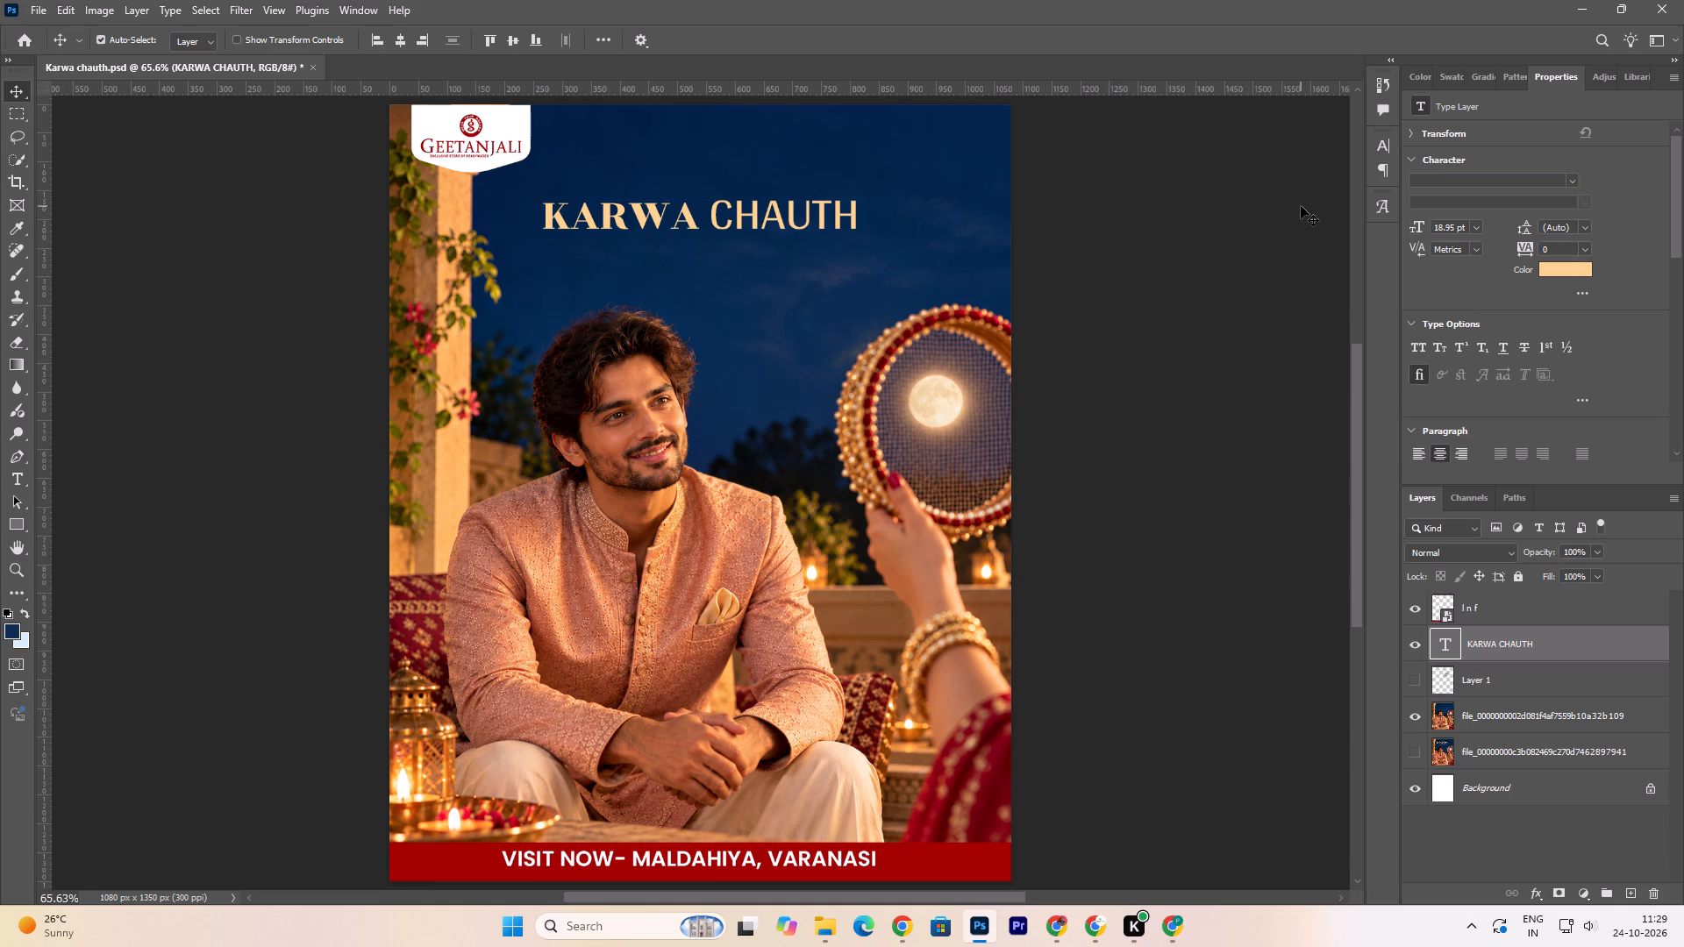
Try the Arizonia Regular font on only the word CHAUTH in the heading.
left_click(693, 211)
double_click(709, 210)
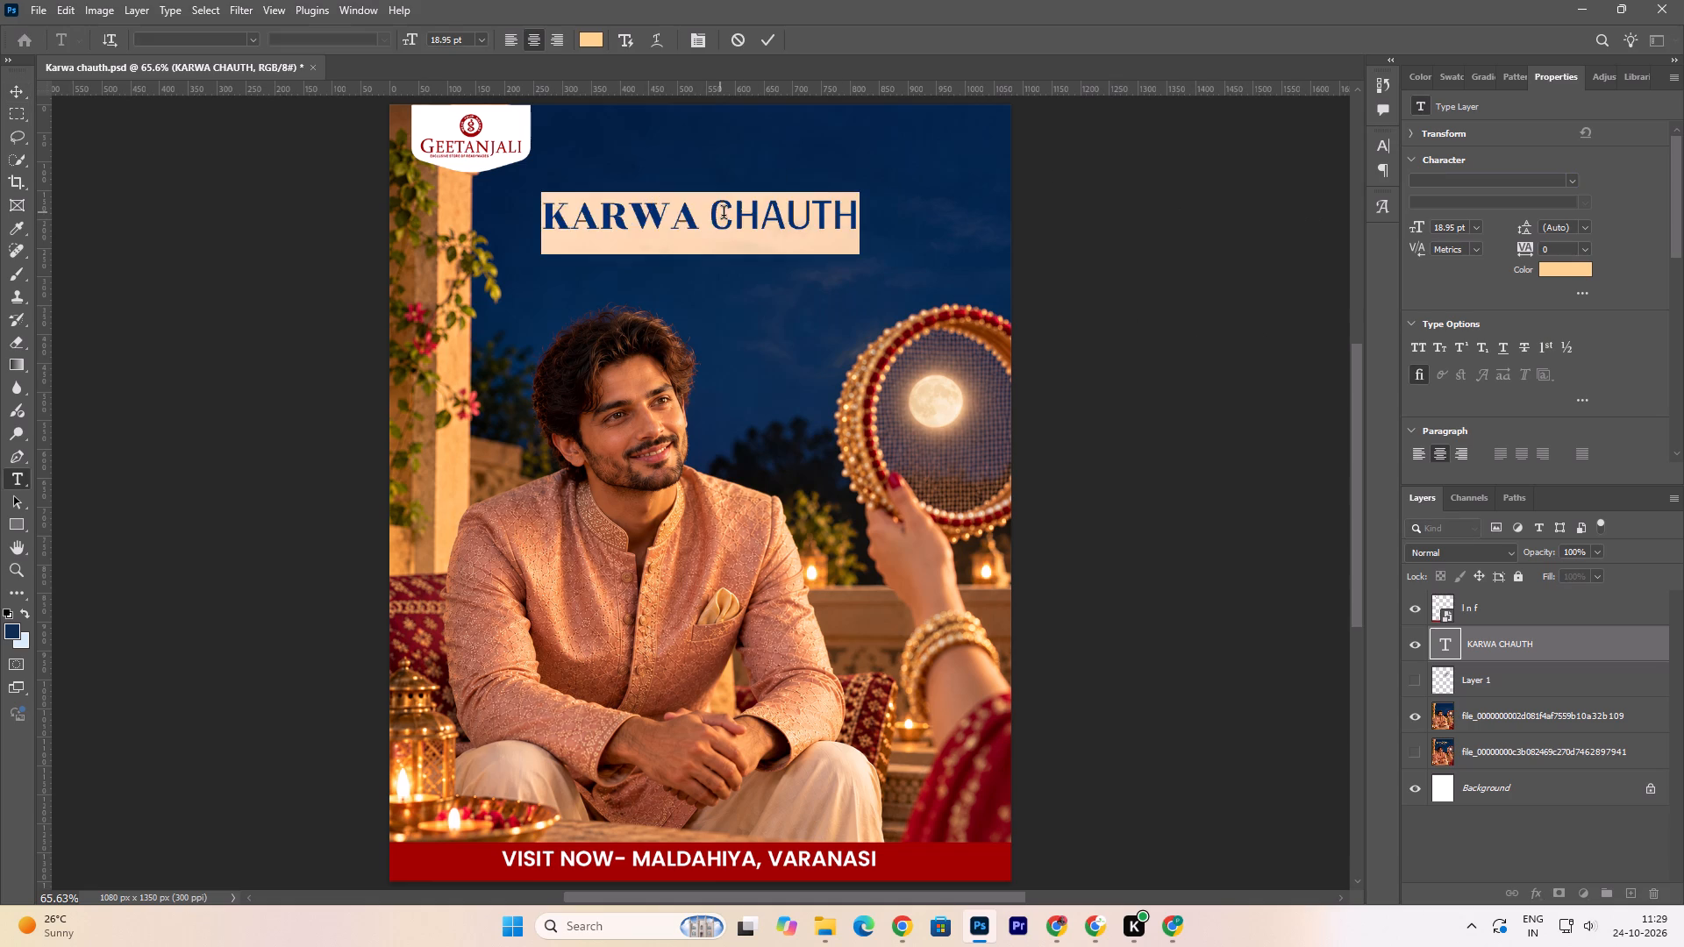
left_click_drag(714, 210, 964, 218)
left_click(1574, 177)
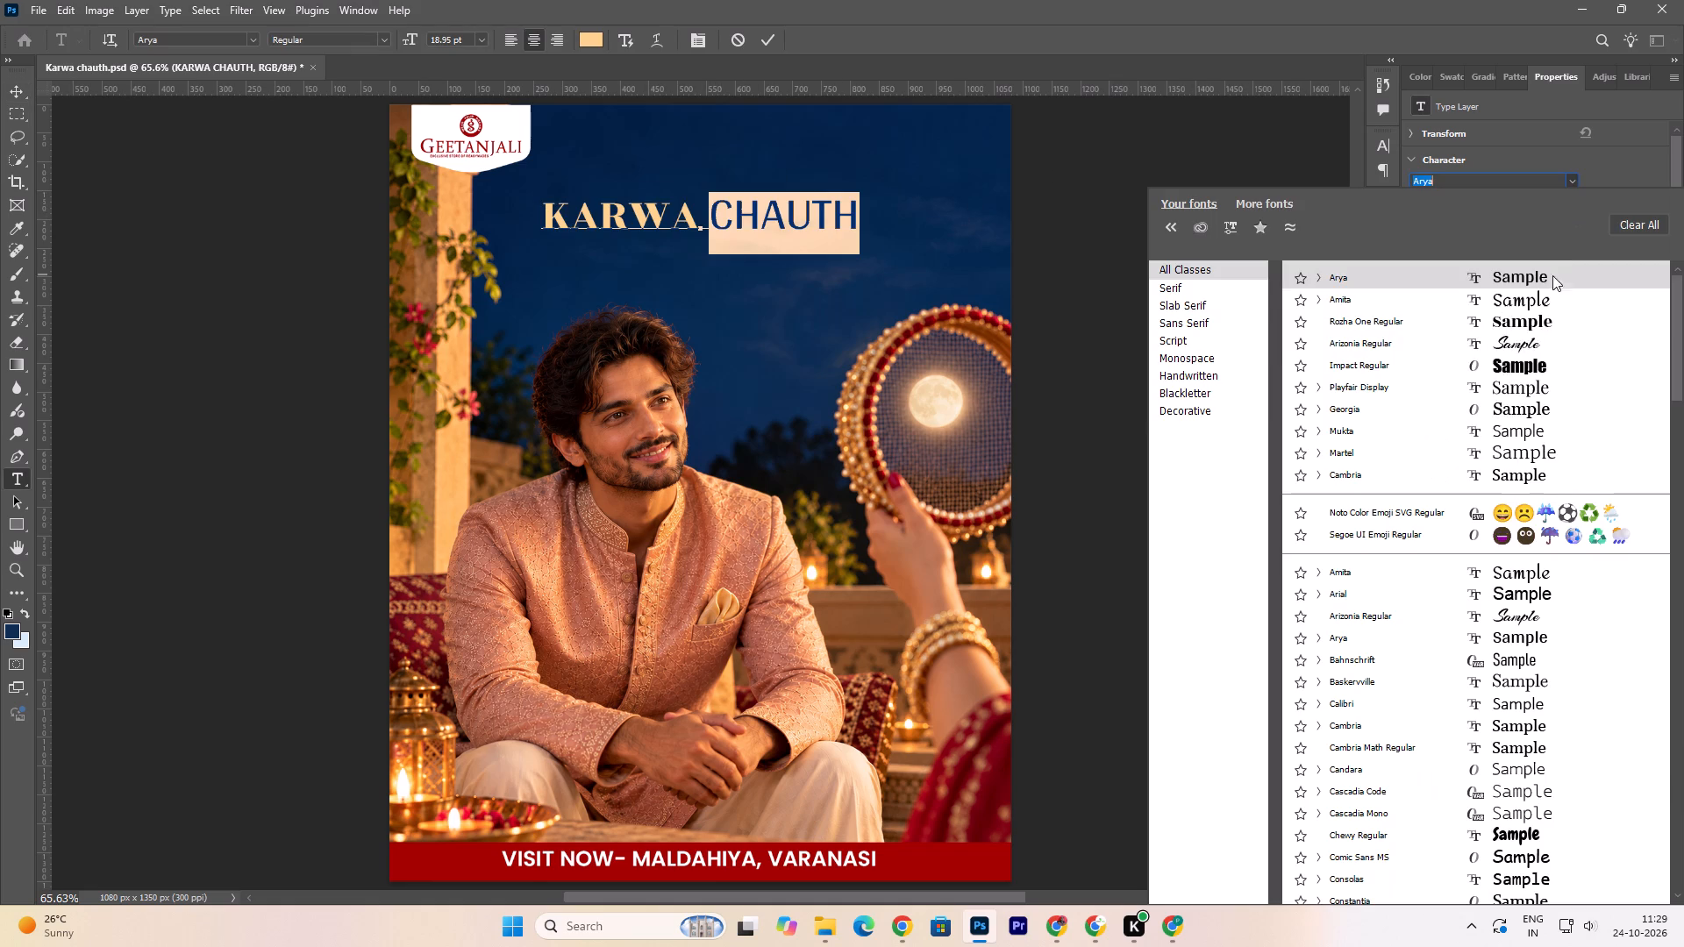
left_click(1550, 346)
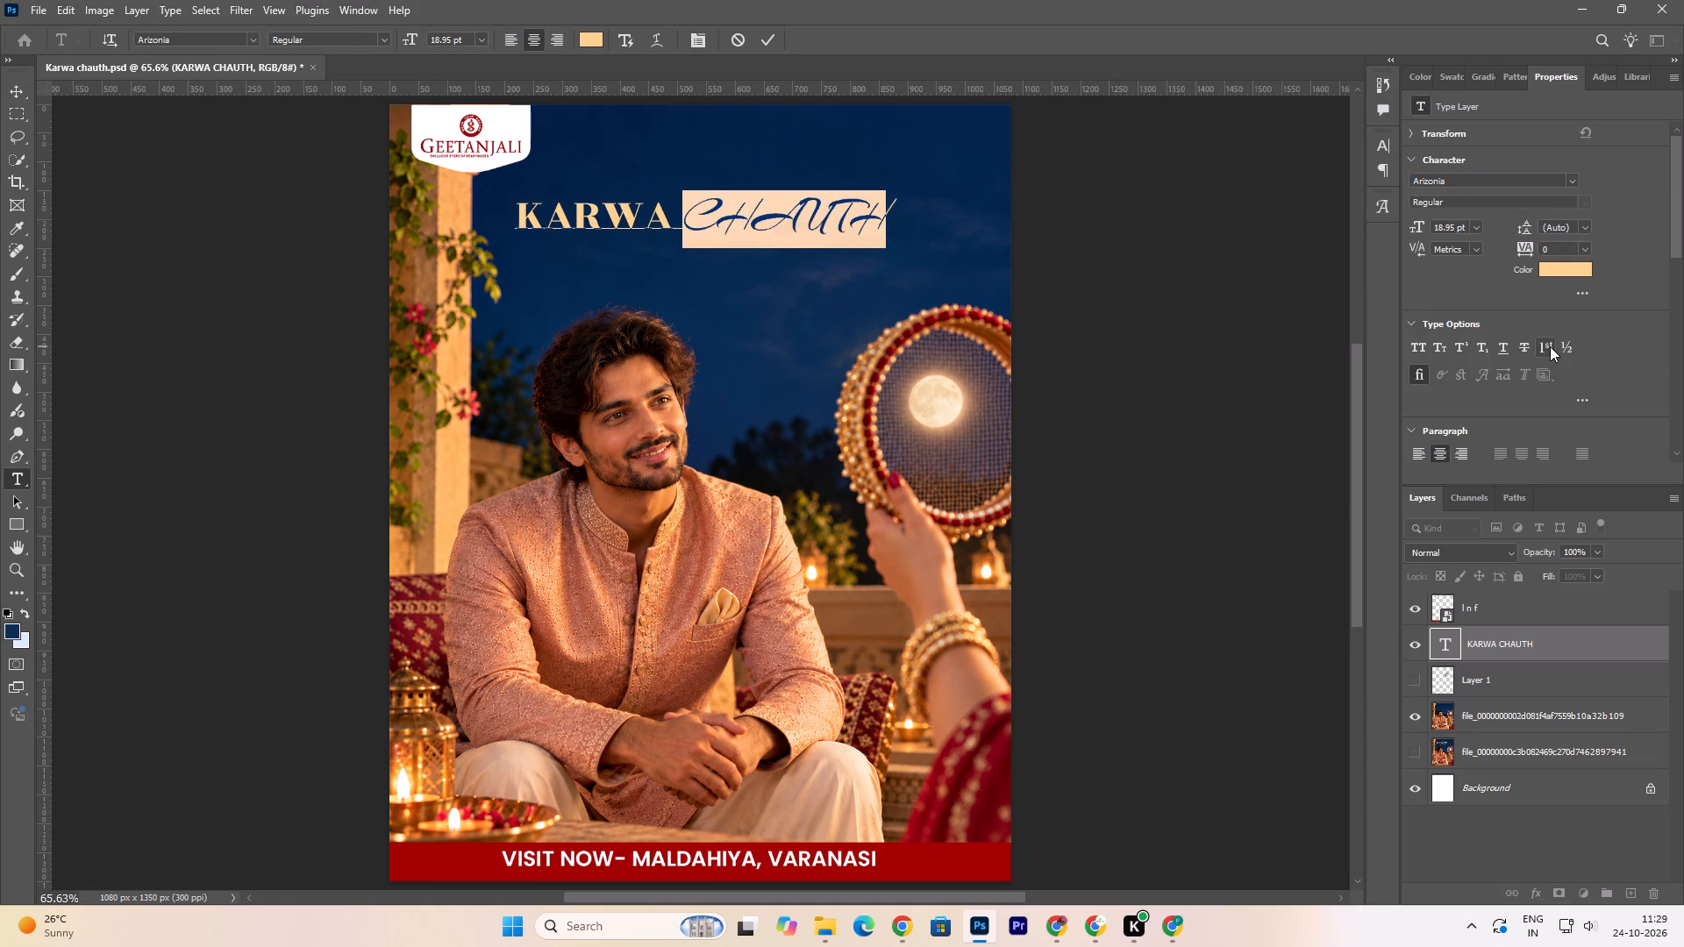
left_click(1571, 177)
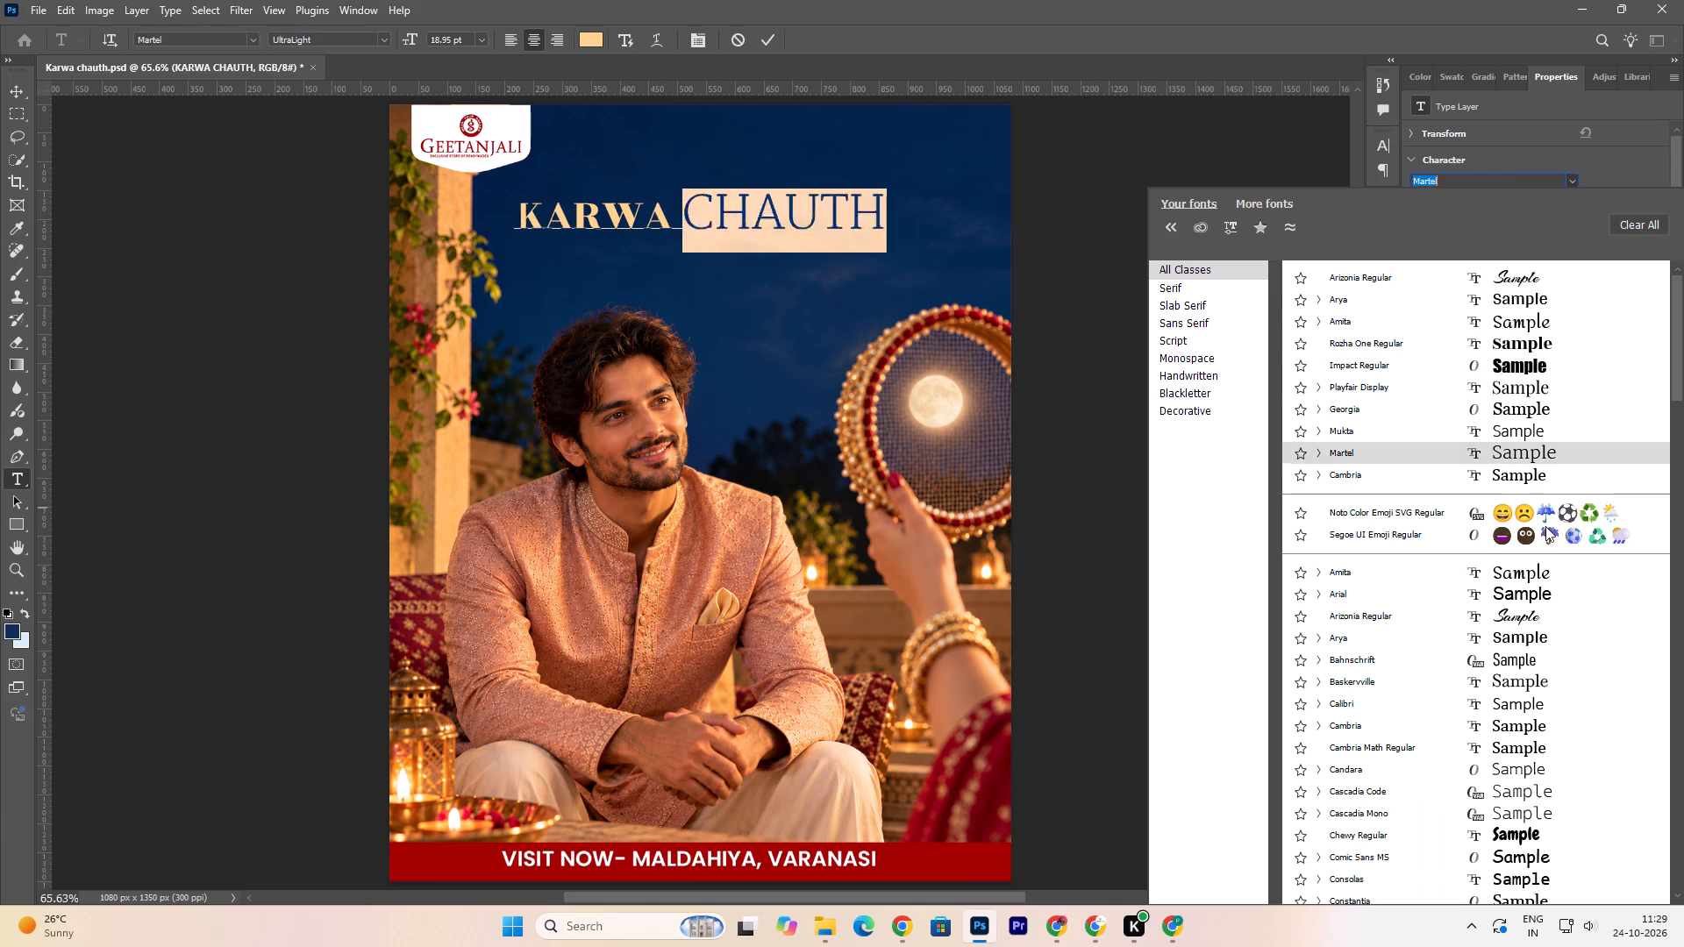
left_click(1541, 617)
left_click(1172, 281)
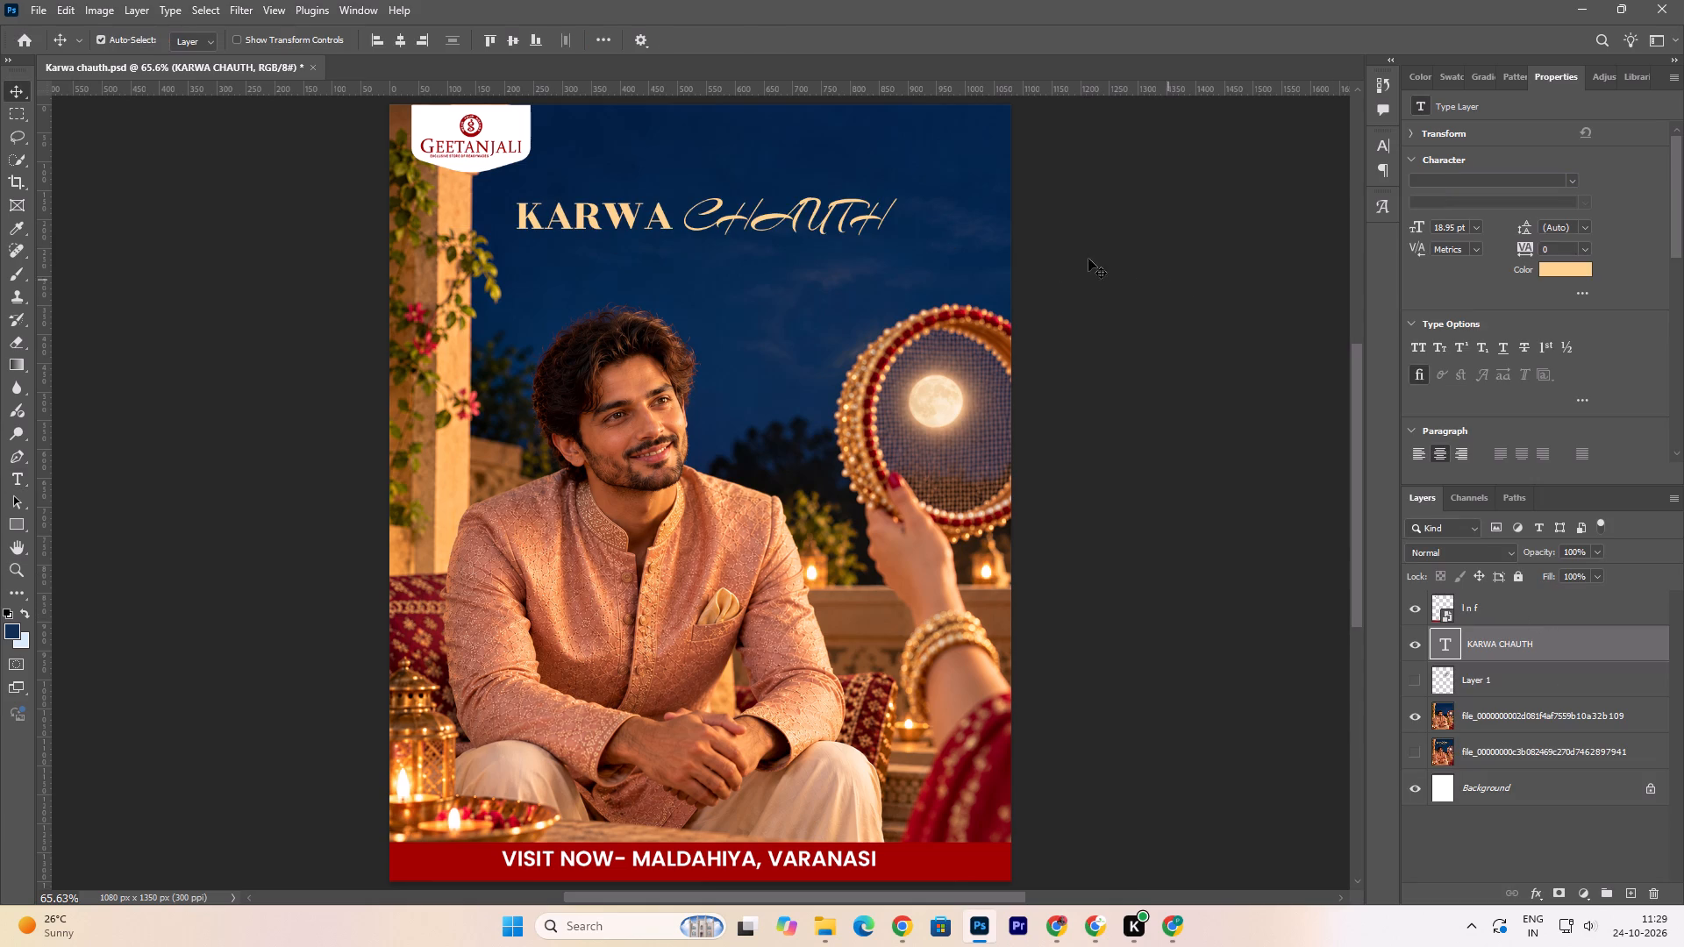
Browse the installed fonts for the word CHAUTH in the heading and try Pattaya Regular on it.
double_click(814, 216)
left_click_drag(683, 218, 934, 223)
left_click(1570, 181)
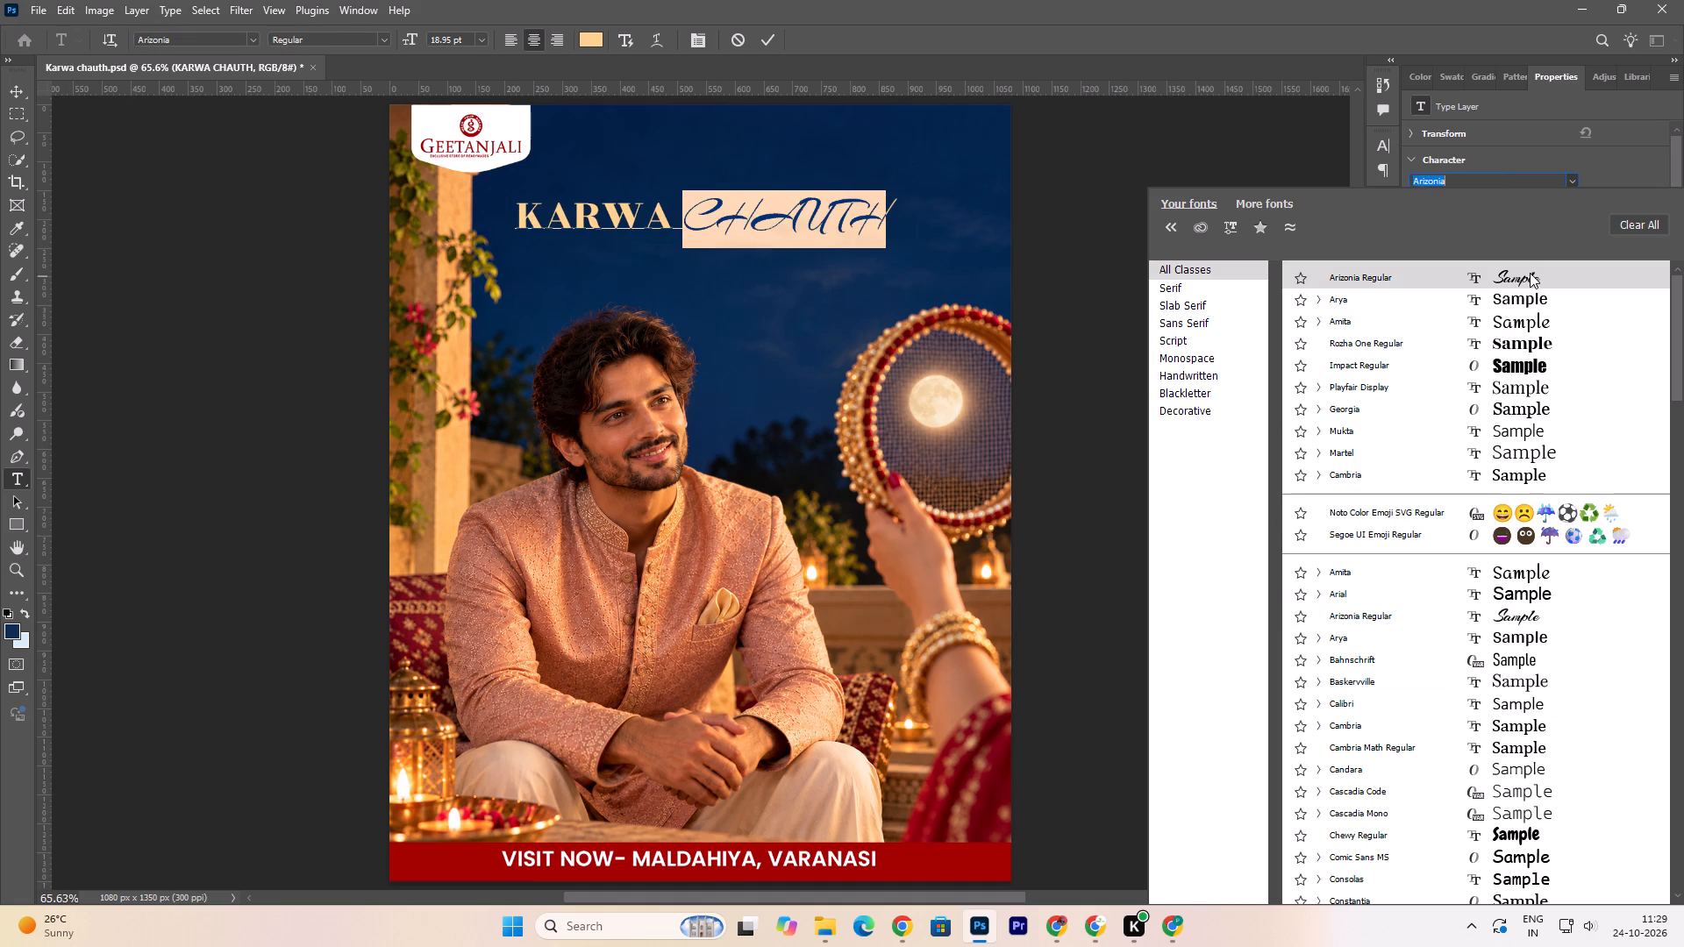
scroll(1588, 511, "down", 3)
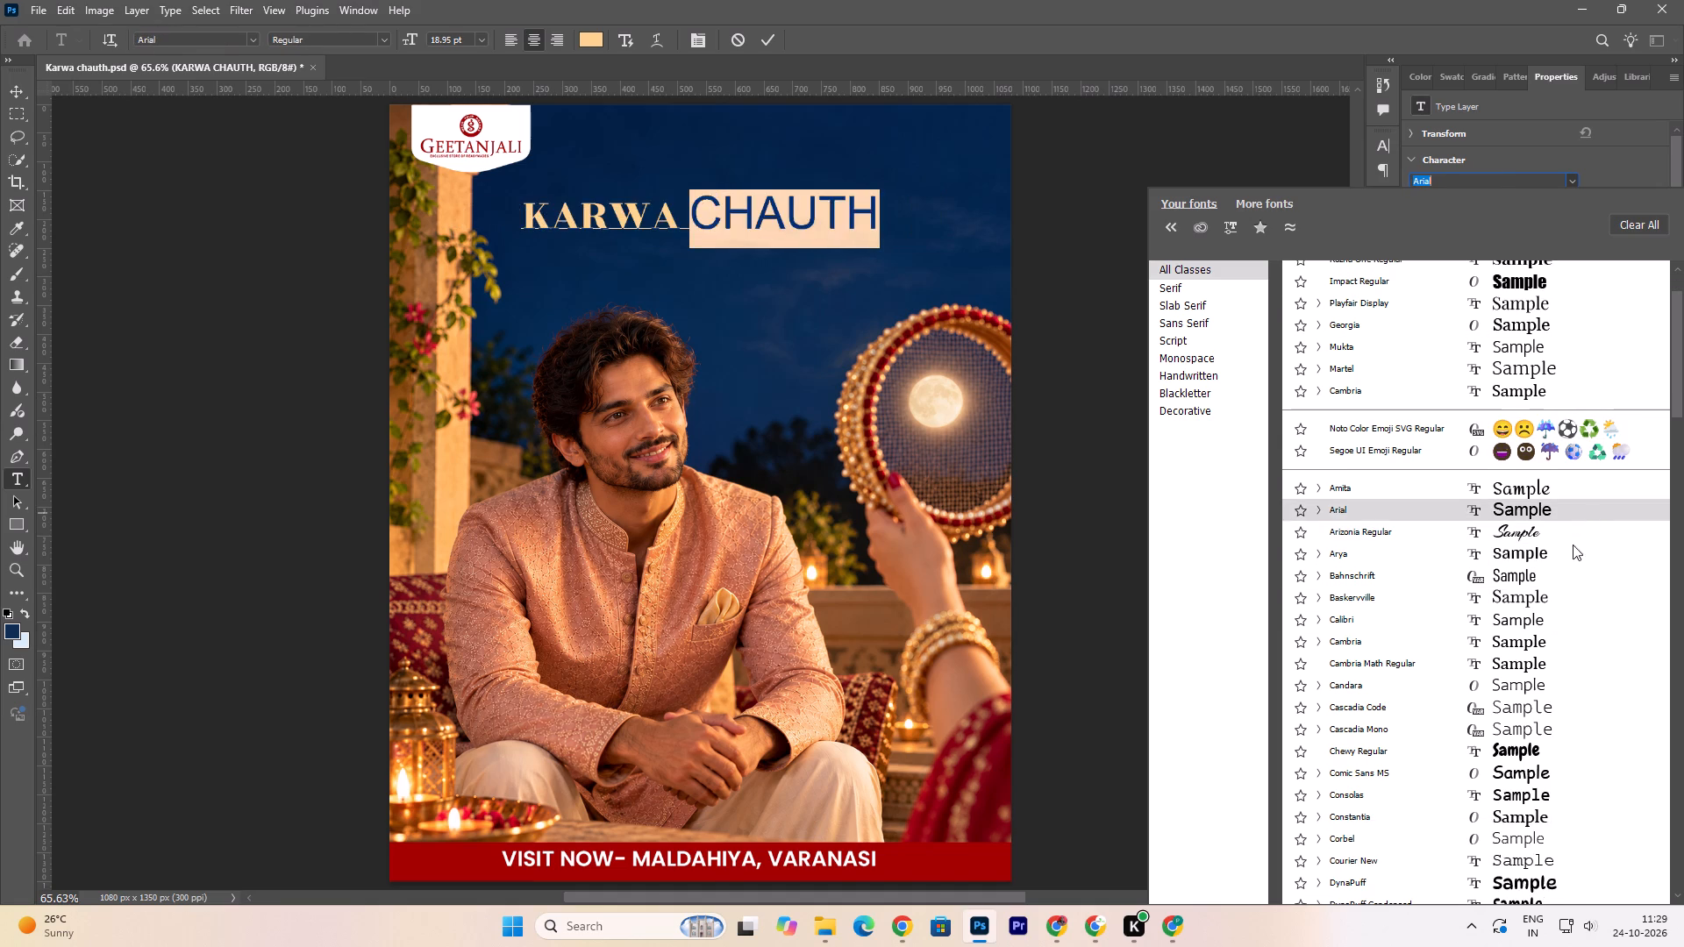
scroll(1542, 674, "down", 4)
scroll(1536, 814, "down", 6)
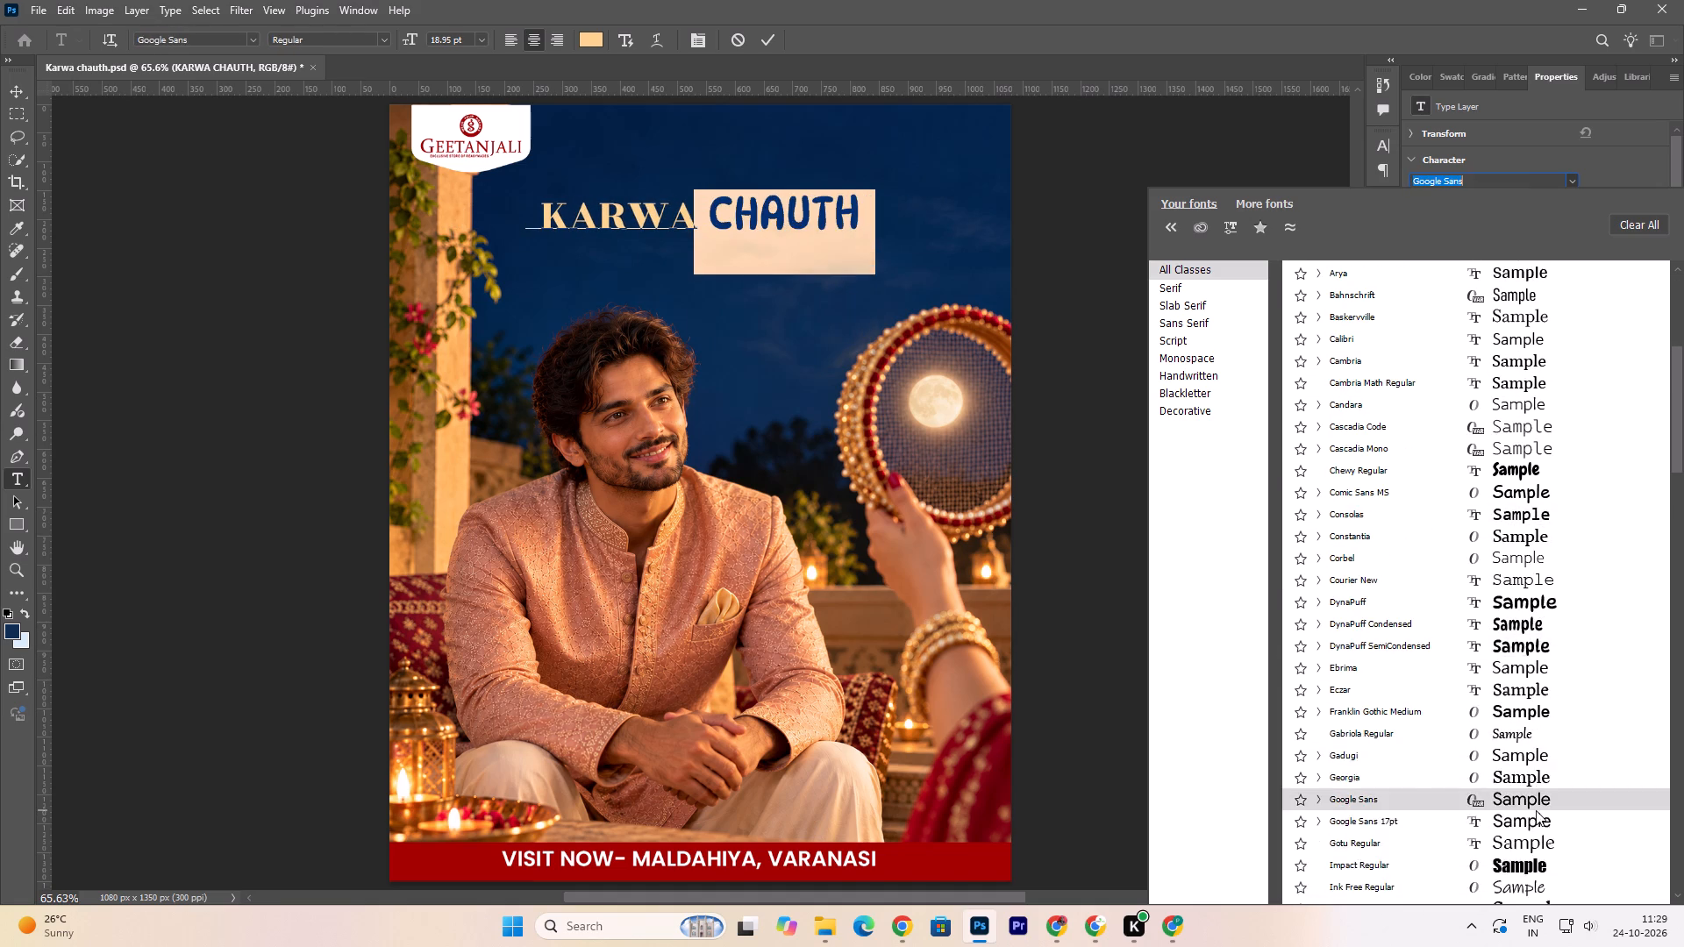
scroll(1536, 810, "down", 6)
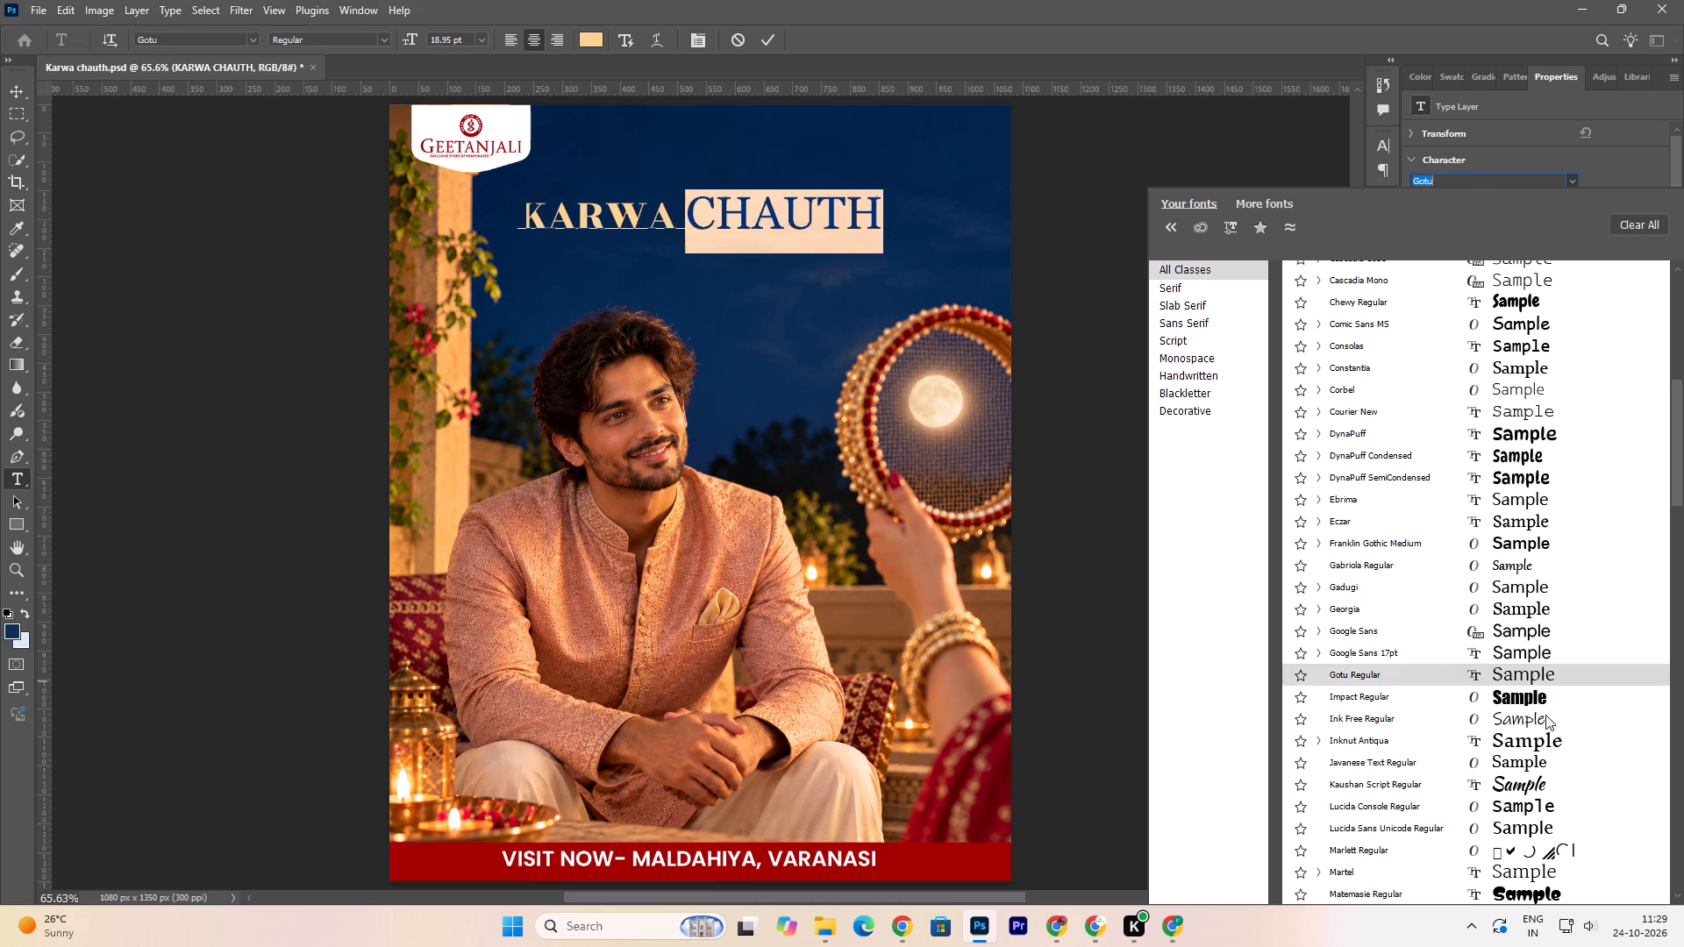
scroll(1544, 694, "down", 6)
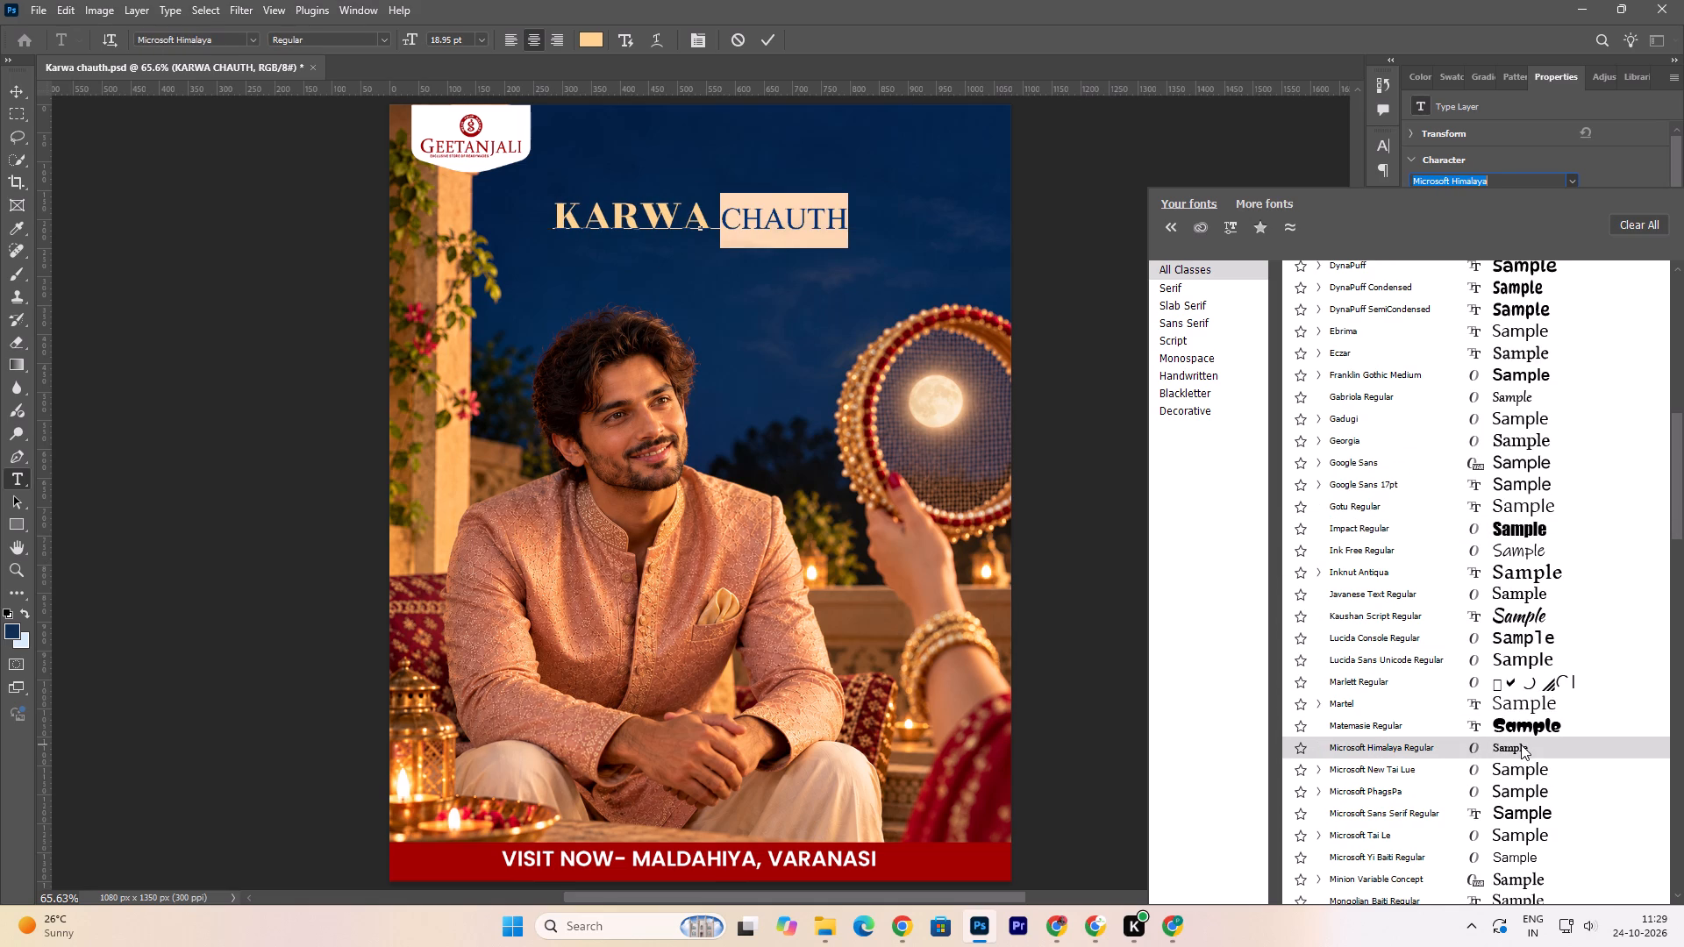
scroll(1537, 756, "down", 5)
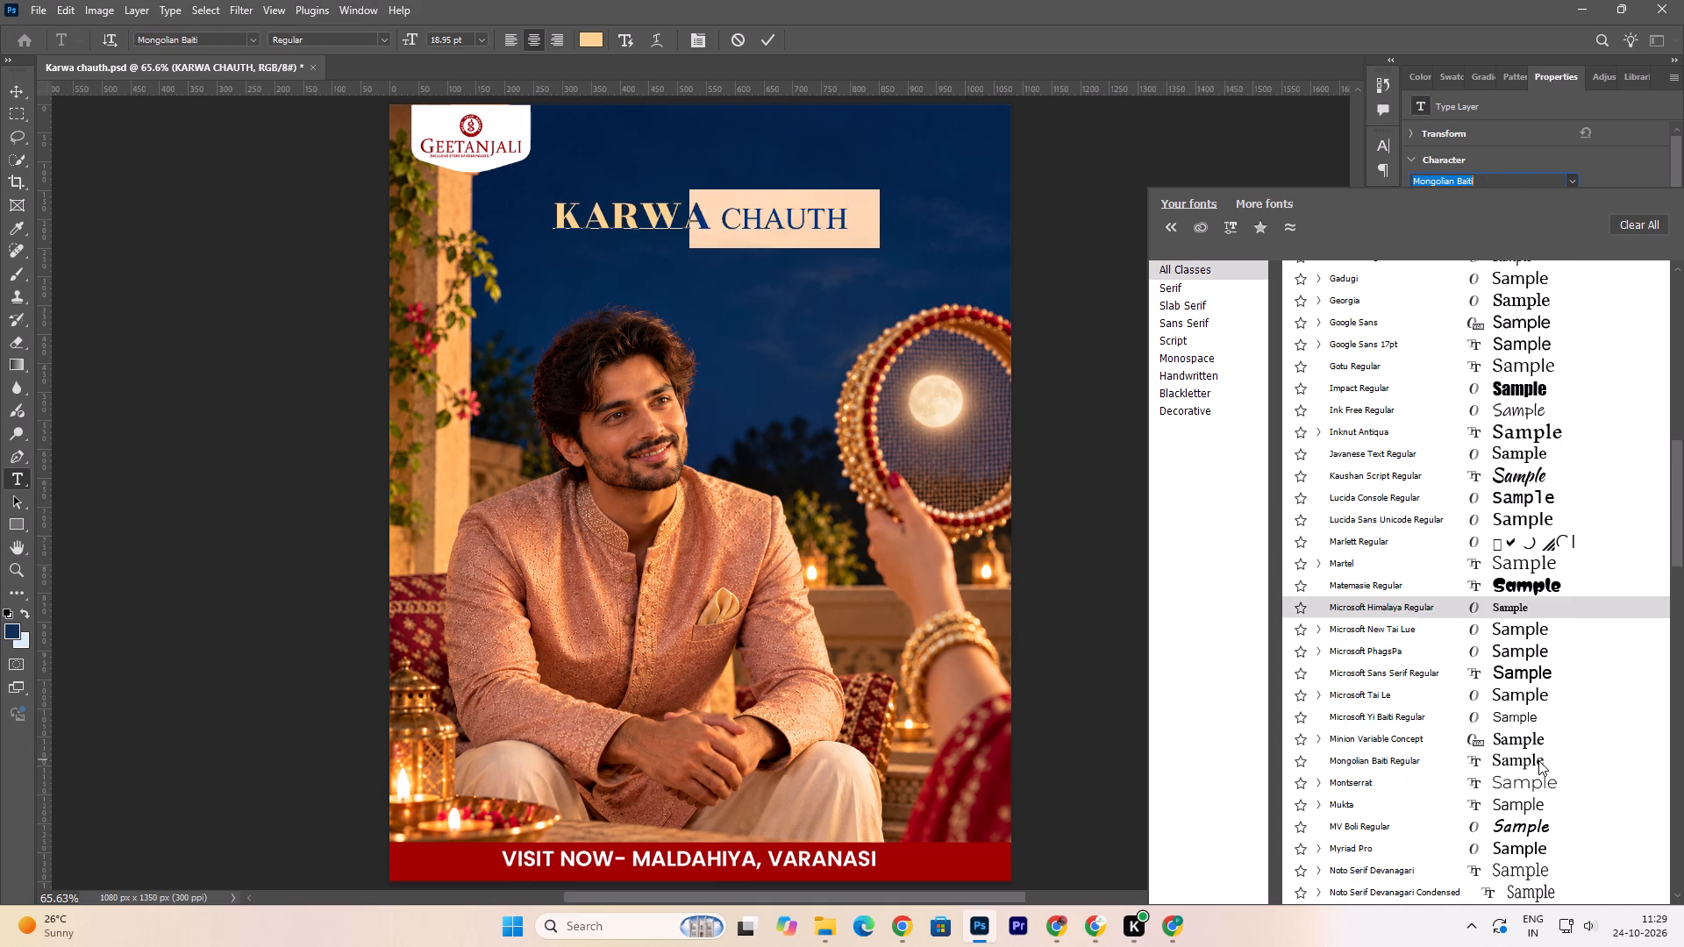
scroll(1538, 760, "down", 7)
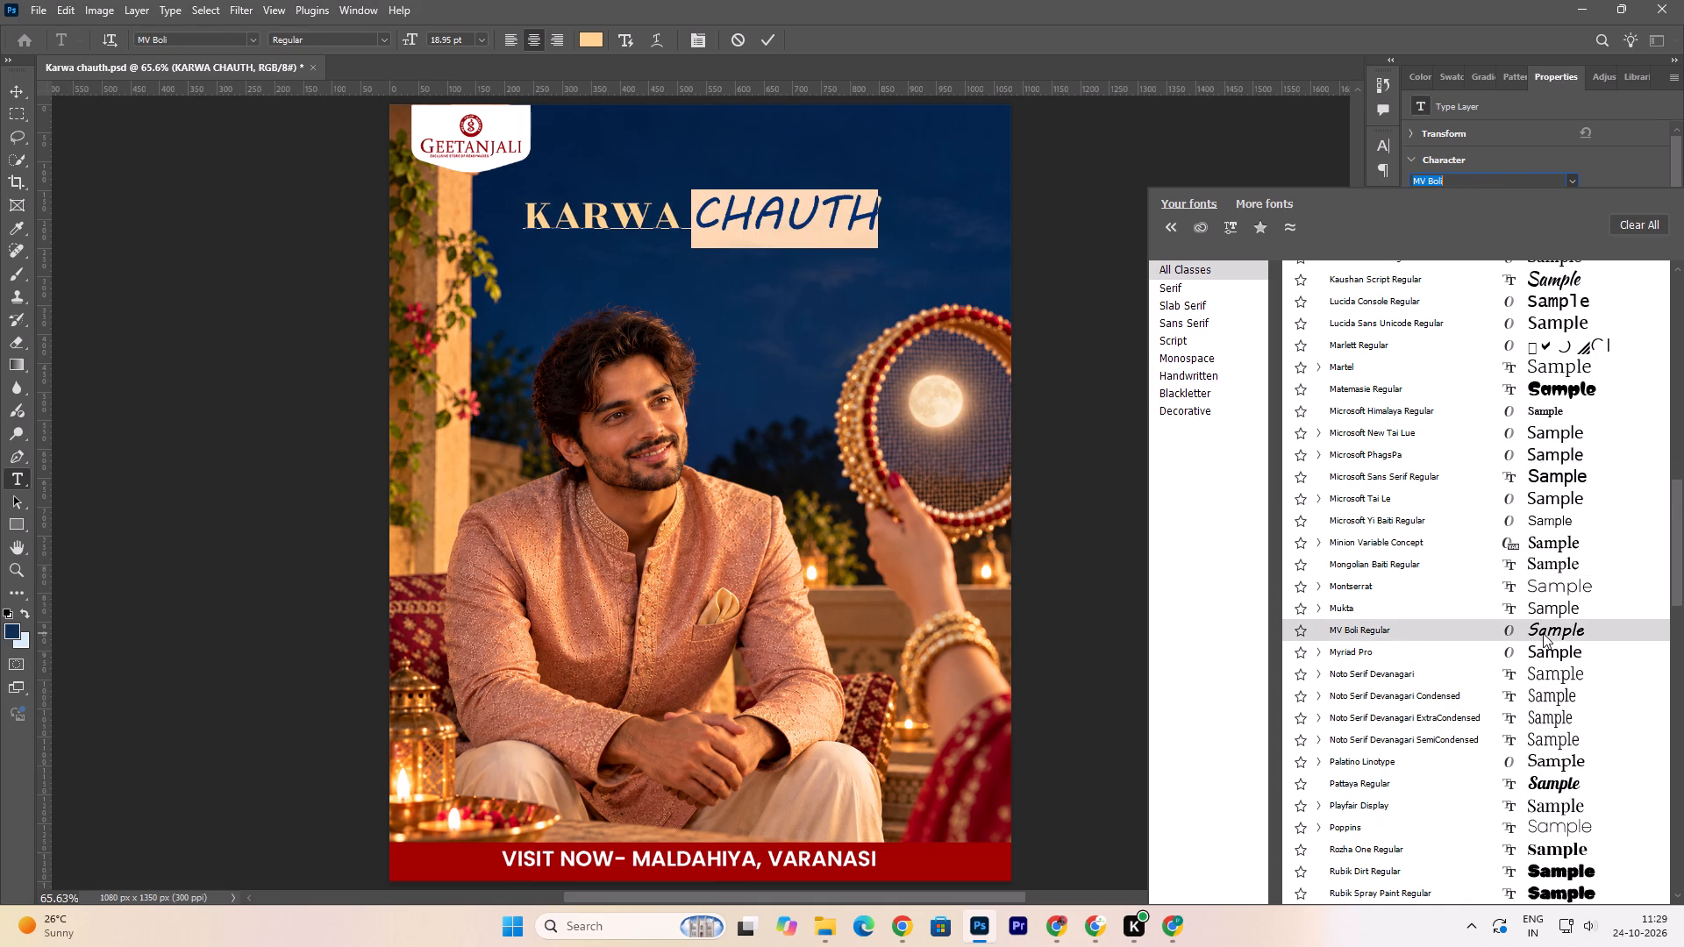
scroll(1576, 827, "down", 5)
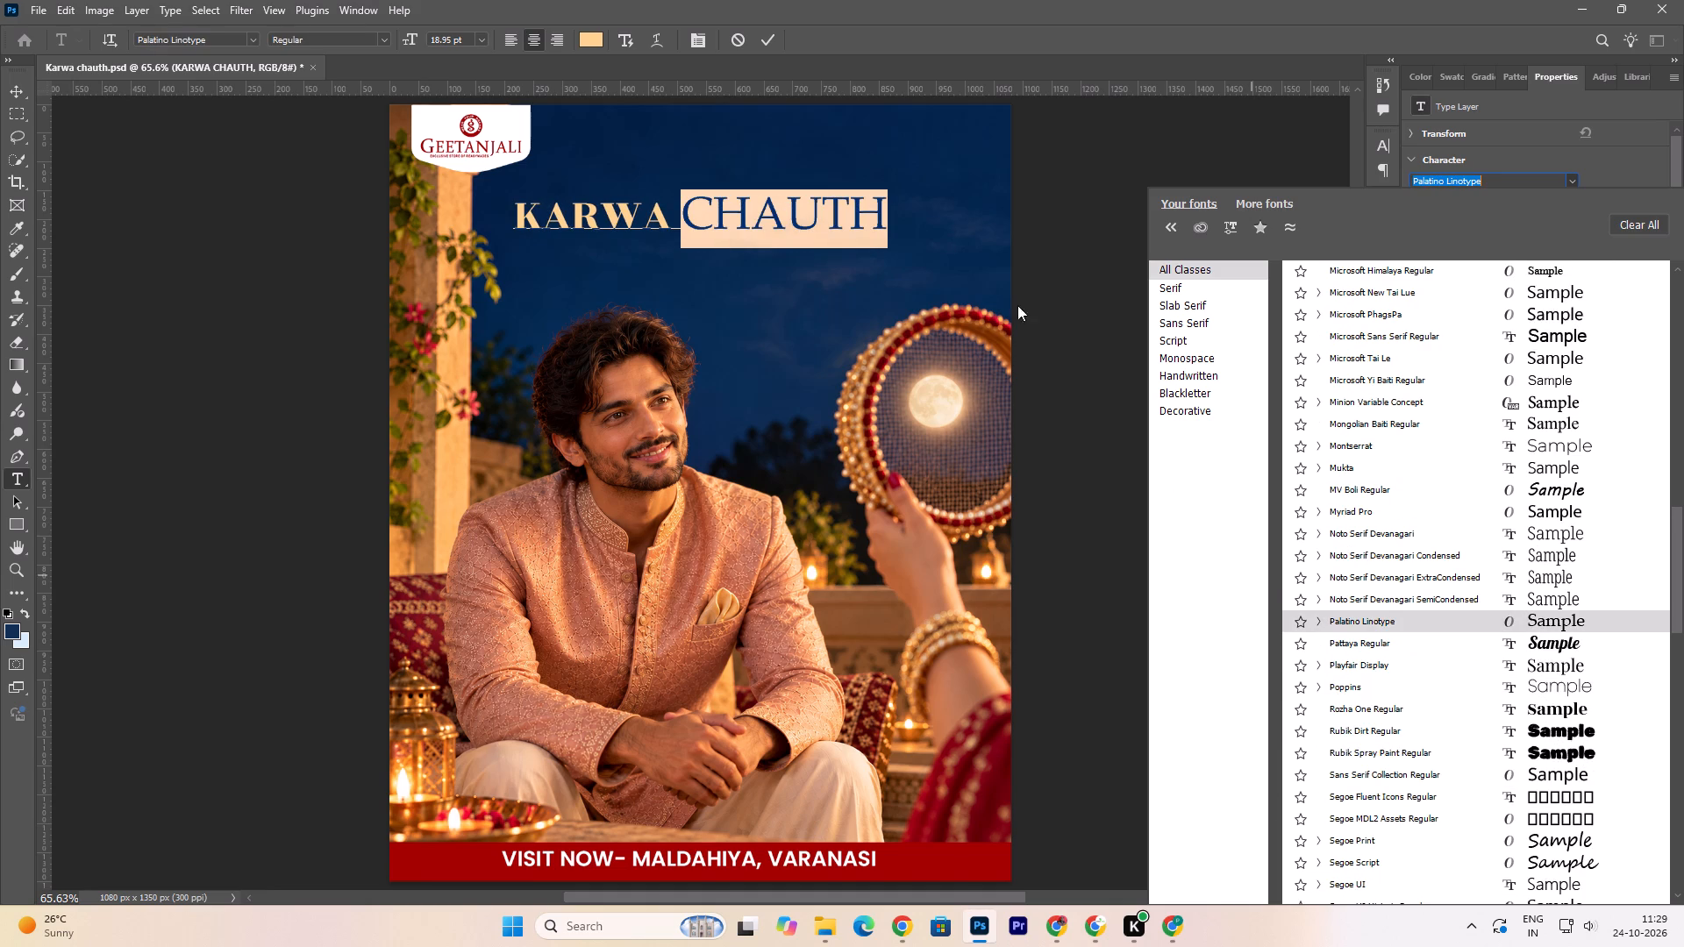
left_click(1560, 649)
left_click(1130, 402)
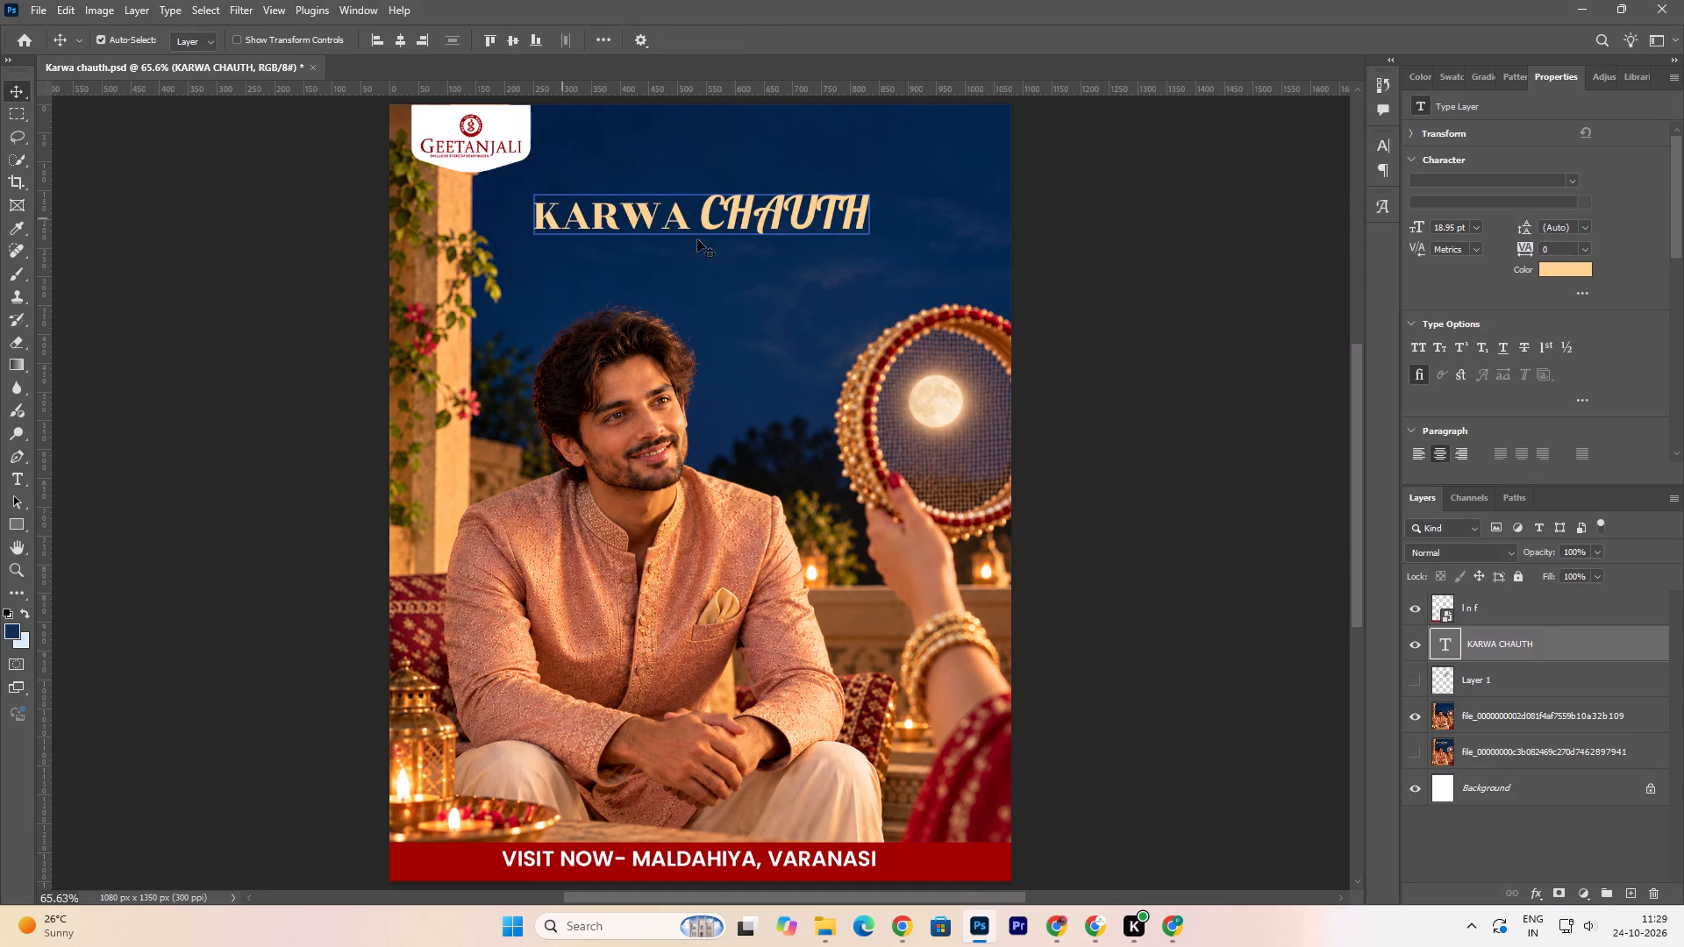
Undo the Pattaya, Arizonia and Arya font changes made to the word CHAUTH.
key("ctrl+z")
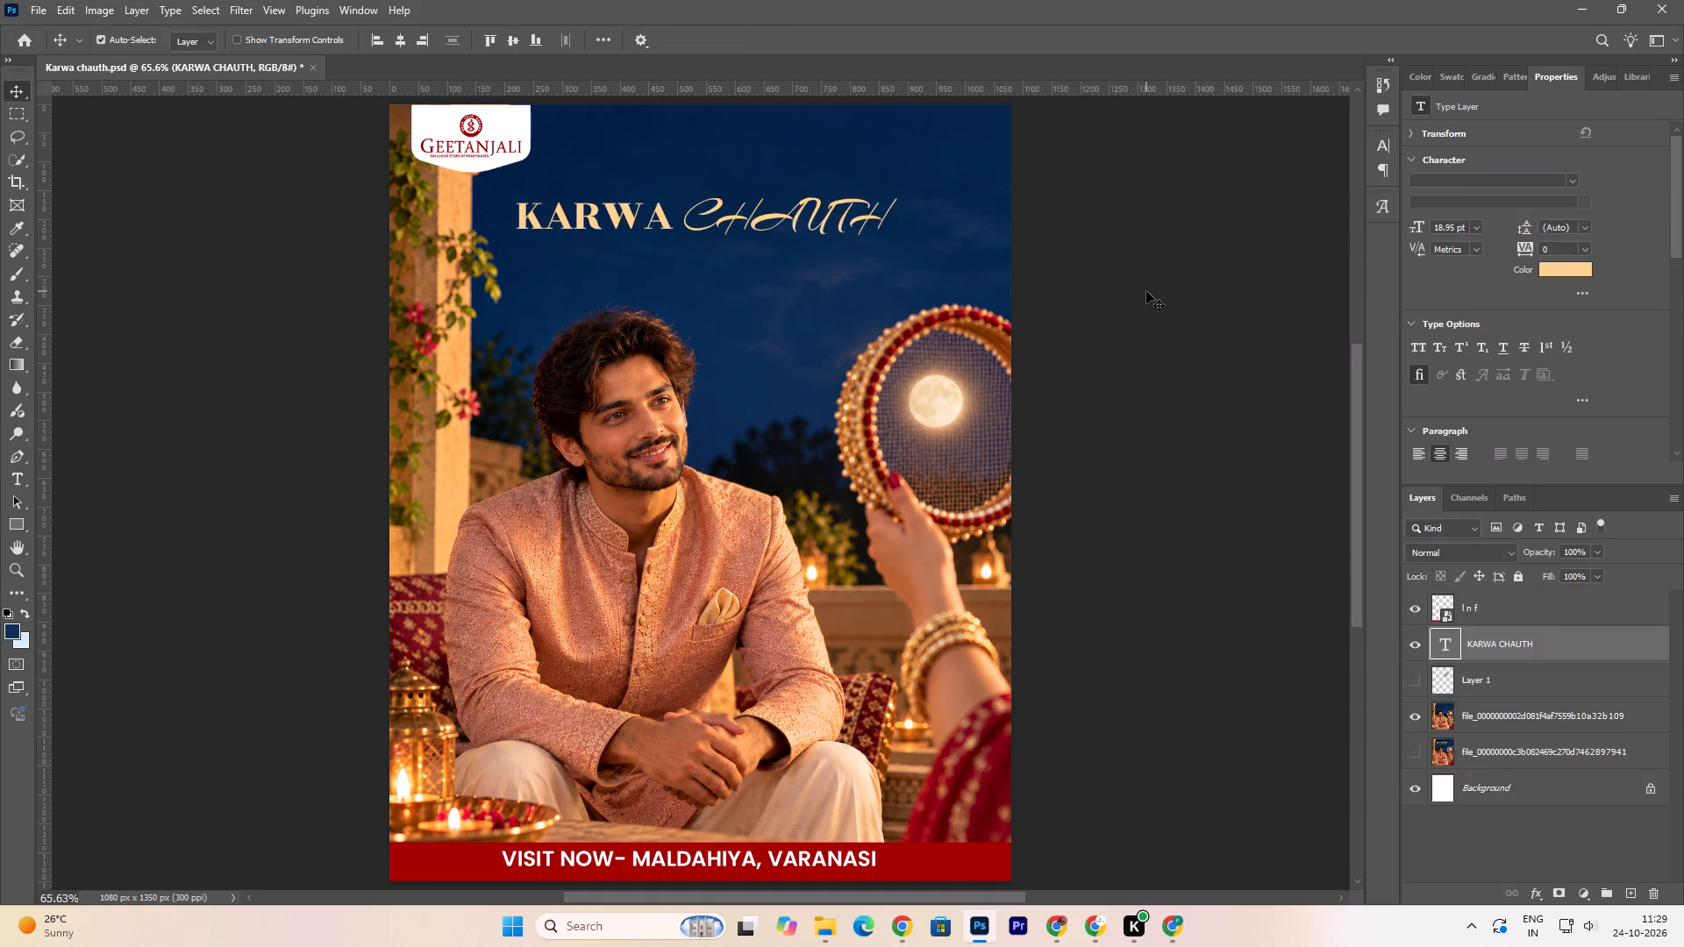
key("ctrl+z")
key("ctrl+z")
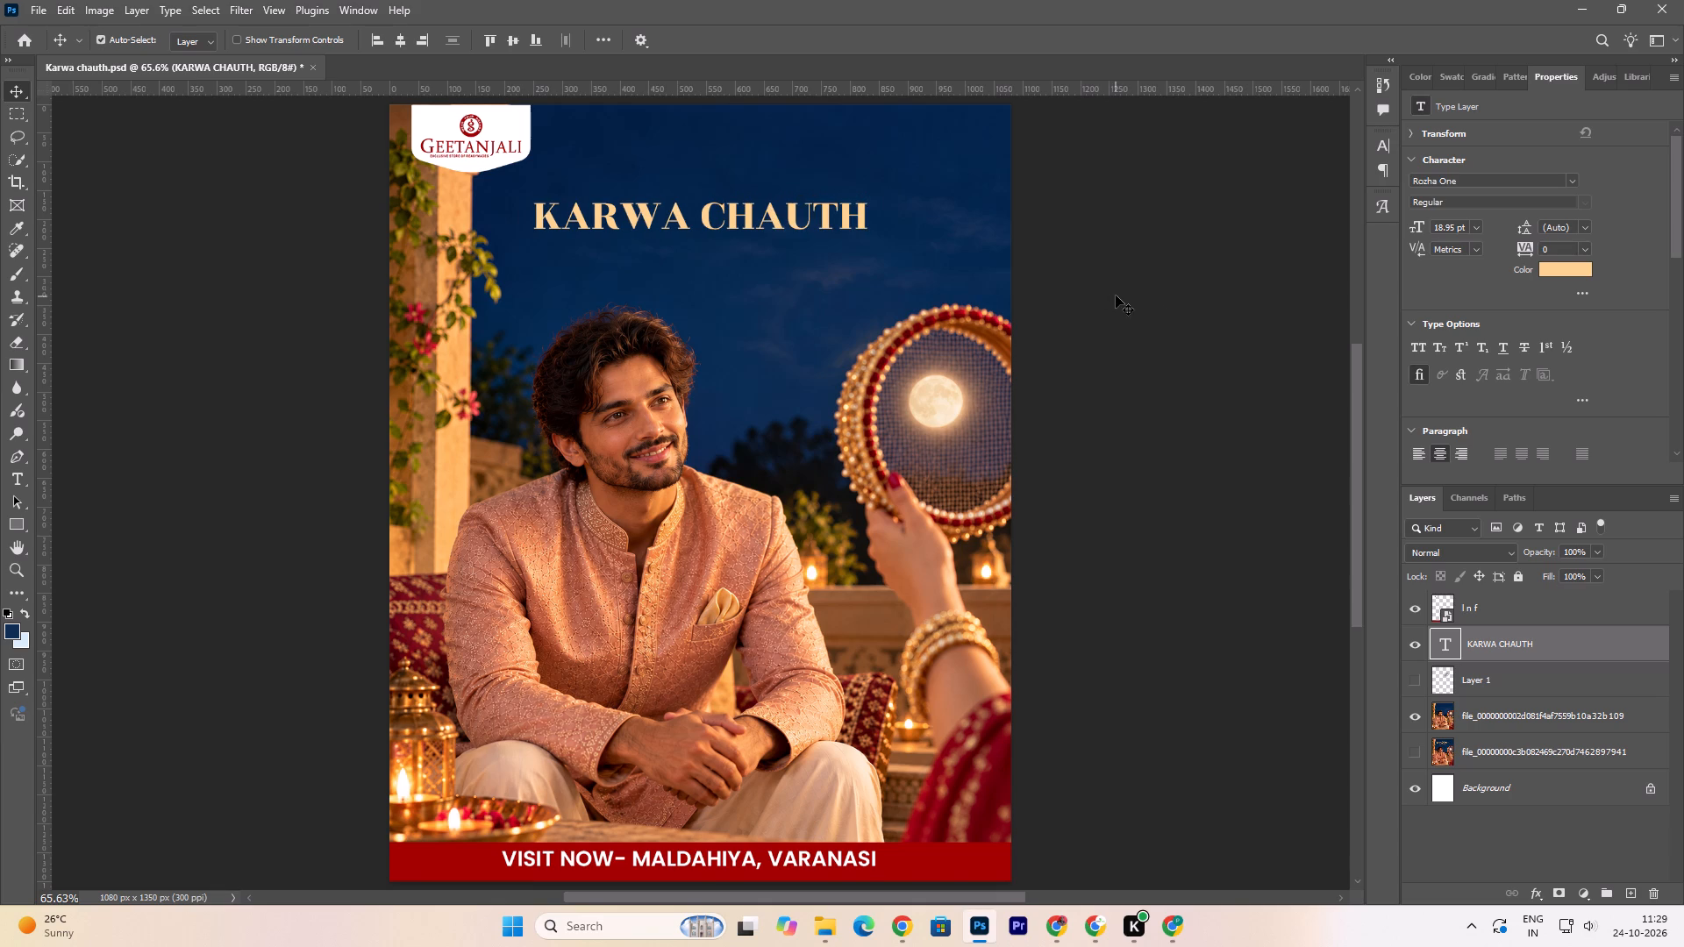
Set the font of the whole KARWA CHAUTH heading to Rozha One Regular.
left_click(1573, 179)
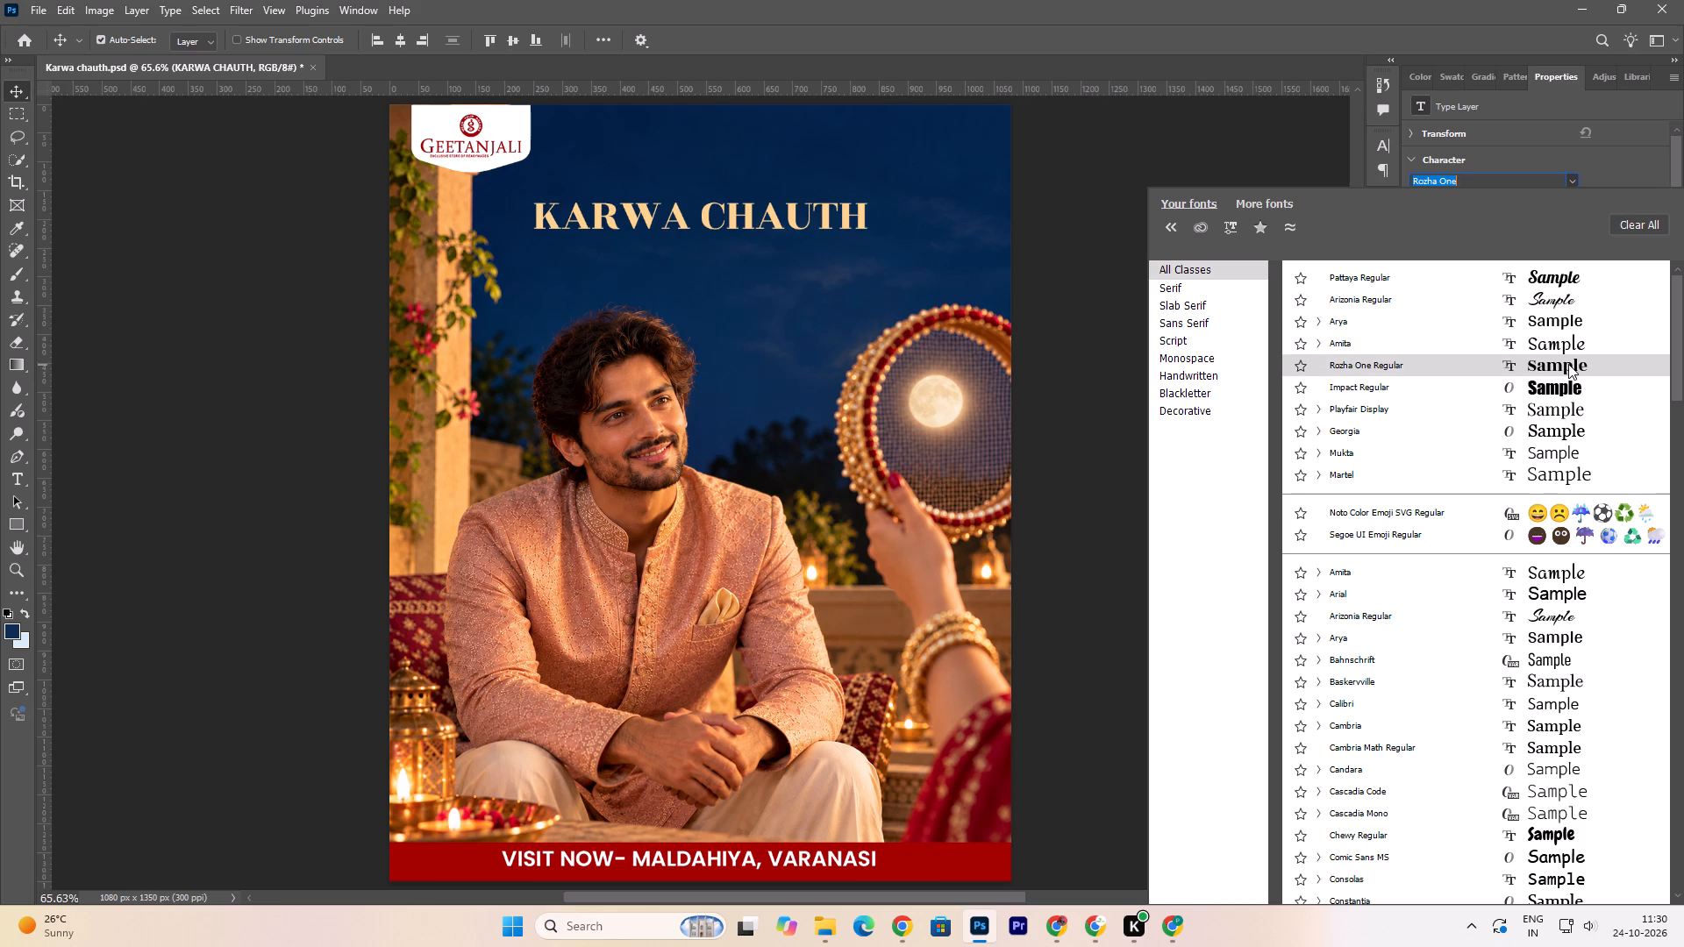
left_click(1568, 364)
Narrow the KARWA CHAUTH heading text to 92% horizontal scale and save the poster.
double_click(841, 211)
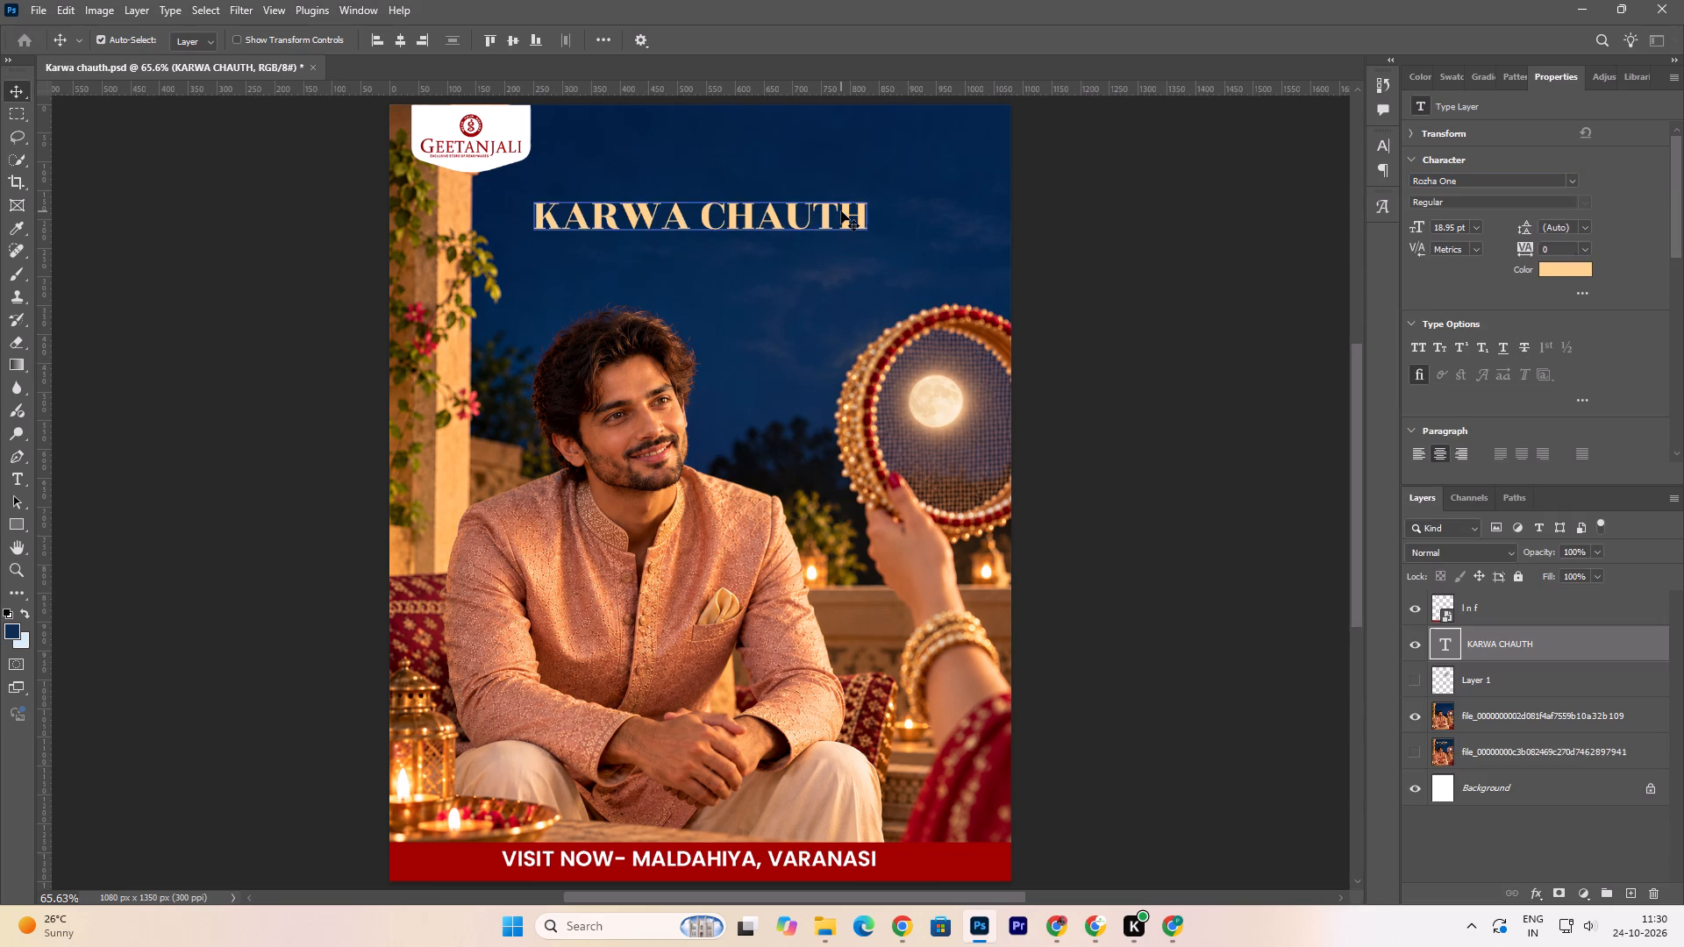
left_click(700, 39)
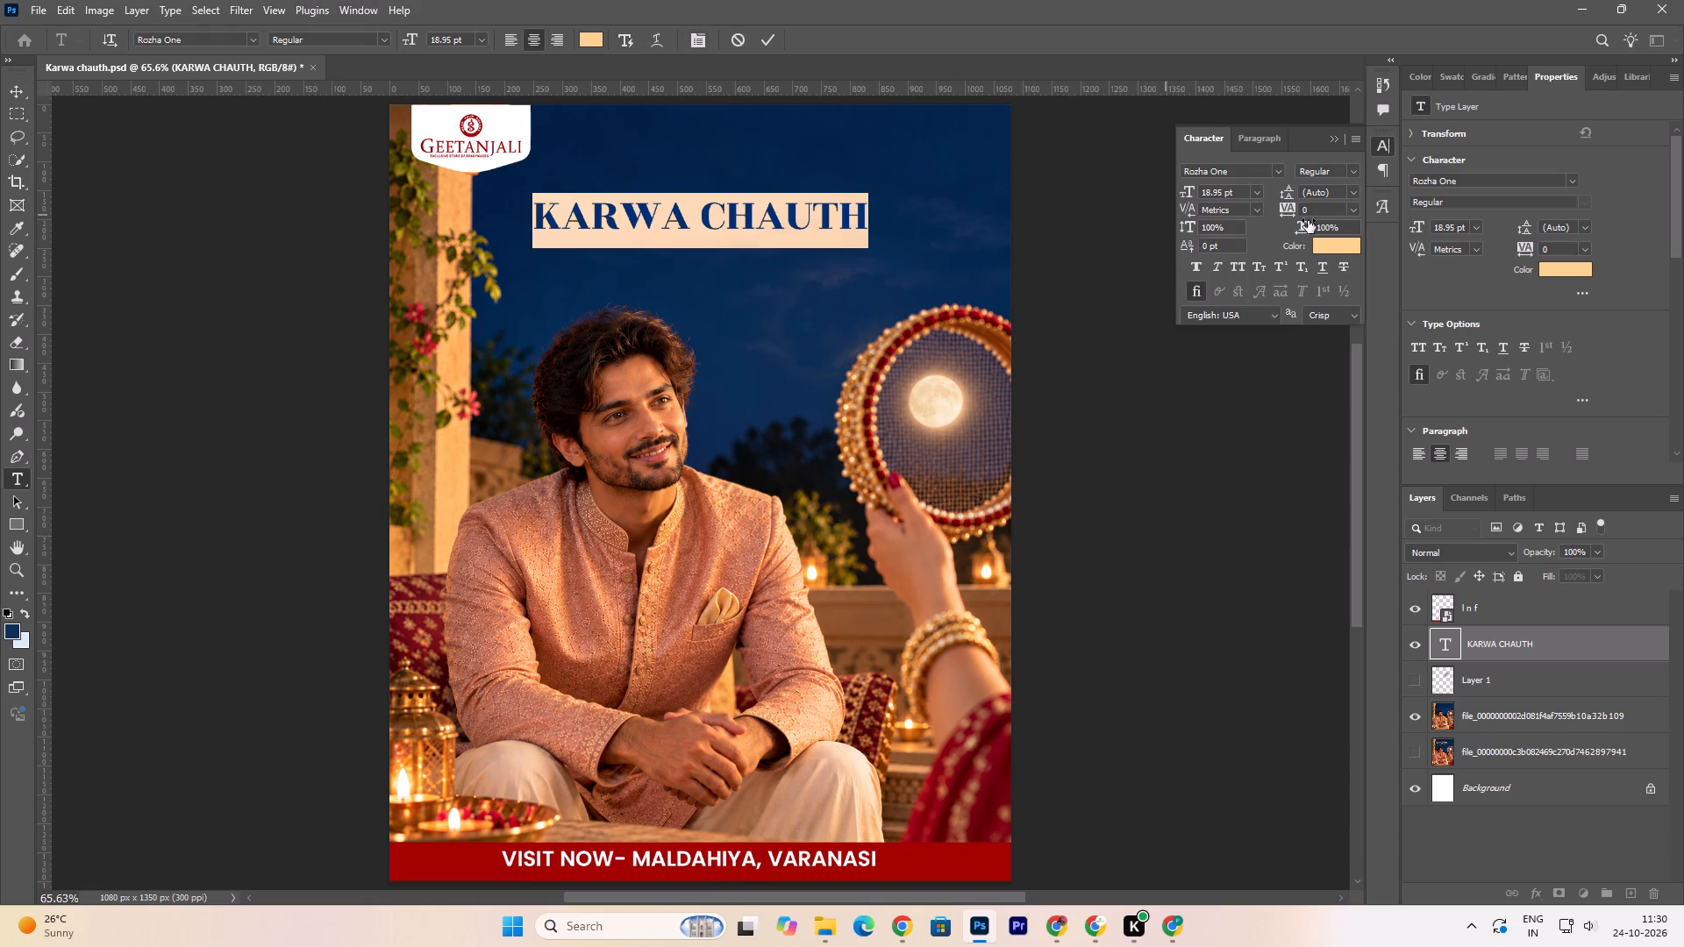
left_click(1302, 227)
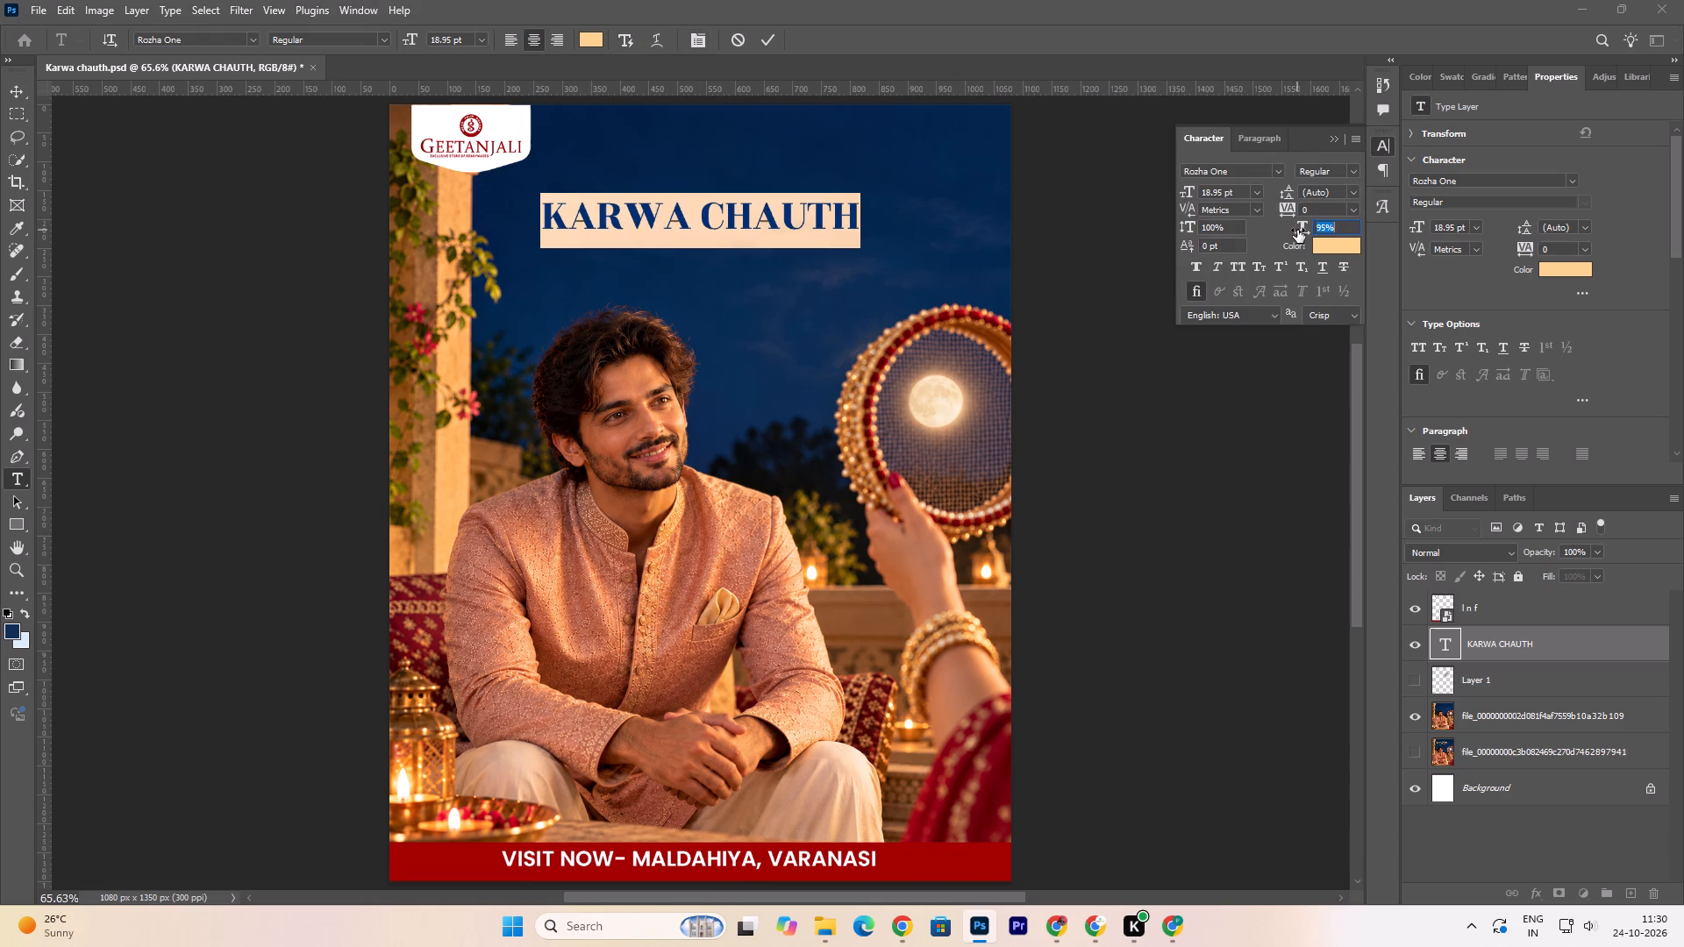
left_click(1131, 198)
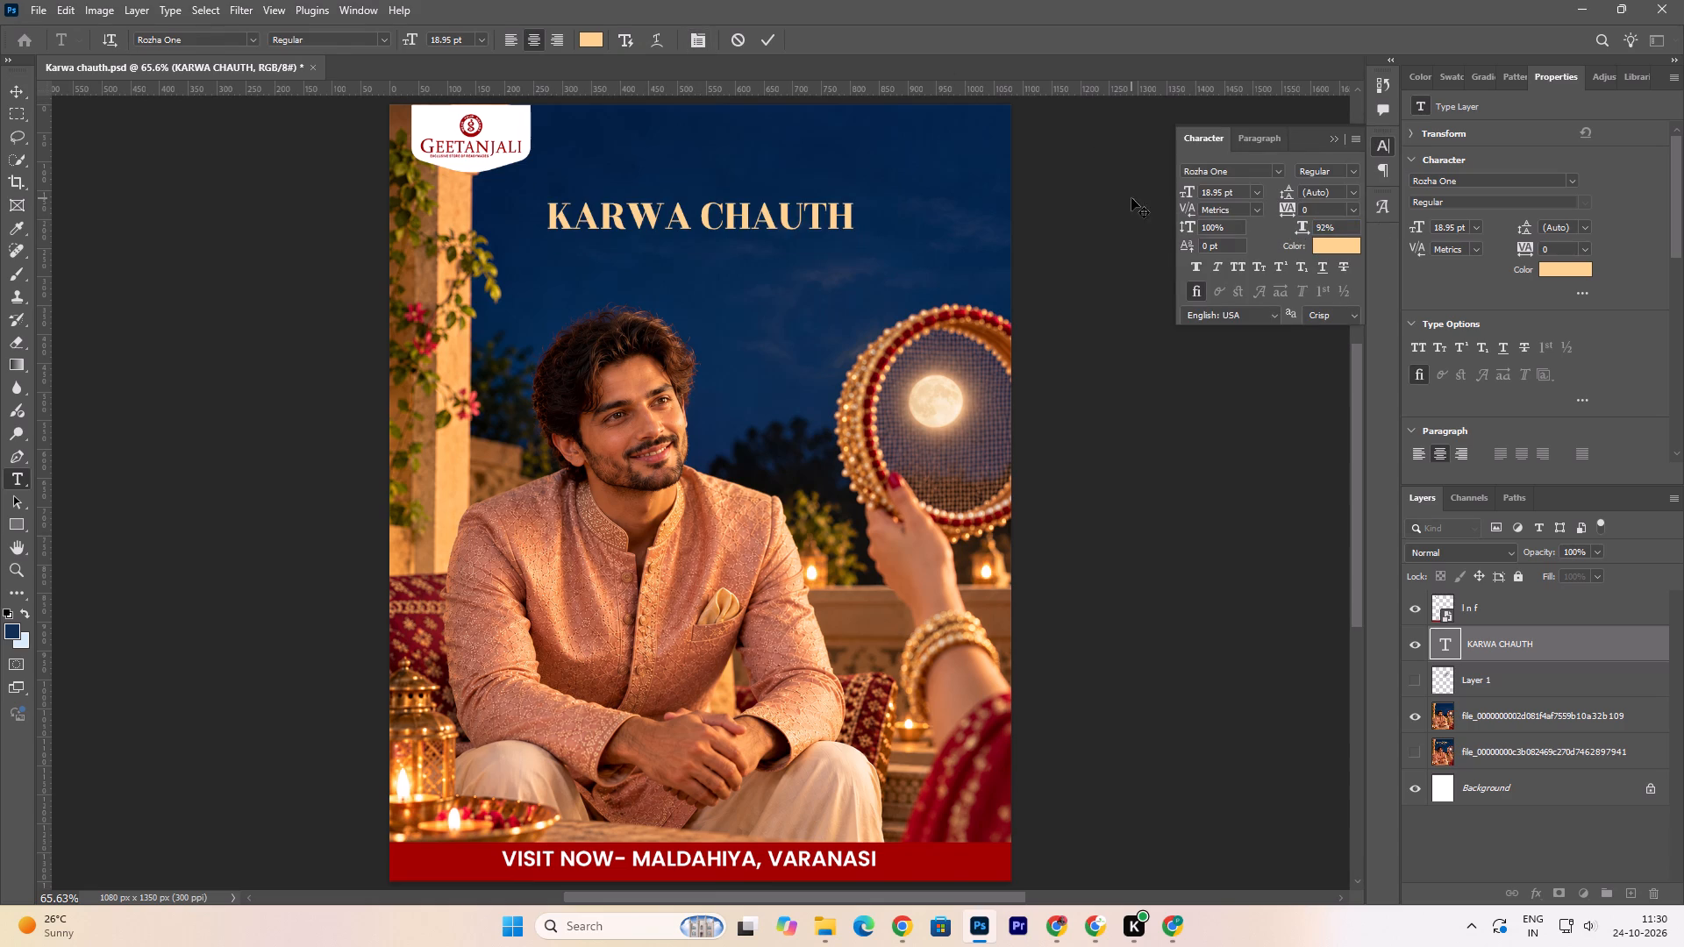
left_click(780, 210)
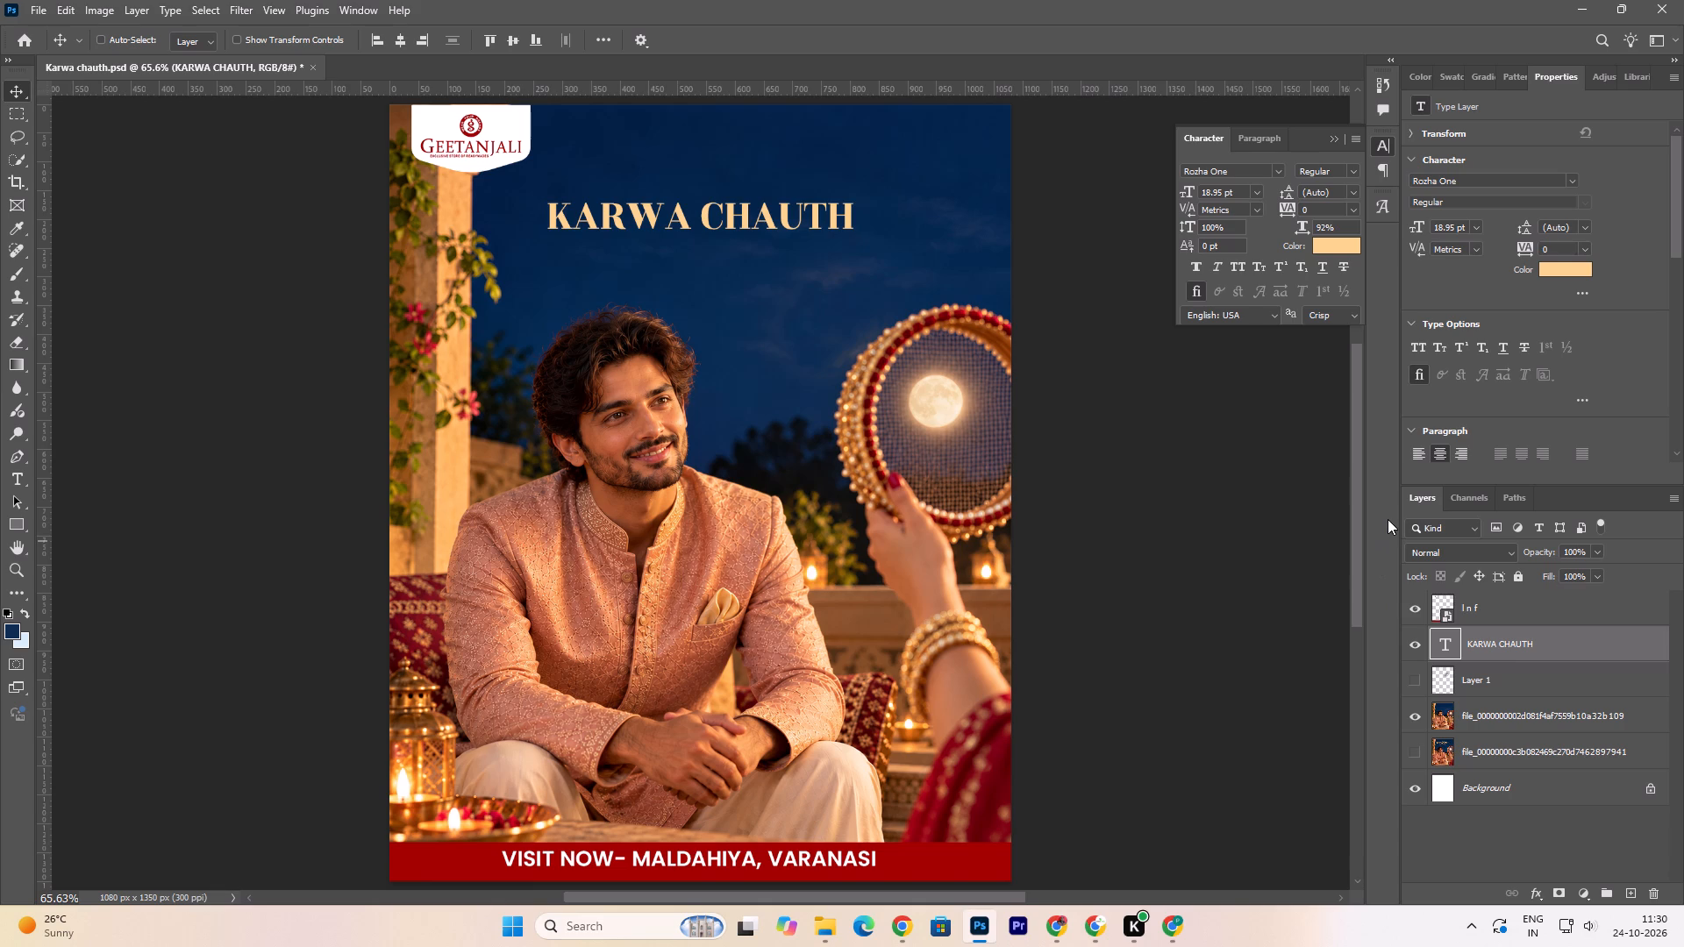
key("ctrl+s")
Switch to Chrome and open a new browser tab.
left_click(1061, 932)
left_click(888, 15)
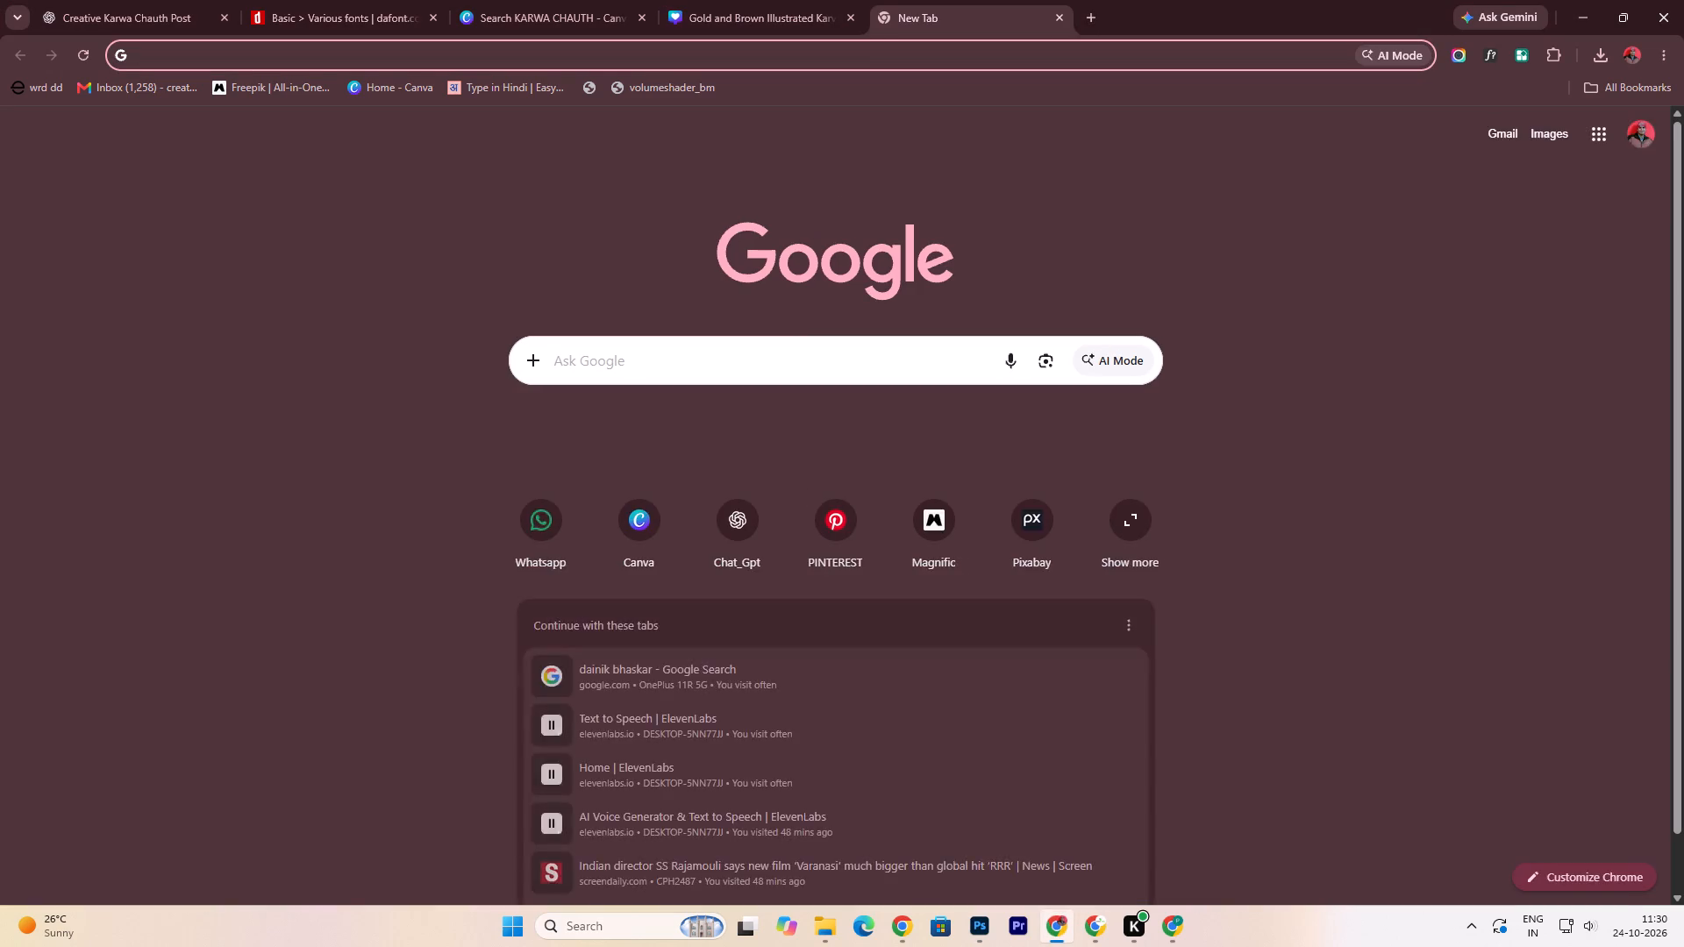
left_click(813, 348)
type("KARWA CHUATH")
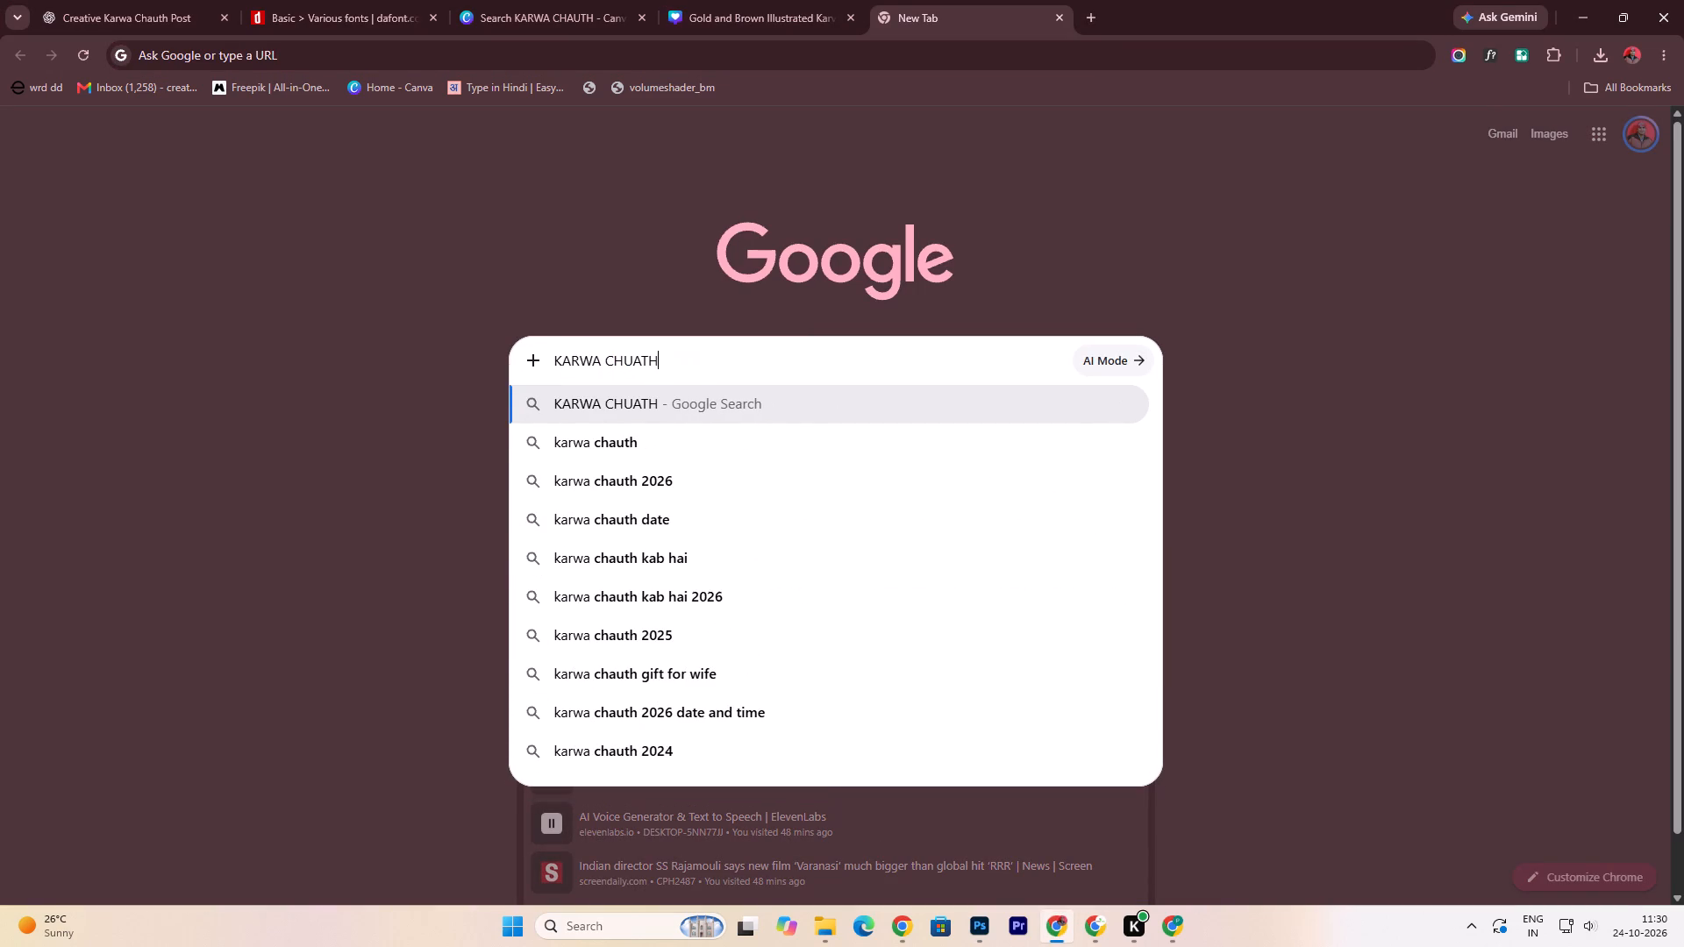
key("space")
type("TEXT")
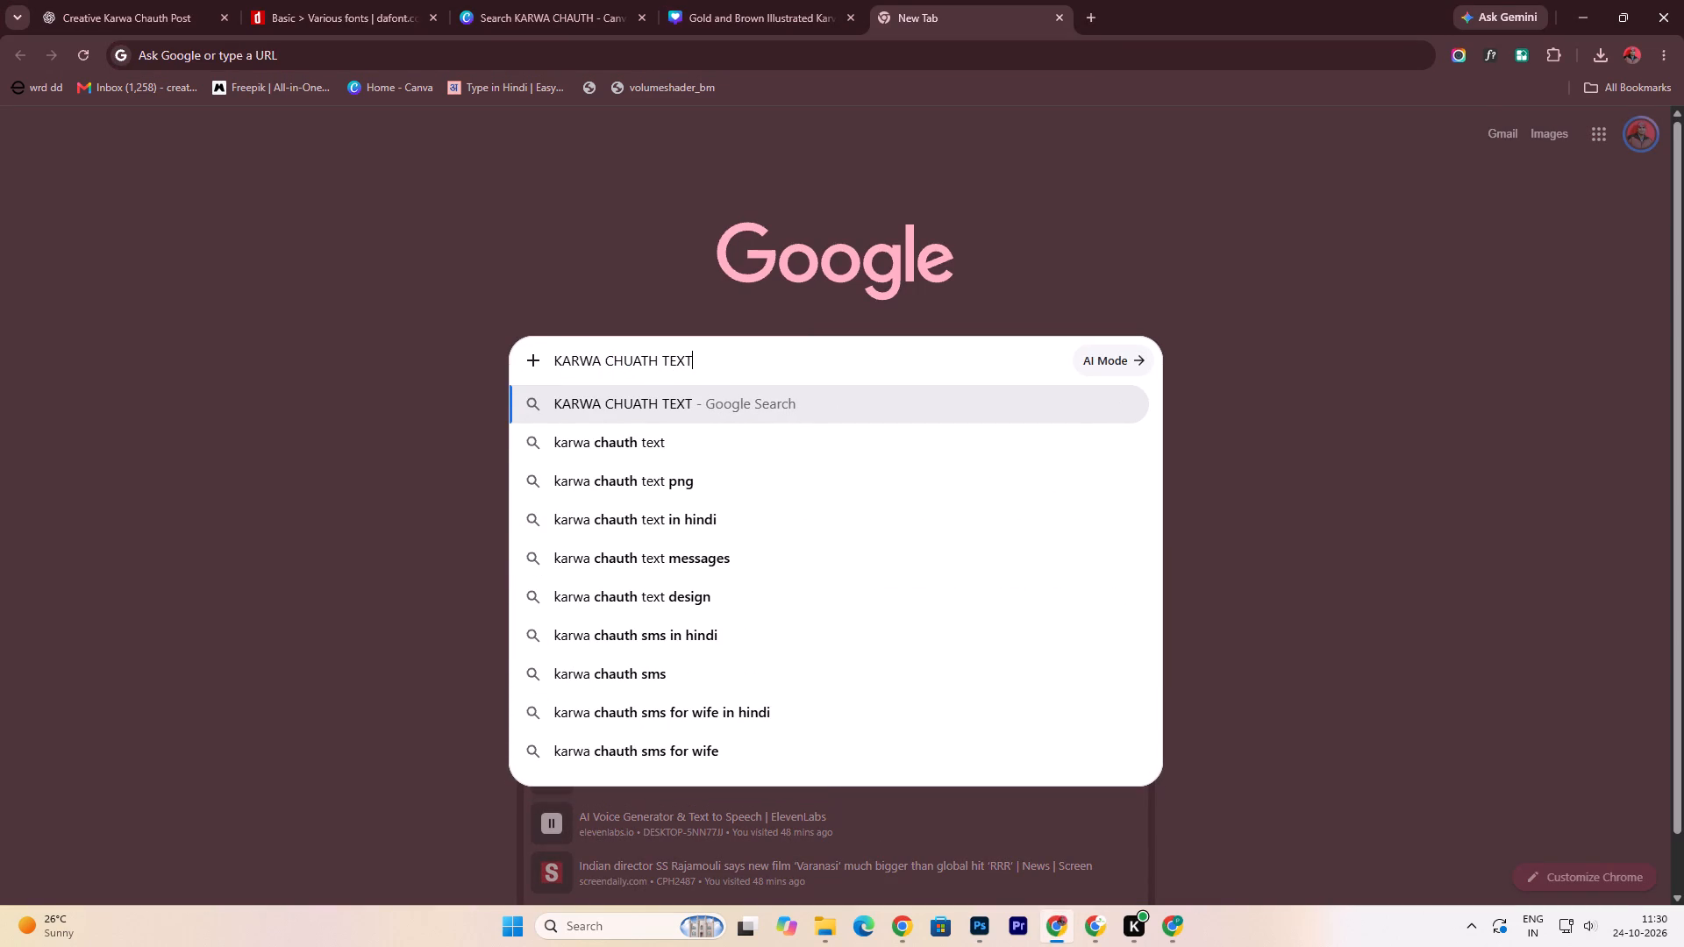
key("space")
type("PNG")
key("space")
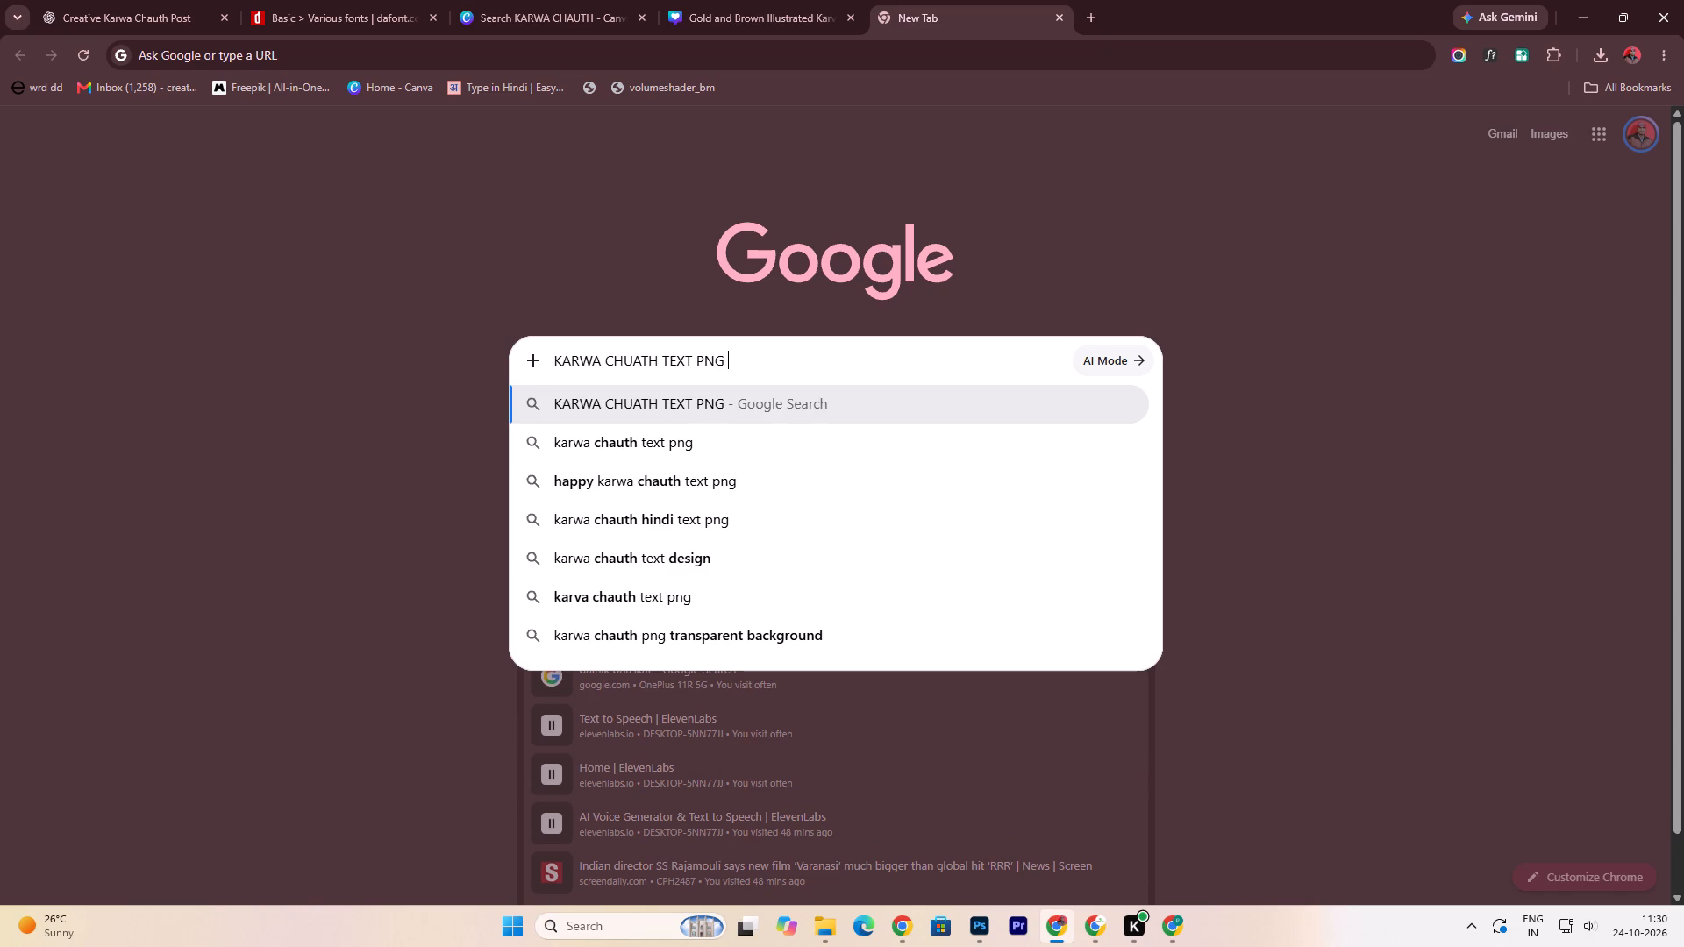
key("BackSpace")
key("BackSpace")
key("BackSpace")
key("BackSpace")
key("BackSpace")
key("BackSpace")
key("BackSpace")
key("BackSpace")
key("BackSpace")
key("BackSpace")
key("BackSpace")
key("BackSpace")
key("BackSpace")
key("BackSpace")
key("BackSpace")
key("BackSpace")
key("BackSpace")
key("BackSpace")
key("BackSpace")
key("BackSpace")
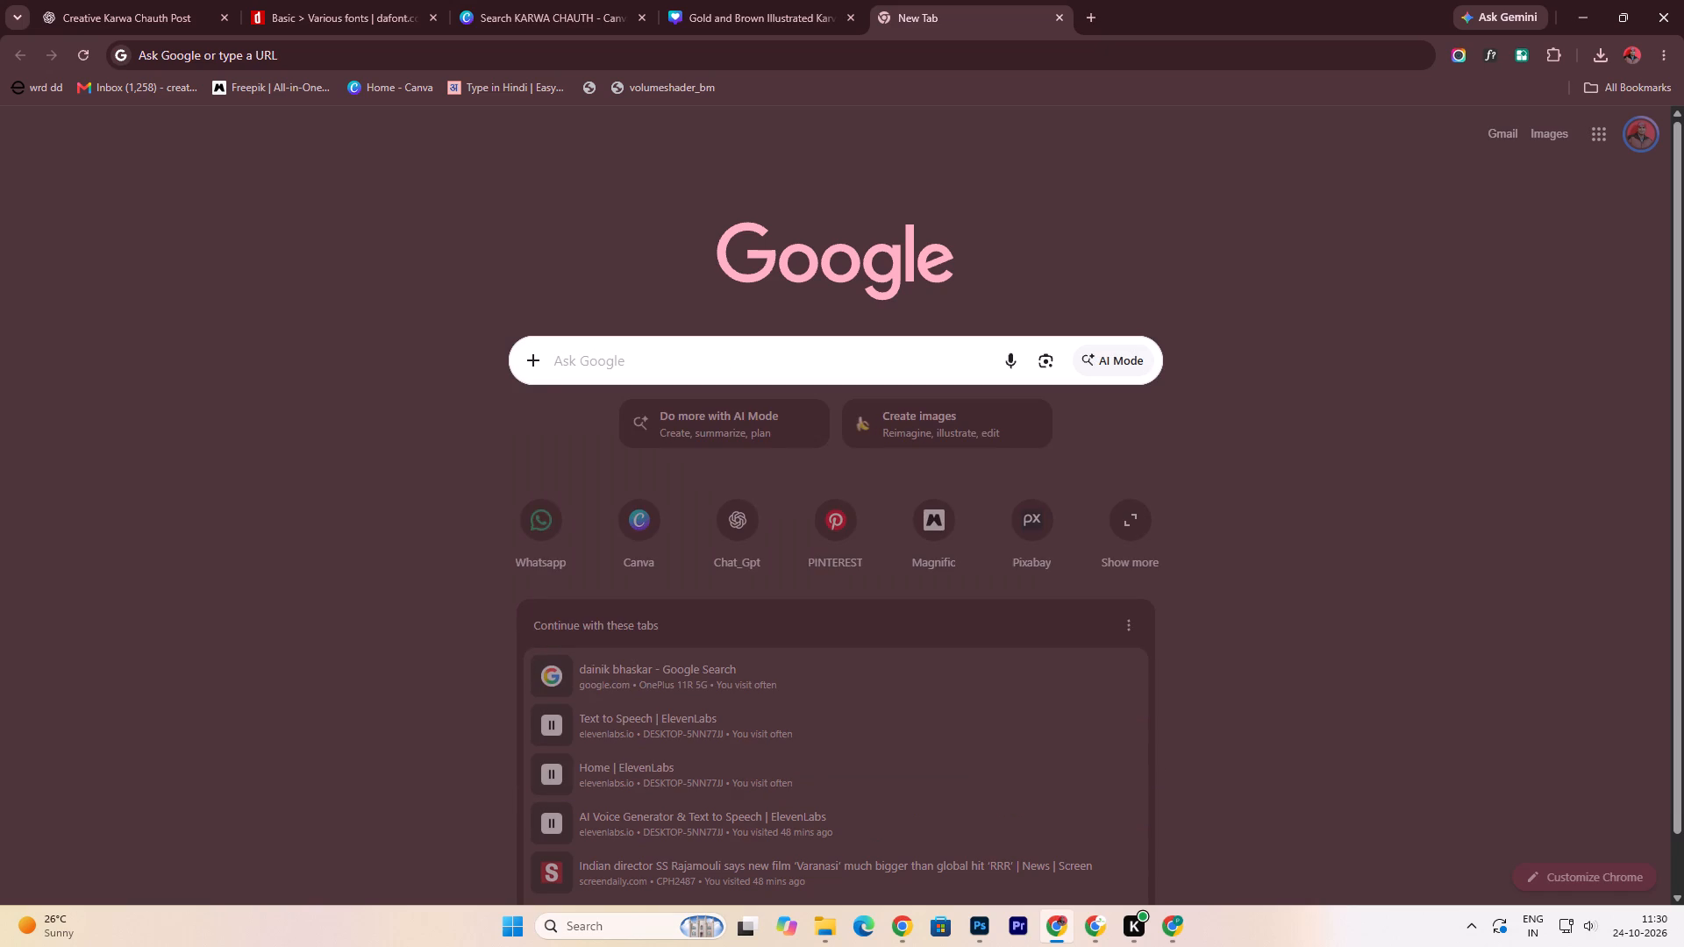
Search Google for "karwa chauth text png".
type("karwa chuath")
key("space")
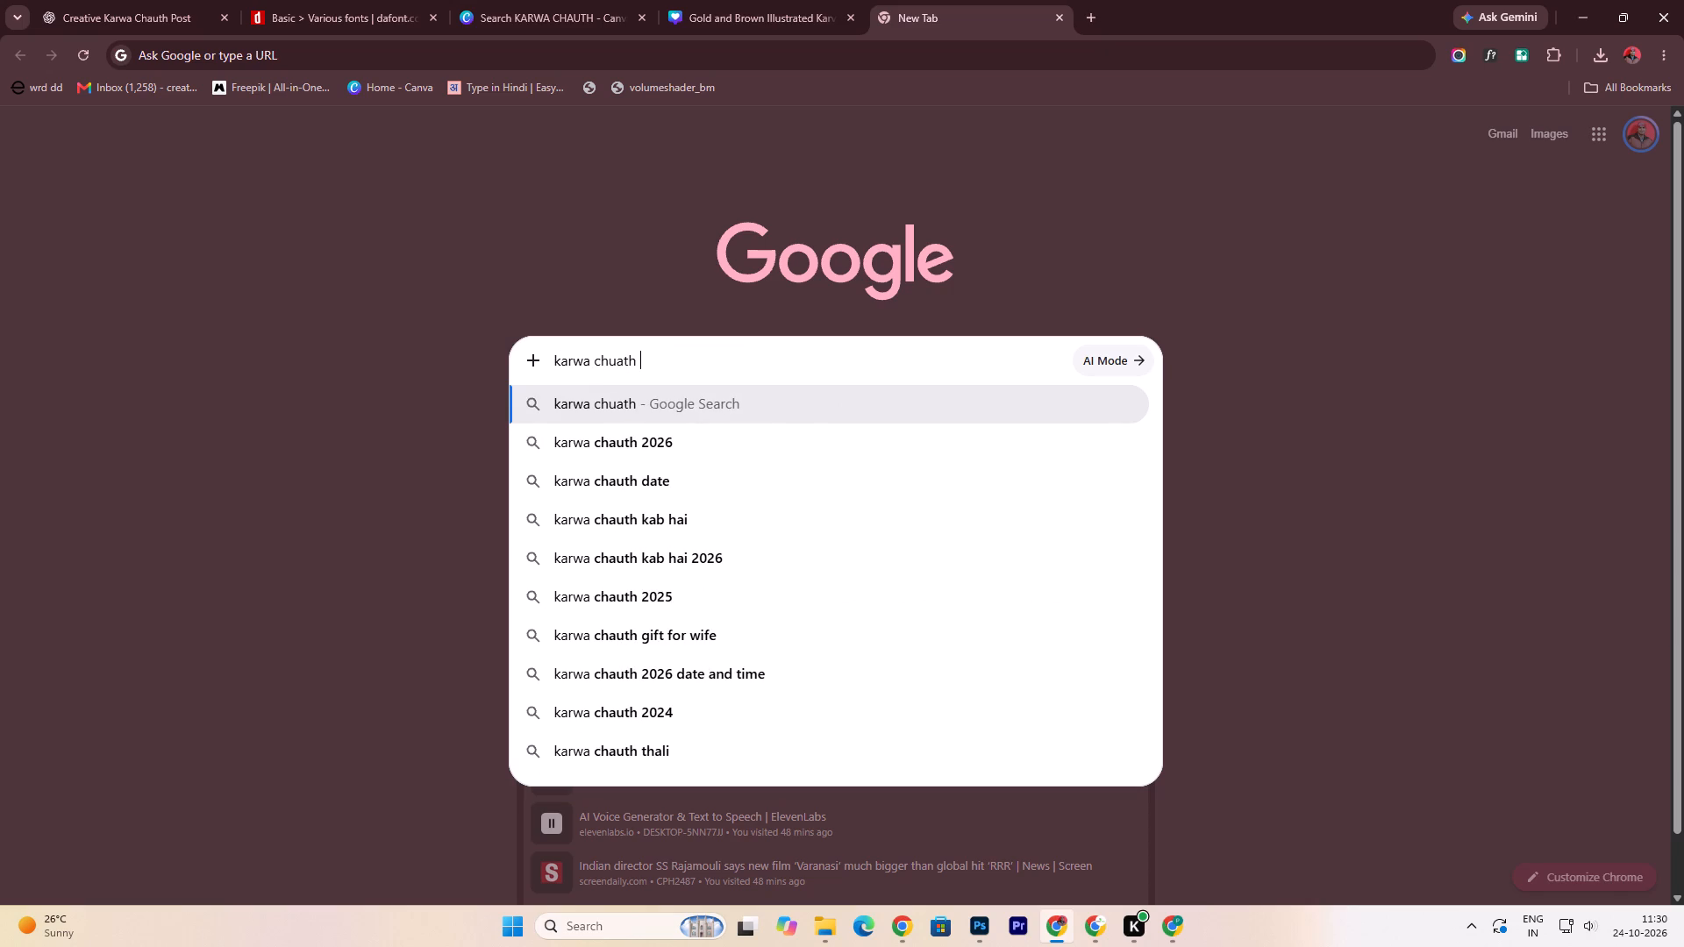
key("BackSpace")
key("BackSpace")
key("BackSpace")
key("BackSpace")
key("BackSpace")
type("auth")
key("space")
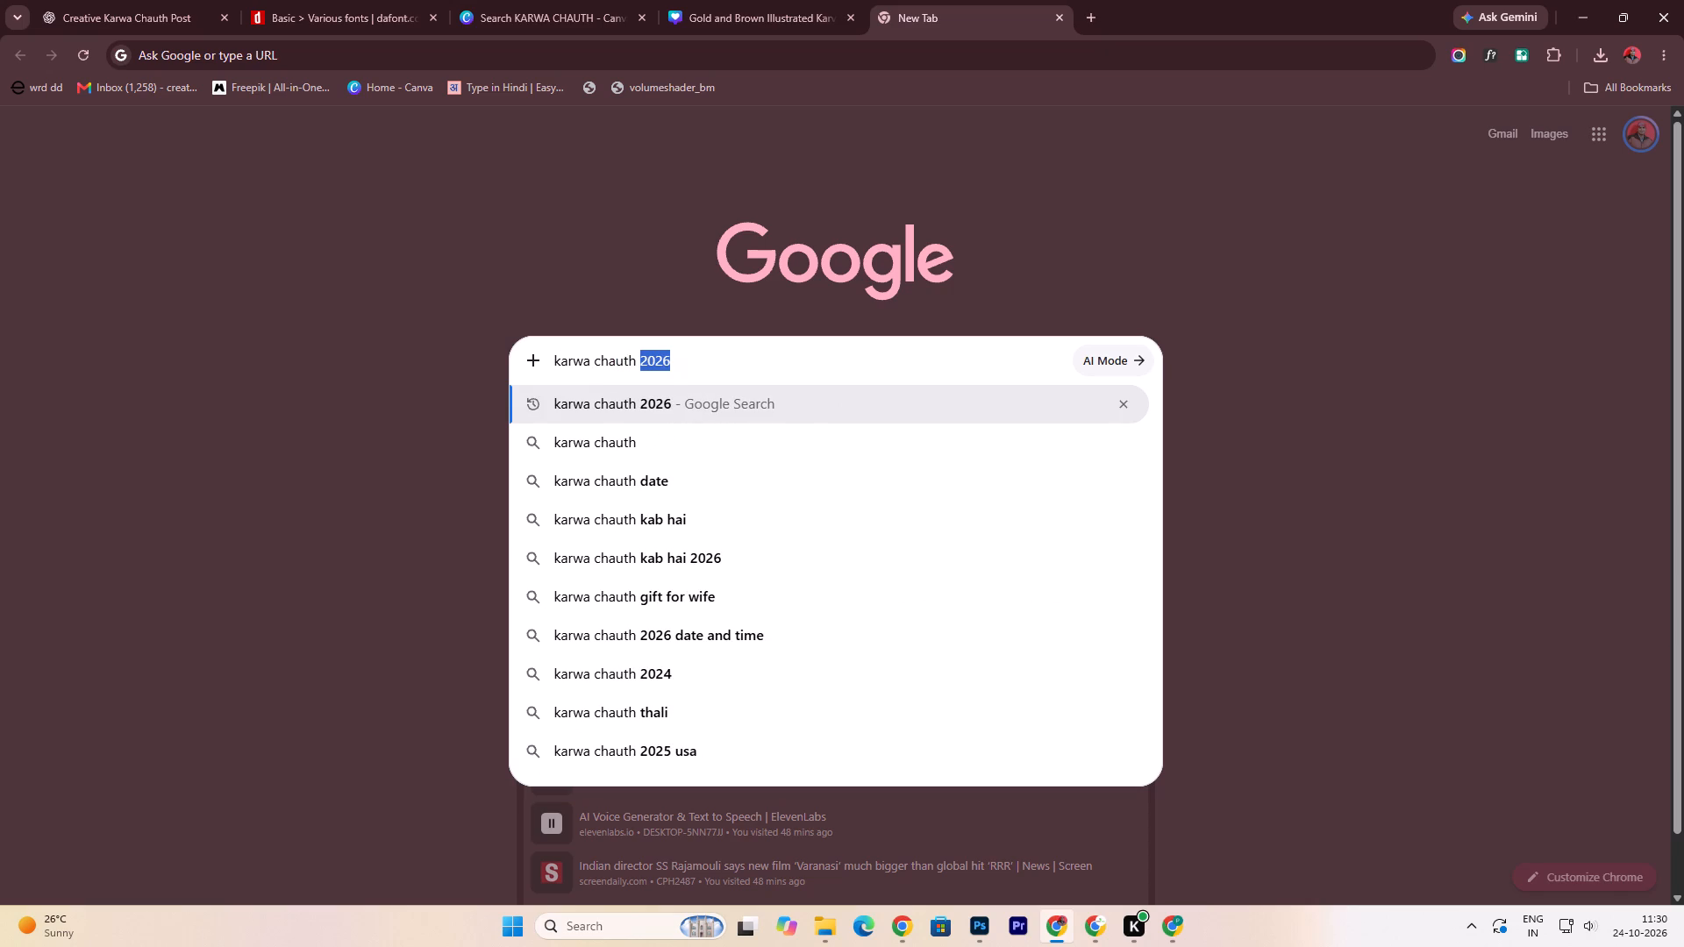
type("text png")
key("space")
key("Return")
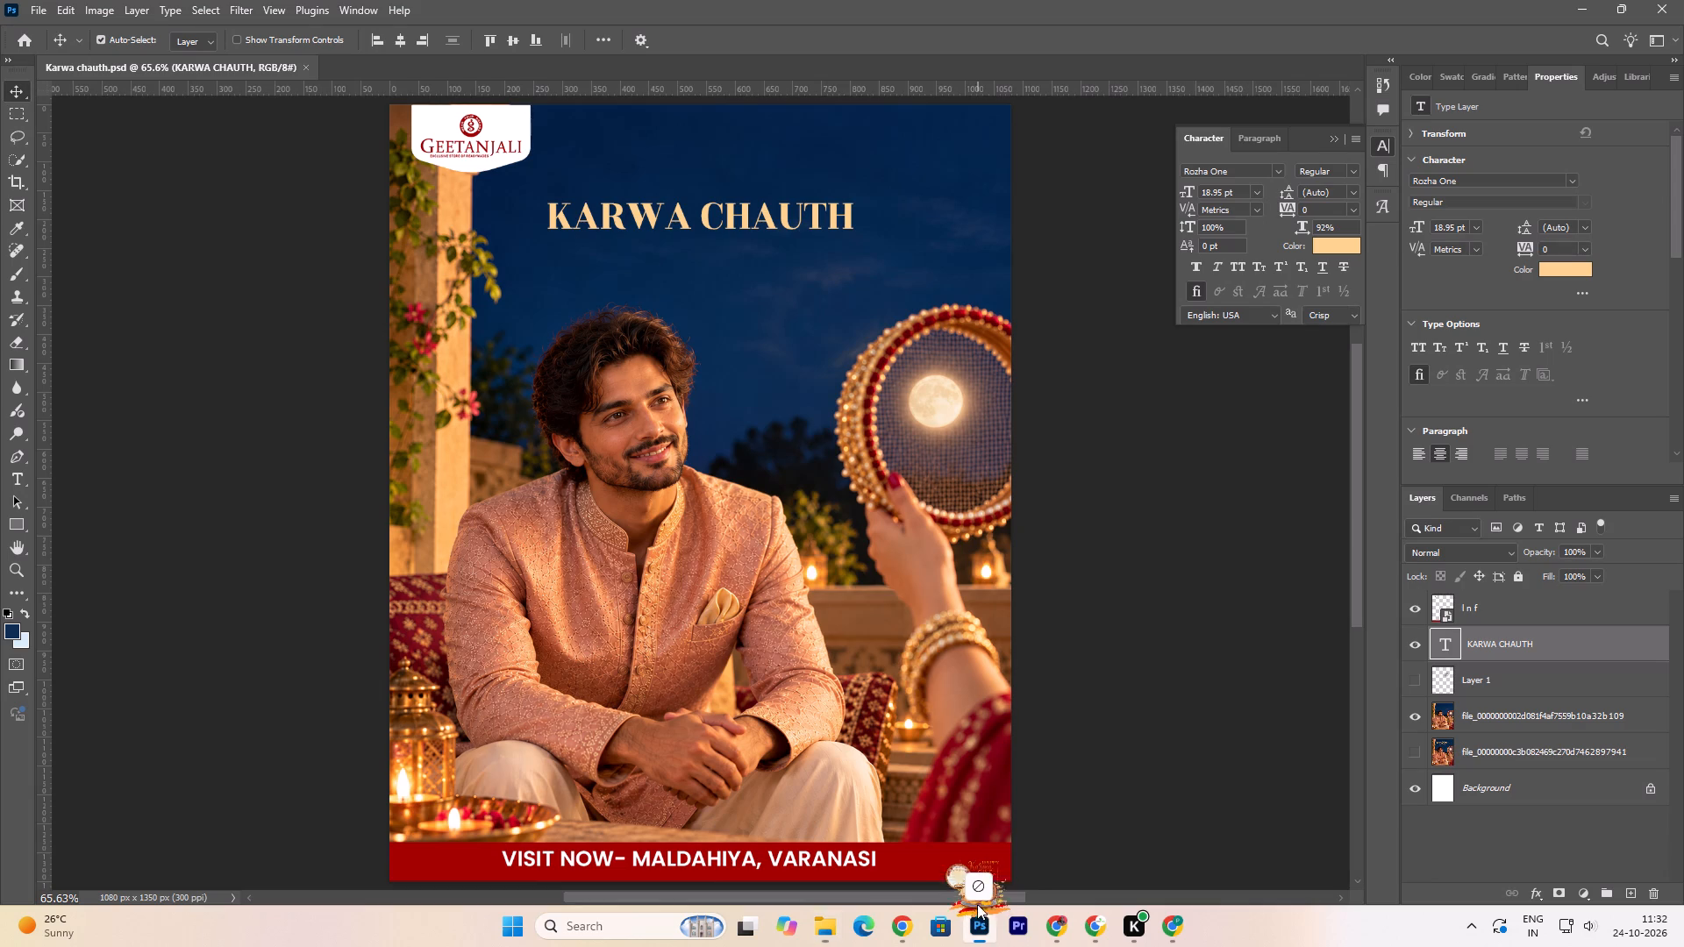
left_click_drag(977, 904, 749, 417)
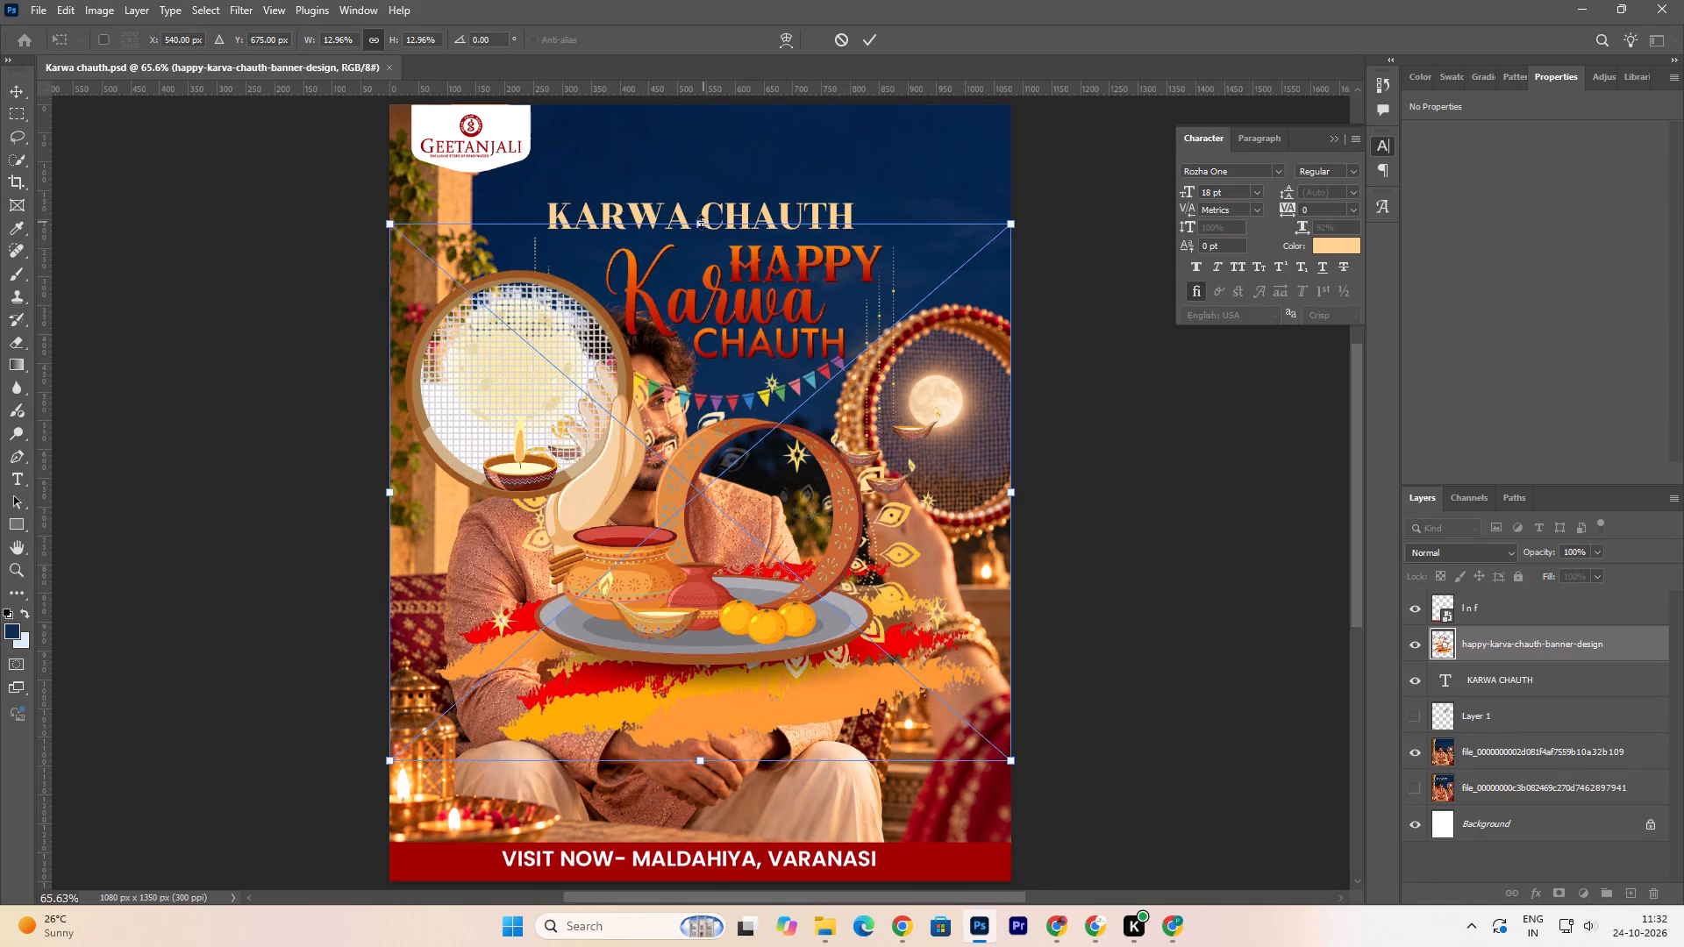
left_click_drag(701, 222, 722, 122)
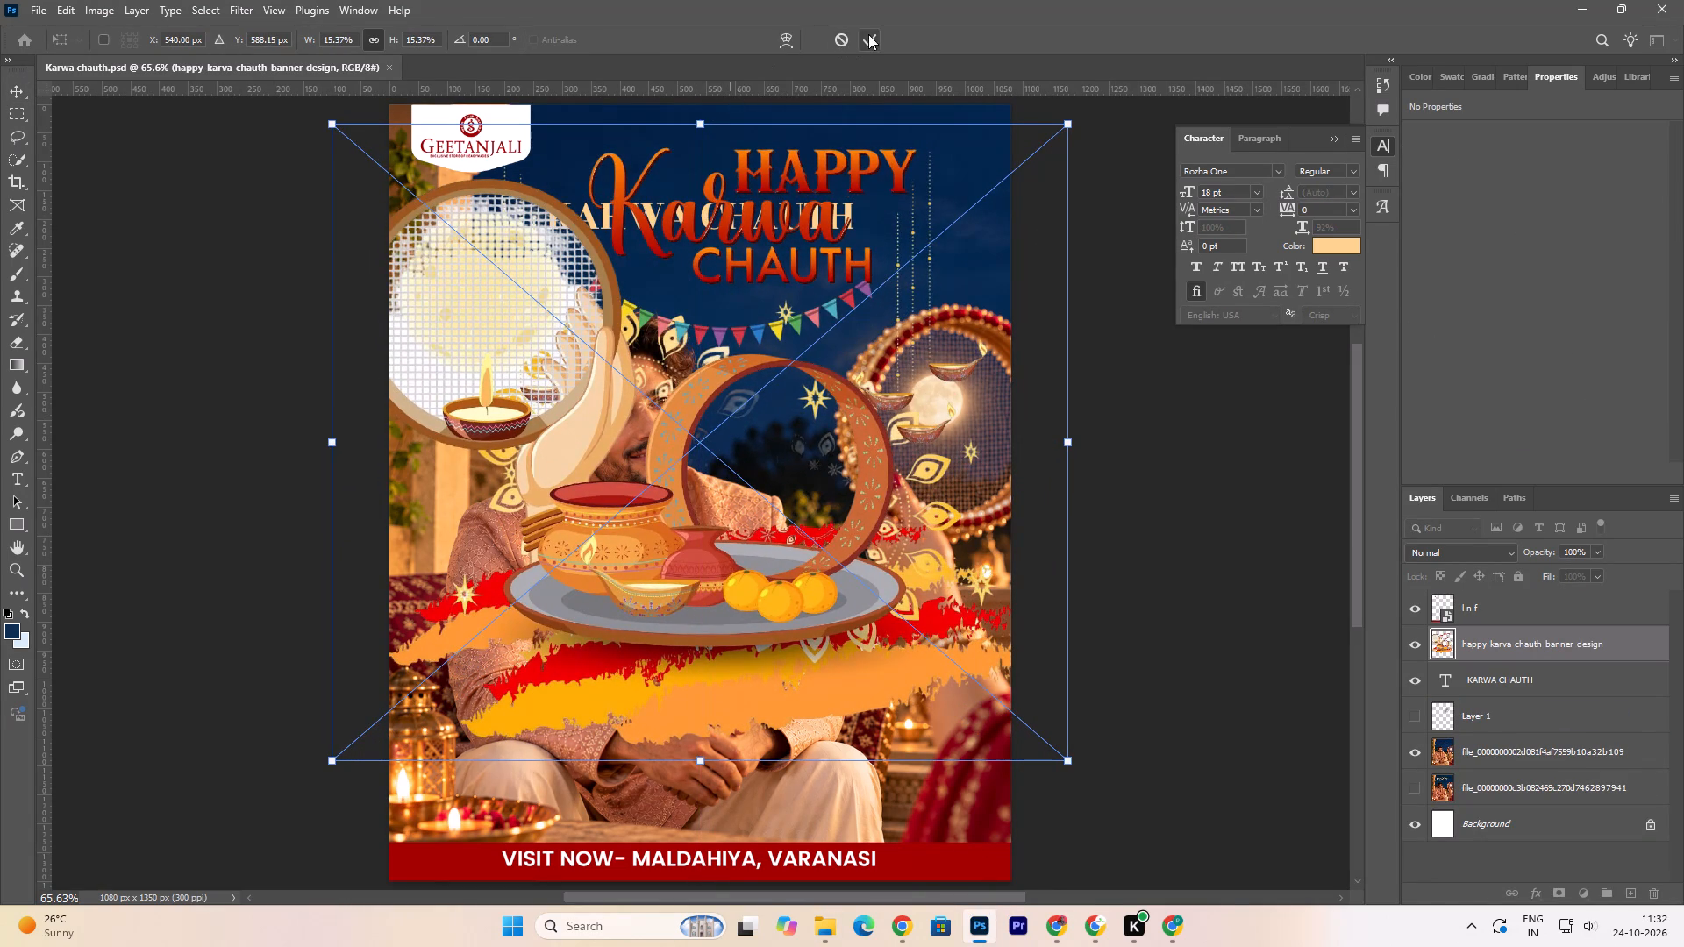
left_click(869, 36)
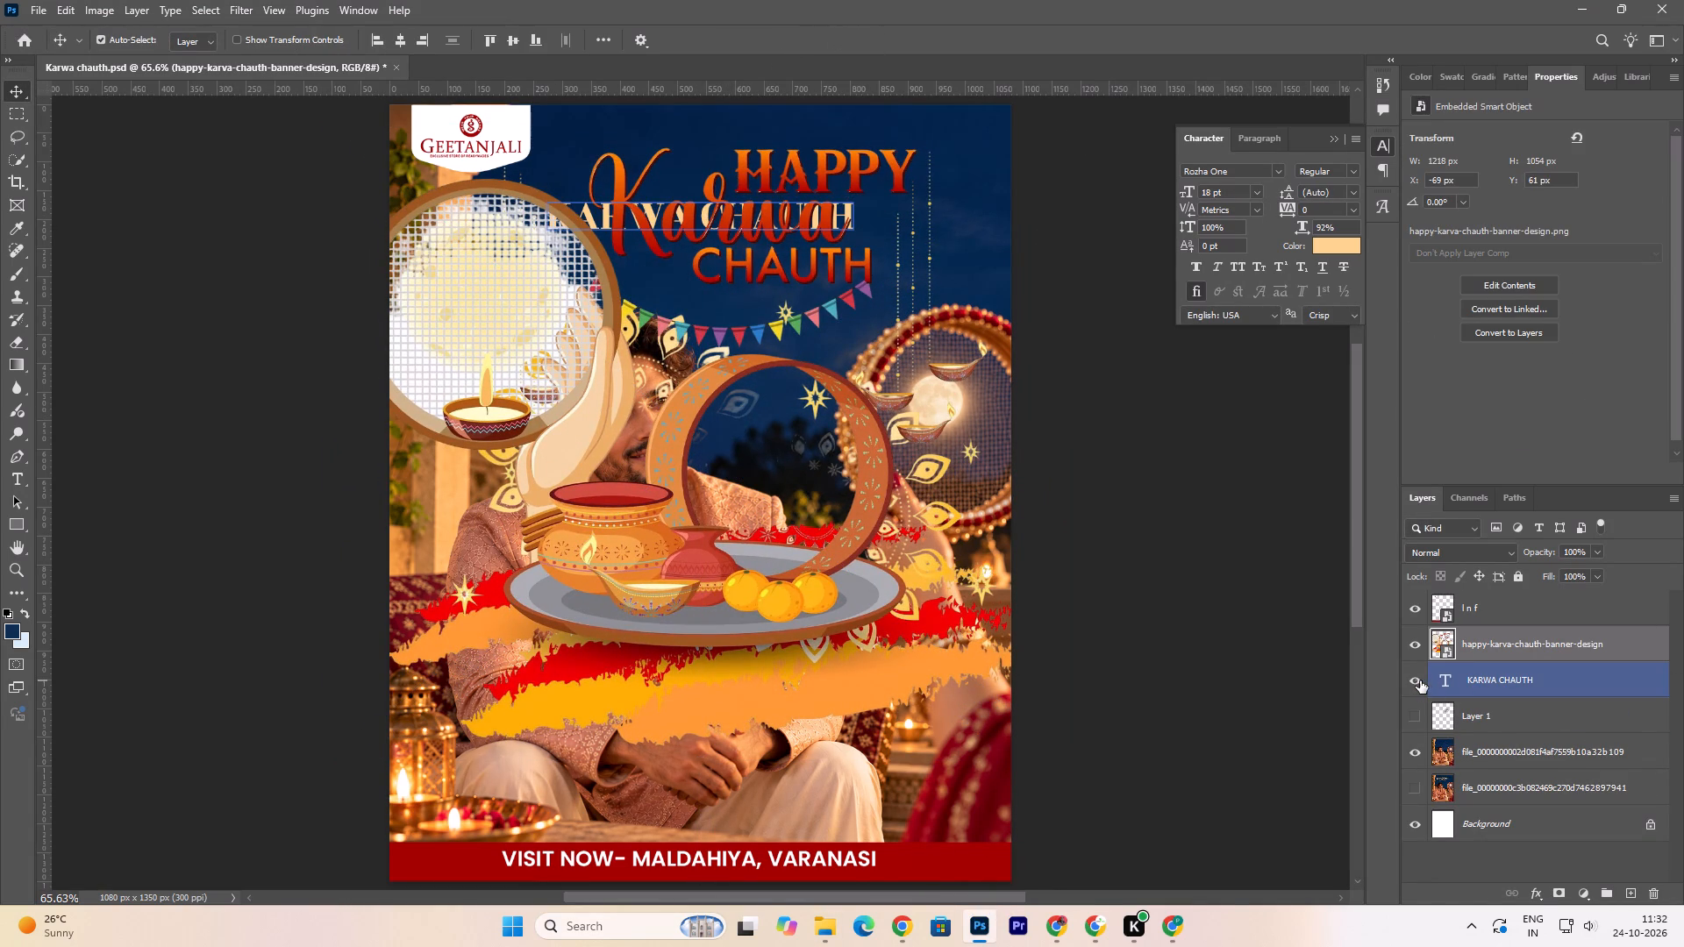
Hide the KARWA CHAUTH text layer.
left_click(1417, 680)
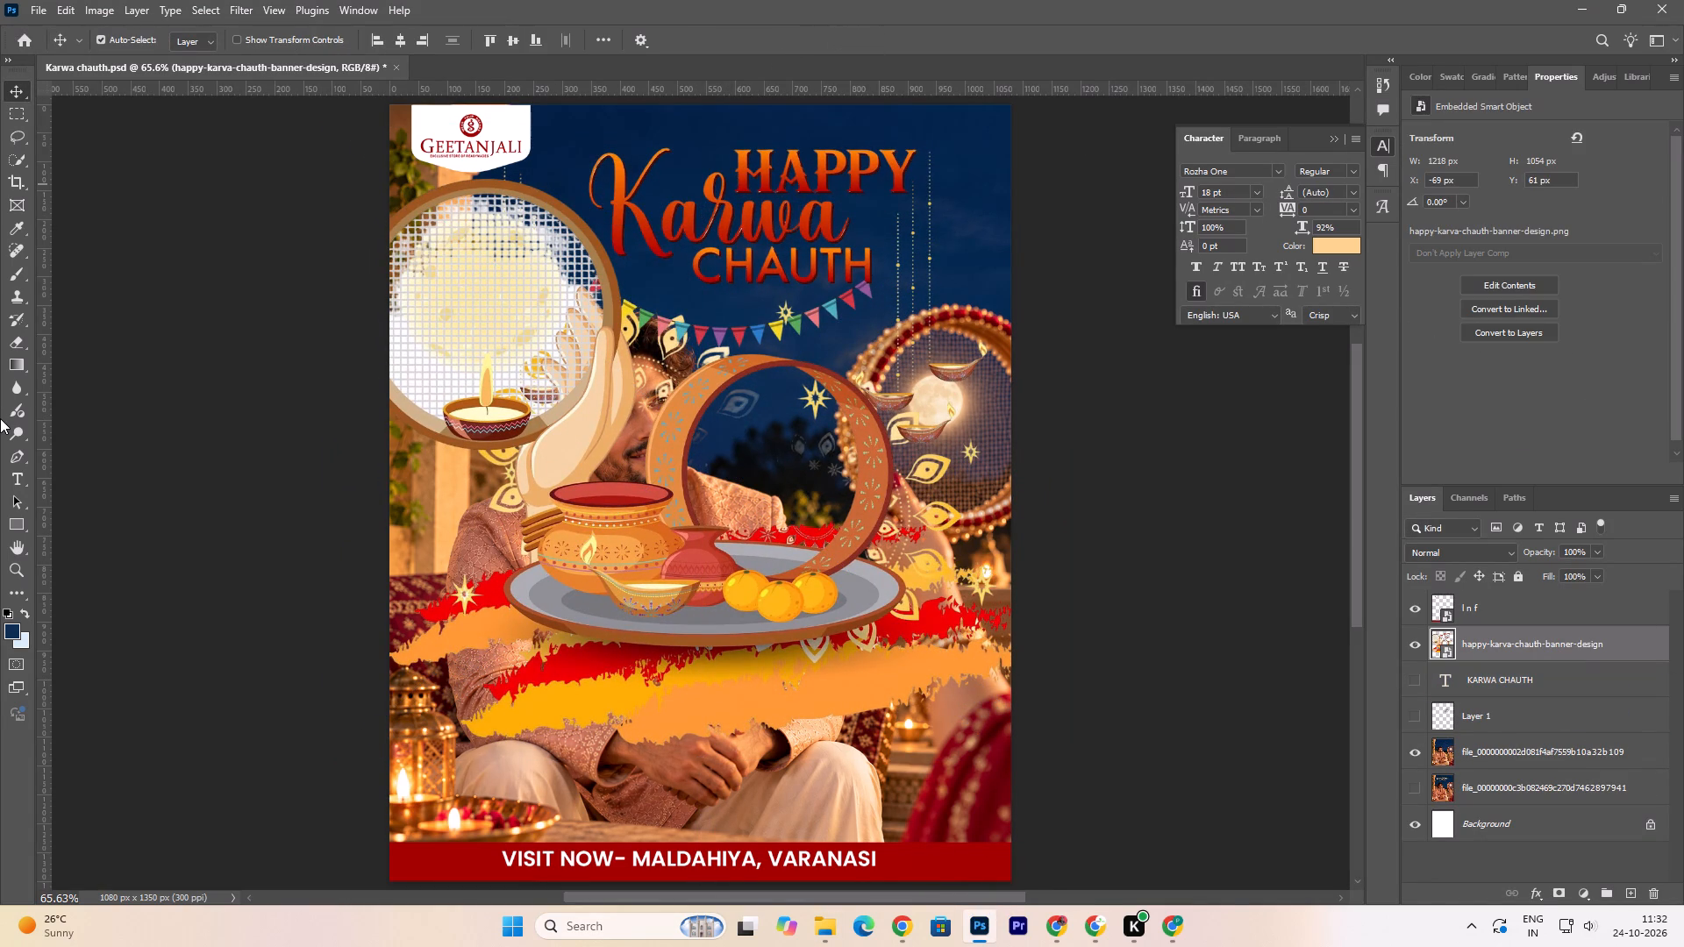
Rasterize the happy-karva-chauth-banner-design smart object for use with the Eraser tool.
left_click(18, 245)
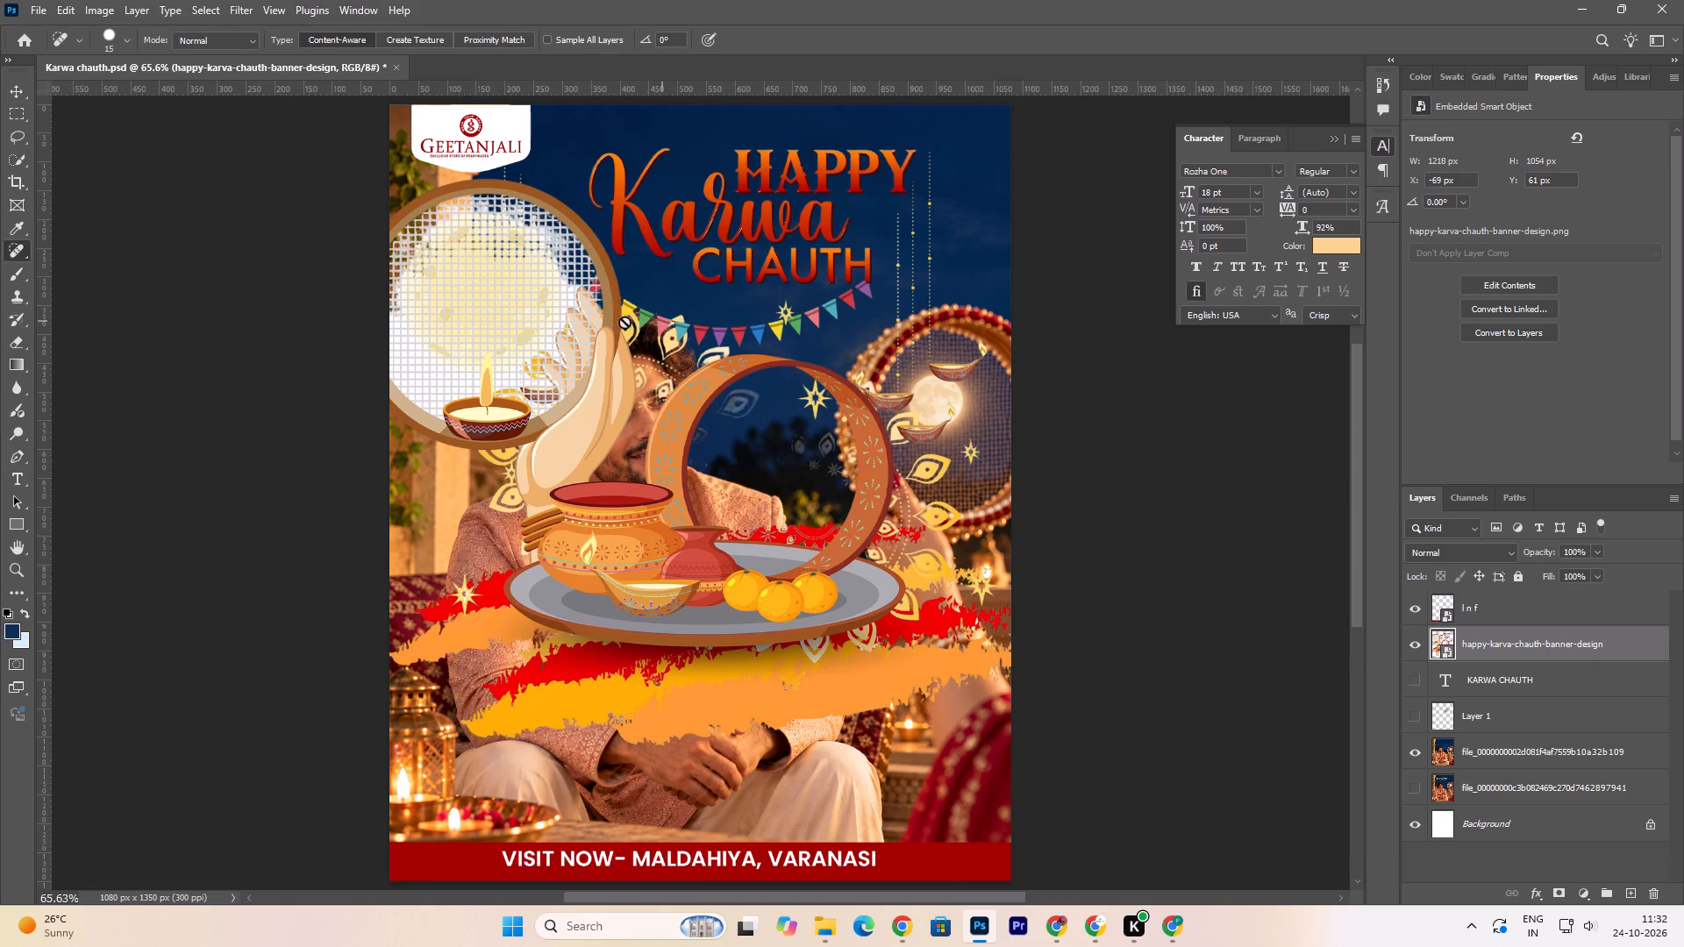
left_click(15, 339)
left_click(539, 308)
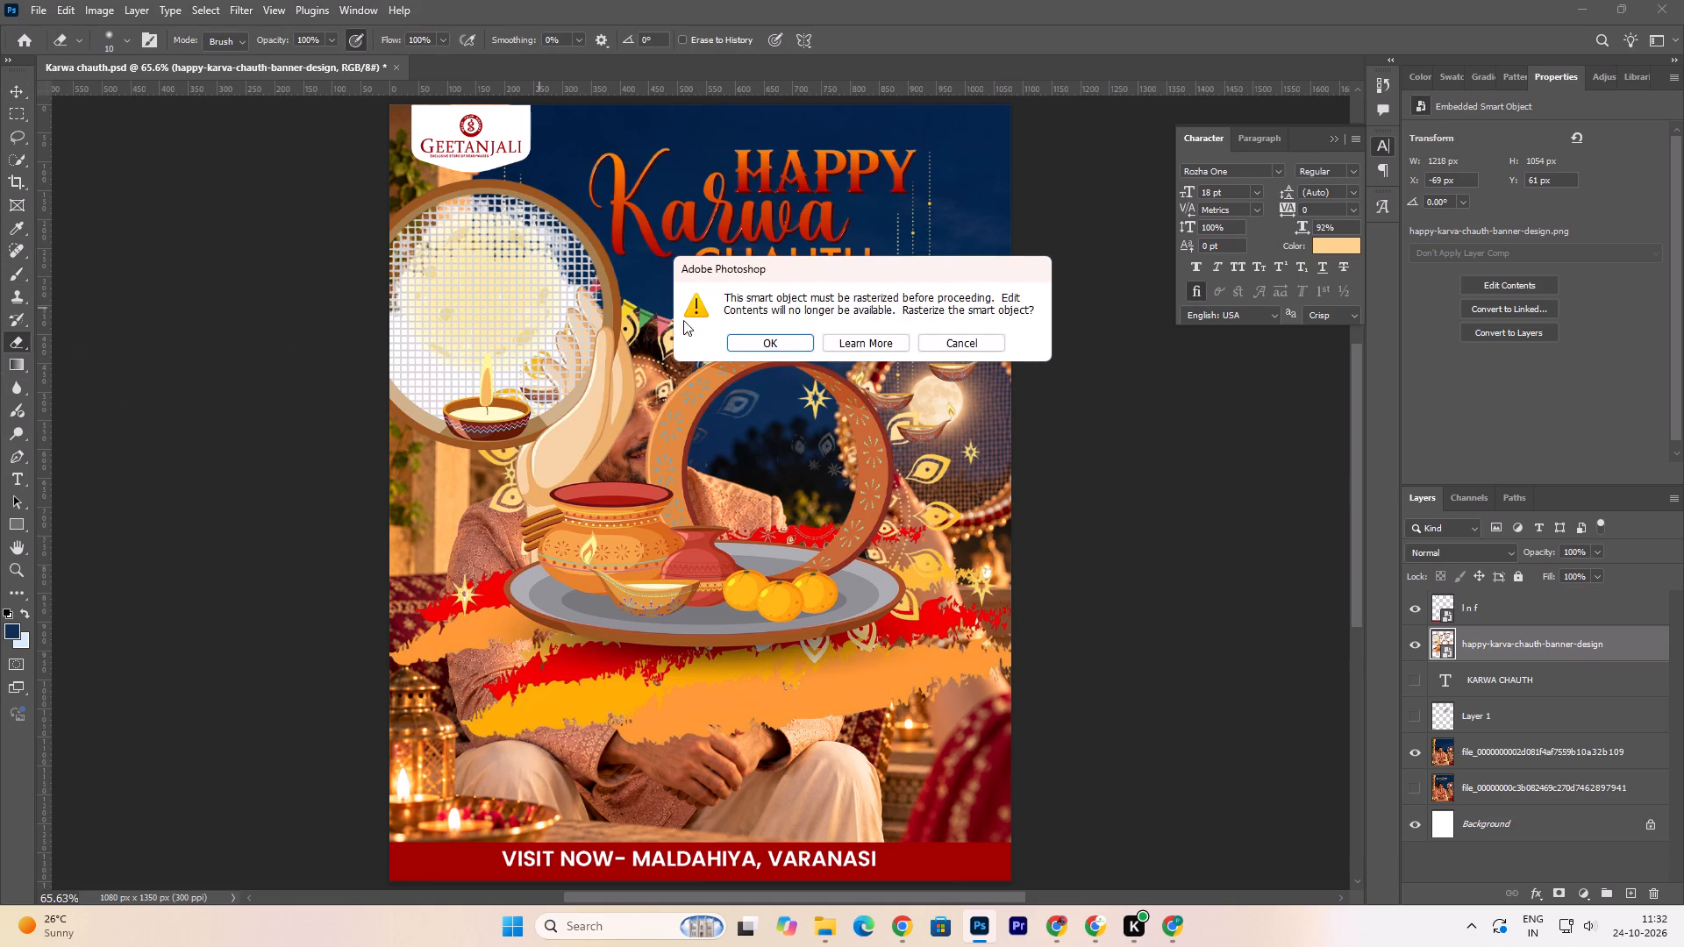
left_click(774, 344)
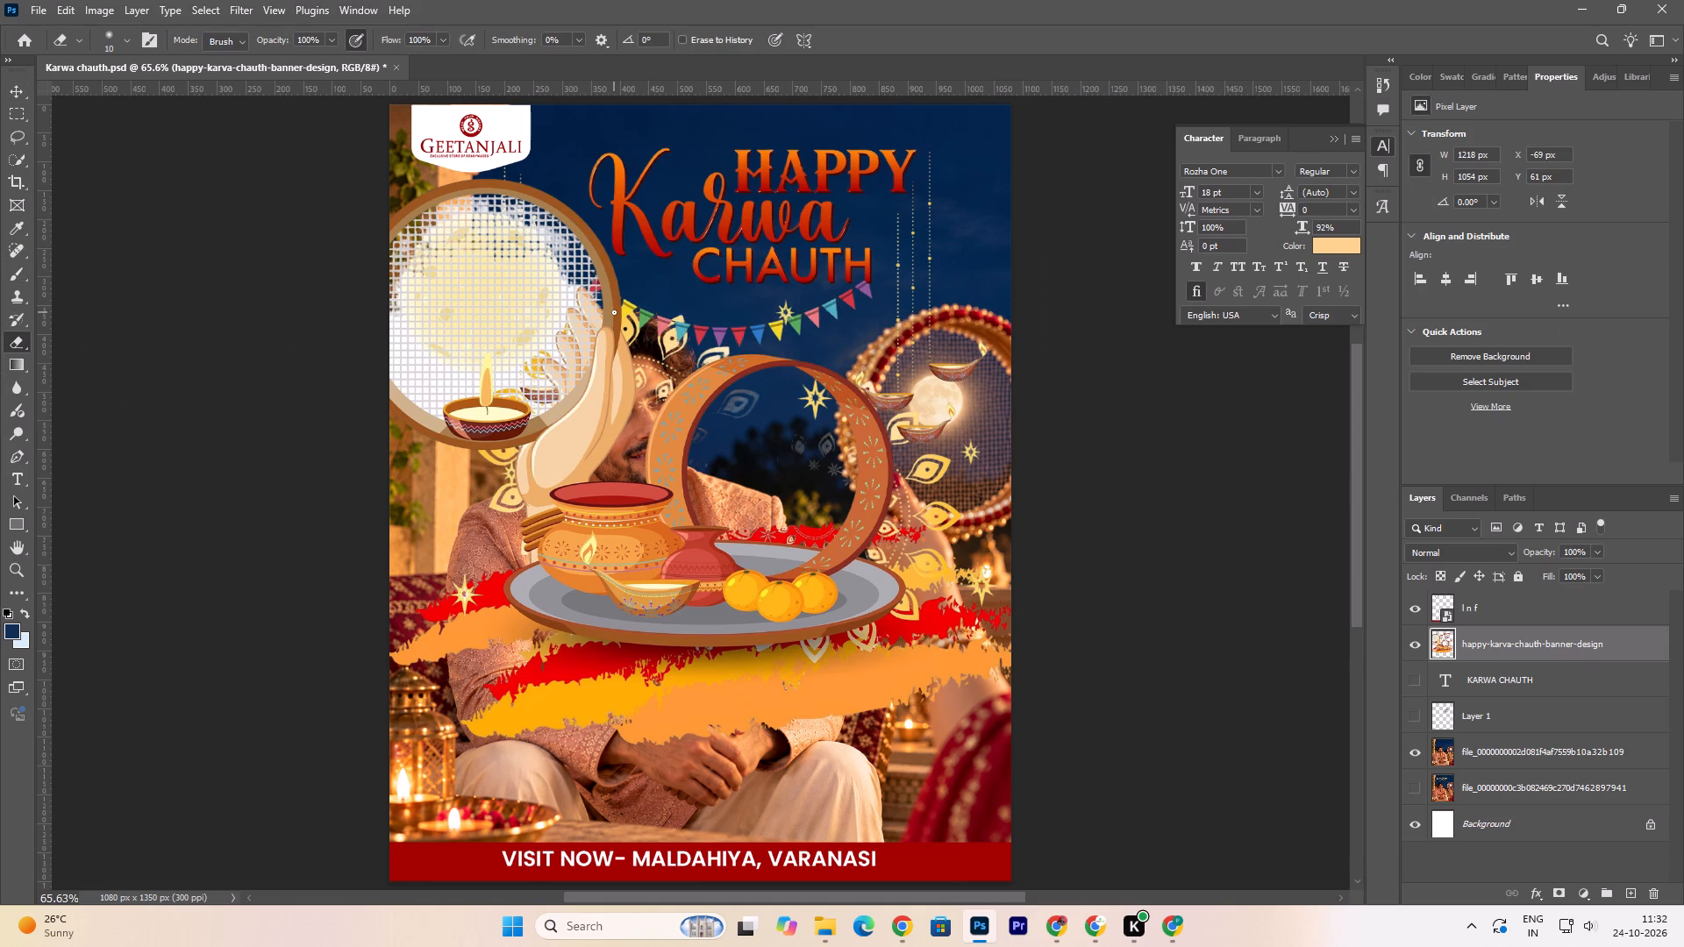
Enlarge the eraser brush to 700 px and hide the visible background photo layer of the man and sieve.
key("bracketright")
key("bracketright")
key("bracketright")
key("bracketright")
key("bracketright")
key("bracketright")
key("bracketright")
key("bracketright")
key("bracketright")
key("bracketright")
key("bracketright")
key("bracketright")
key("bracketright")
key("bracketright")
key("bracketright")
key("bracketright")
key("bracketright")
key("bracketright")
key("bracketright")
key("bracketright")
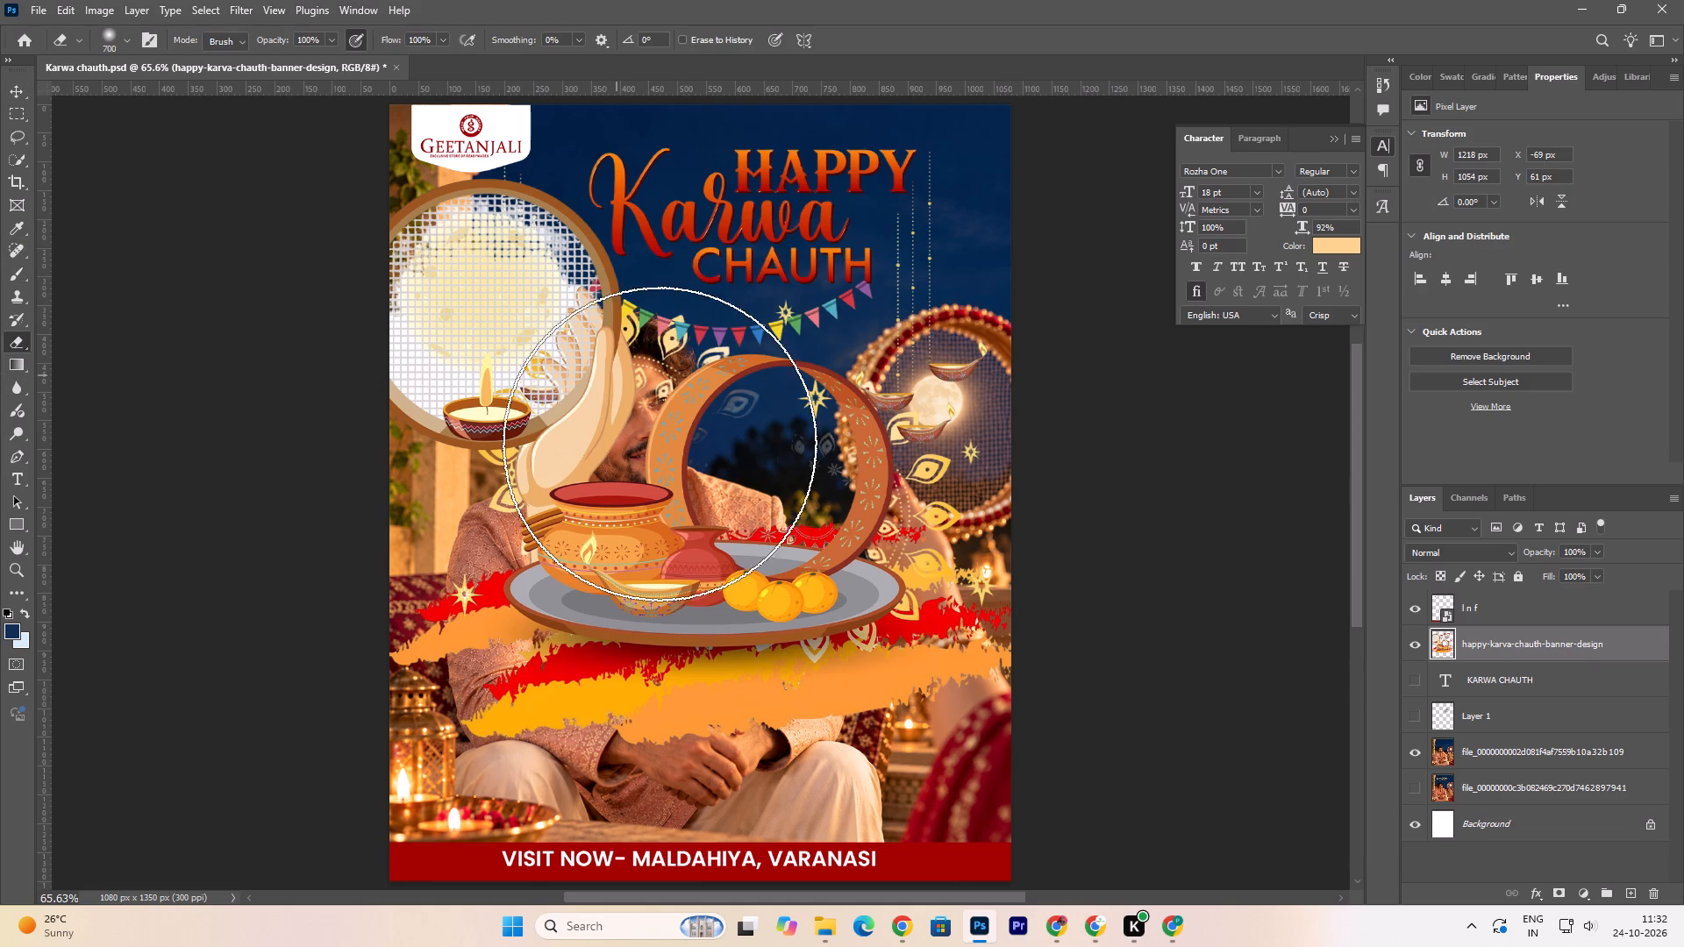
left_click(1410, 750)
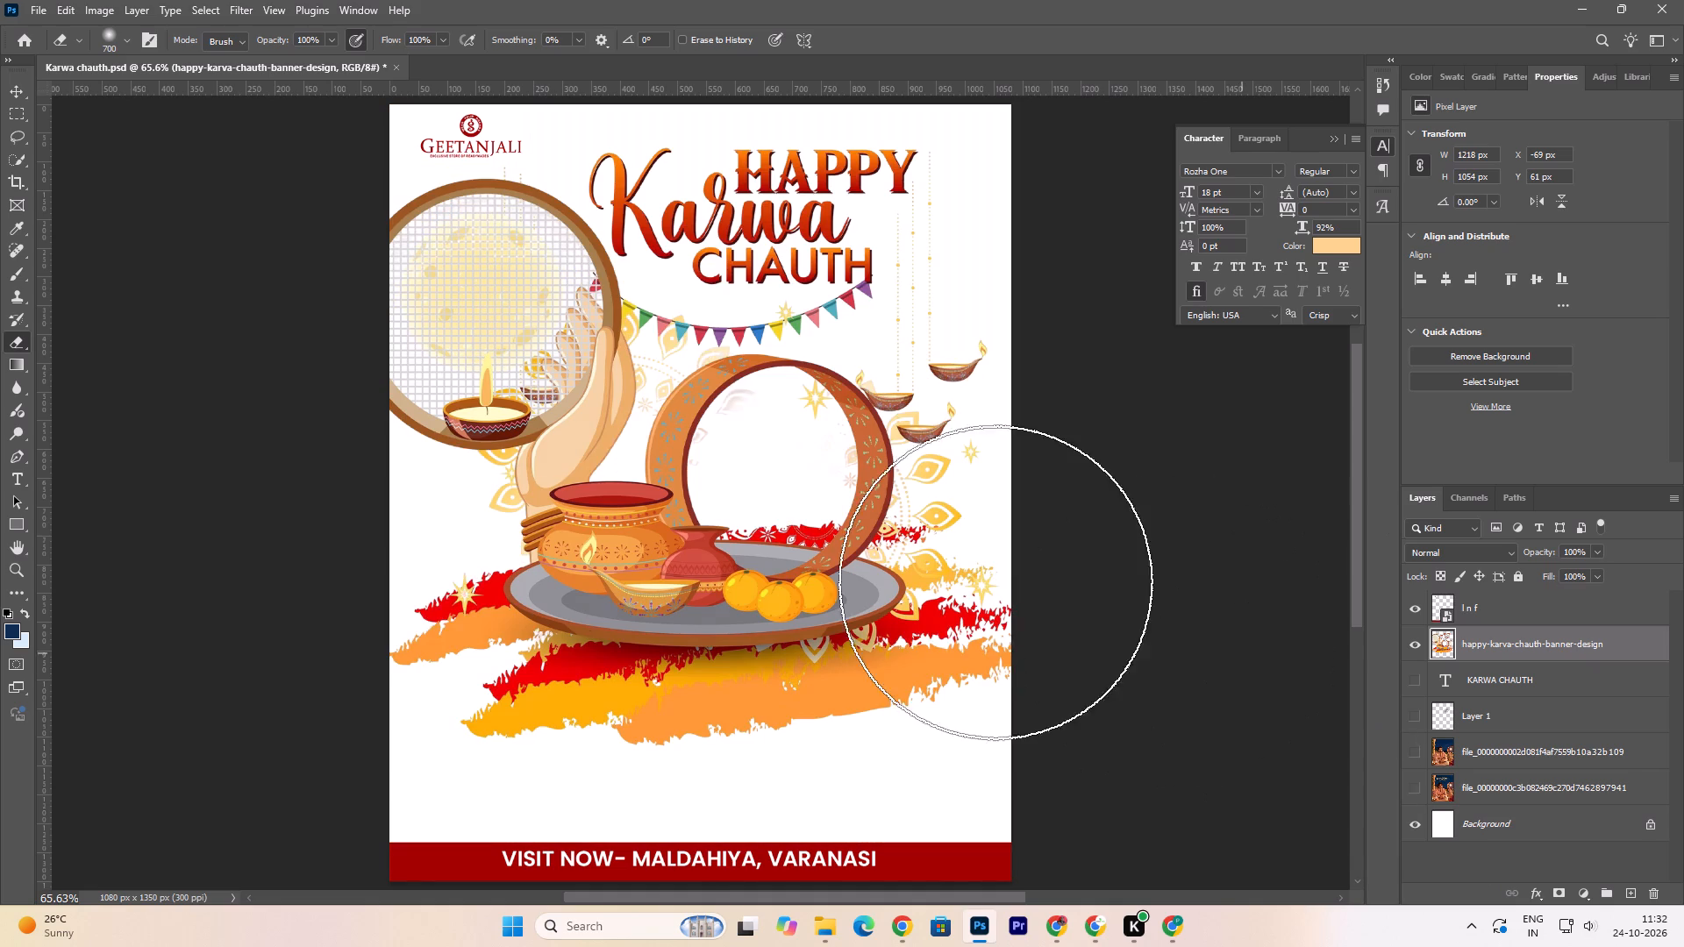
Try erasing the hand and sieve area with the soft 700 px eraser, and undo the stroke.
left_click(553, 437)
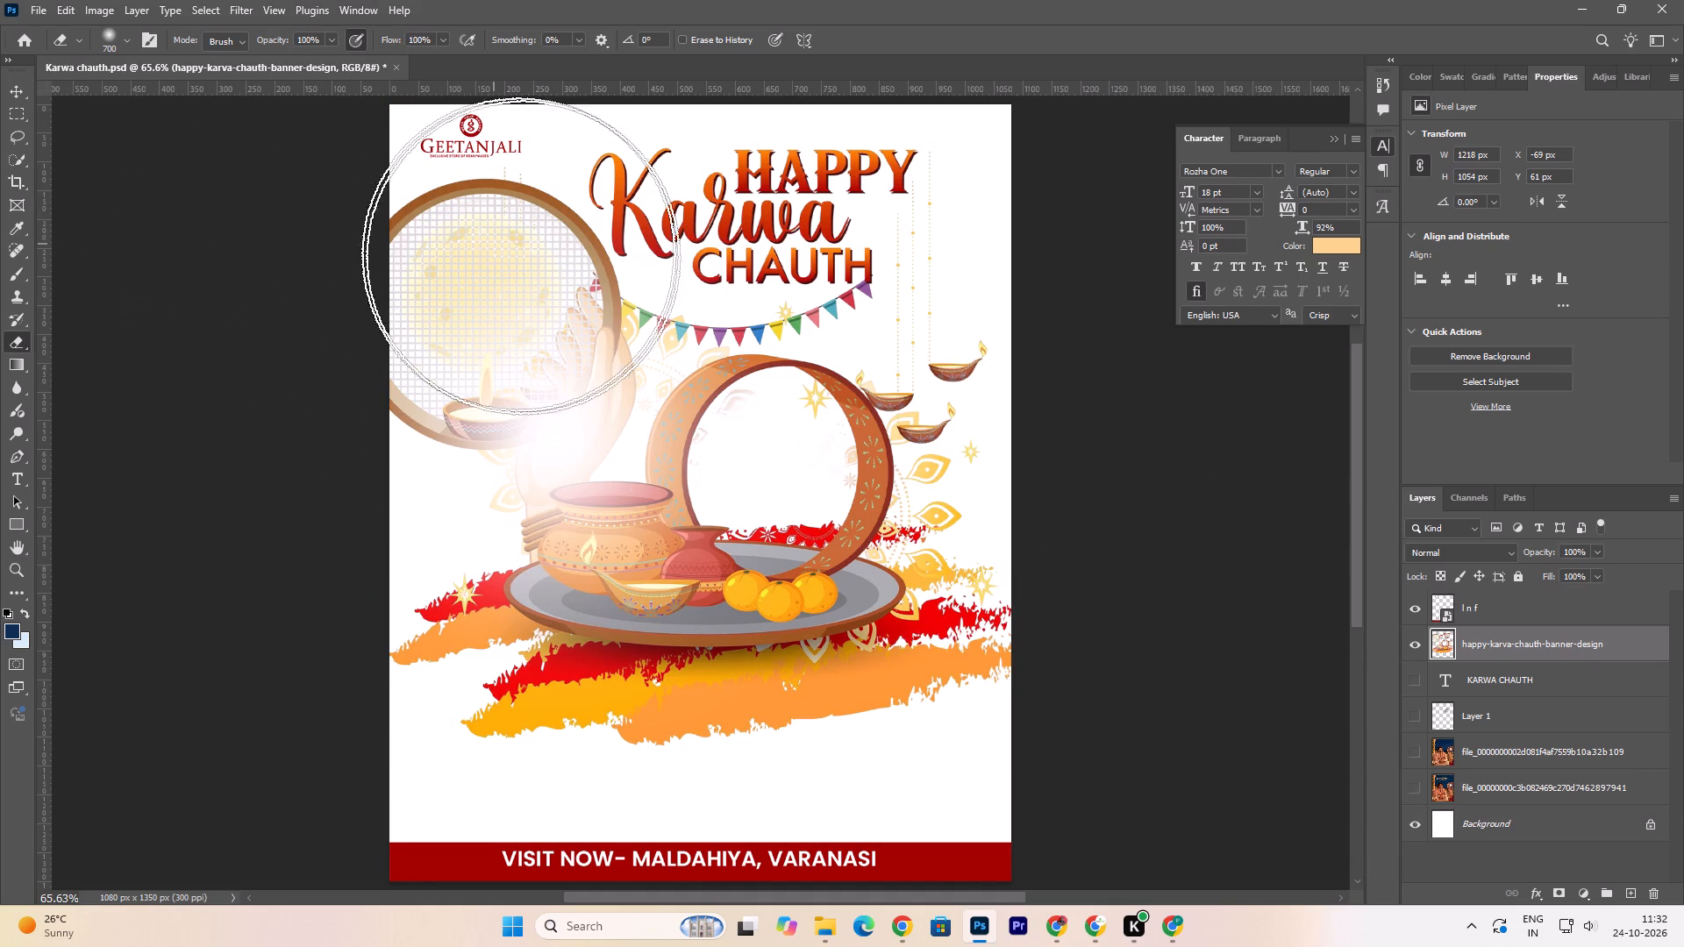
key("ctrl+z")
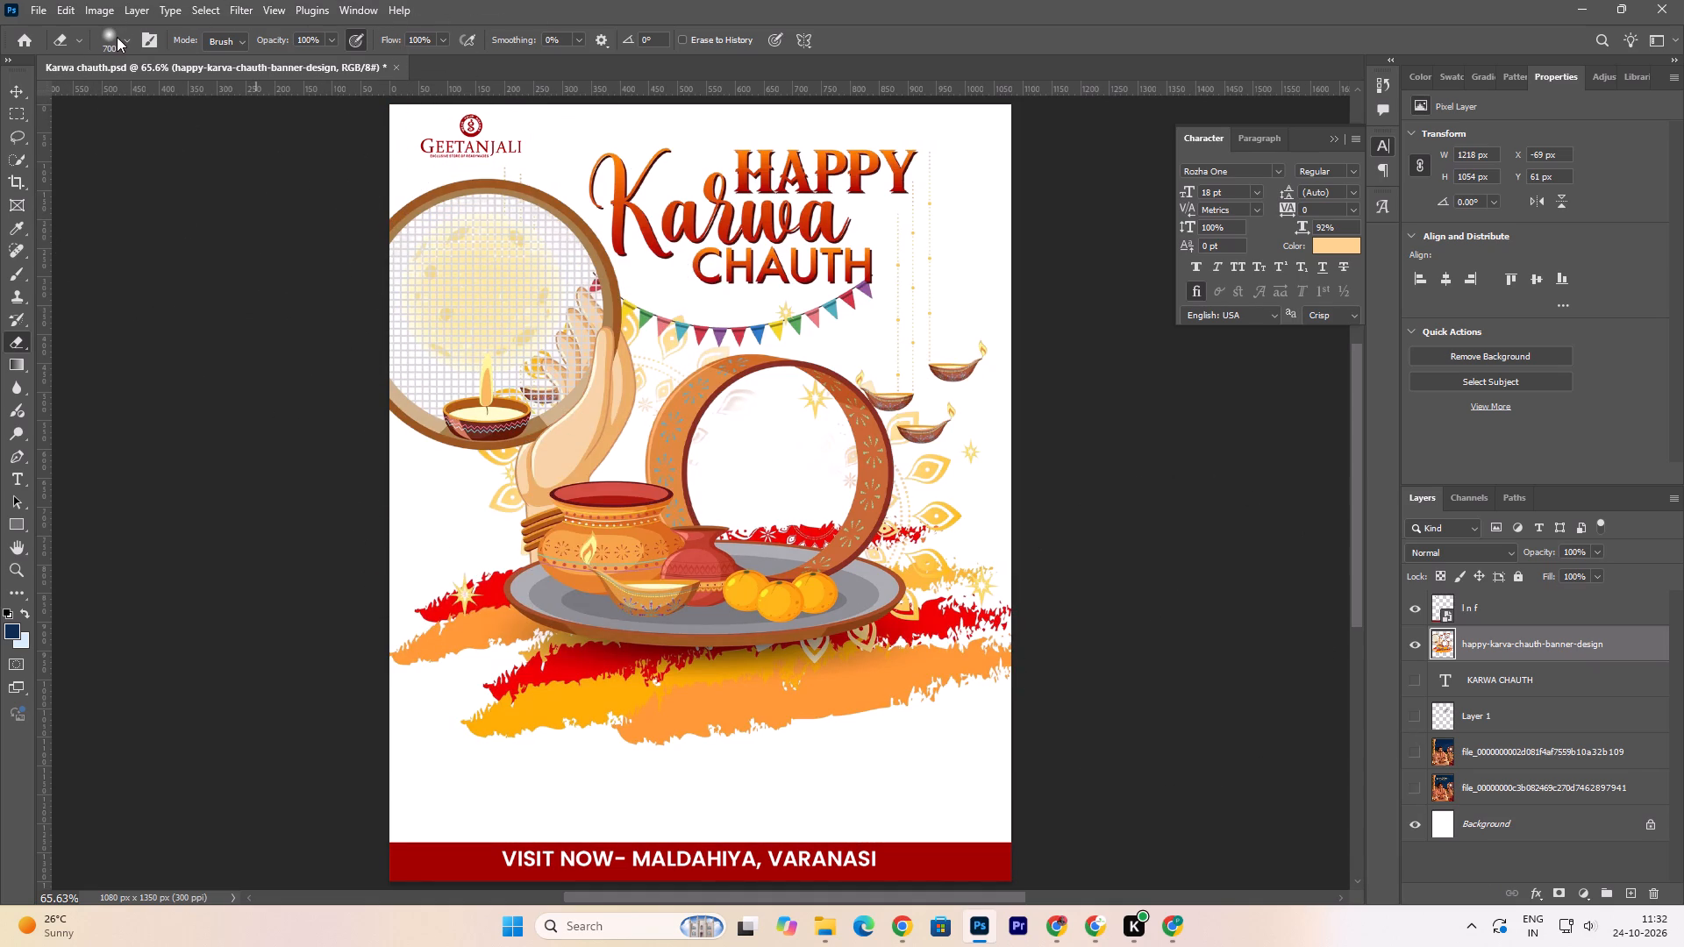
Set the eraser to a hard 700 px brush with 100% hardness, 100% opacity and 100% flow, undoing the test erasure.
left_click(125, 39)
left_click(179, 207)
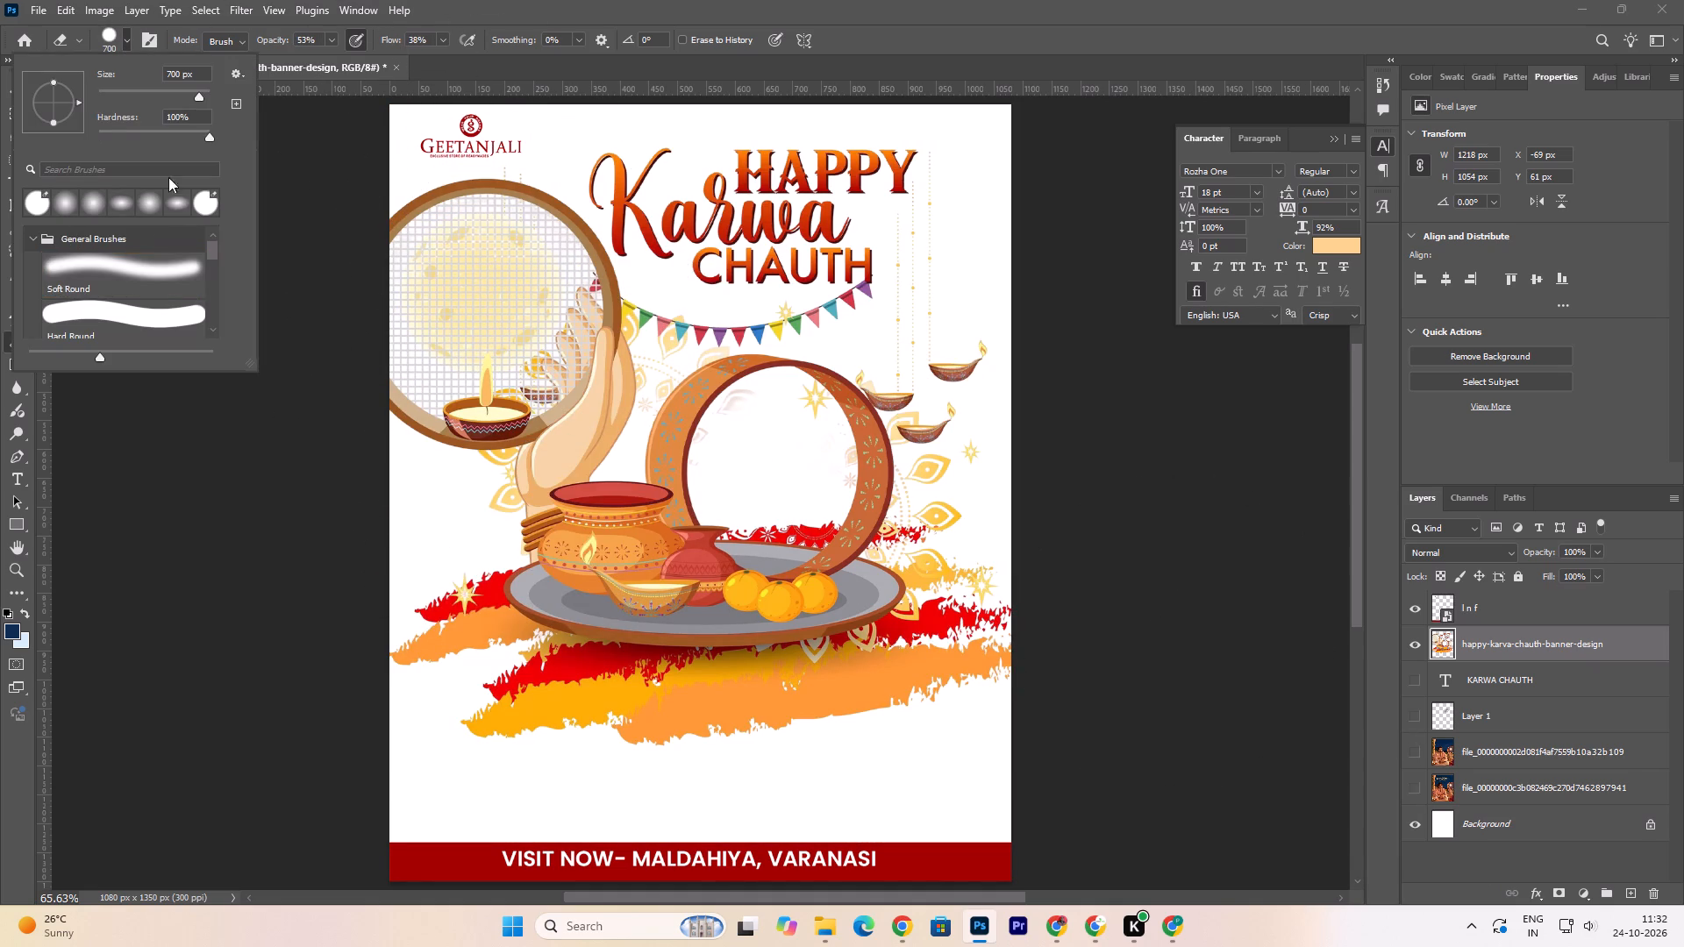
left_click(128, 40)
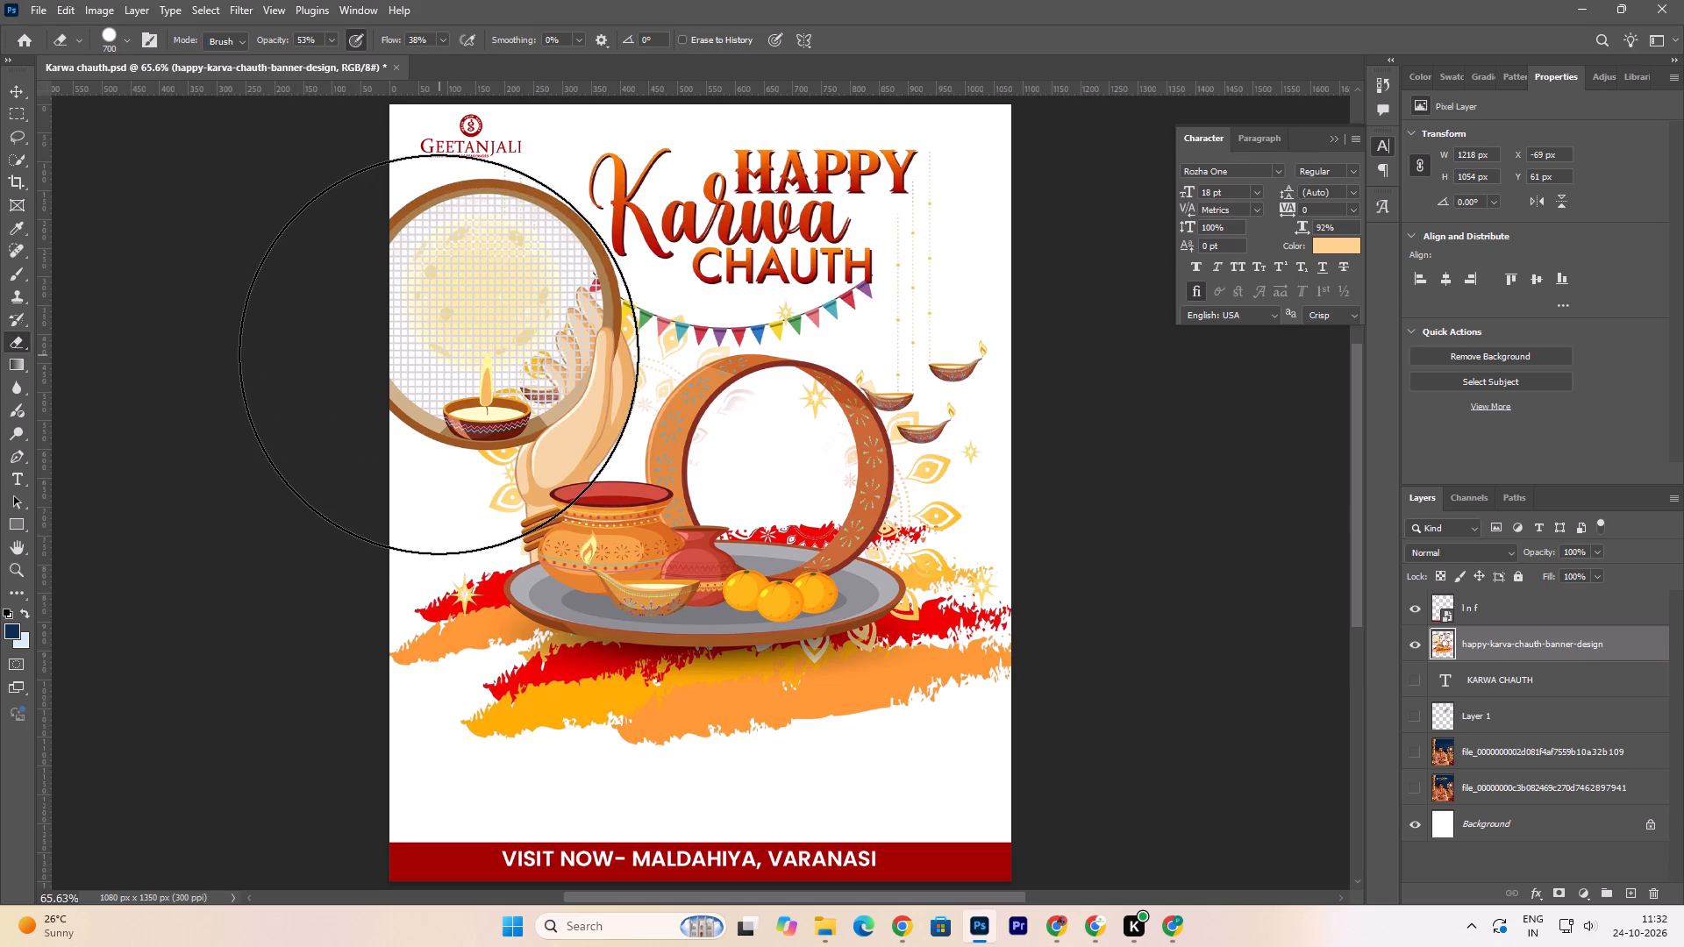
left_click(439, 354)
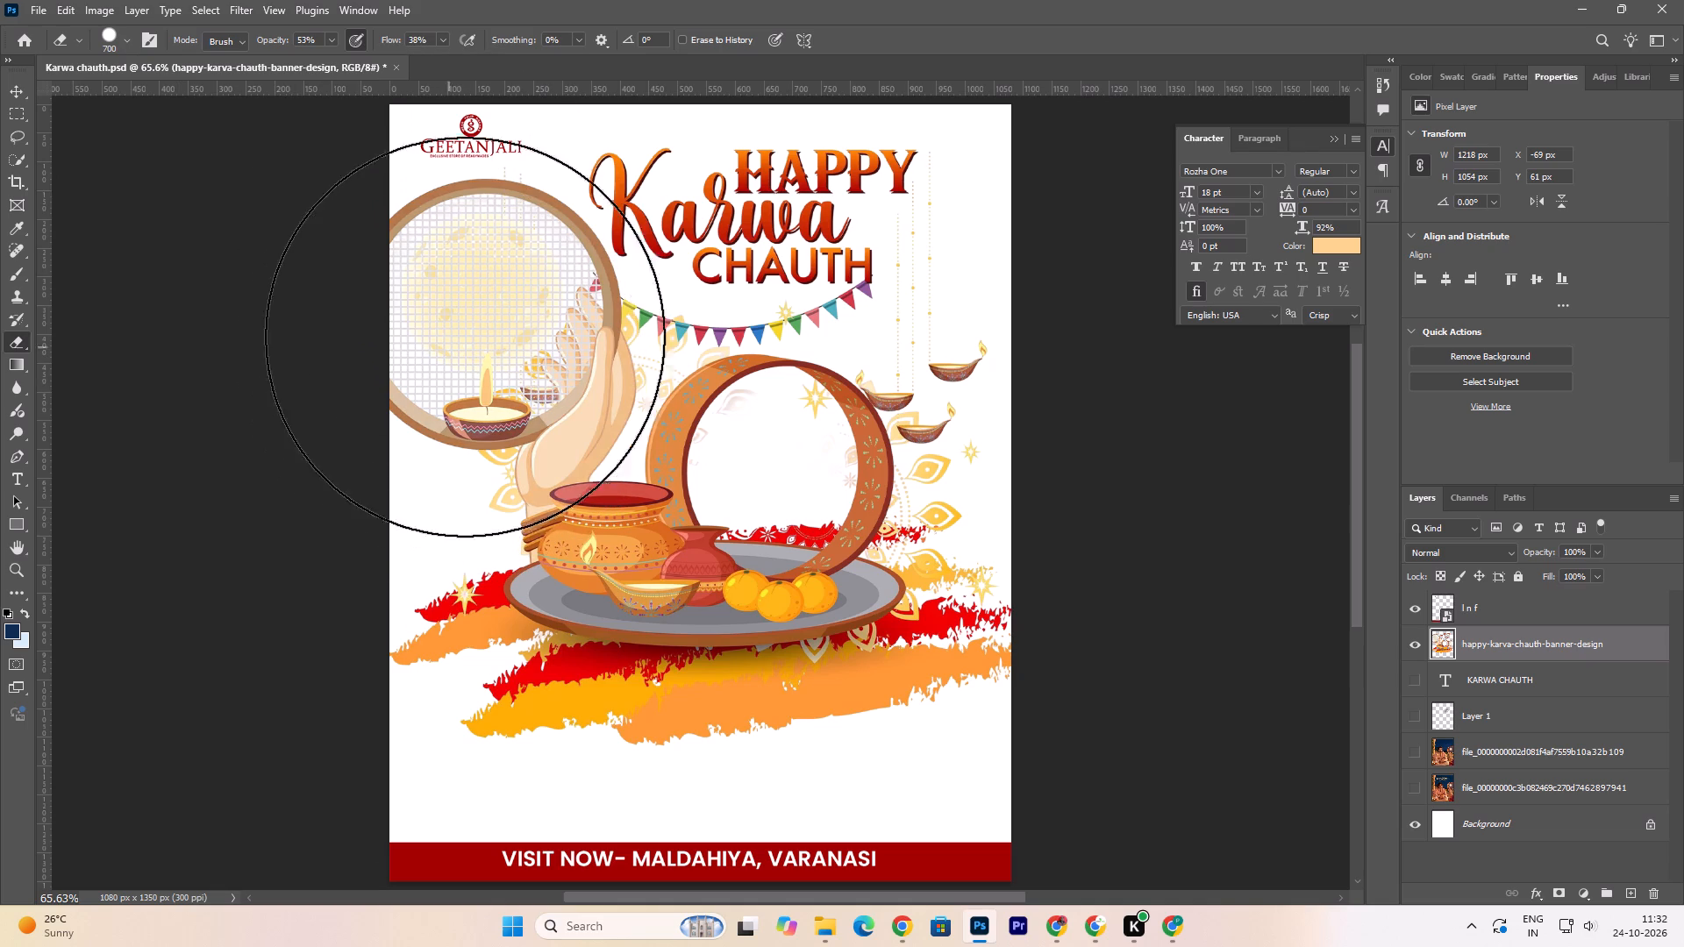
key("ctrl+z")
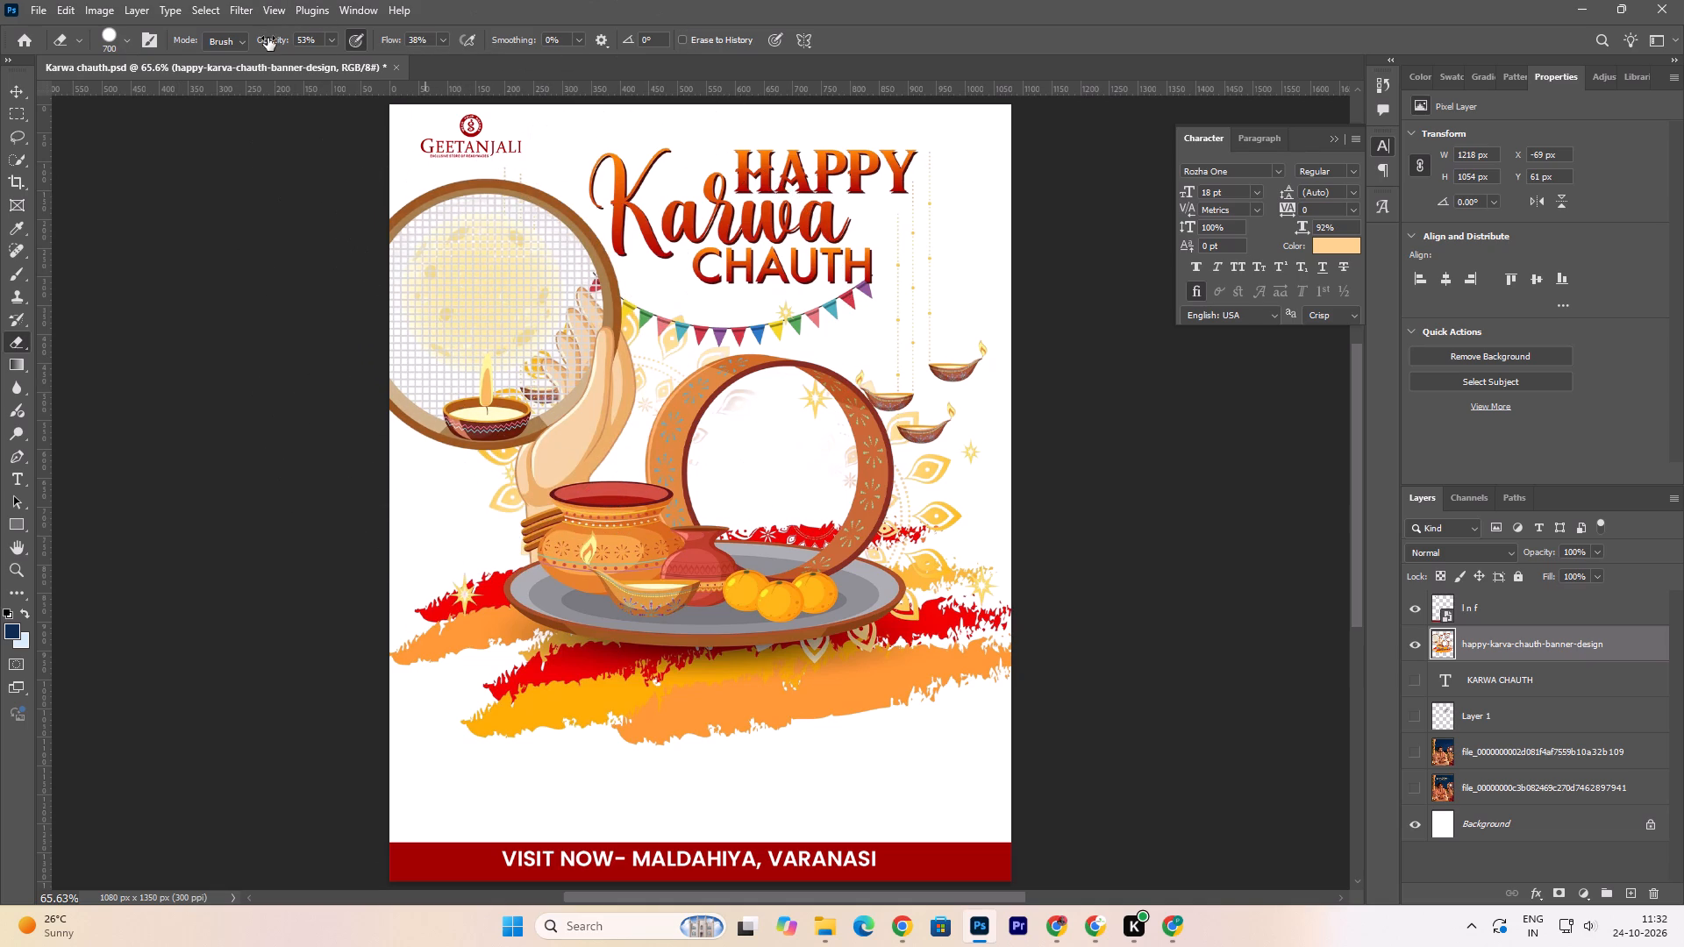
left_click_drag(268, 42, 473, 61)
left_click_drag(382, 46, 491, 63)
left_click_drag(388, 40, 683, 97)
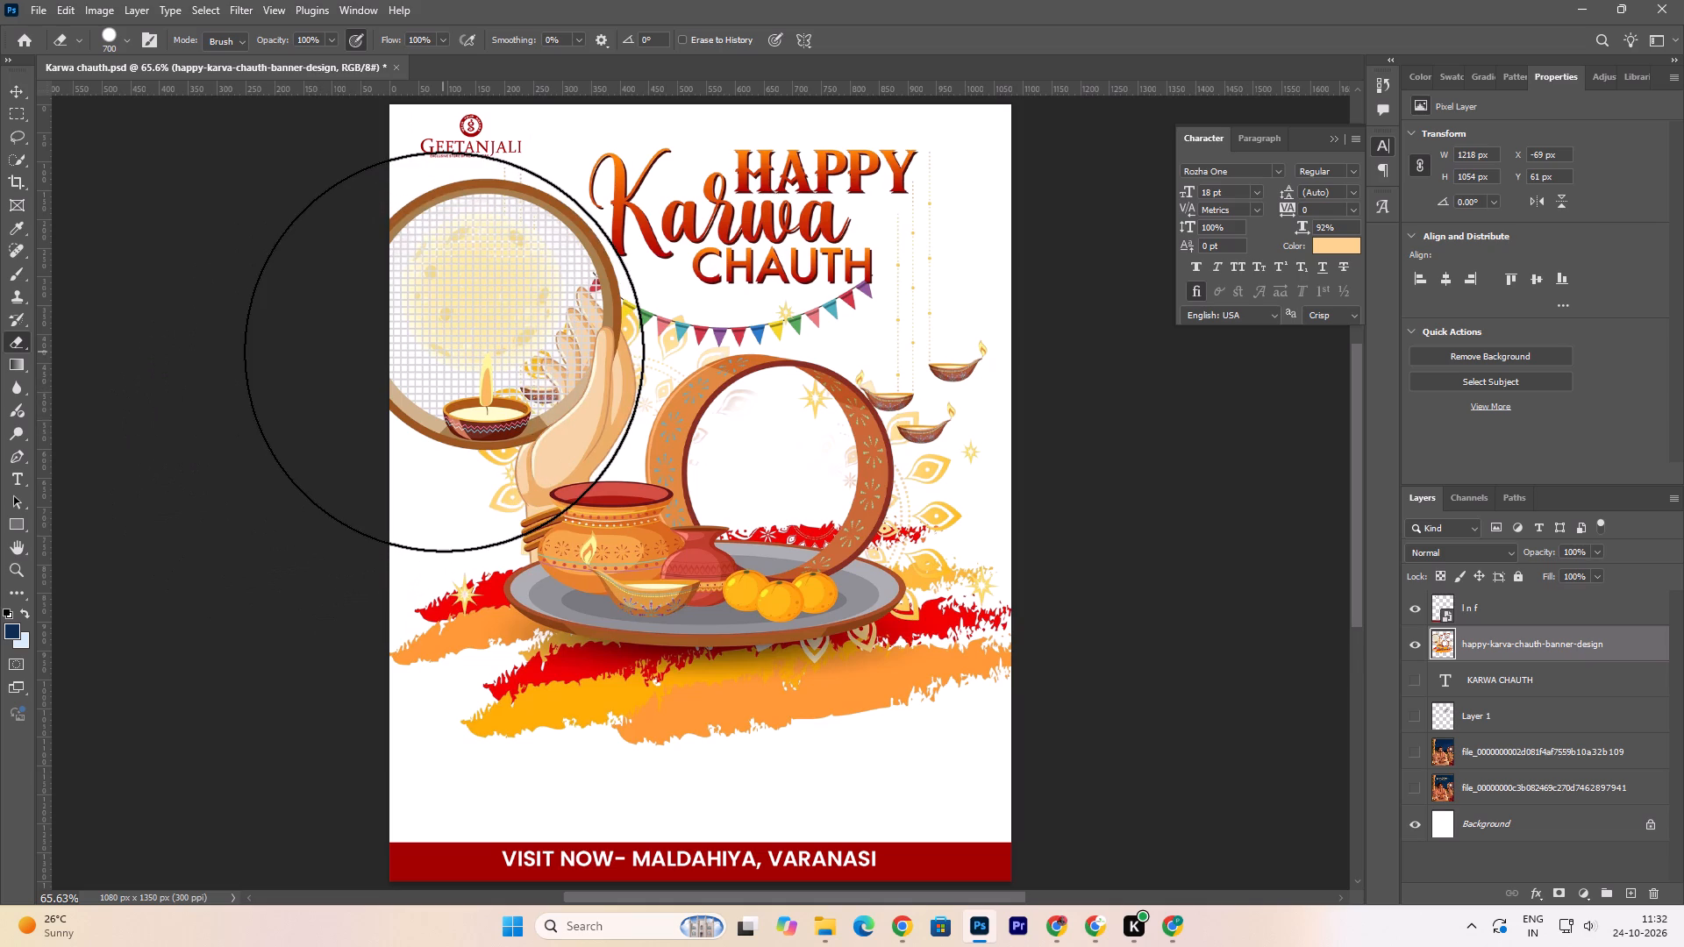
Erase the sieves, hand, pots, thali, diyas, paint strokes and bunting from the banner artwork below the lettering.
left_click(439, 353)
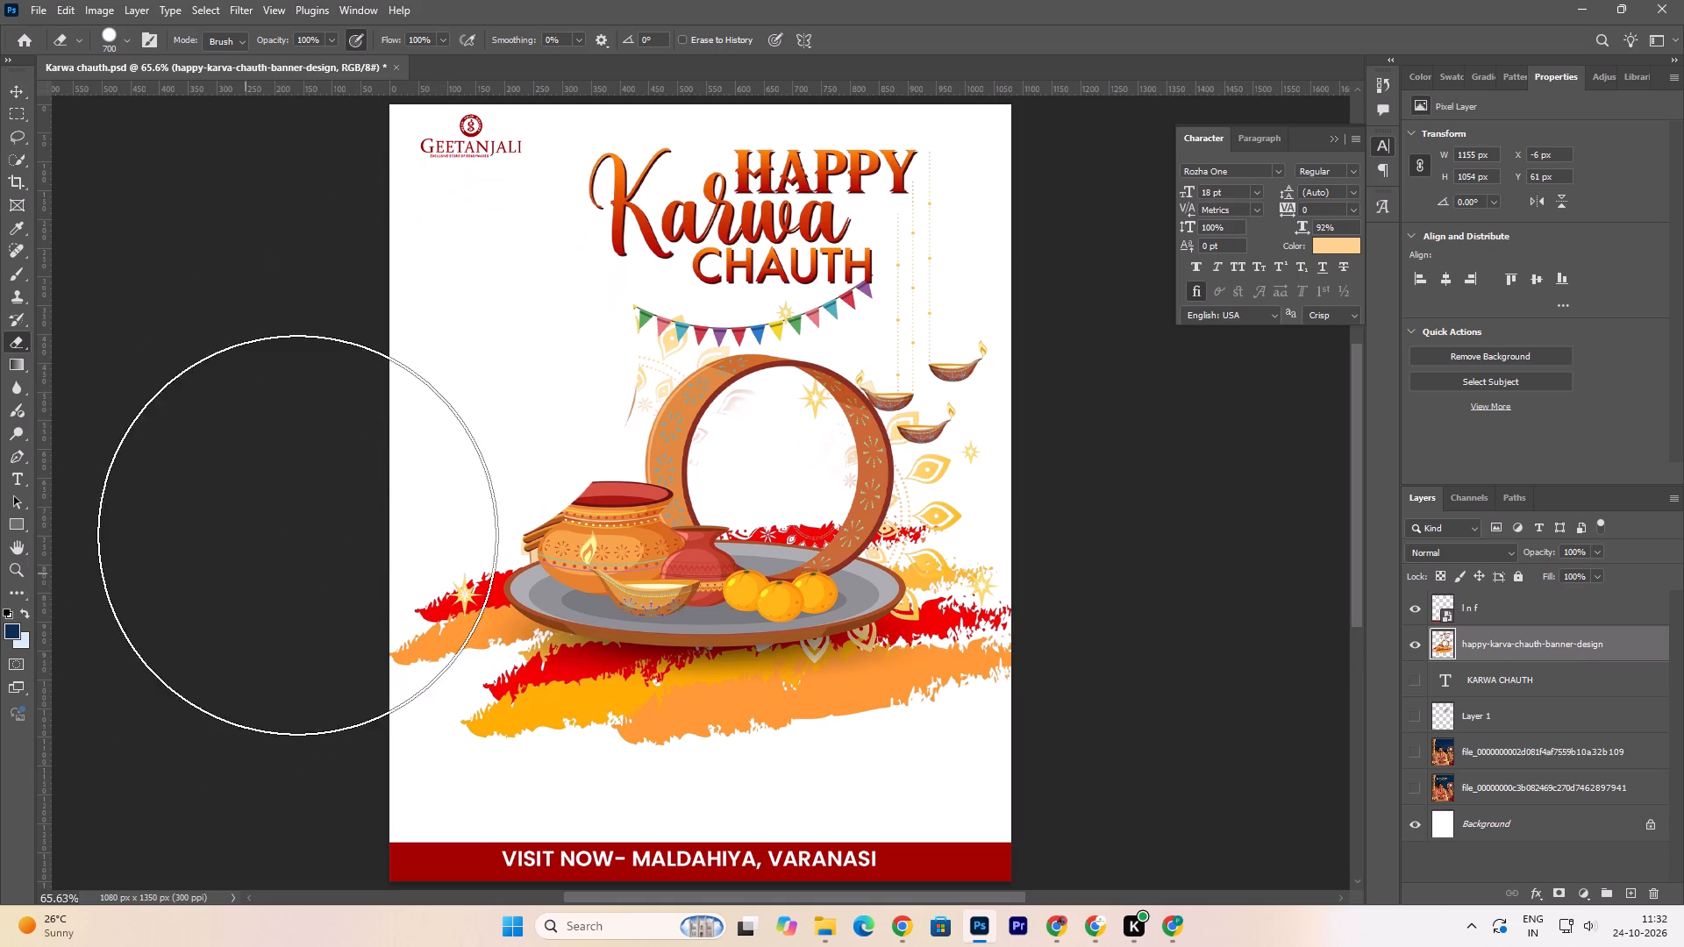
left_click(375, 228)
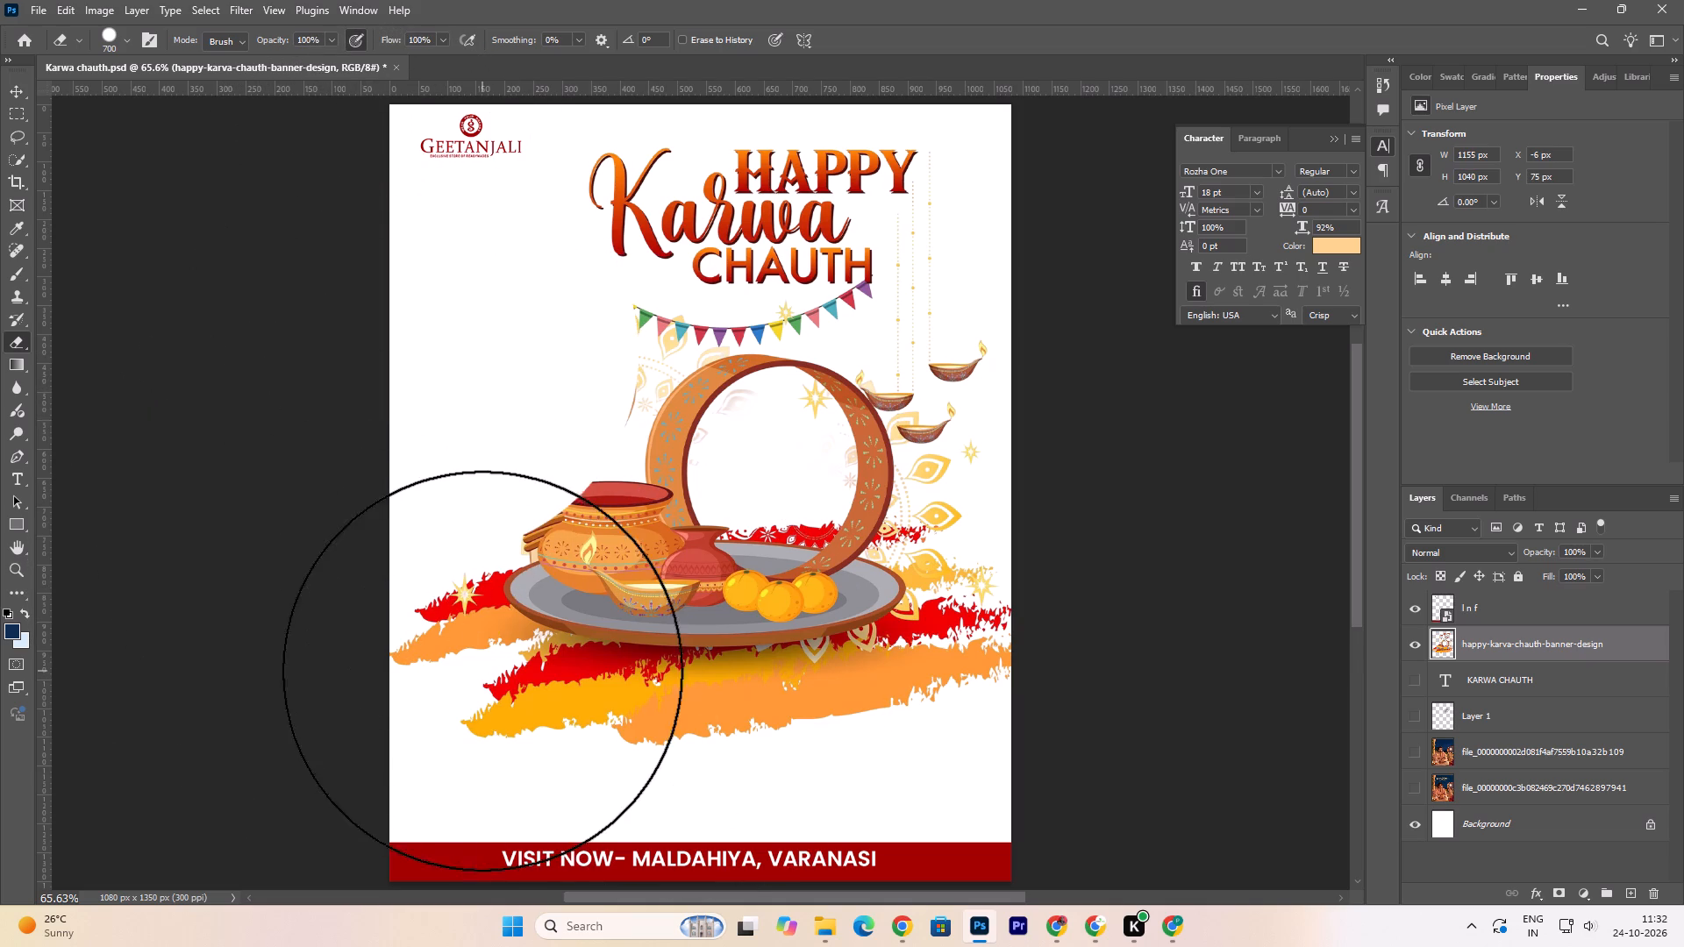
left_click(482, 671)
left_click(681, 664)
left_click(894, 674)
left_click(990, 516)
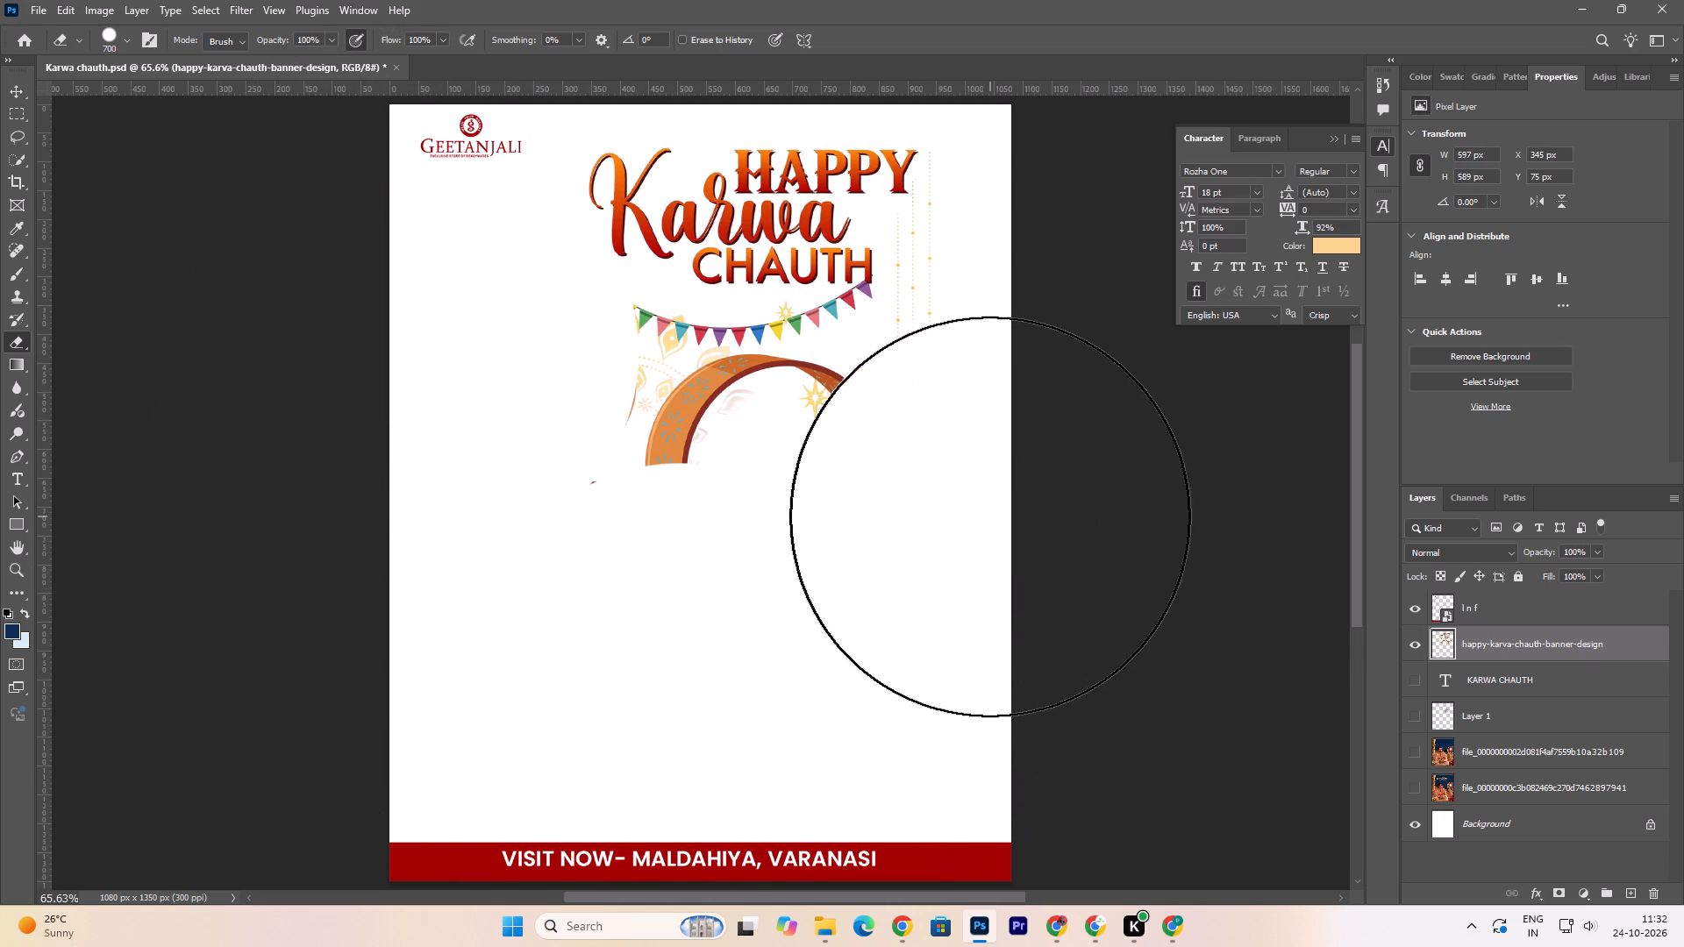
left_click(646, 492)
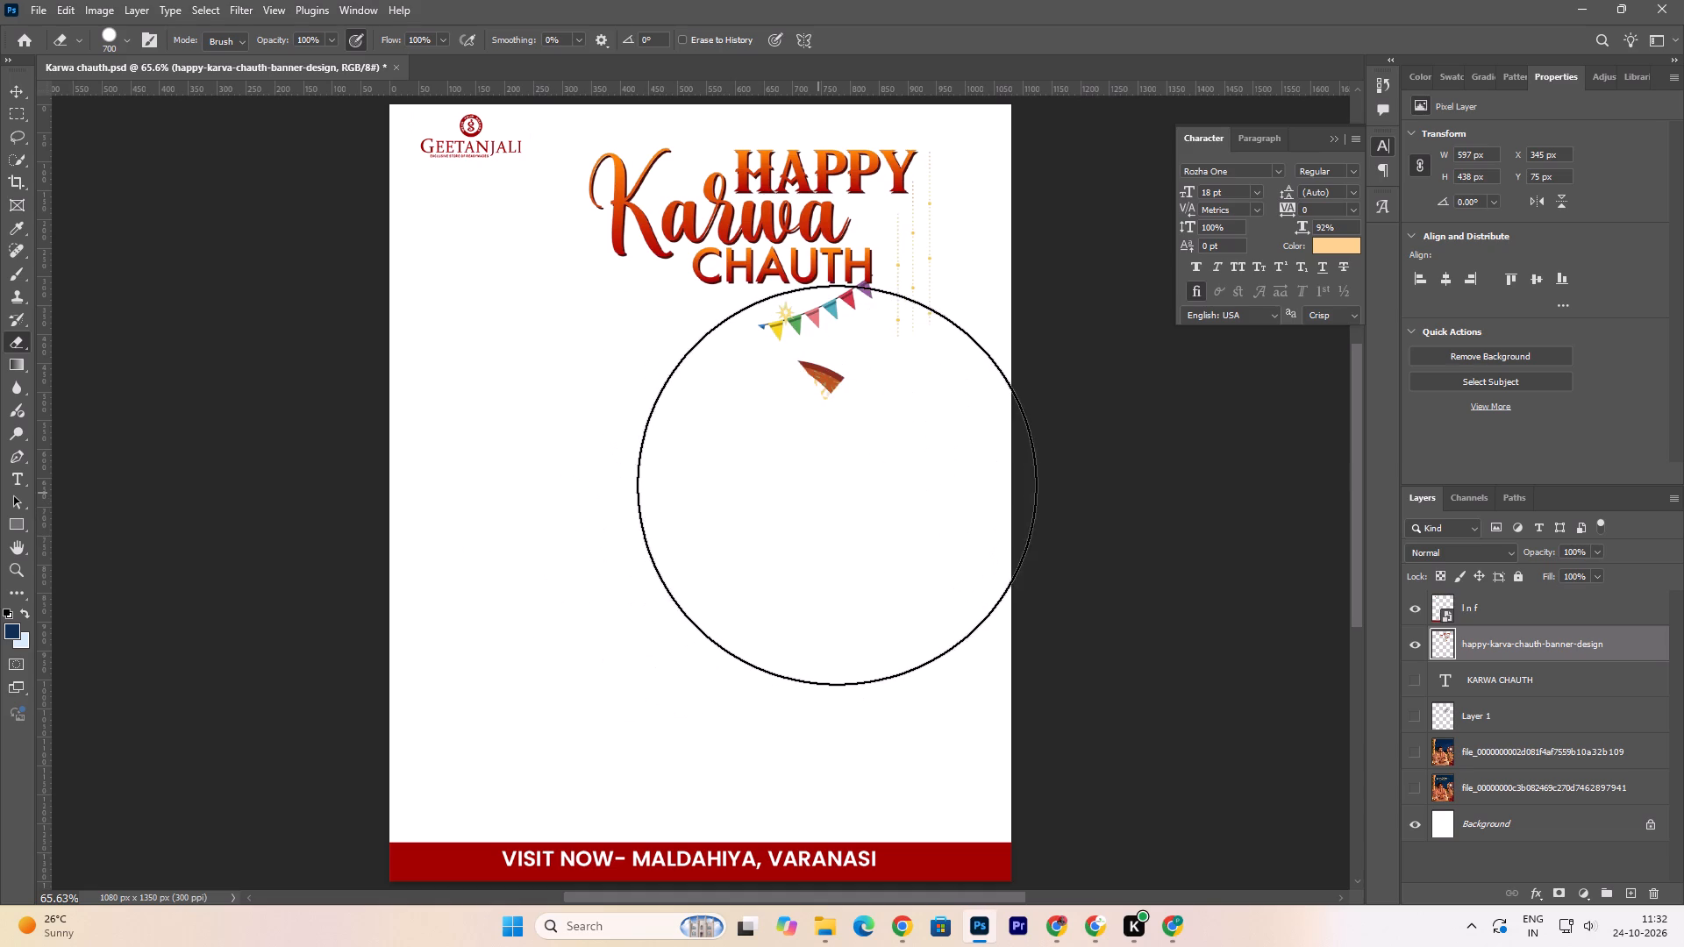
left_click(840, 485)
left_click(930, 467)
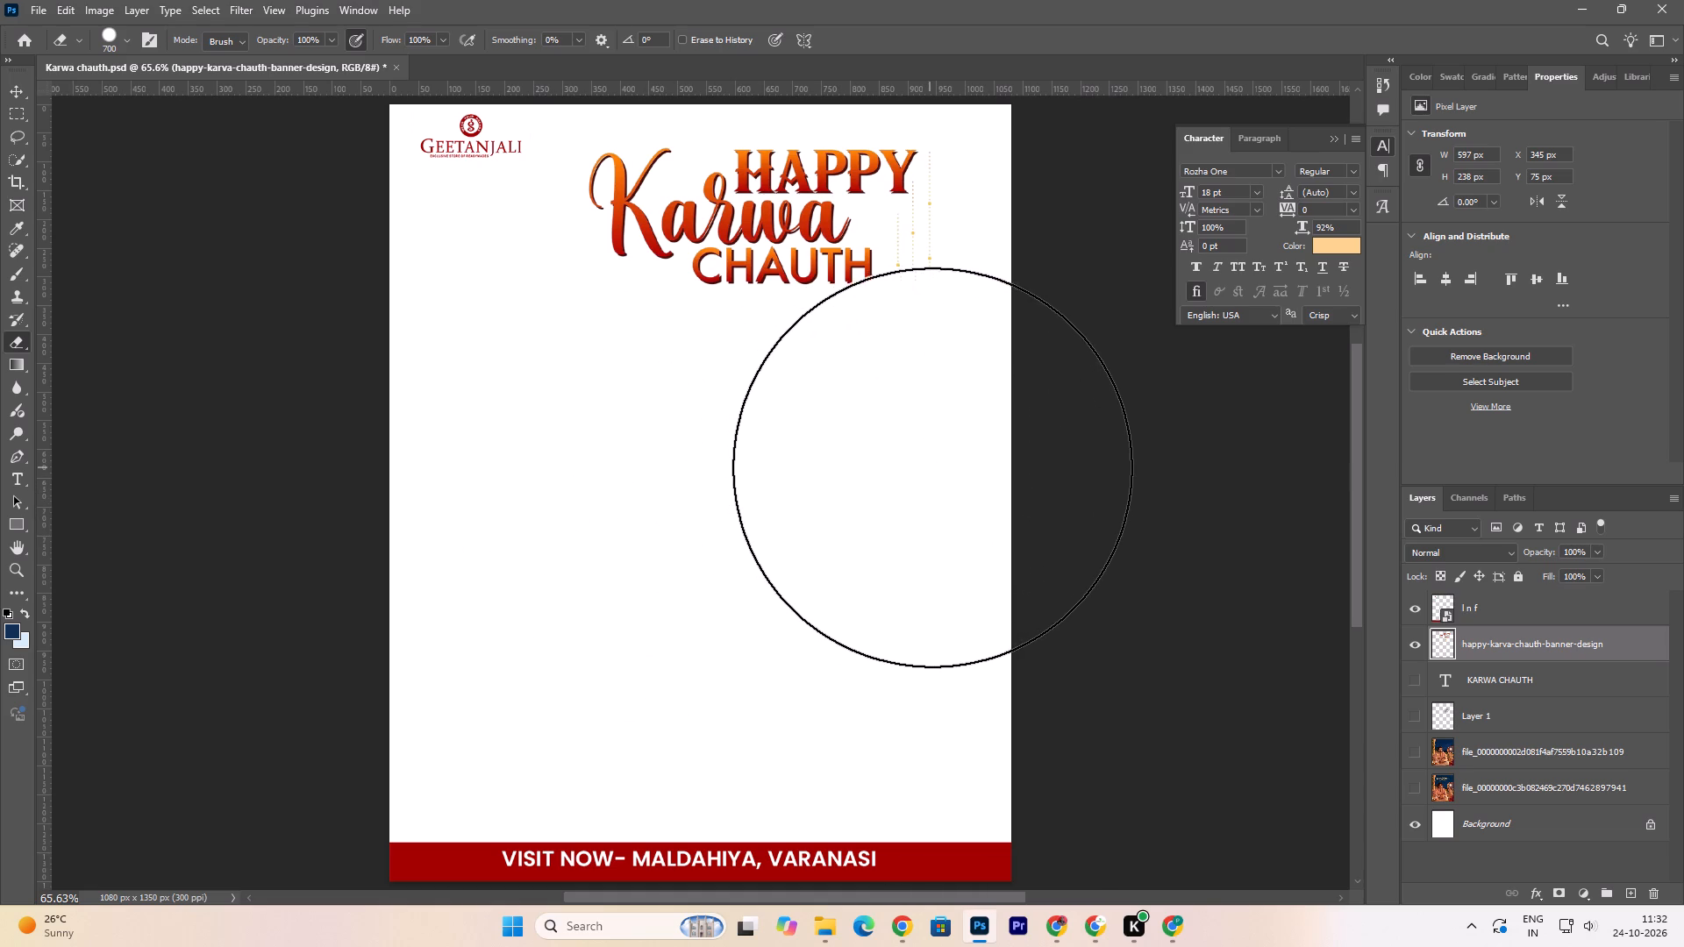
Erase the lower hanging strings and the word CHAUTH from the banner artwork.
left_click(1007, 375)
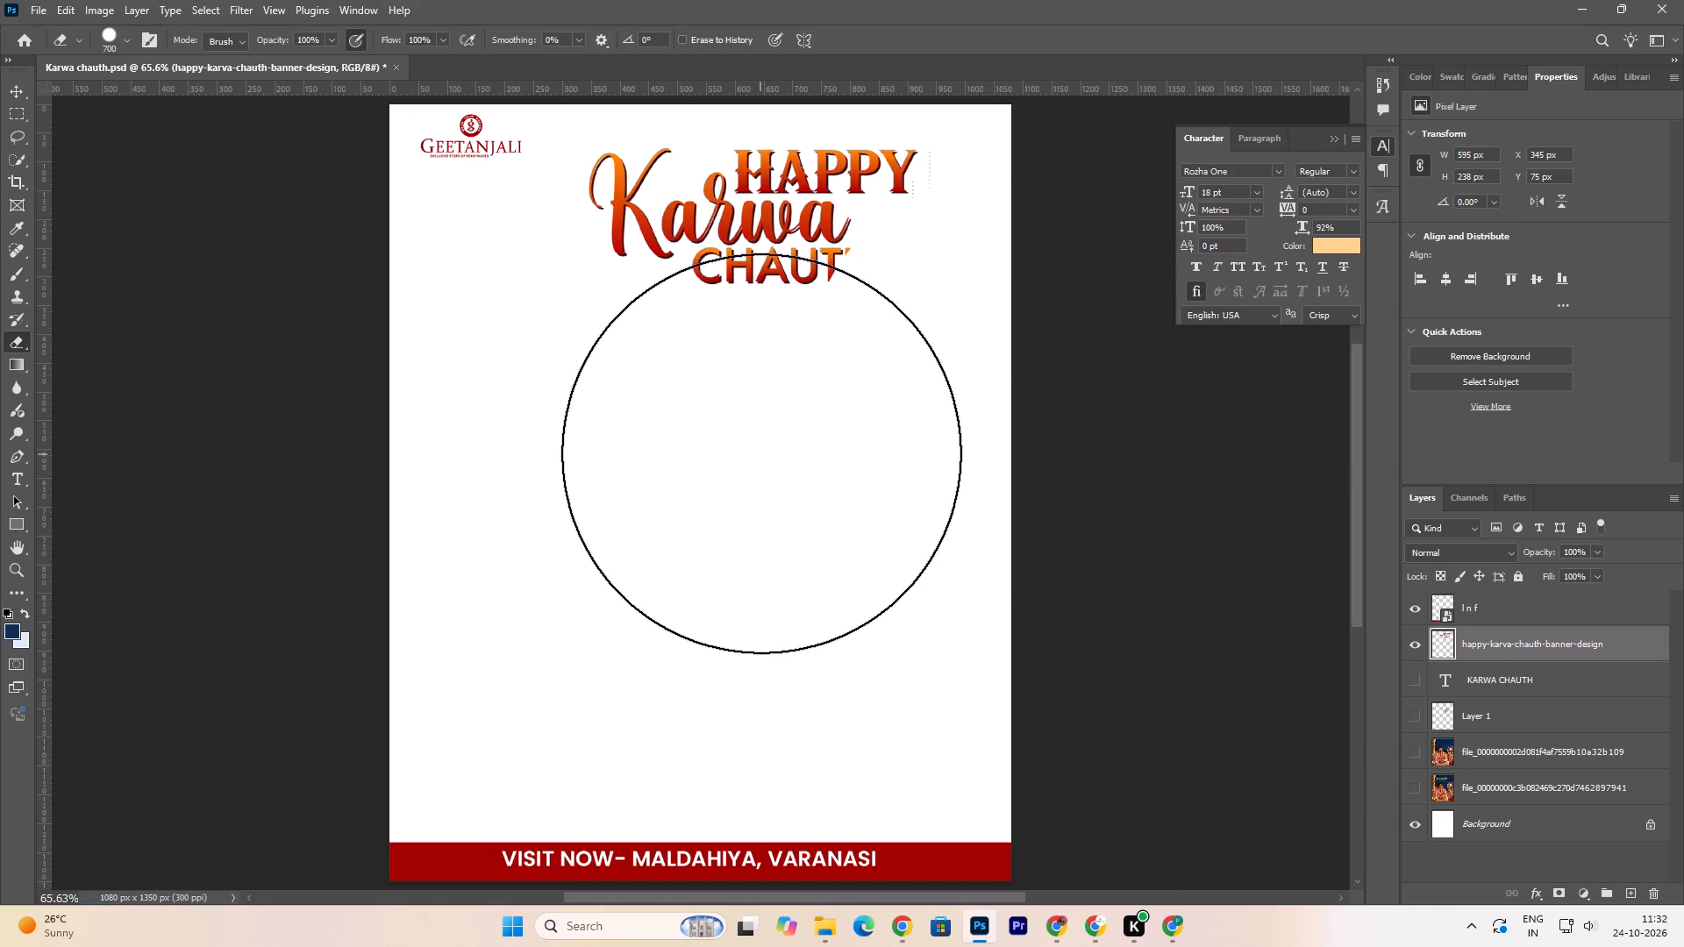
left_click(756, 445)
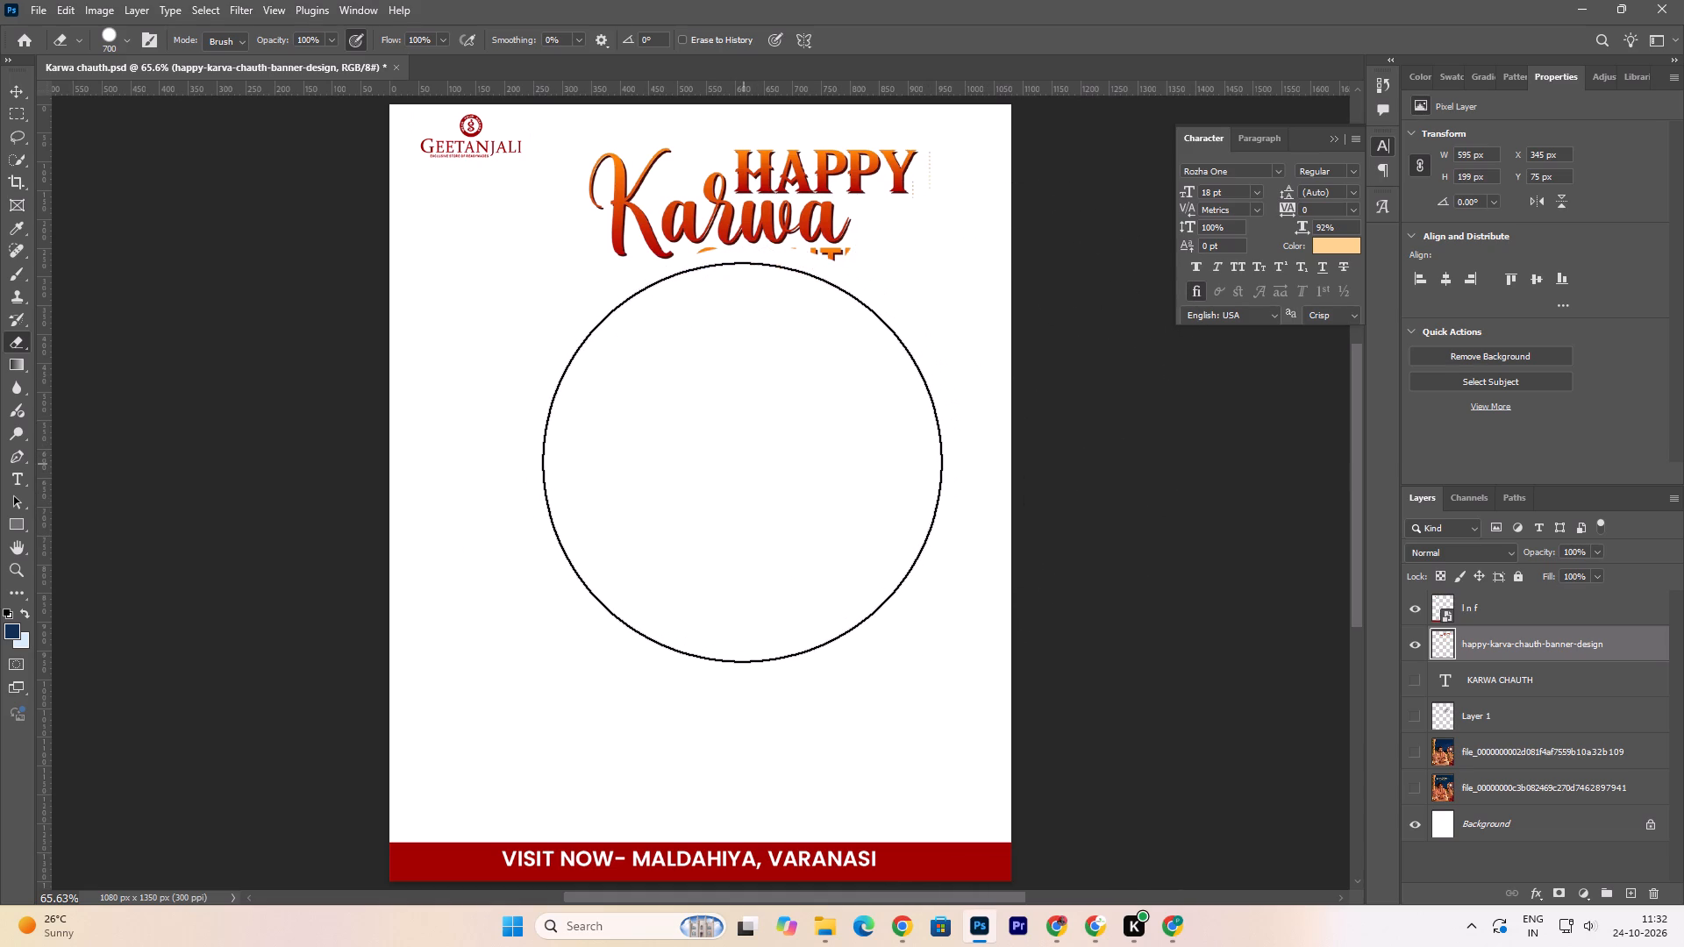
left_click(817, 445)
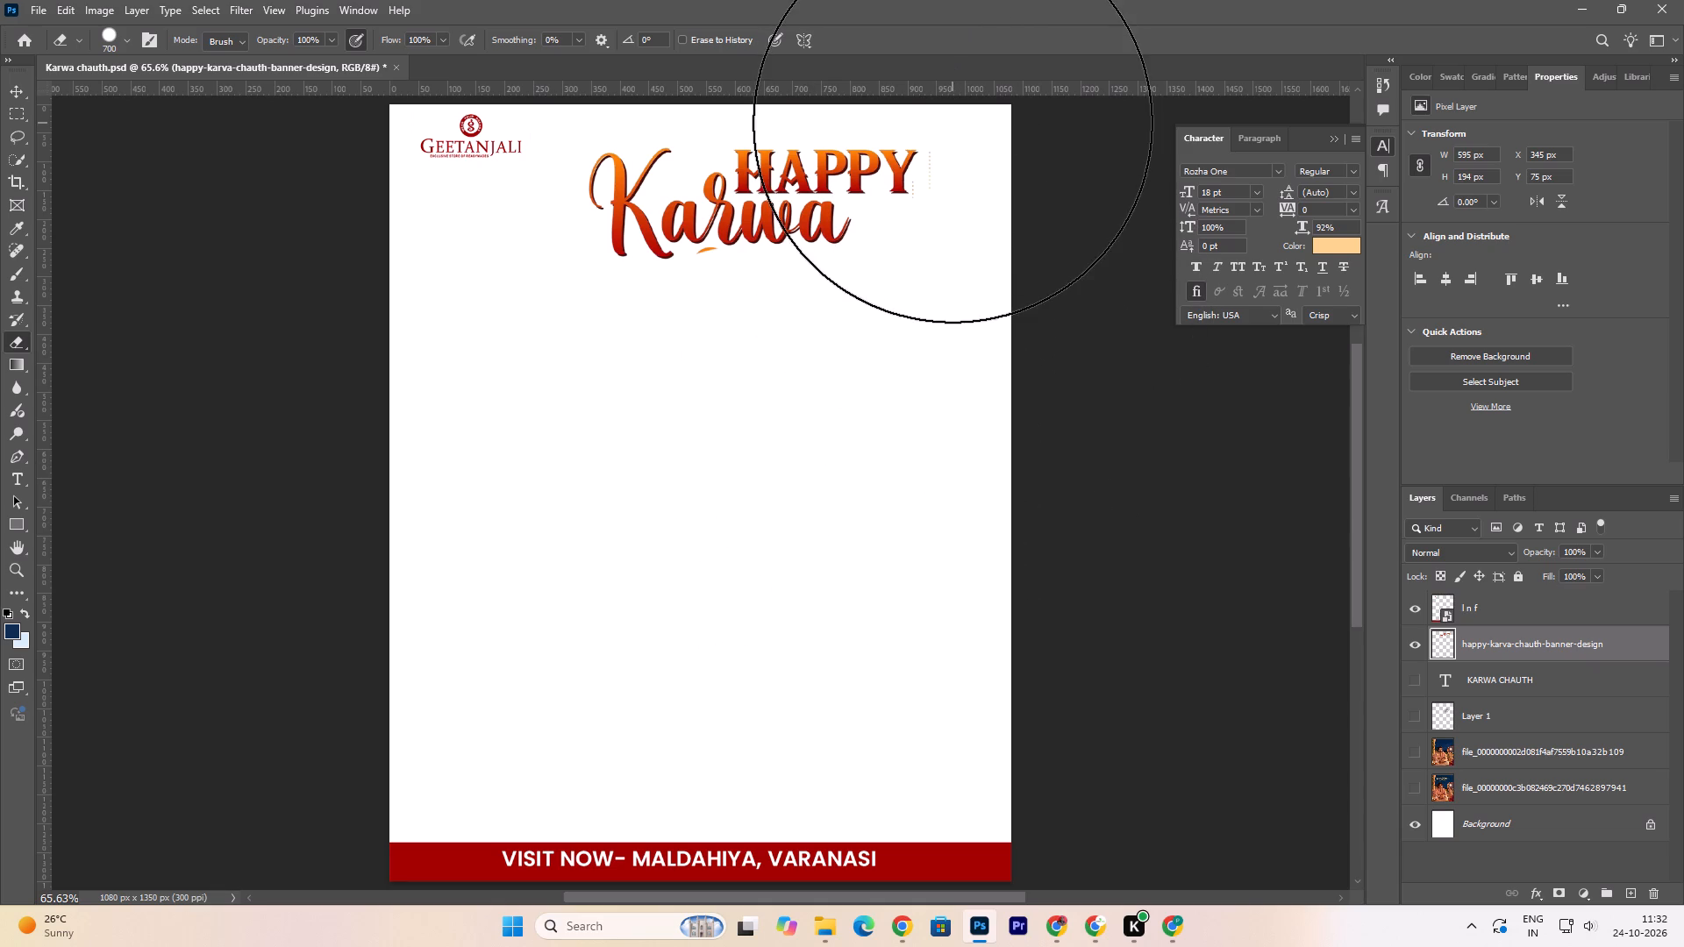
Erase the word HAPPY above the Karwa lettering with a 150 px eraser.
key("bracketleft")
key("bracketleft")
key("bracketleft")
key("bracketleft")
key("bracketleft")
key("bracketleft")
key("bracketleft")
key("bracketleft")
left_click(917, 170)
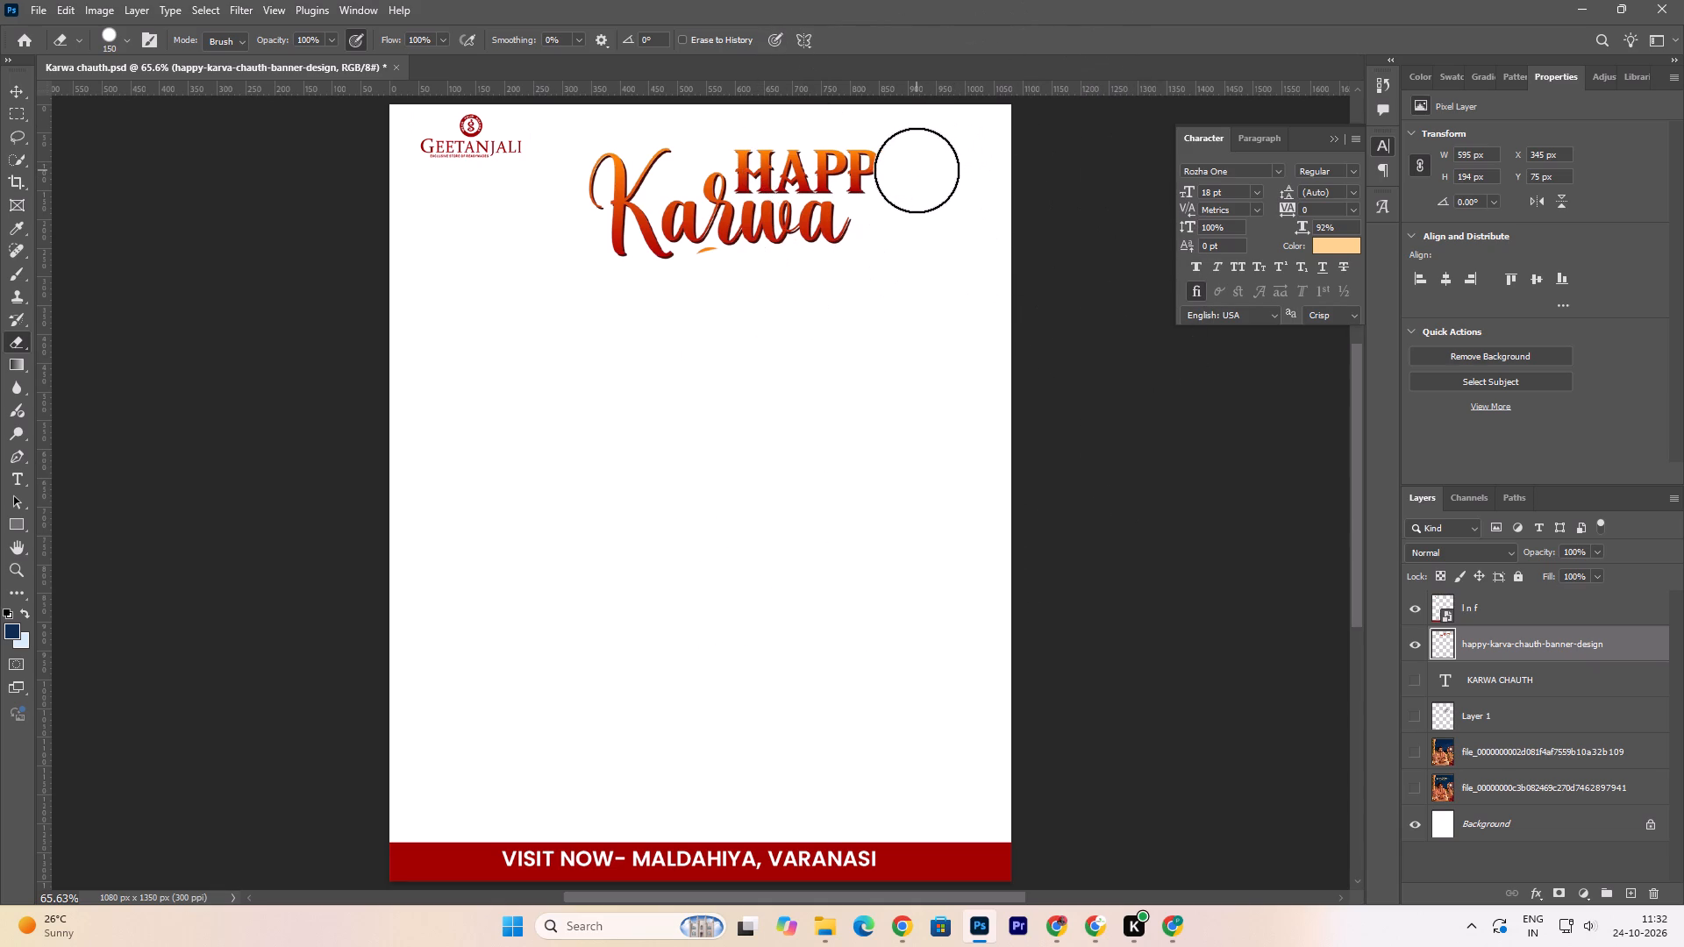
left_click(865, 160)
left_click(770, 152)
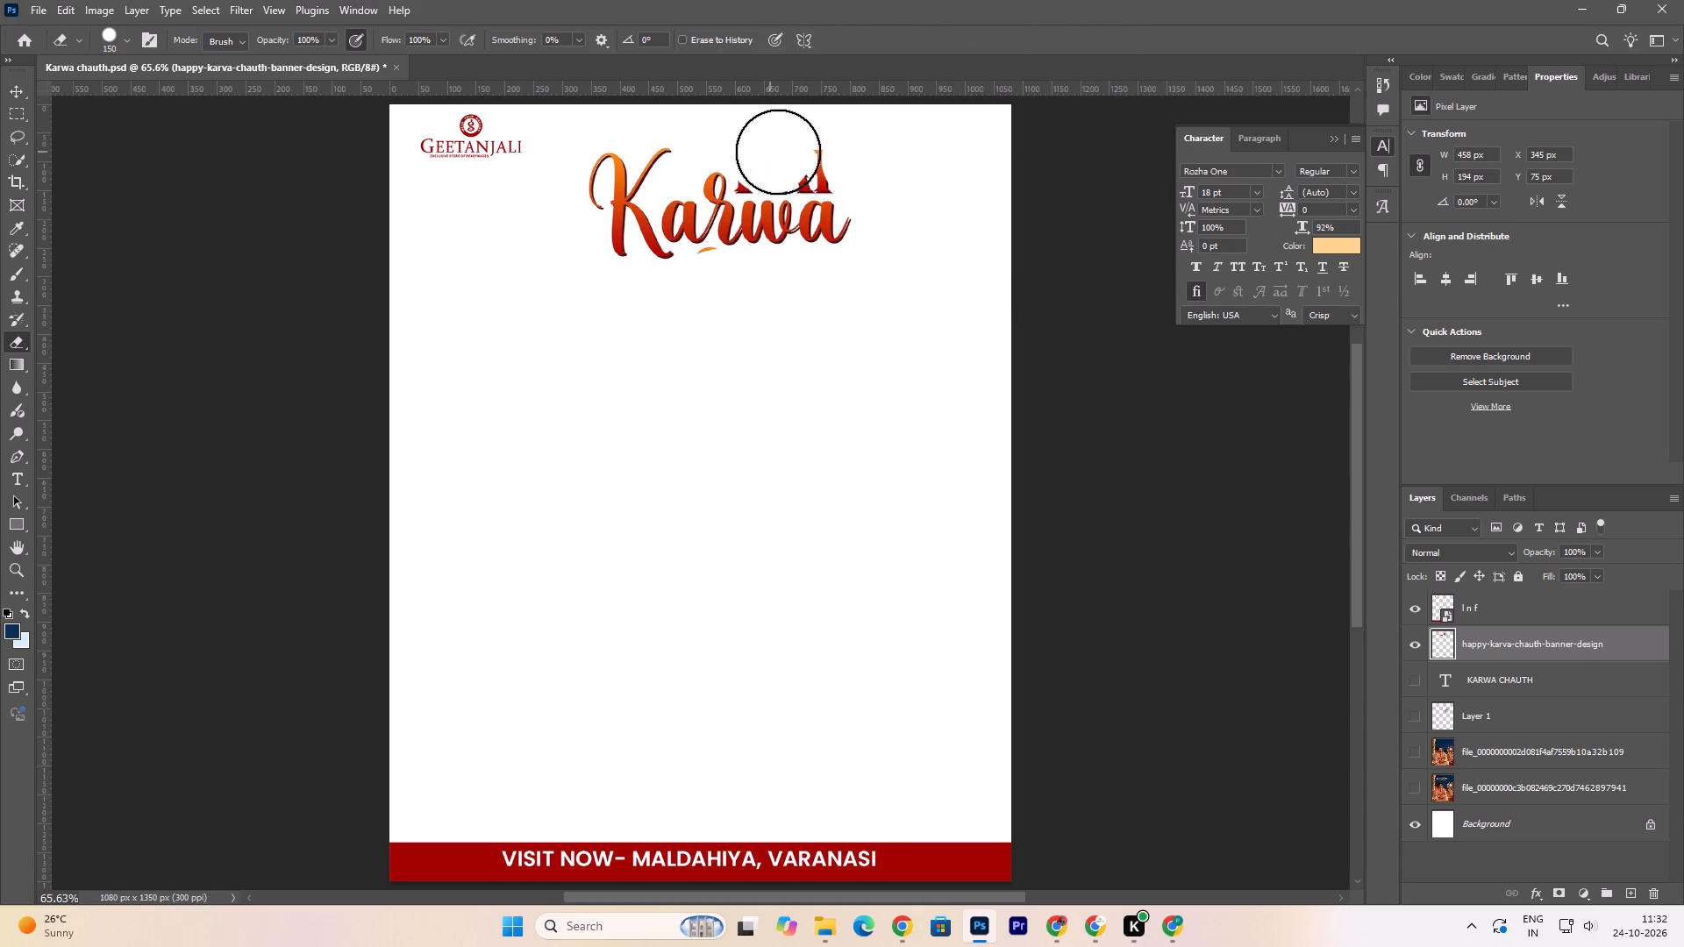
left_click(810, 149)
left_click(819, 153)
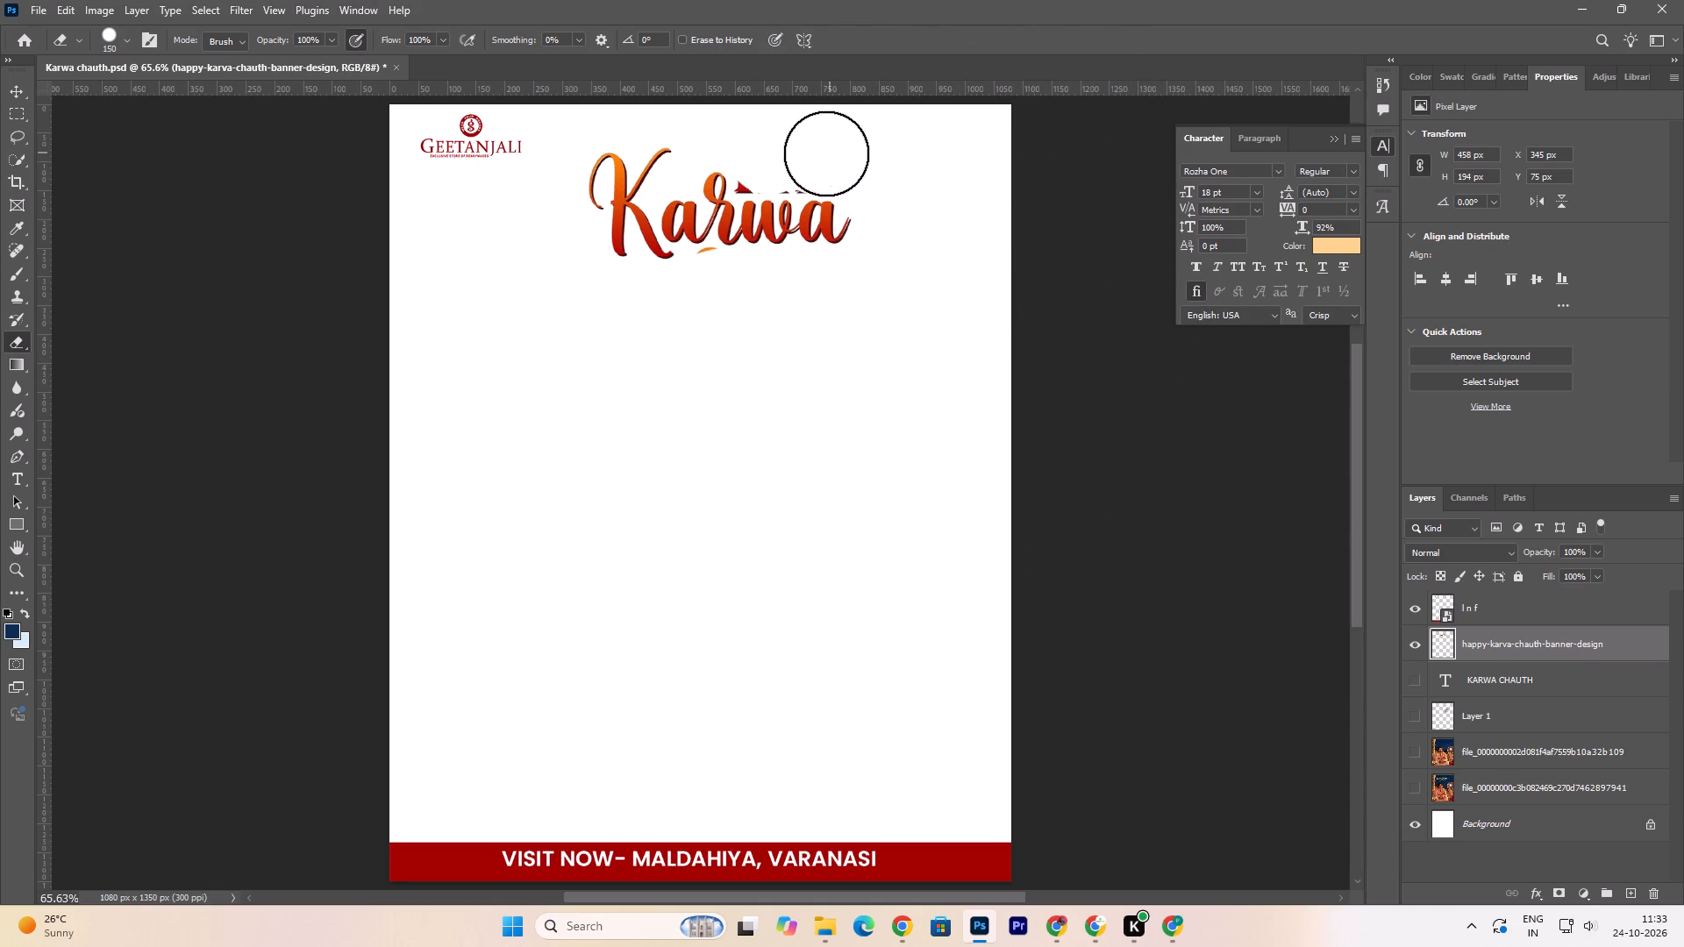
left_click(841, 155)
left_click(804, 158)
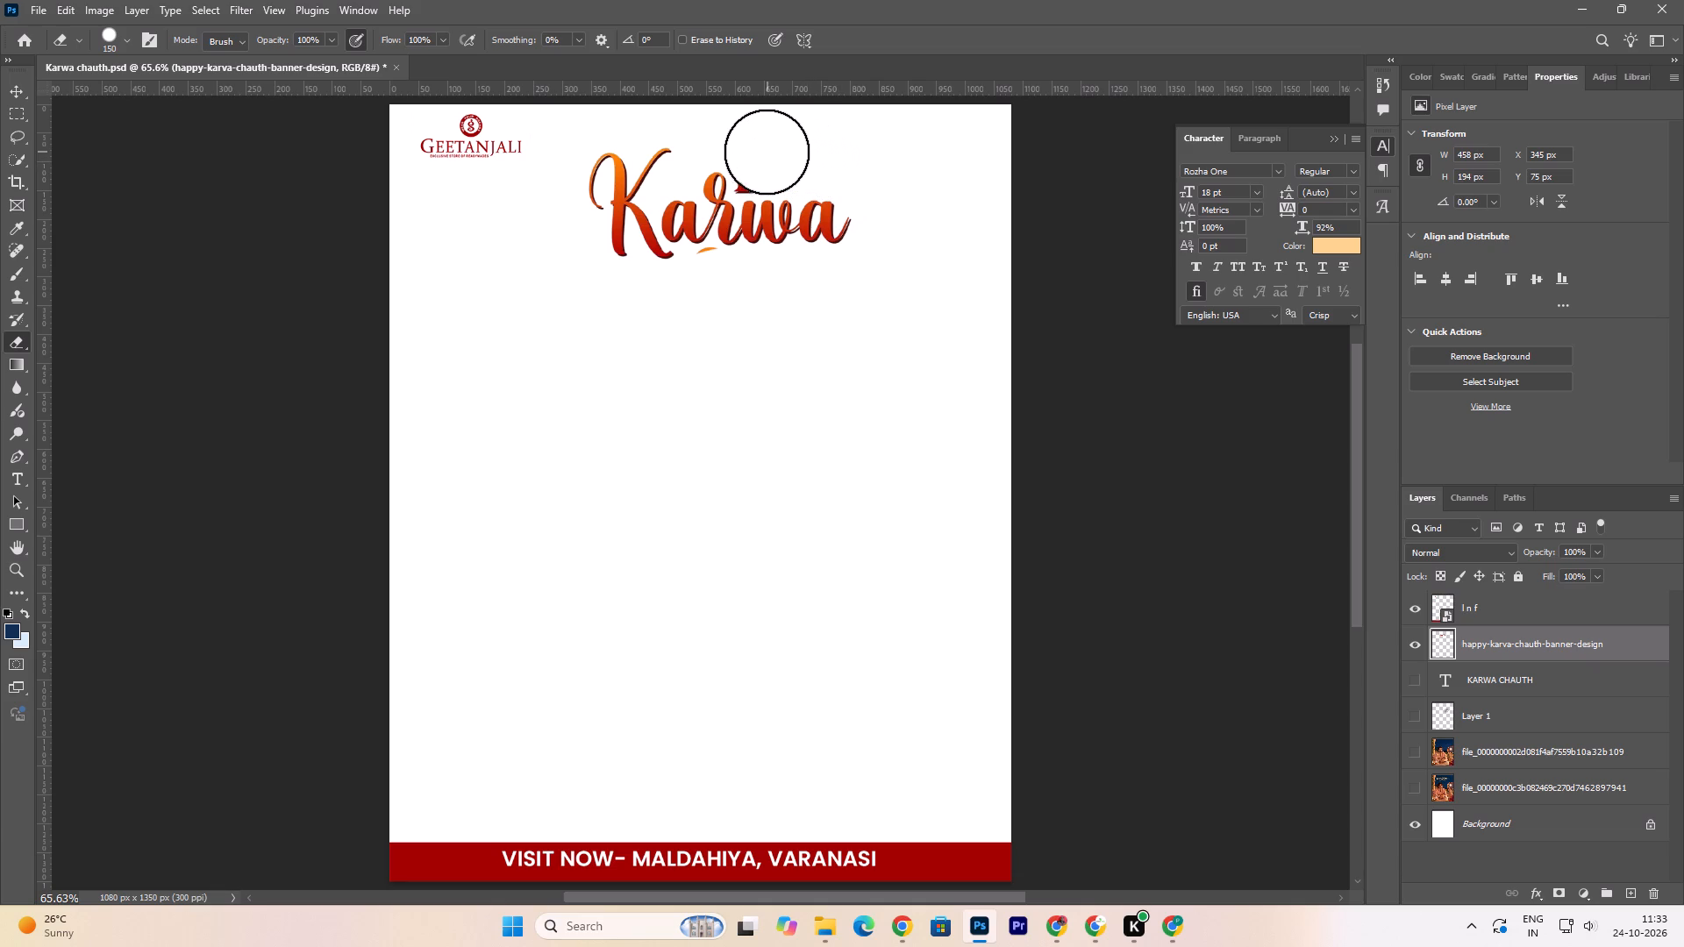
Clean up the leftover HAPPY and CHAUTH fragments around the Karwa script with a 60 px and then 50 px eraser.
type("[[")
key("bracketleft")
key("bracketleft")
key("bracketleft")
key("bracketleft")
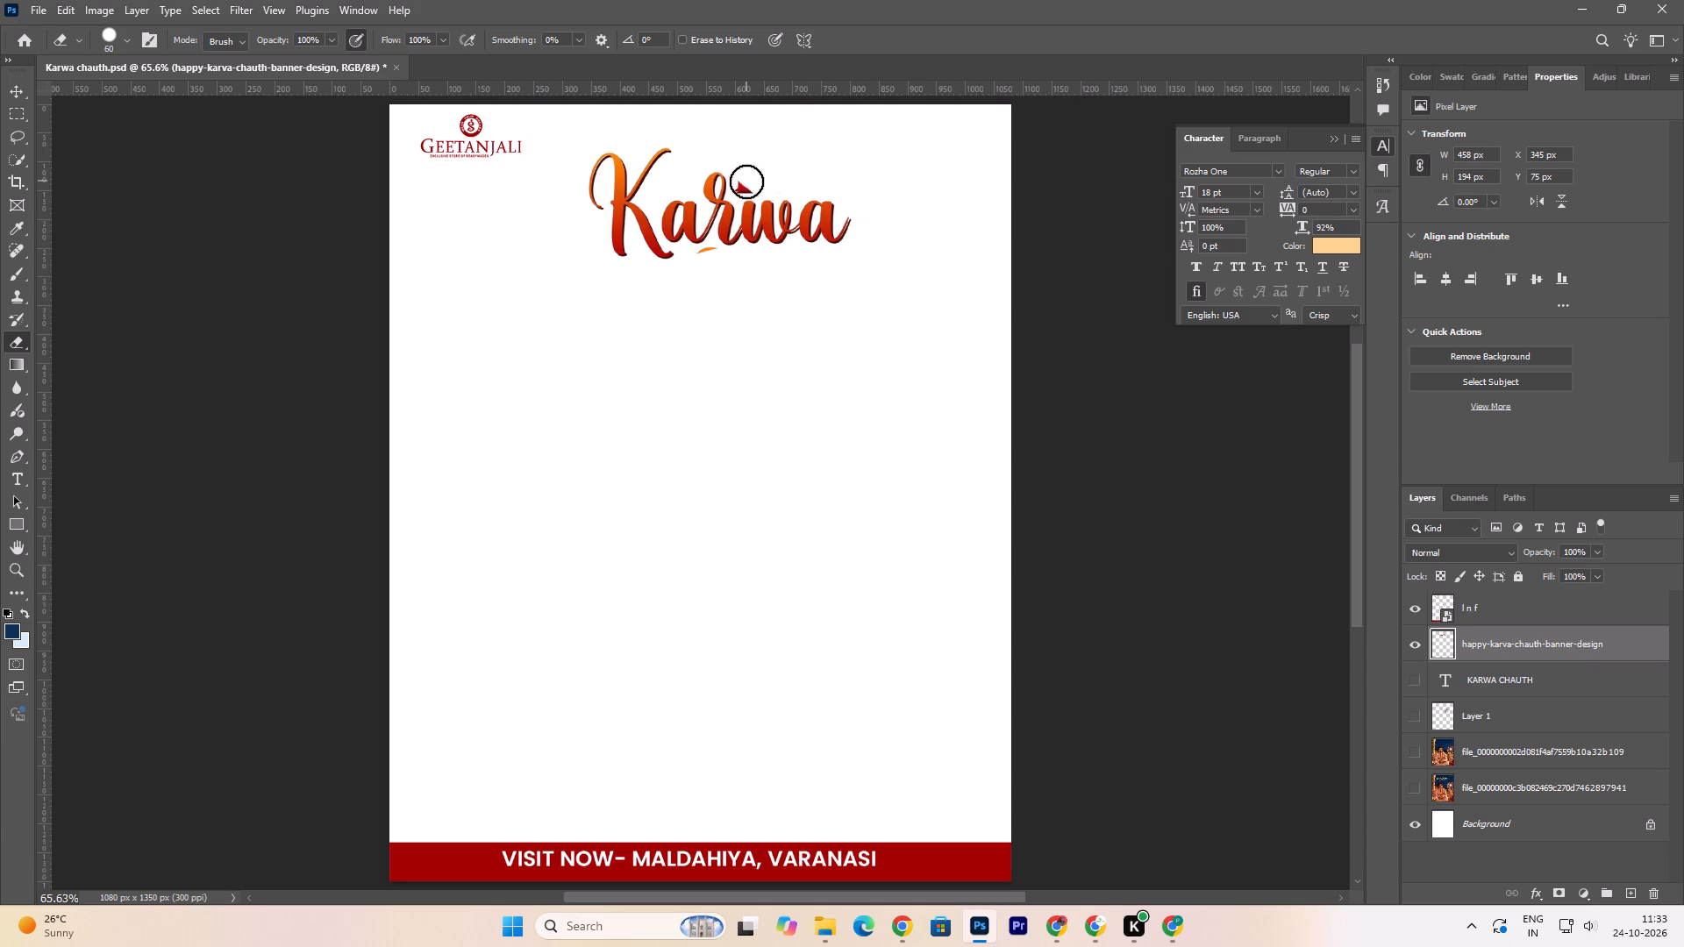
left_click(749, 182)
key("bracketleft")
left_click_drag(746, 185, 780, 163)
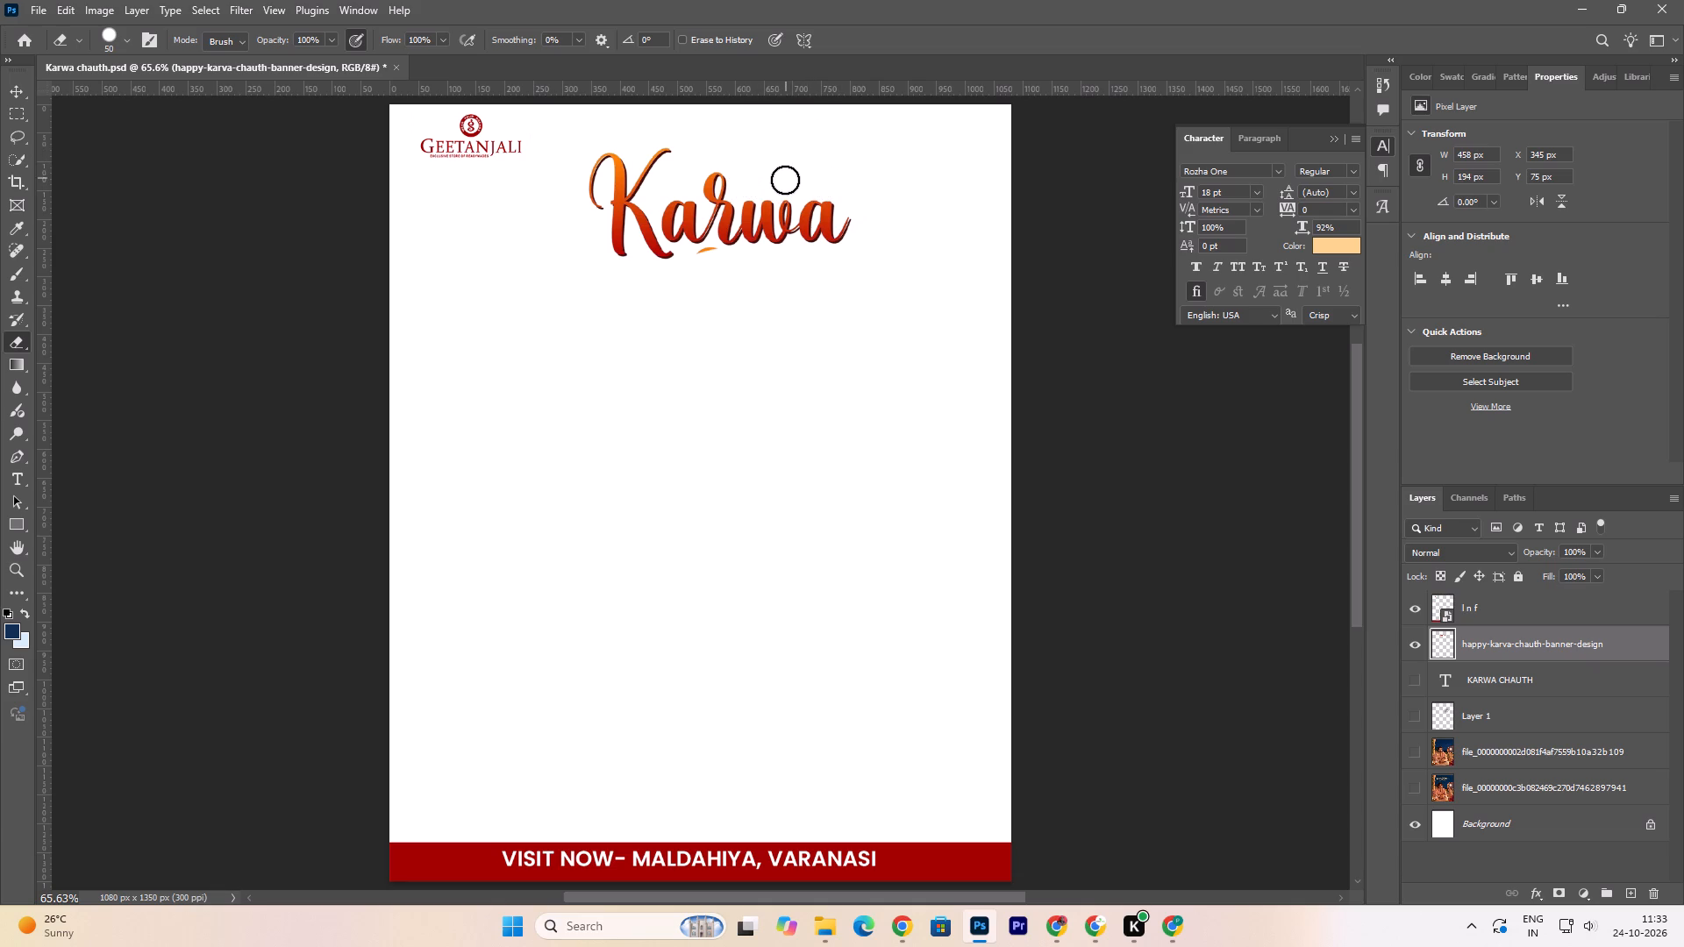
left_click(780, 186)
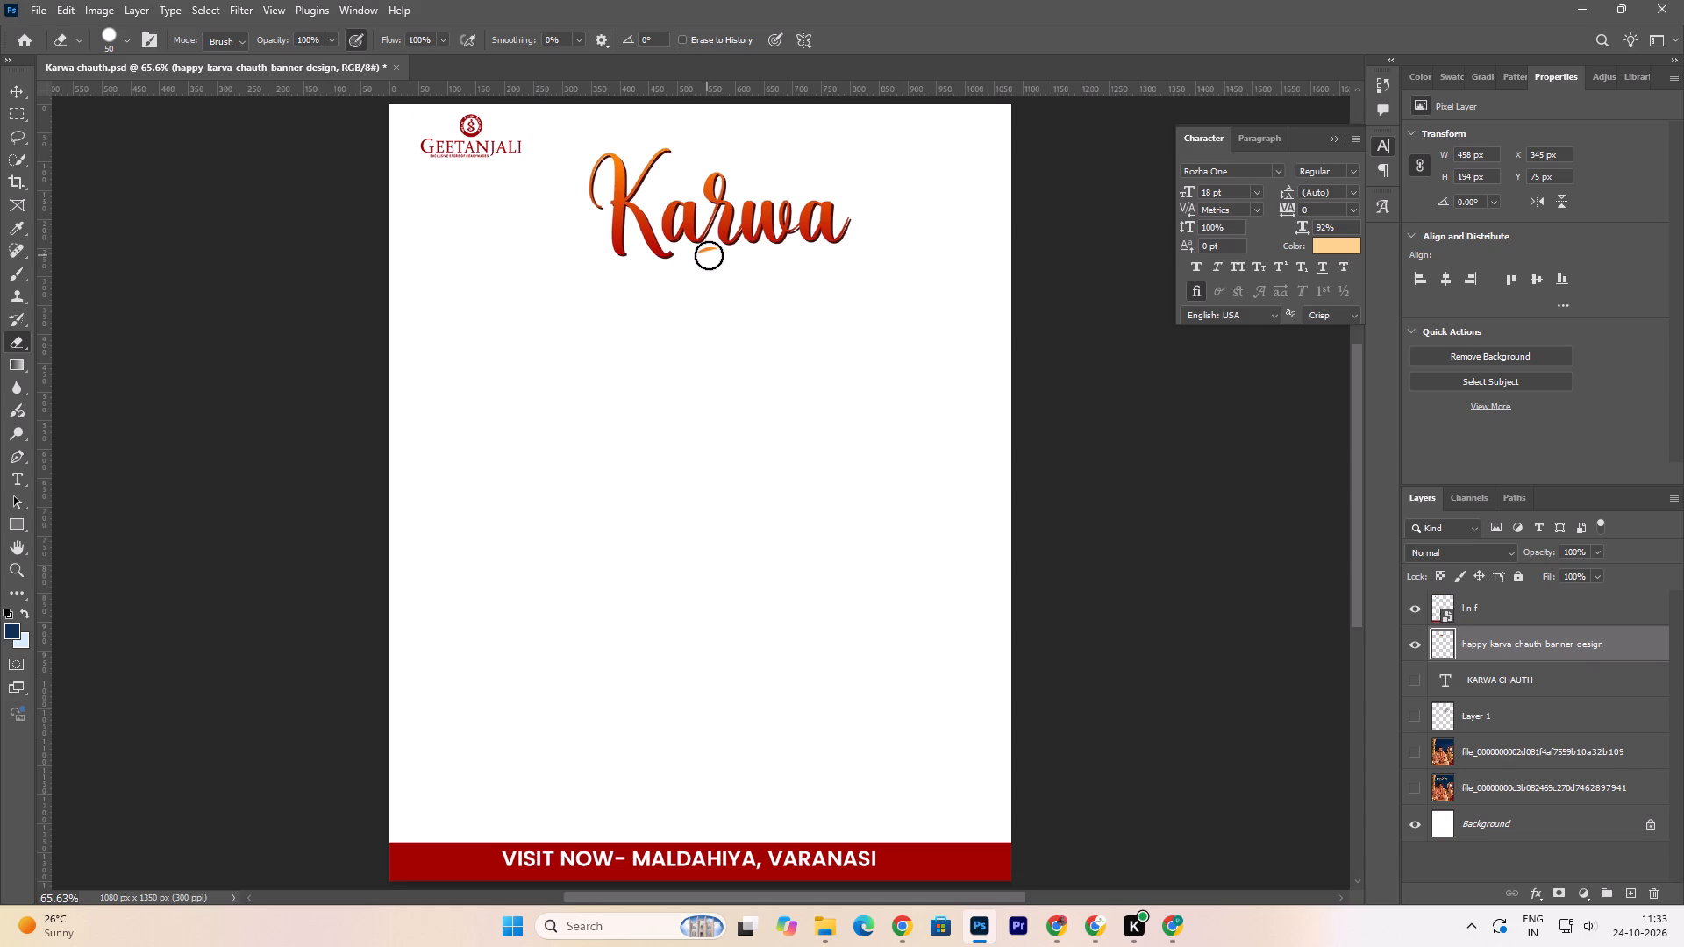
left_click(707, 258)
Erase the area just below the Karwa lettering with the 50 px eraser.
left_click_drag(692, 264, 764, 274)
Show the night-sky background with the seated man and position the Karwa lettering in the sky above his head.
left_click(15, 93)
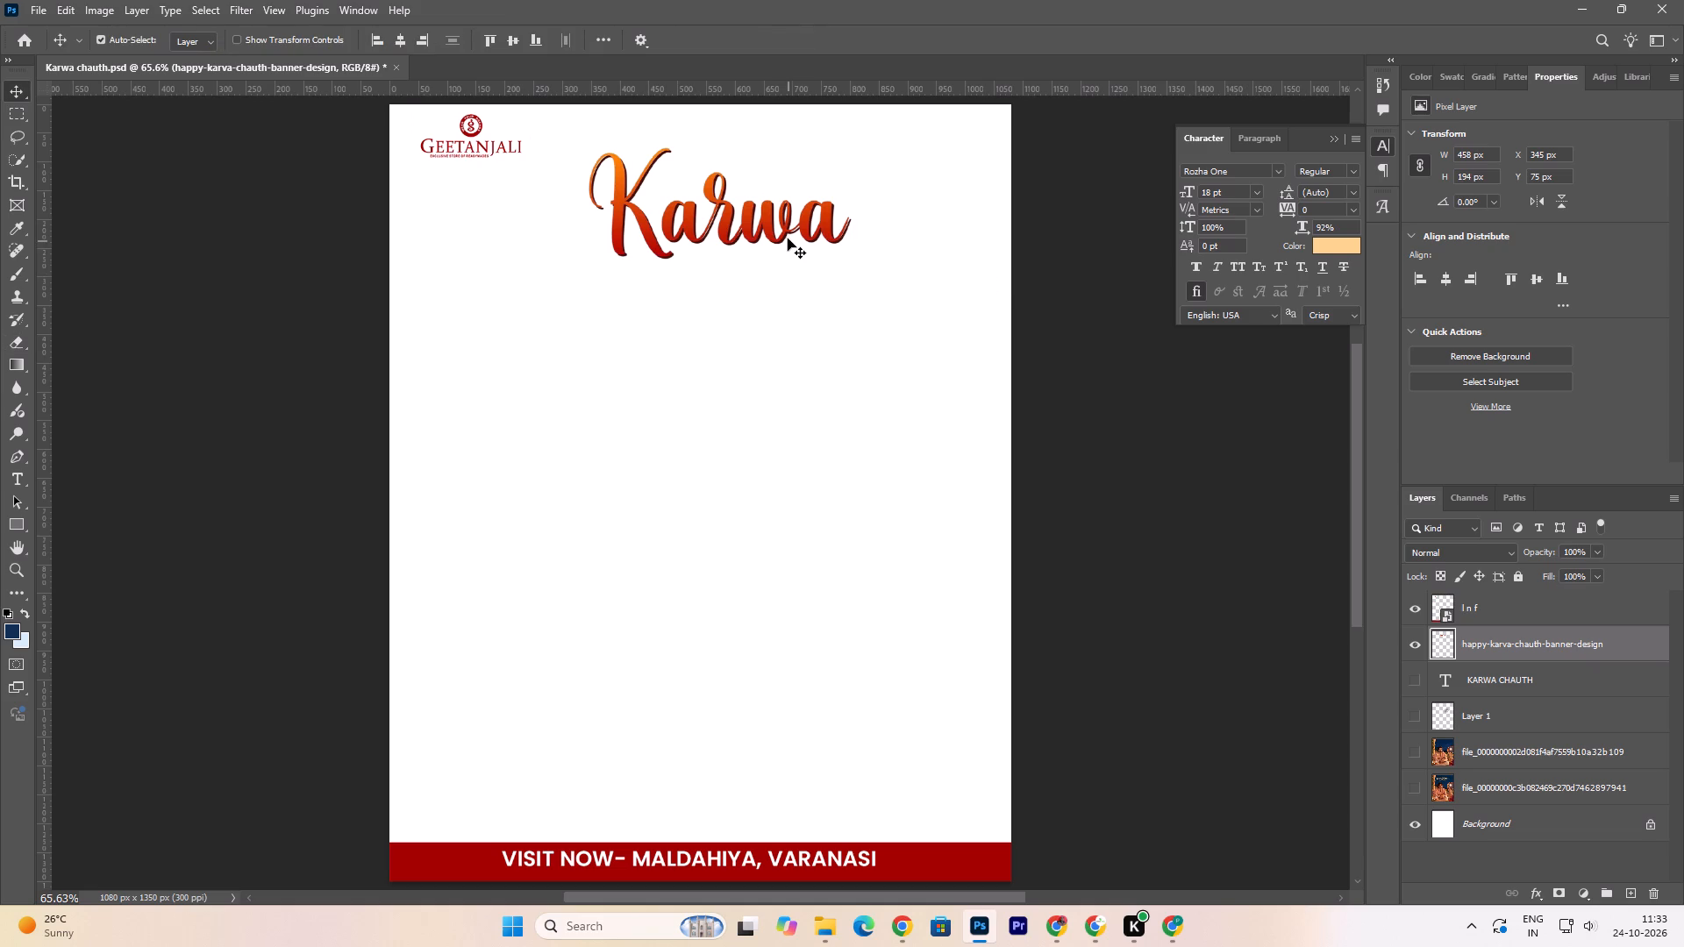
left_click_drag(783, 234, 764, 267)
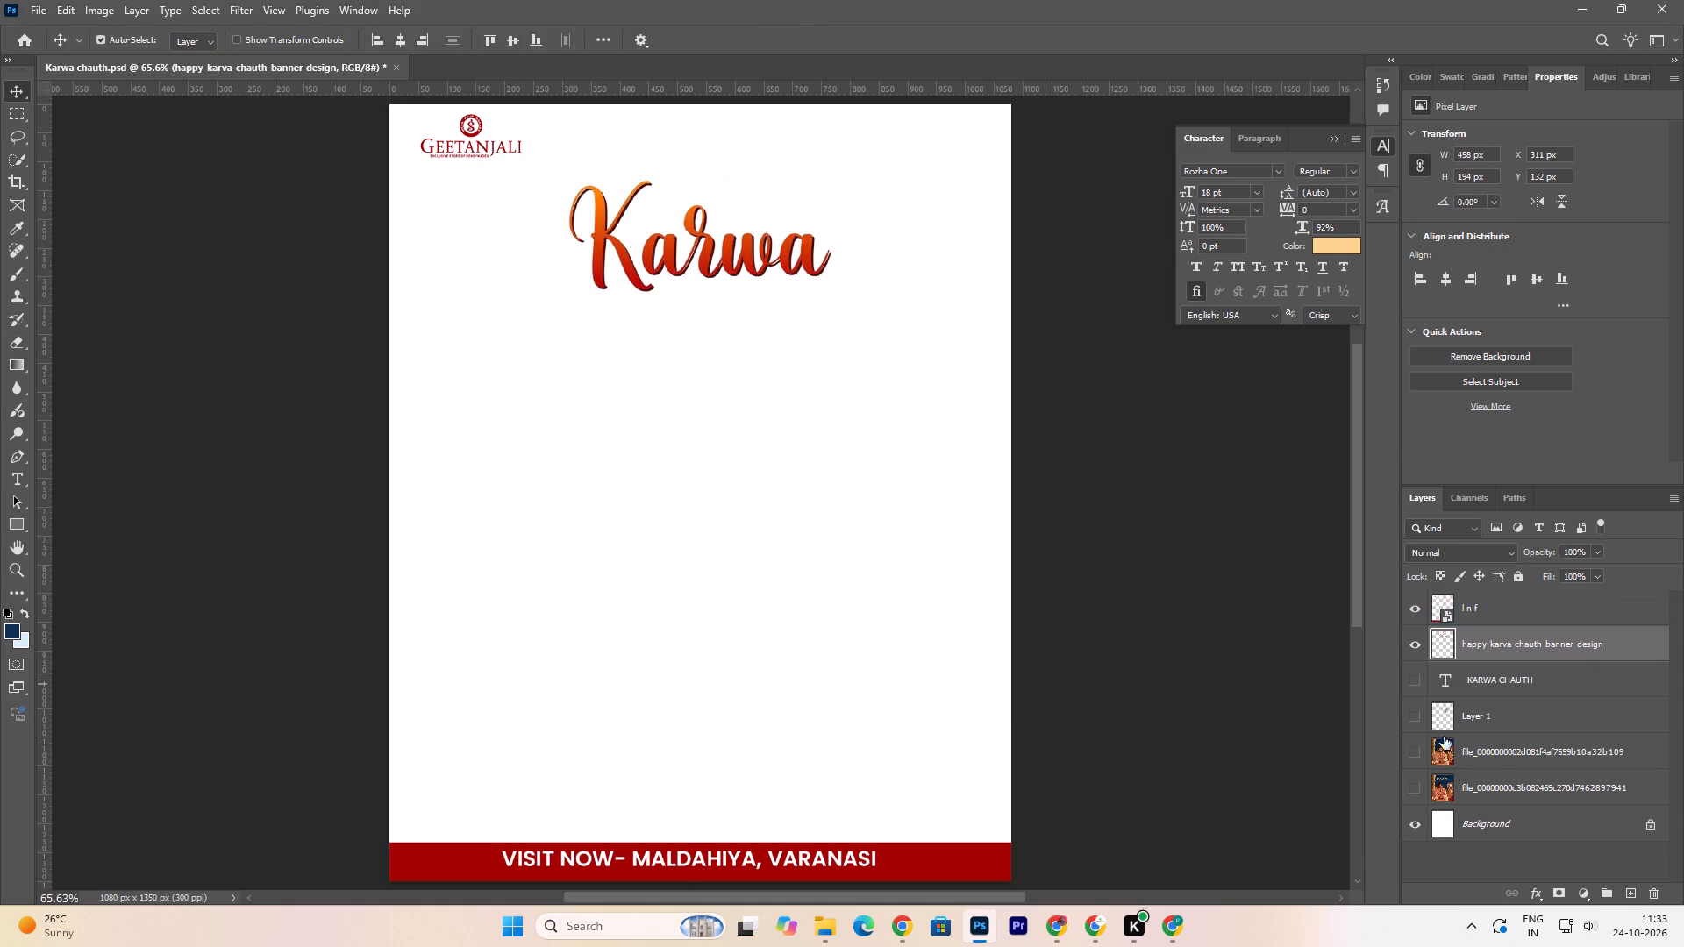
left_click(1415, 749)
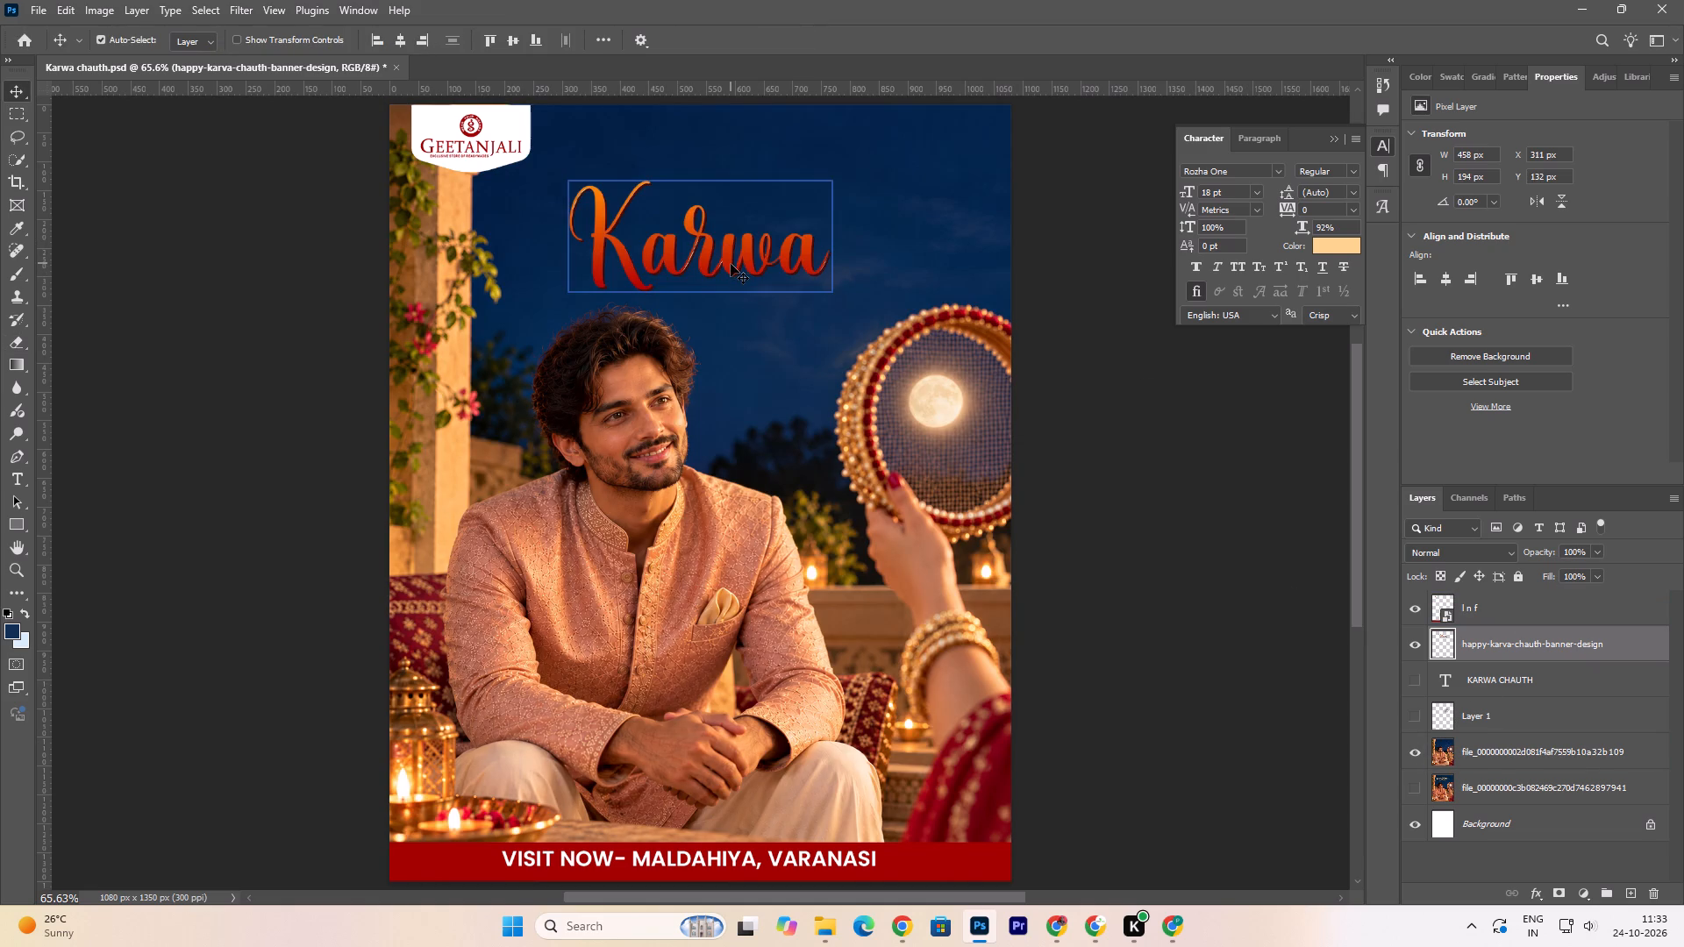
left_click_drag(731, 265, 738, 225)
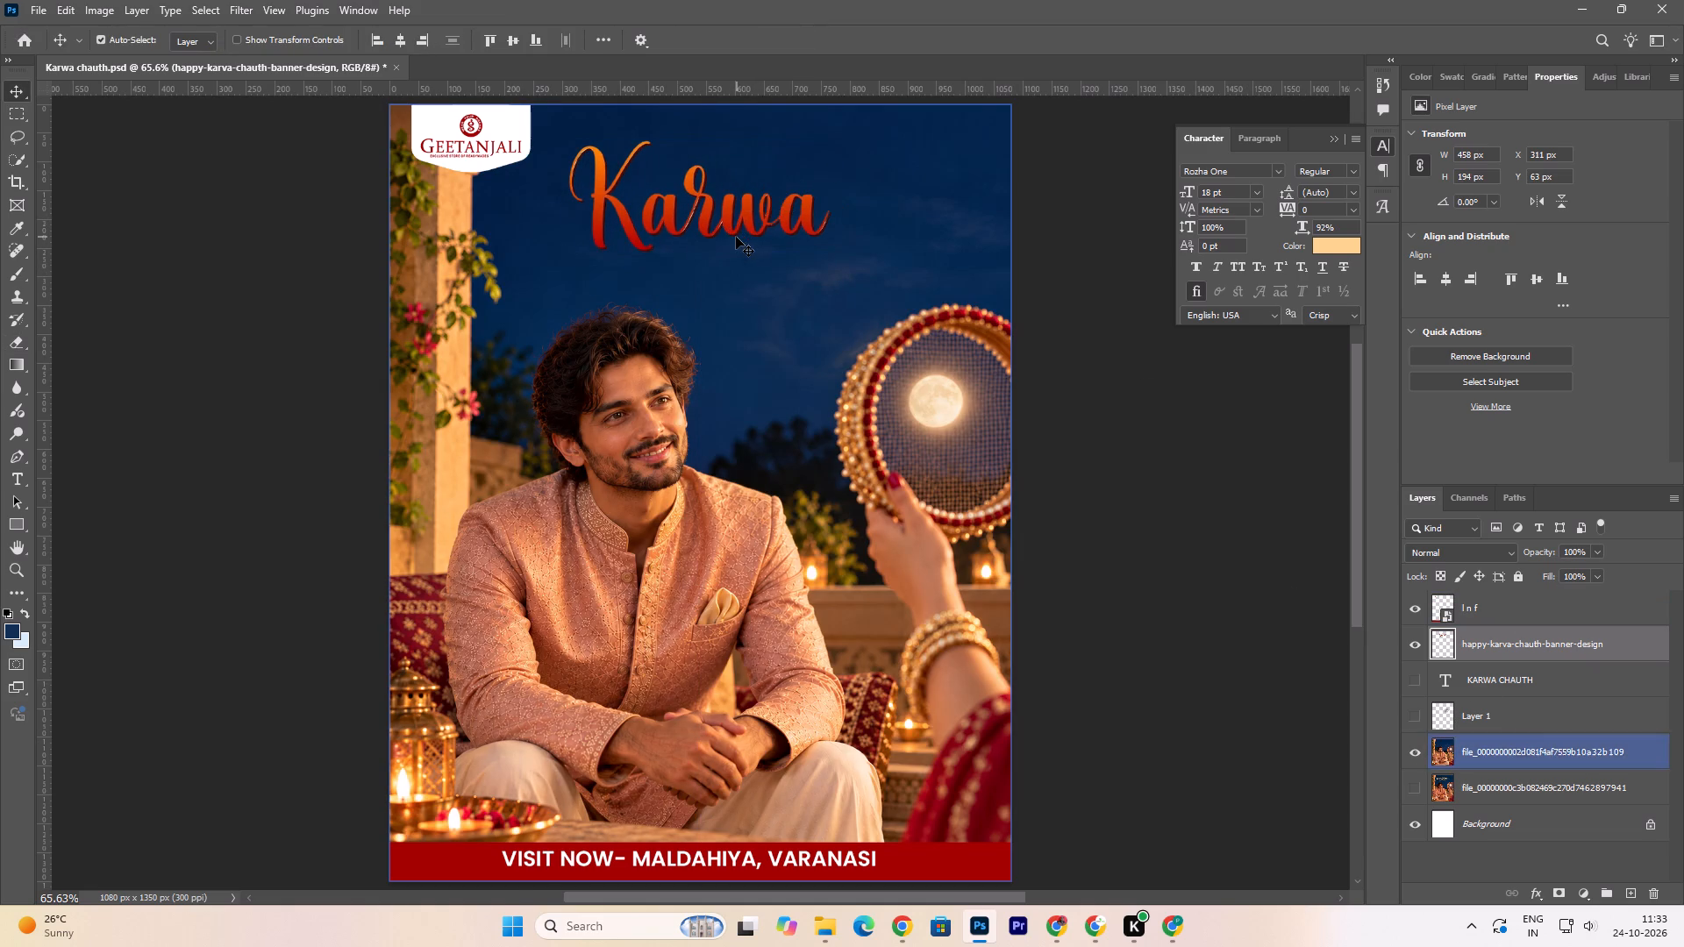
Scale the Karwa lettering down proportionally to about 69%.
left_click(736, 237)
left_click(743, 223)
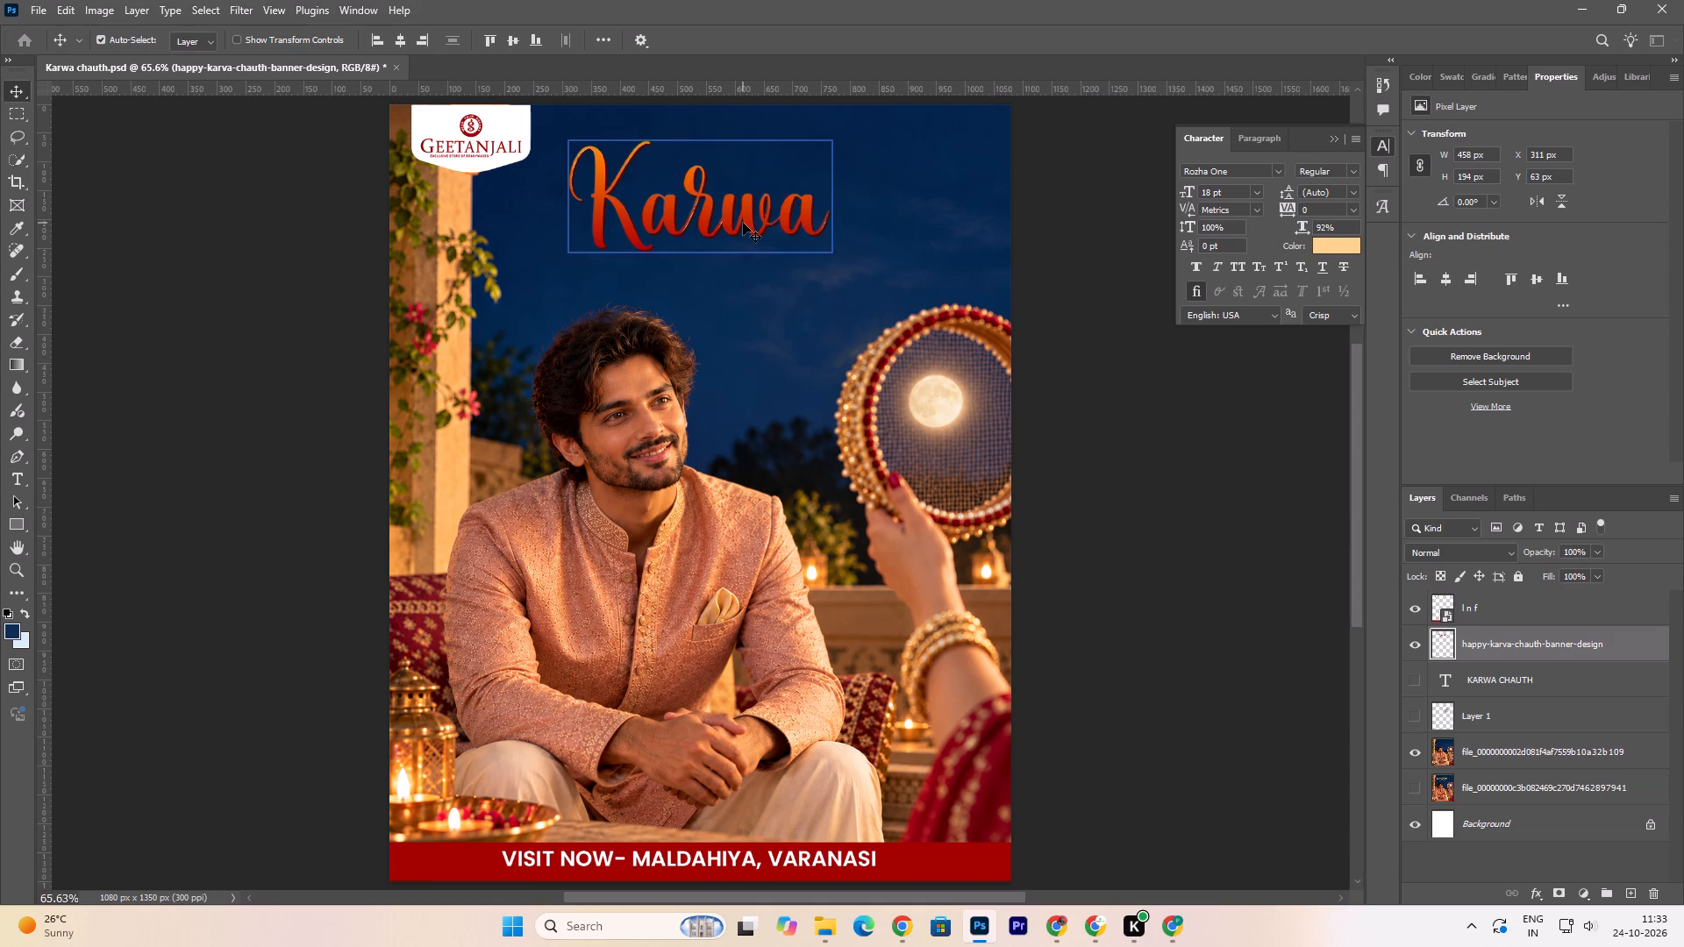
key("ctrl+t")
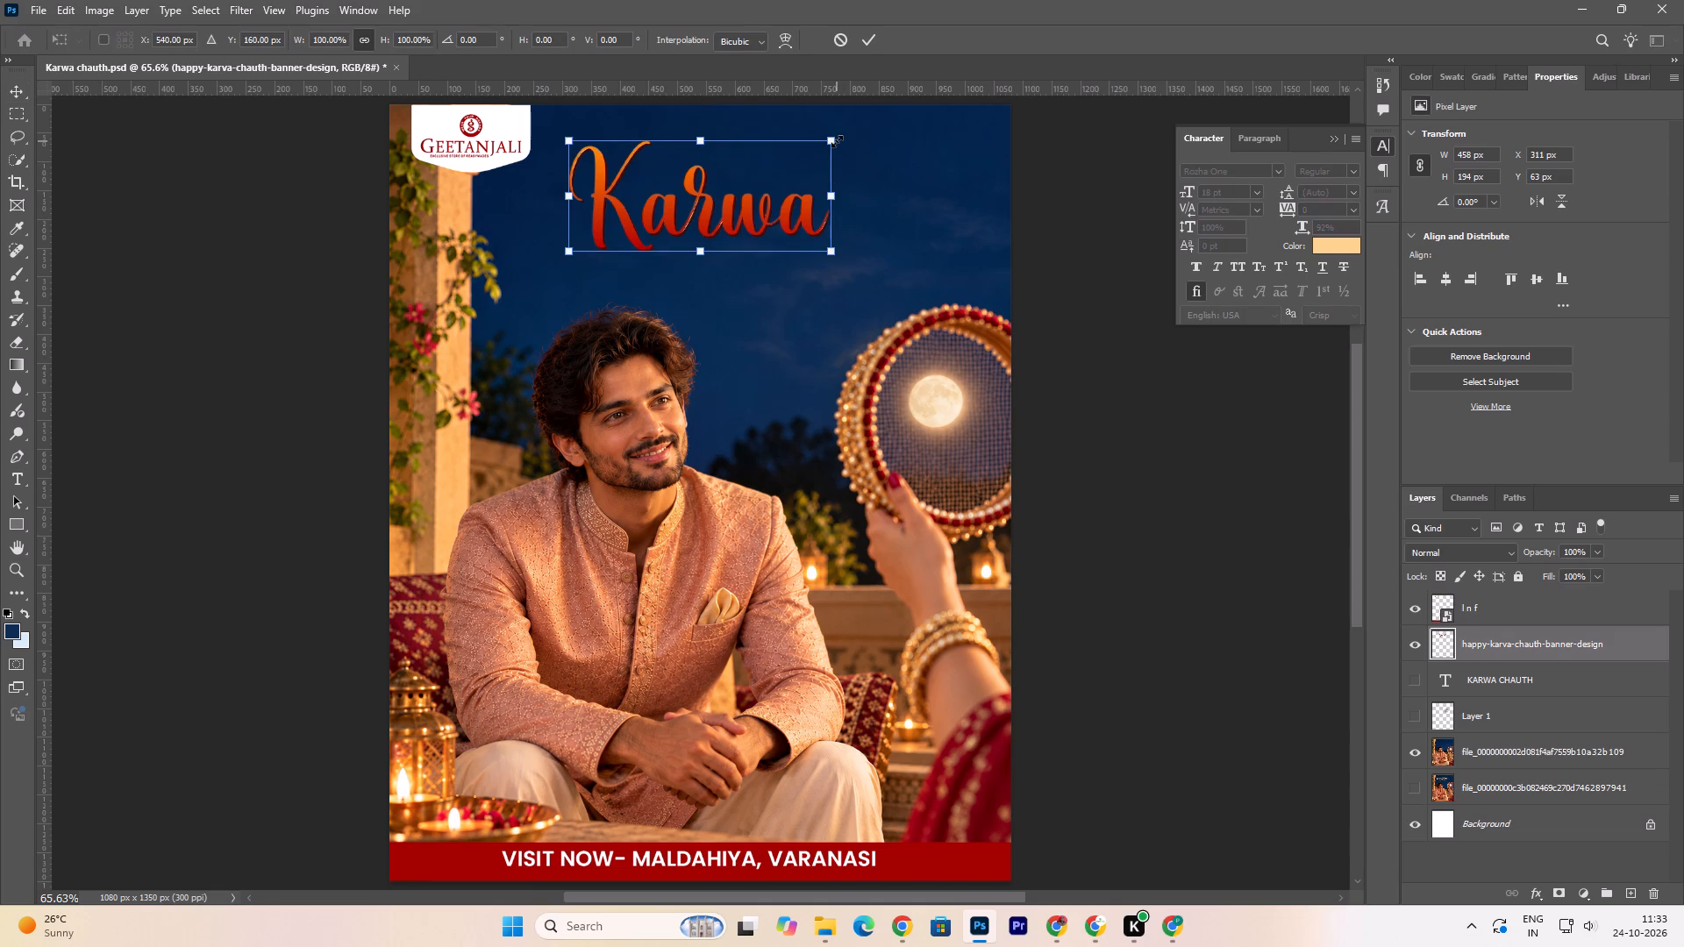
left_click_drag(837, 139, 774, 223)
left_click_drag(684, 219, 708, 218)
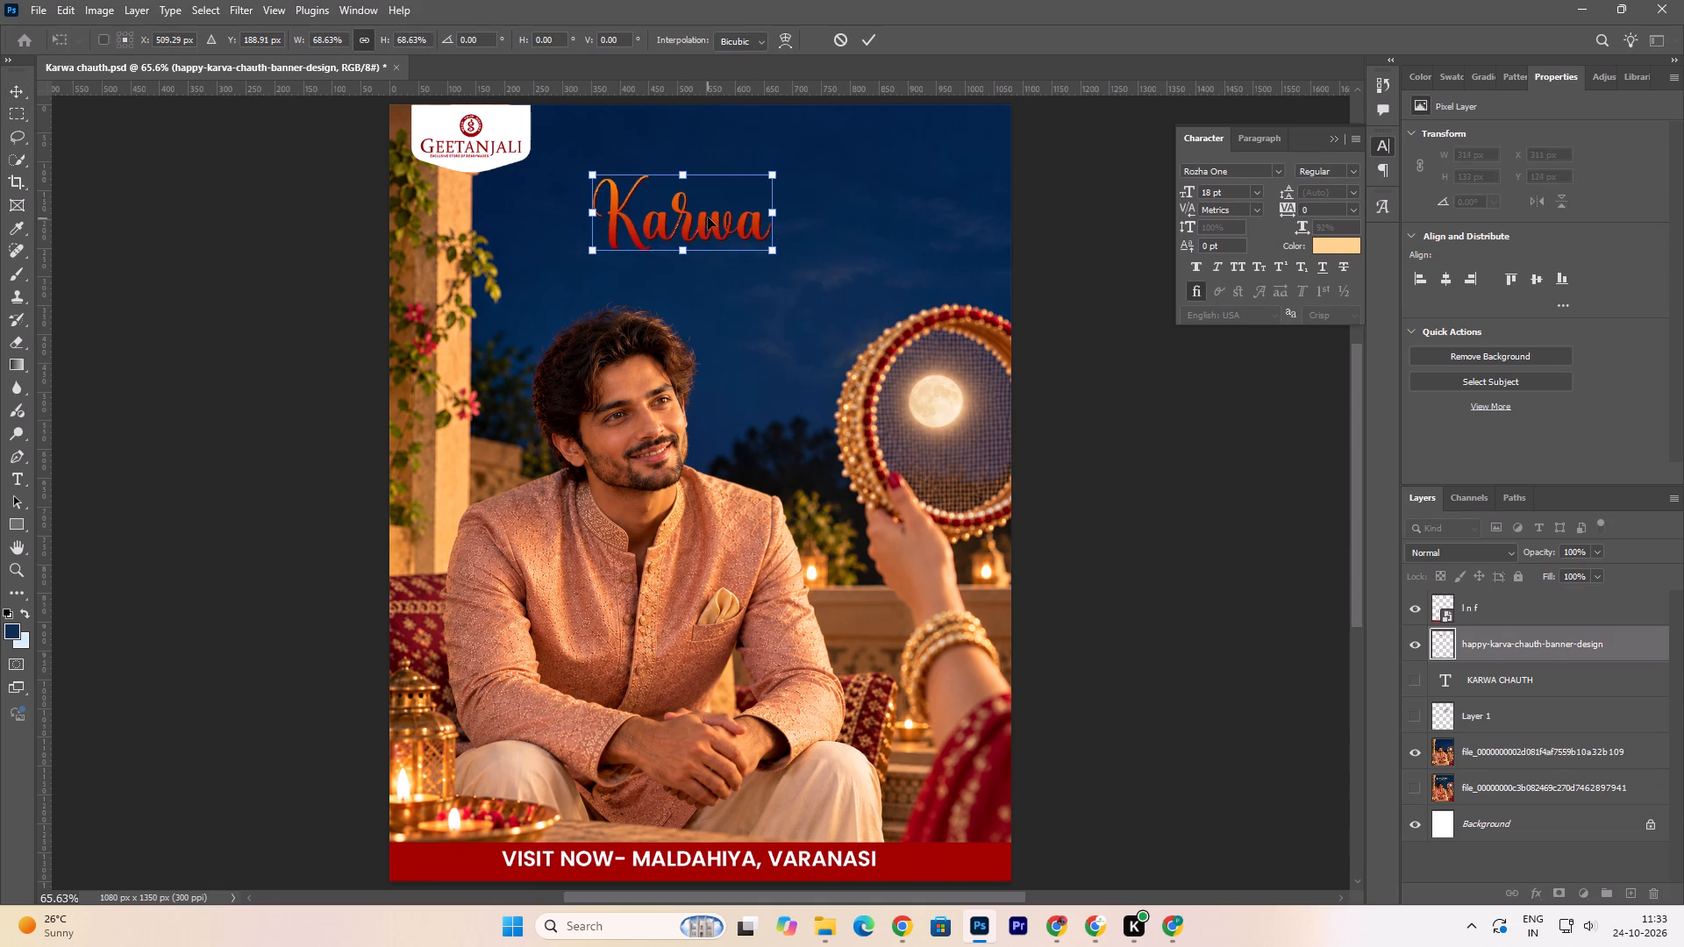
left_click(794, 267)
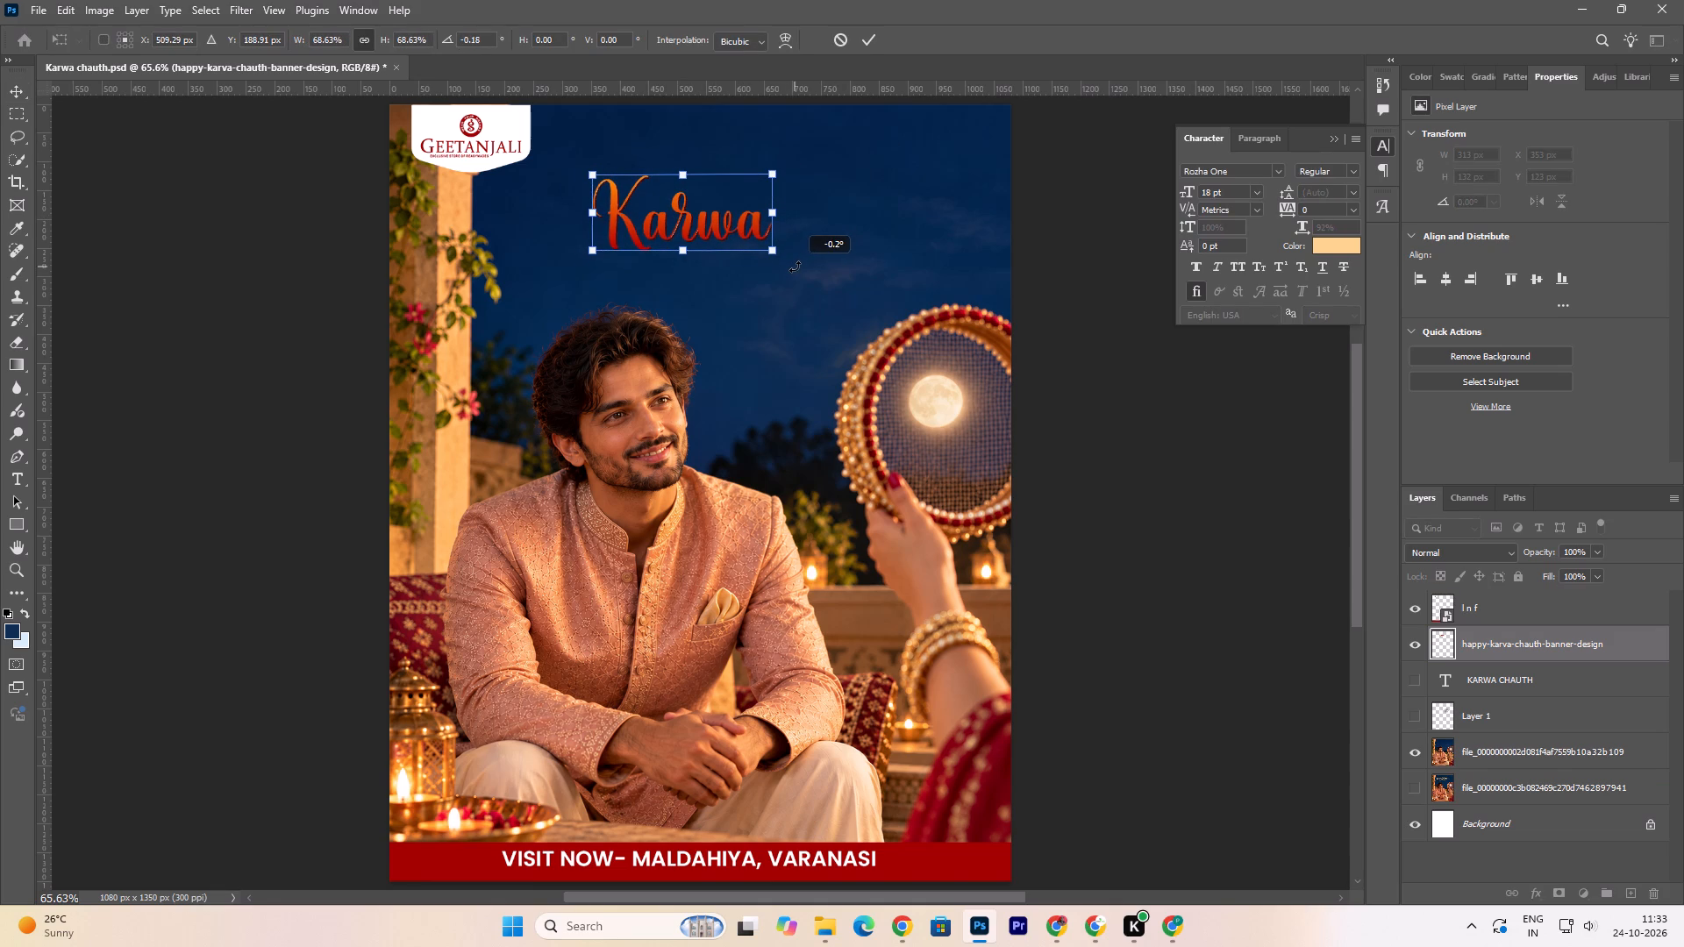
left_click(871, 42)
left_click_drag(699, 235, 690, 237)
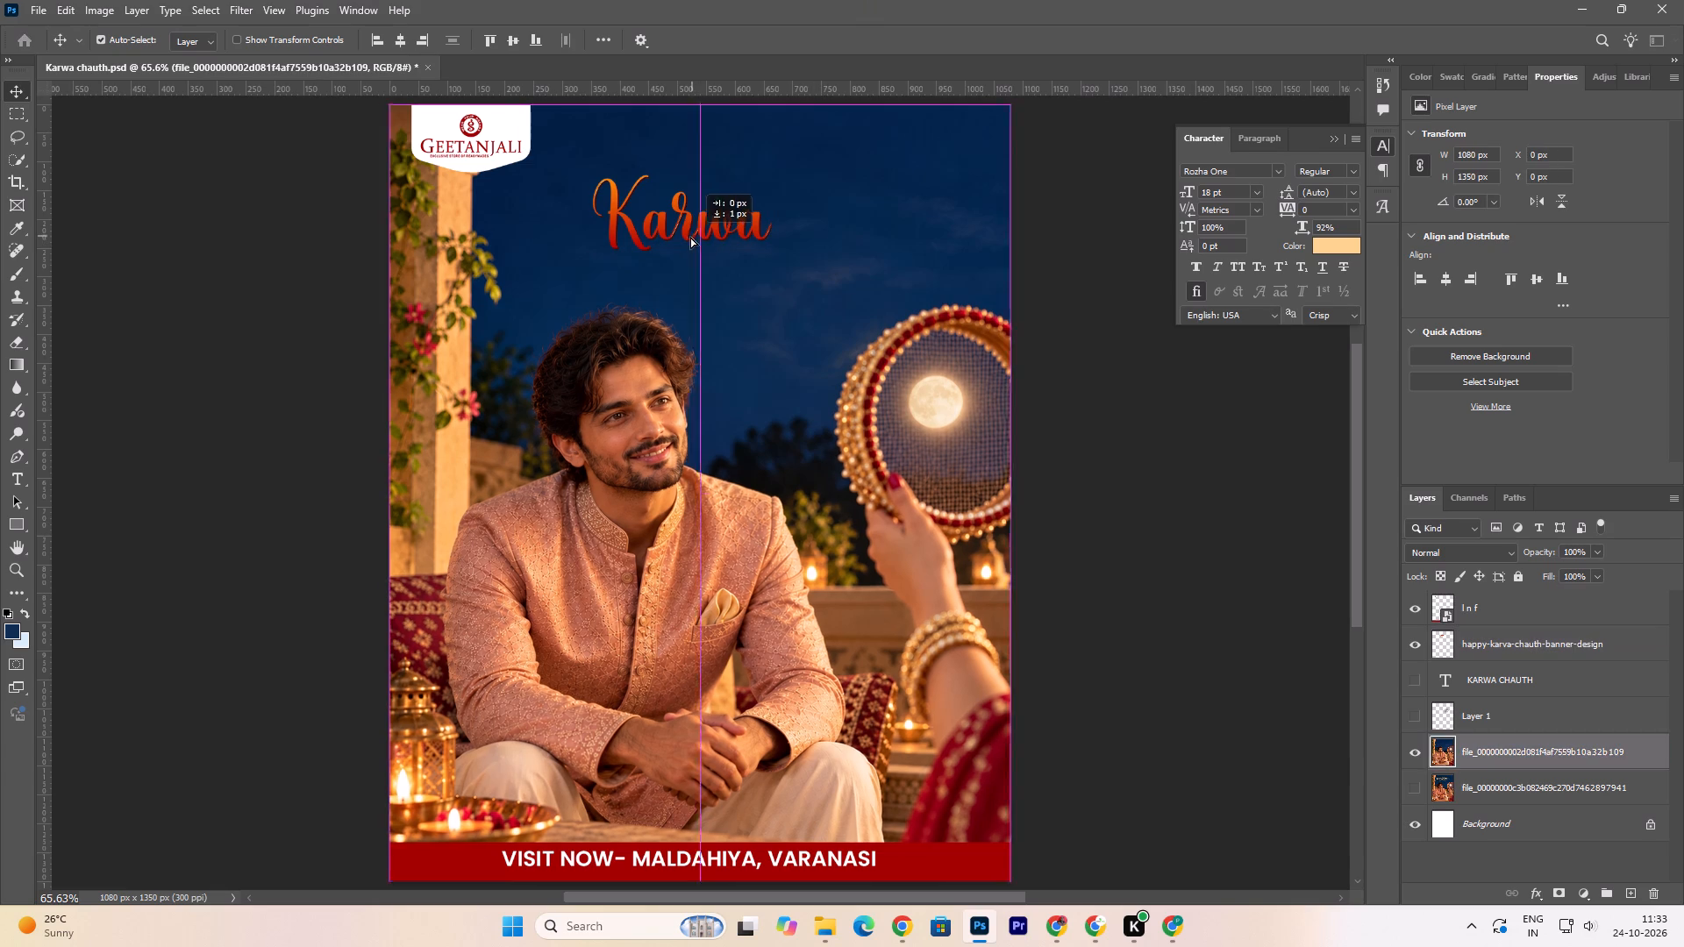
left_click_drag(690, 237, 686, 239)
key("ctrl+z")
Add a Gradient Overlay effect to the Karwa lettering layer.
left_click(693, 230)
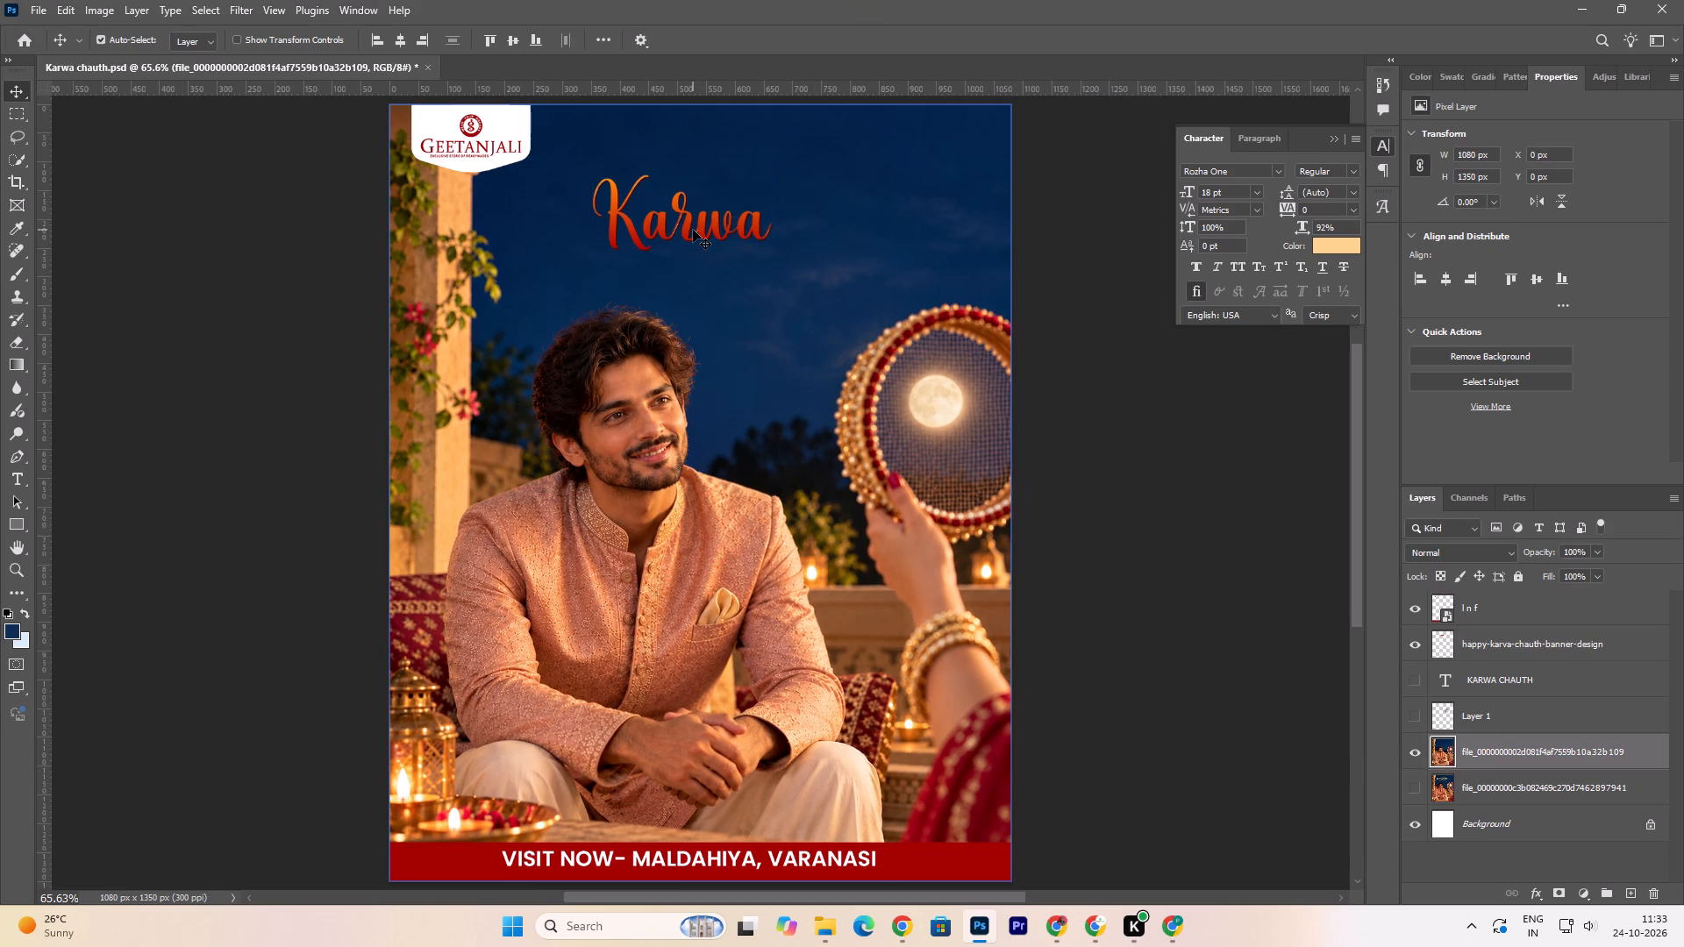
left_click(683, 224)
left_click(666, 228)
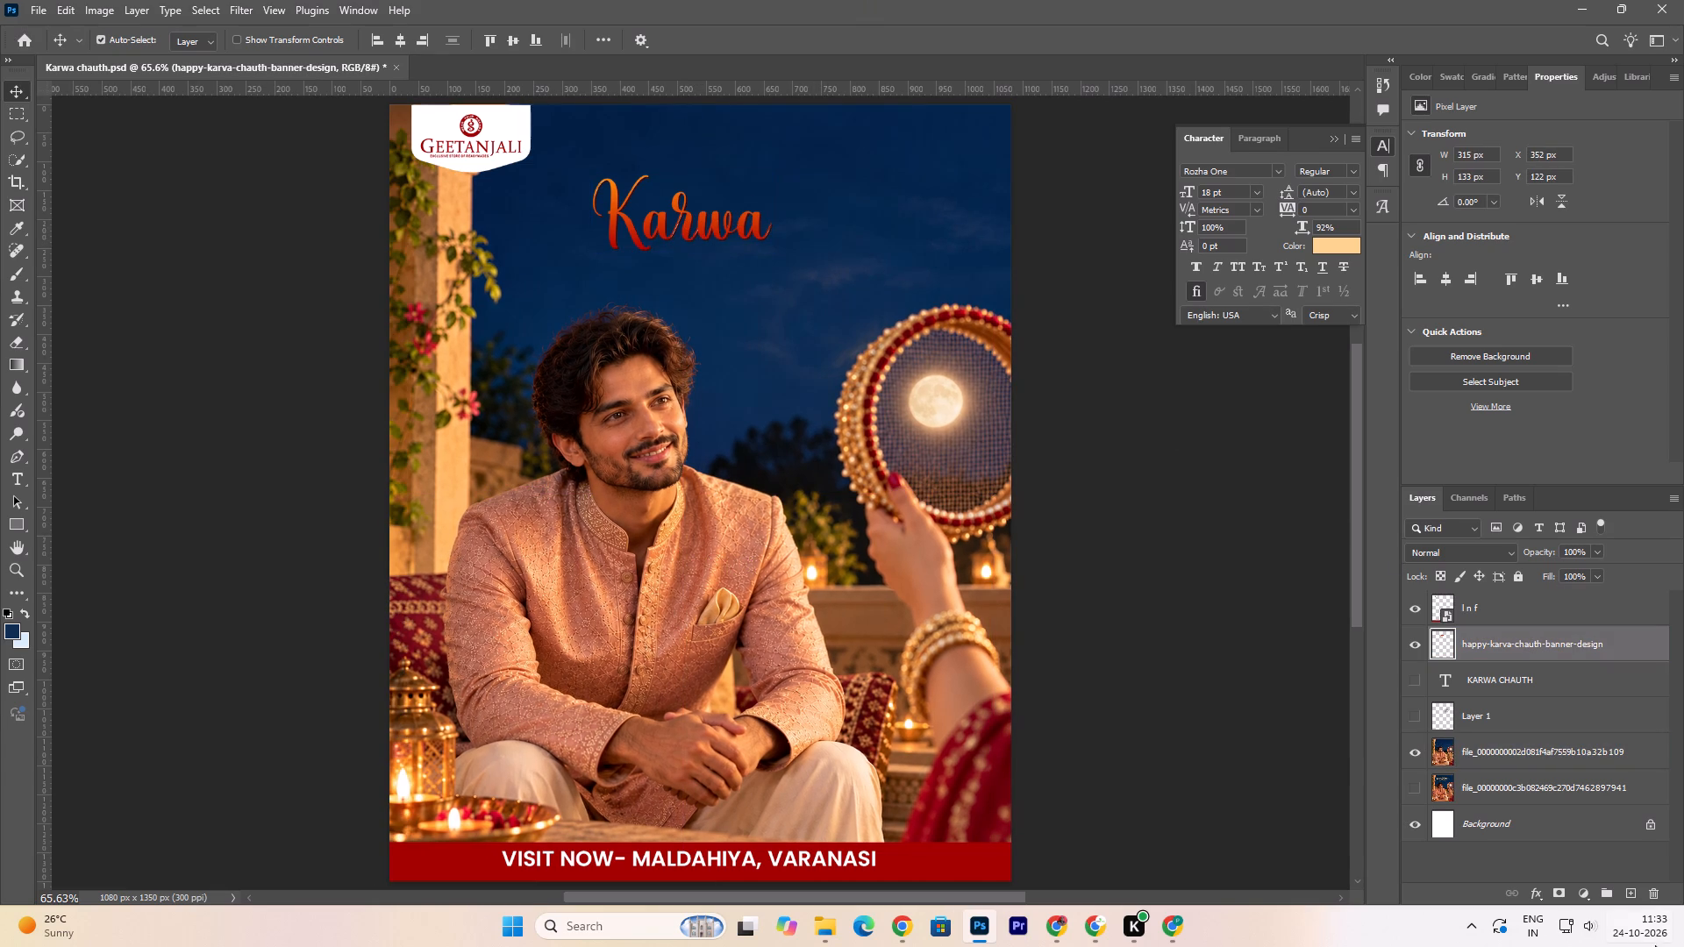
left_click(1543, 901)
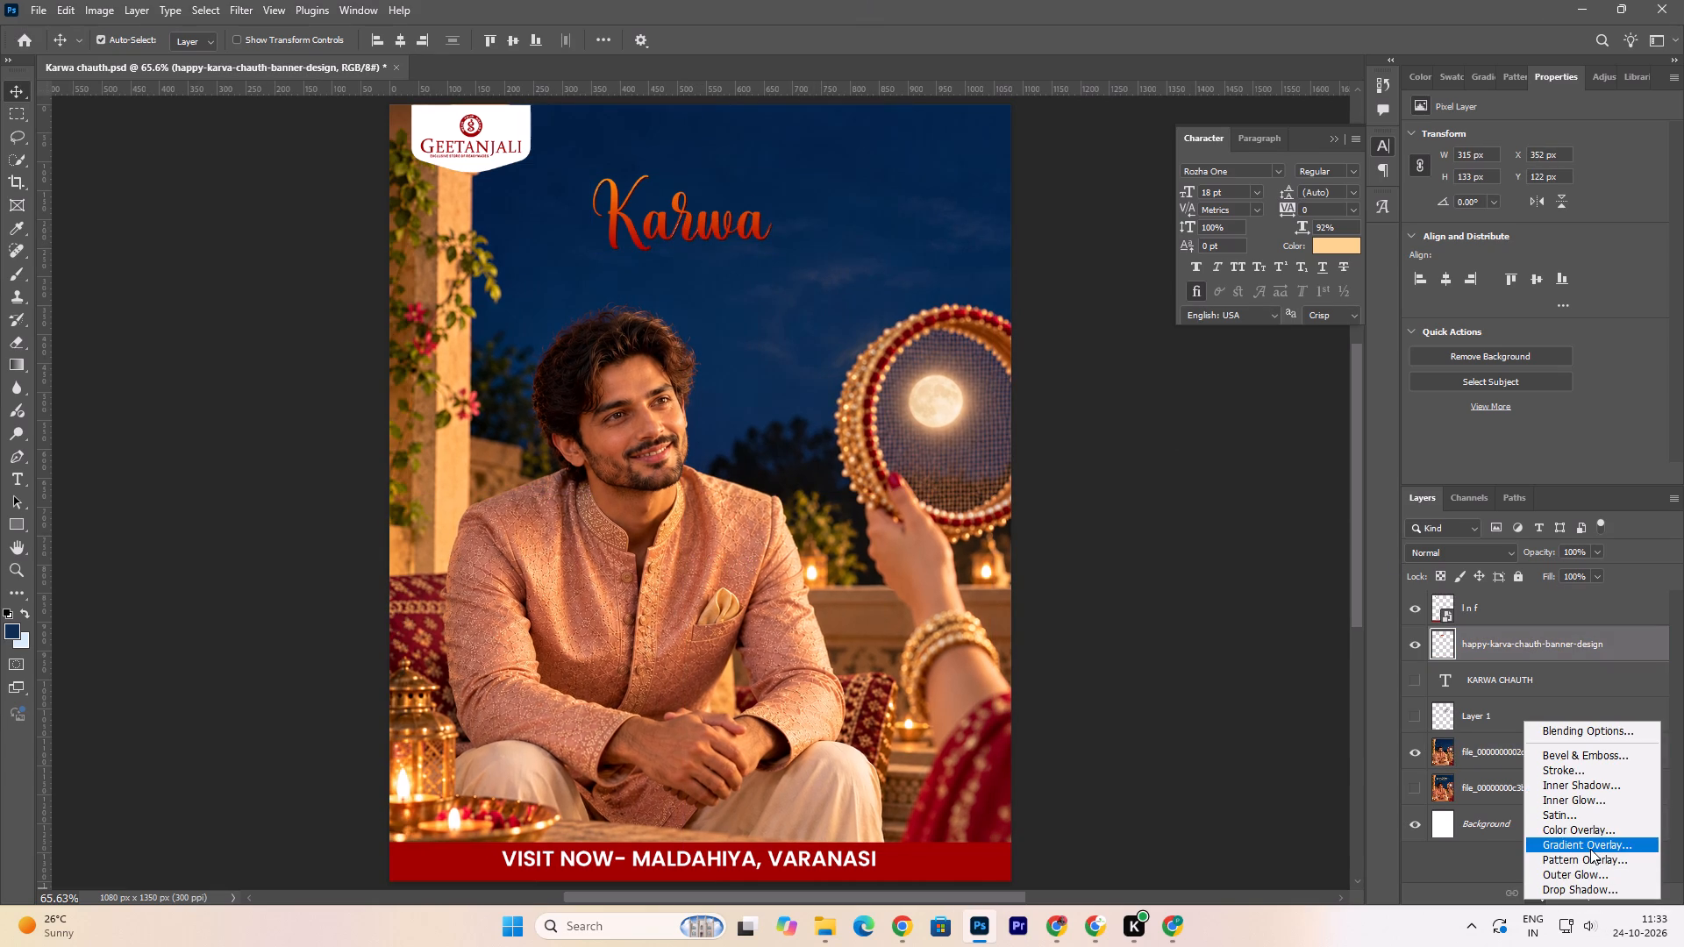
left_click(1590, 849)
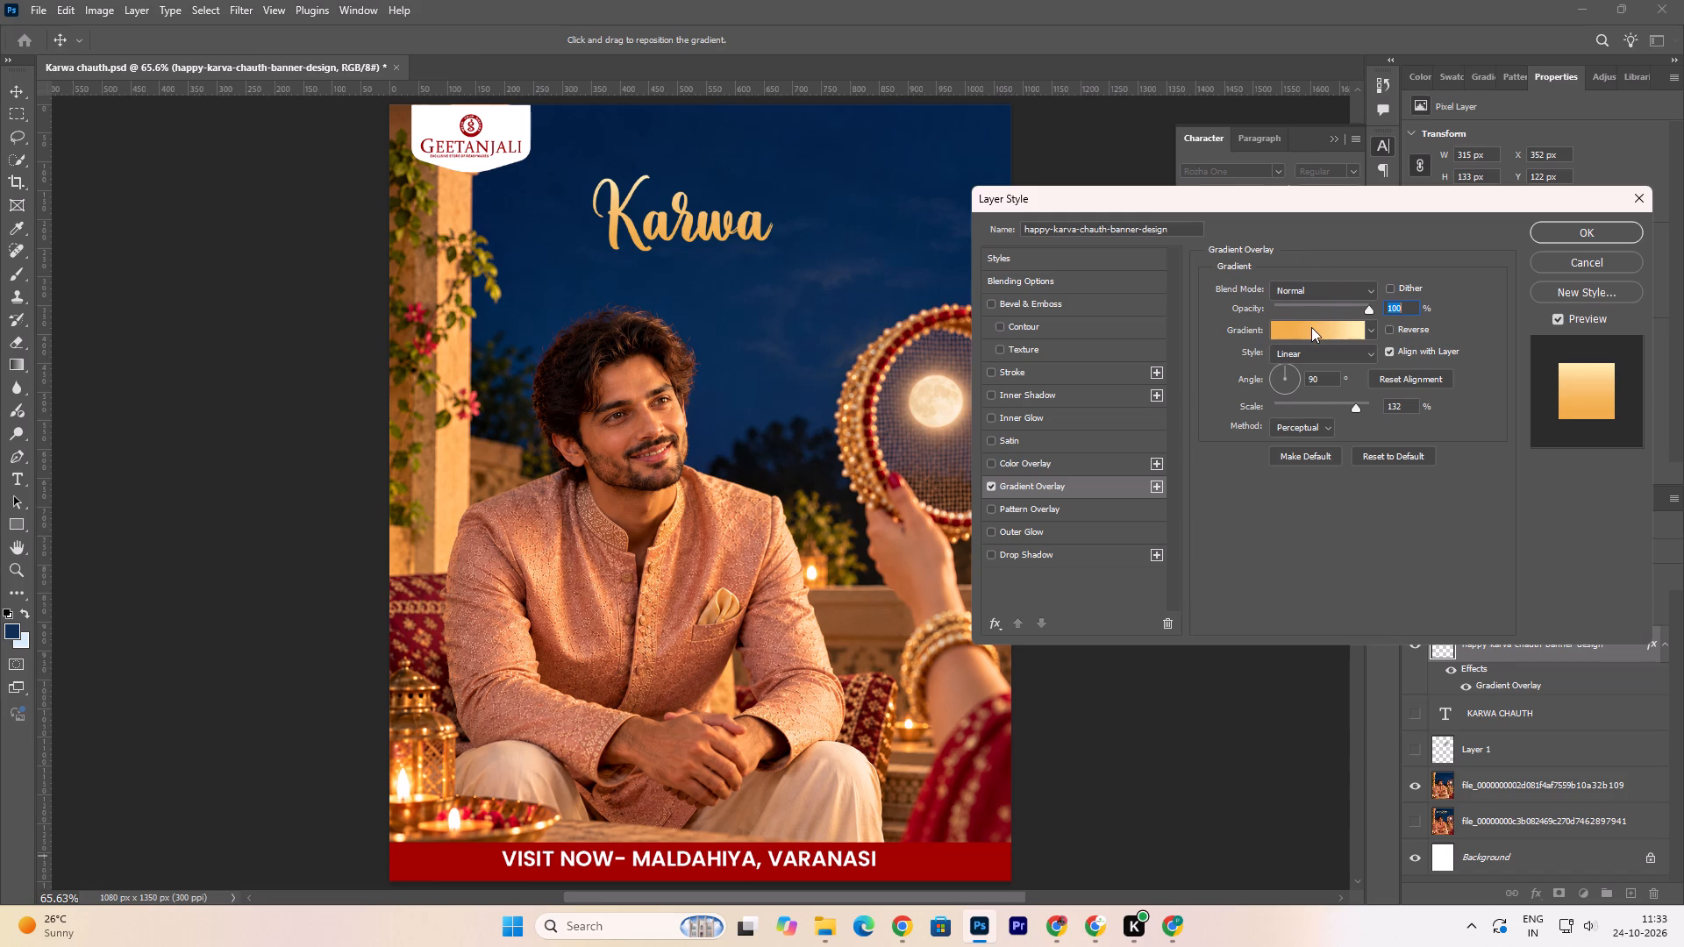
Adjust the overlay gradient: orange stop at 22%, colour midpoint at about 54%, and the pale stop slightly inward.
left_click(1311, 329)
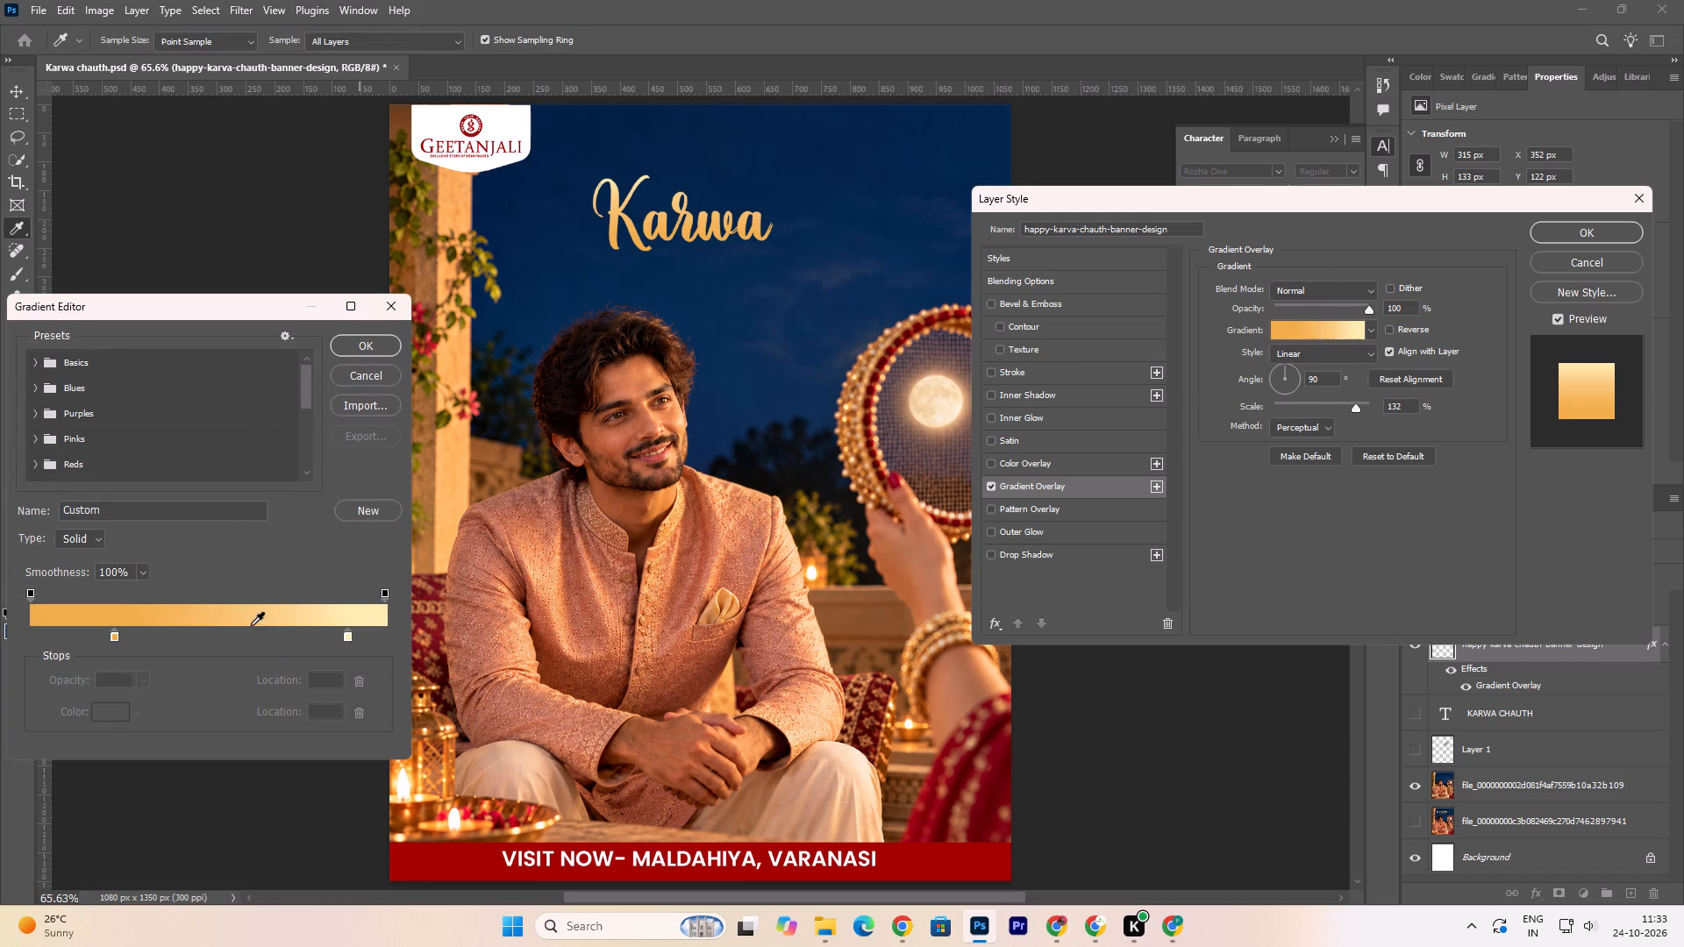
left_click_drag(115, 638, 73, 644)
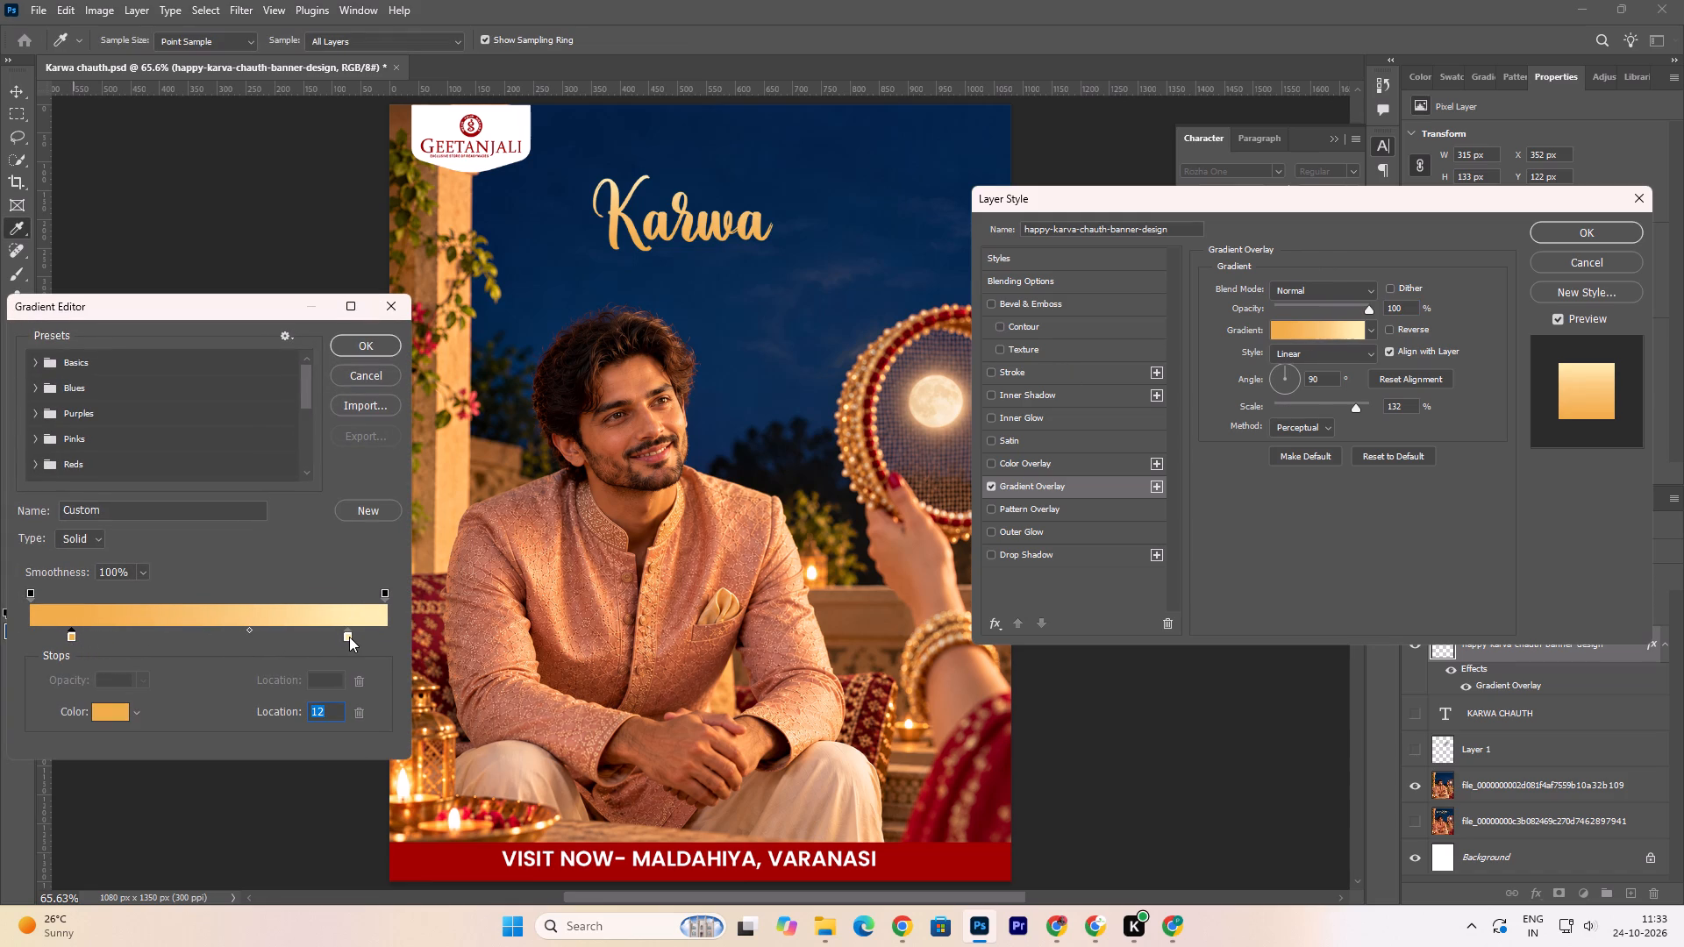
left_click_drag(349, 637, 336, 637)
left_click_drag(239, 630, 232, 631)
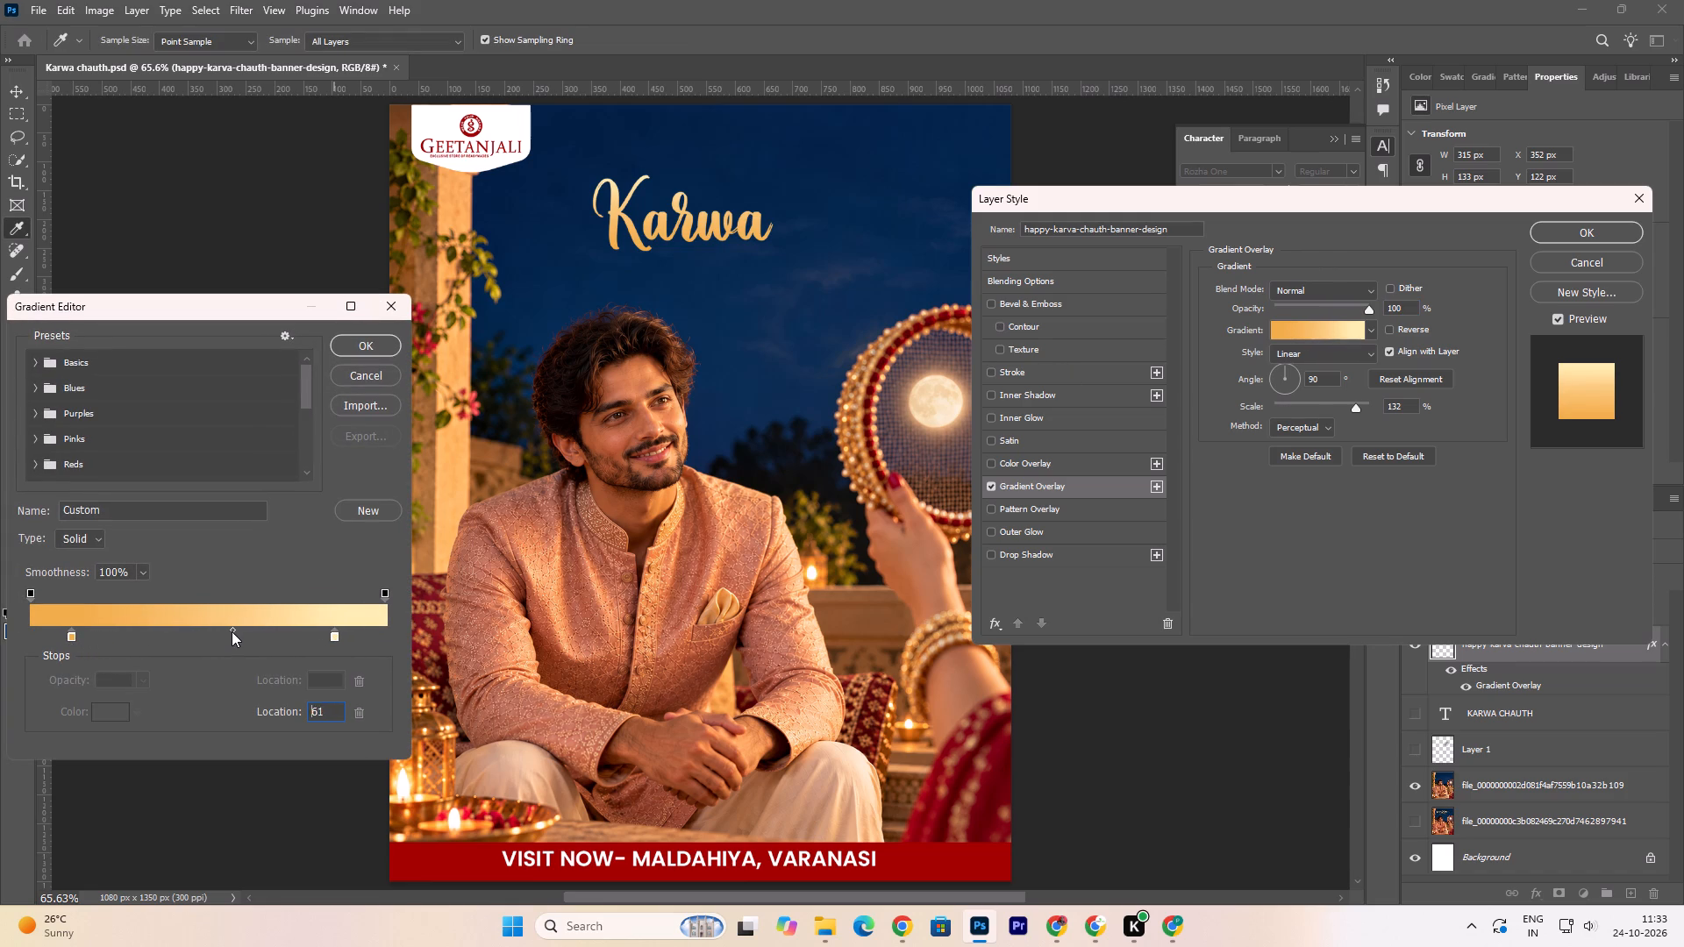
left_click_drag(232, 631, 215, 634)
left_click_drag(68, 637, 109, 636)
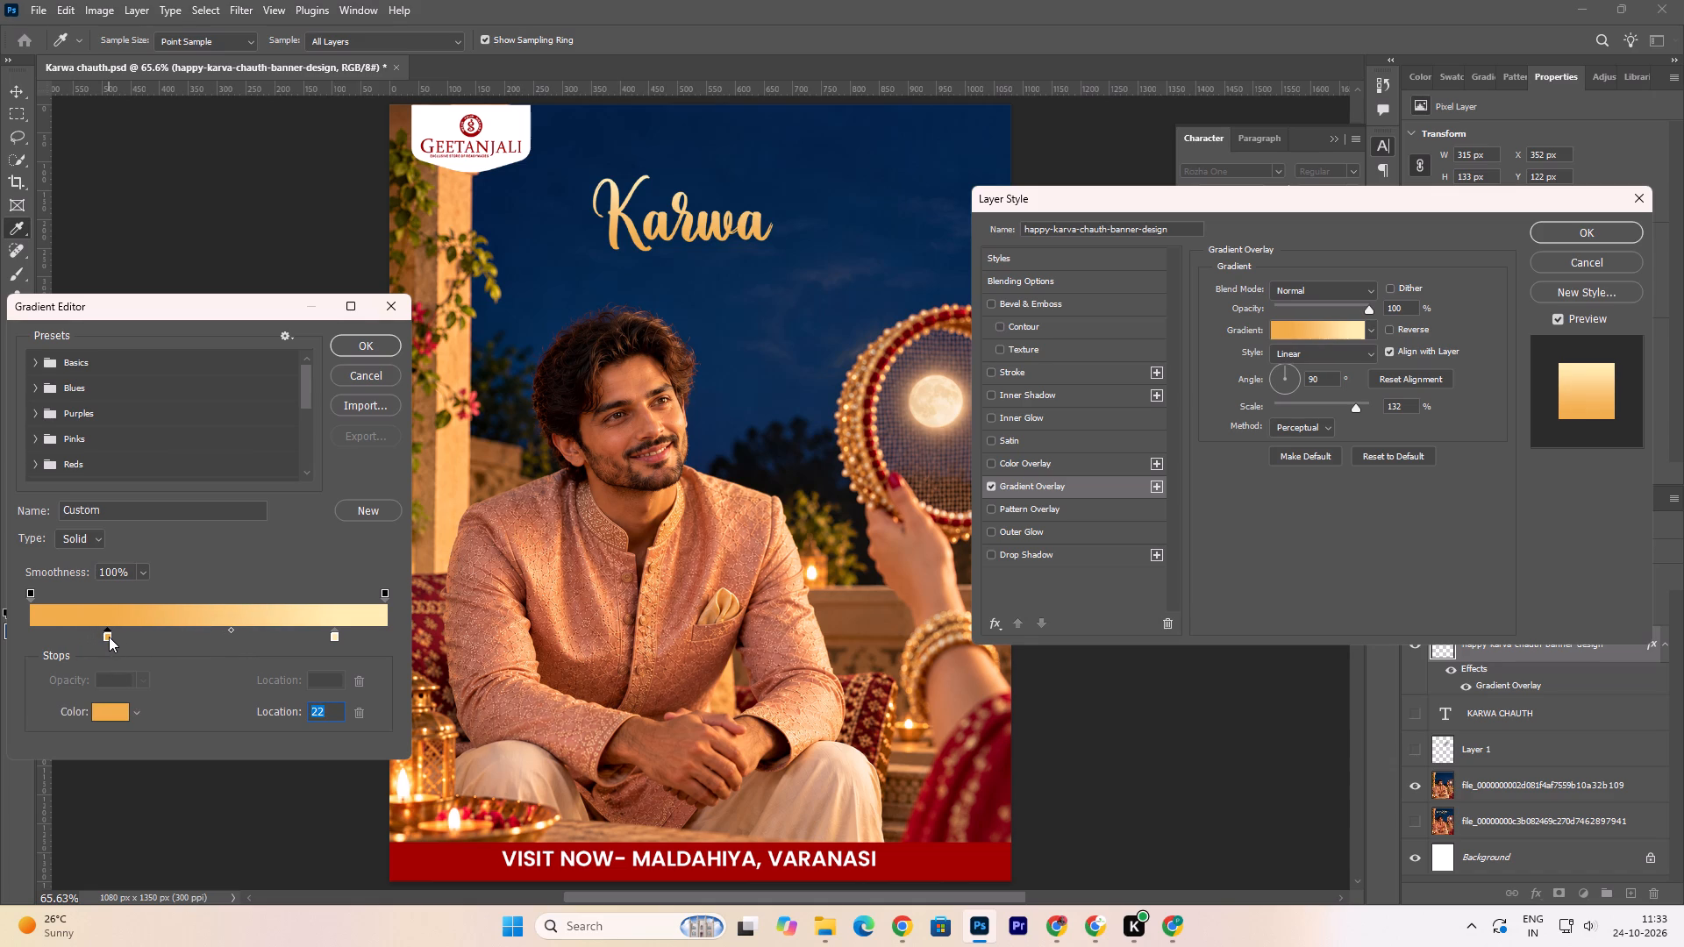
Recolour the gradient's orange stop to #f5ad41 and apply the Gradient Overlay.
left_click(108, 633)
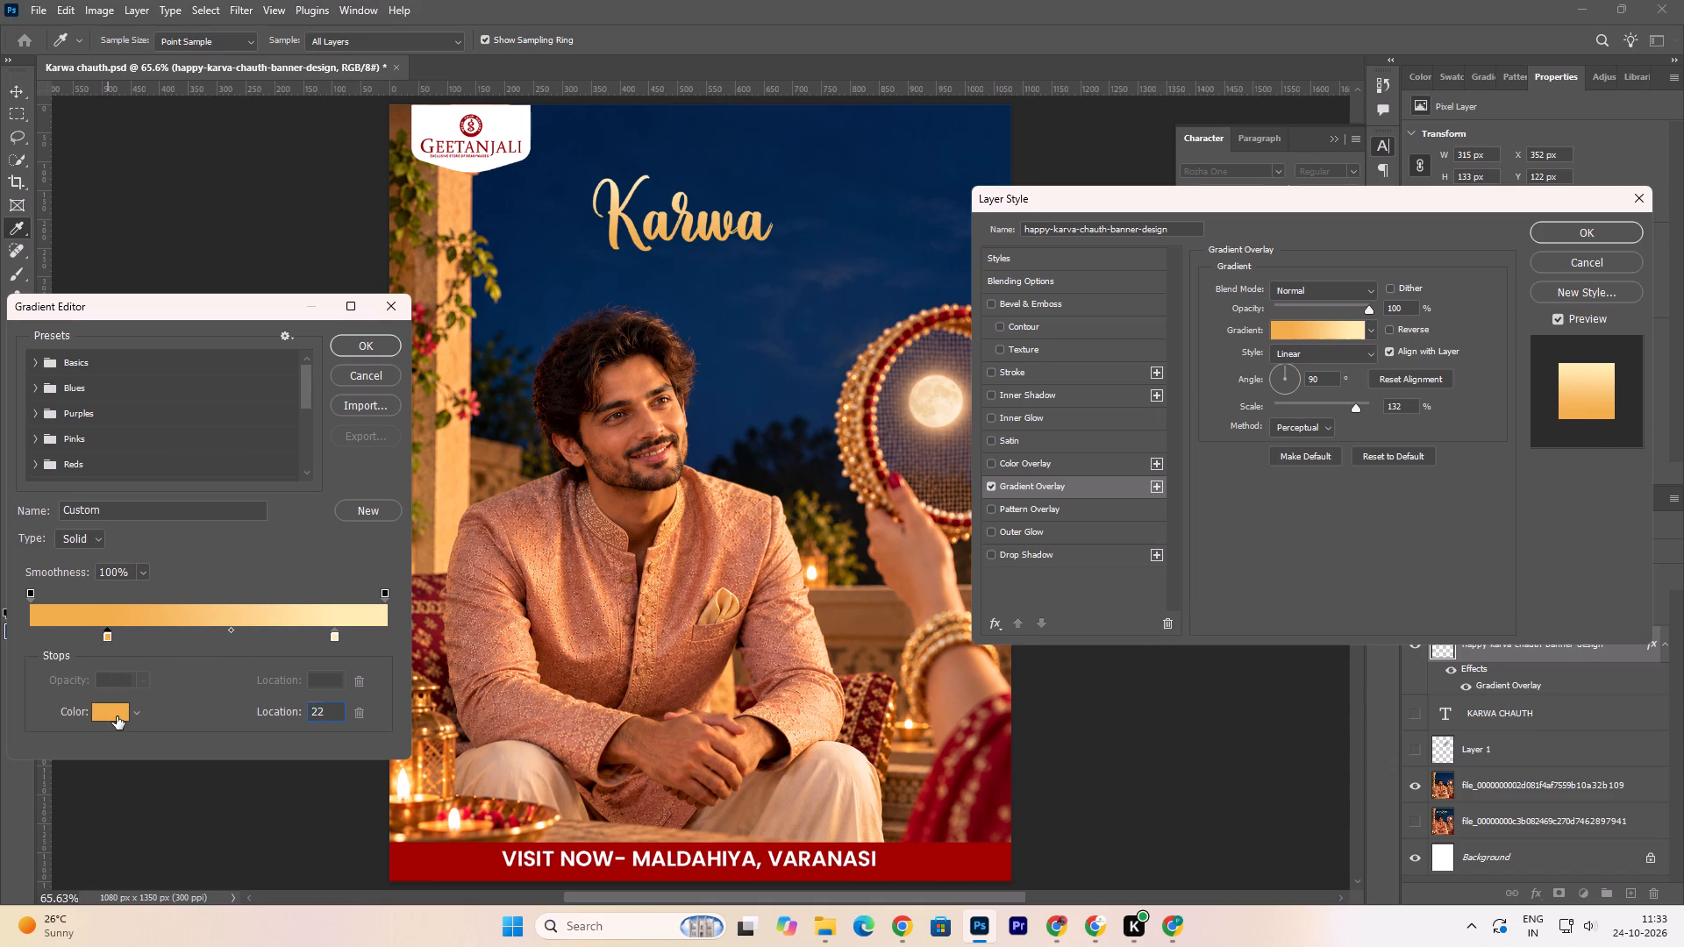
left_click(117, 716)
left_click(1332, 412)
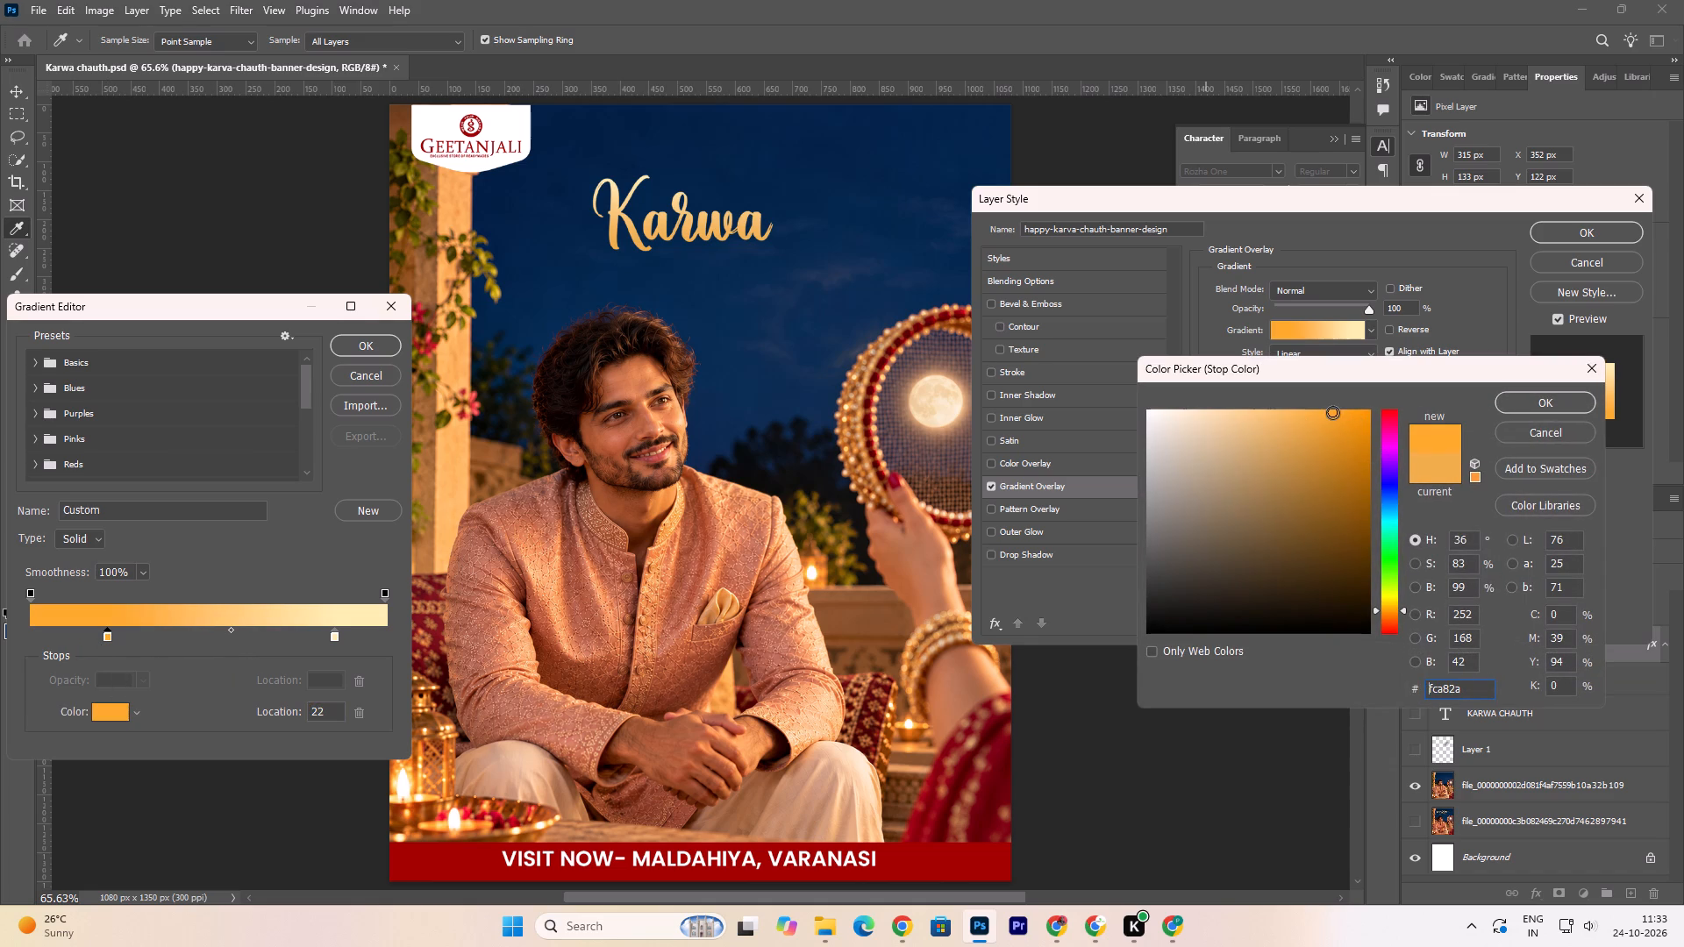
left_click(1341, 414)
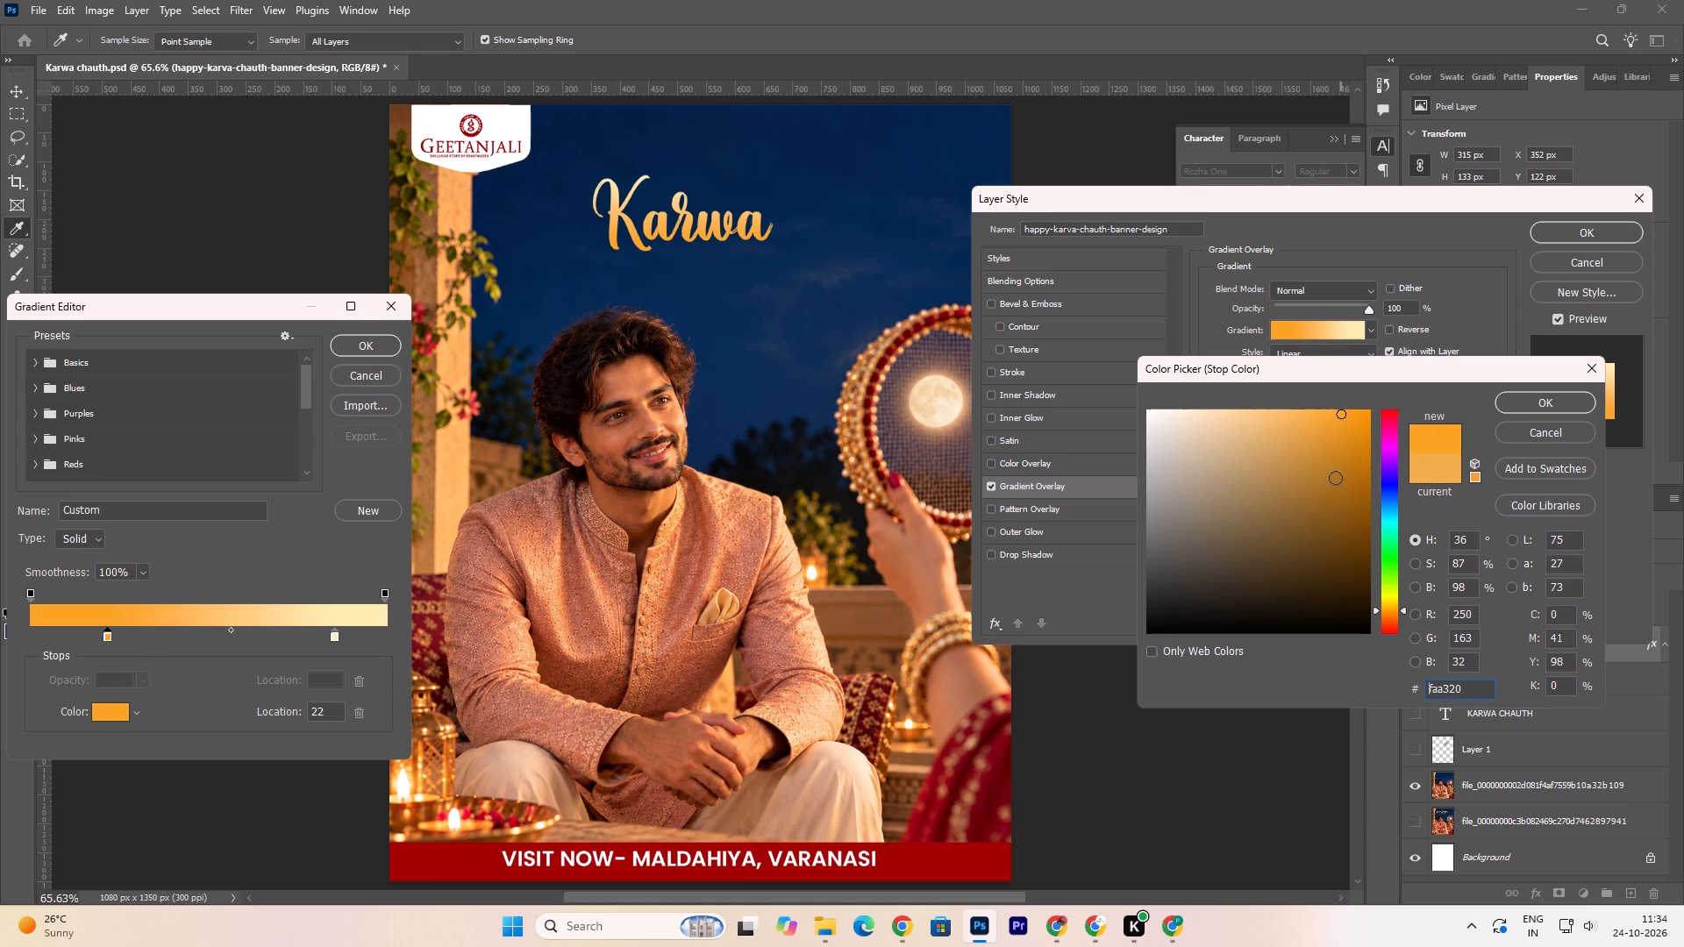
left_click(1281, 443)
left_click(1303, 427)
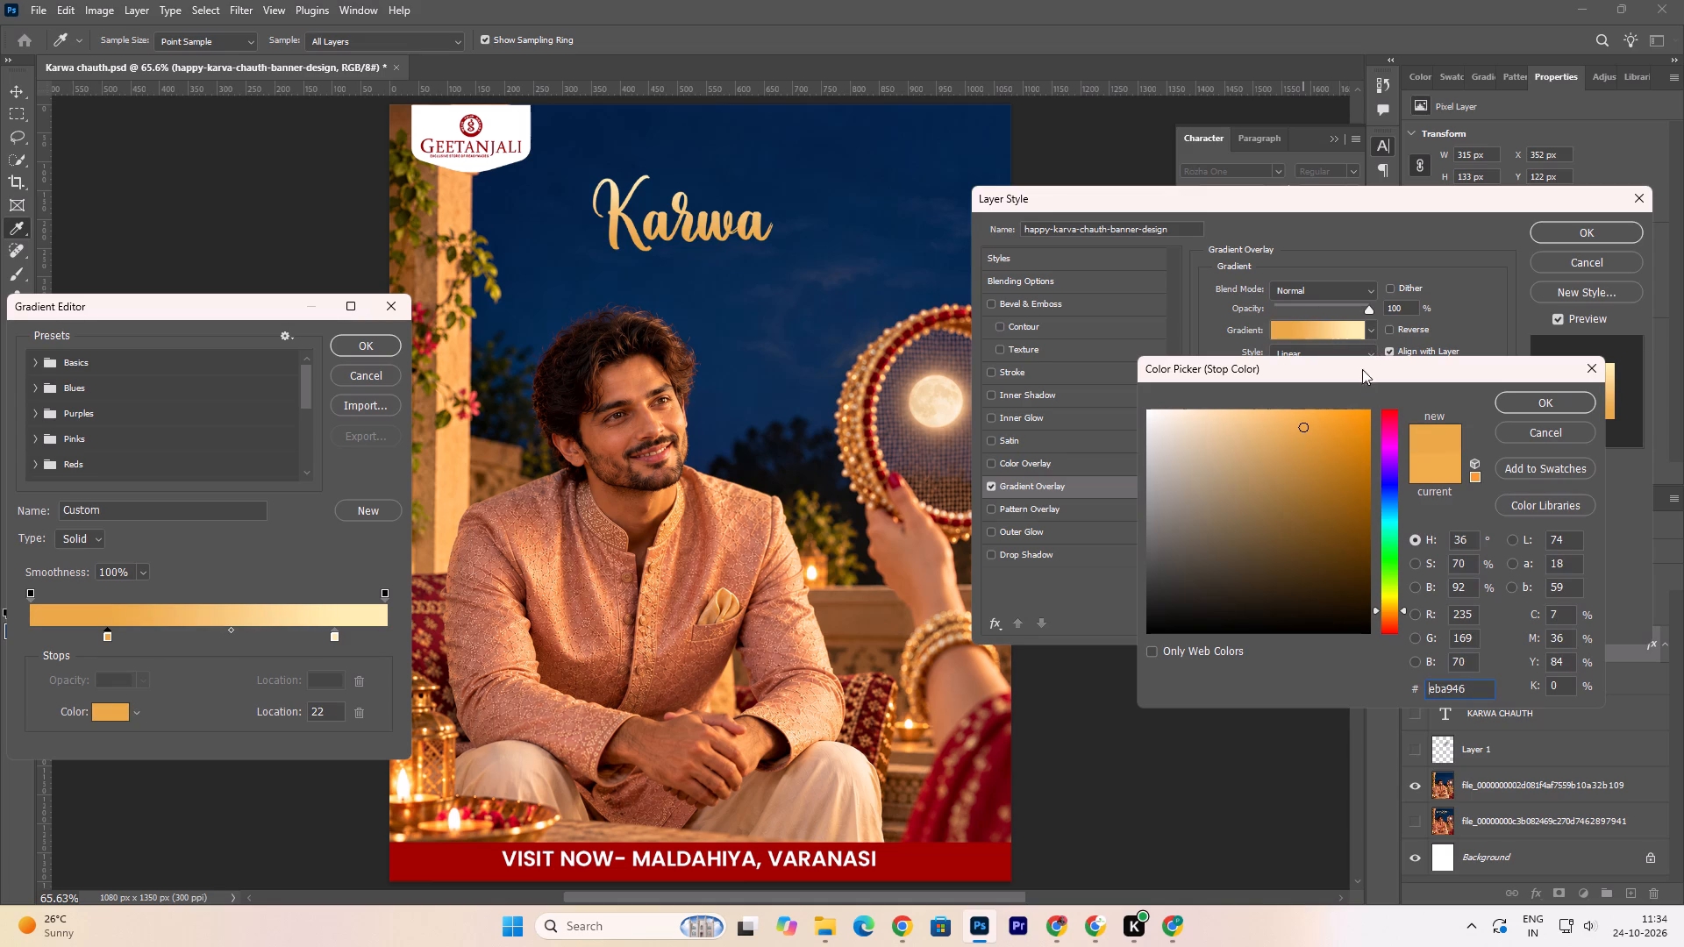
left_click(1310, 418)
left_click(360, 345)
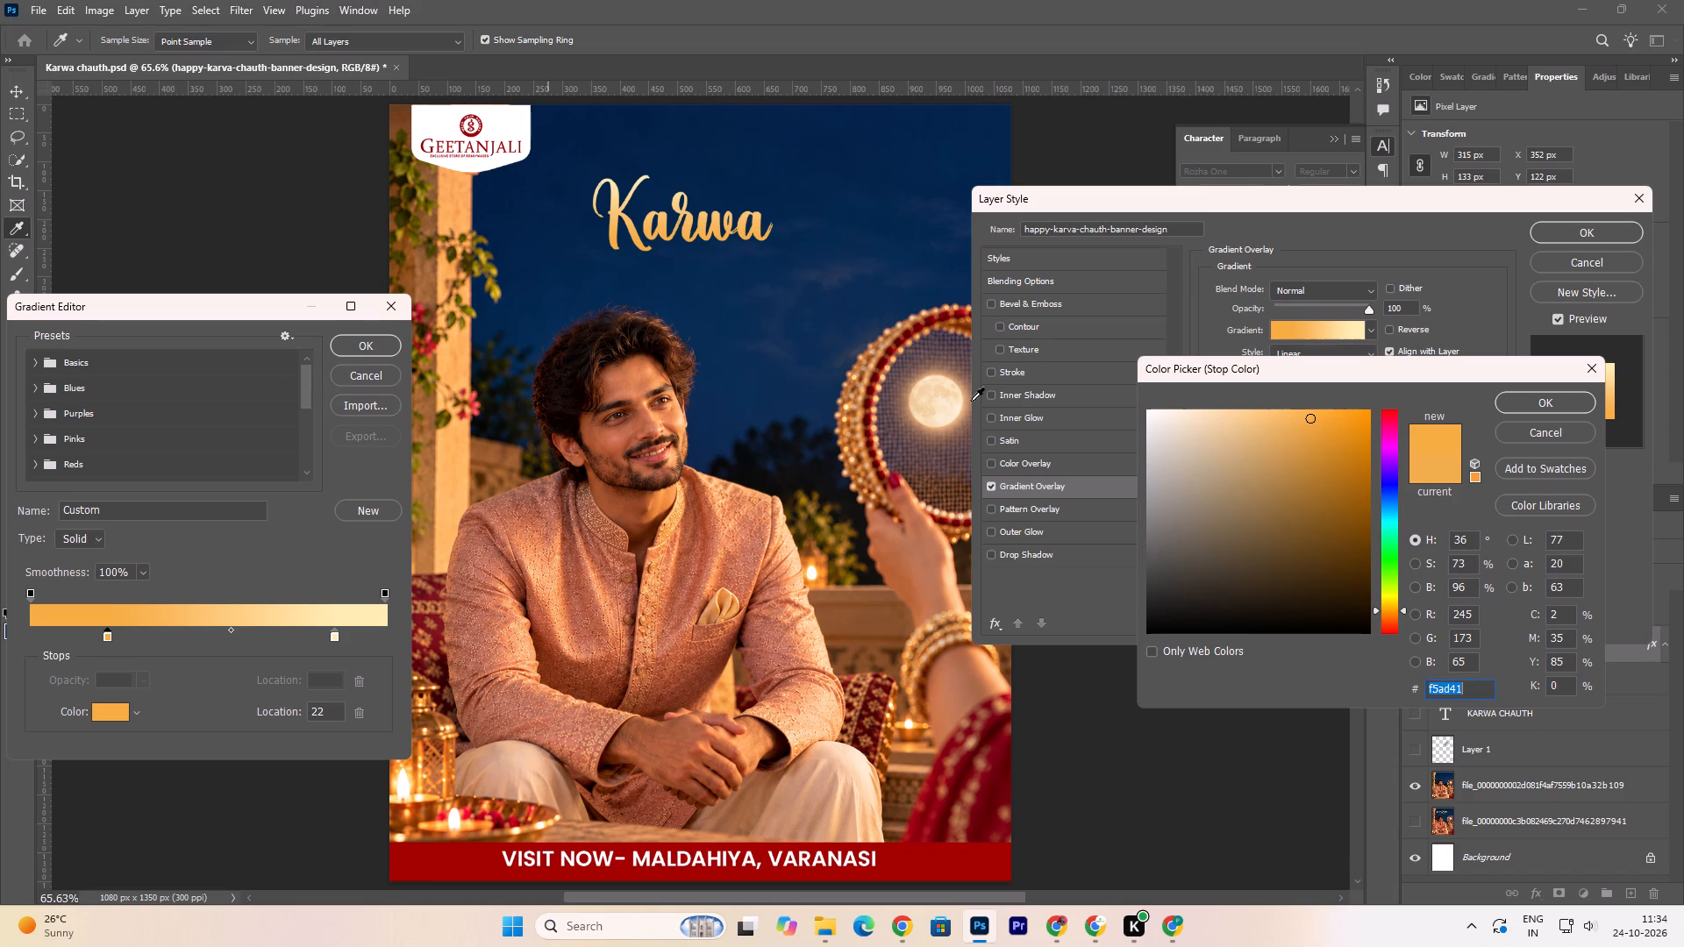
left_click(1550, 402)
left_click(353, 343)
left_click(1554, 400)
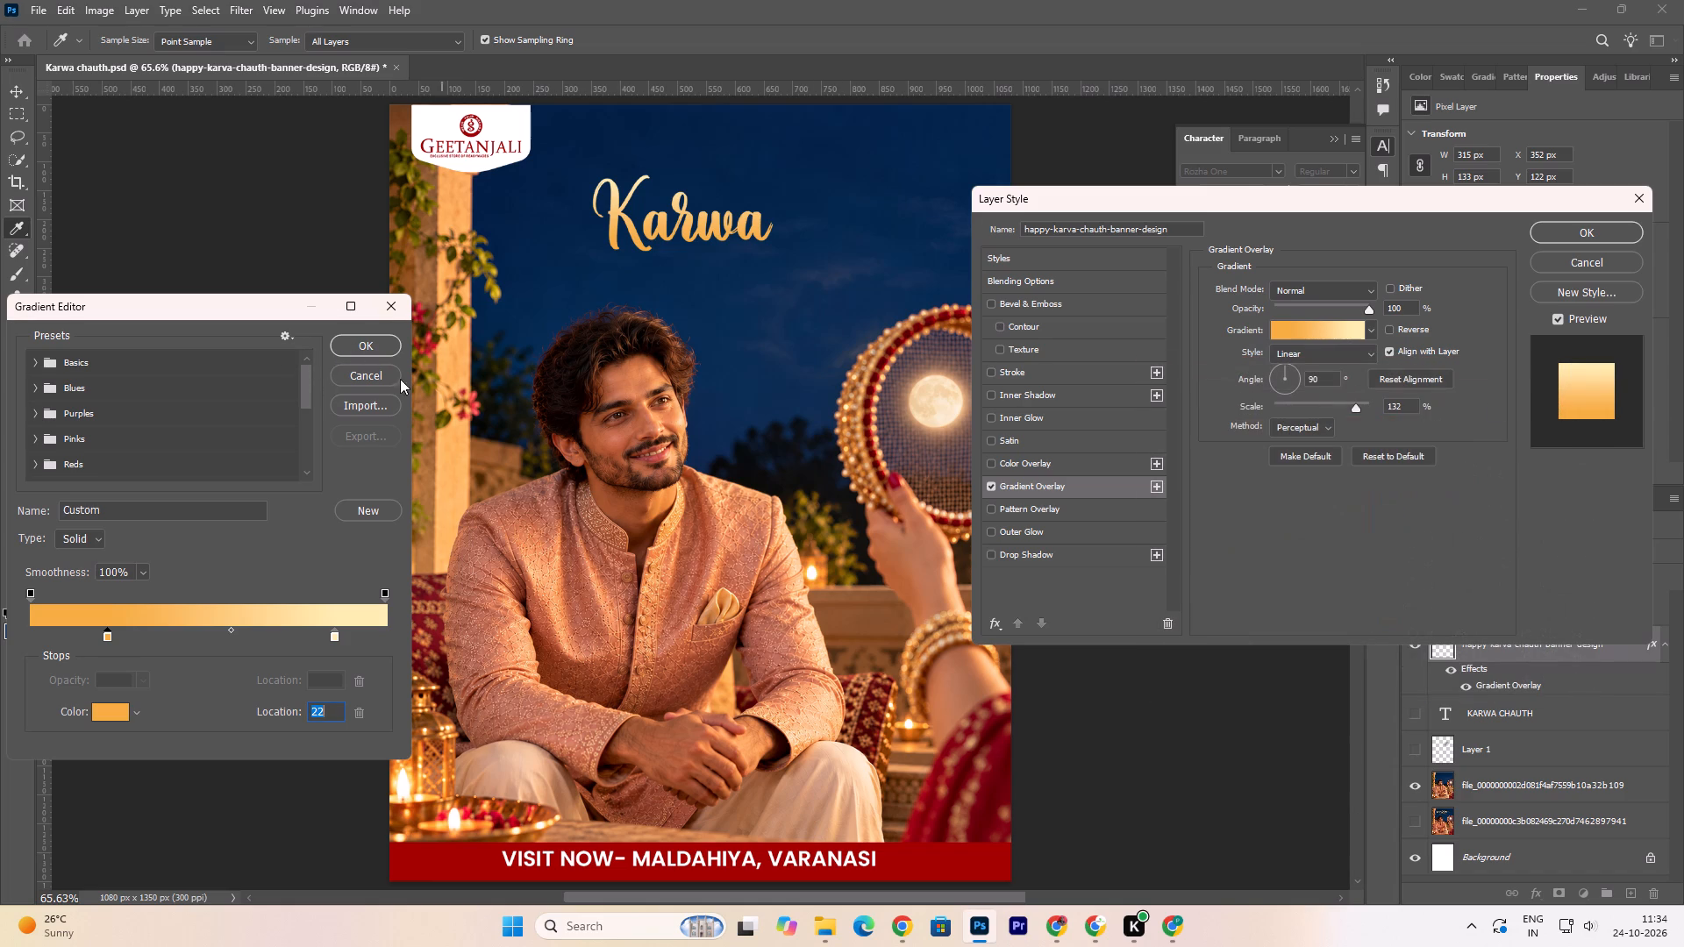
left_click(358, 342)
left_click(1602, 236)
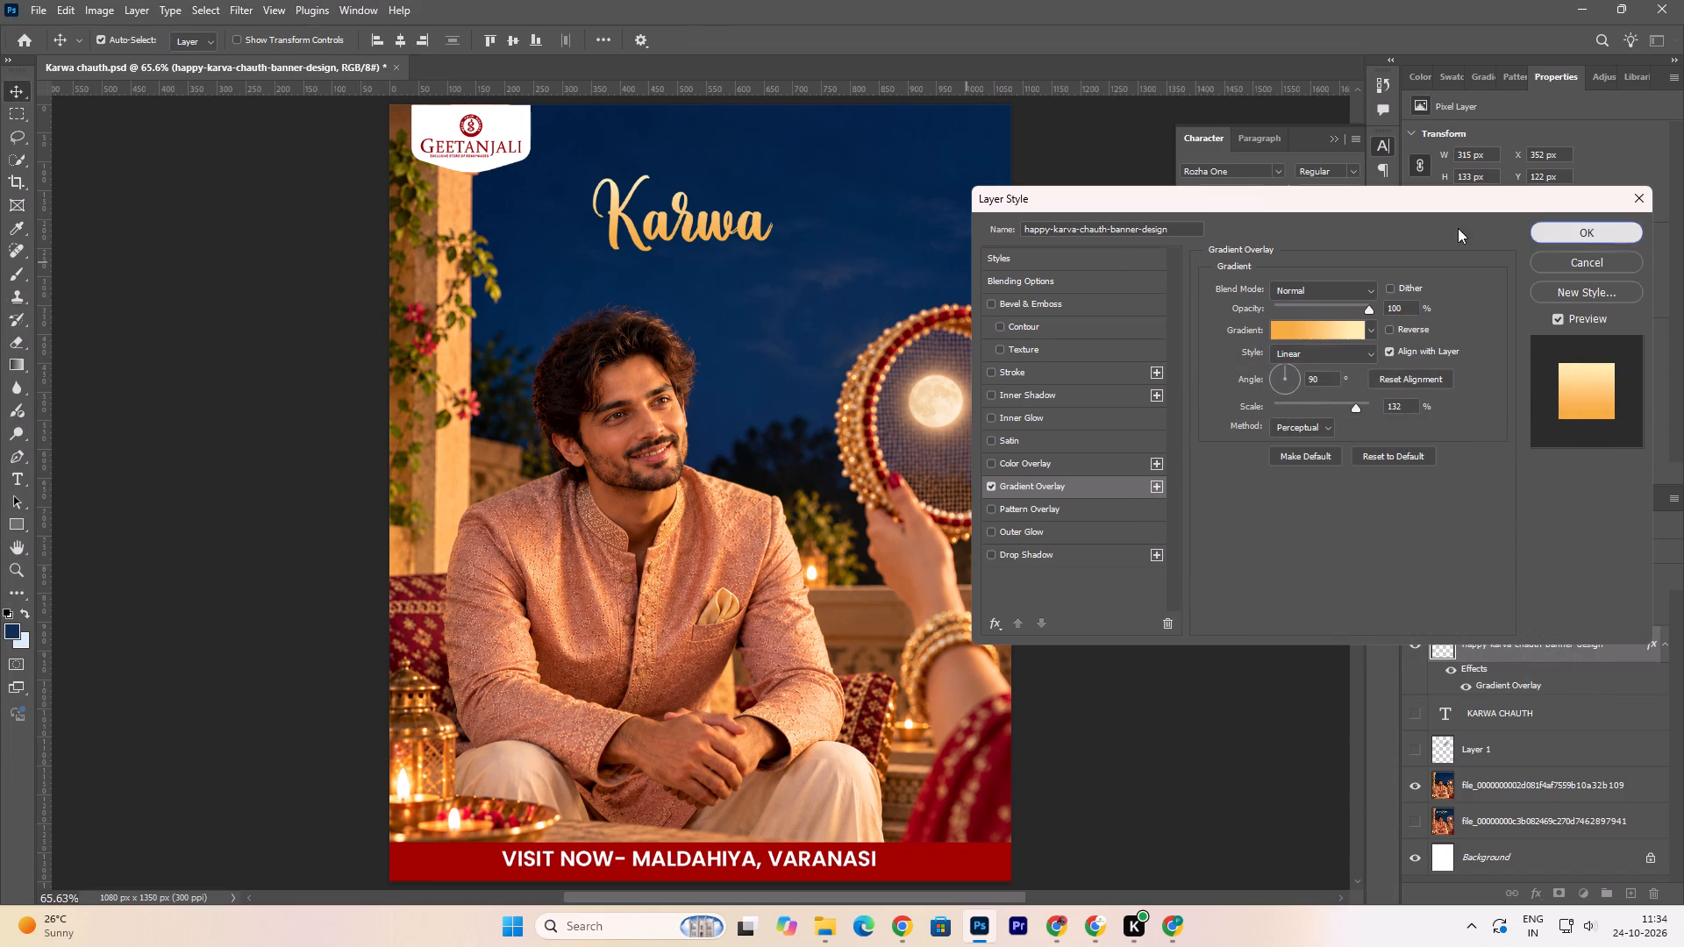
Scale the Karwa lettering down to about 298 × 126 px and move it to about X 341 px, Y 129 px.
left_click(723, 228)
left_click(704, 231)
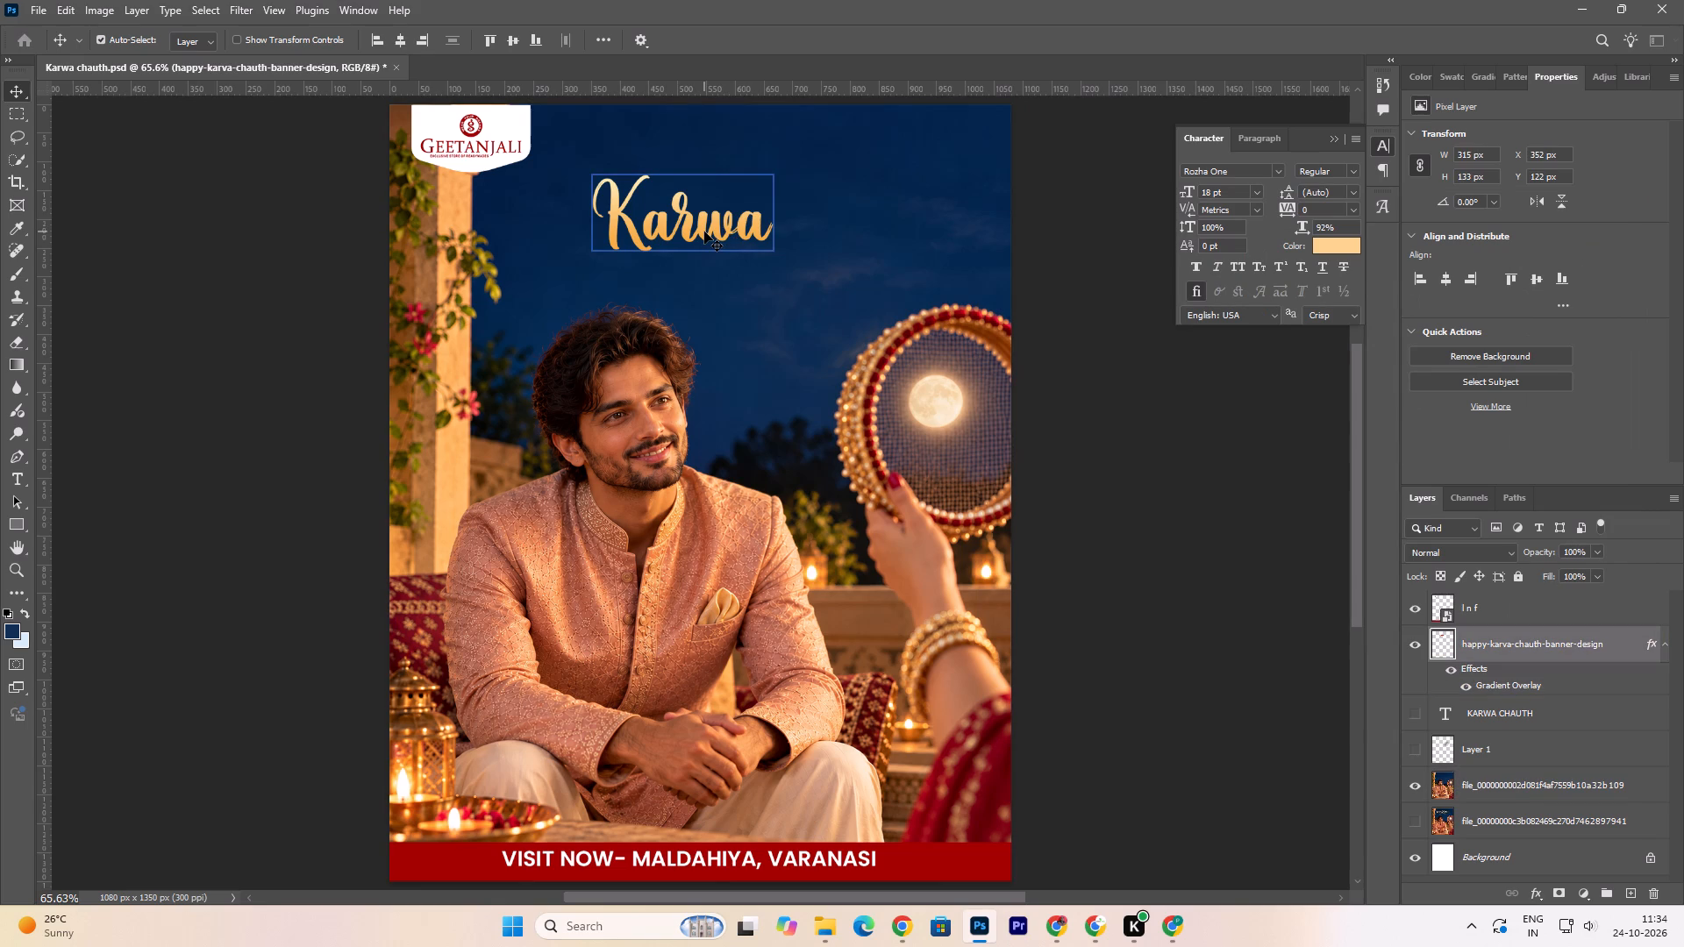
key("ctrl+t")
left_click_drag(776, 253, 773, 252)
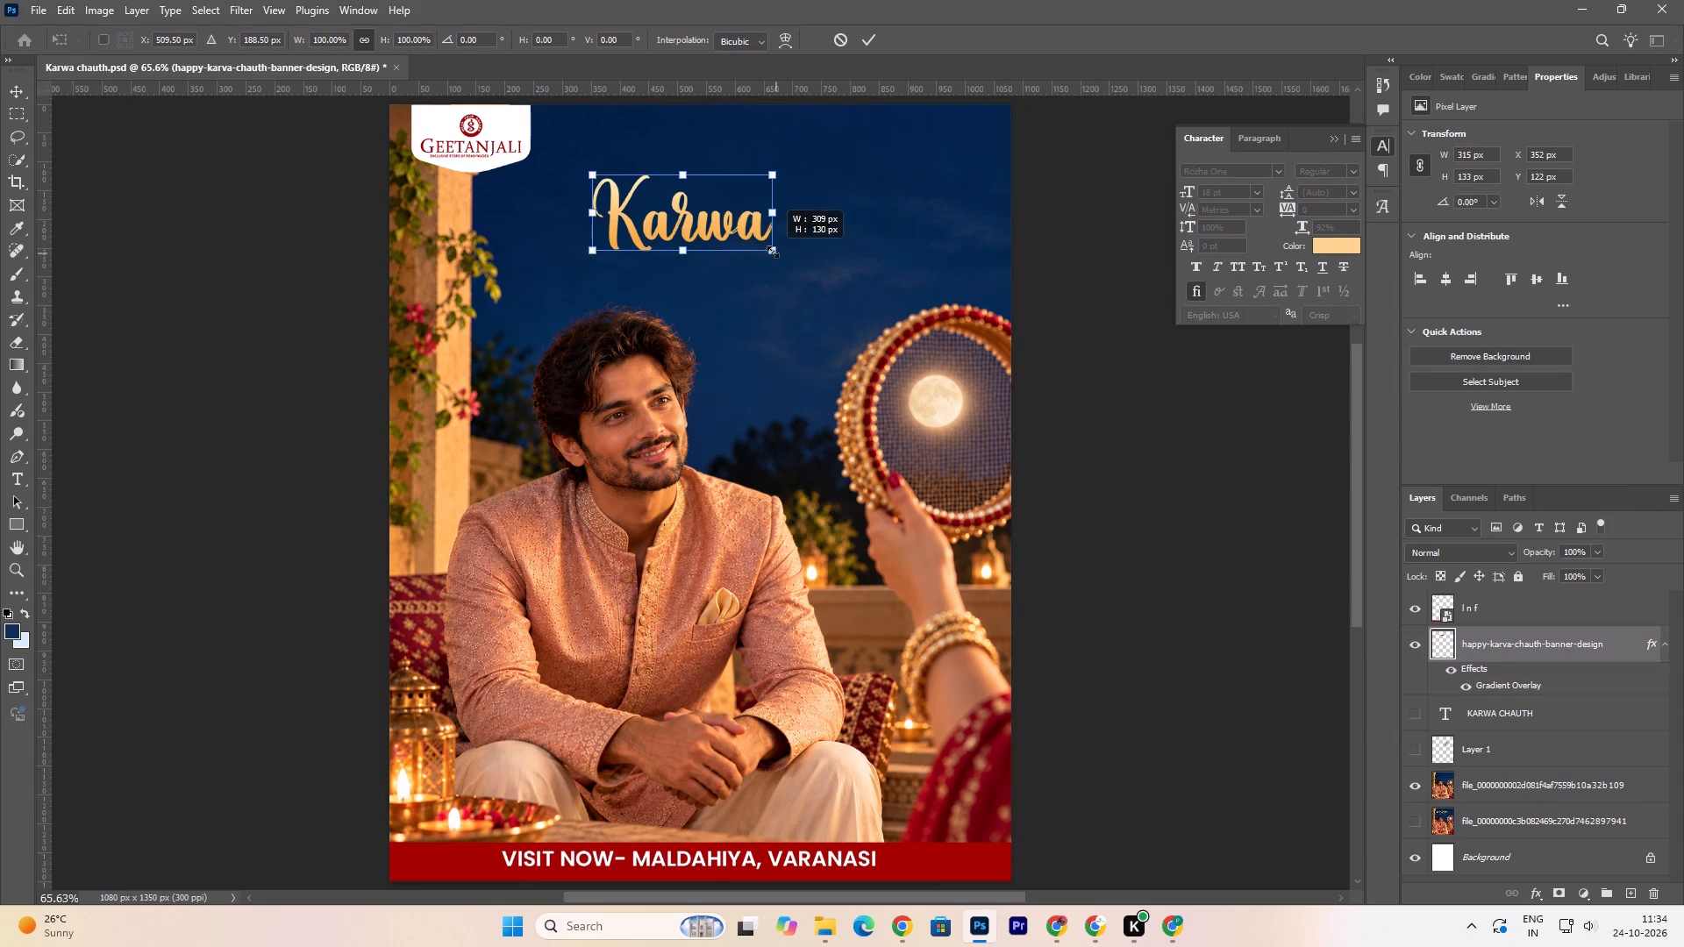
left_click_drag(773, 252, 765, 253)
left_click(874, 36)
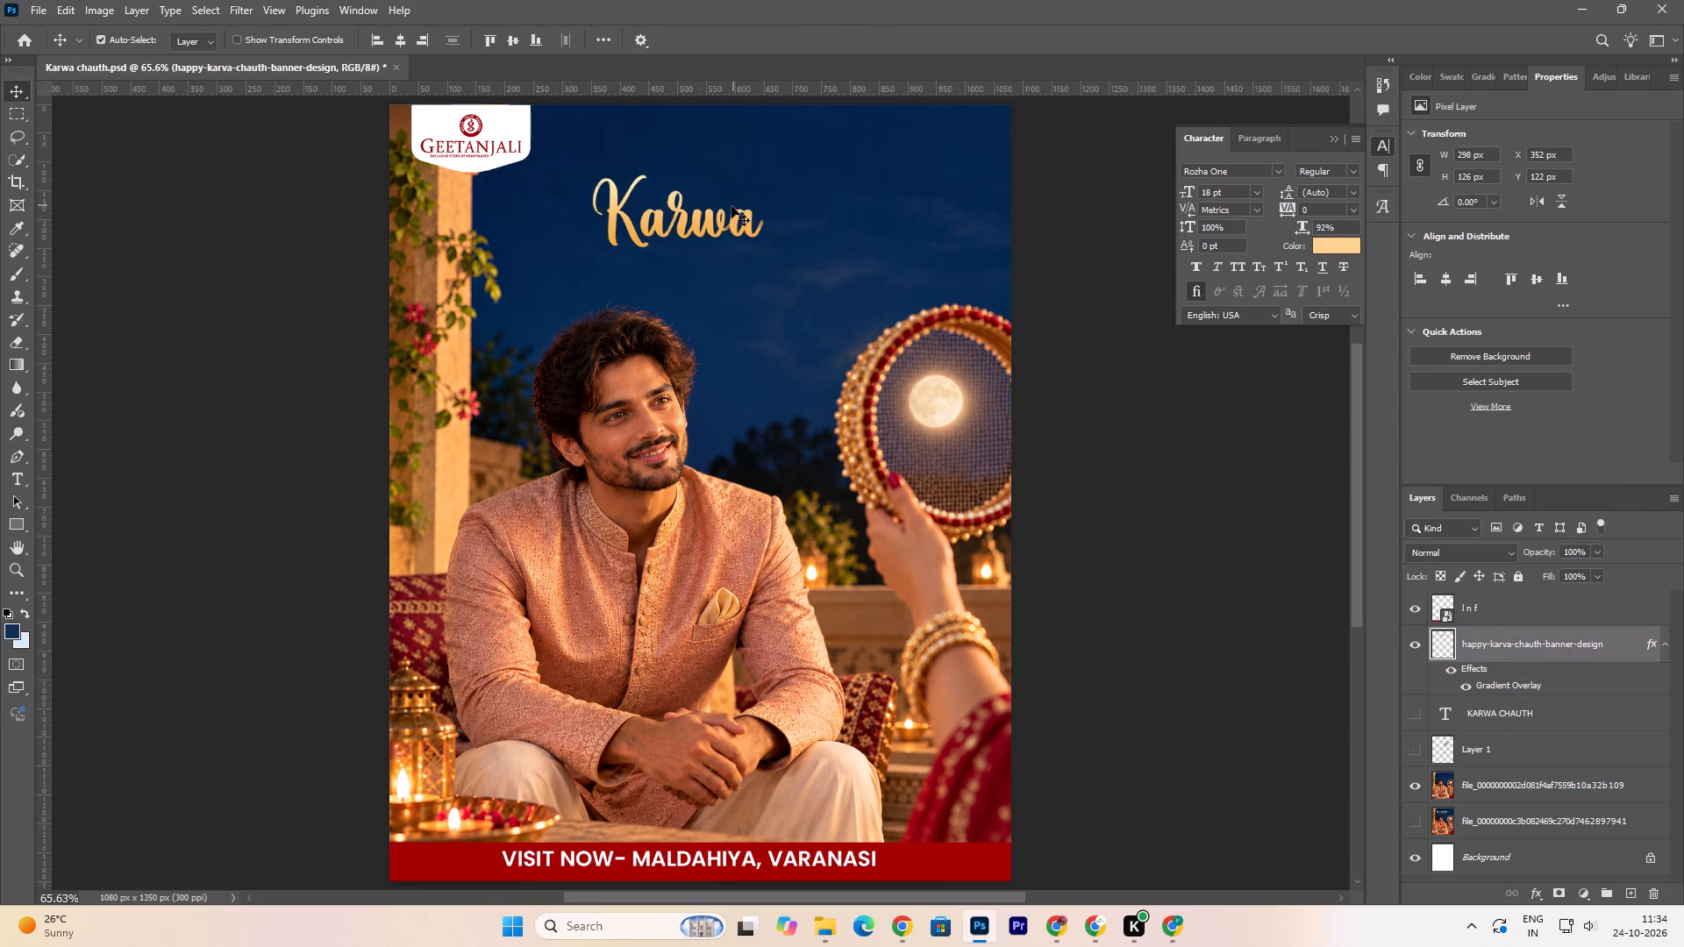
left_click(724, 221)
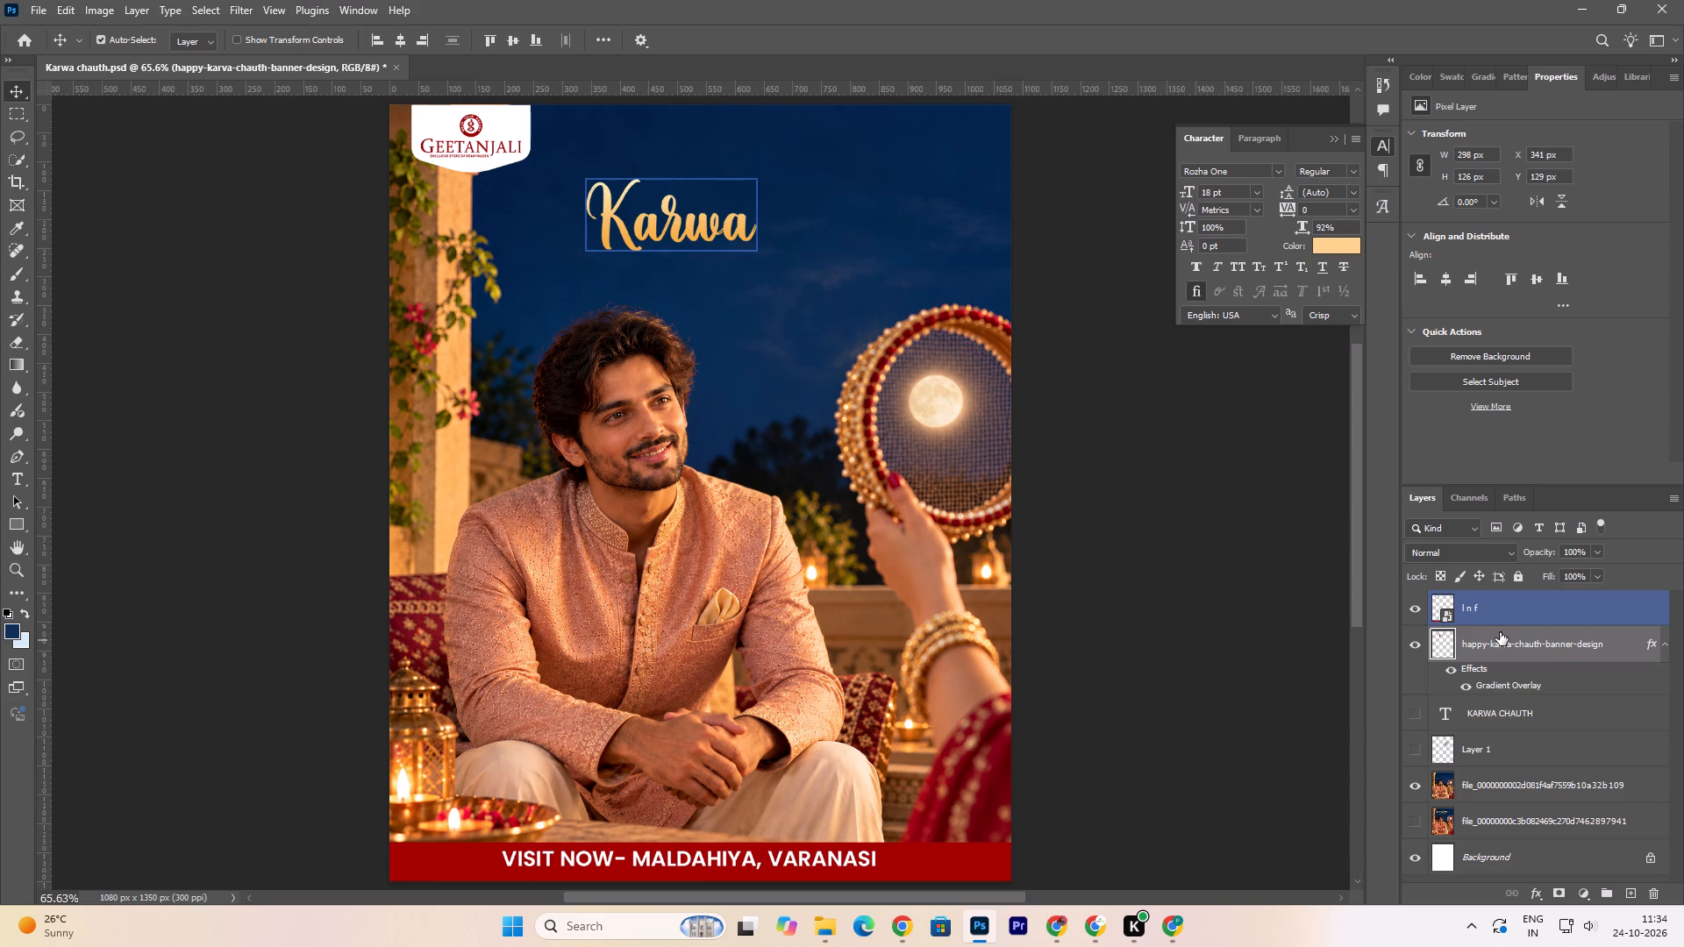
Show the KARWA CHAUTH text layer and move the text to the right across the sky, keeping it level with the Karwa script.
left_click(1415, 715)
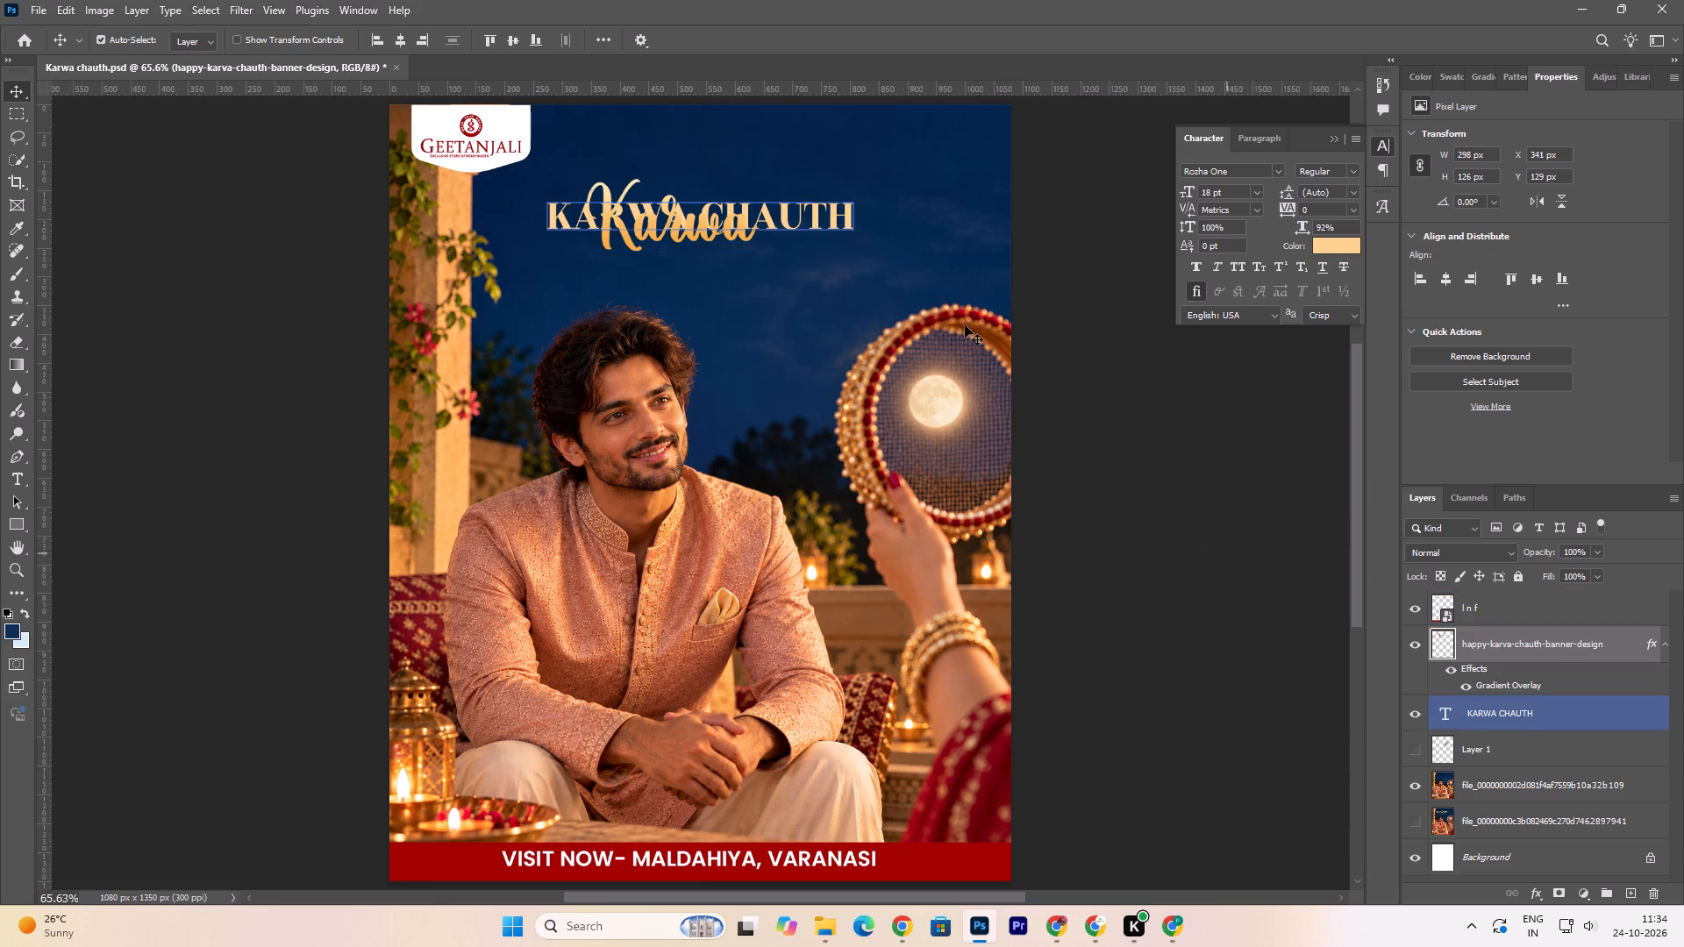
left_click_drag(796, 215, 945, 213)
Delete KARWA and the leading space from the KARWA CHAUTH text layer, leaving only CHAUTH beside the script.
double_click(803, 210)
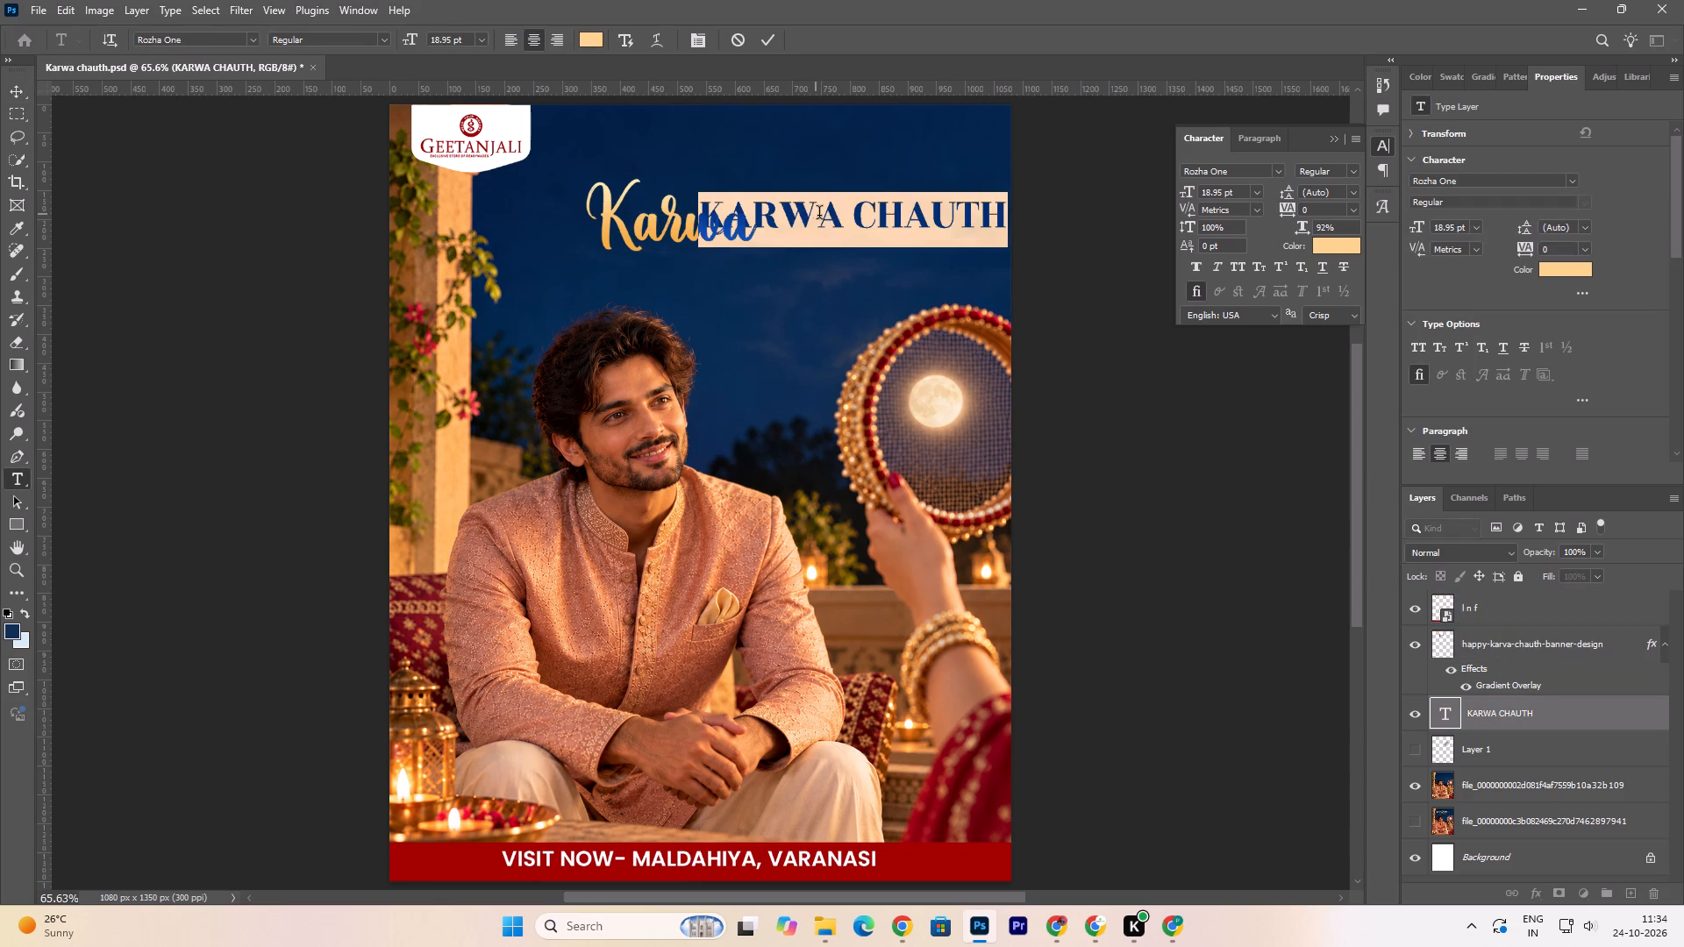
left_click_drag(845, 214, 681, 210)
key("BackSpace")
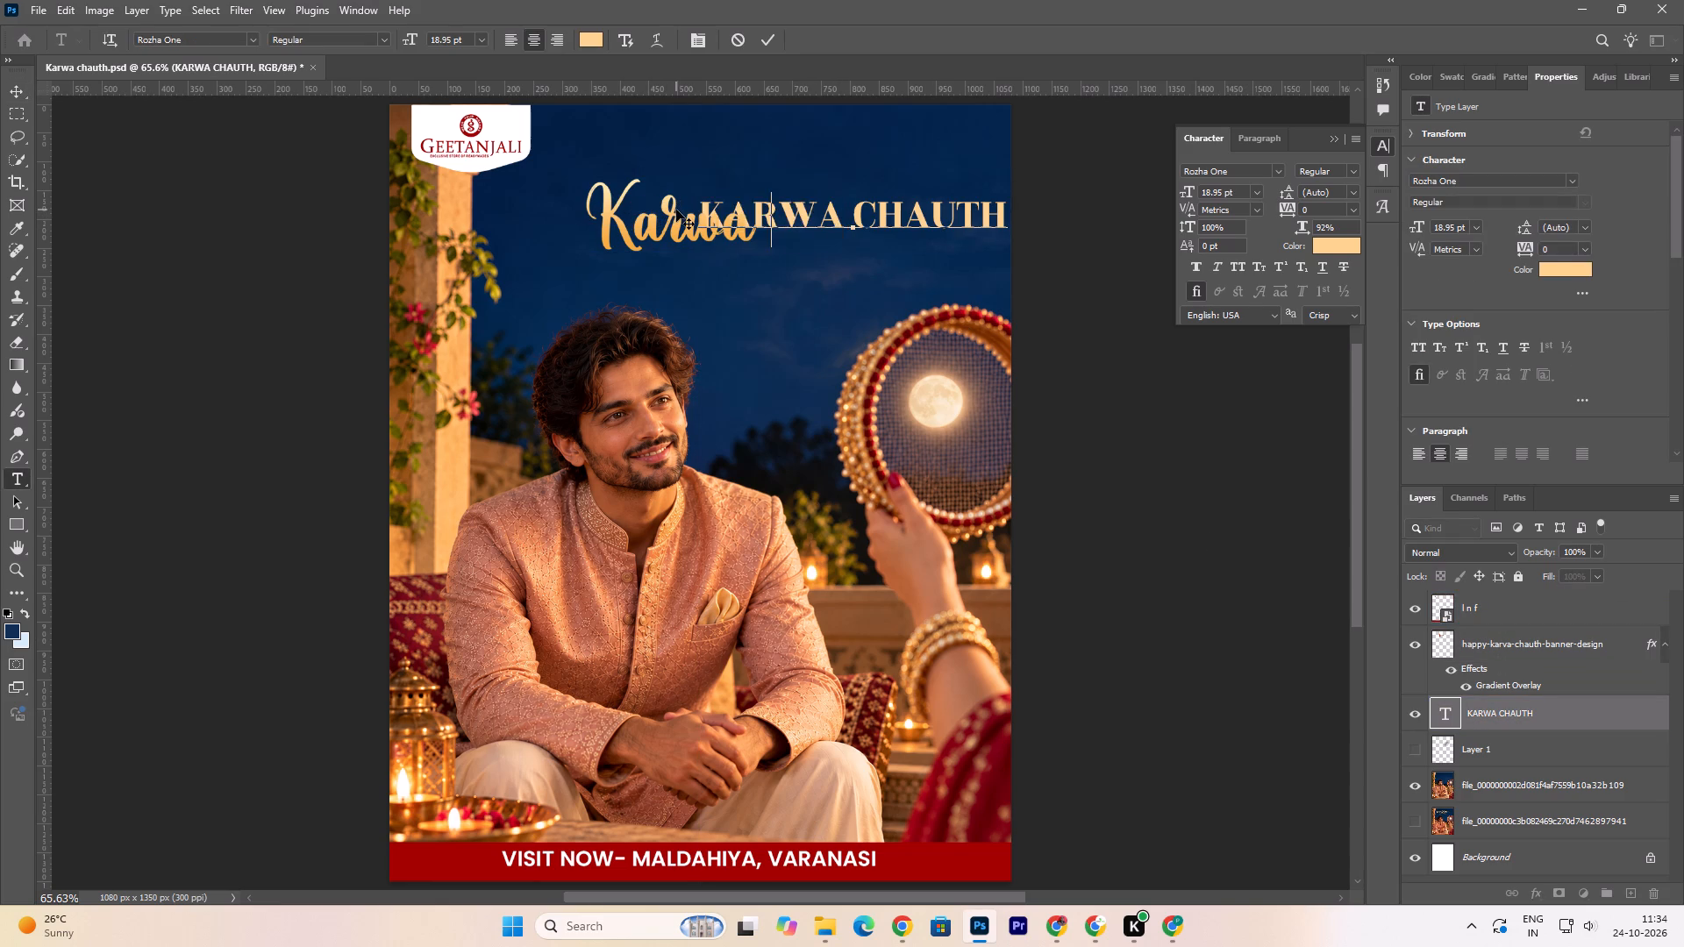
left_click(784, 209)
key("BackSpace")
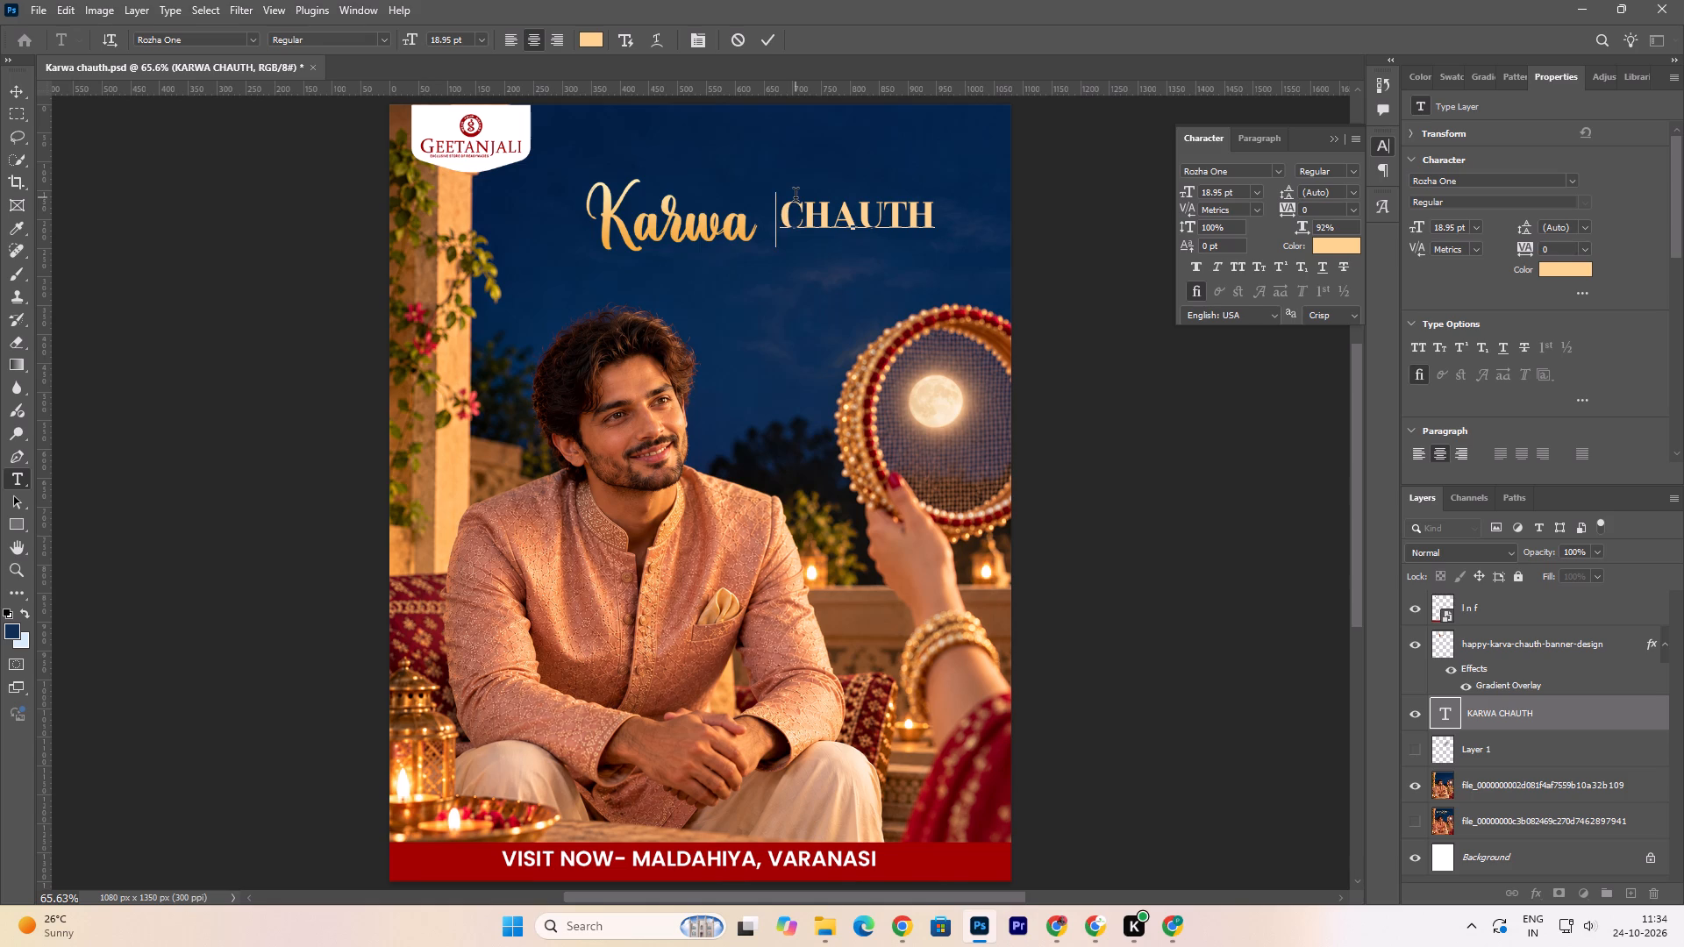
left_click(770, 36)
Set the CHAUTH text to Mukta Regular and lower it slightly beside the Karwa script.
left_click(868, 214)
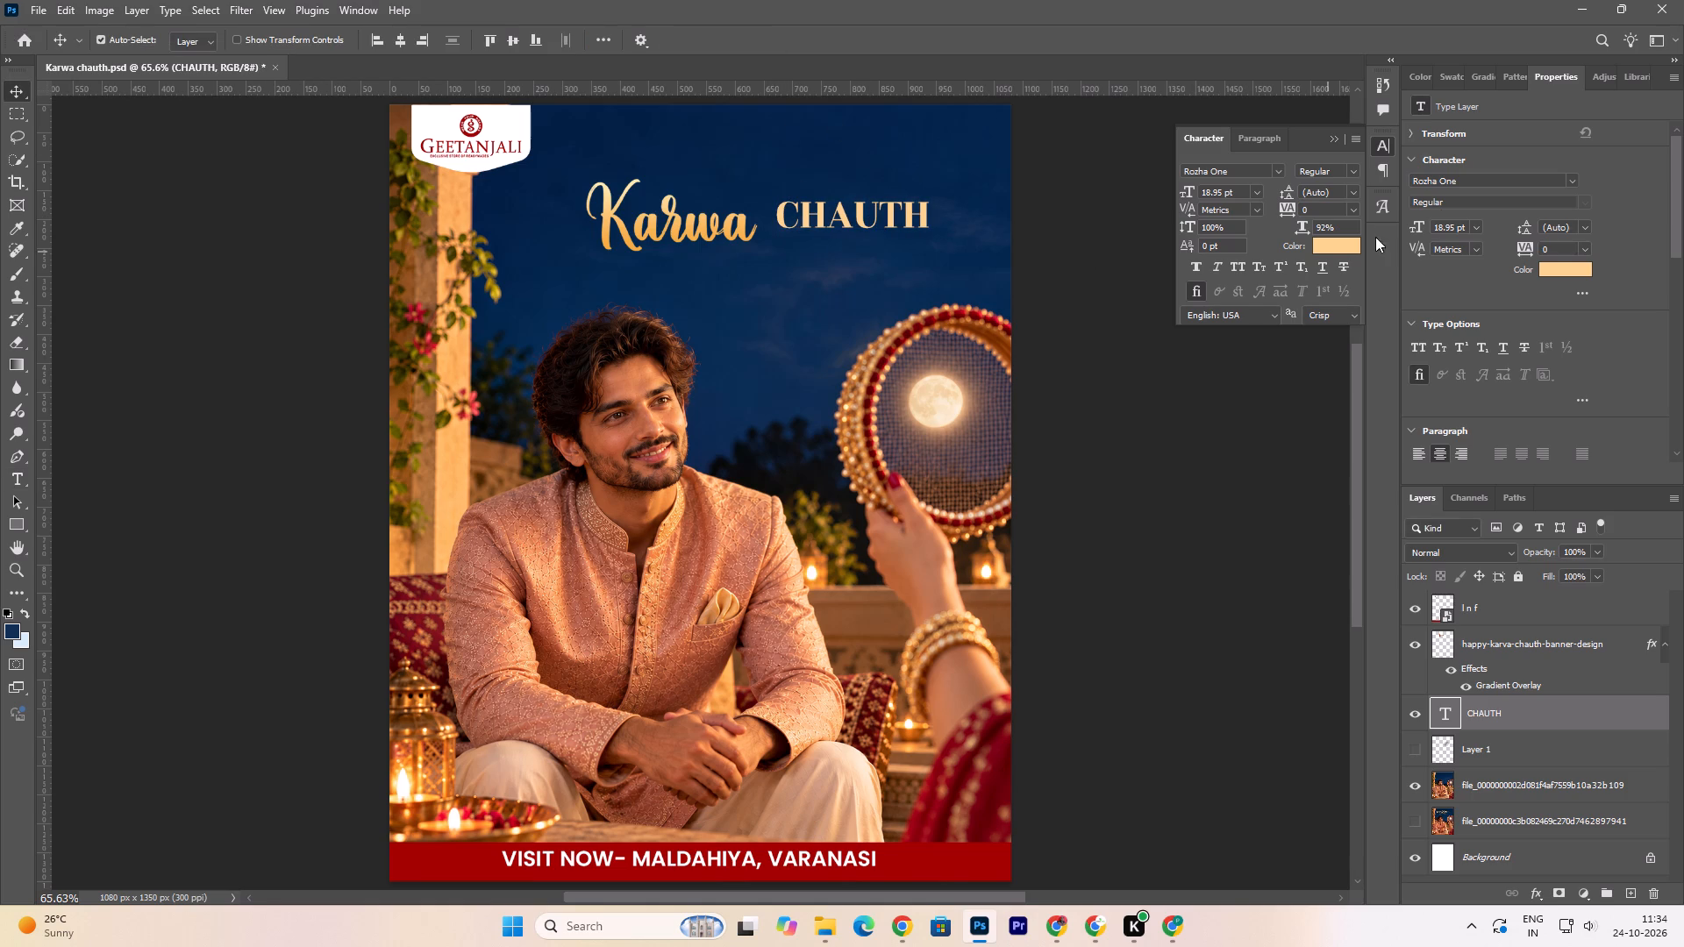
left_click(1573, 181)
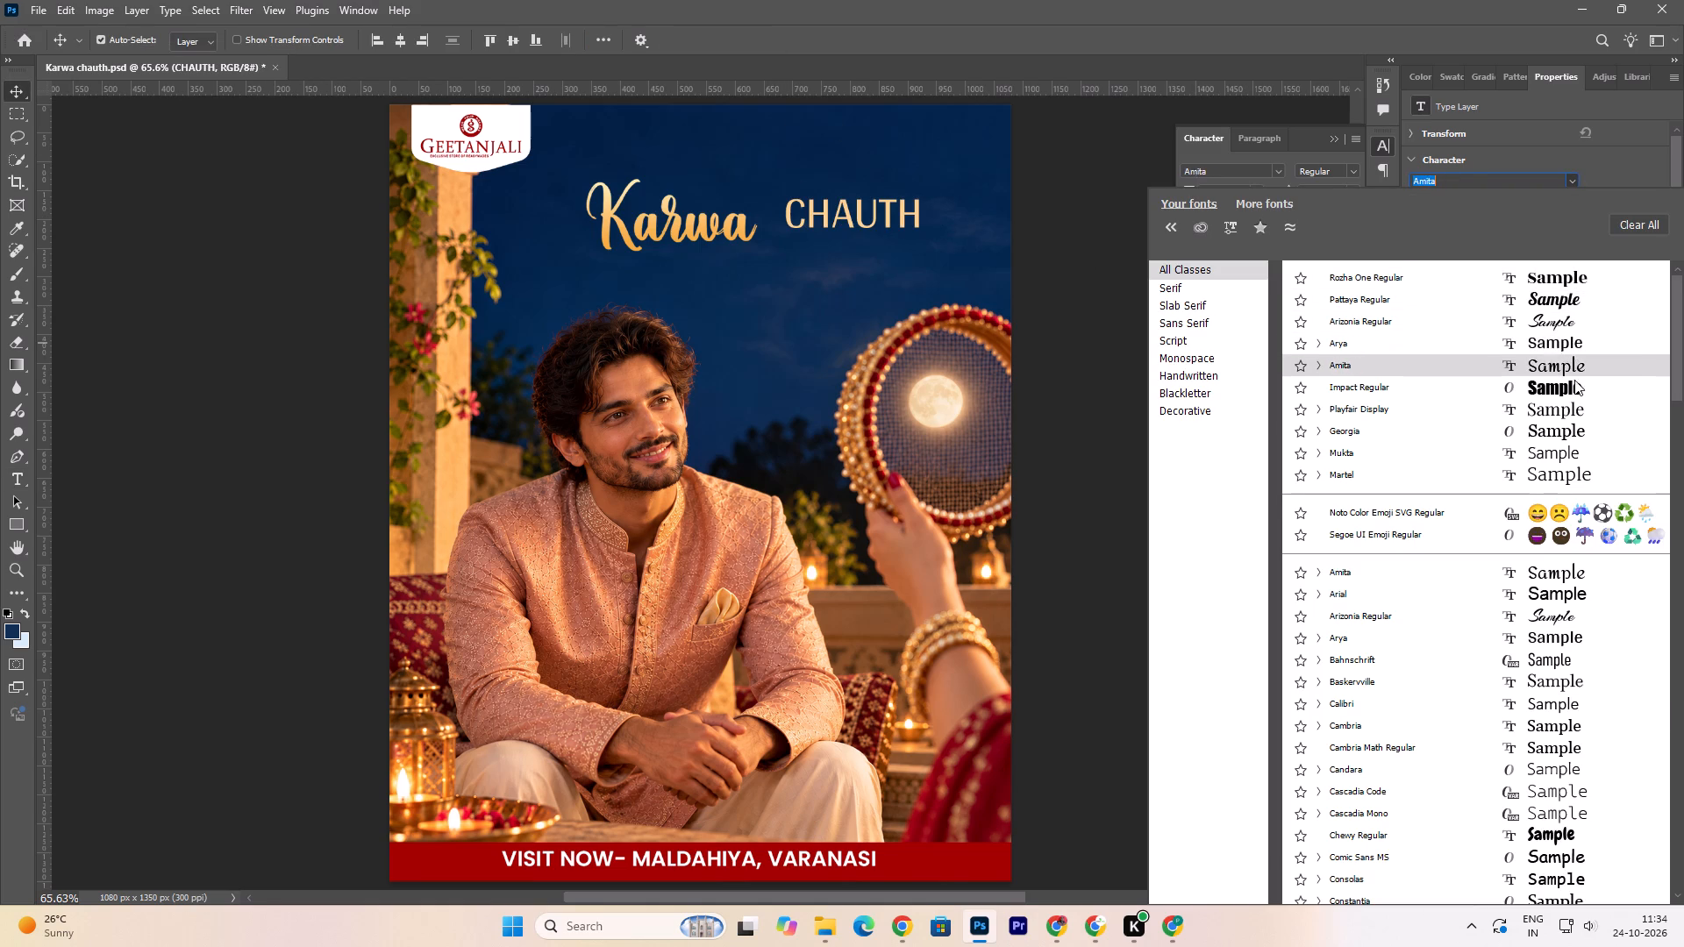
left_click(1562, 461)
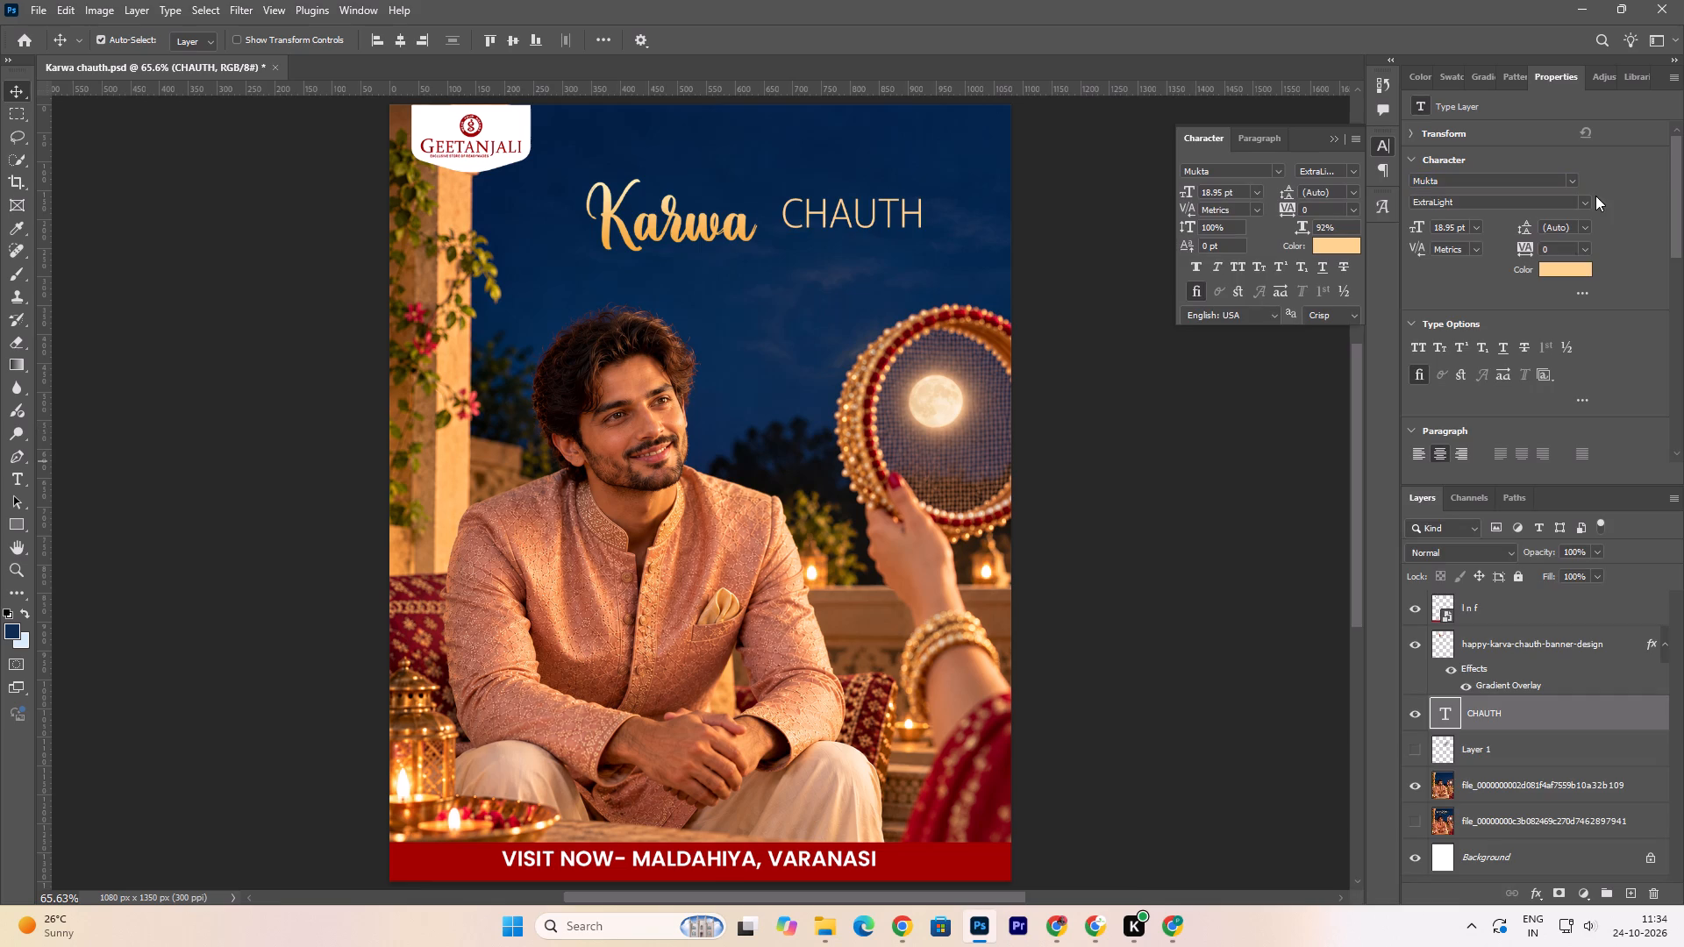
left_click(1586, 198)
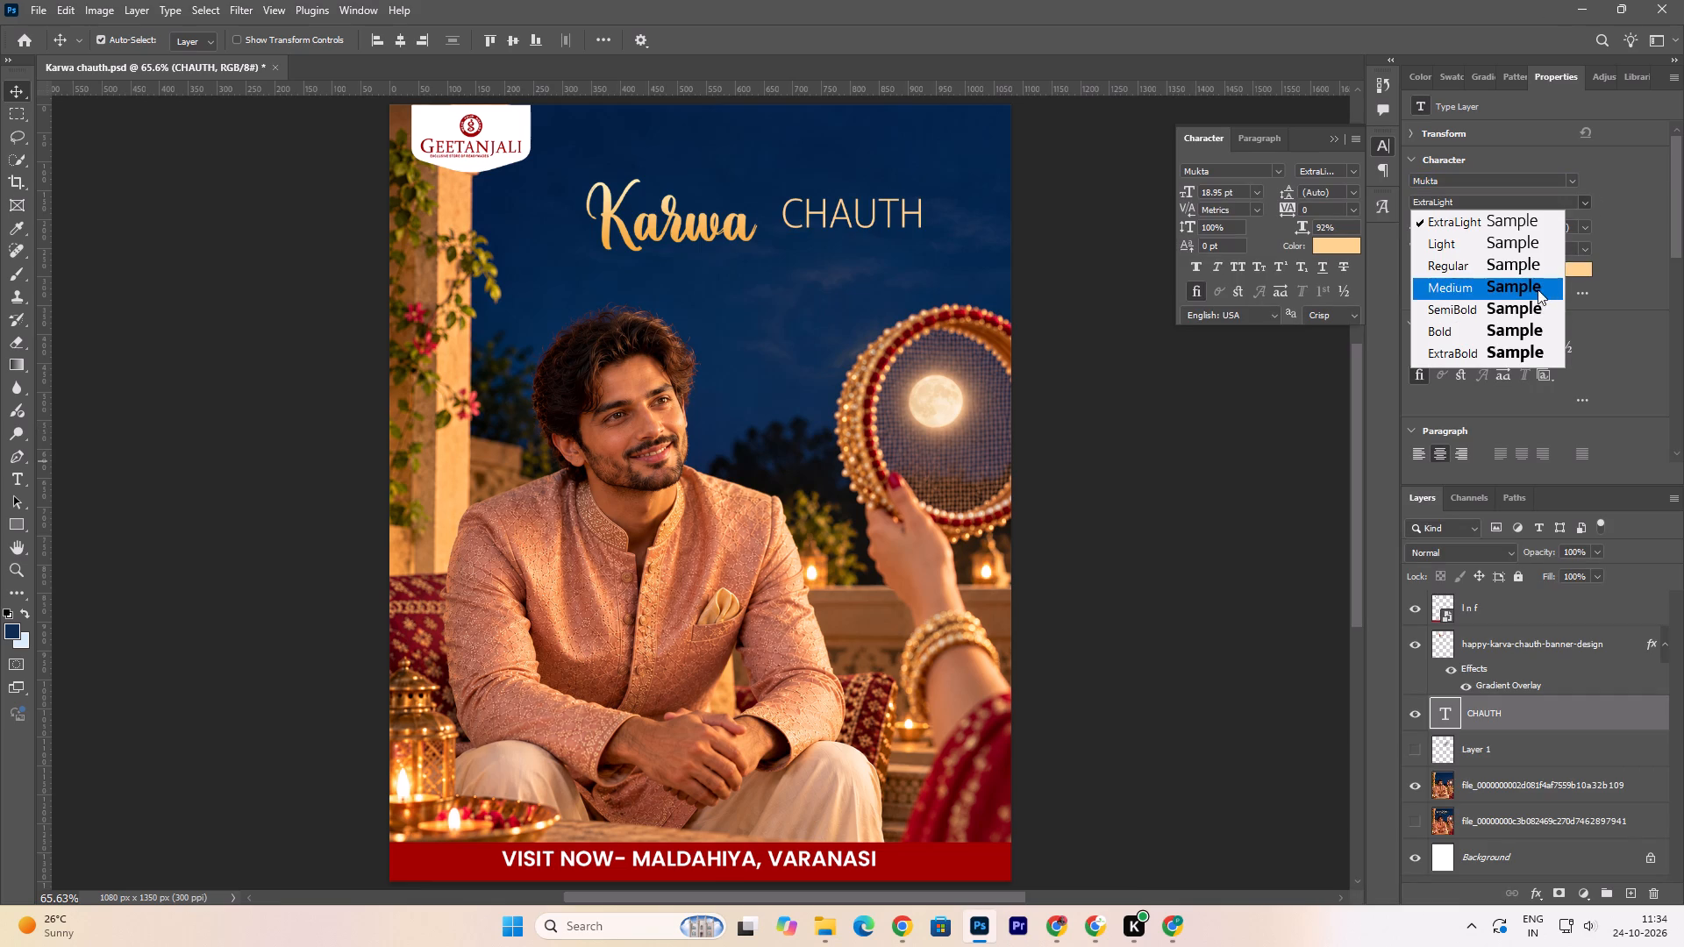
left_click(1538, 289)
left_click_drag(867, 214, 866, 231)
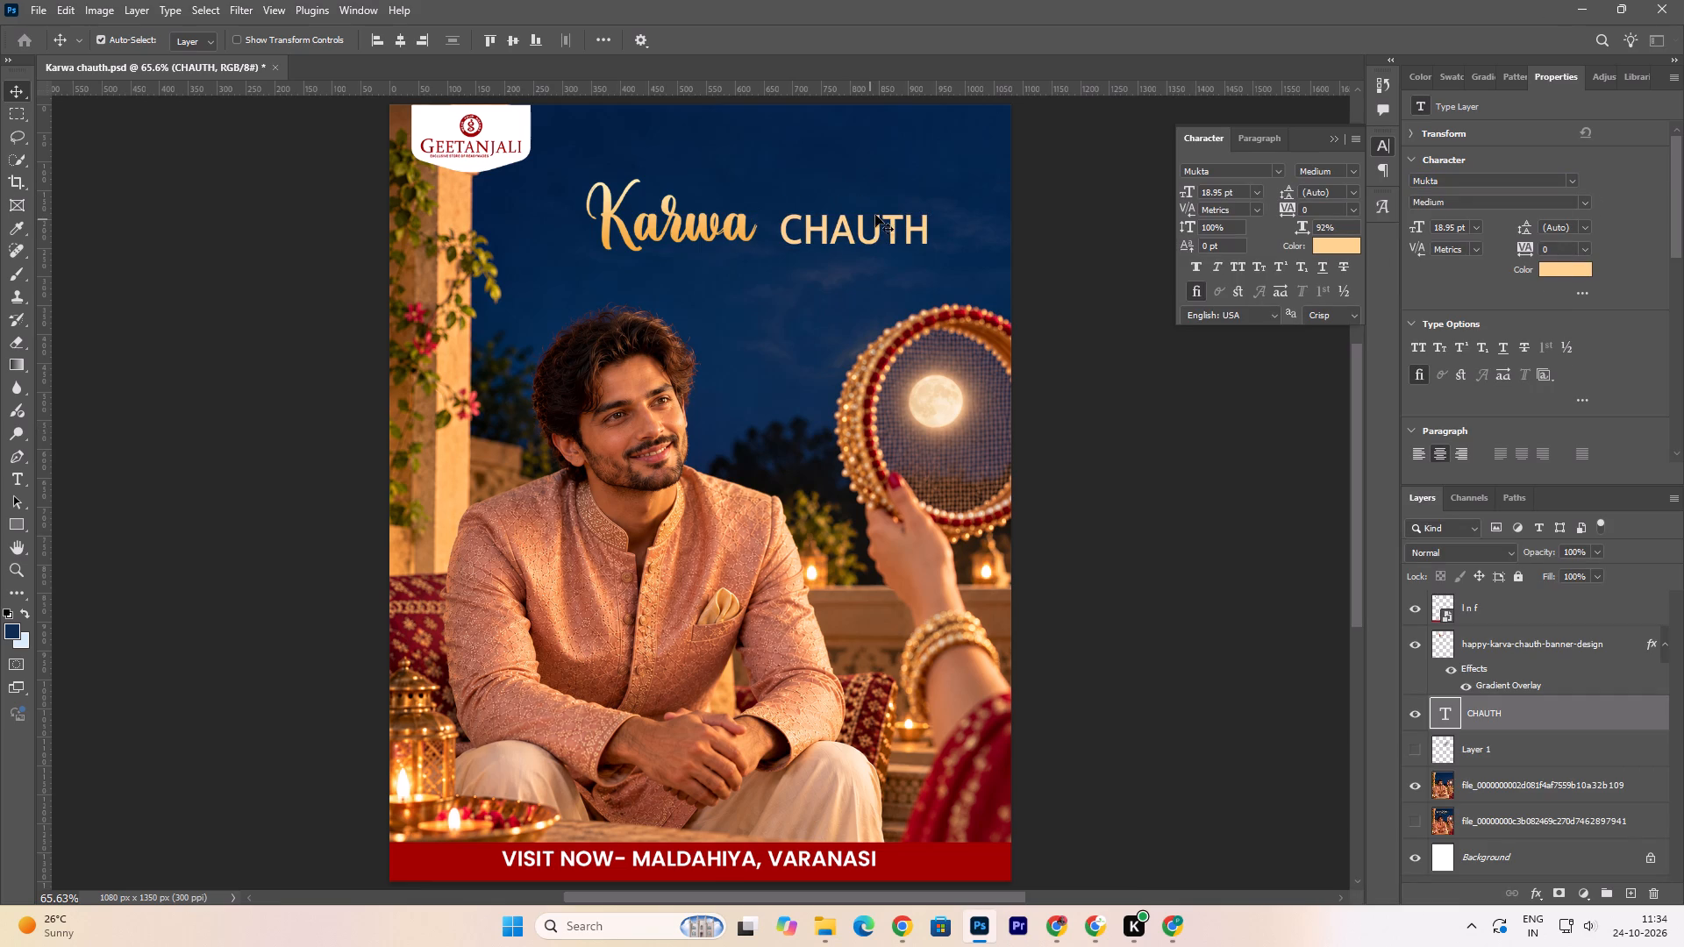
left_click(1583, 200)
left_click(1527, 266)
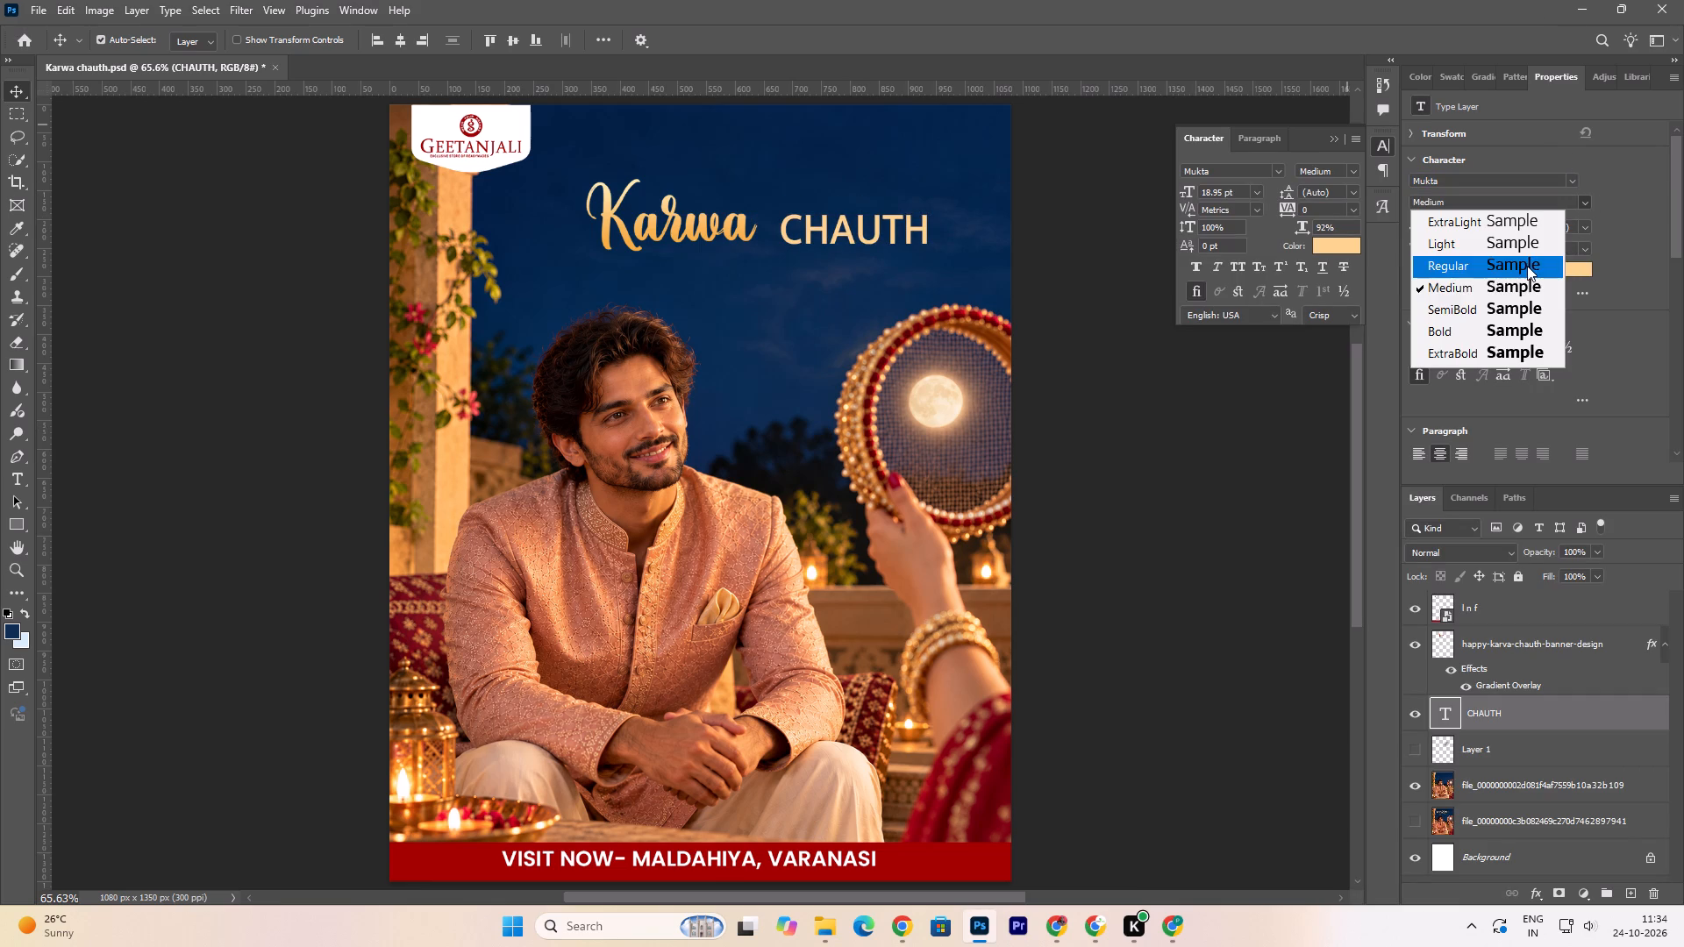
Scale the CHAUTH text down to about 70% (13.26 pt) and place it just below the end of the Karwa script.
left_click(916, 233)
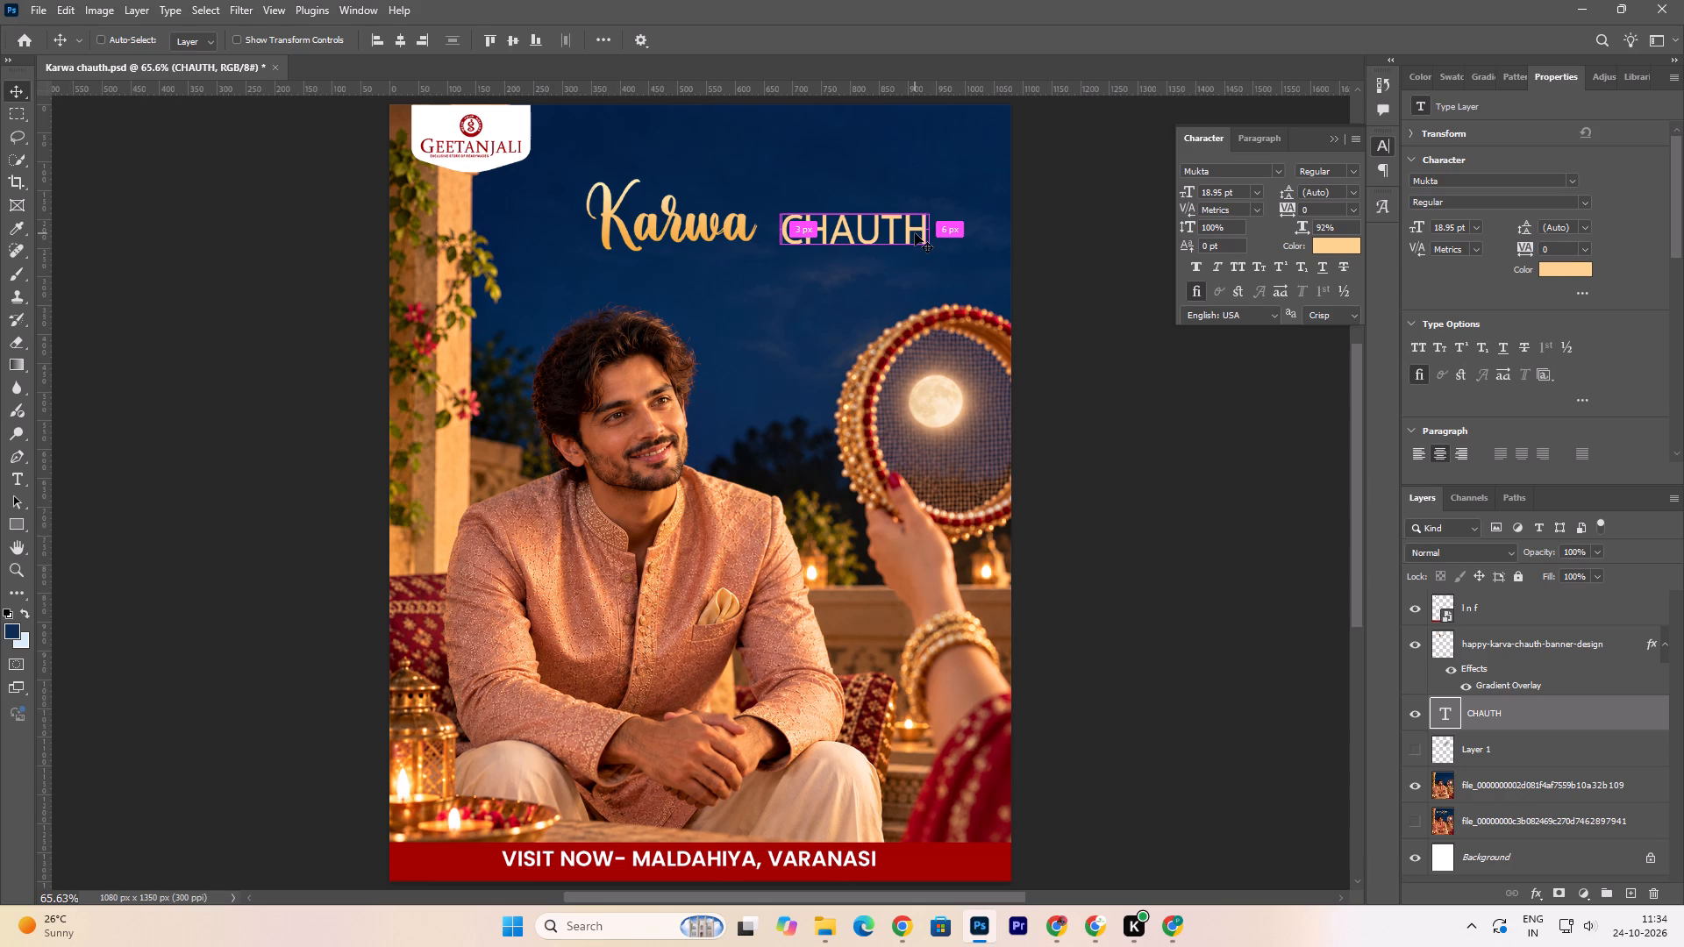
key("ctrl+t")
left_click_drag(930, 203, 888, 227)
left_click_drag(852, 246, 851, 226)
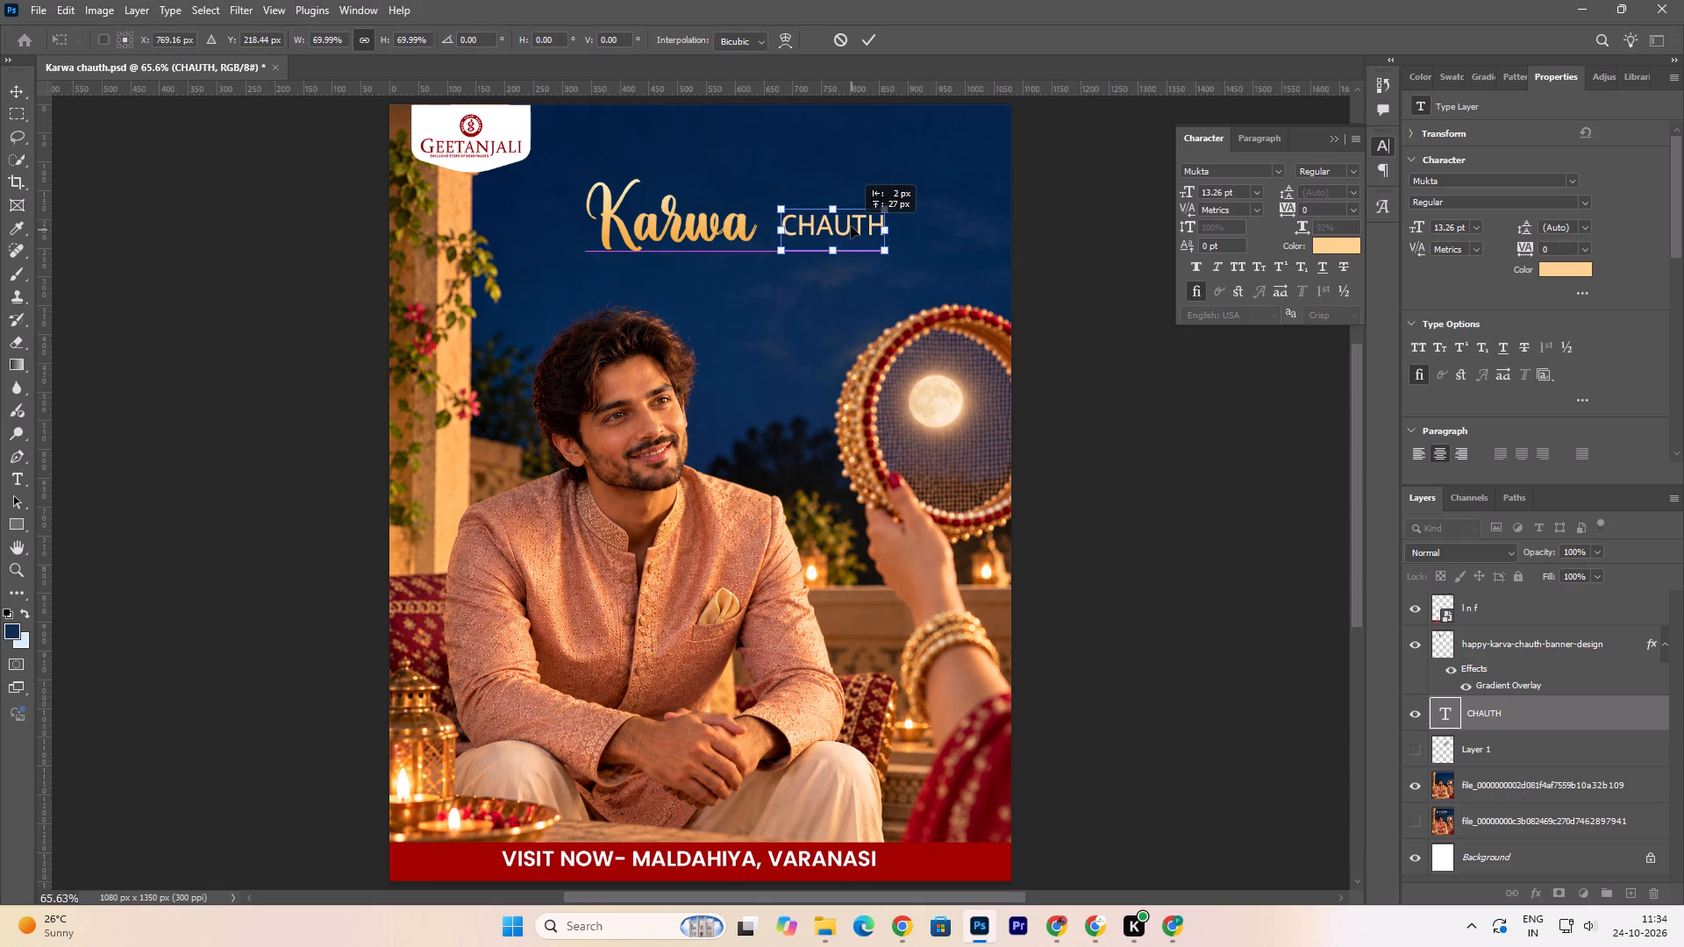
left_click_drag(851, 226, 763, 265)
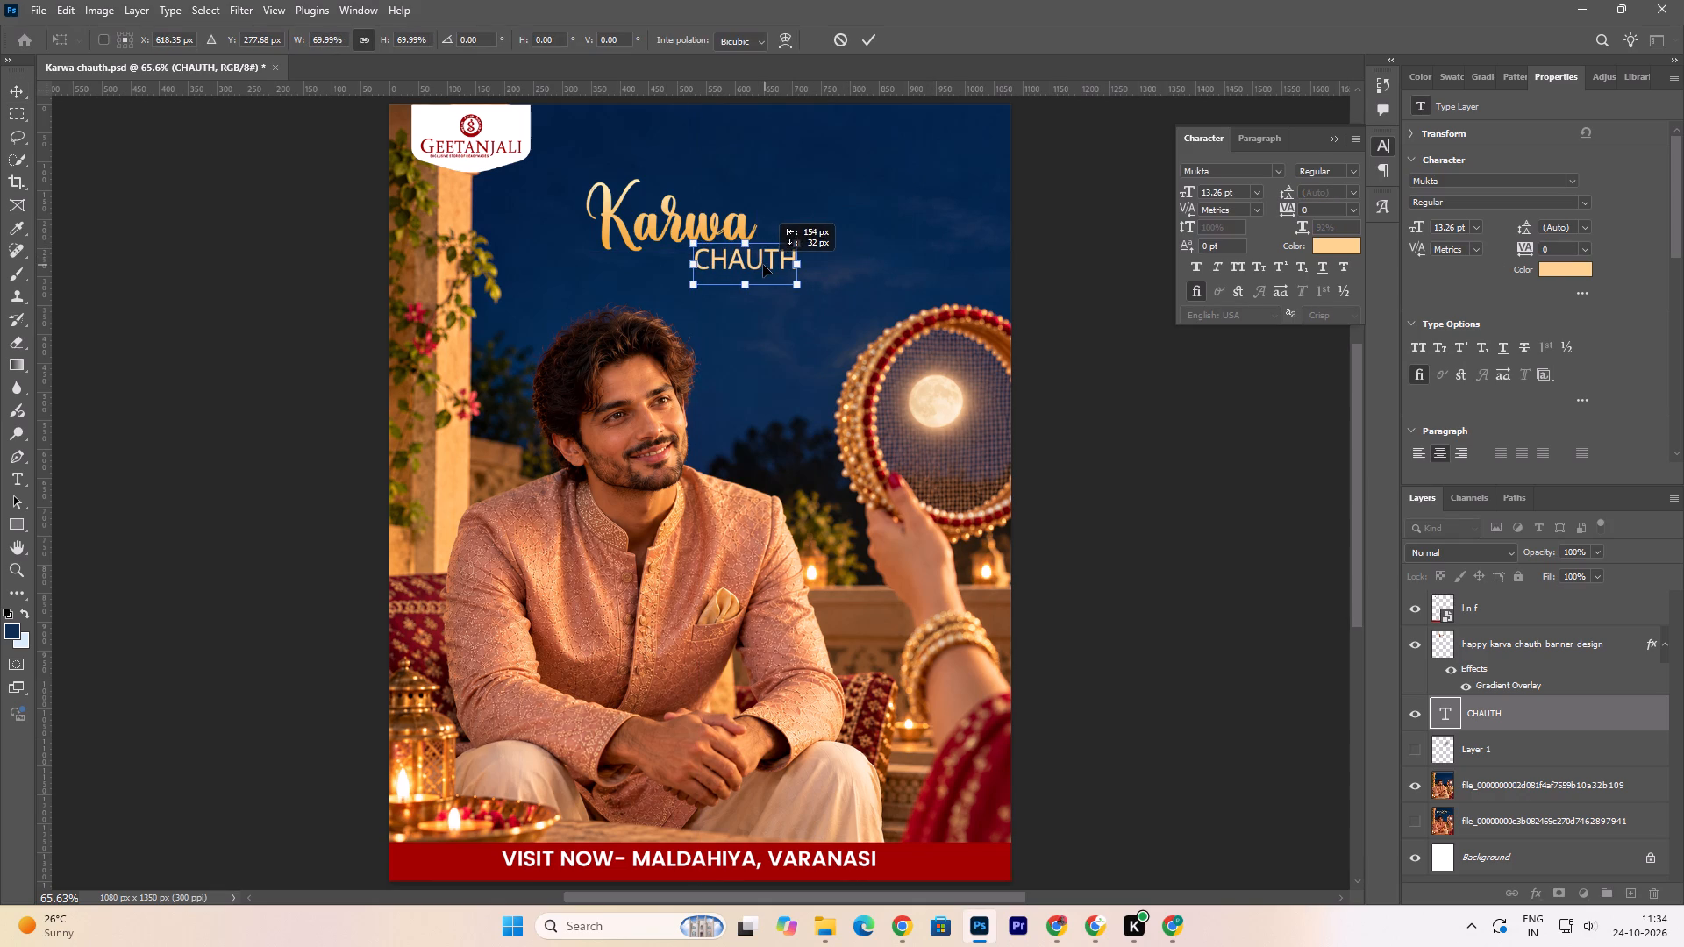
left_click_drag(763, 265, 762, 265)
left_click(871, 34)
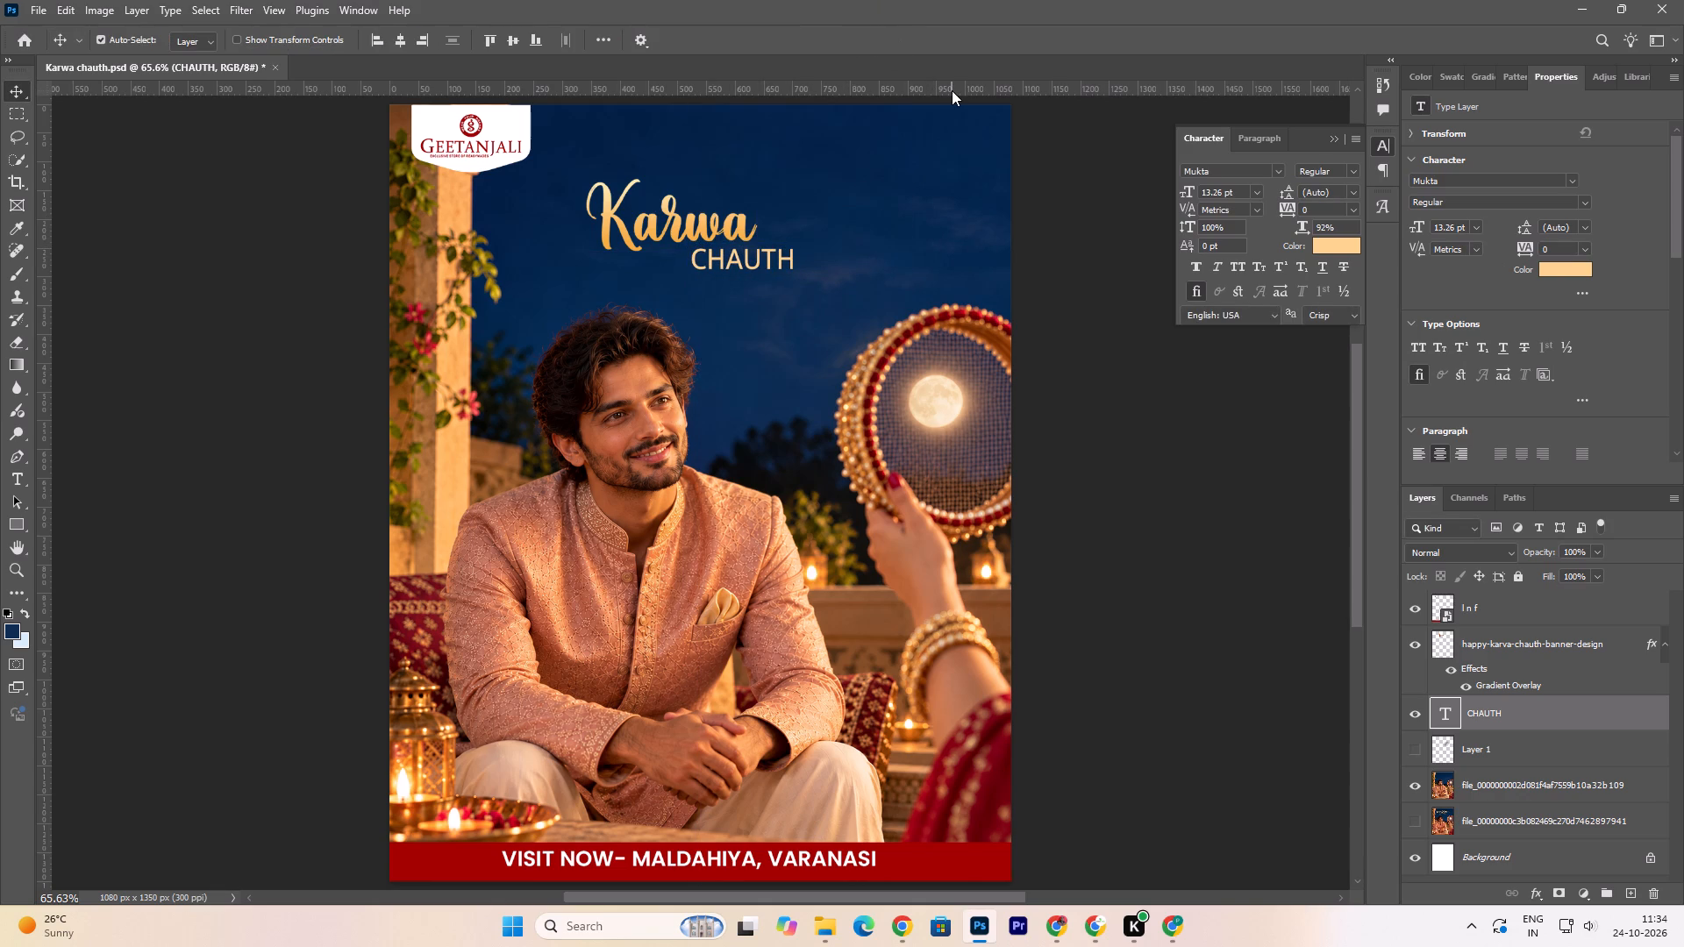
Move the CHAUTH text back up beside the end of the Karwa script, leaving a small gap.
left_click_drag(738, 260, 800, 227)
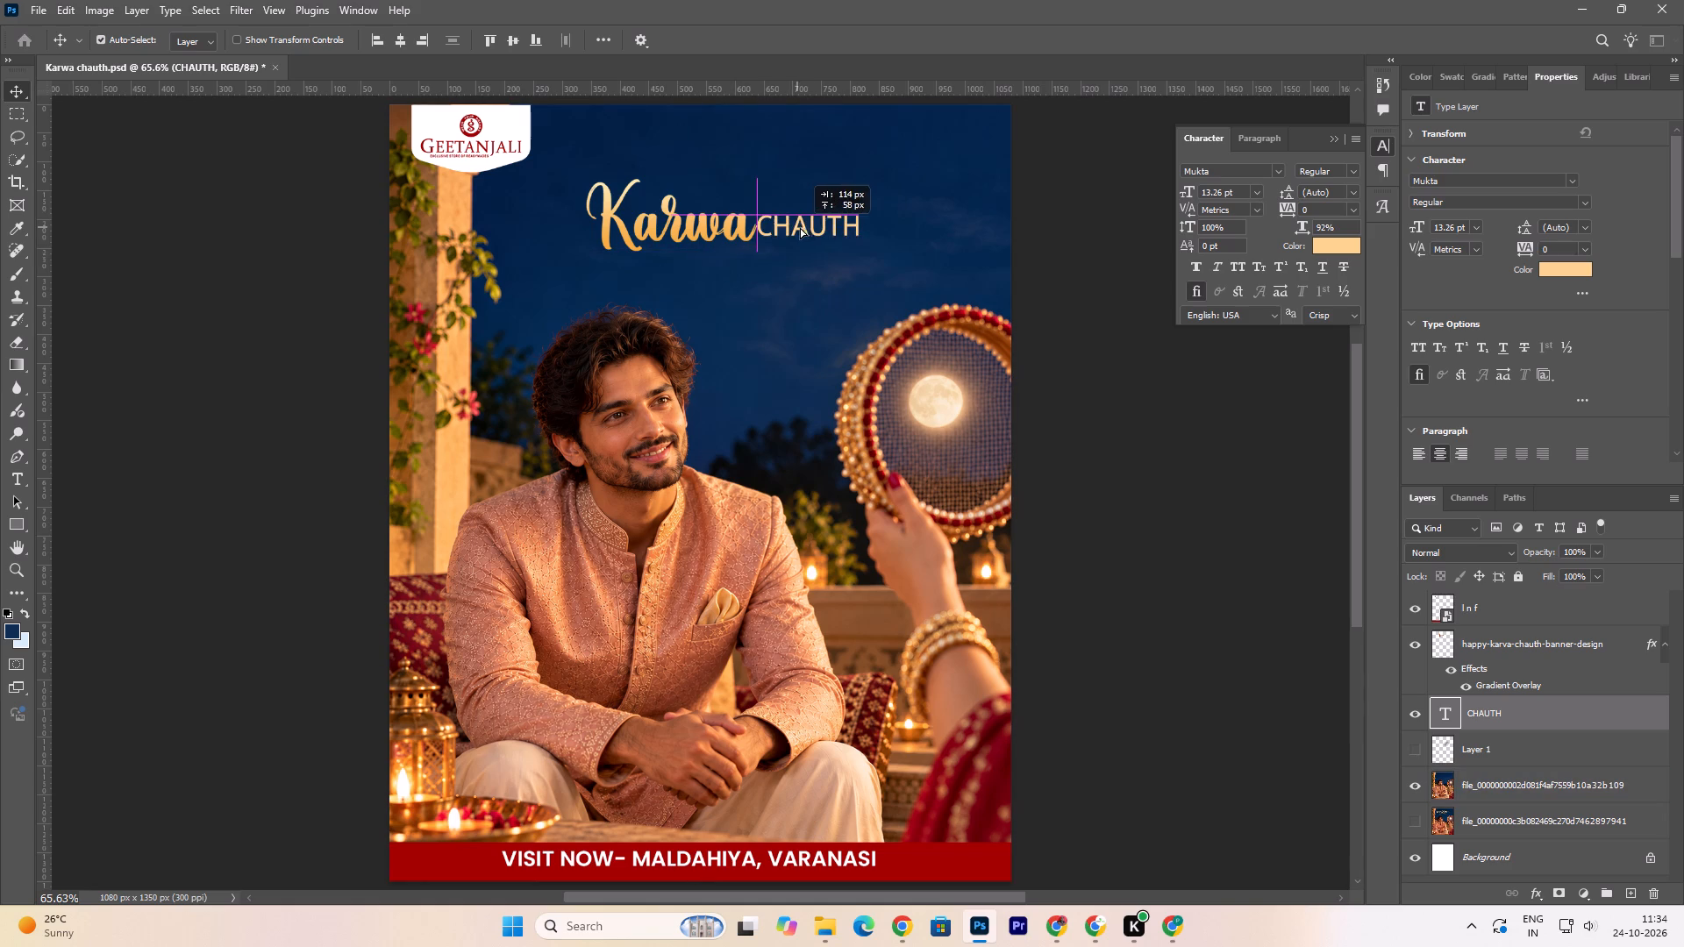
left_click_drag(800, 227, 815, 234)
left_click(814, 234)
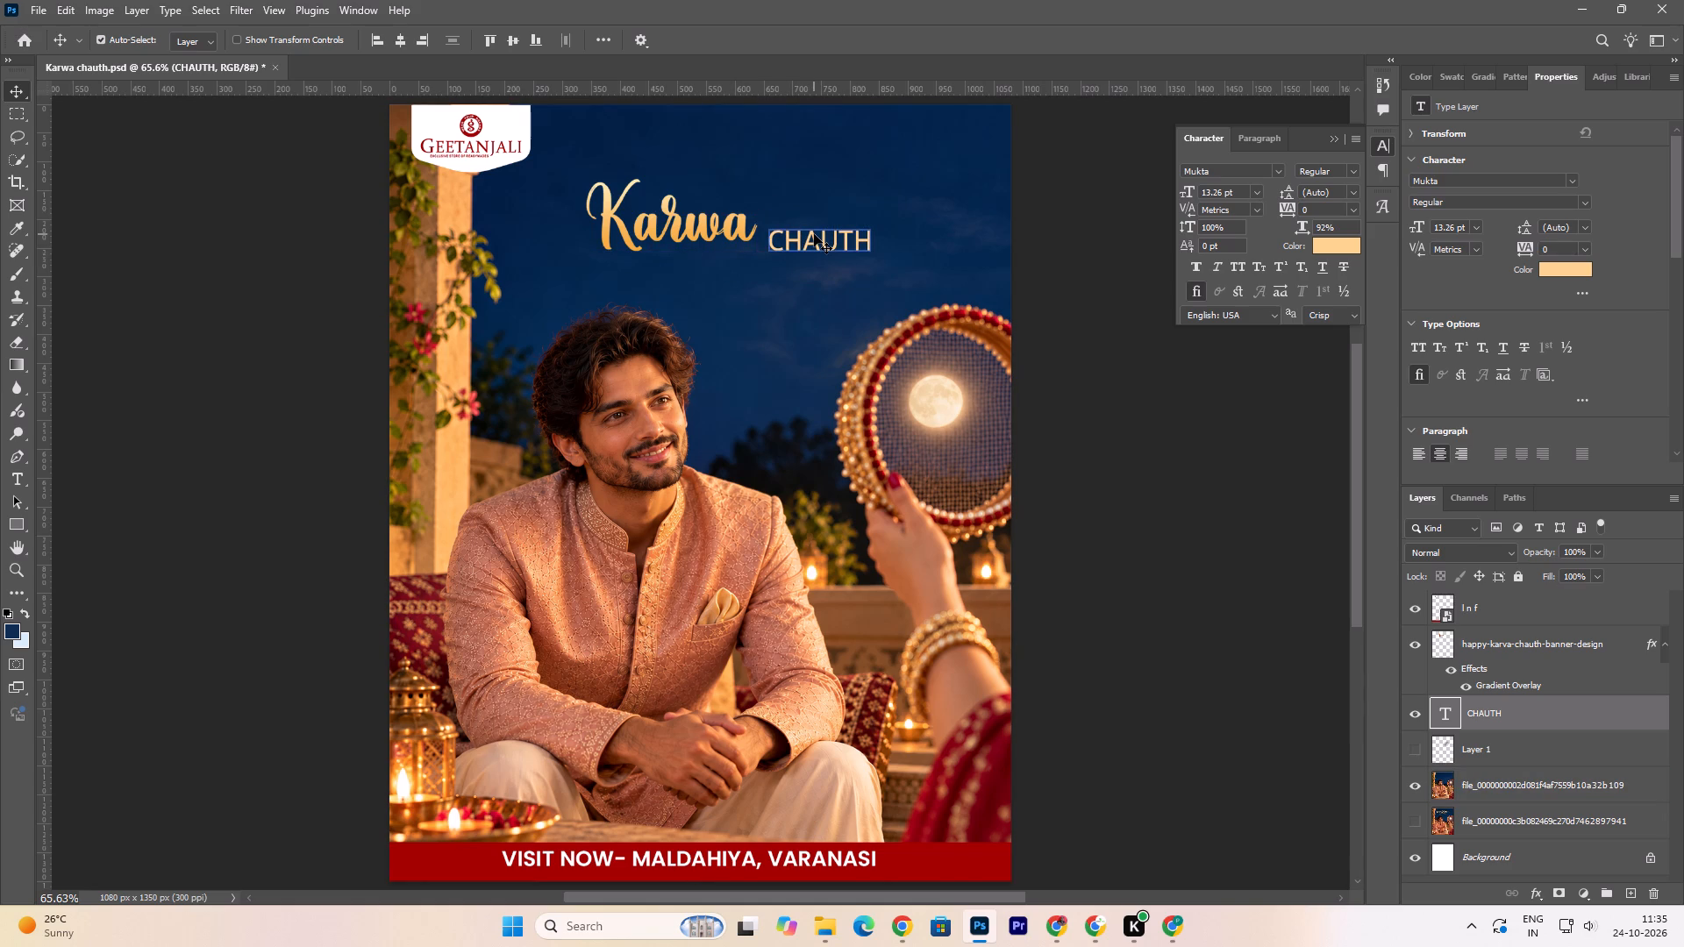
Enlarge the CHAUTH text to about 123% (16.32 pt) and position it at about X 775 px, Y 224 px, level with Karwa.
key("ctrl+t")
left_click_drag(874, 221, 896, 206)
left_click_drag(844, 240, 847, 231)
key("Up")
key("Down")
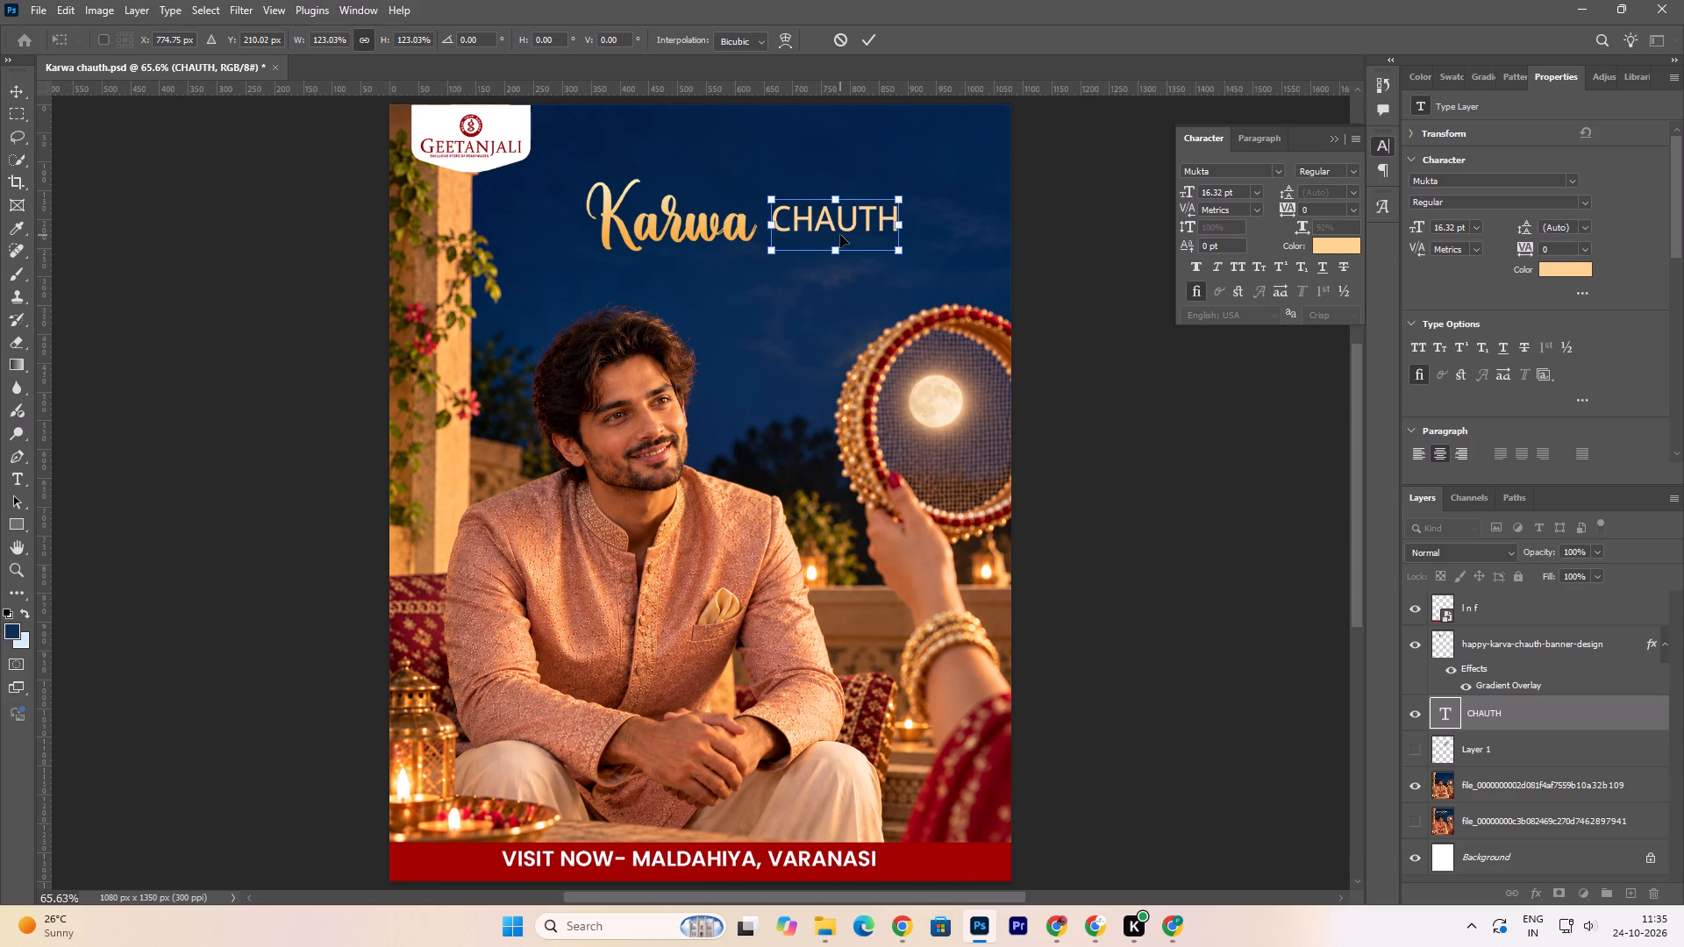
key("Down")
key("Down")
key("Down")
key("Down")
key("Down")
key("Down")
key("Down")
key("Down")
key("Down")
key("Down")
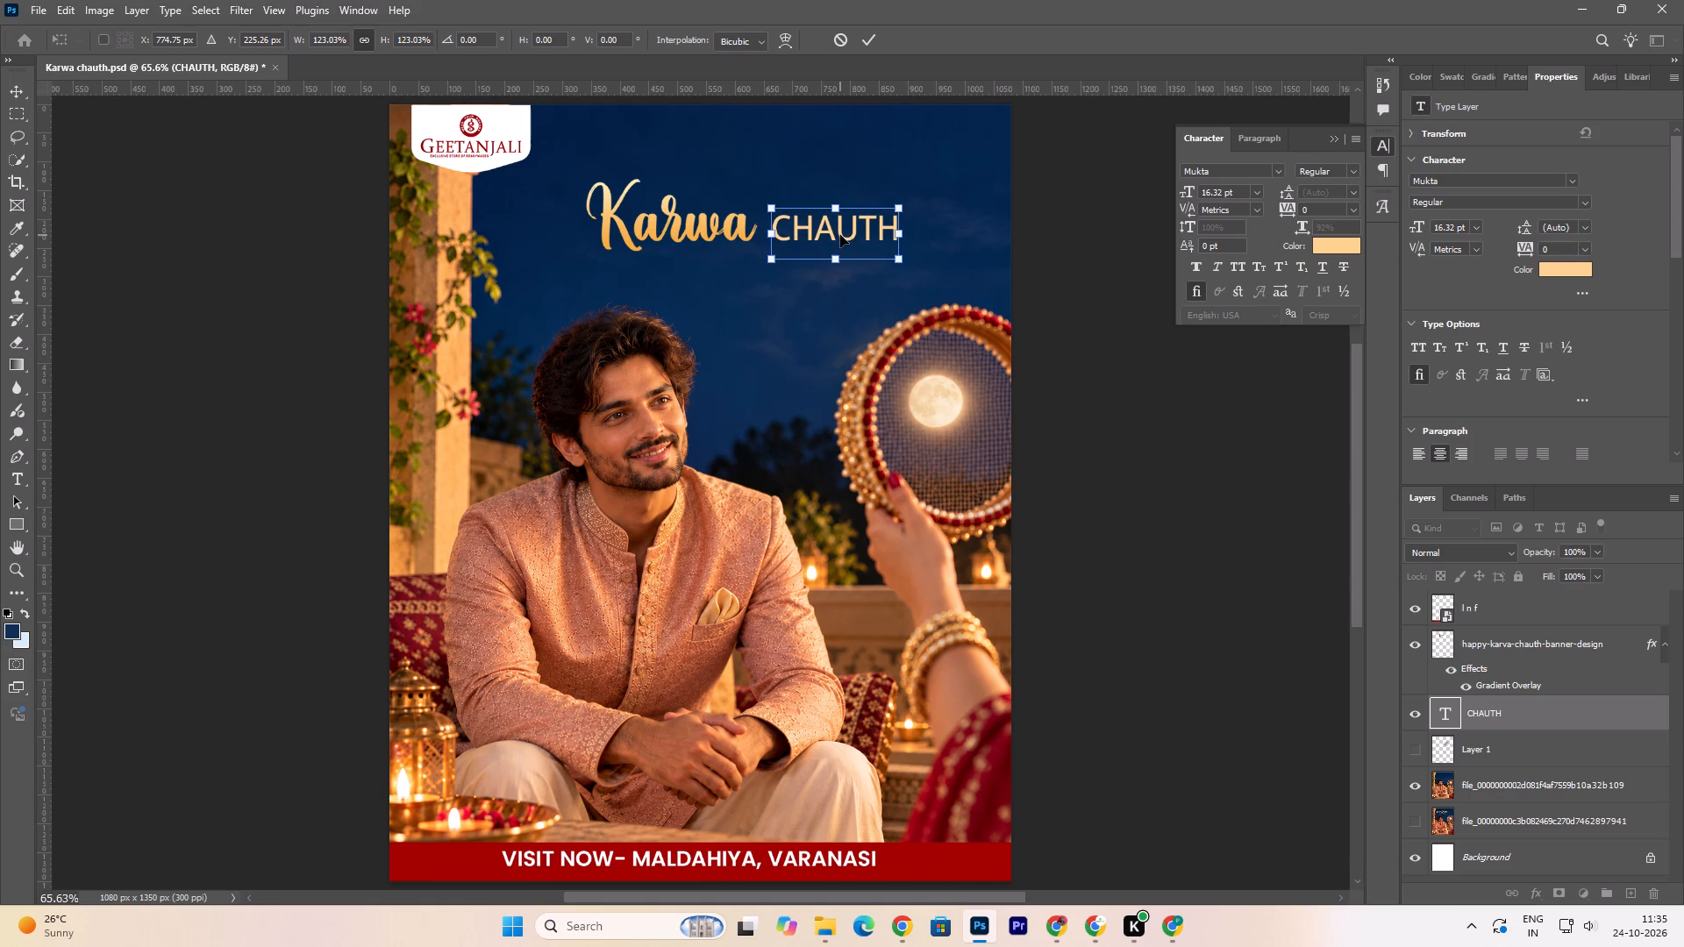
key("Down")
key("Up")
key("Up")
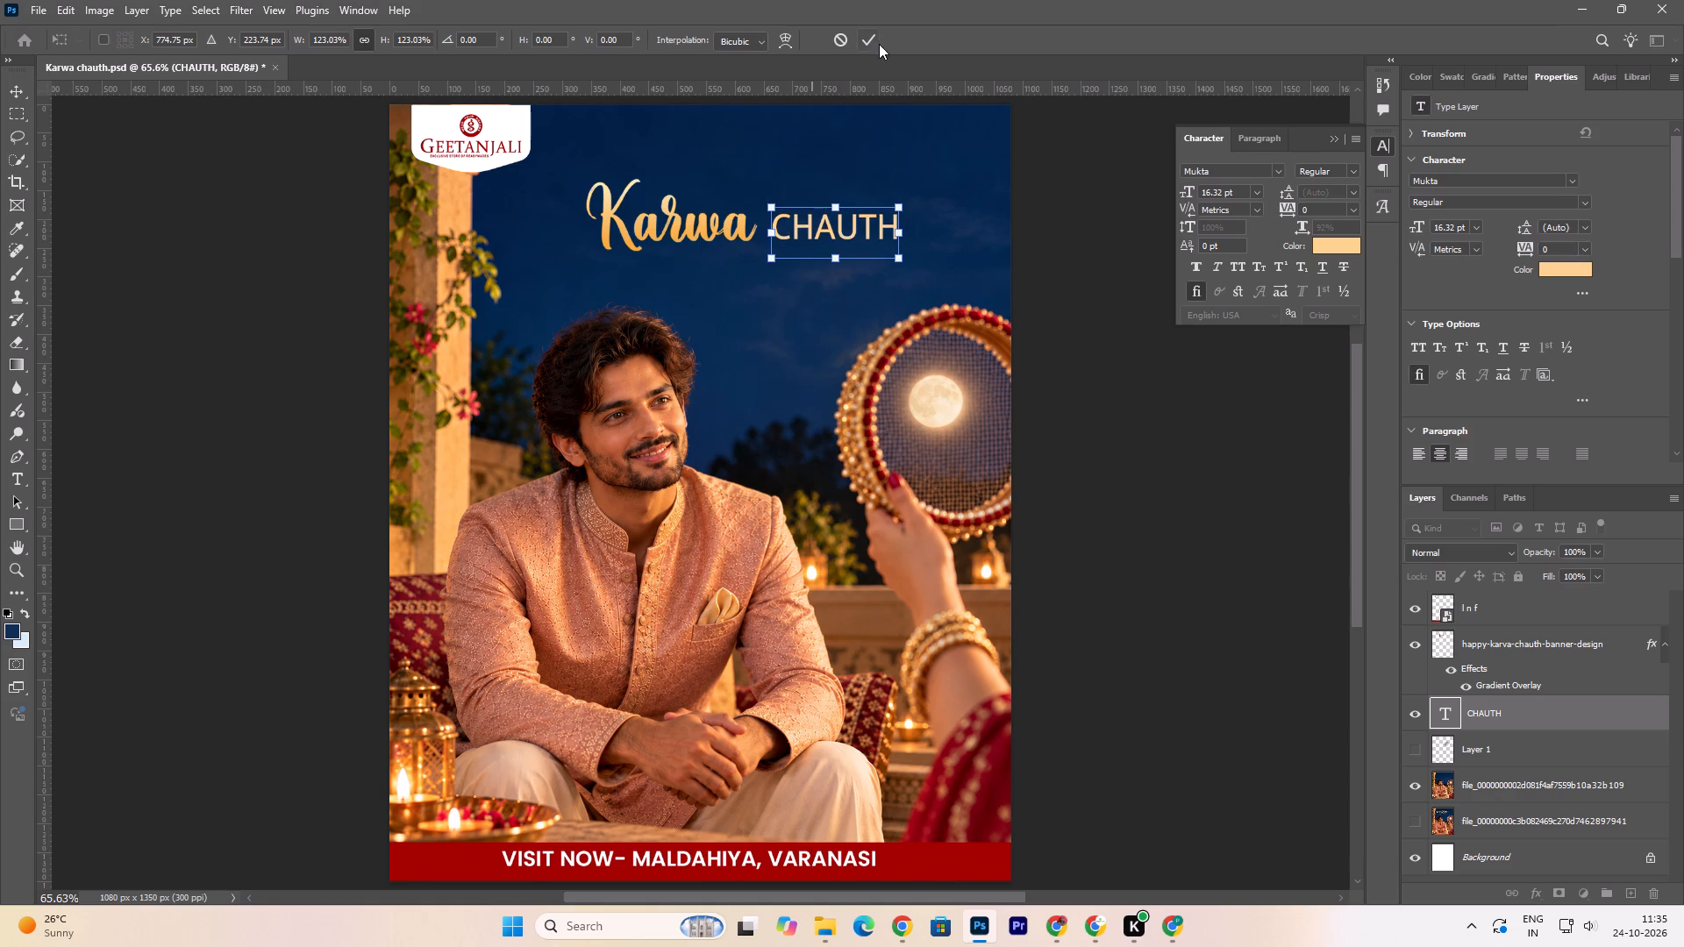
left_click(874, 33)
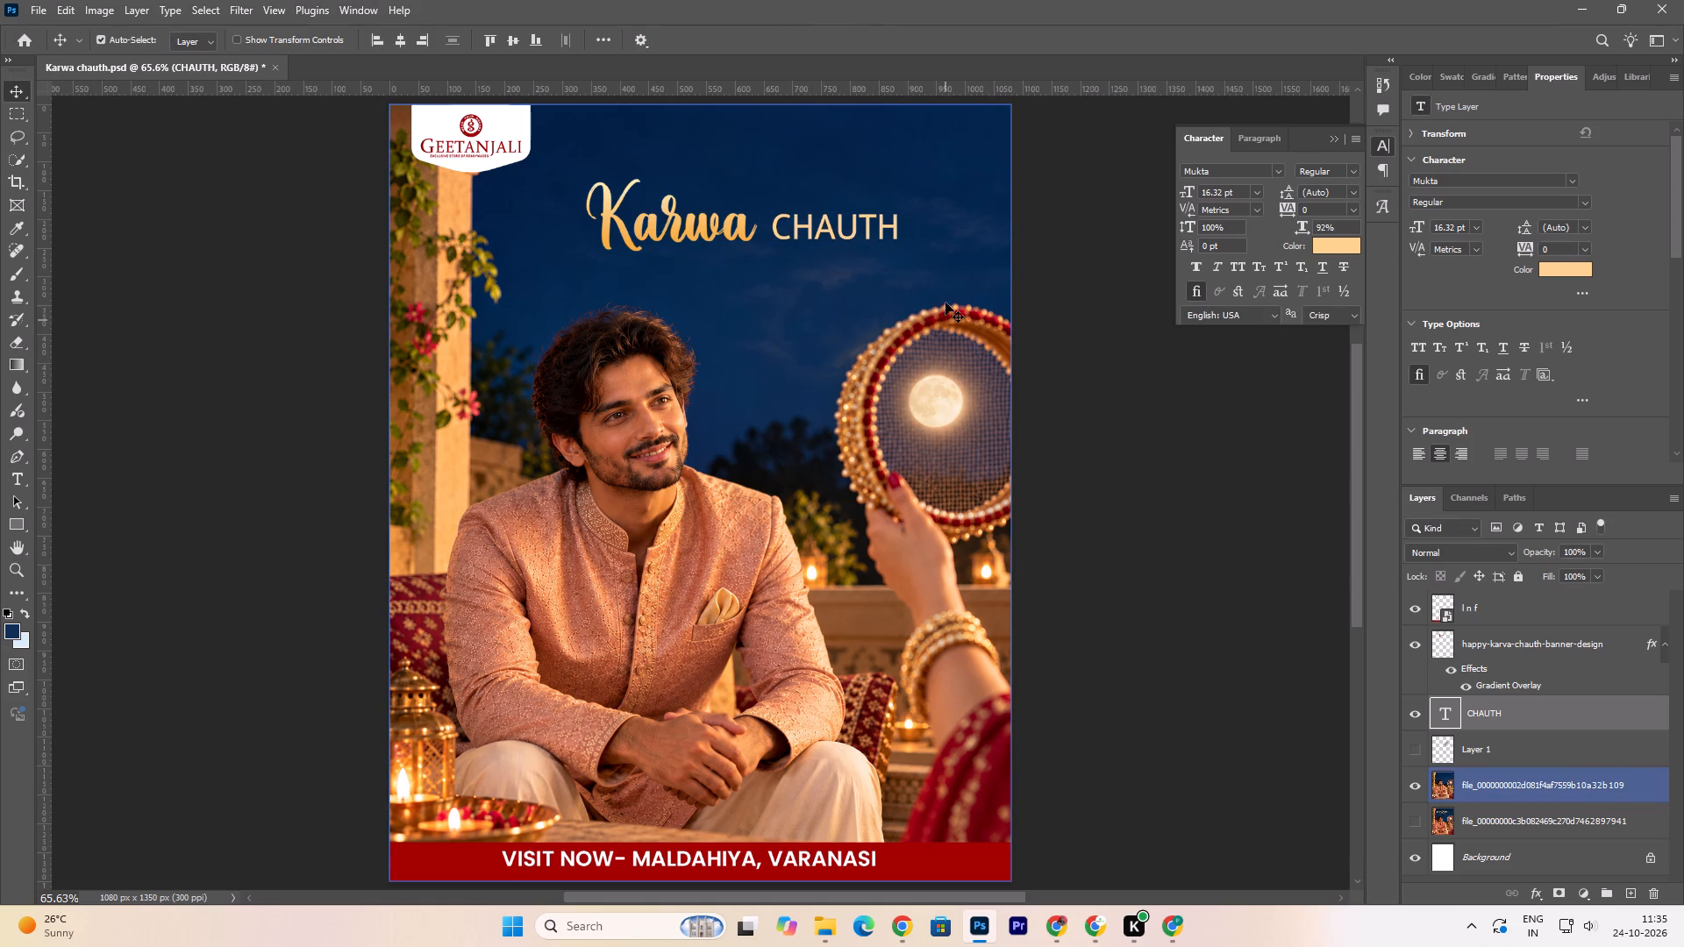
Apply the orange-to-cream Gradient Overlay to the CHAUTH text, with the orange stop at 9% and the colour midpoint at 48%.
left_click(890, 237)
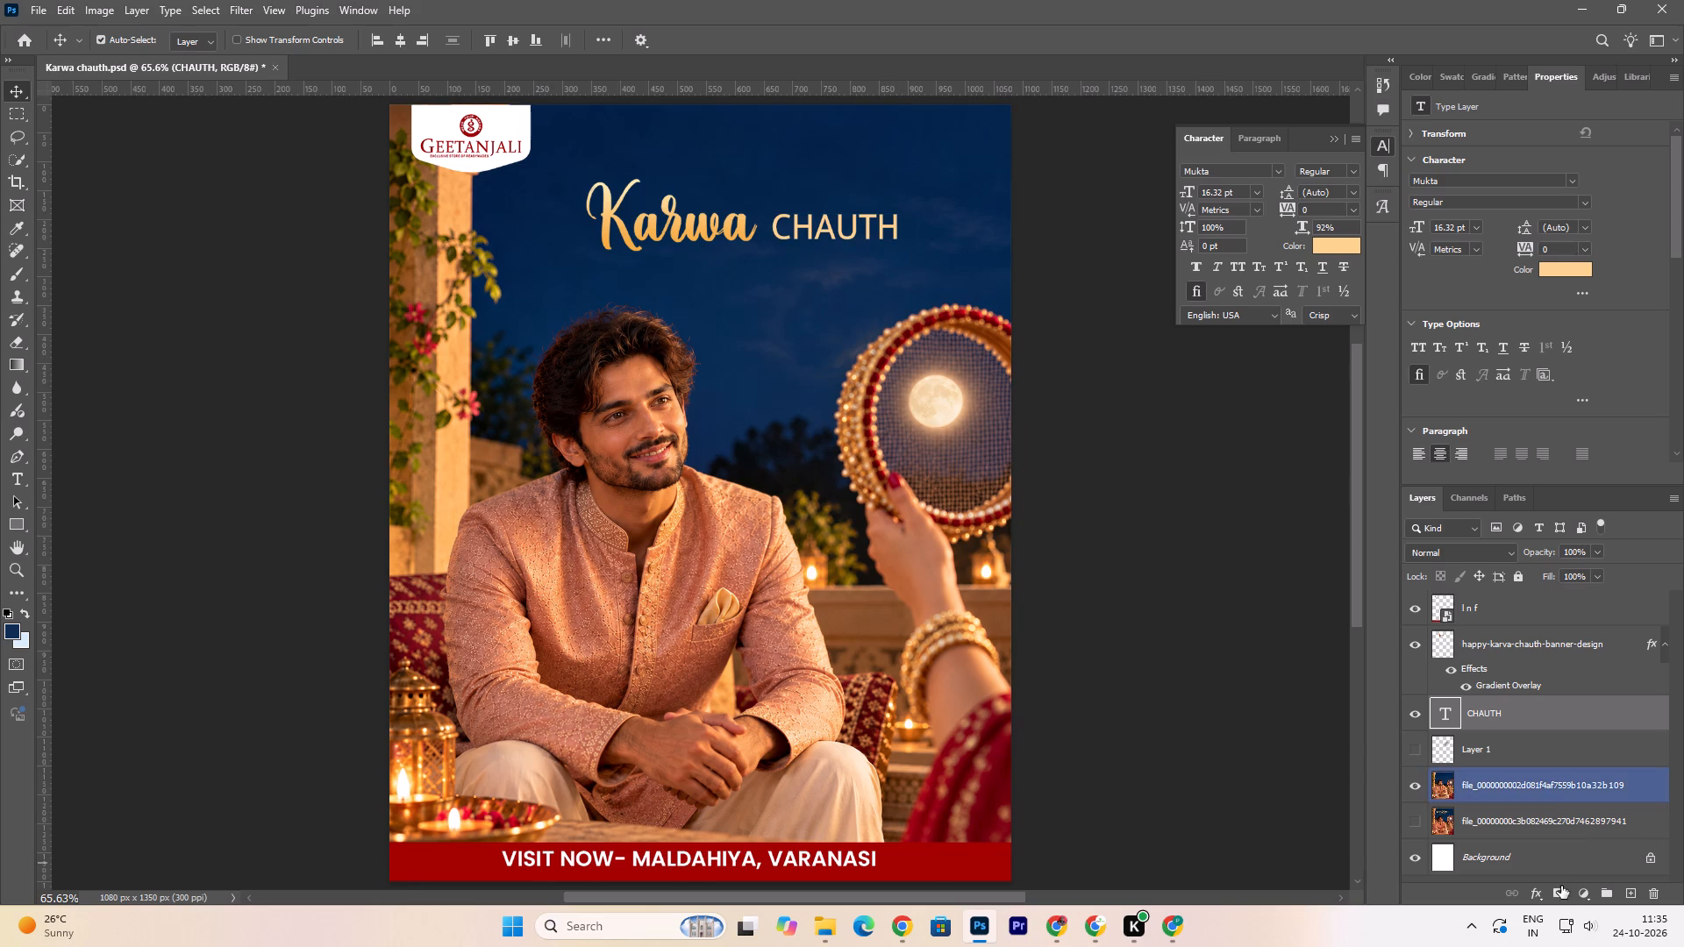
left_click(1537, 901)
left_click(1578, 846)
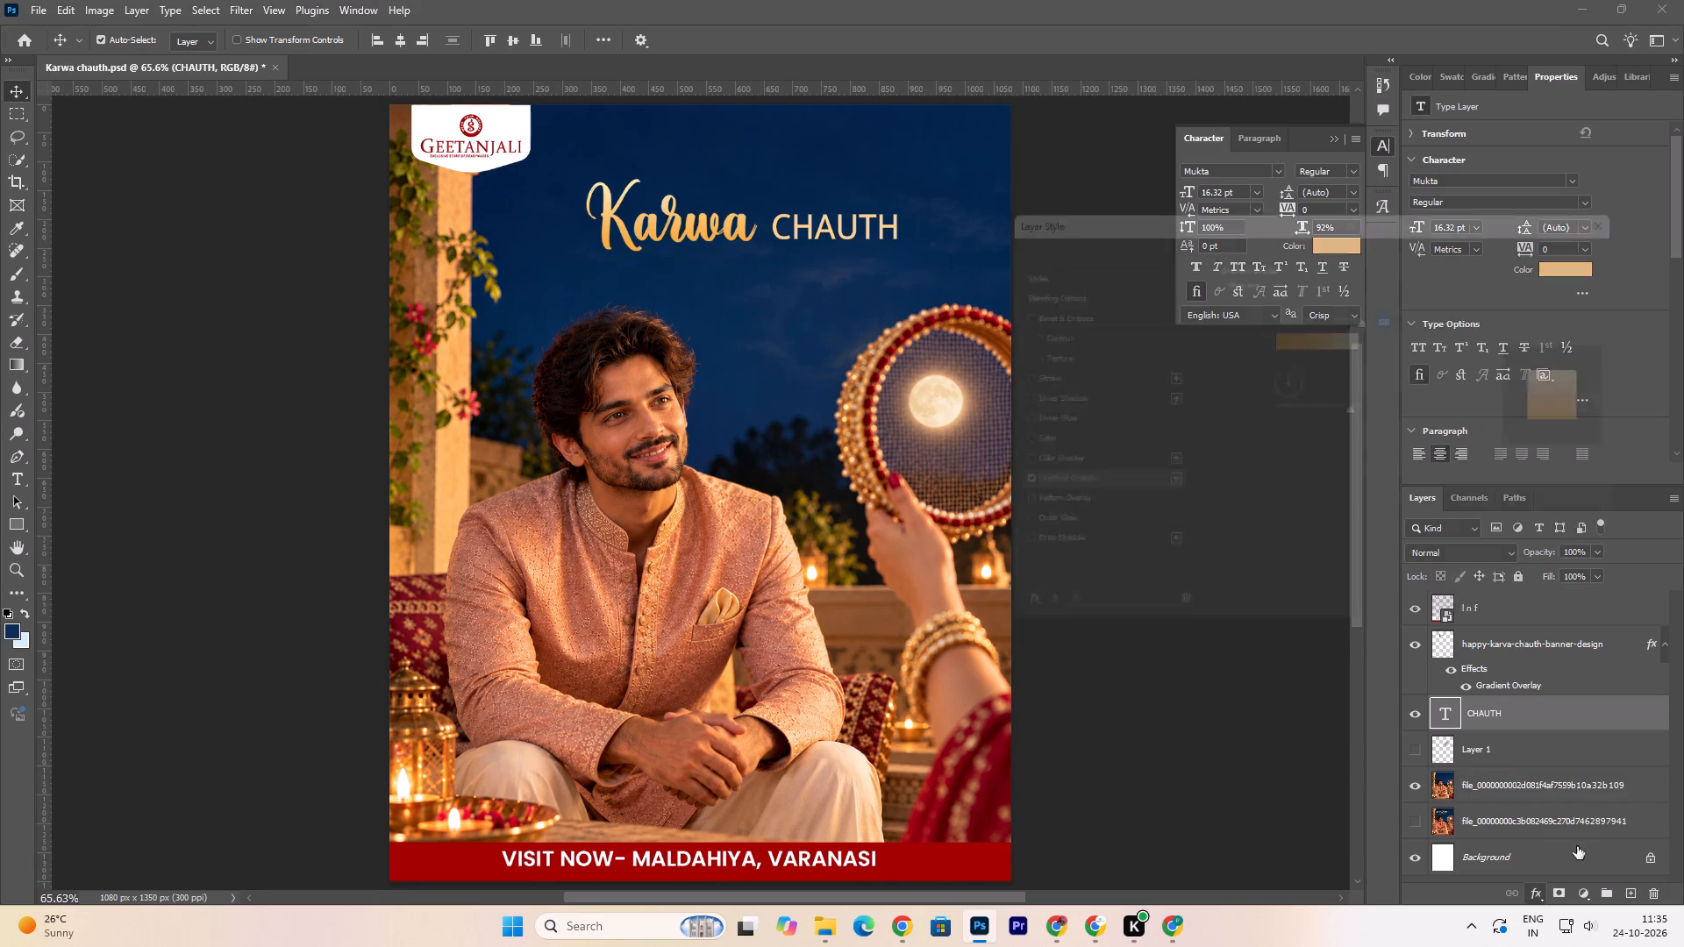
left_click(1308, 332)
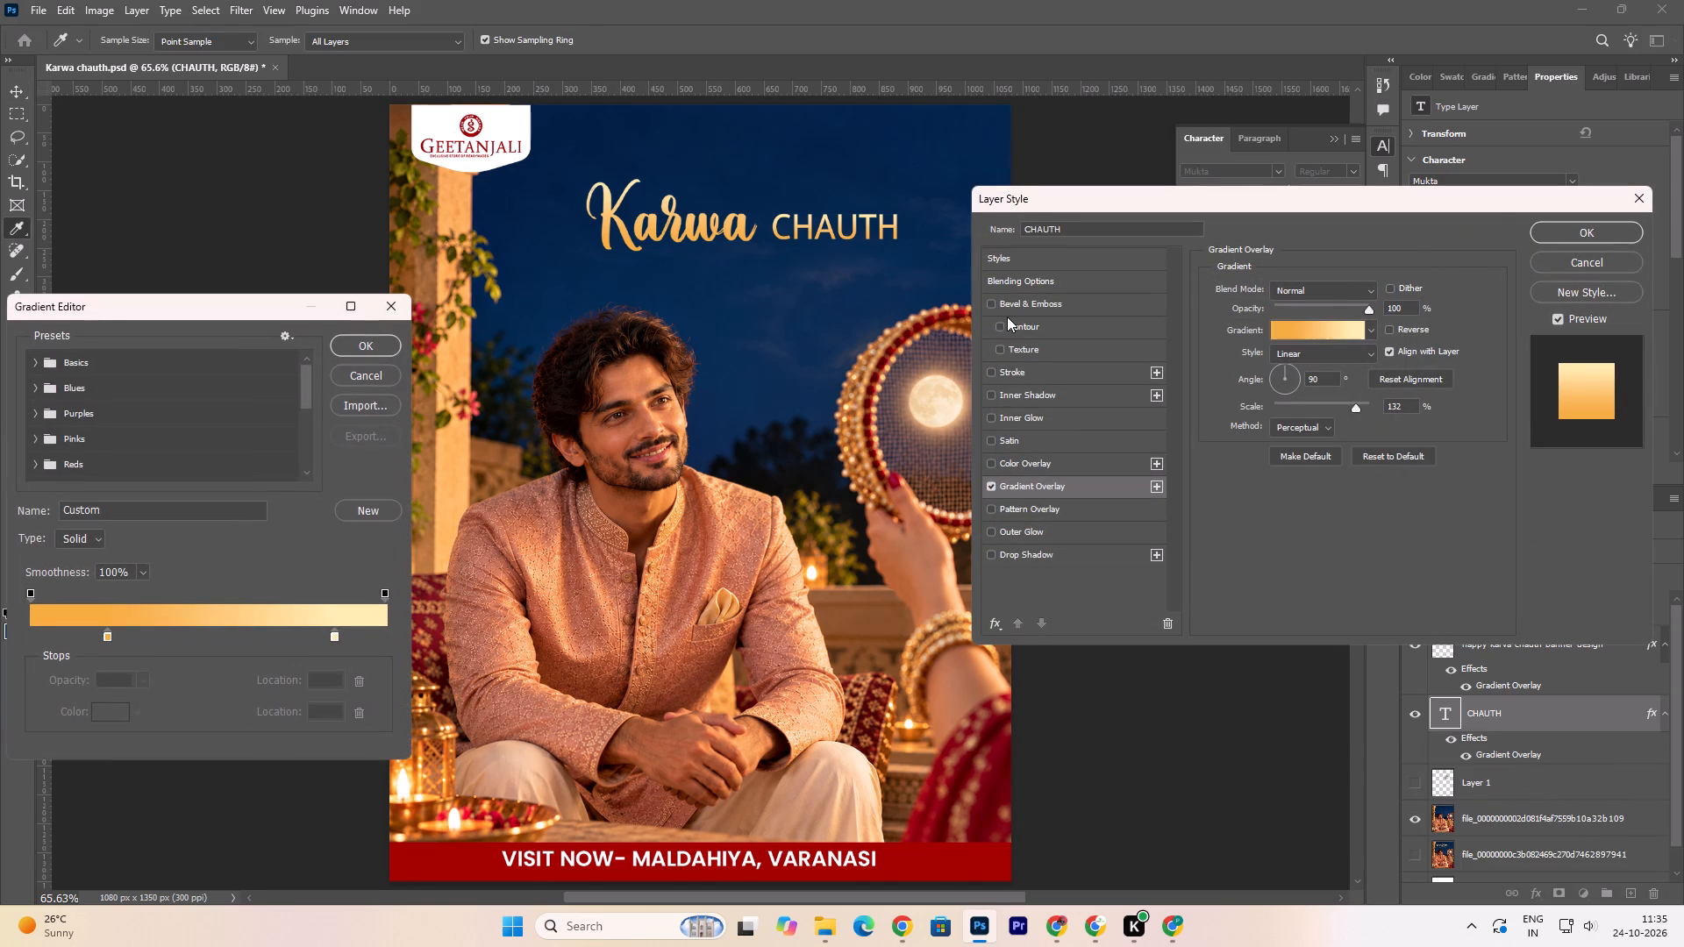
left_click_drag(111, 635, 57, 635)
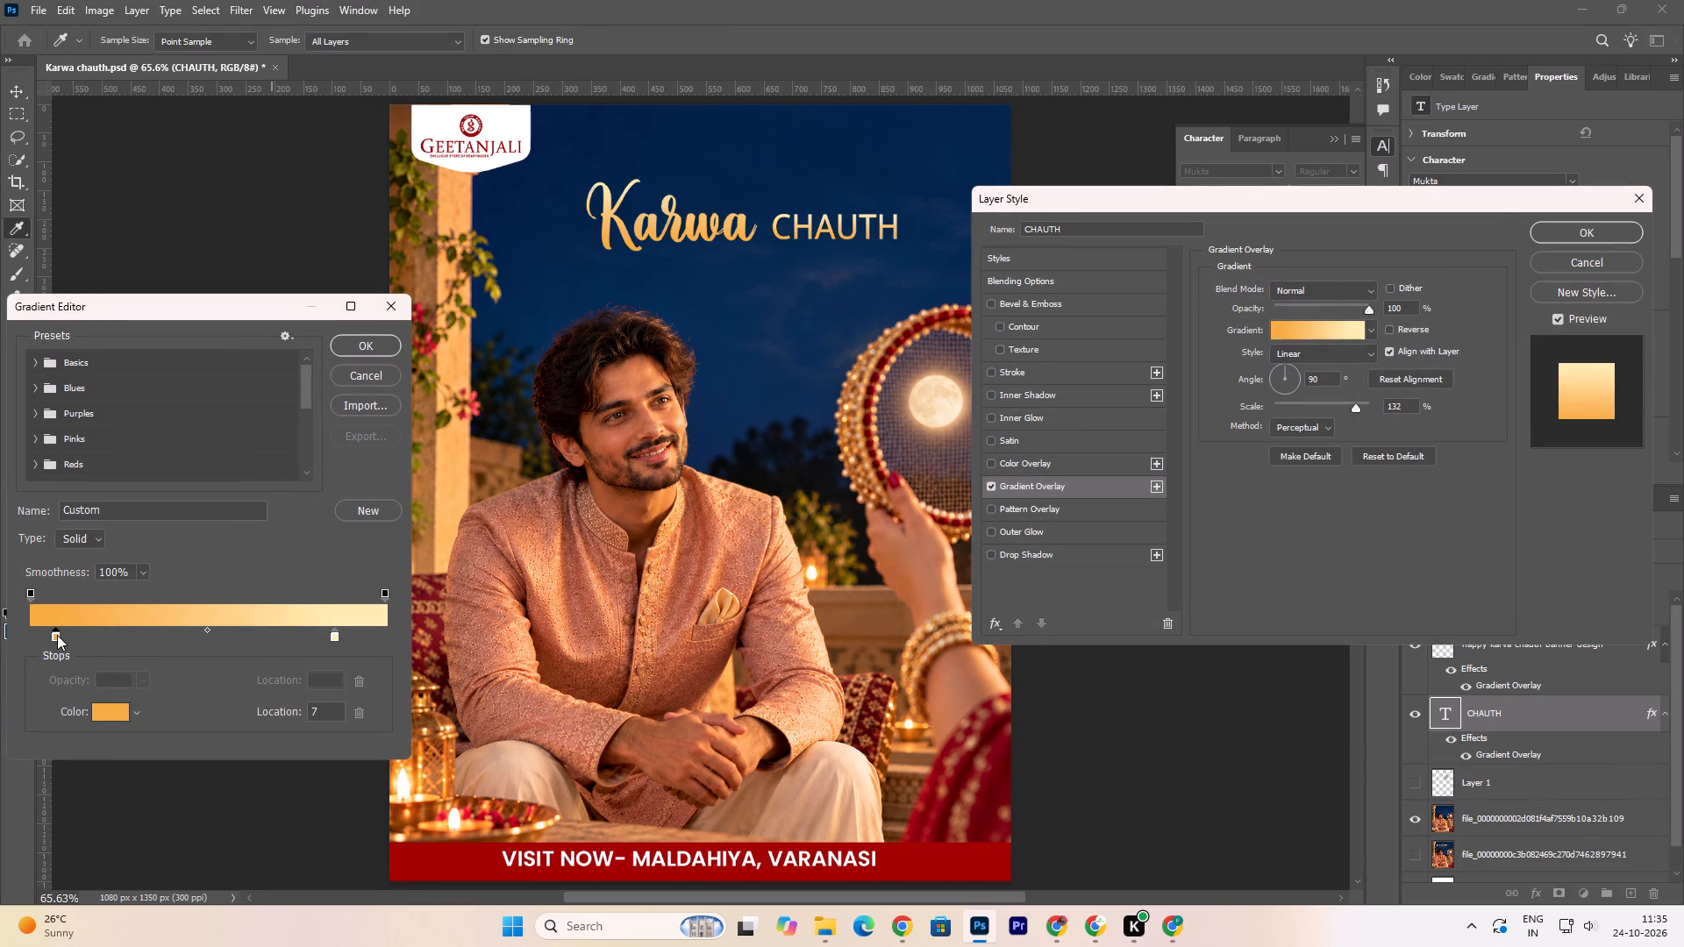
left_click_drag(57, 635, 65, 635)
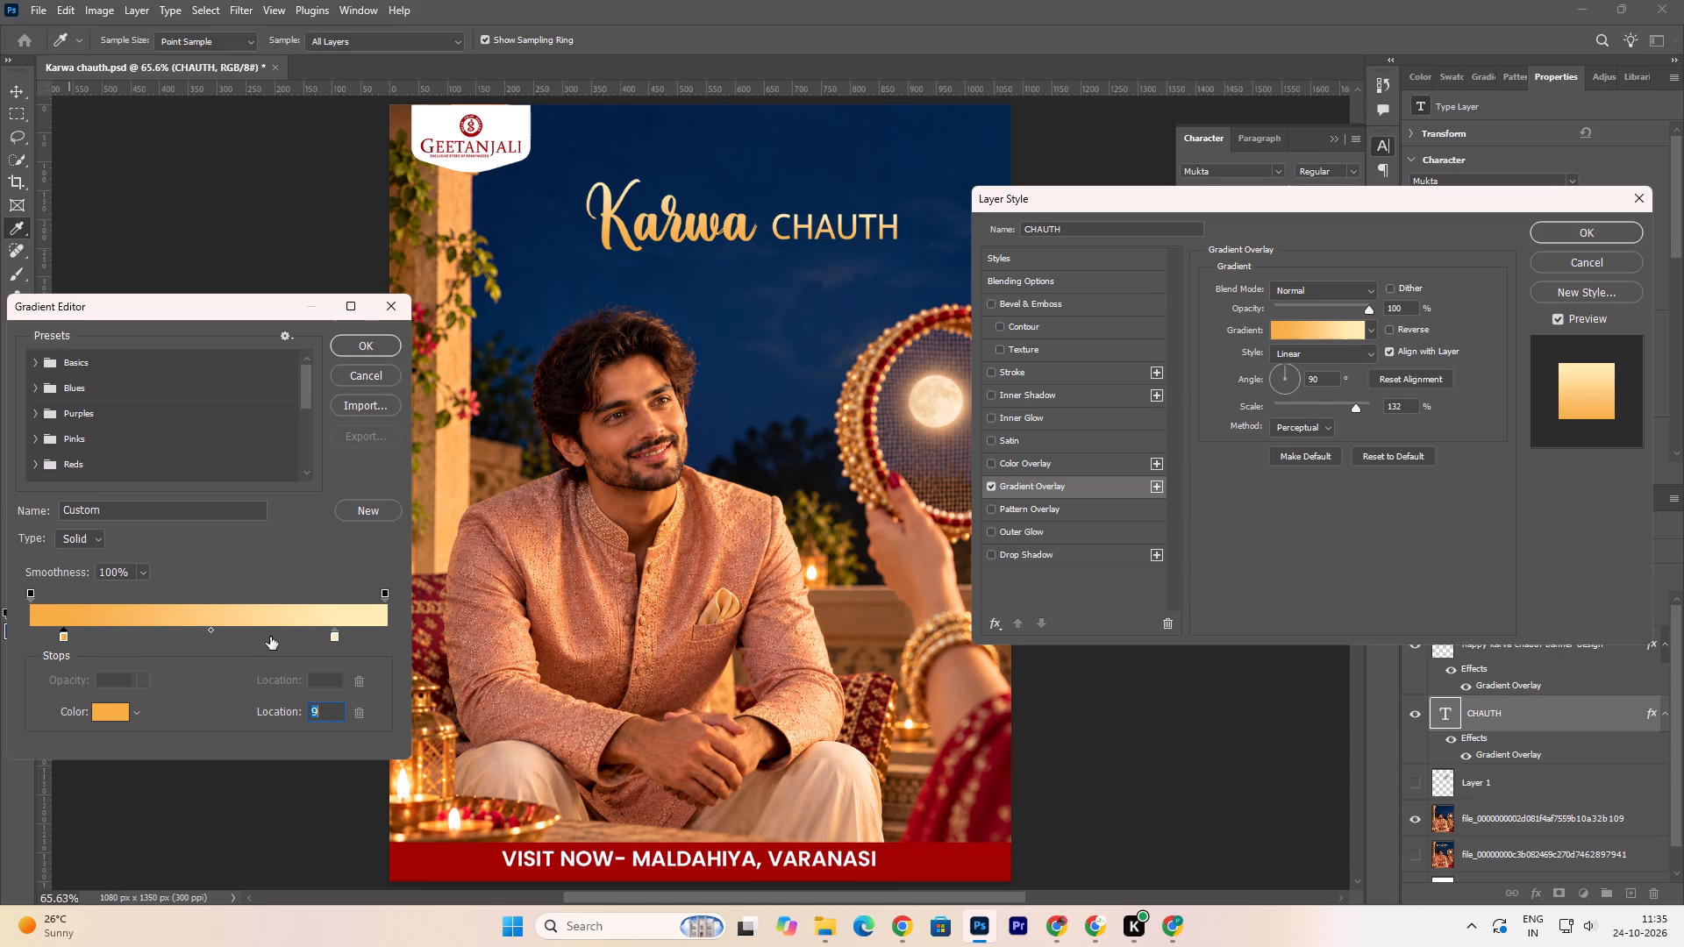
left_click_drag(211, 630, 245, 629)
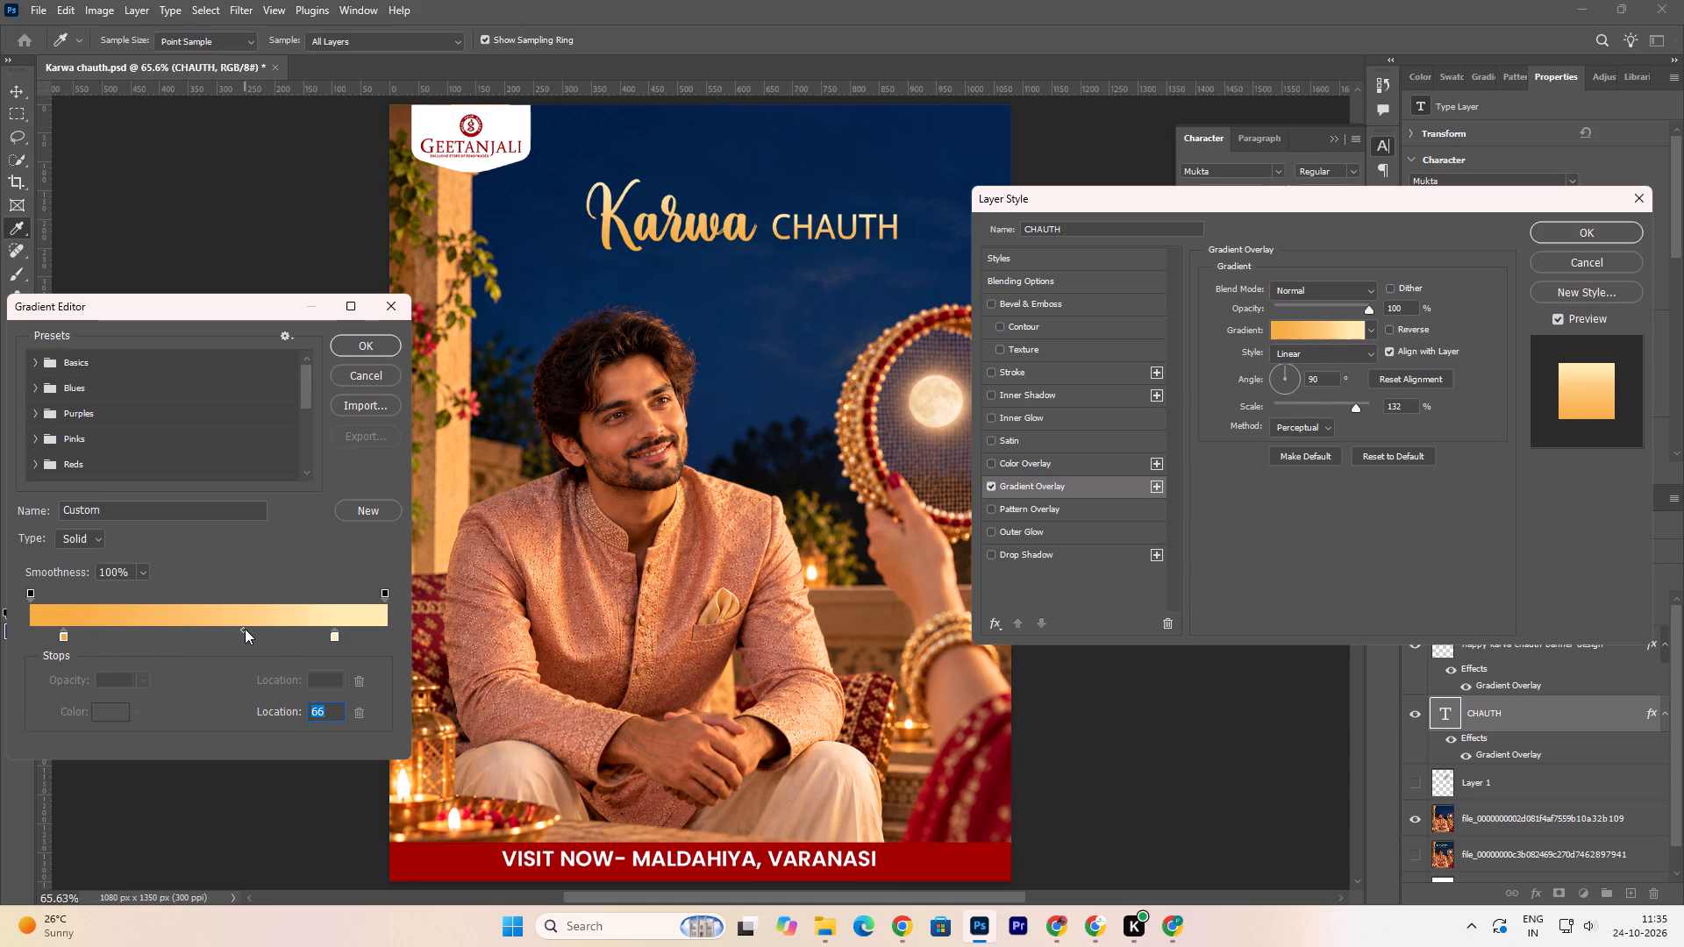
left_click_drag(245, 629, 195, 628)
left_click(1563, 231)
left_click(346, 345)
left_click(1550, 241)
left_click(1554, 236)
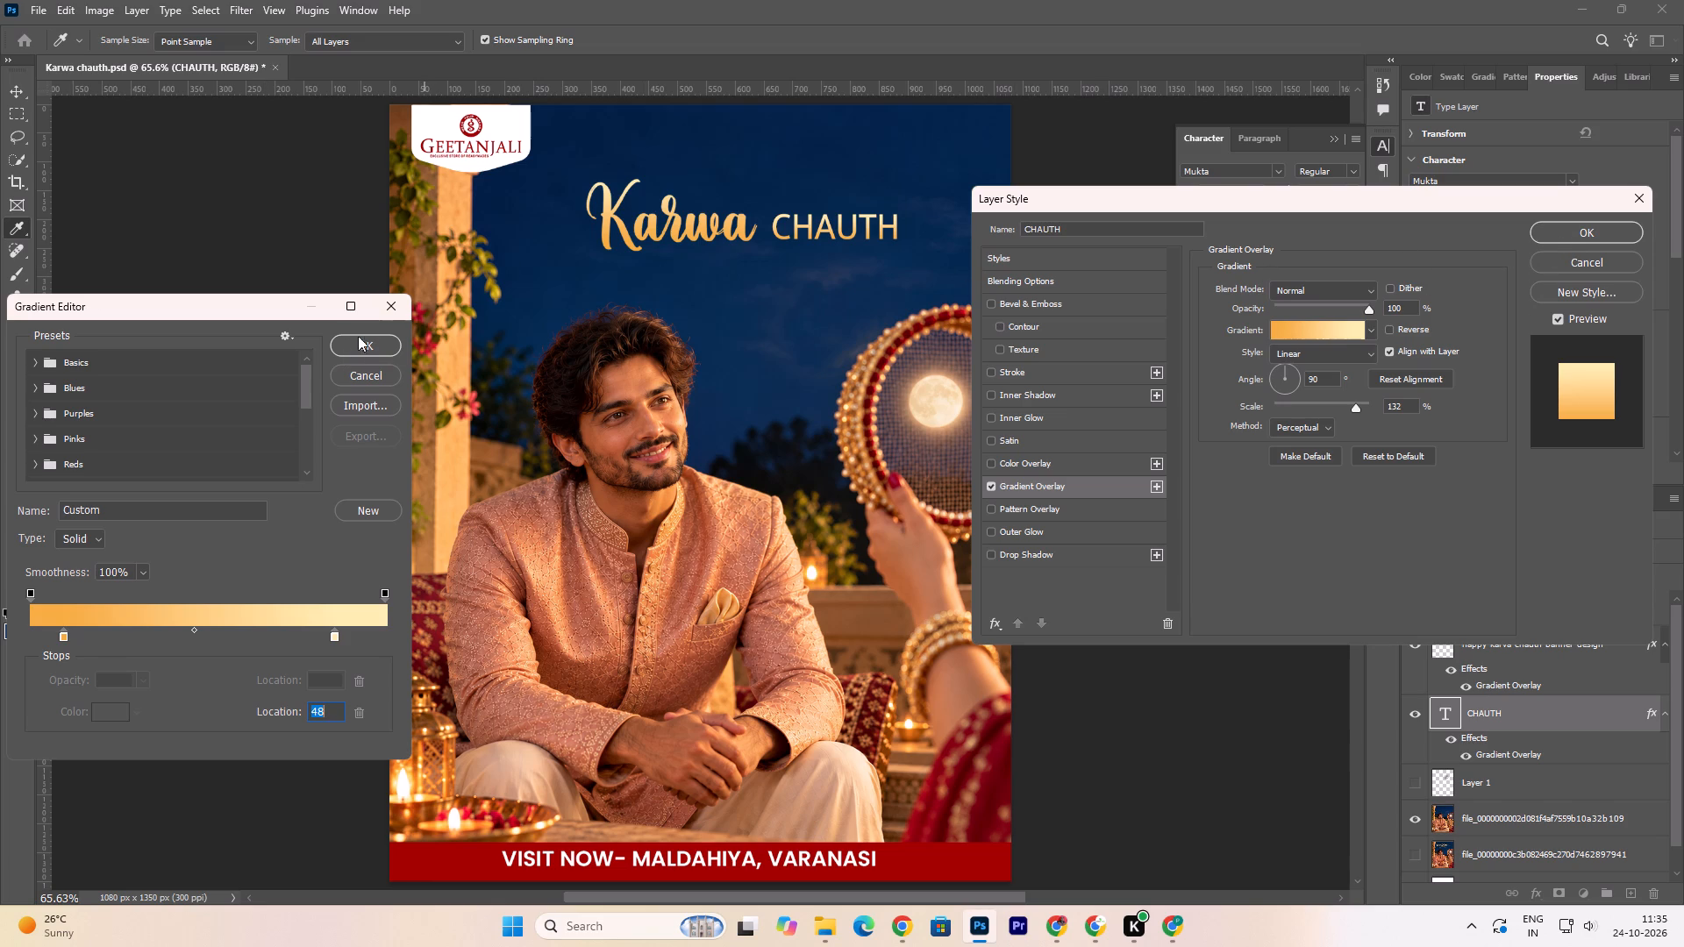
left_click(353, 345)
left_click(375, 341)
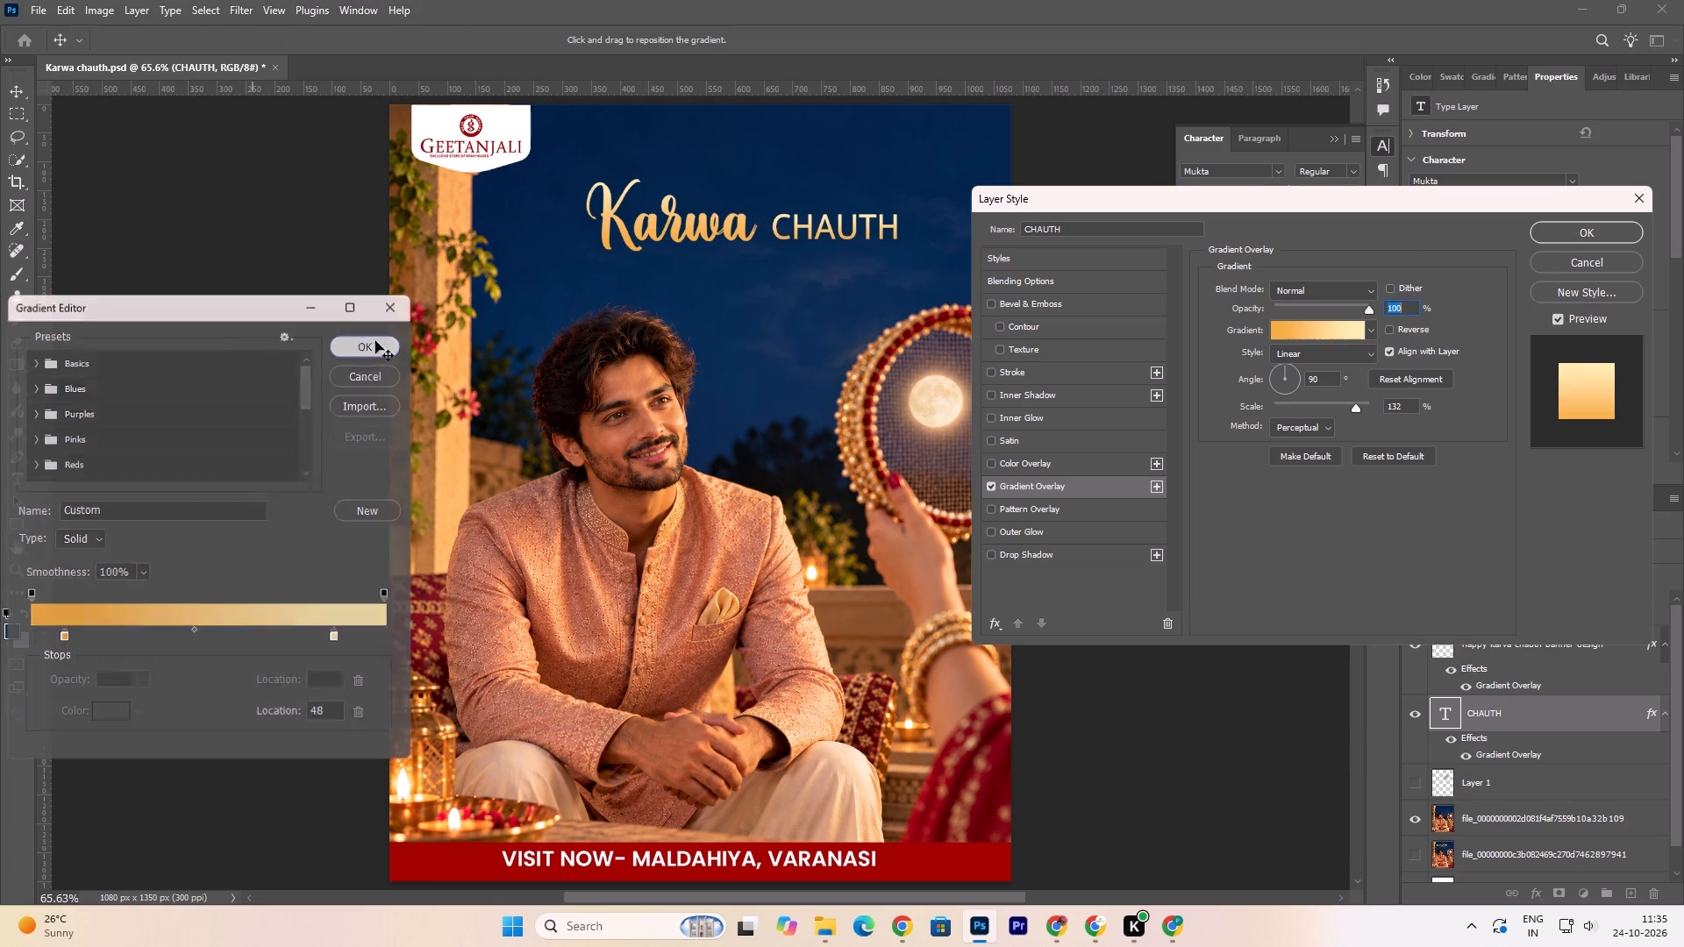
left_click(1566, 234)
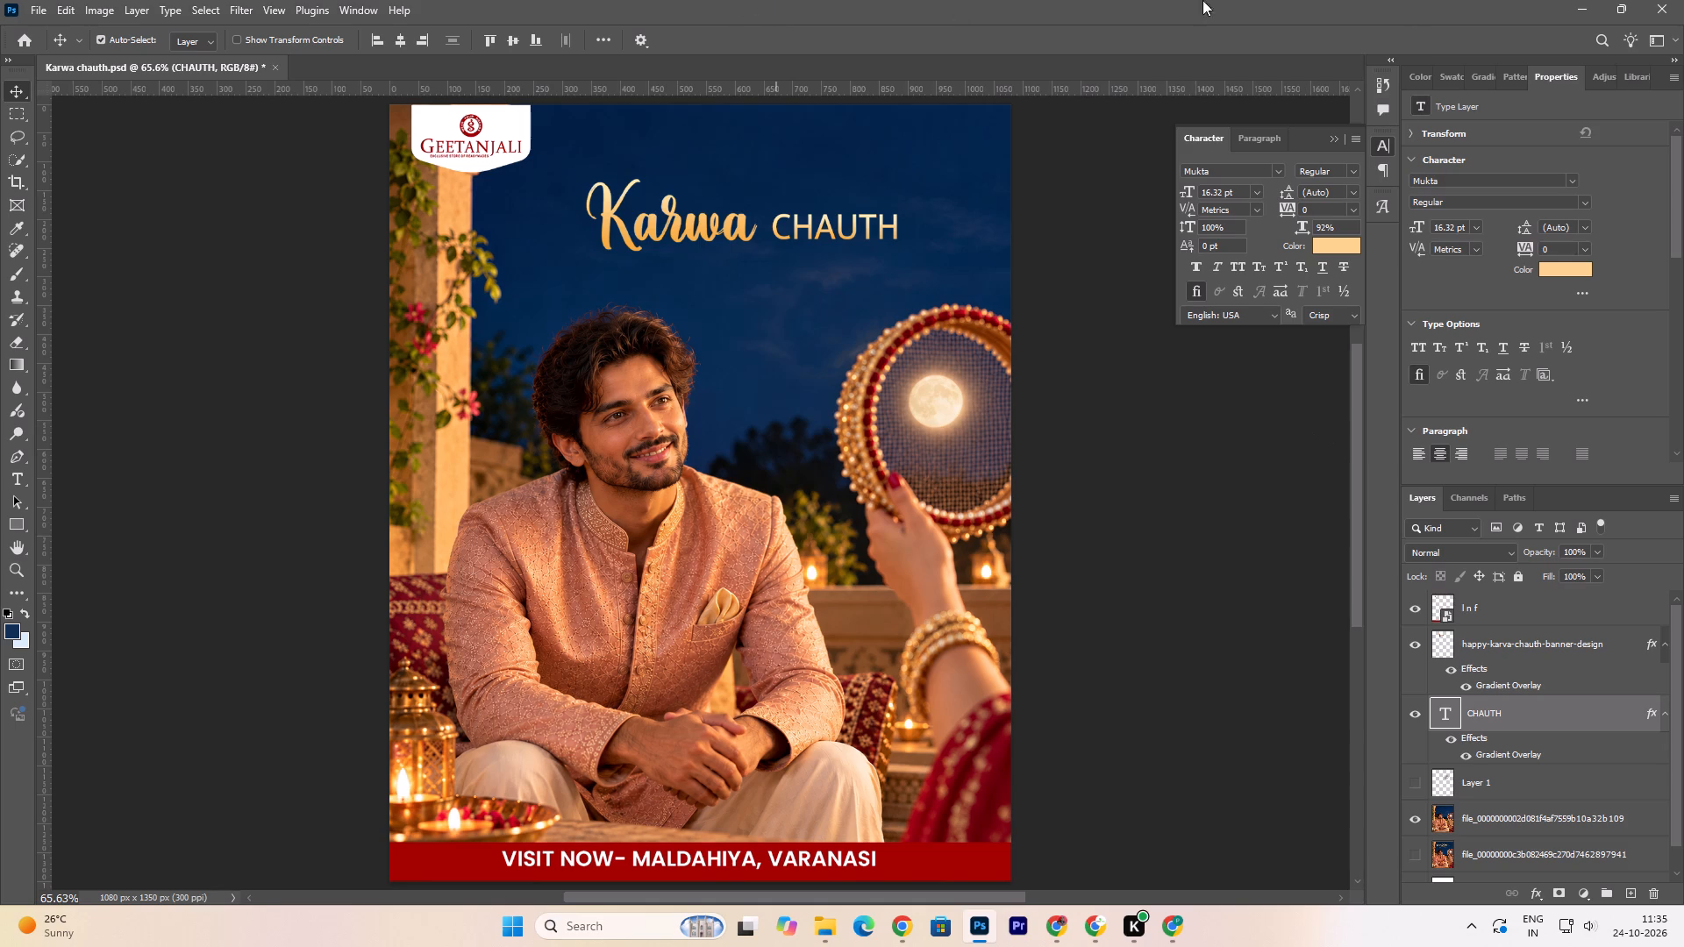
Set the CHAUTH text's Mukta weight to Medium and preview alternative fonts on it.
left_click(1588, 202)
left_click(1522, 288)
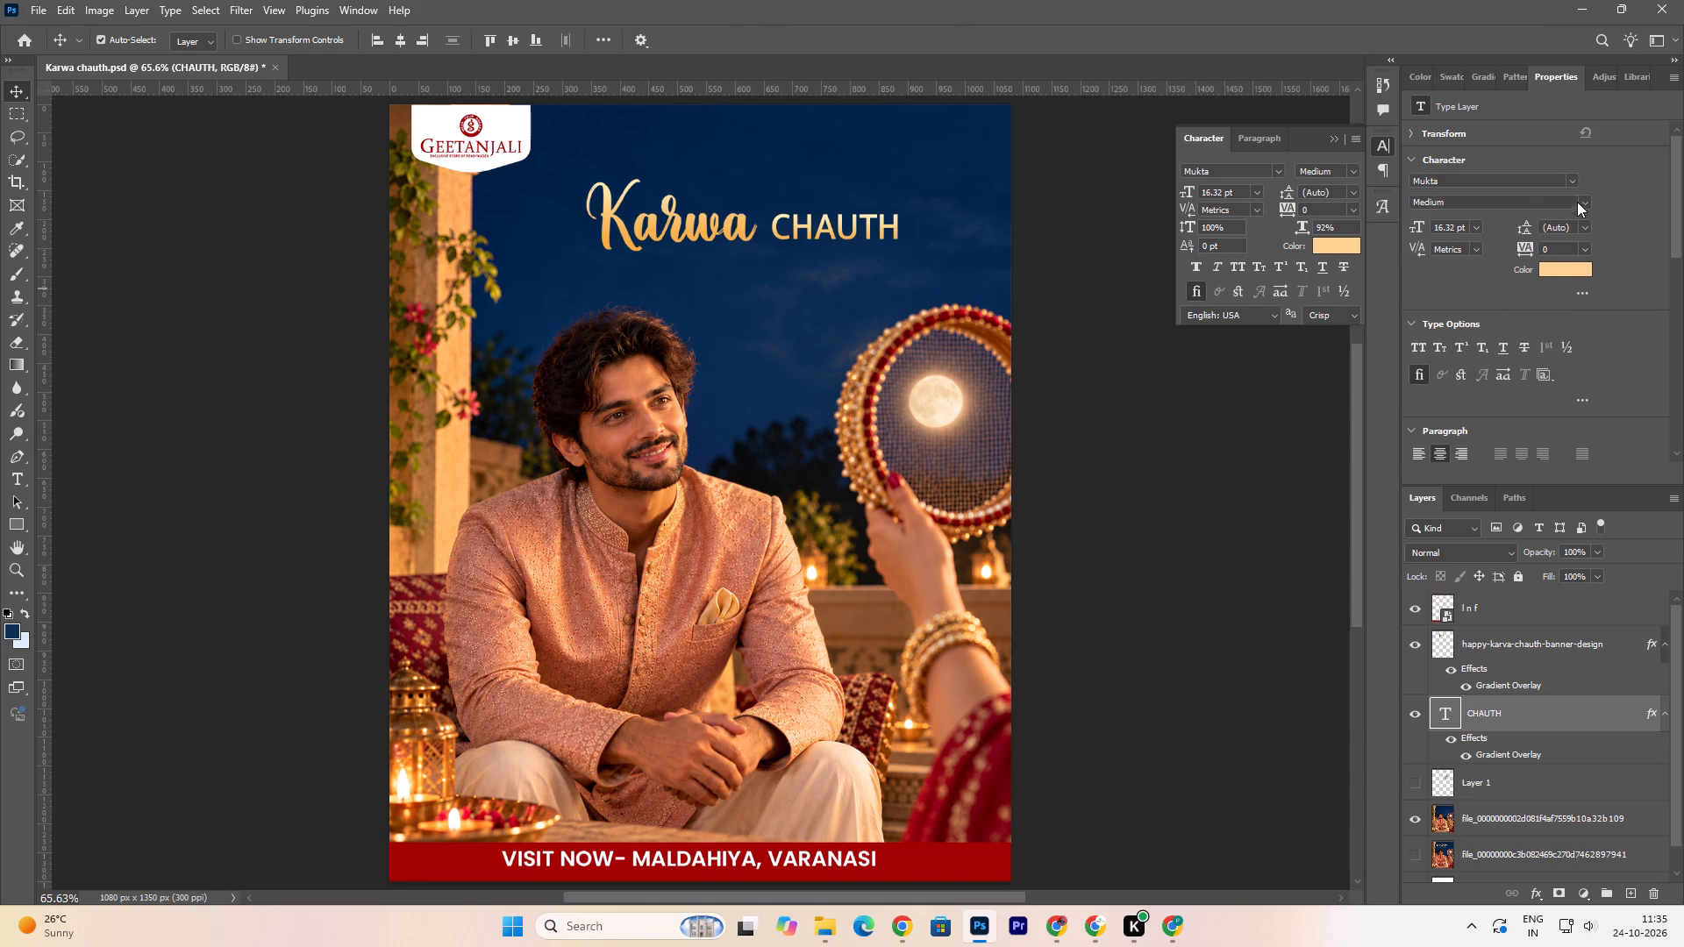
left_click(1573, 180)
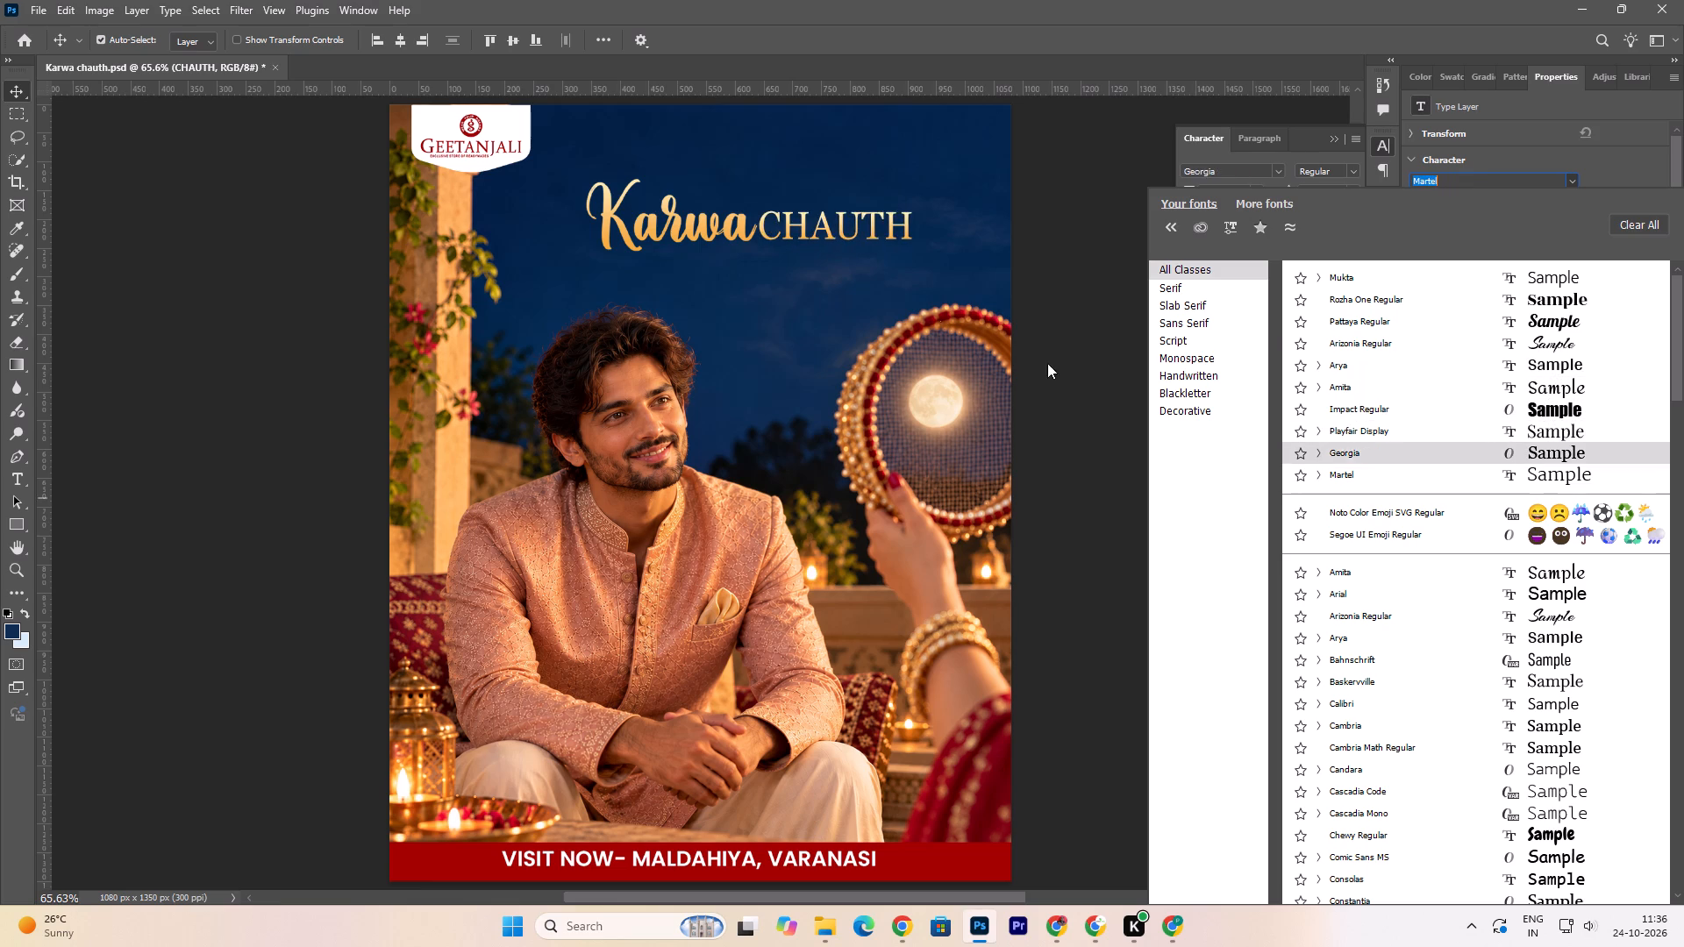
left_click(1048, 313)
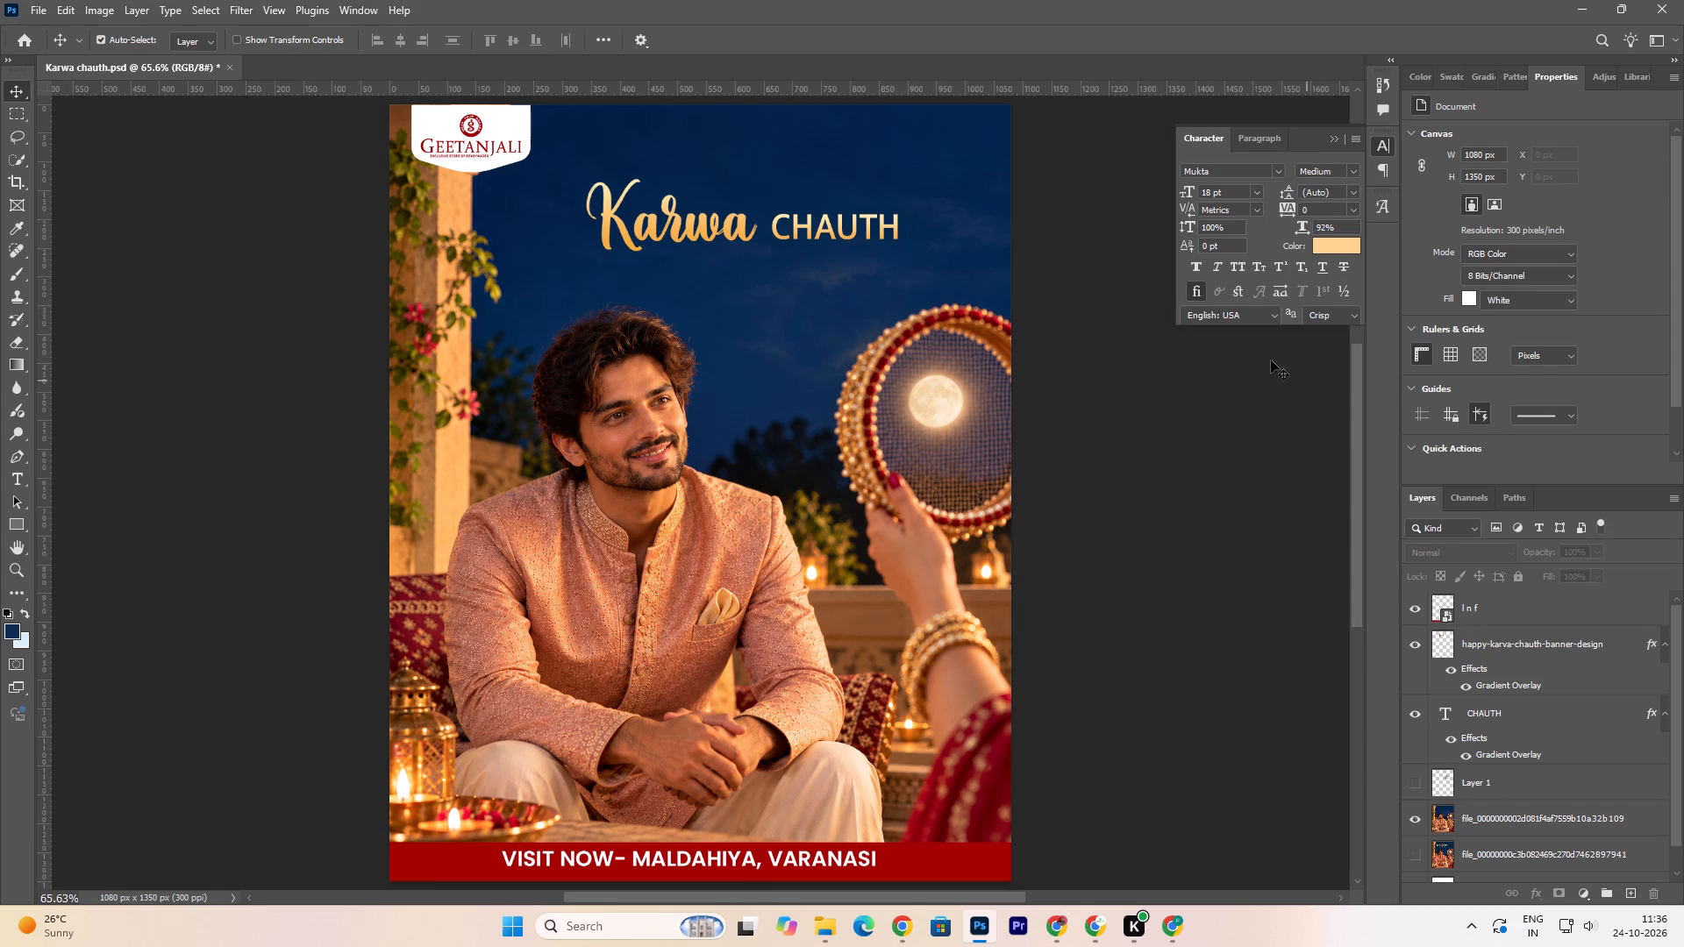
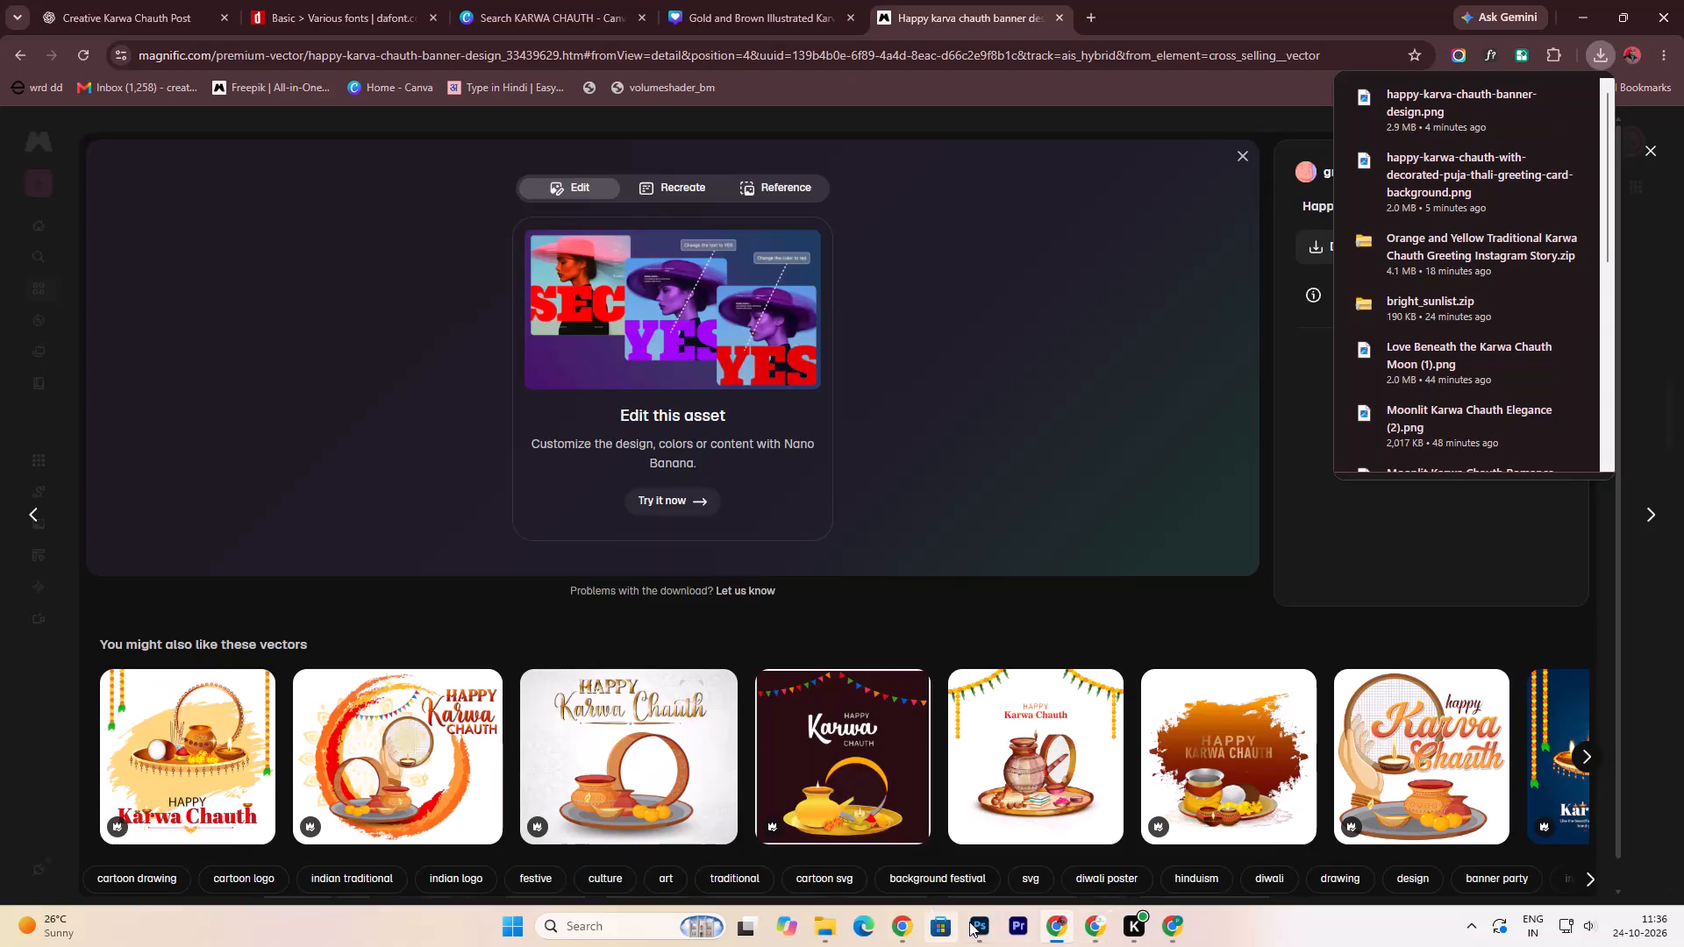
Switch to Photoshop and save the Karwa chauth.psd poster.
left_click(985, 929)
key("ctrl+s")
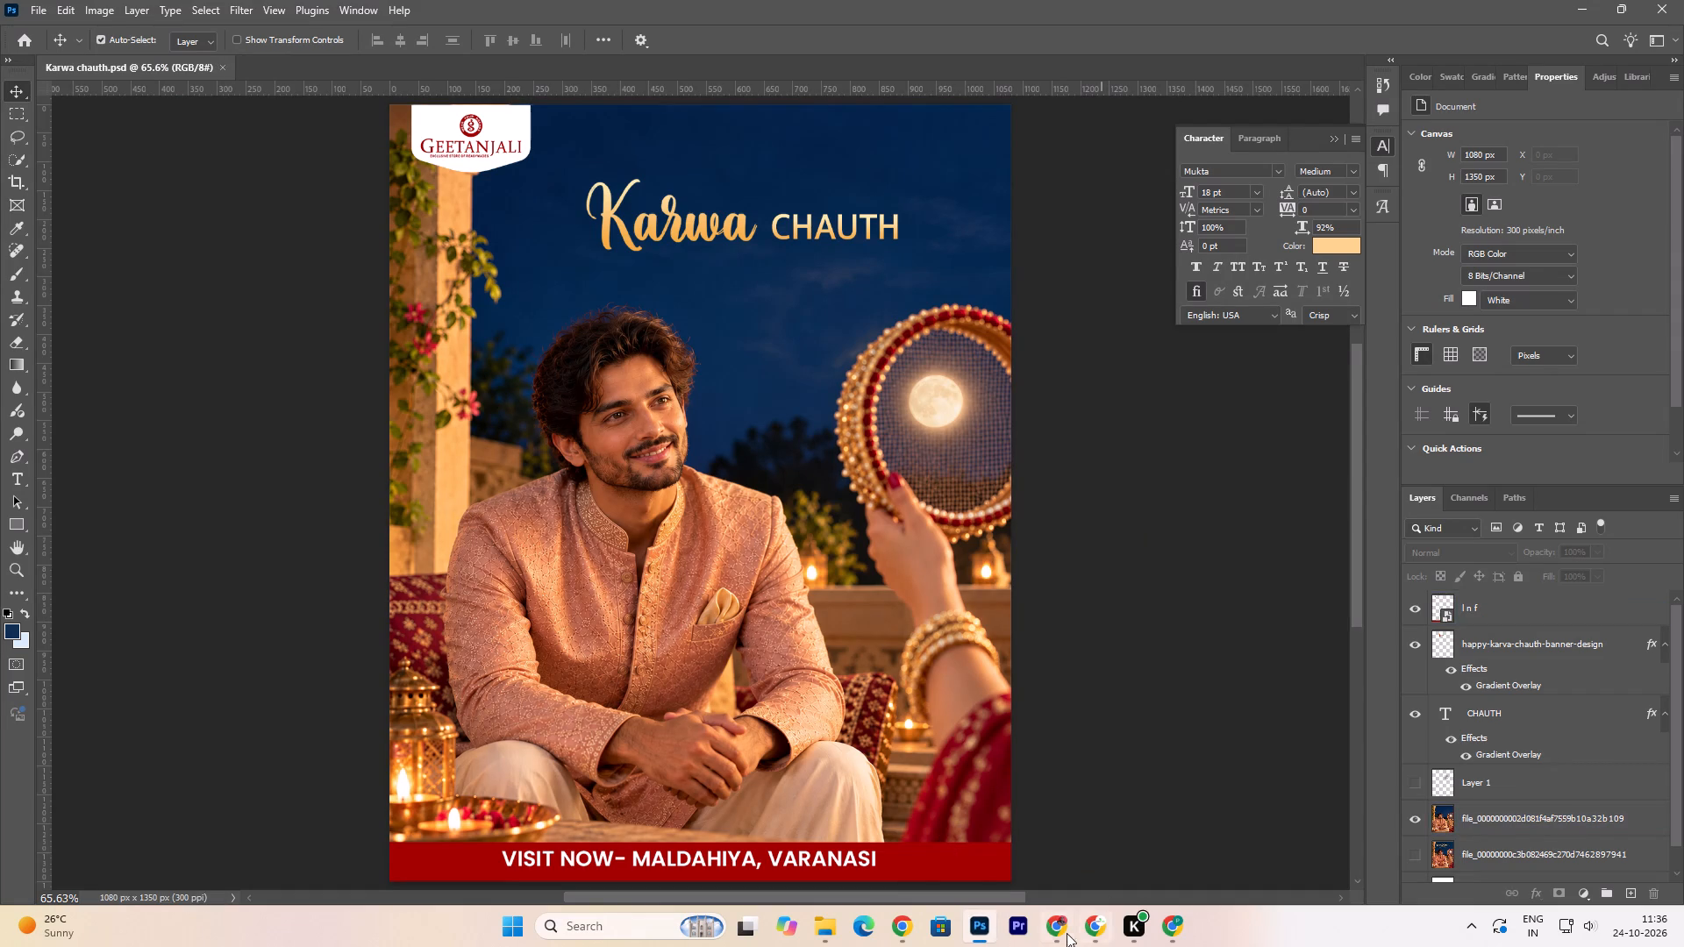
Switch to Chrome and browse the Gothic > Medieval fonts on DaFont for a heading style.
left_click(1061, 935)
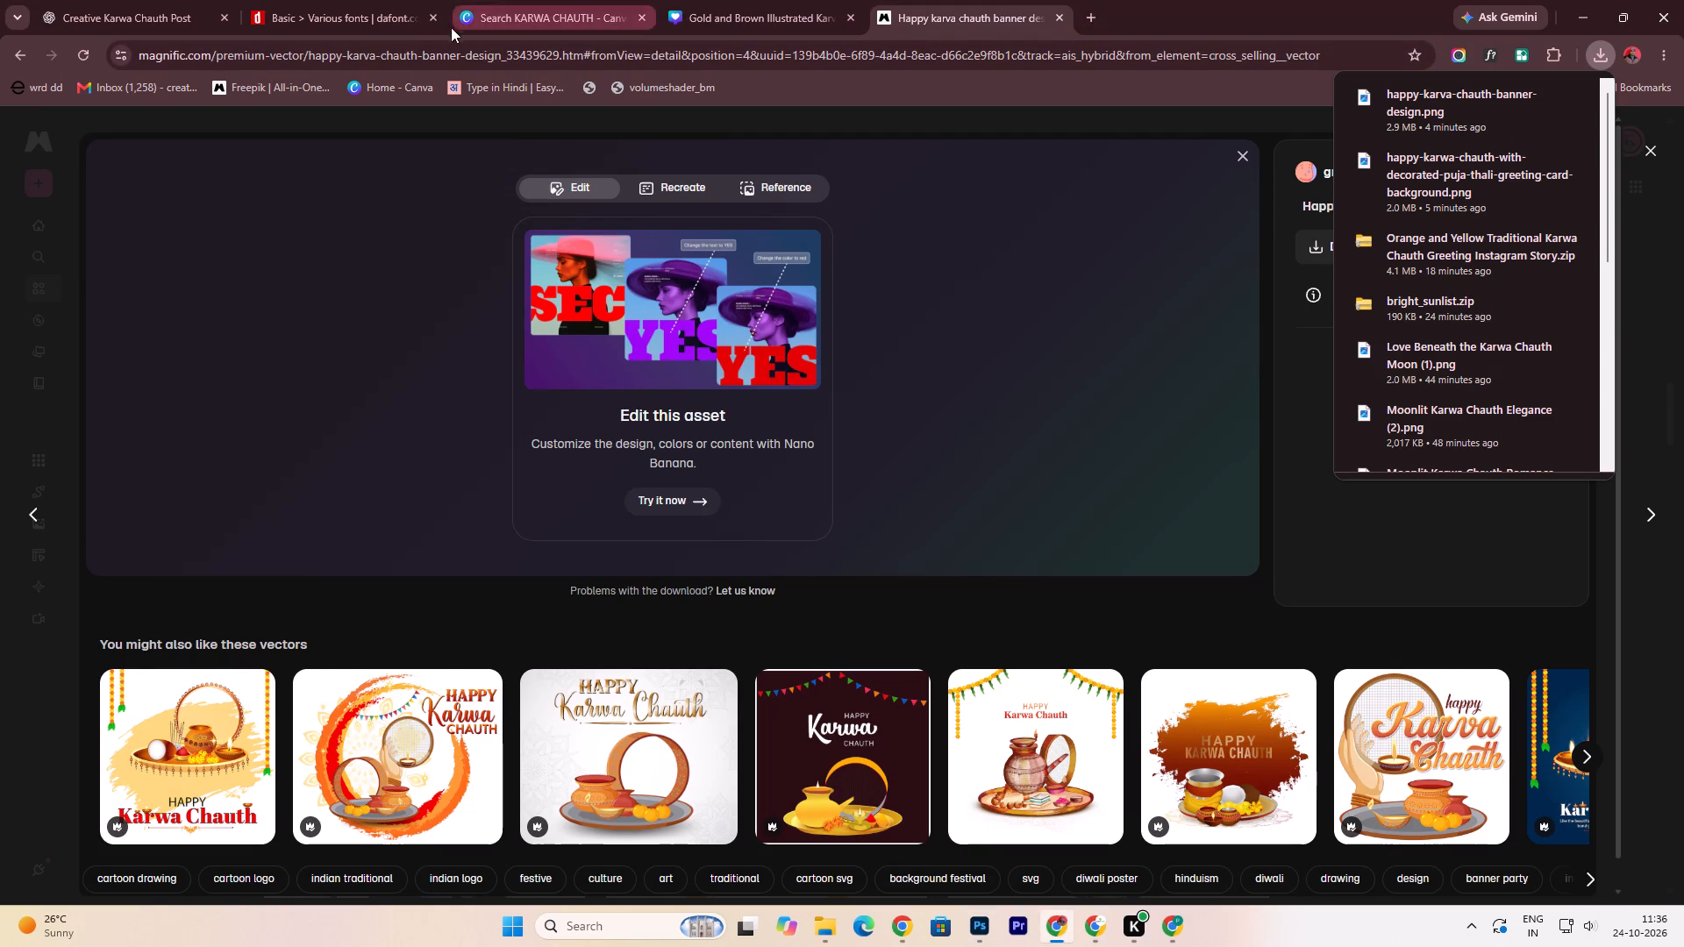
left_click(360, 10)
scroll(876, 505, "up", 4)
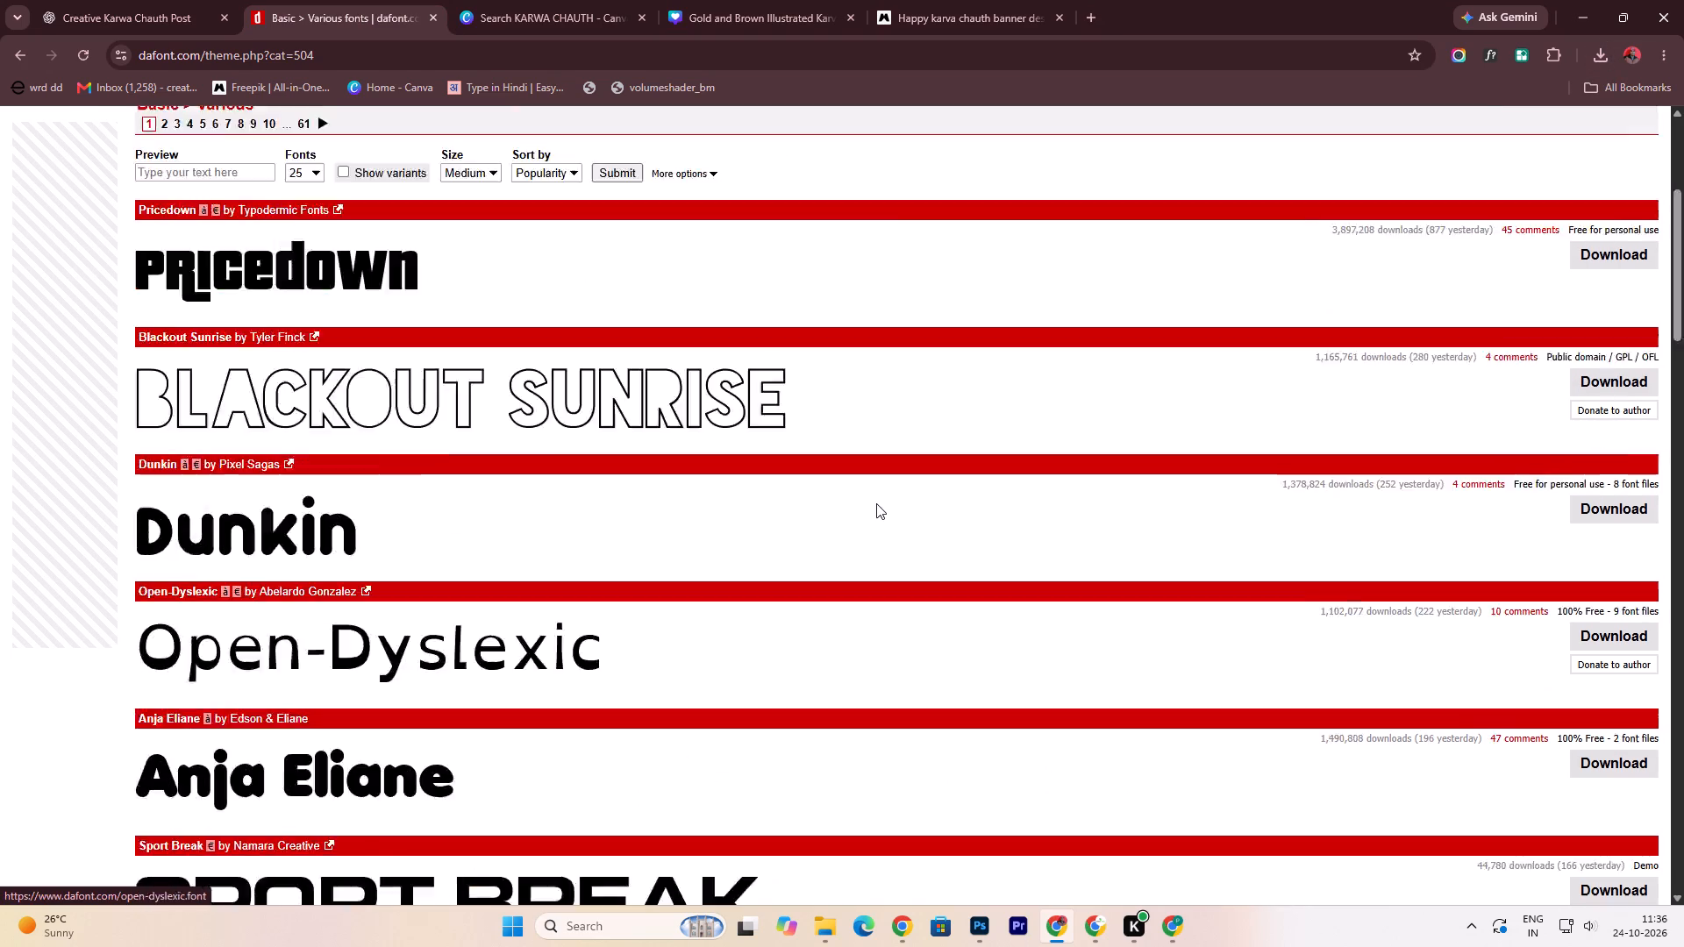
scroll(876, 503, "up", 13)
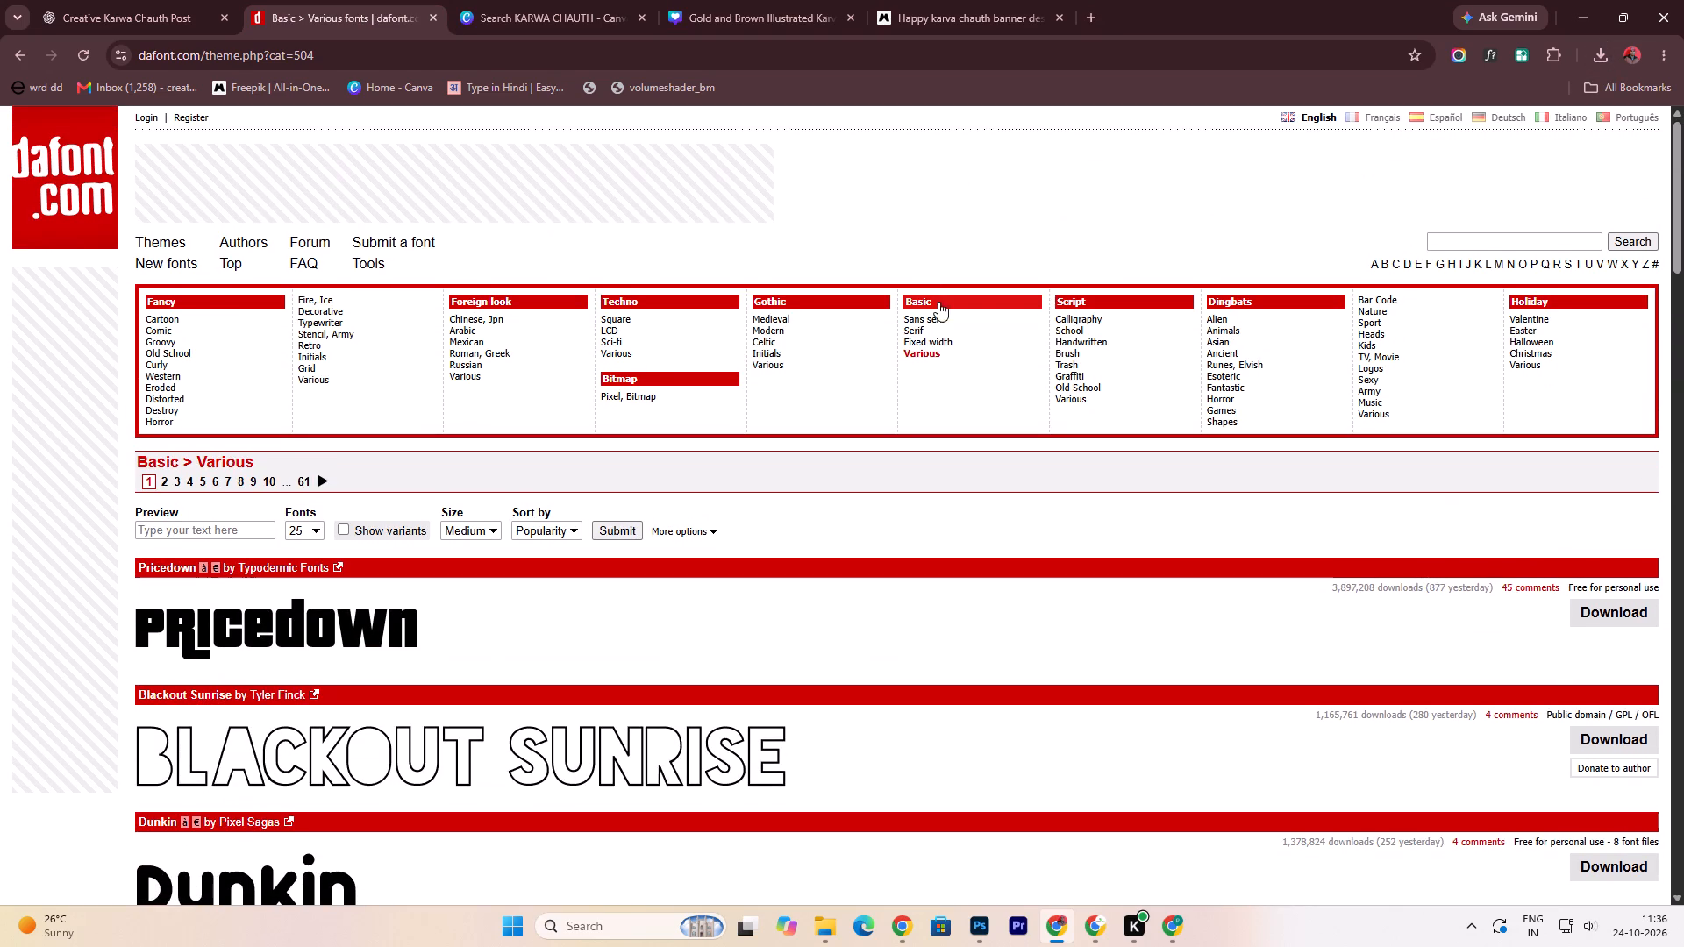
left_click(788, 320)
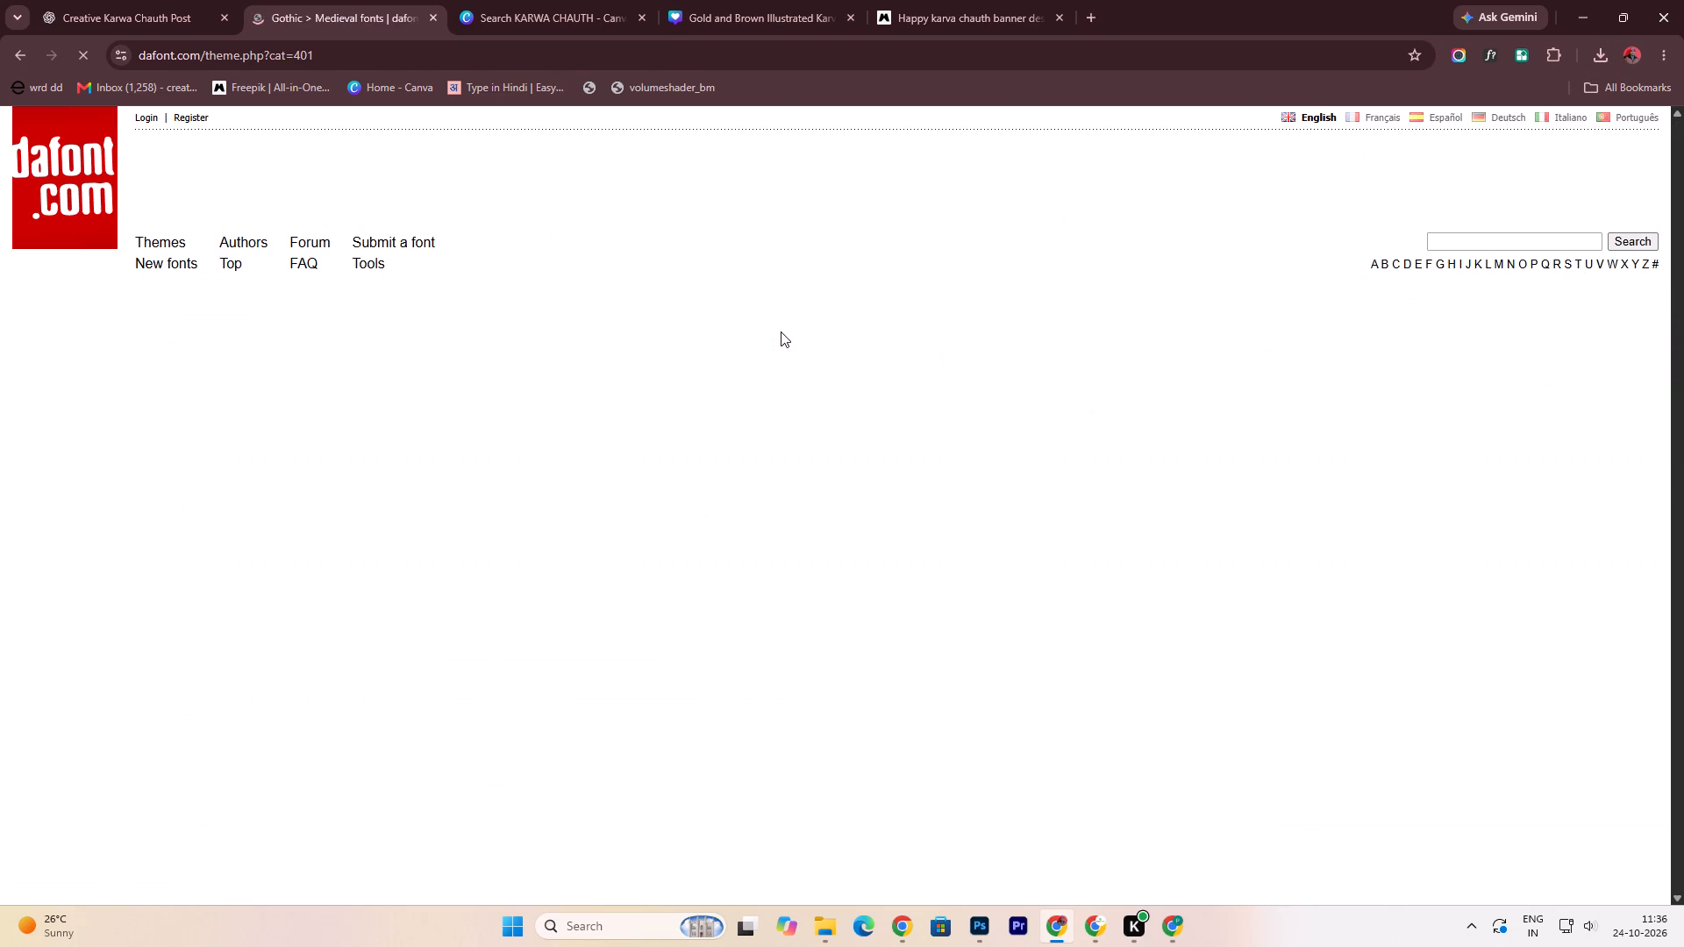
scroll(1005, 600, "down", 6)
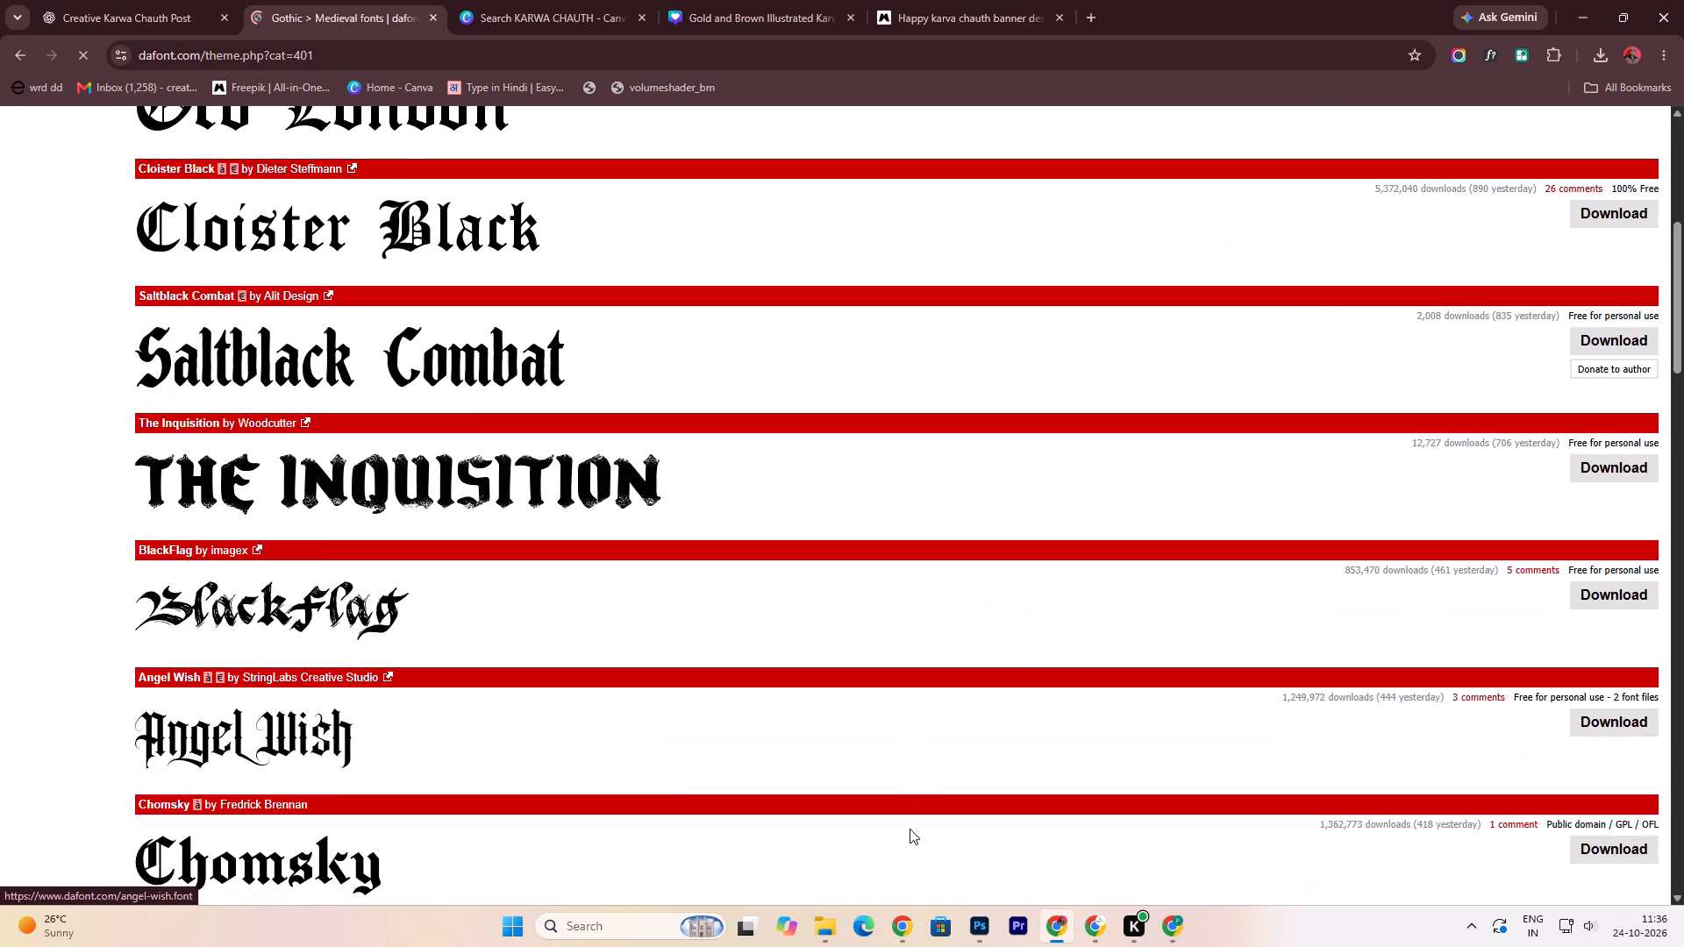
In Canva, open the Gold and Brown Illustrated Karva Chauth design from the KARWA CHAUTH search and add a second page.
left_click(520, 18)
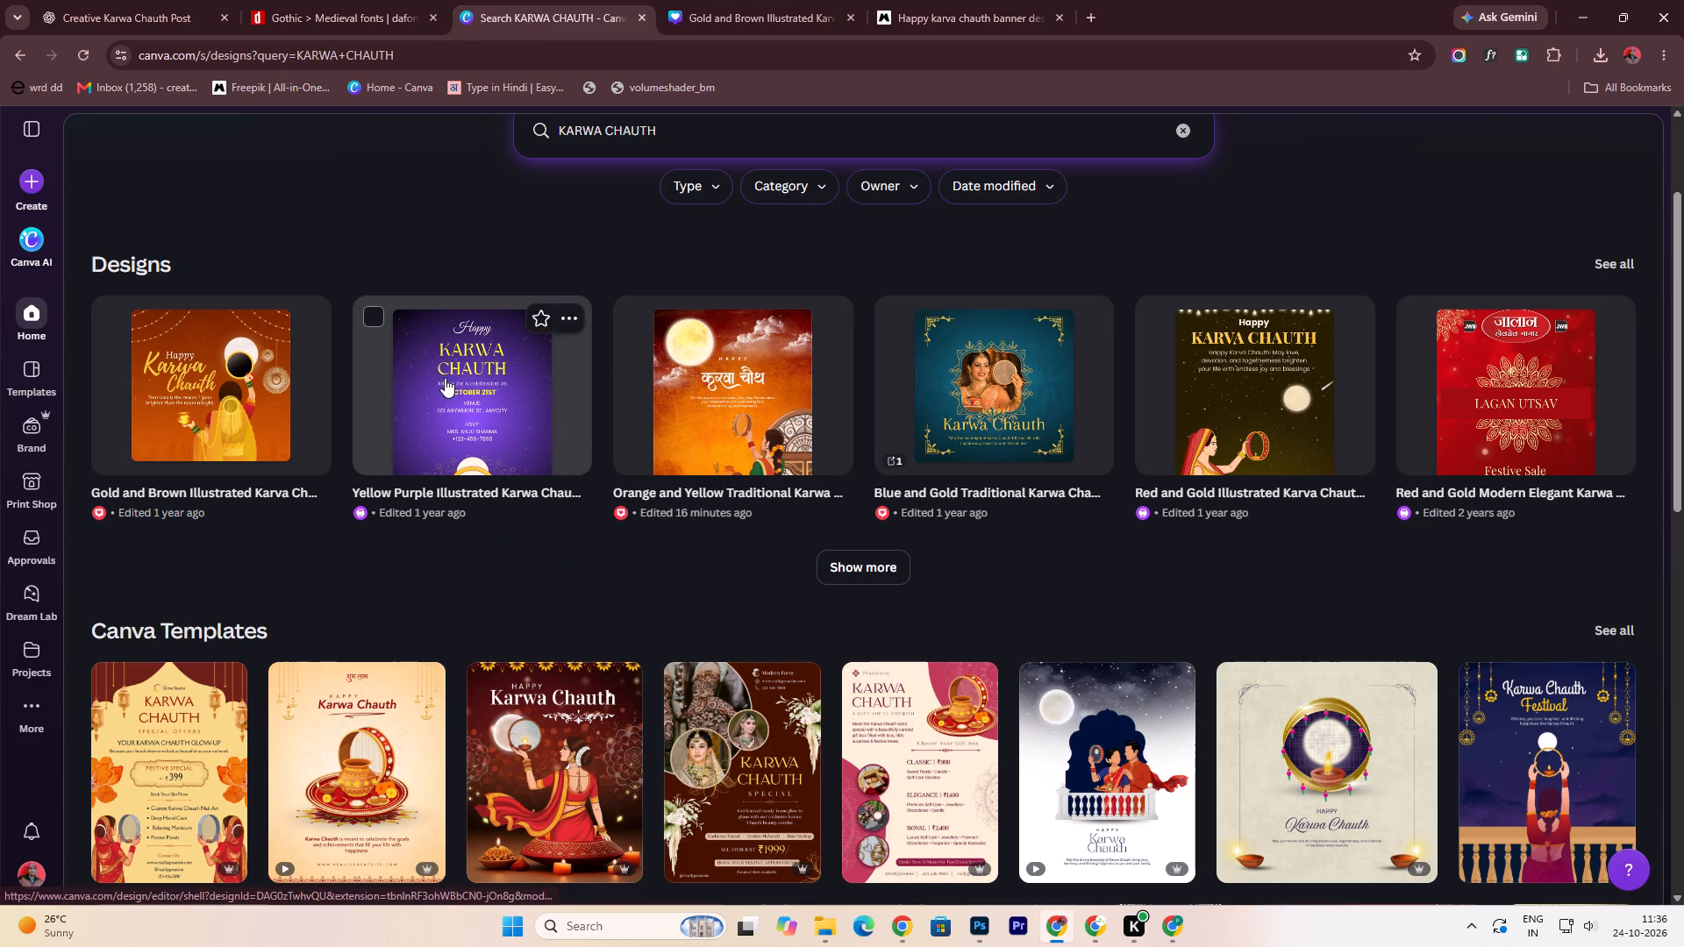
left_click(192, 383)
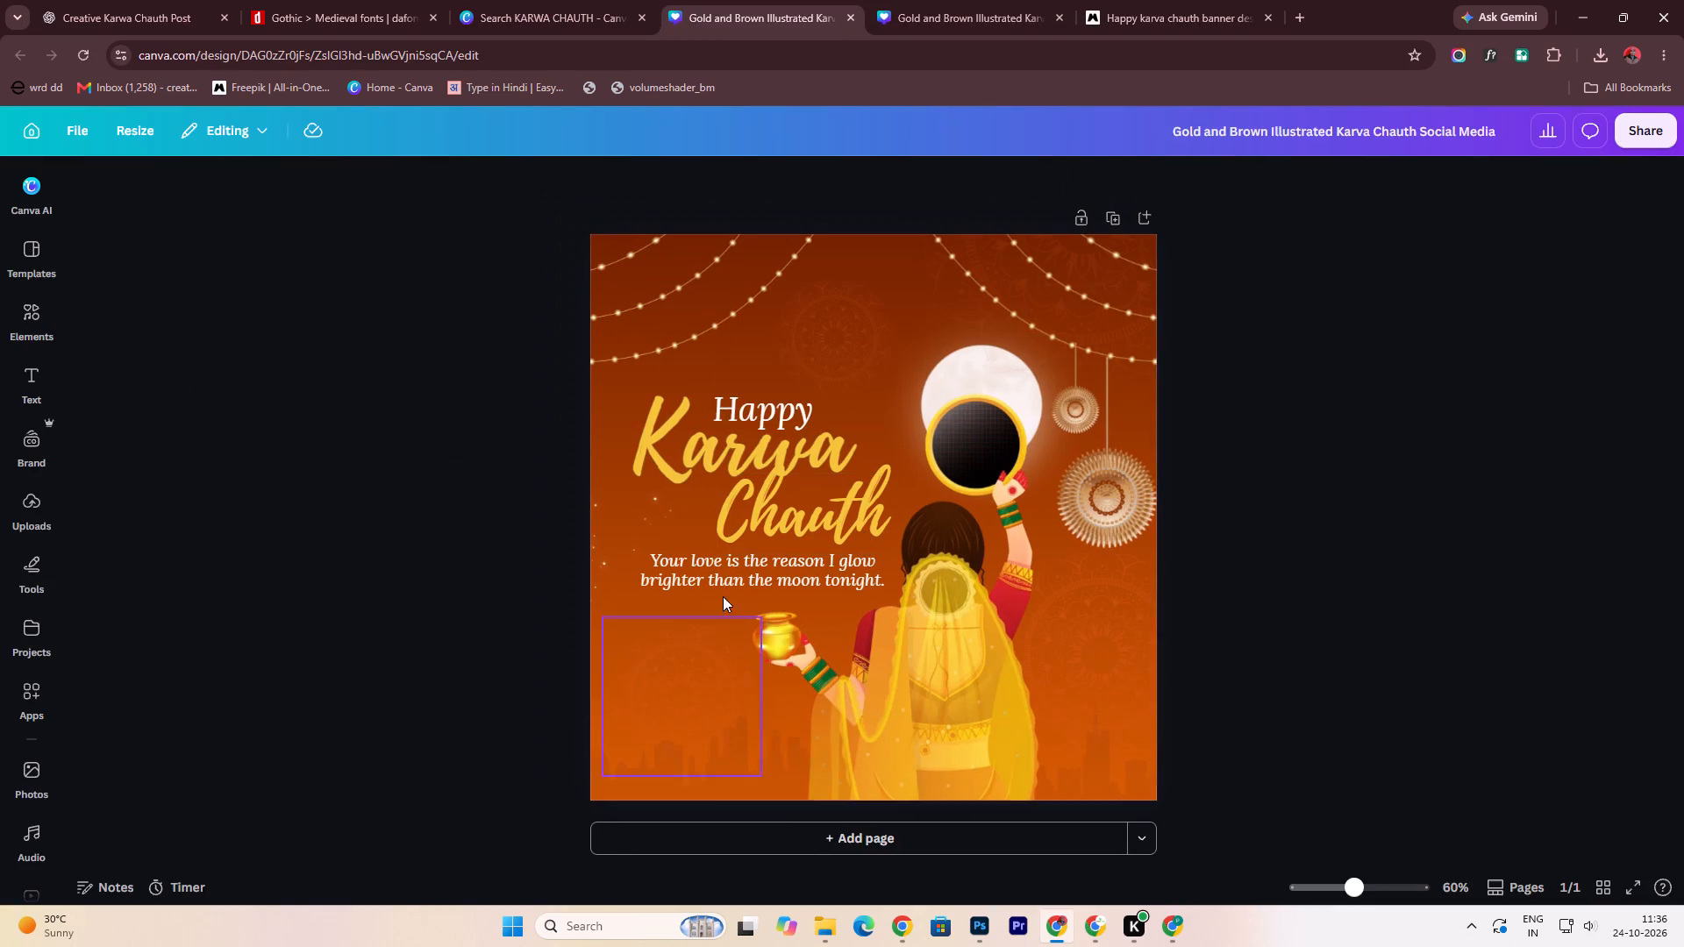
left_click(832, 452)
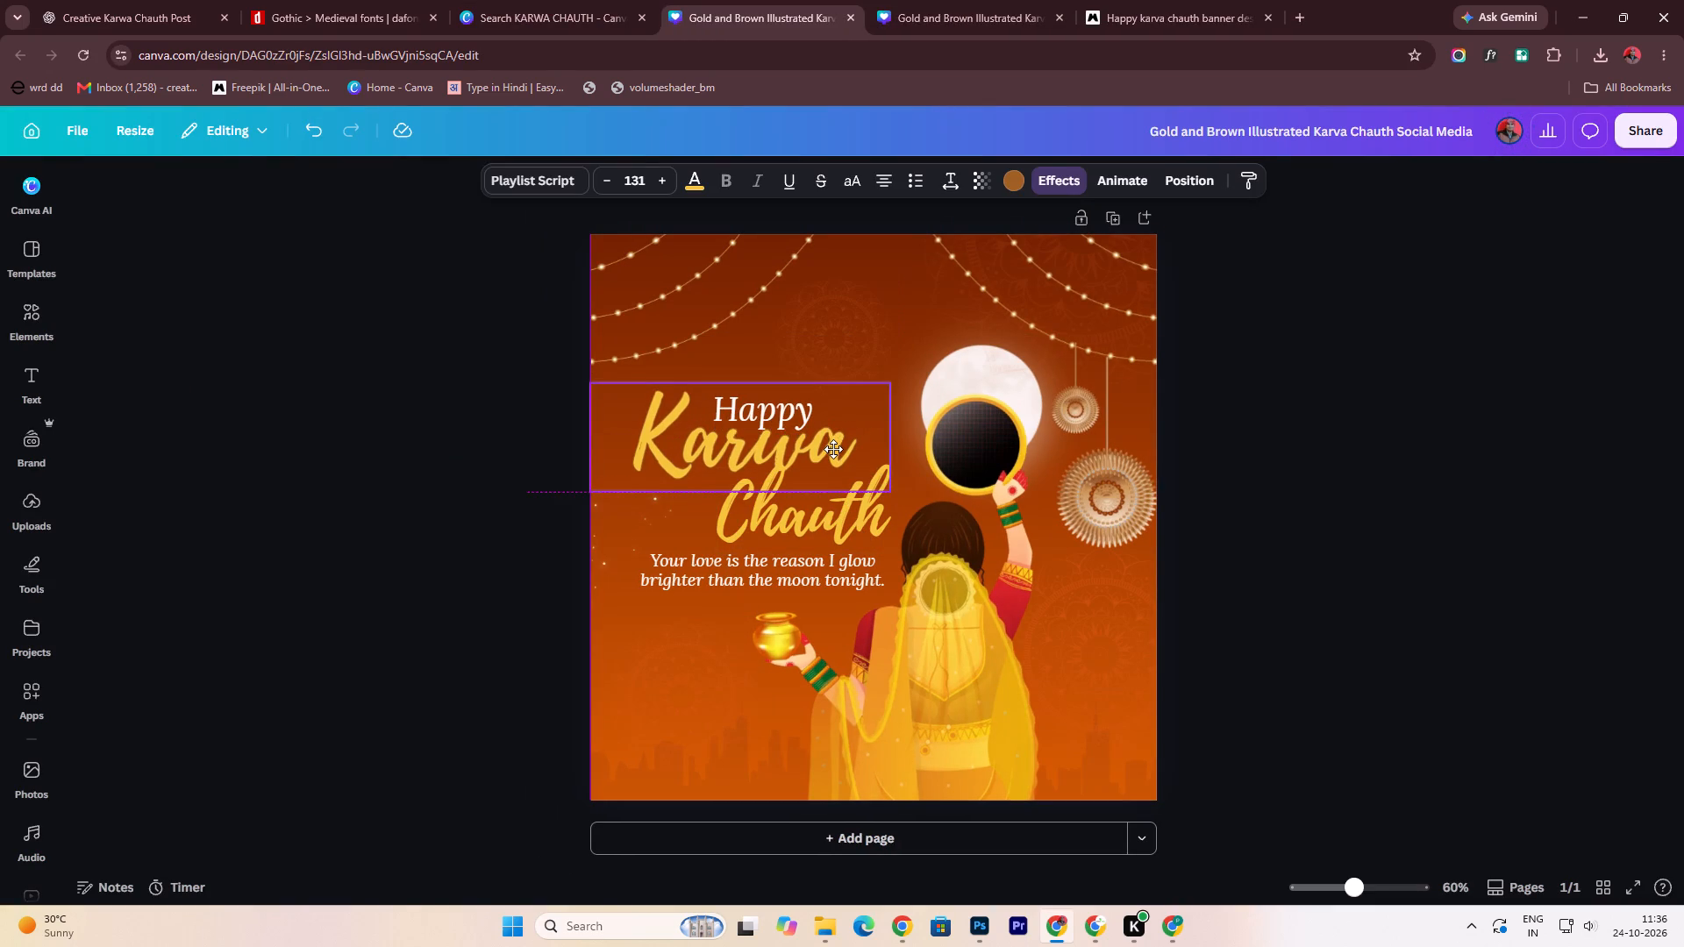
left_click(885, 844)
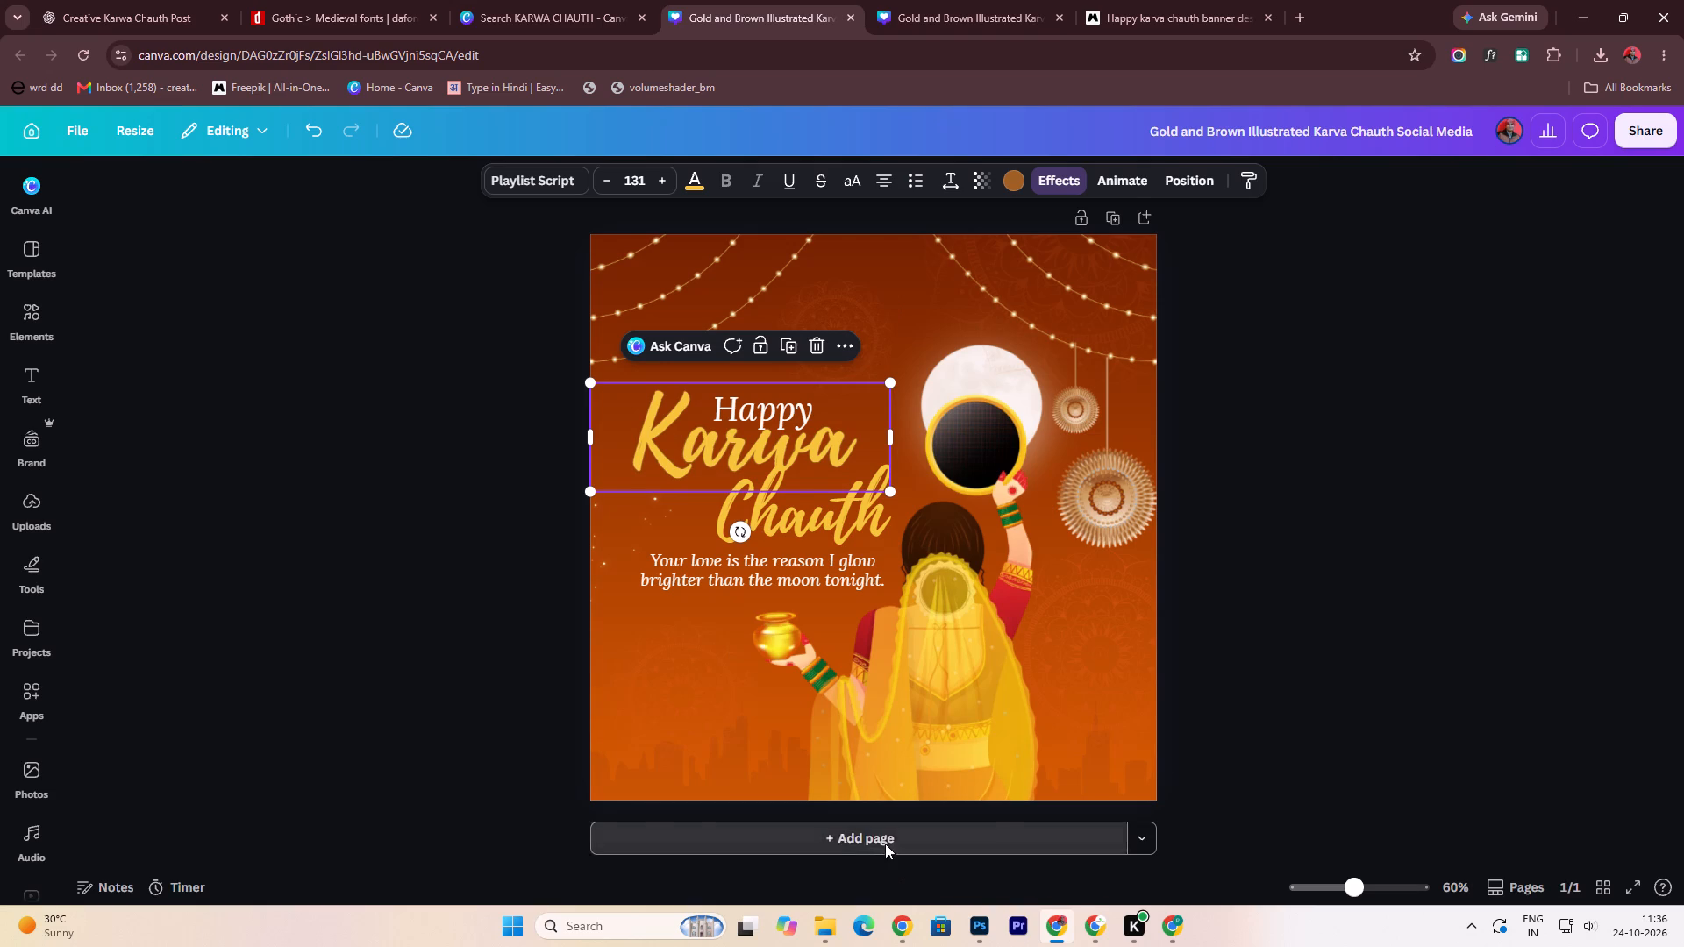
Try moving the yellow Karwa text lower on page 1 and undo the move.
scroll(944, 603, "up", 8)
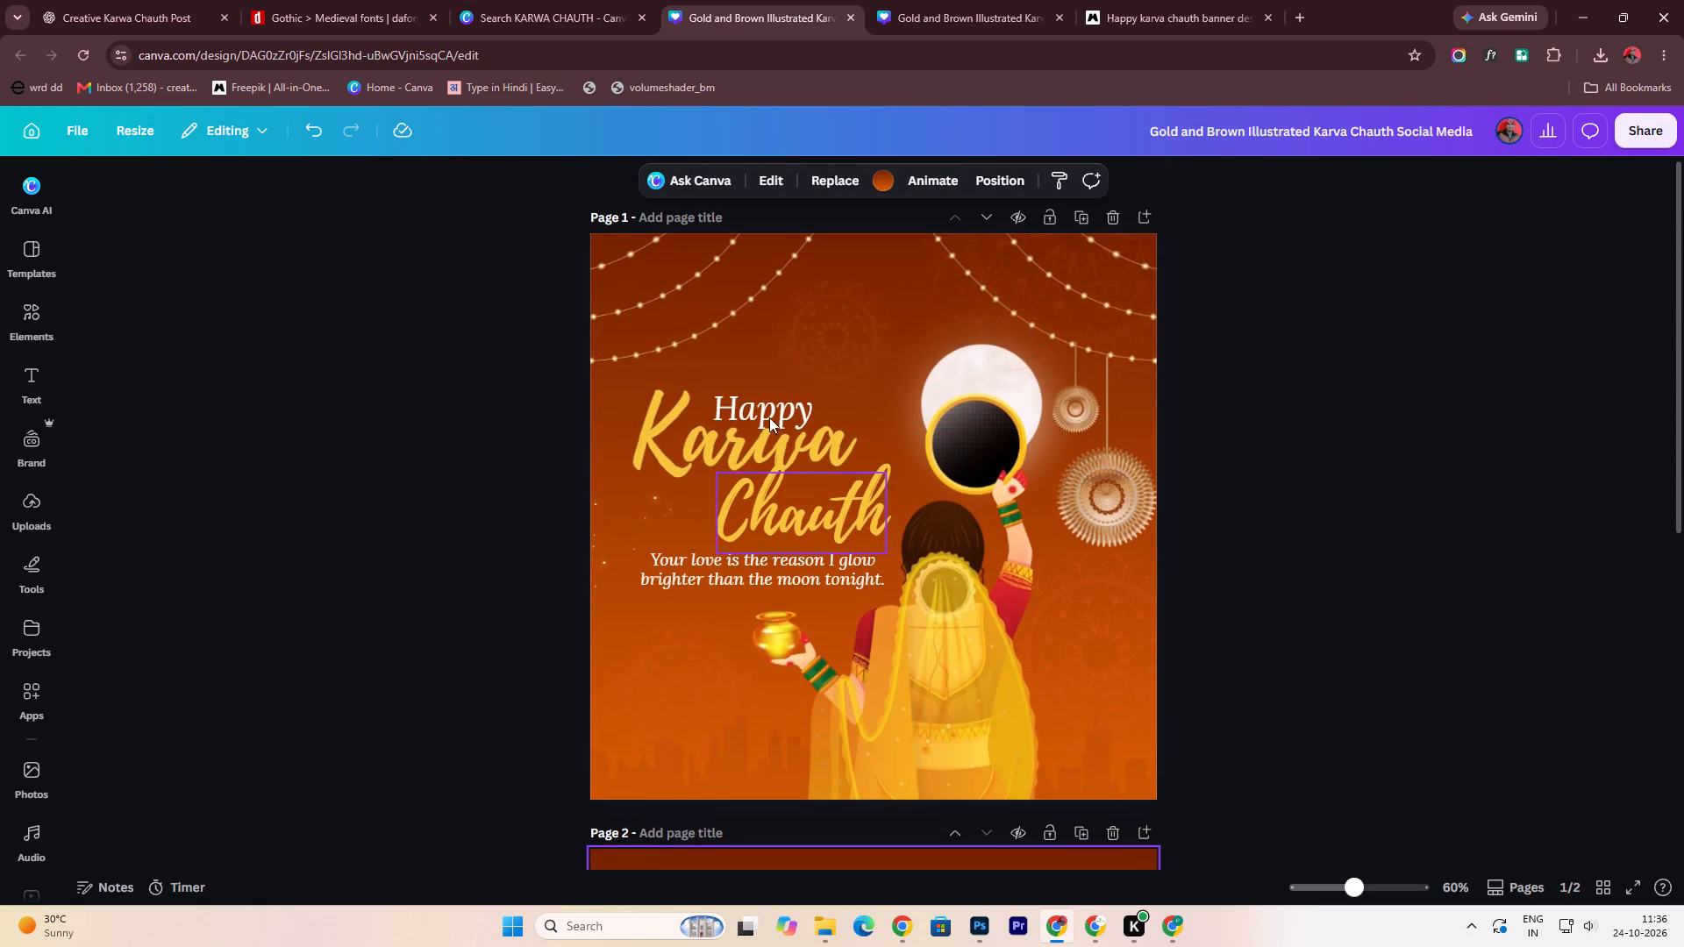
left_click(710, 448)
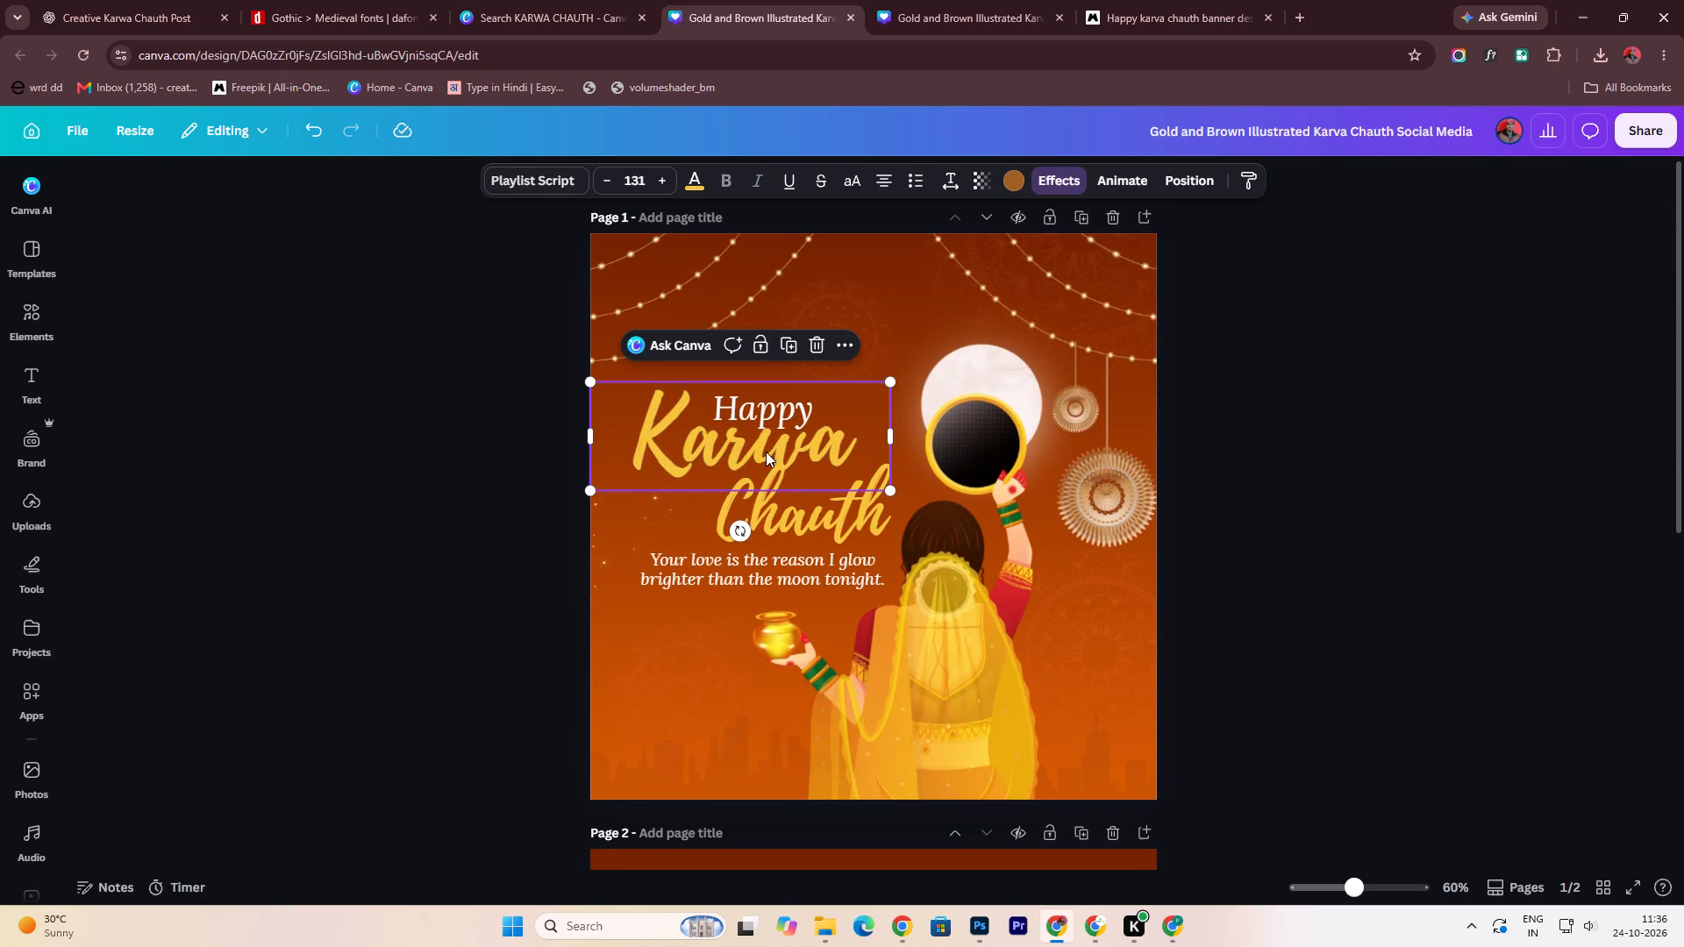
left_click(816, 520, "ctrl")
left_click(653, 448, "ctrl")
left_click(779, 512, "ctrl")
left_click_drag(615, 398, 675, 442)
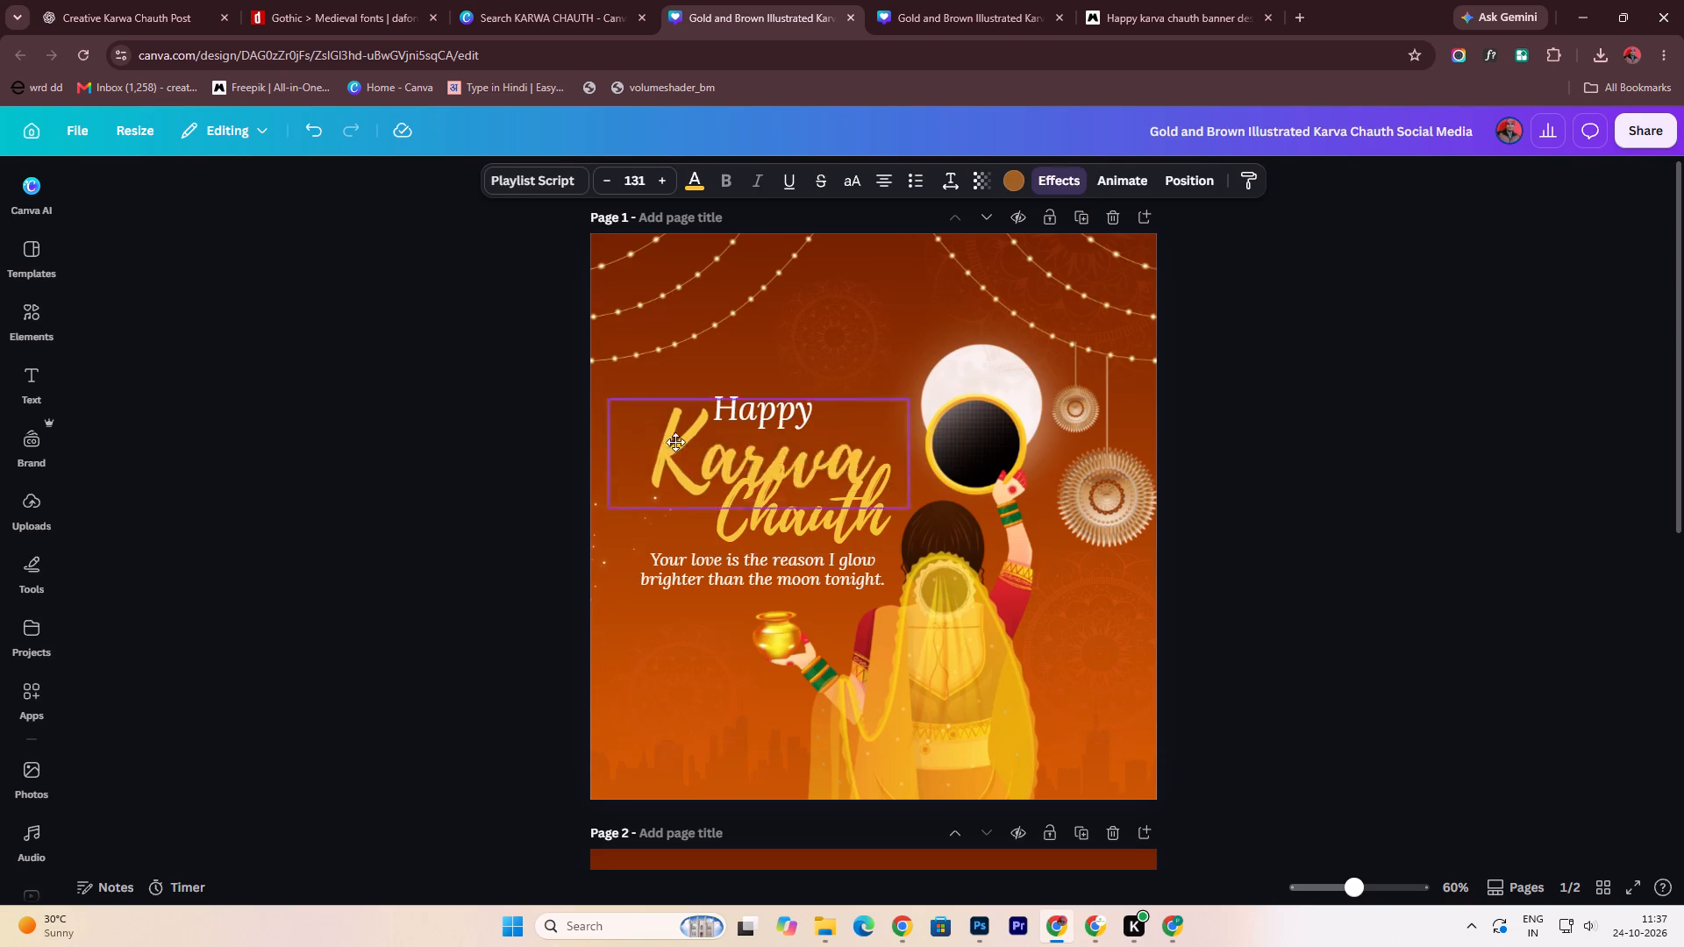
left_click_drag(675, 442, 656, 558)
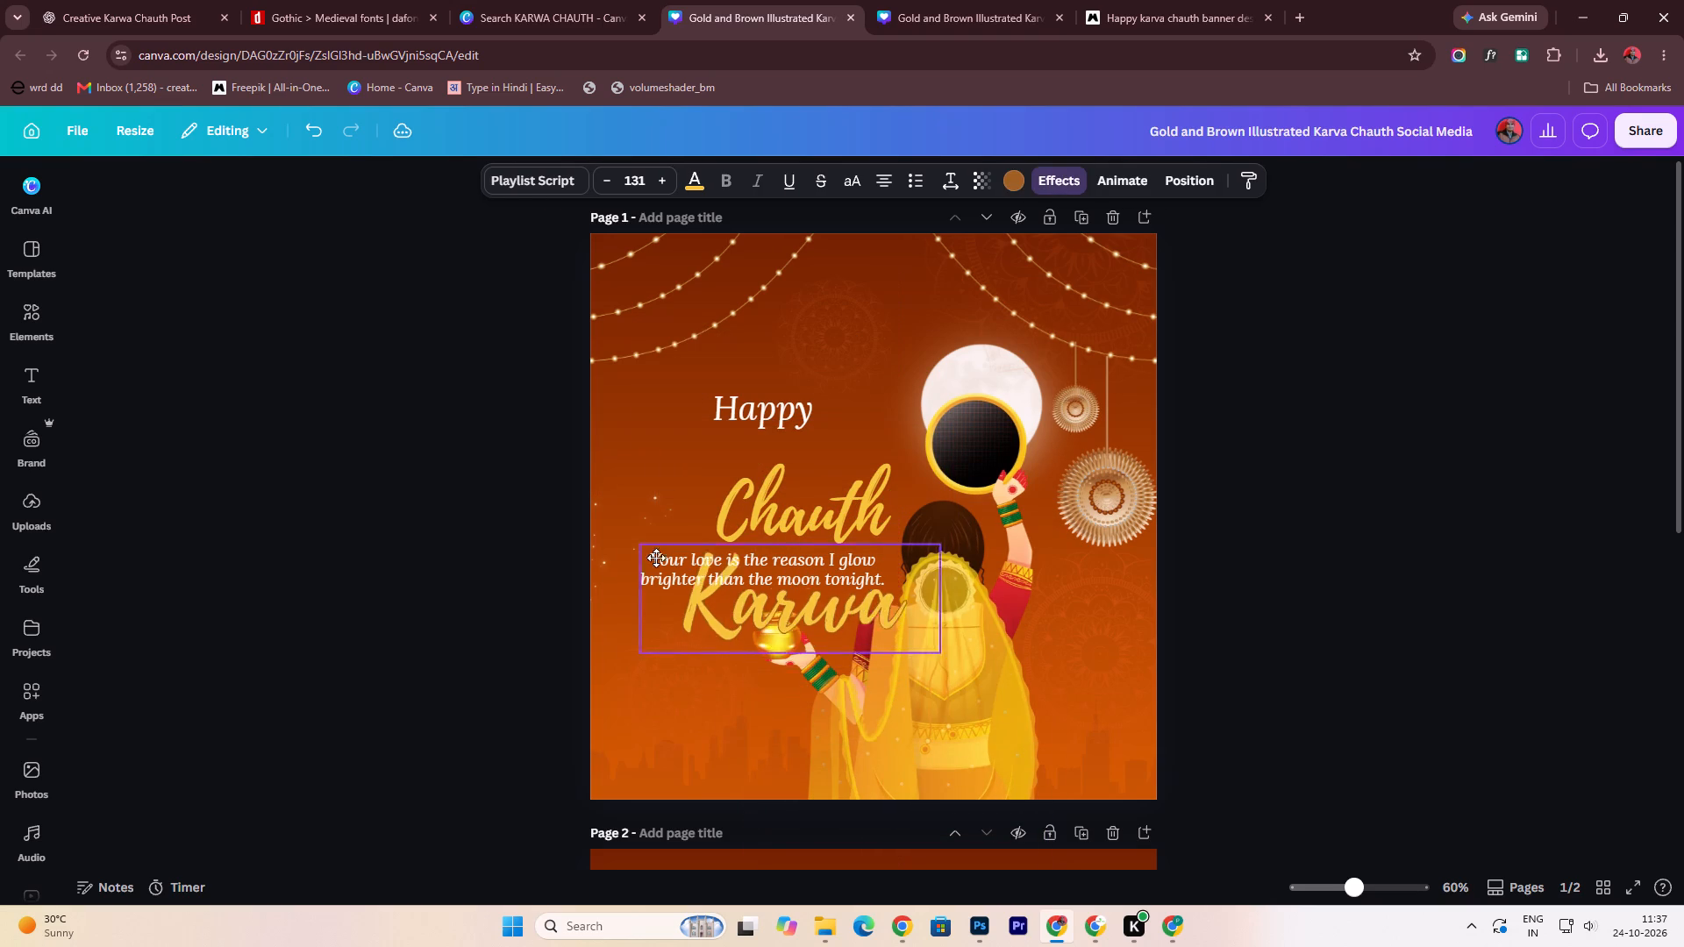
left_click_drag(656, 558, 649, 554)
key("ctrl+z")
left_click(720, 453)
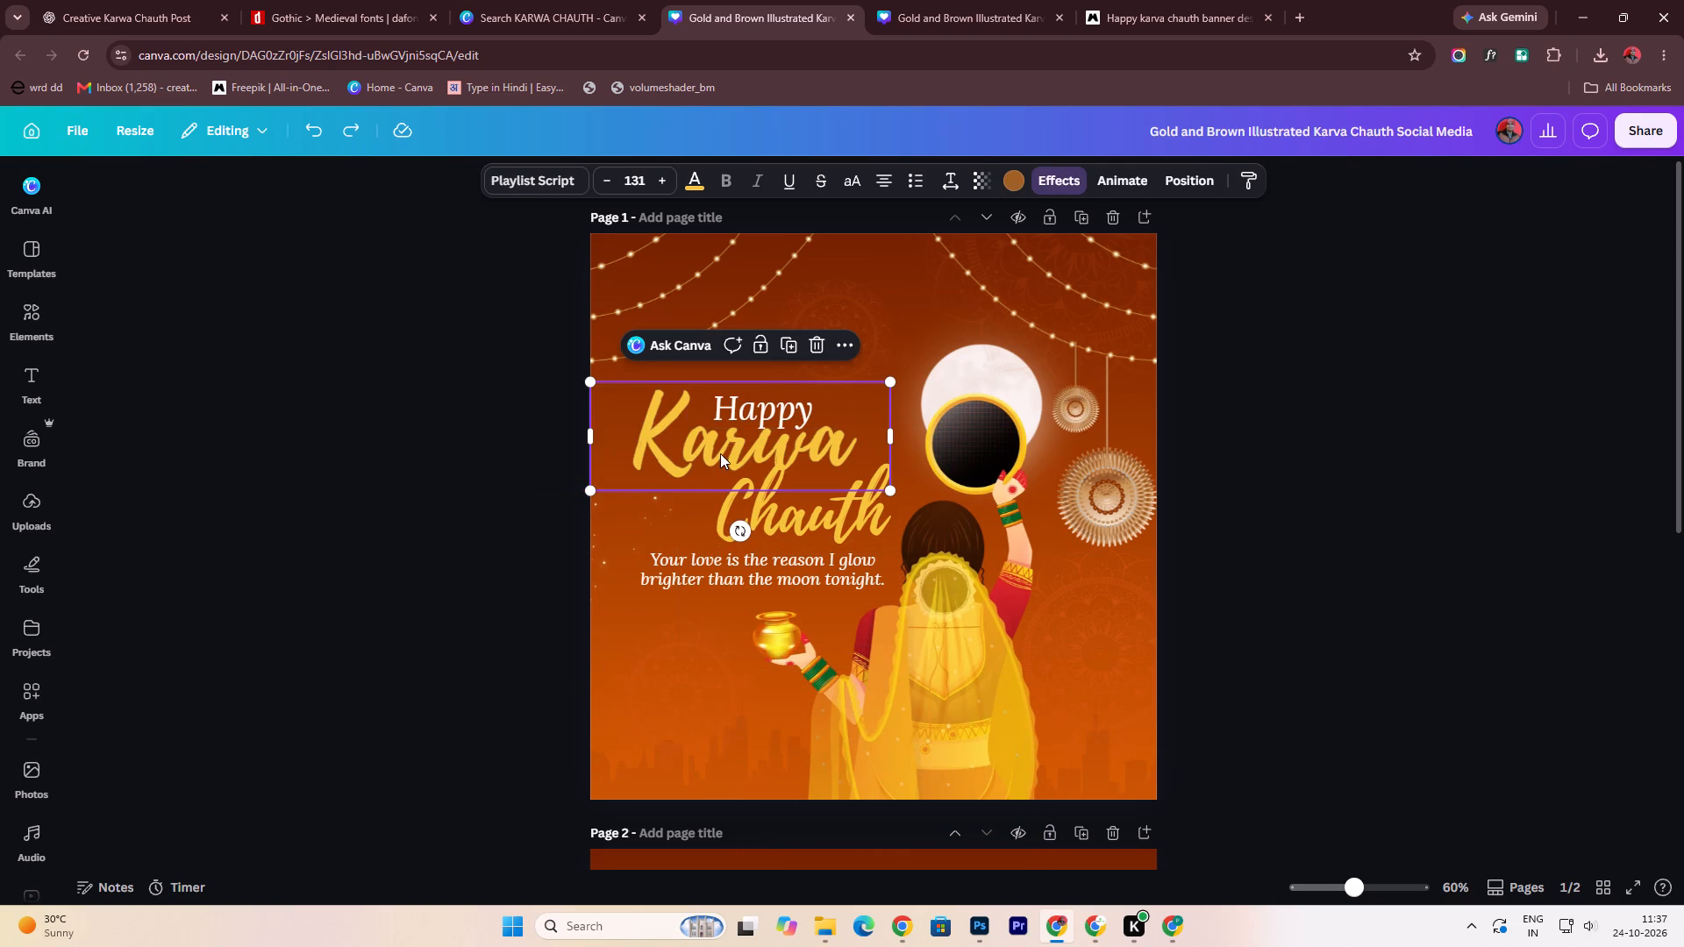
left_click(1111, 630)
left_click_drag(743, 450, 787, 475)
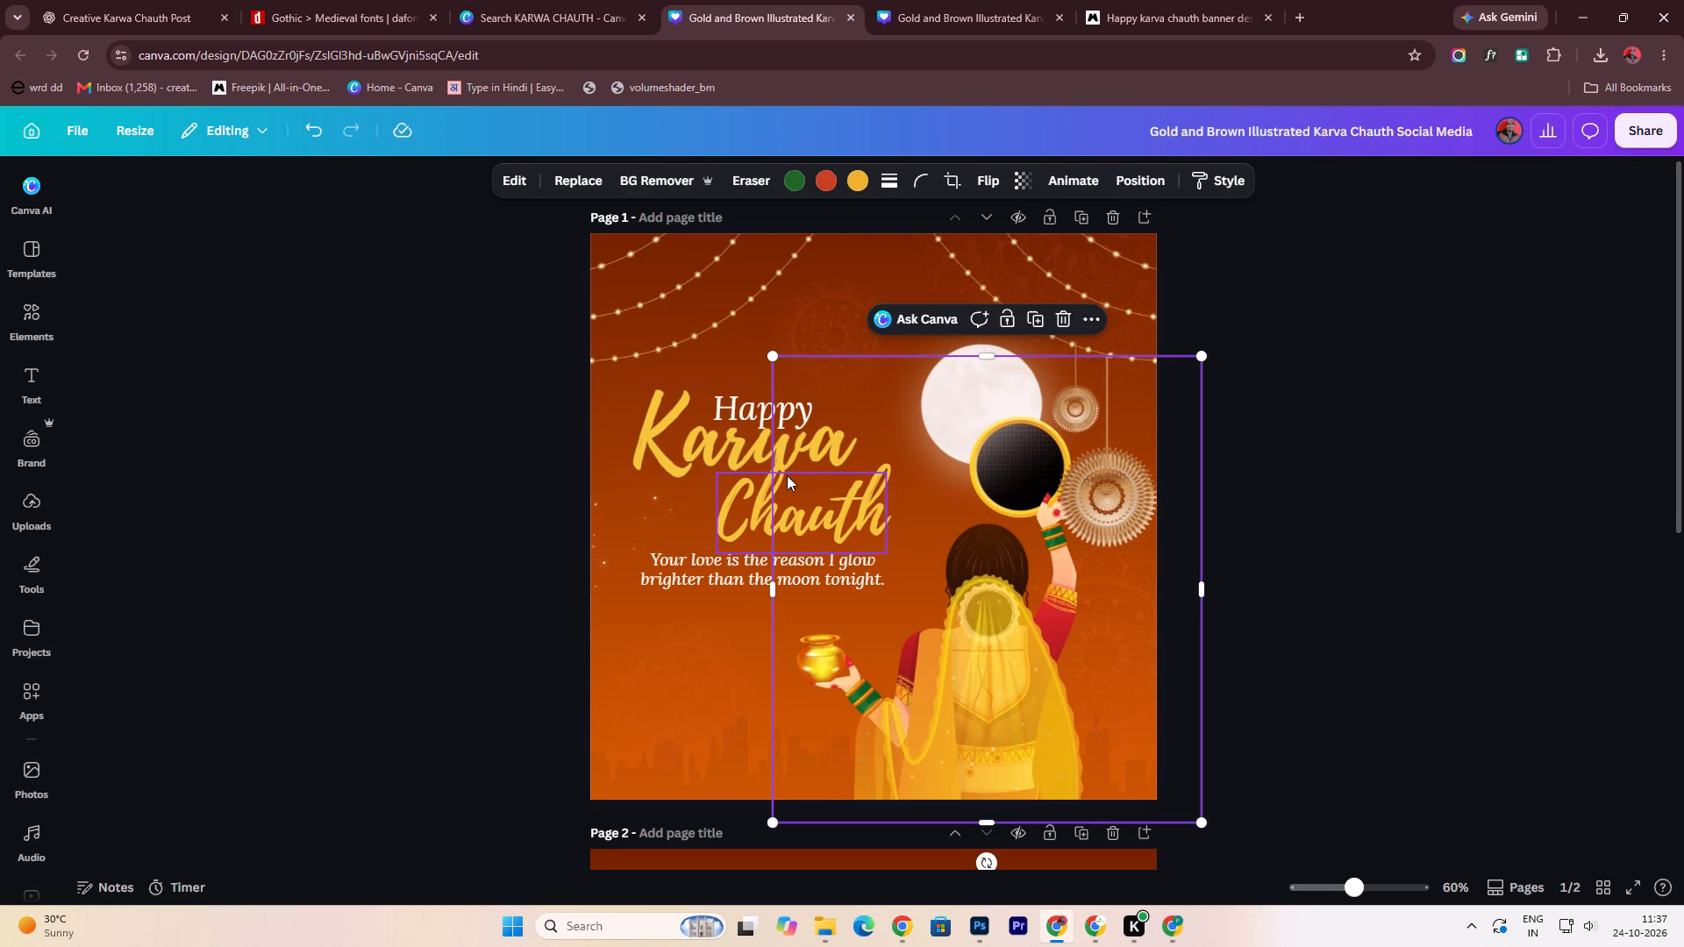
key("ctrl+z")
Move the yellow Karwa script text from page 1 onto the empty page 2.
left_click(696, 452)
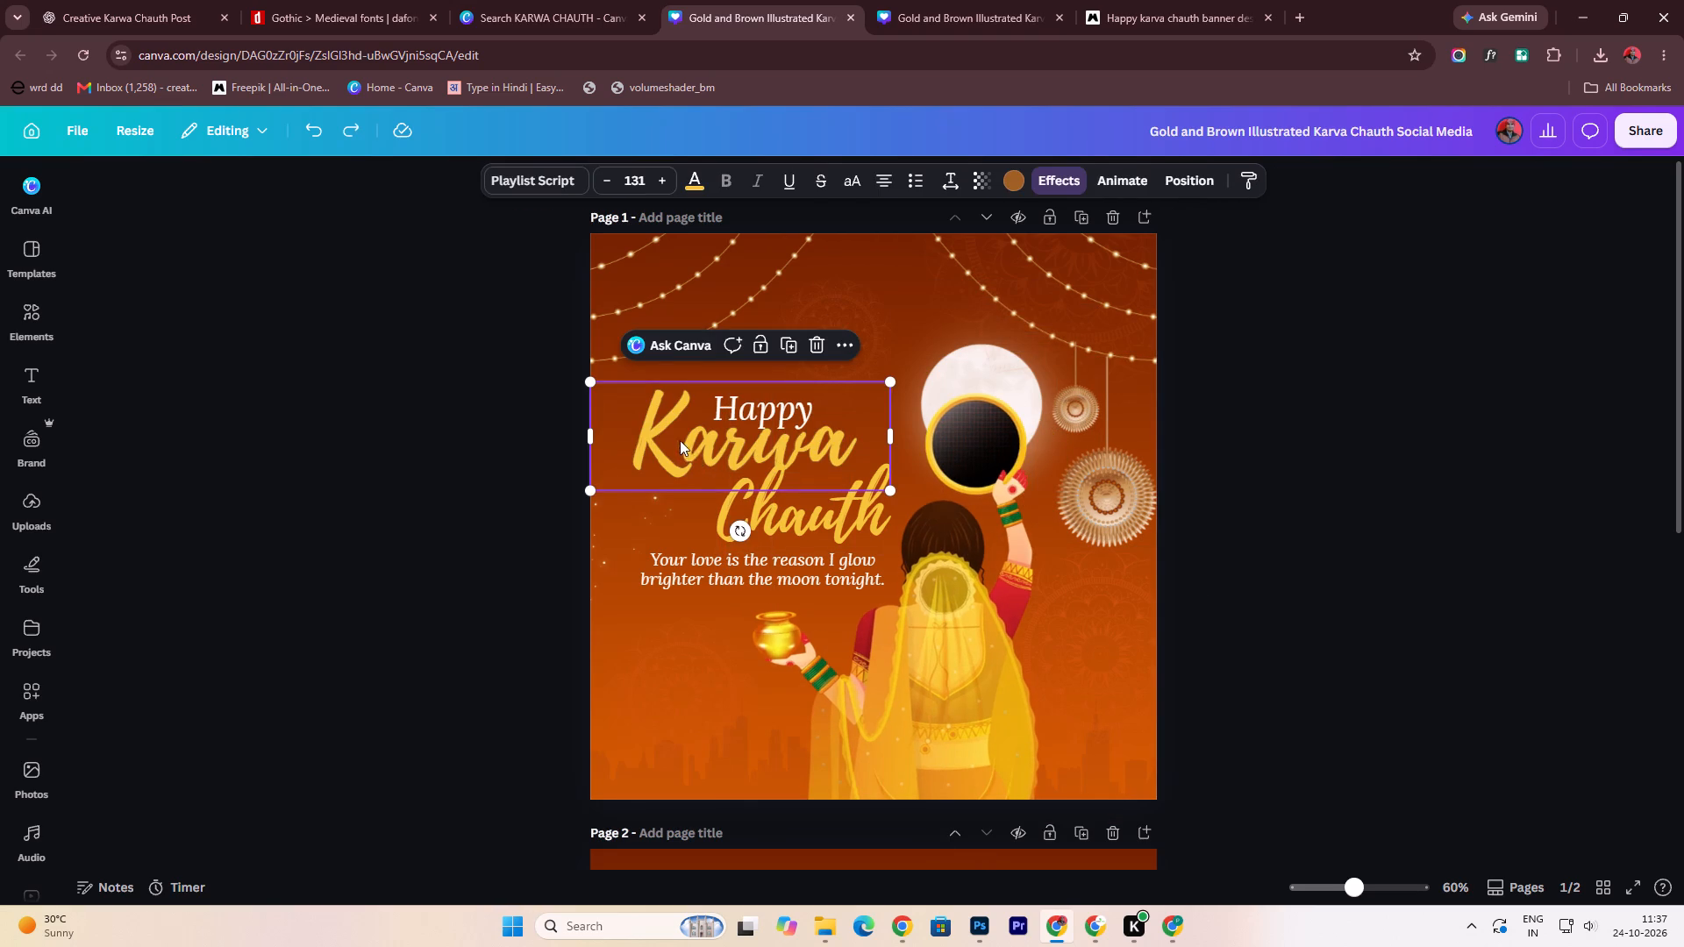
left_click_drag(674, 445, 846, 867)
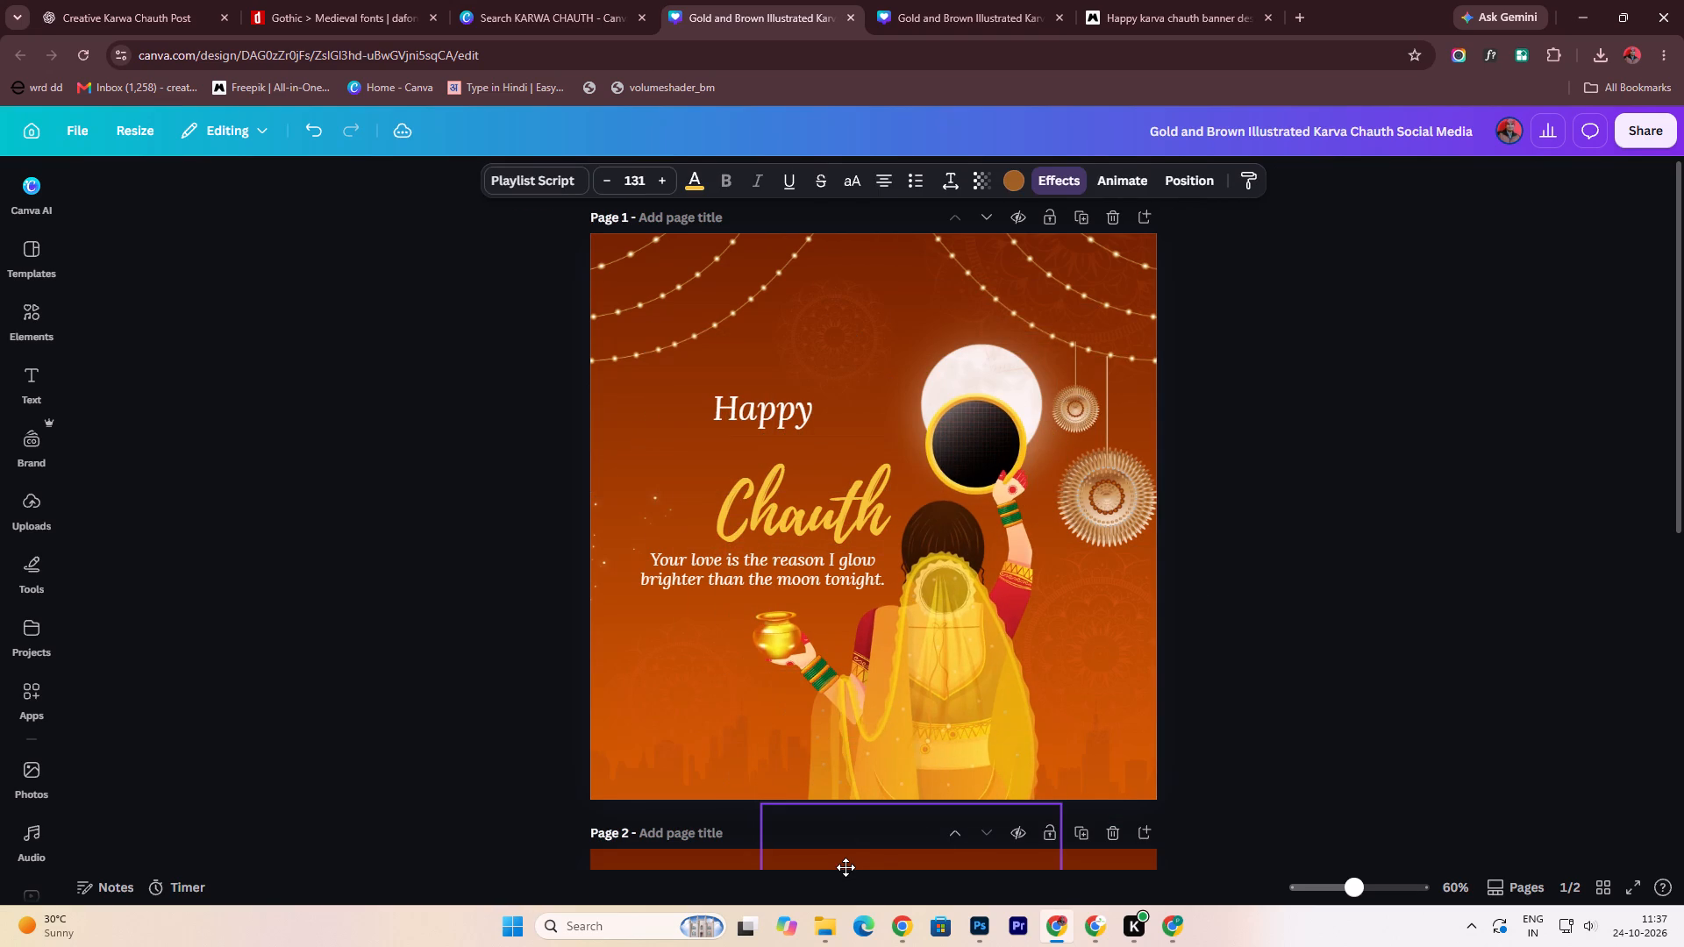
left_click_drag(846, 867, 938, 863)
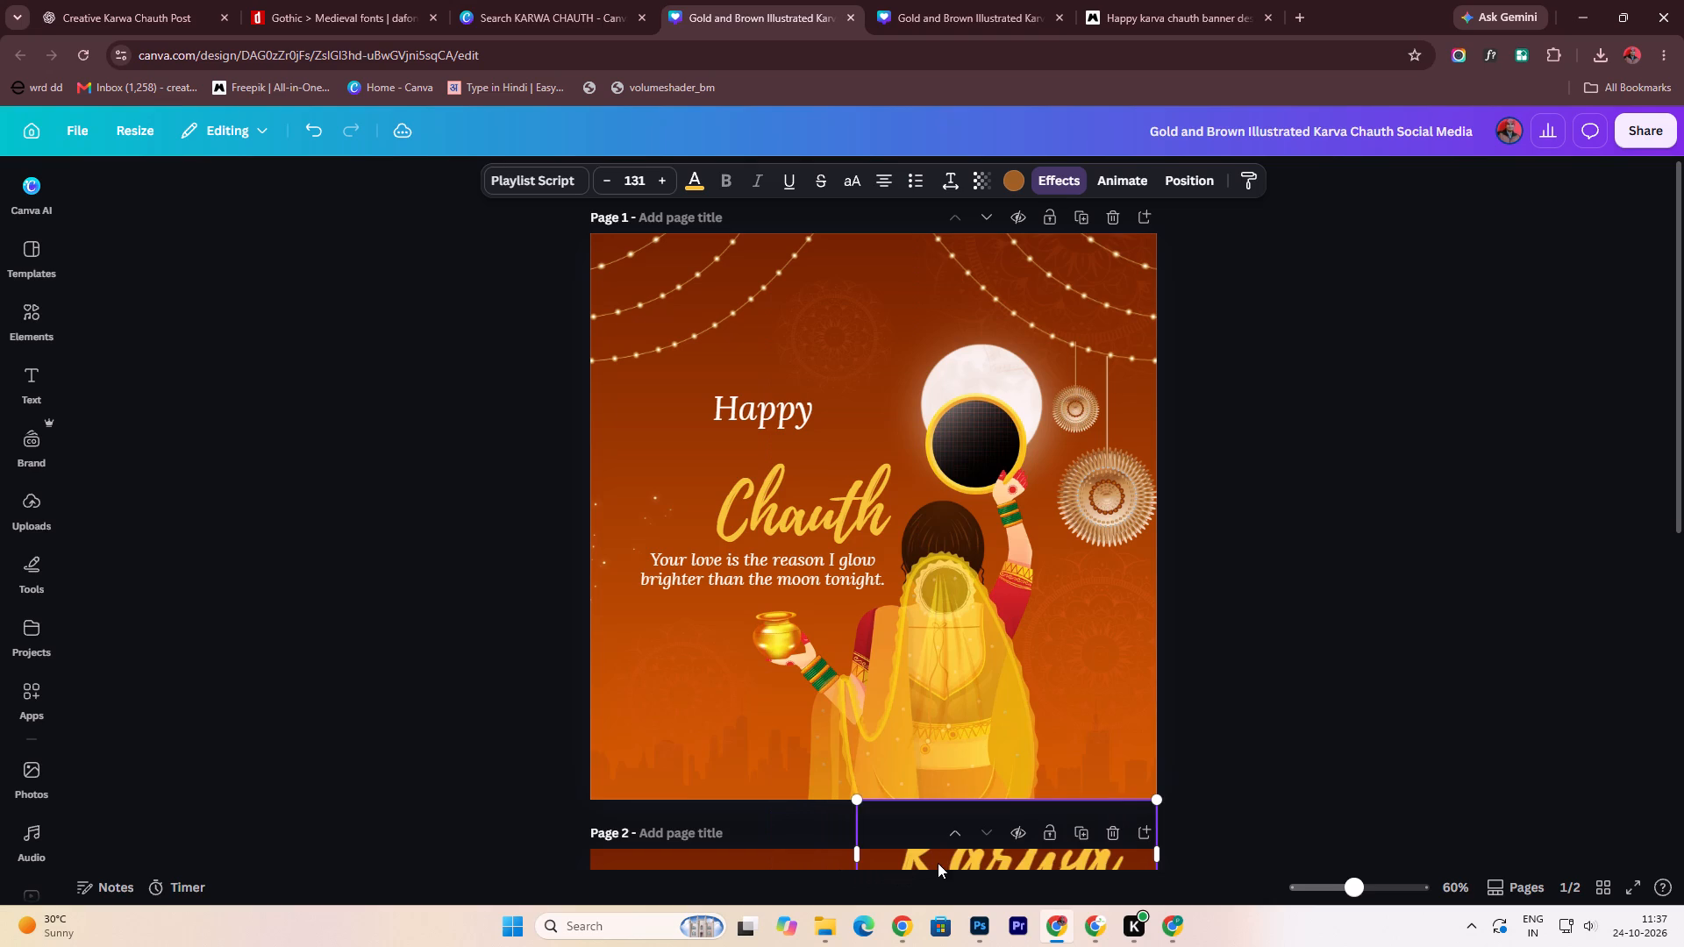
scroll(978, 695, "down", 6)
left_click_drag(1021, 336, 920, 510)
Move the yellow Chauth script text from page 1 onto page 2.
scroll(952, 364, "up", 9)
left_click_drag(817, 514, 951, 763)
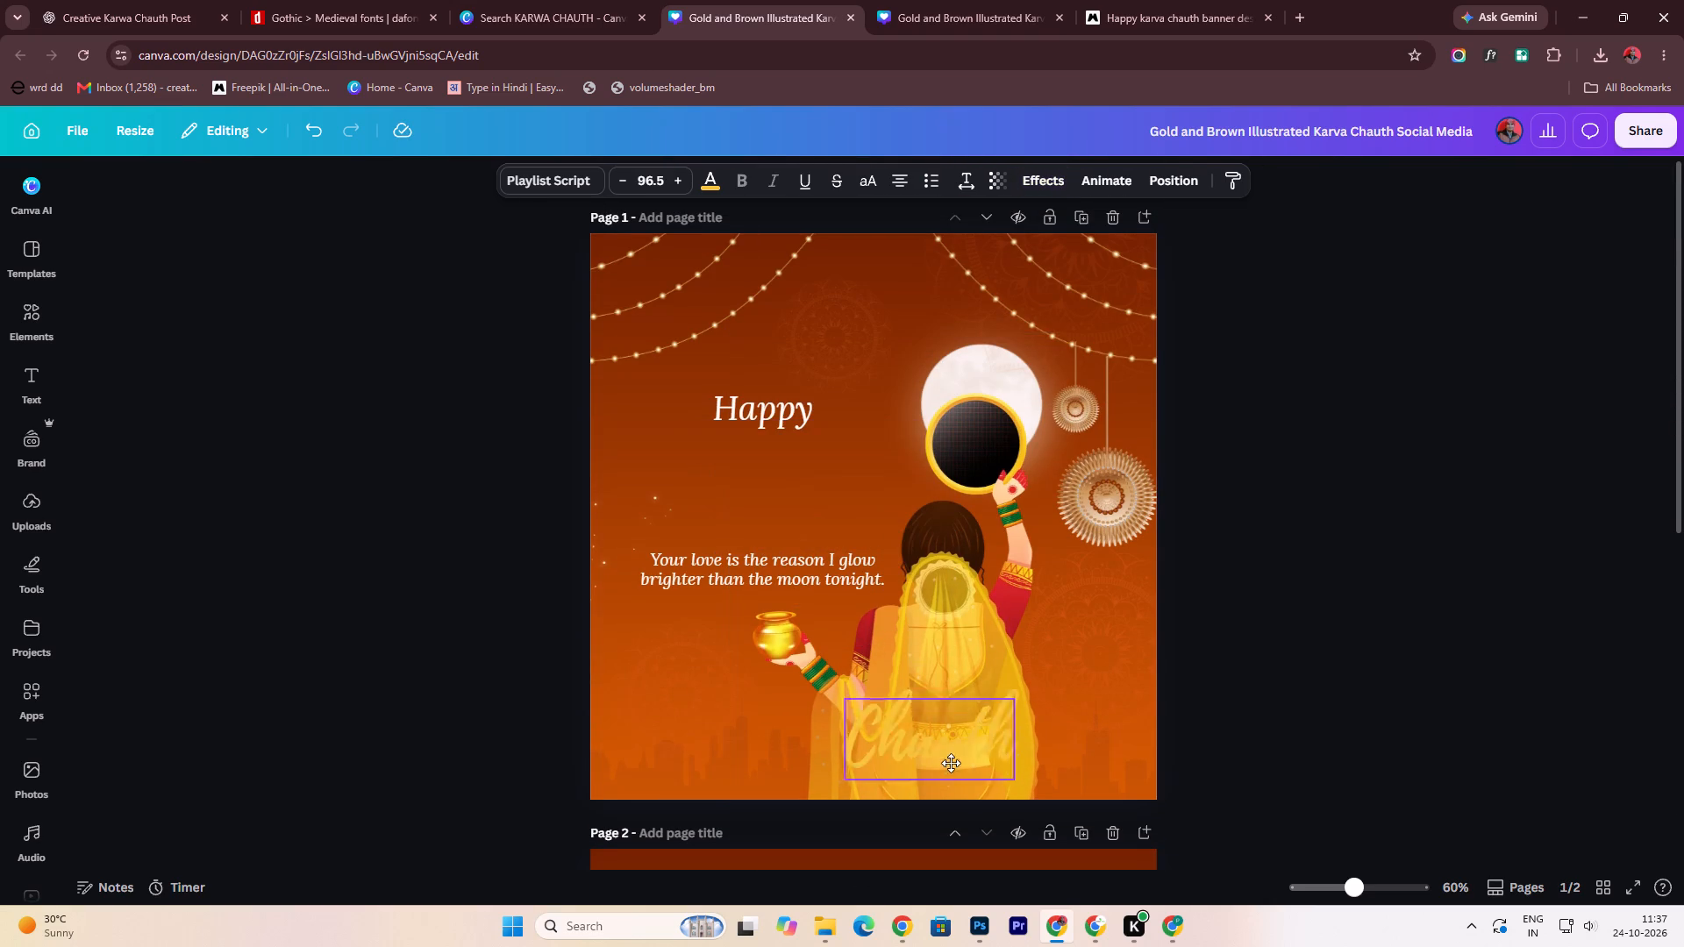
left_click_drag(951, 763, 977, 877)
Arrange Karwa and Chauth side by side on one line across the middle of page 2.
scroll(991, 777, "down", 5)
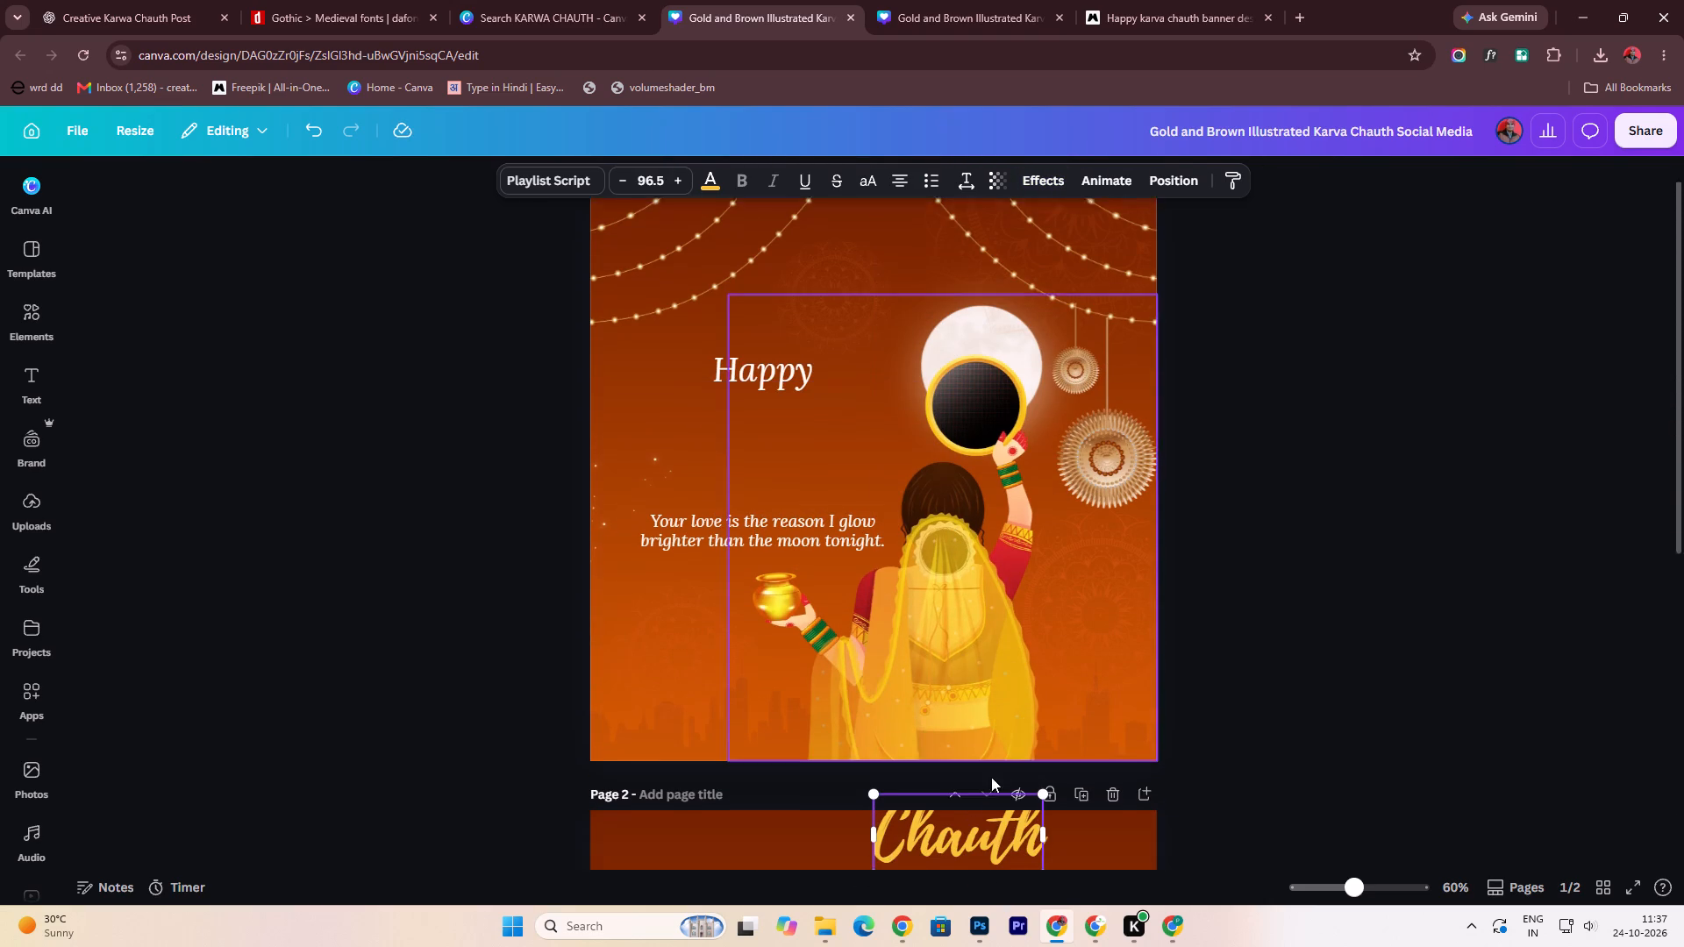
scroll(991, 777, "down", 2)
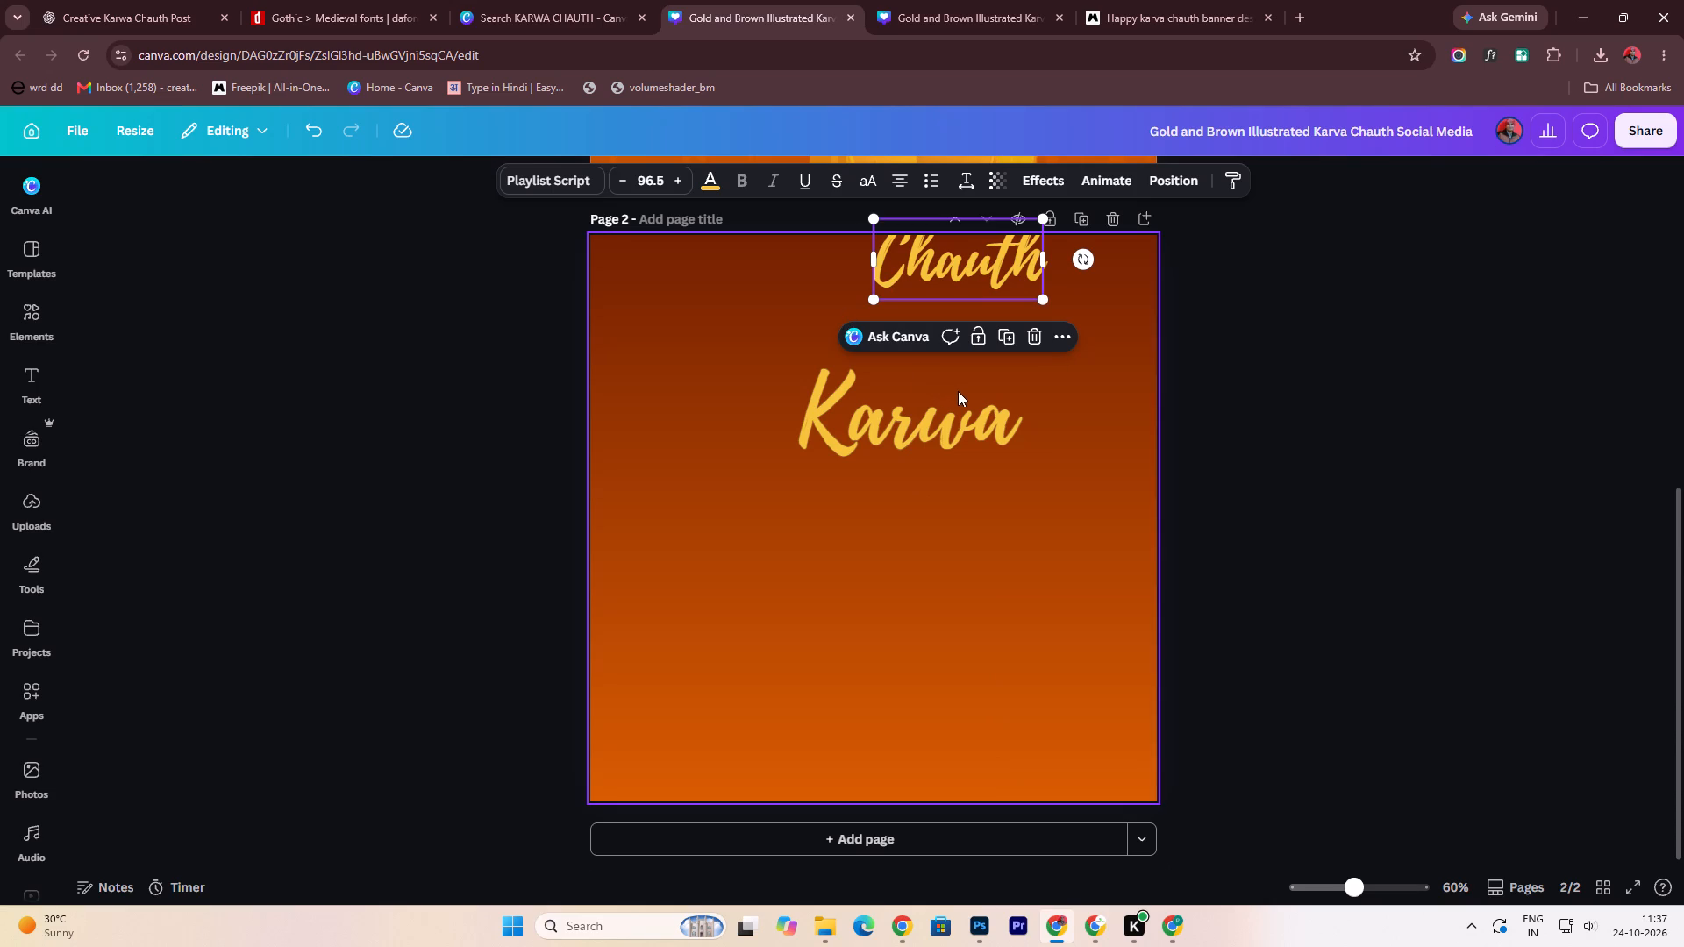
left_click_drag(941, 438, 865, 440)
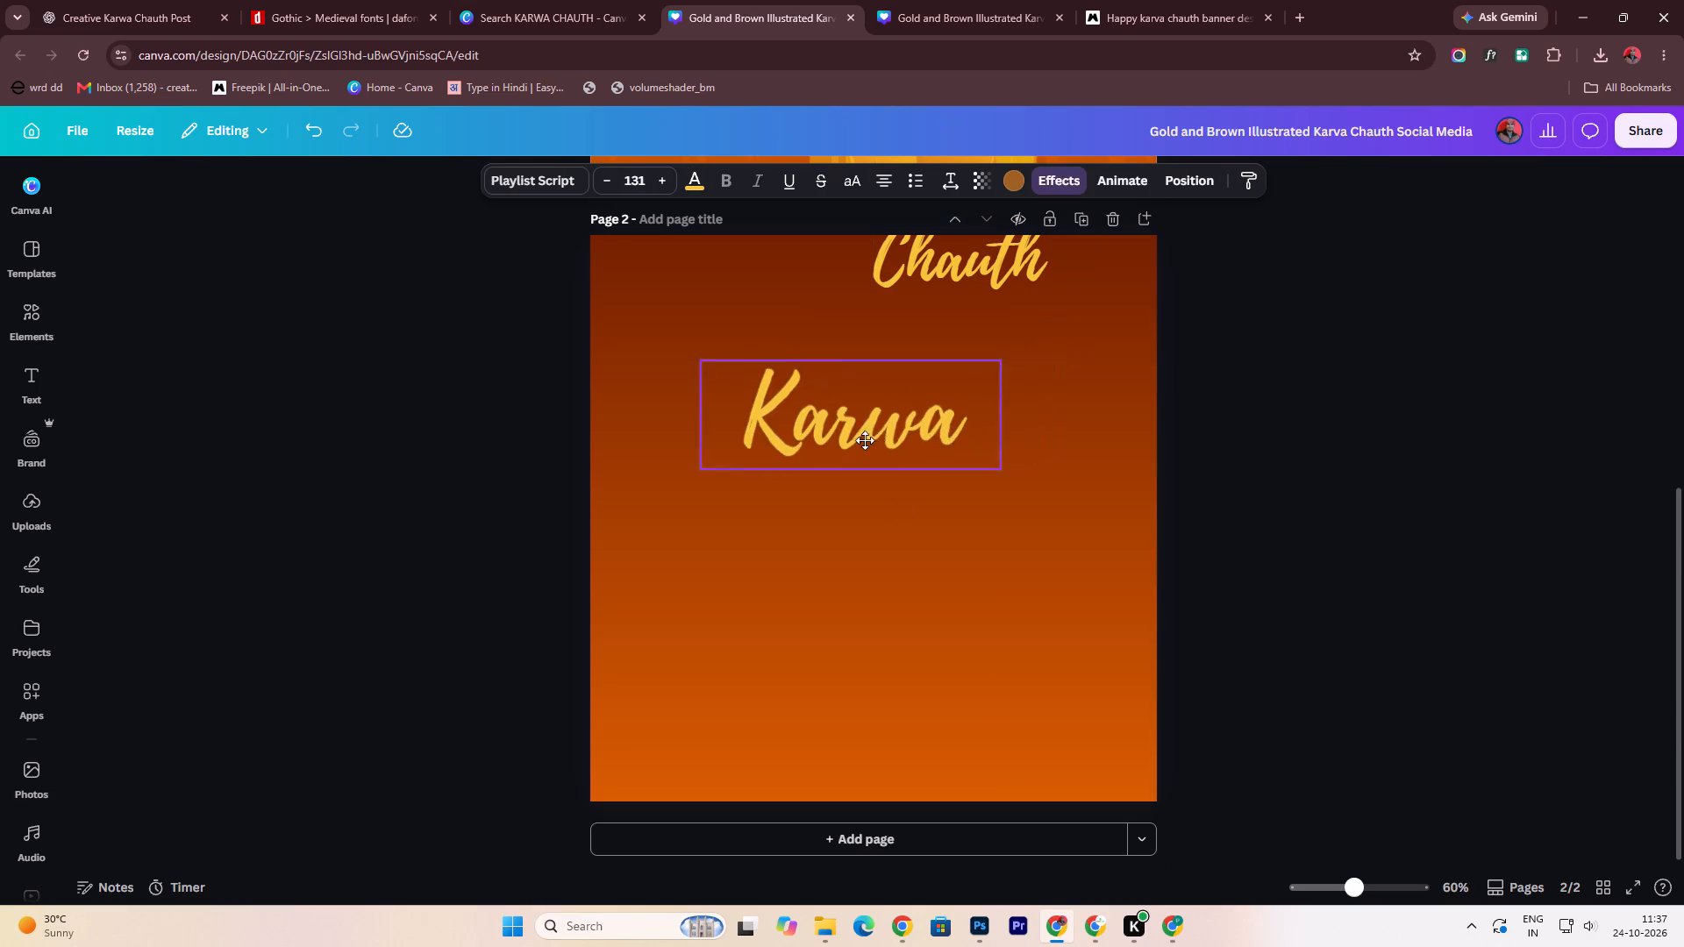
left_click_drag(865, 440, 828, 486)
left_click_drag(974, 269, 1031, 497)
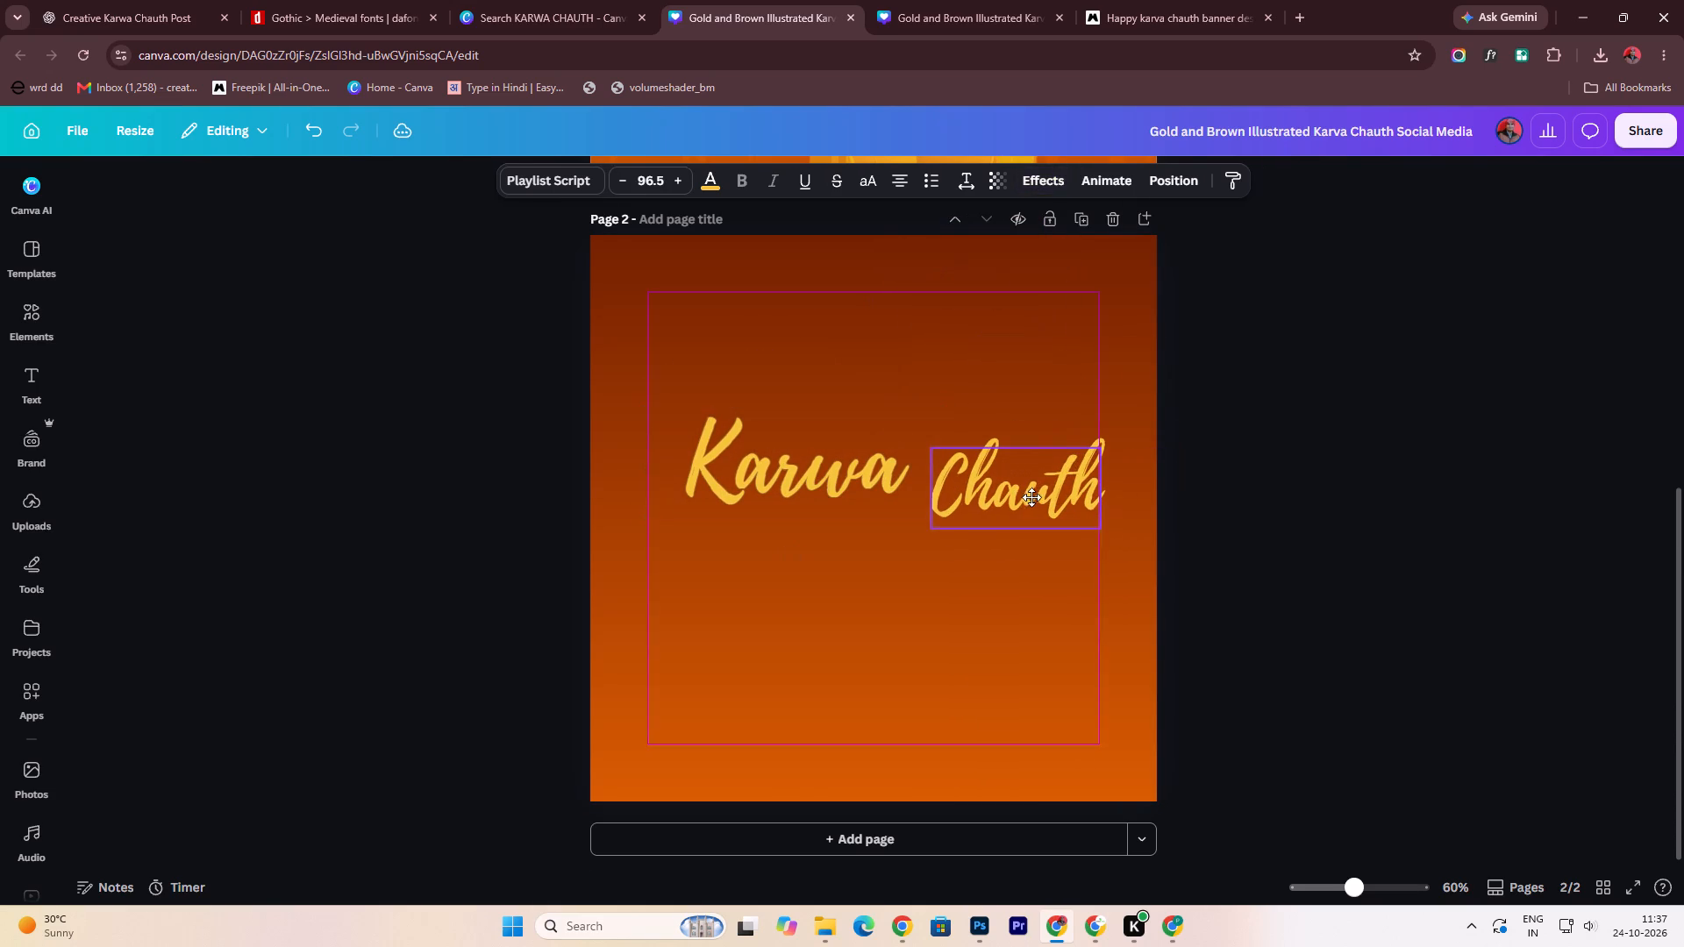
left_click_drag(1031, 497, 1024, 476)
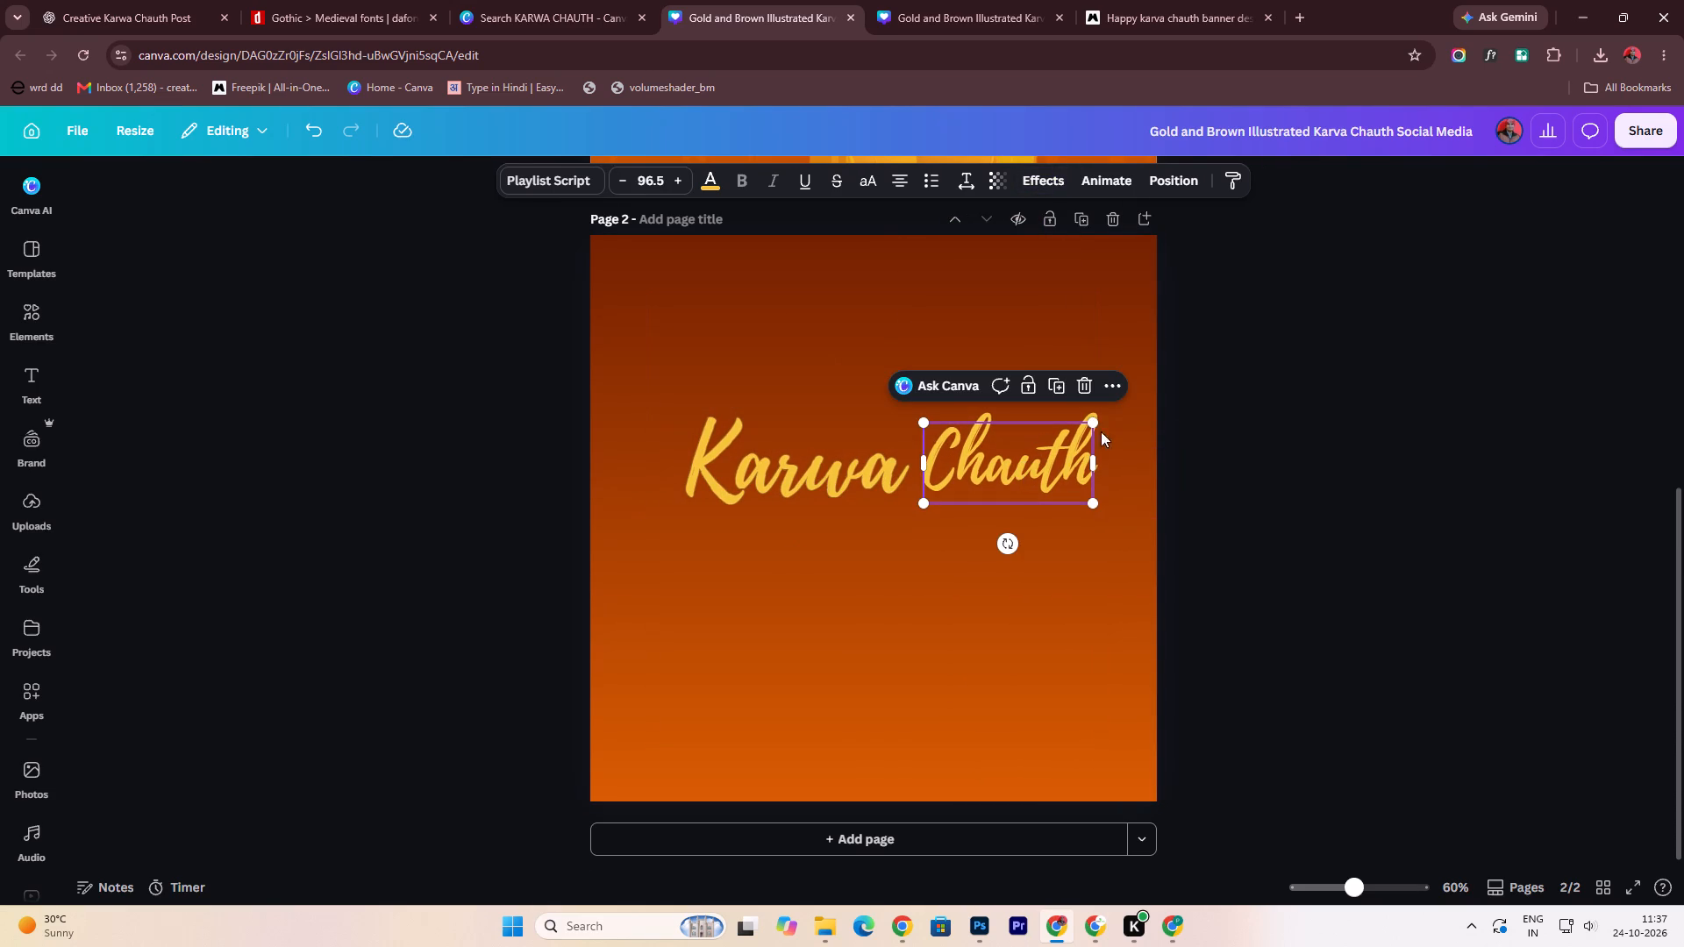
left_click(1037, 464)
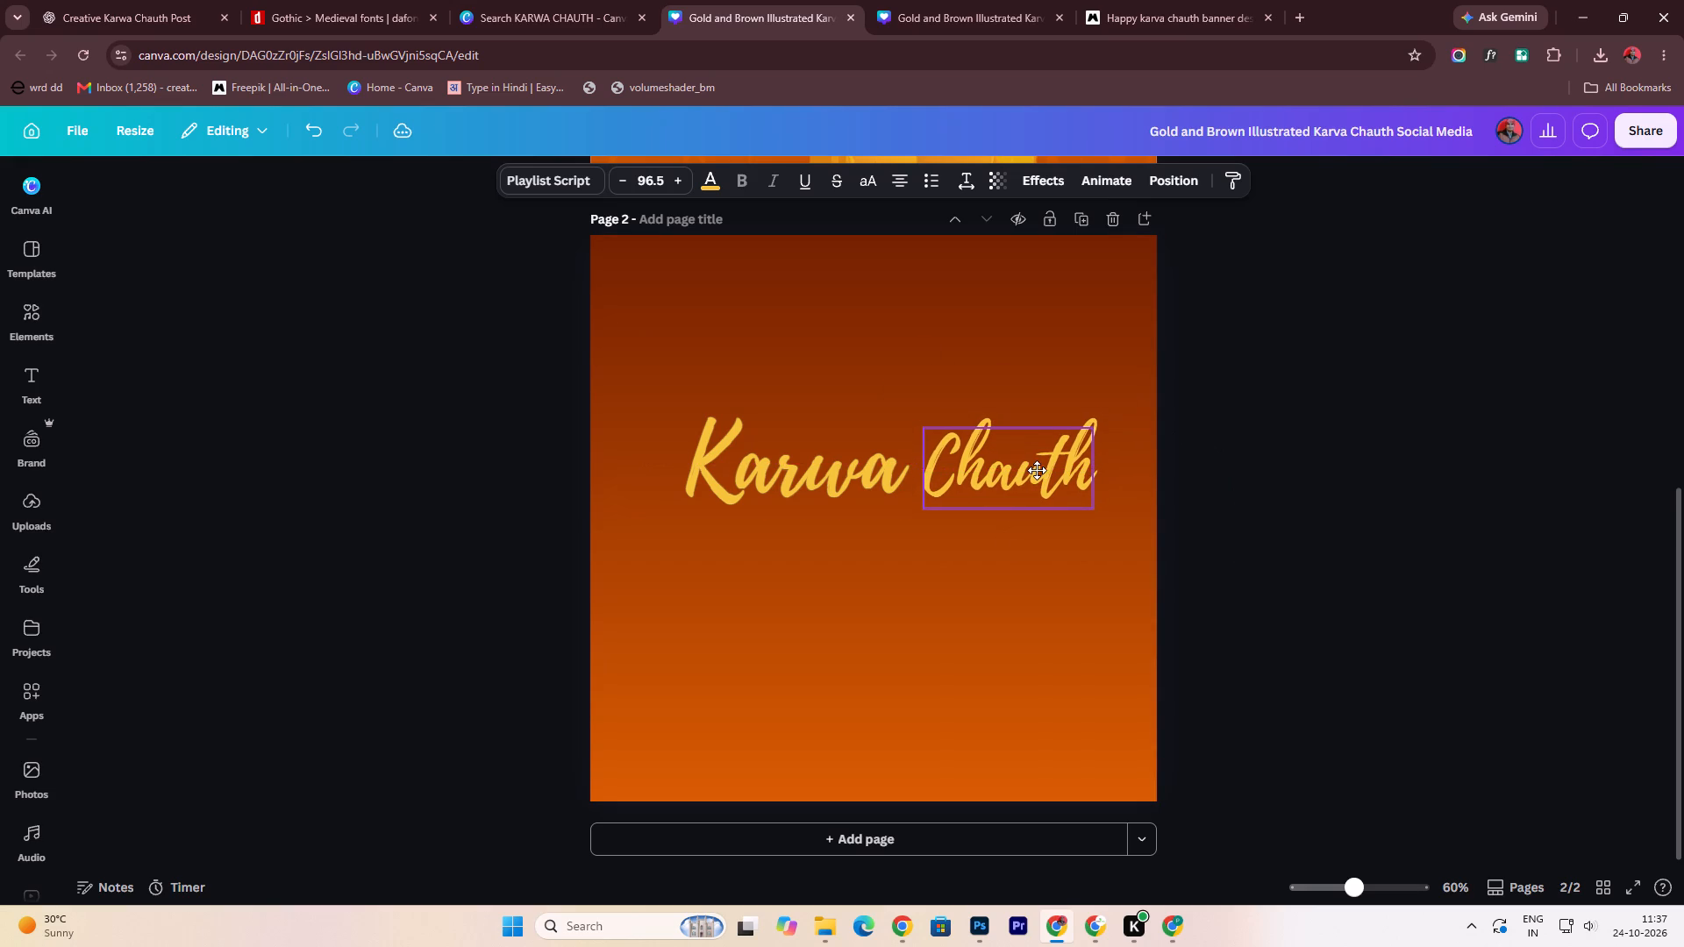
Stack the Chauth text directly beneath Karwa, with both words centred horizontally on page 2.
left_click_drag(1031, 475, 846, 571)
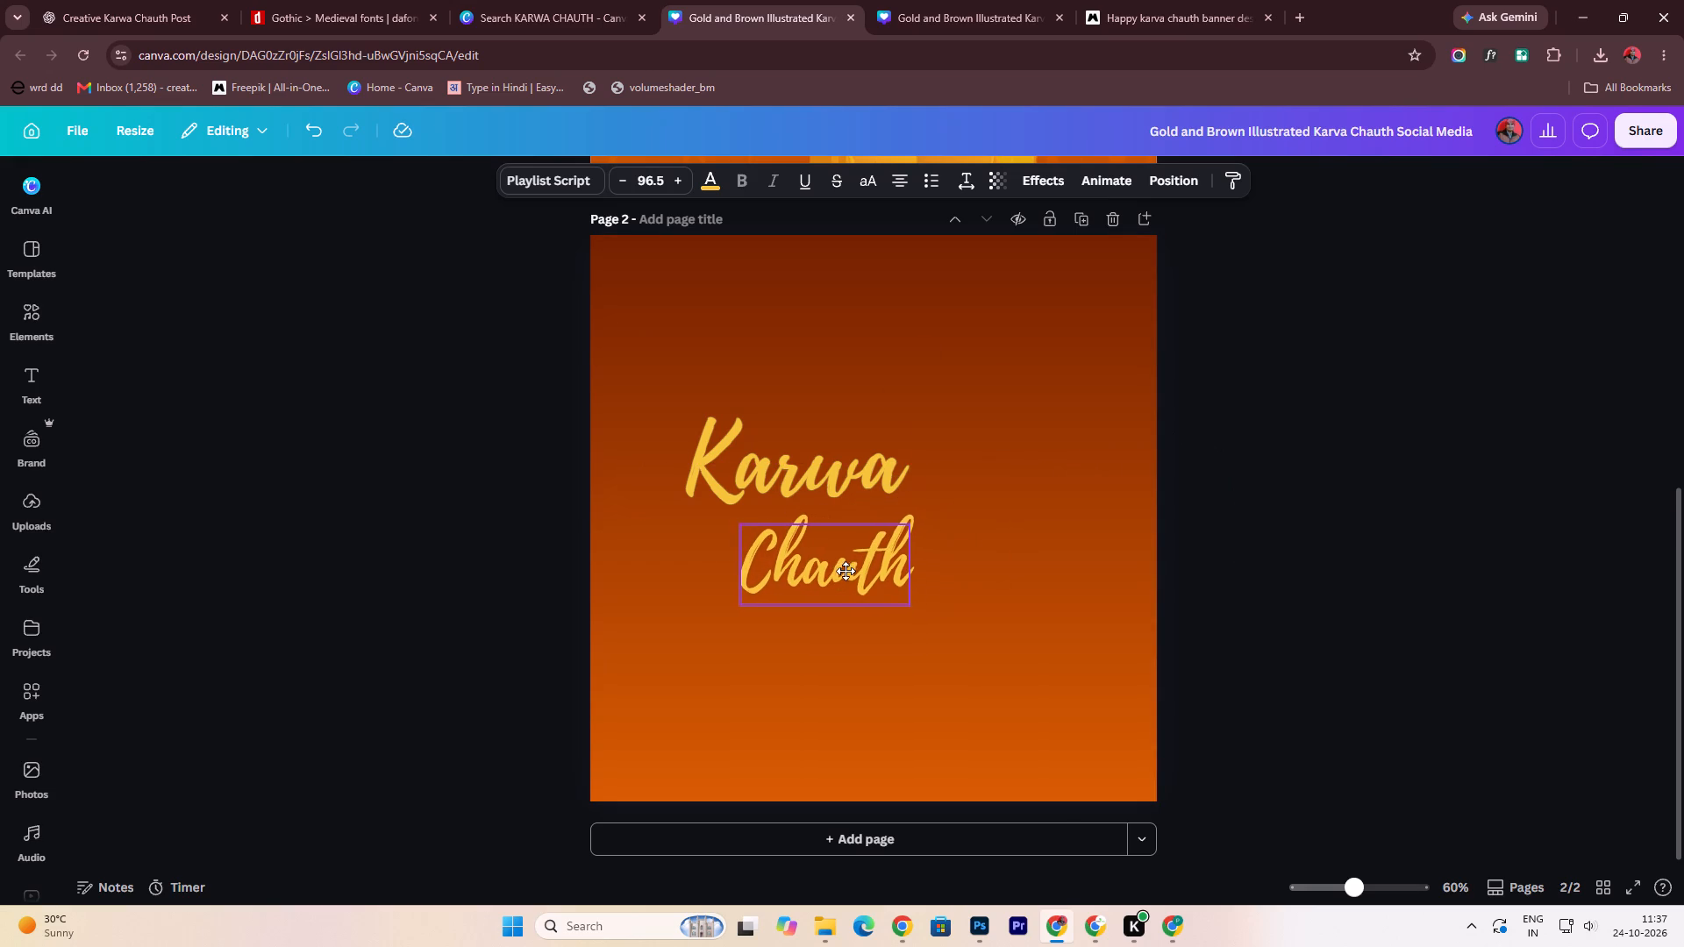
left_click_drag(846, 571, 842, 571)
left_click_drag(768, 457, 850, 445)
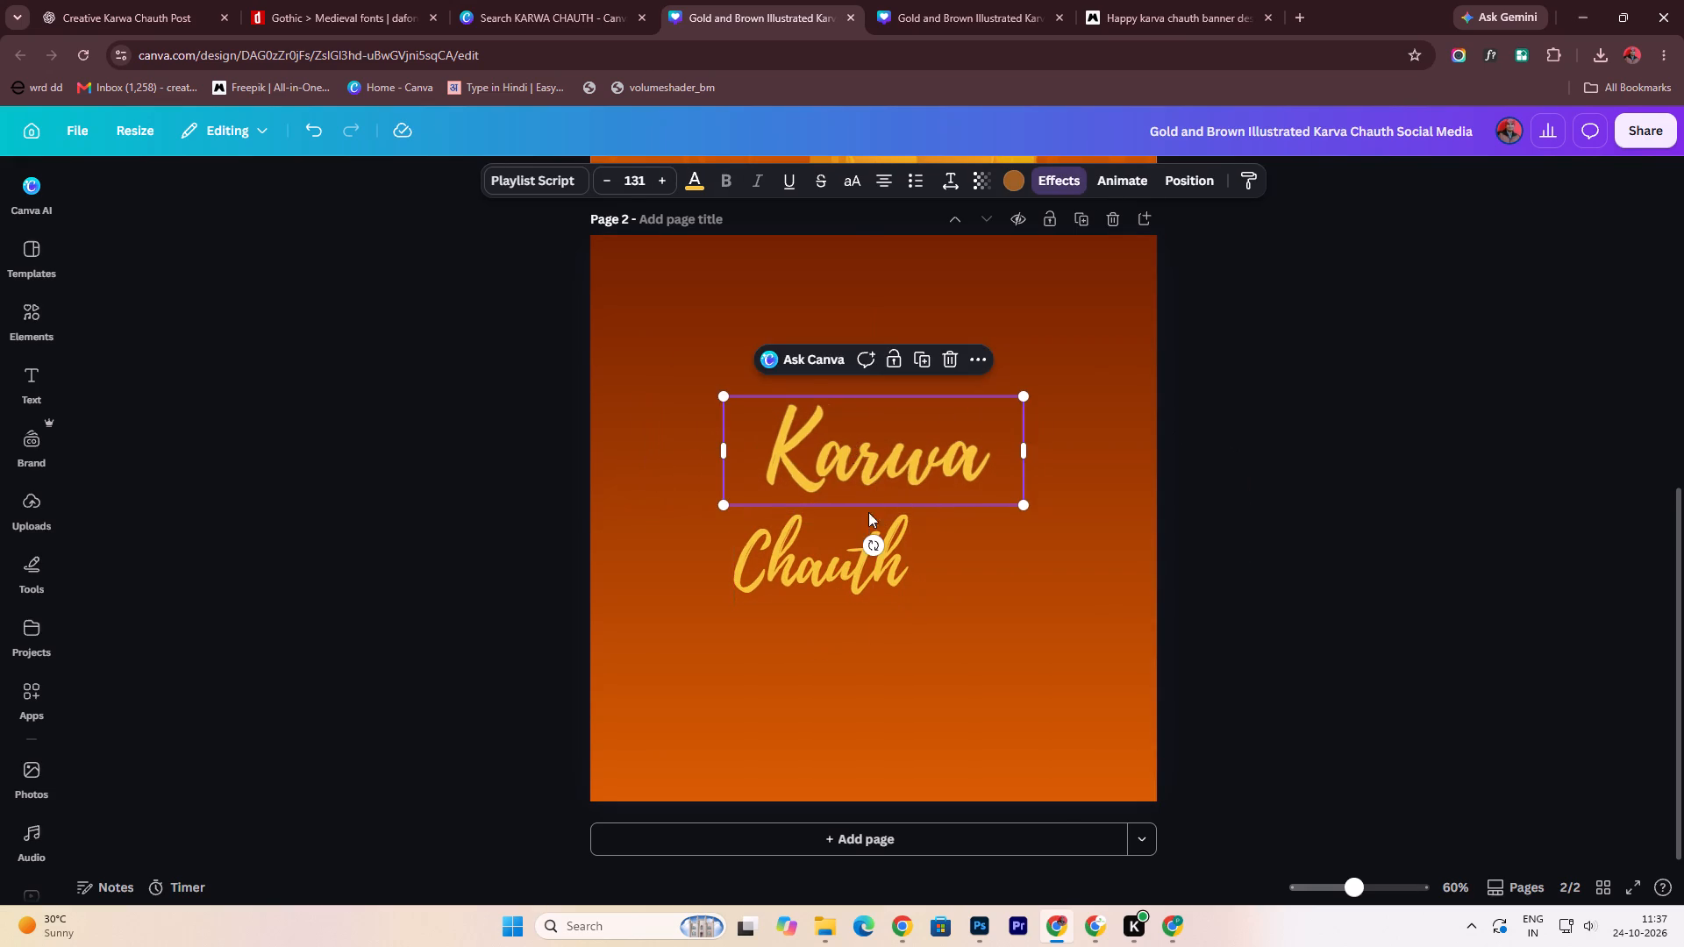
left_click_drag(838, 567, 896, 559)
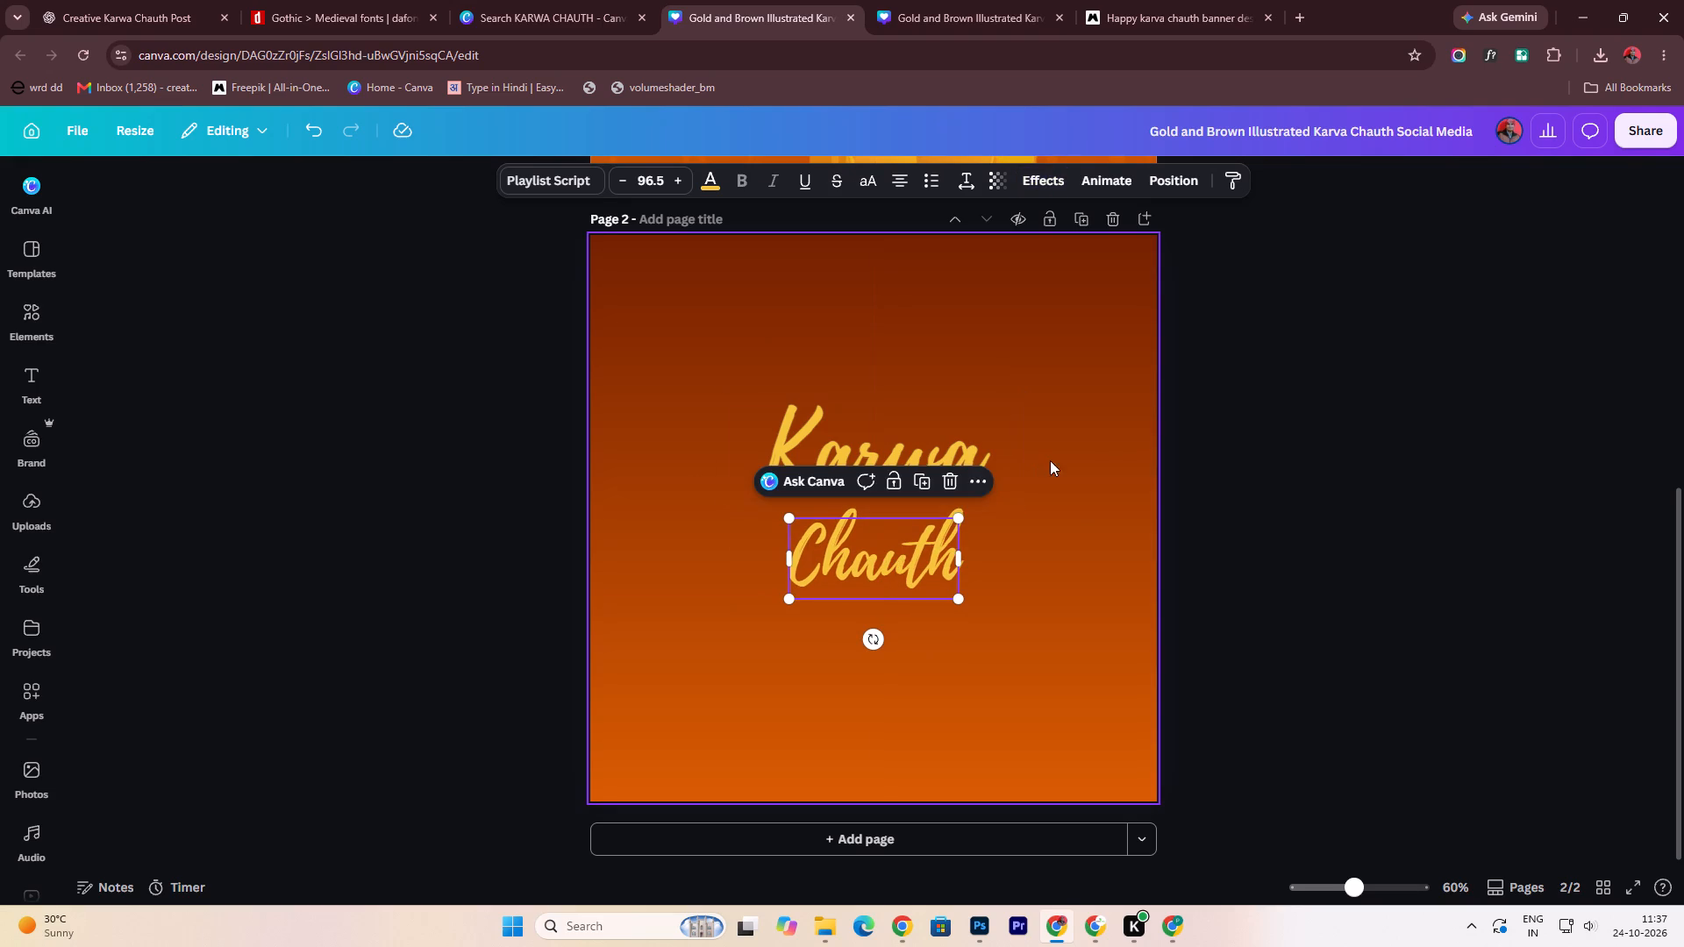
left_click(1069, 508)
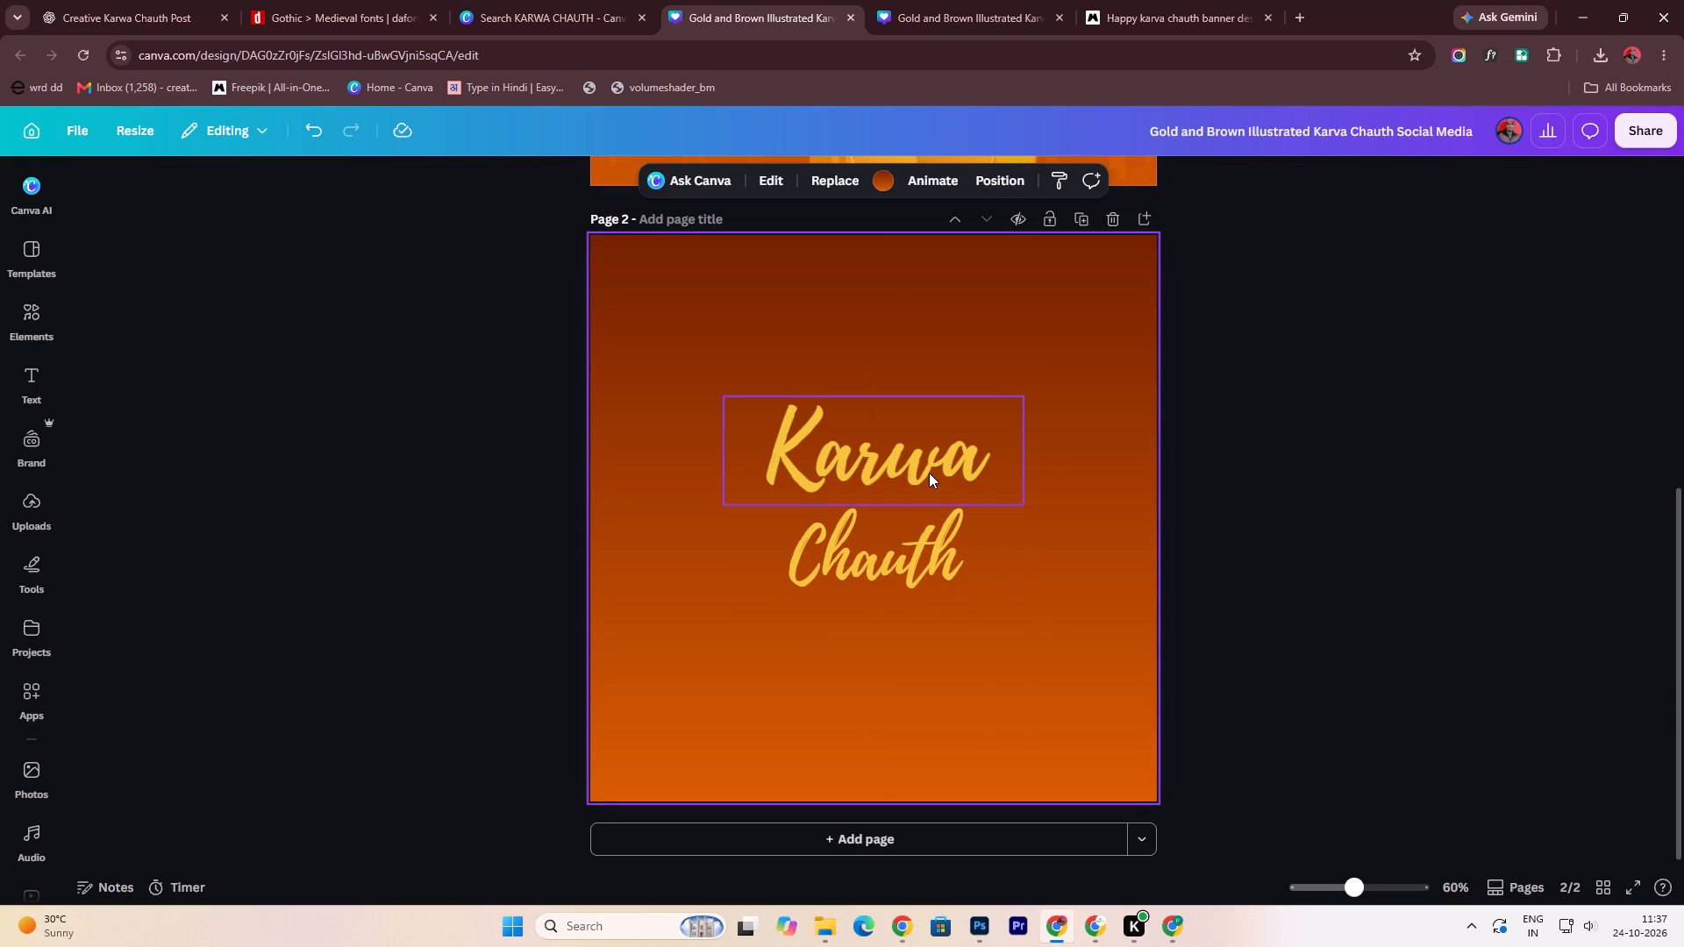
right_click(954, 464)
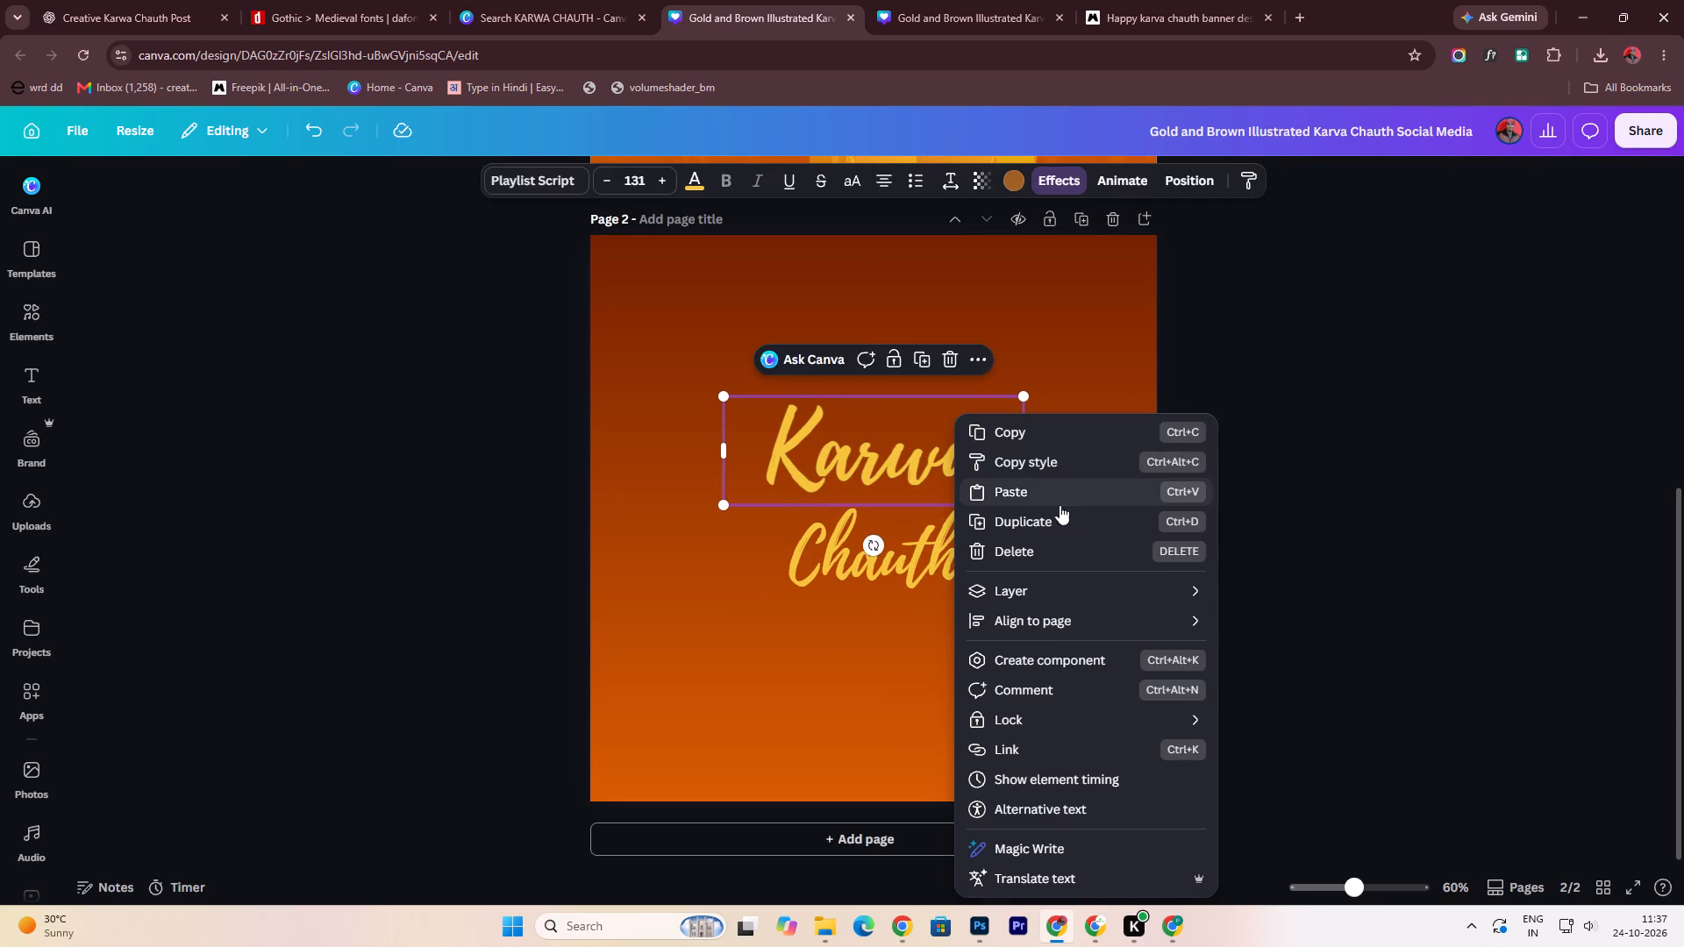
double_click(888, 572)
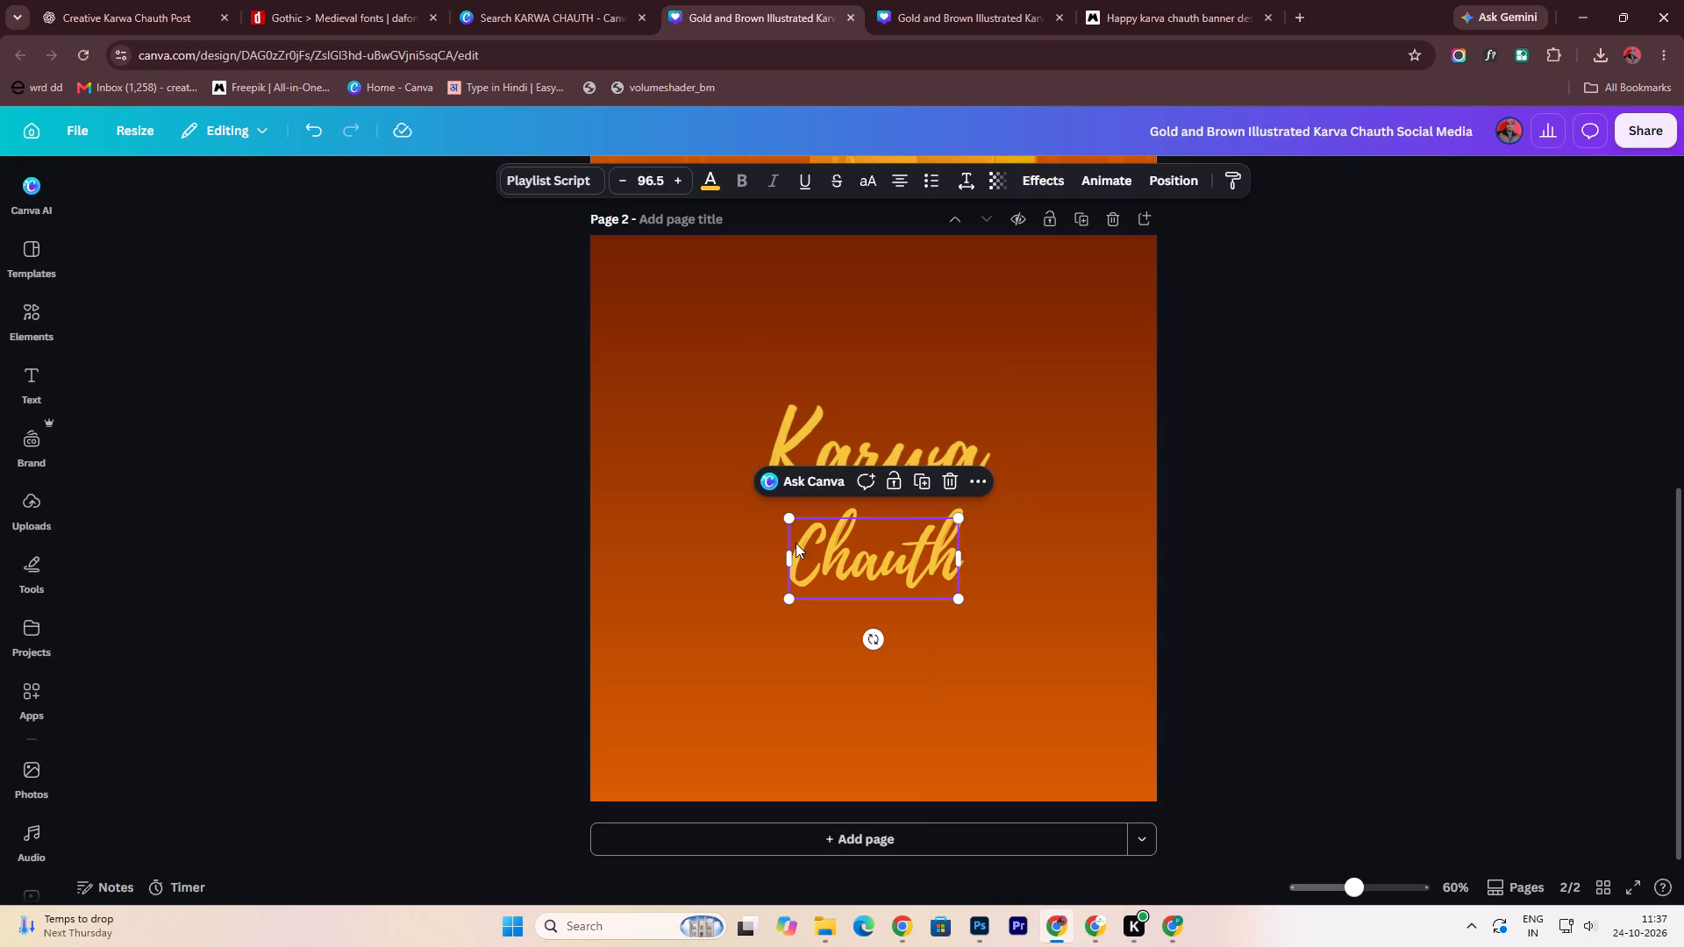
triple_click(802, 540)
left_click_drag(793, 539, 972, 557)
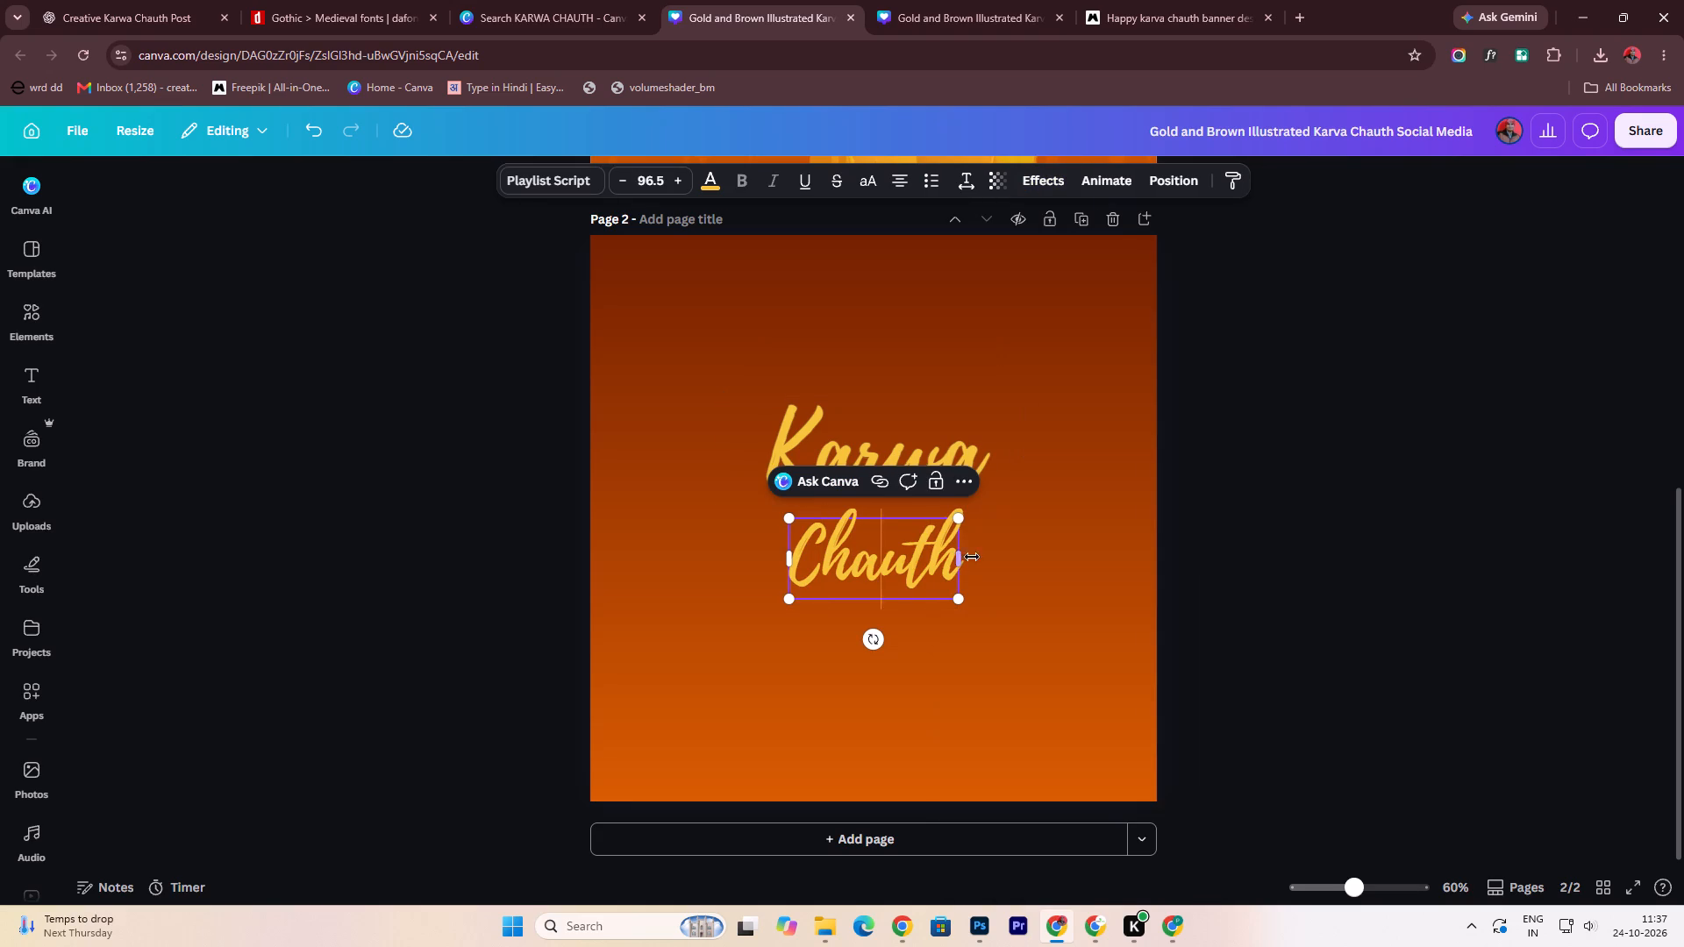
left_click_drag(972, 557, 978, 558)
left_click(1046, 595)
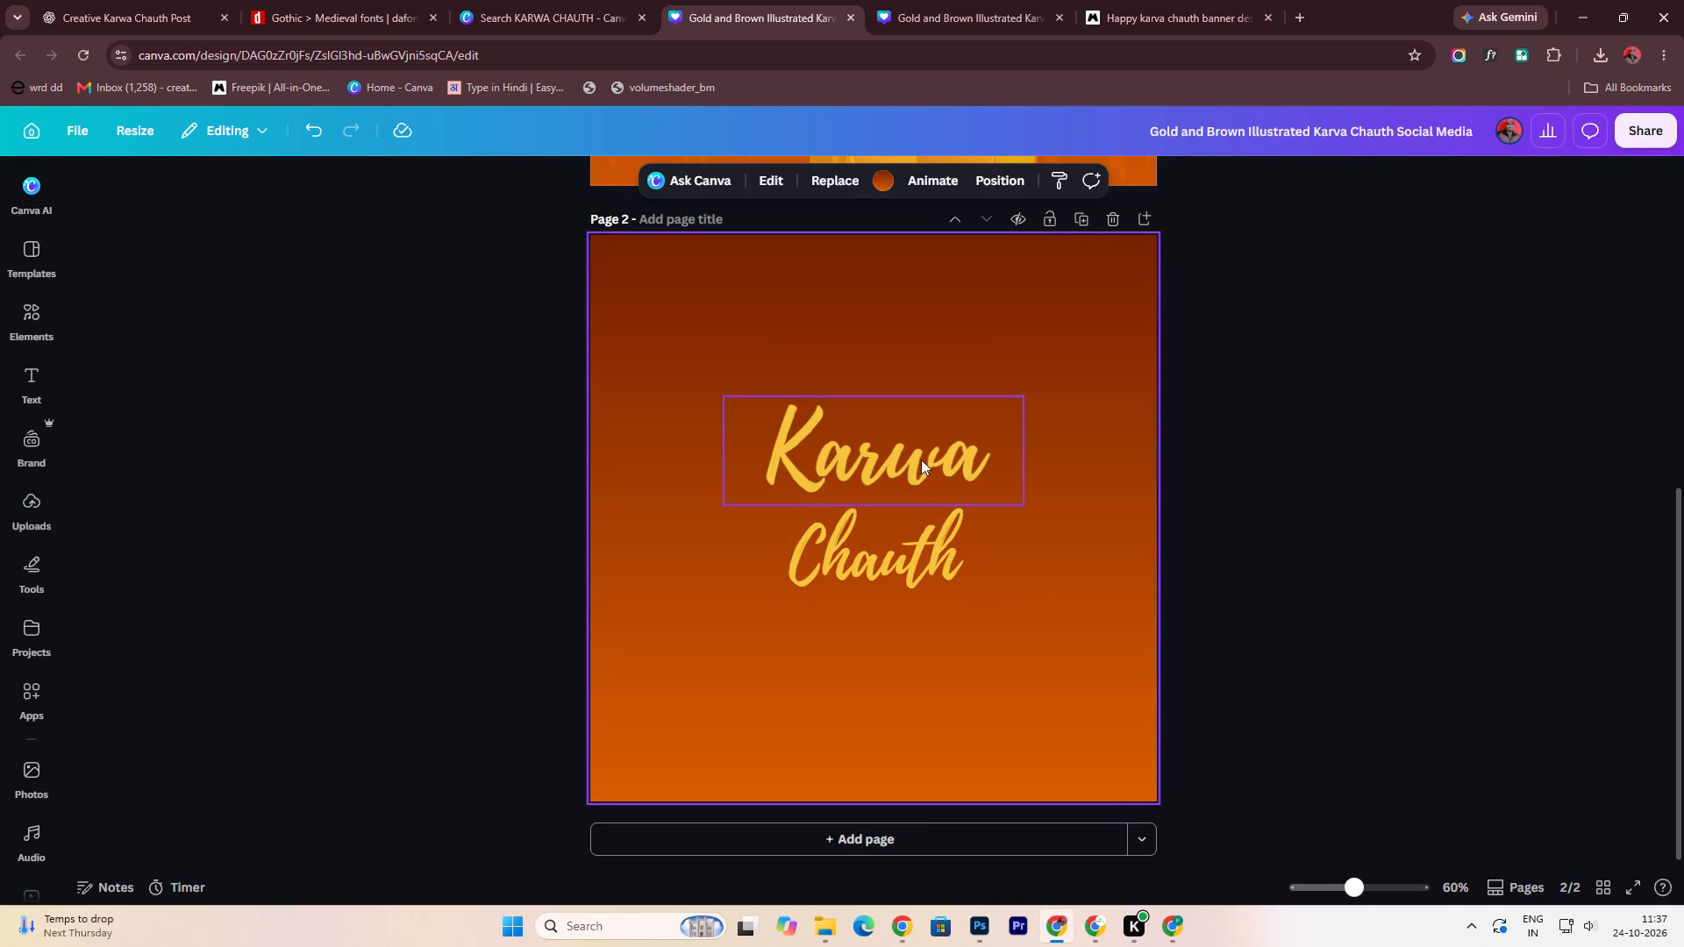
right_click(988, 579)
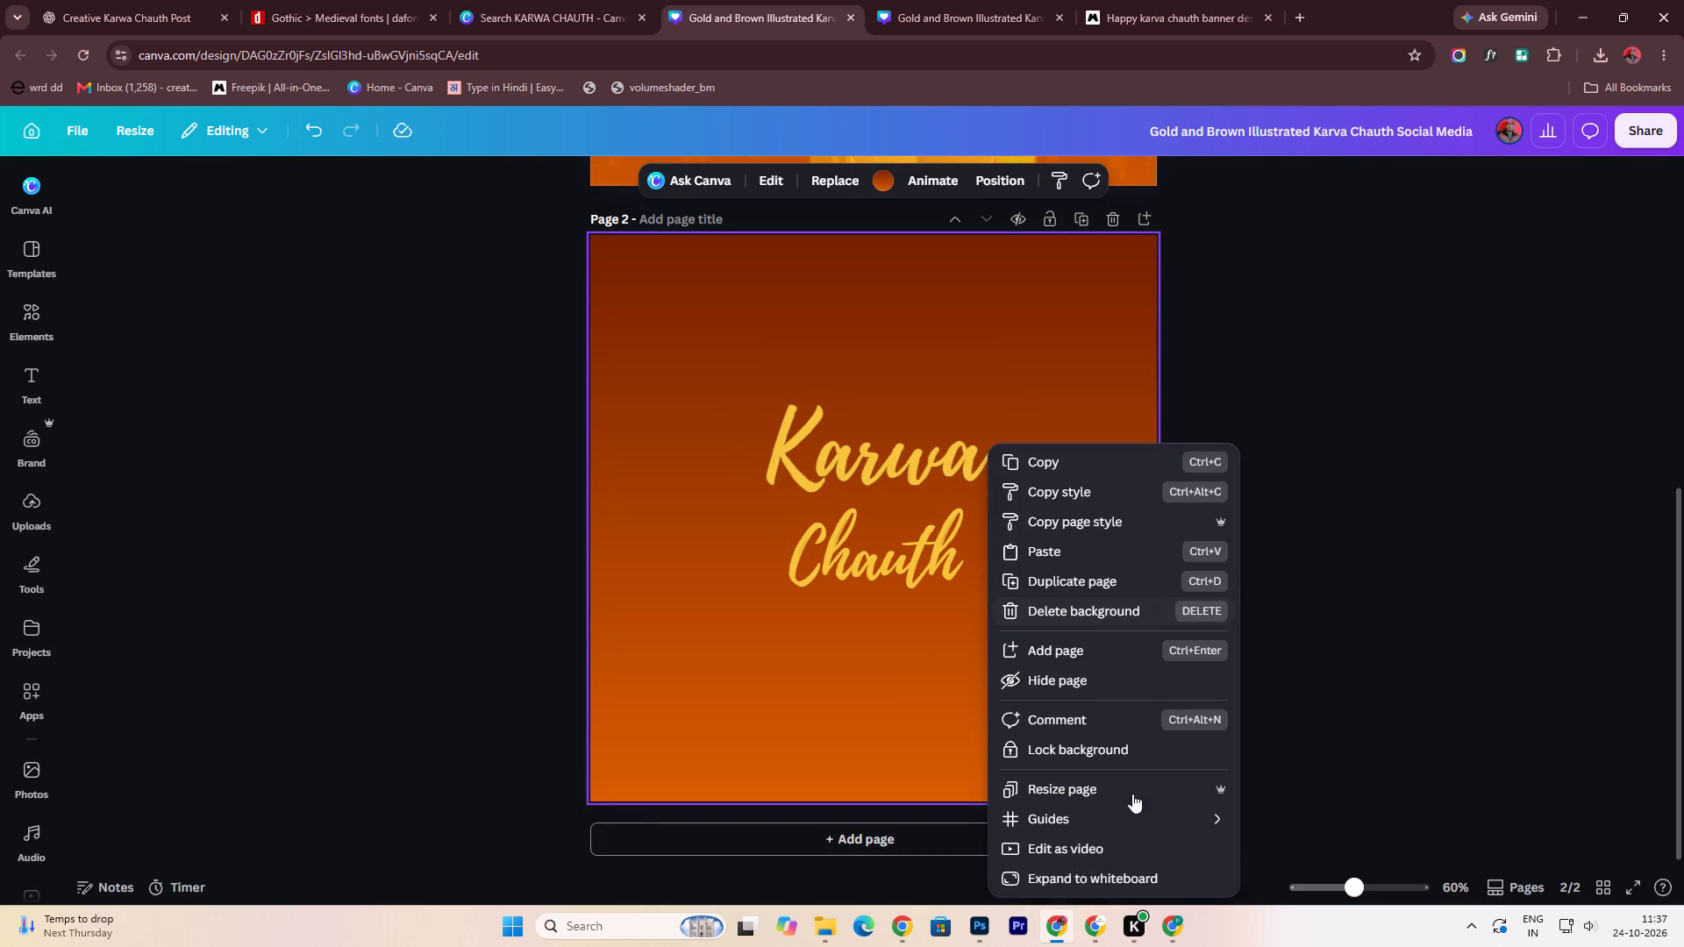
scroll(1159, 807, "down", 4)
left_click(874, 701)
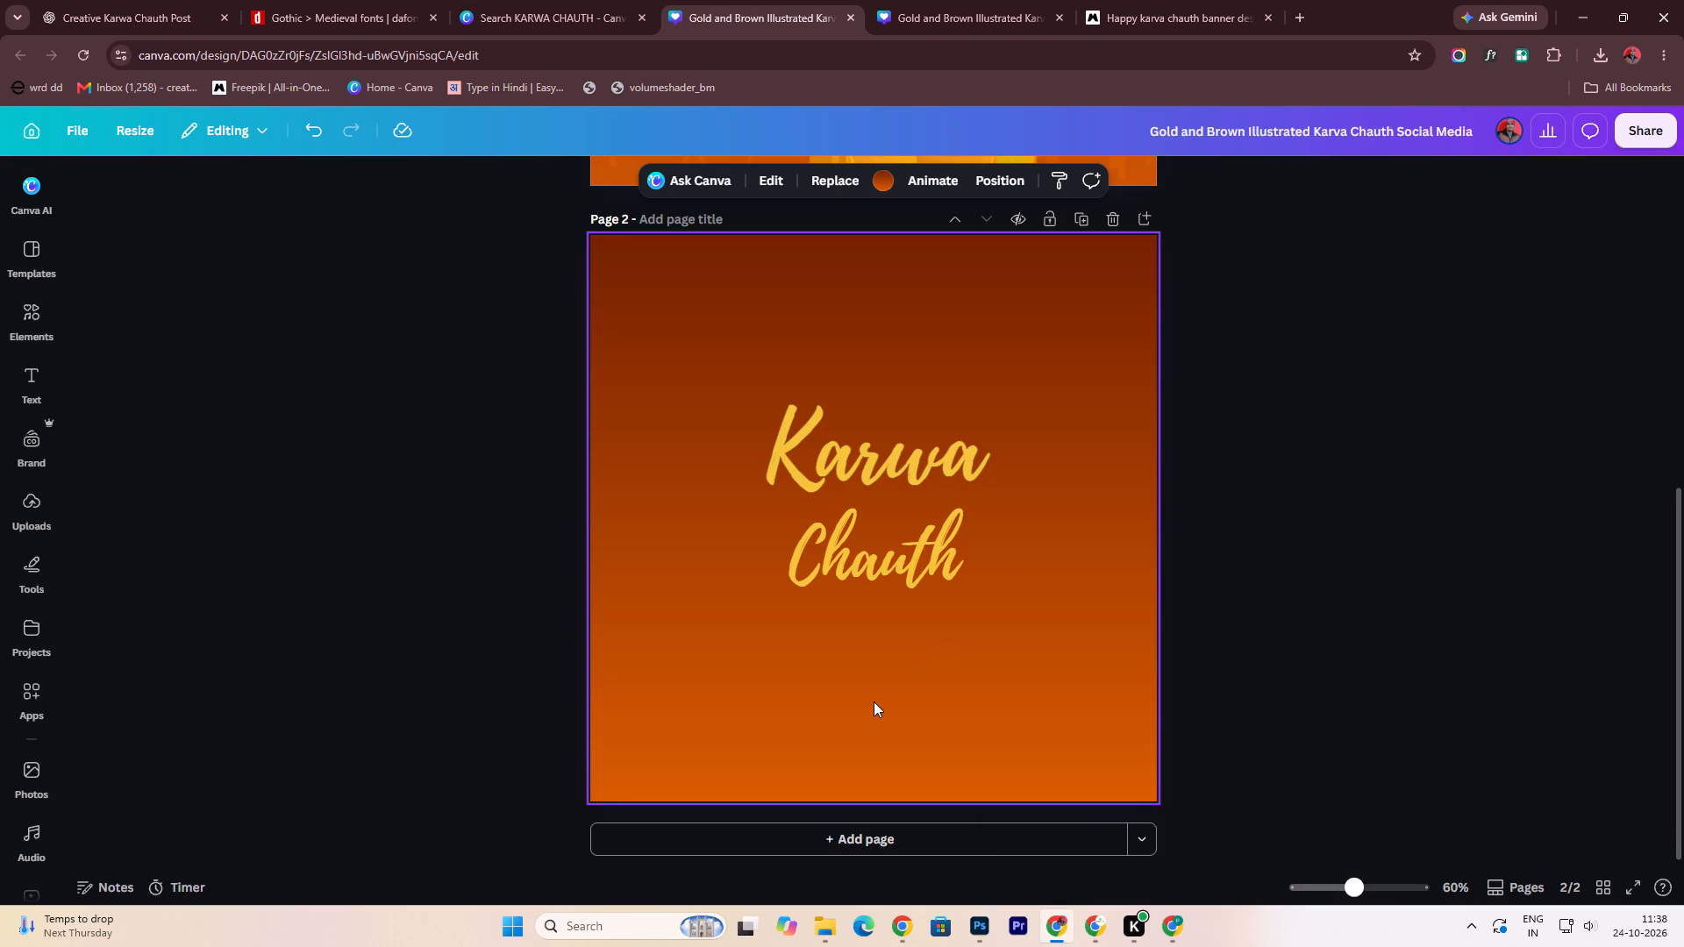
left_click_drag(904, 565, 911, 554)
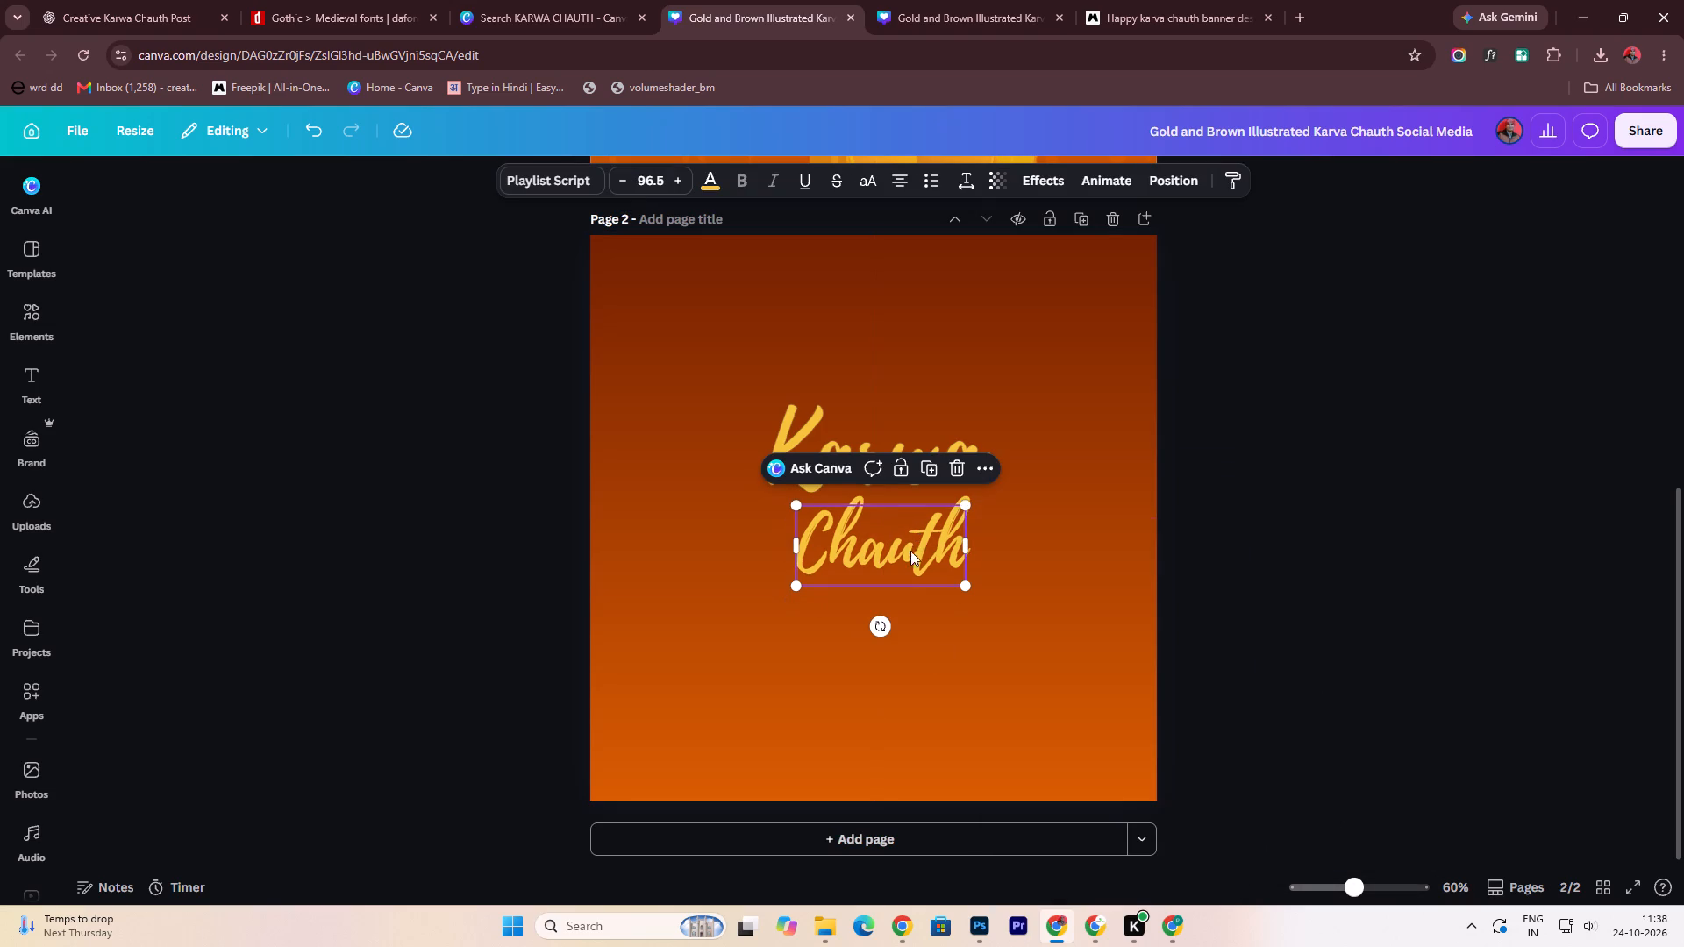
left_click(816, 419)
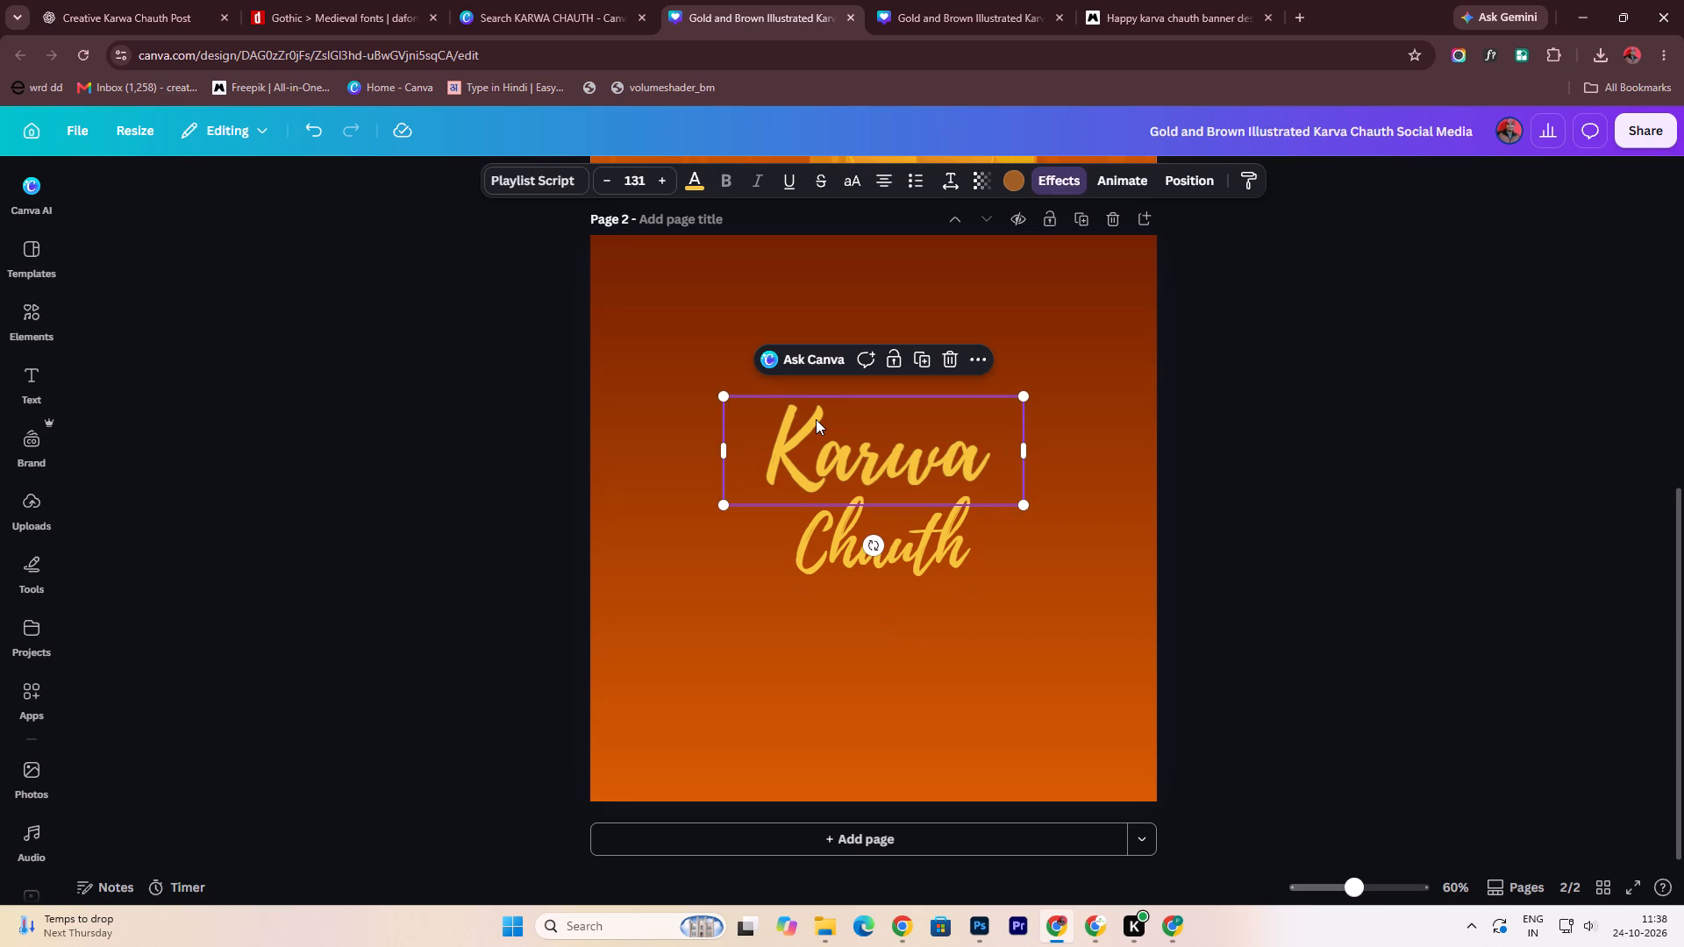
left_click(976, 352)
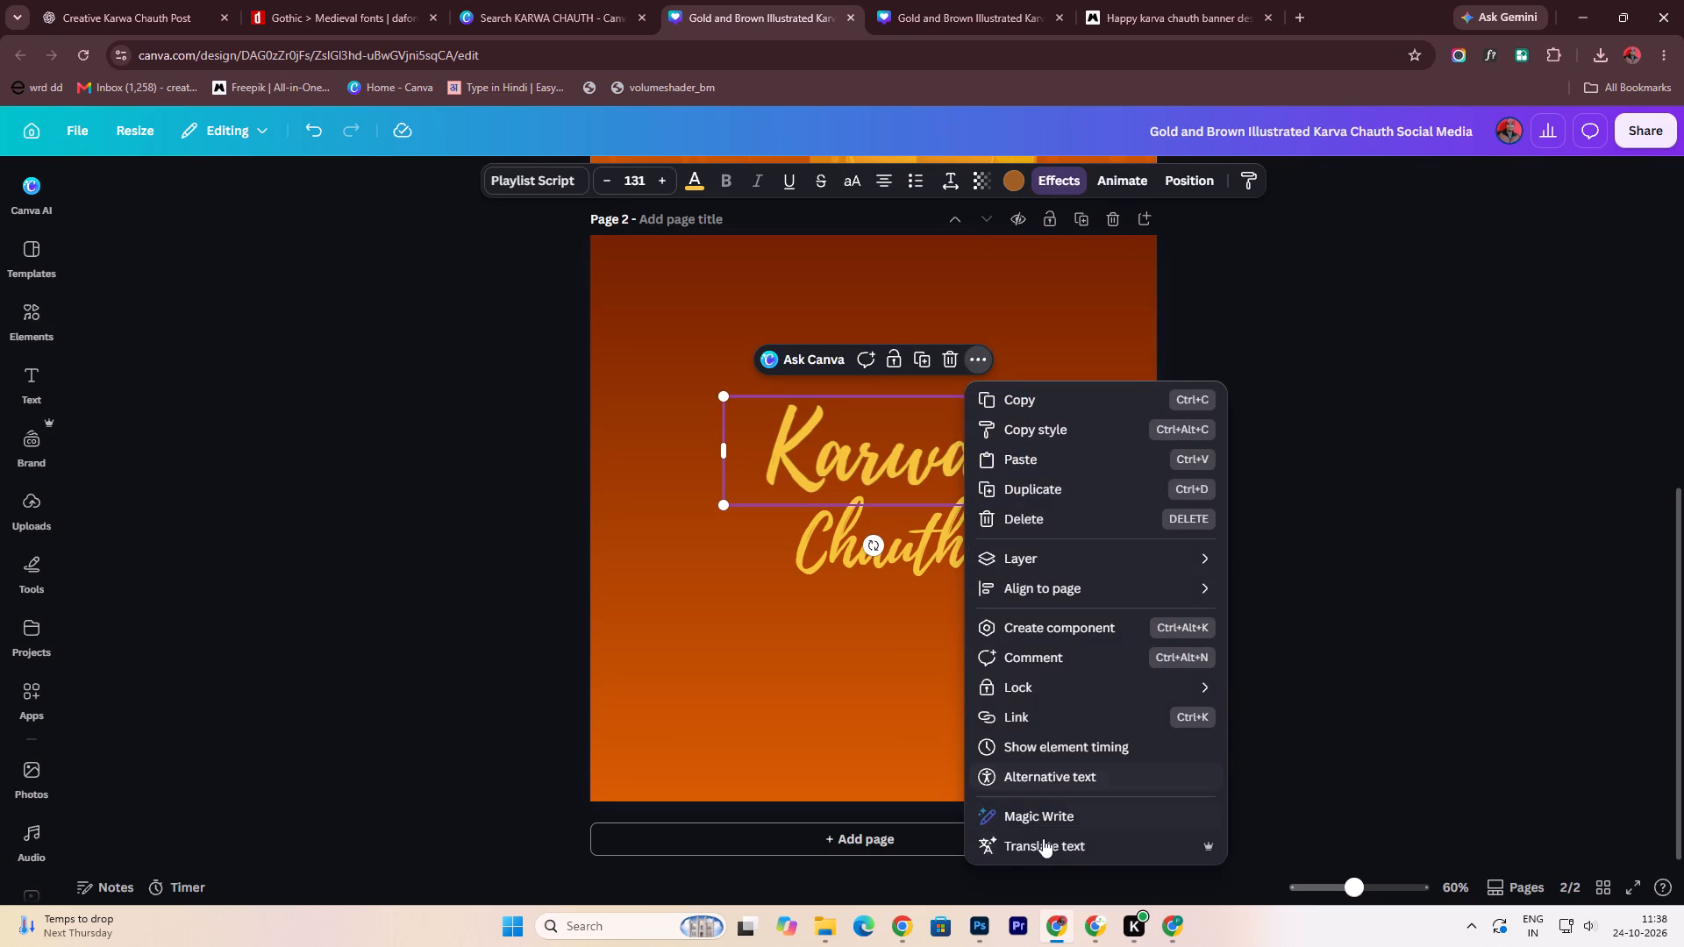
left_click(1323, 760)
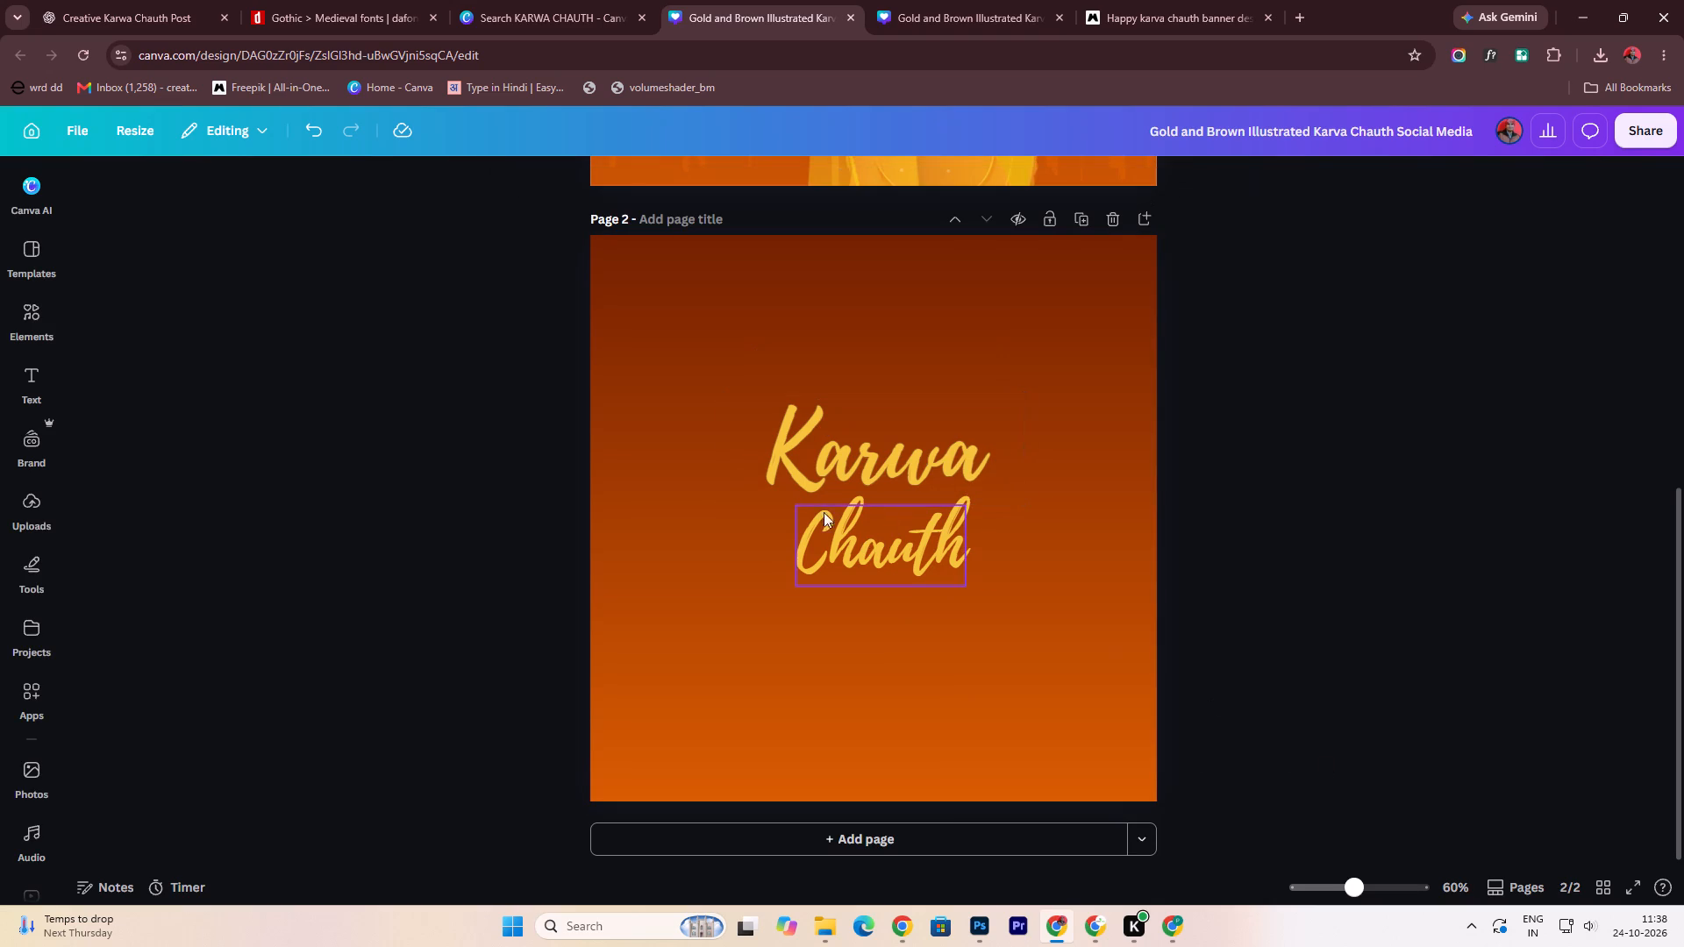
Copy the word Chauth from its own text box and paste it after Karwa inside the Karwa text box.
double_click(903, 568)
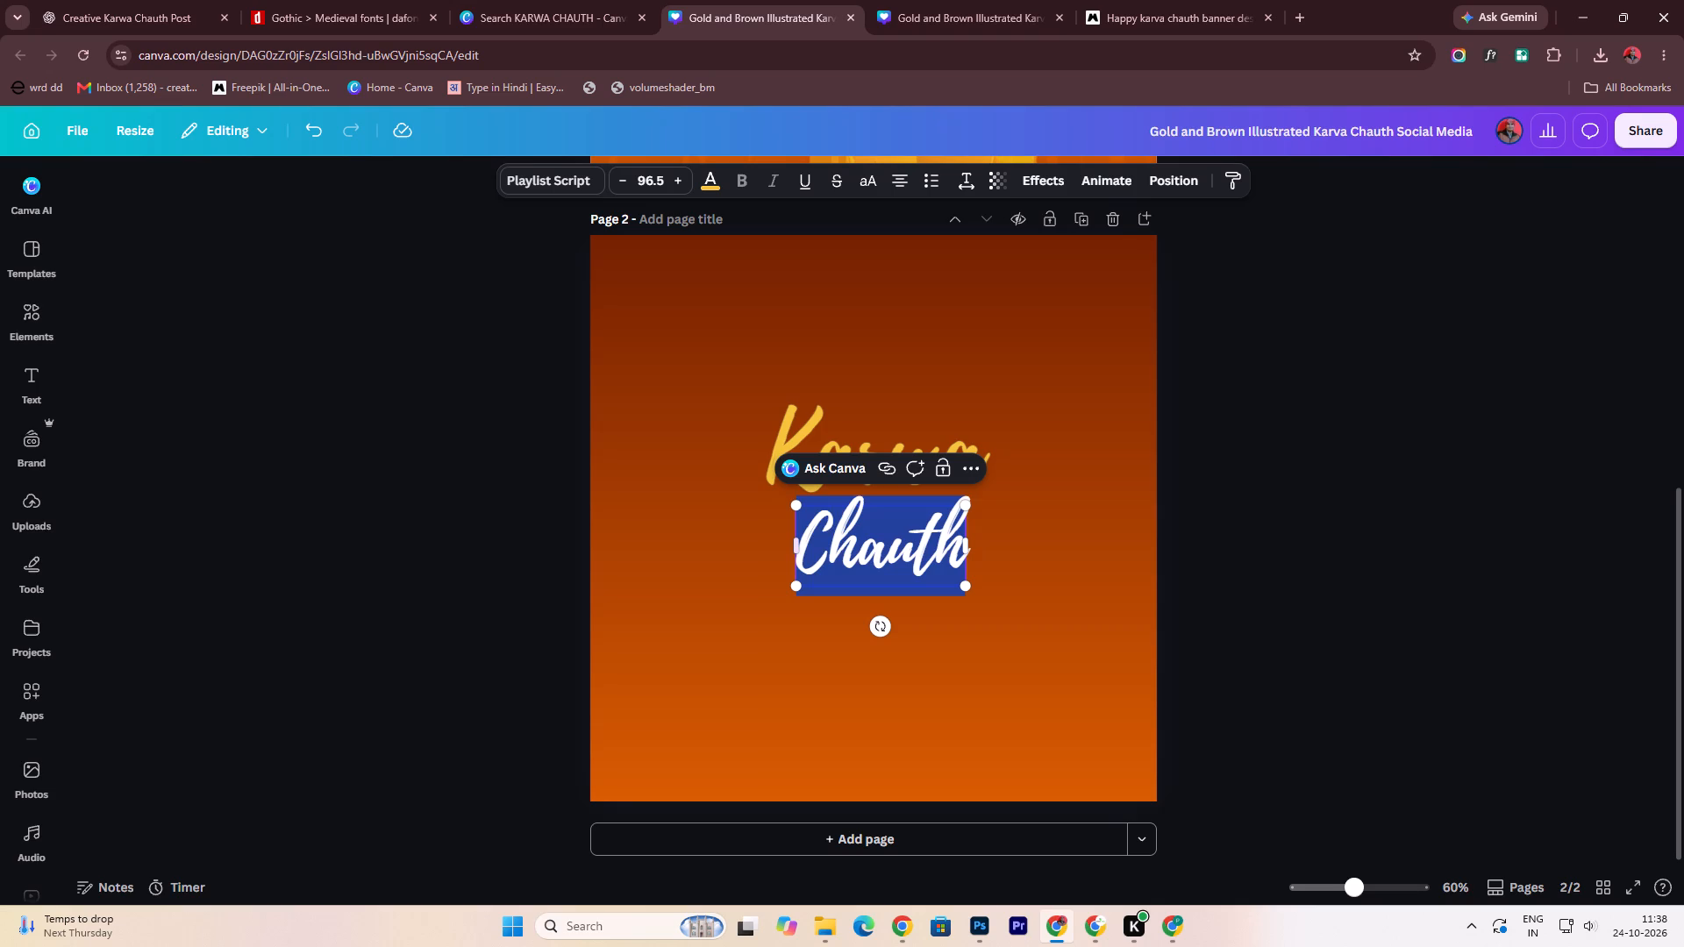
left_click_drag(807, 524, 960, 540)
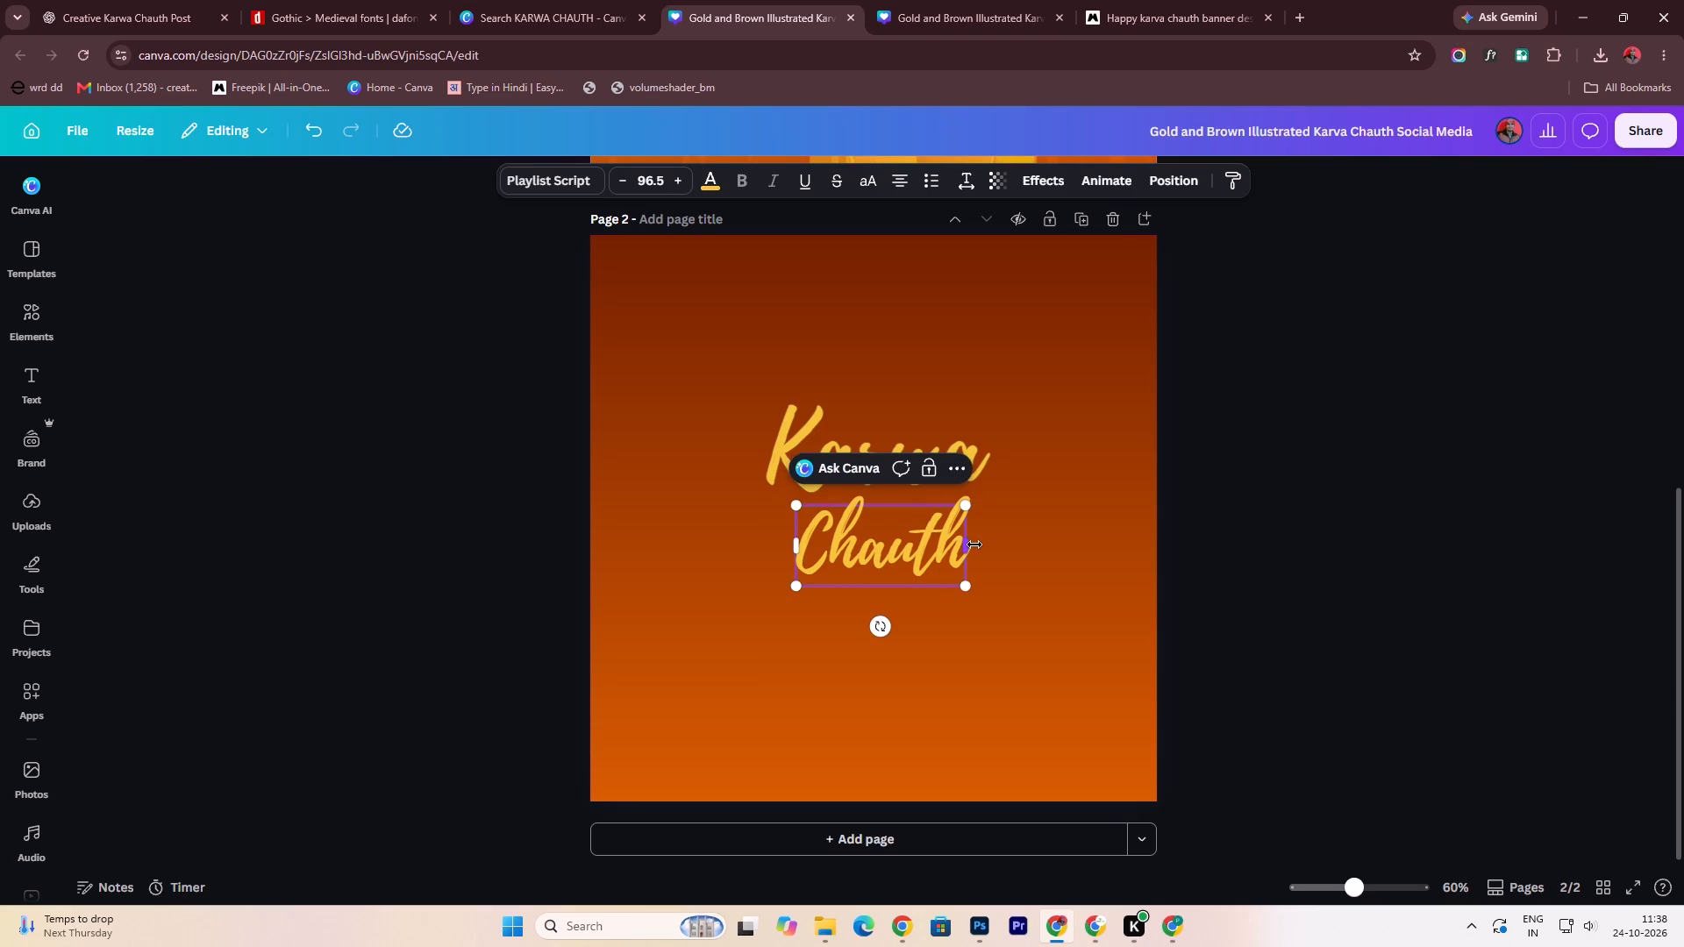
key("ctrl+c")
left_click(905, 551)
double_click(829, 532)
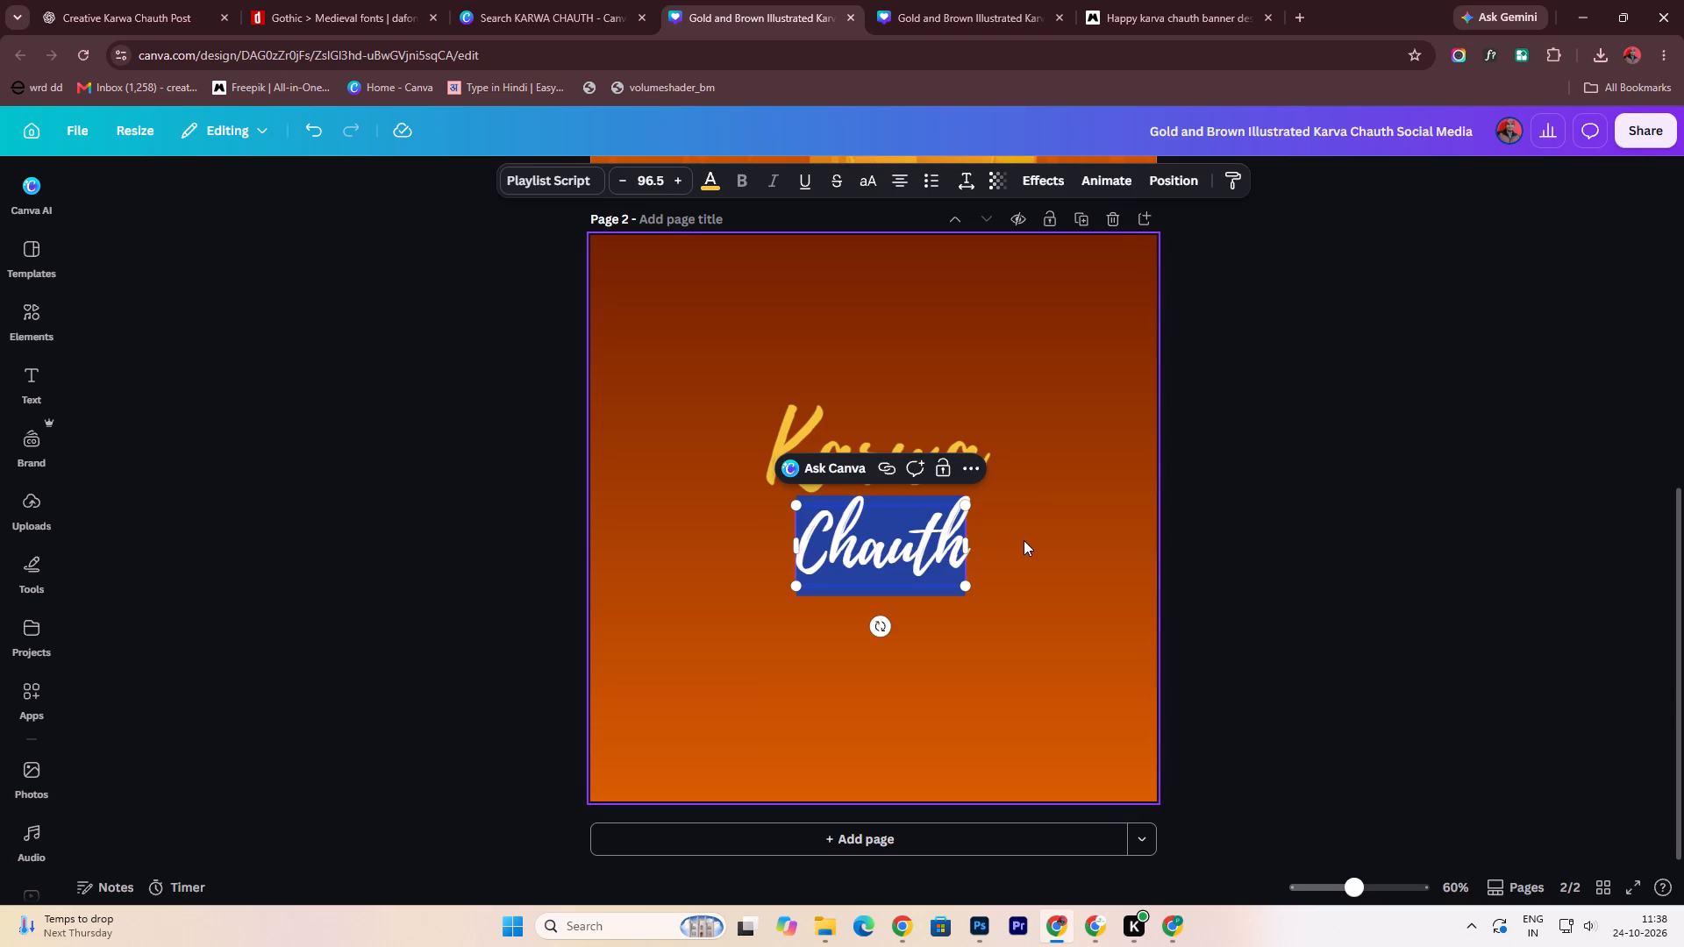
key("ctrl+c")
left_click(1010, 528)
double_click(981, 469)
left_click(992, 458)
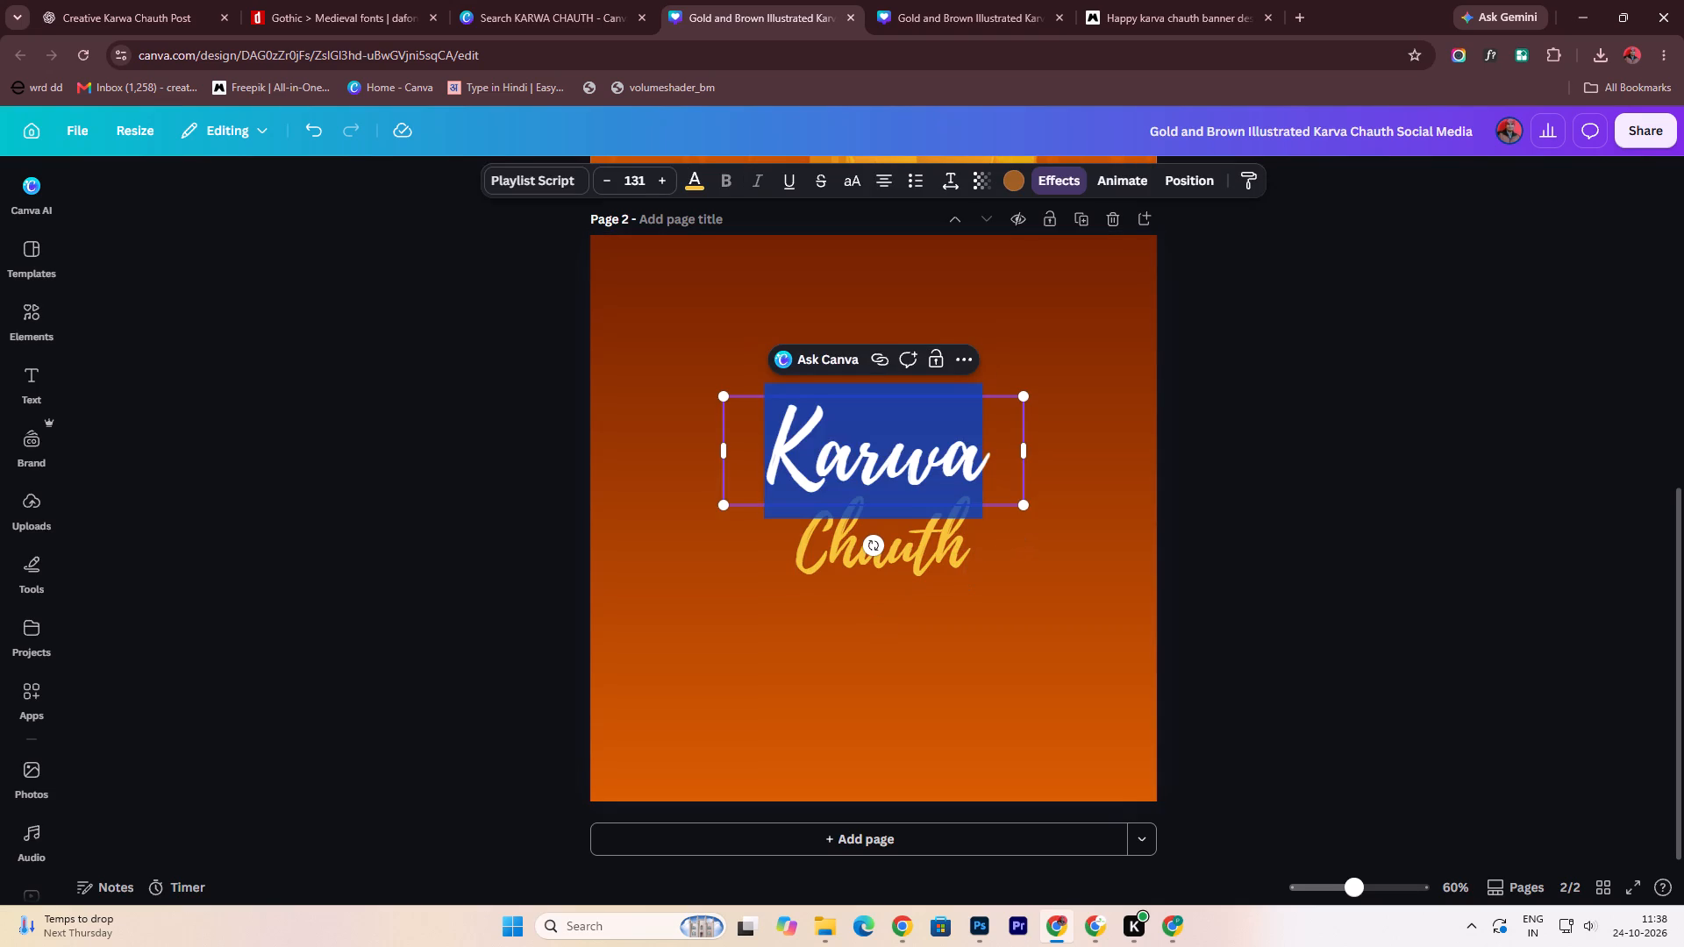
key("space")
key("ctrl+v")
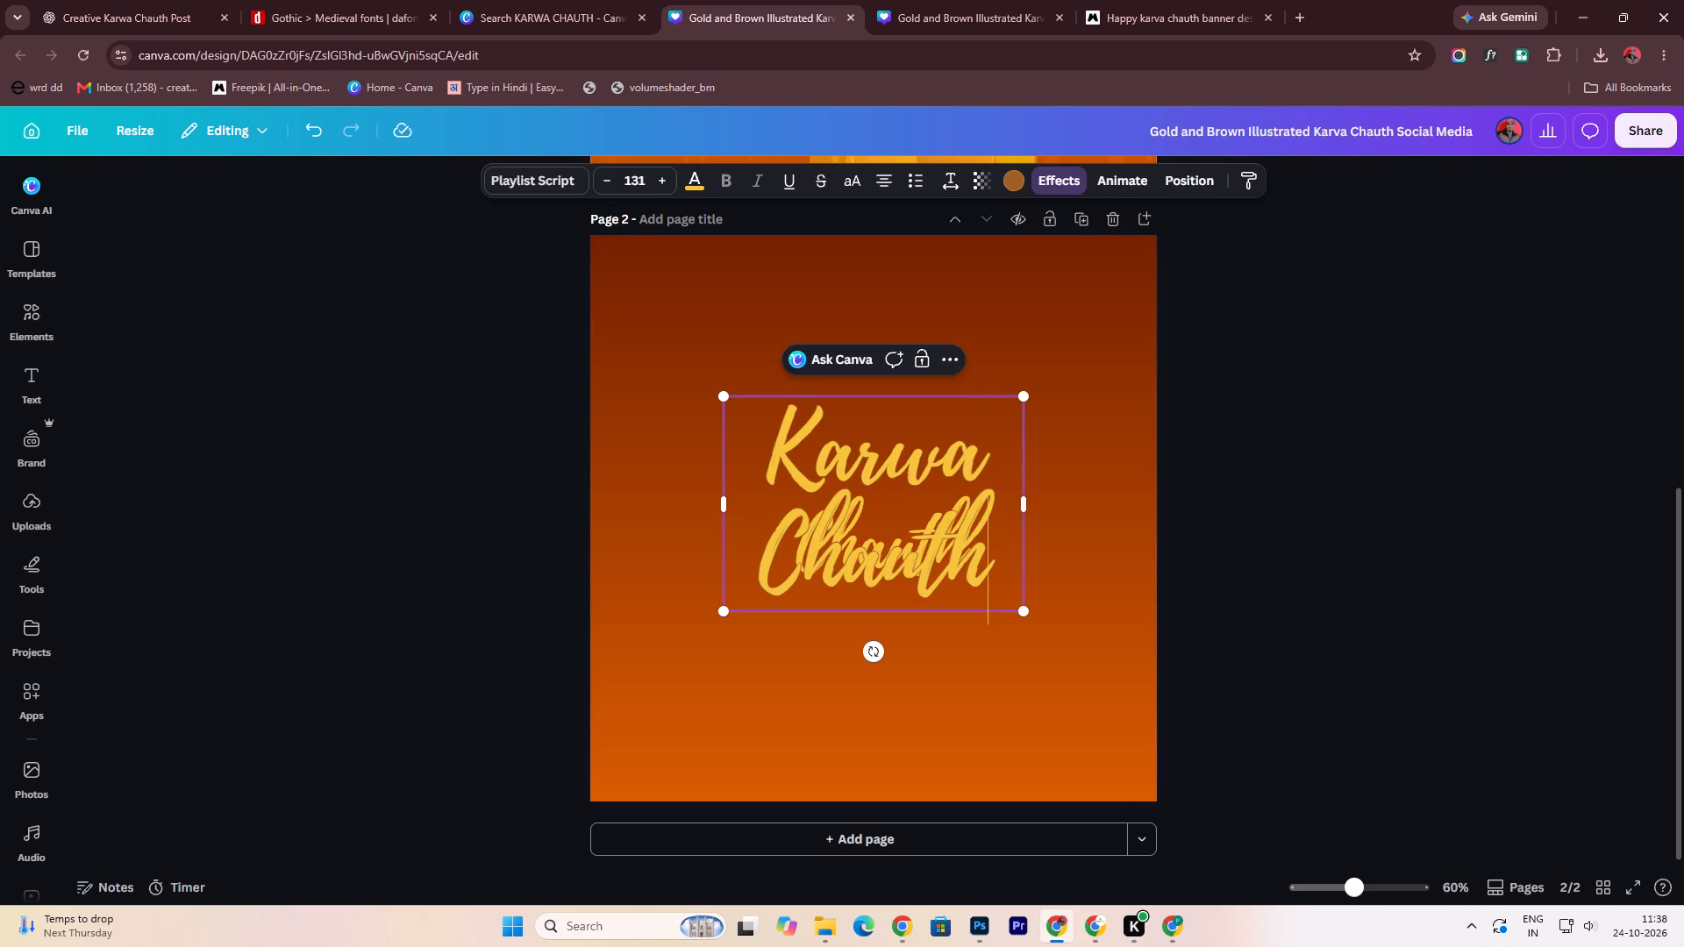
left_click(1092, 525)
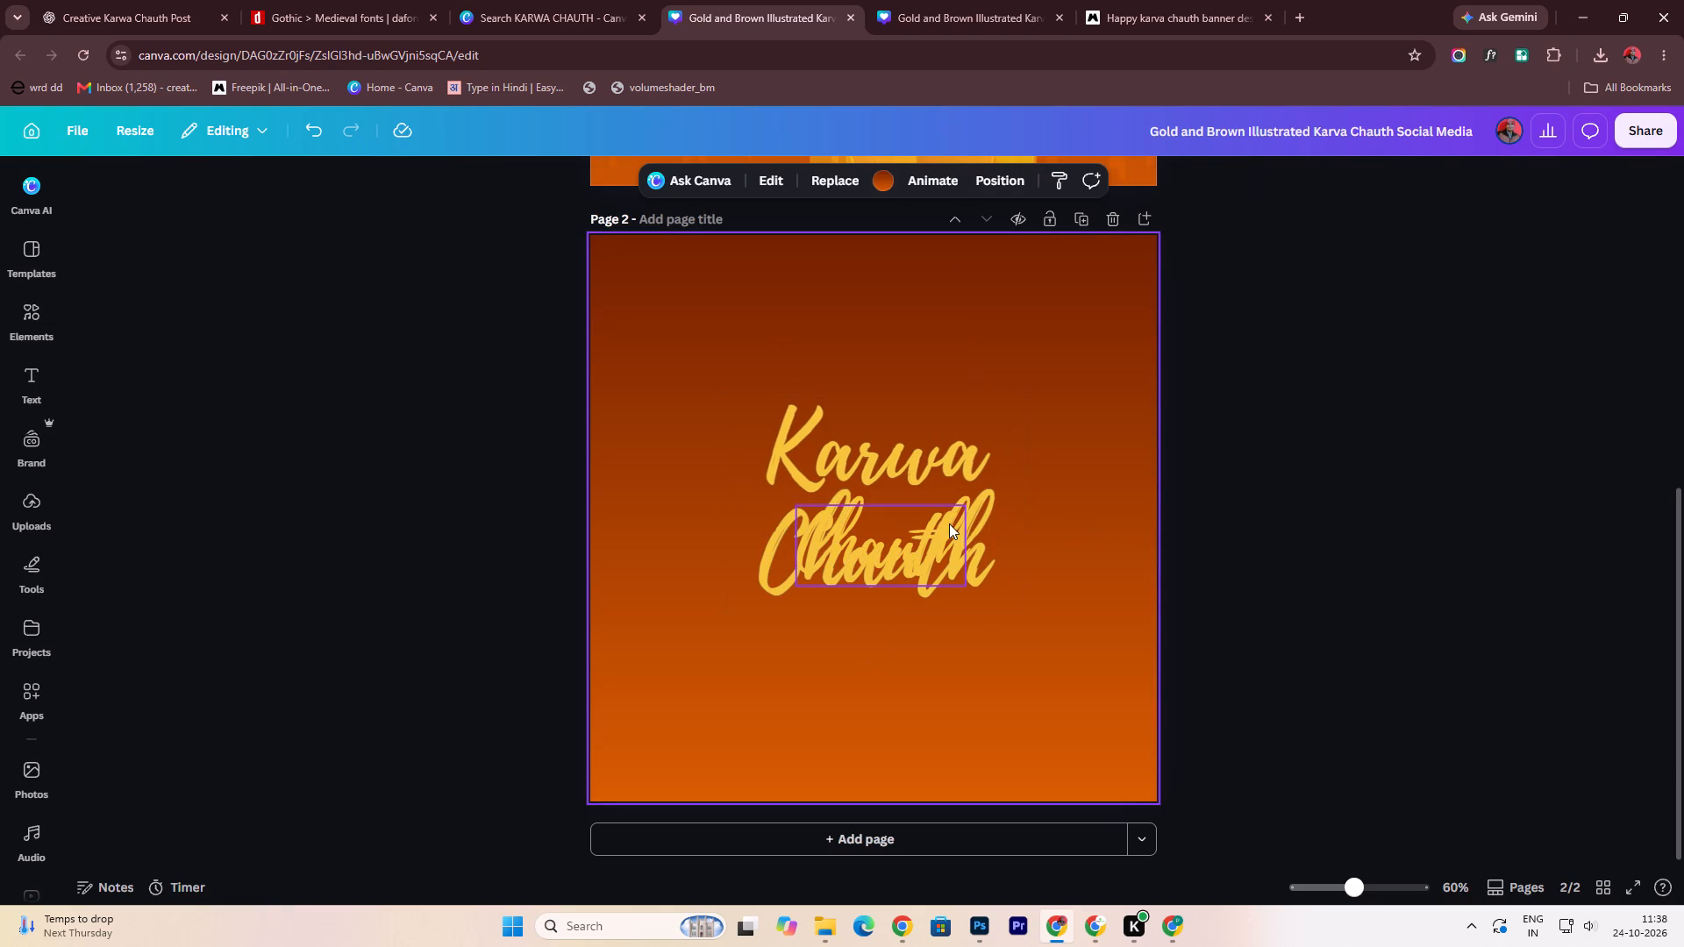
Move the separate Chauth text box clear of the combined lettering and delete its text.
left_click_drag(946, 511, 1056, 284)
left_click(1058, 325)
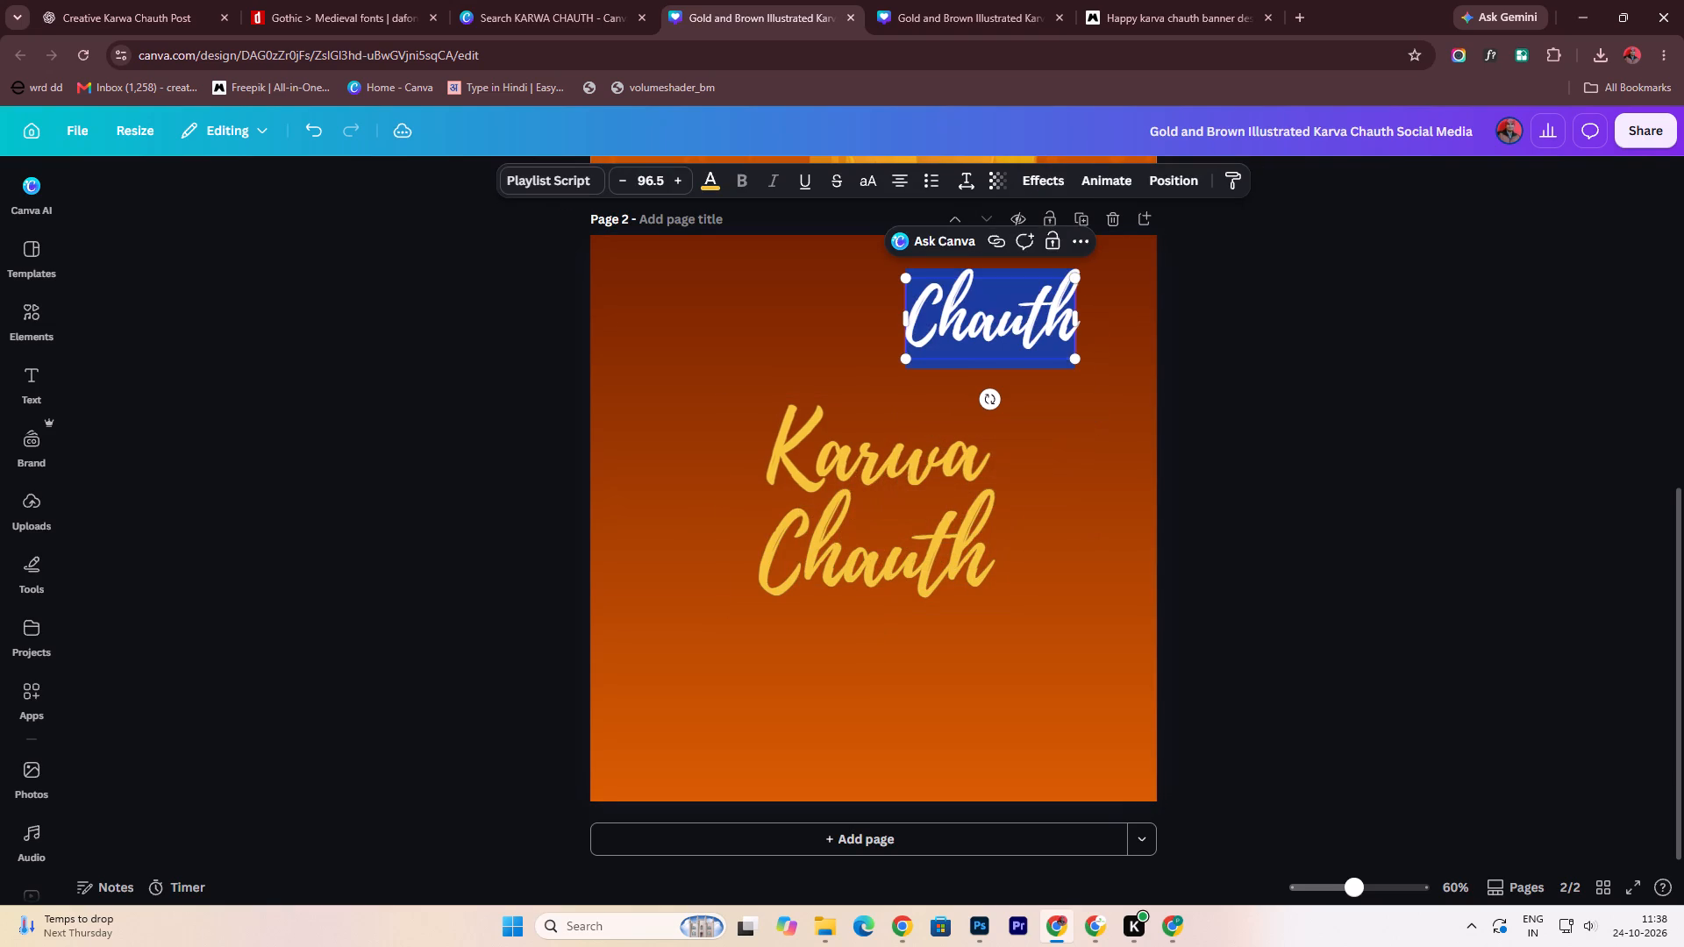
key("Delete")
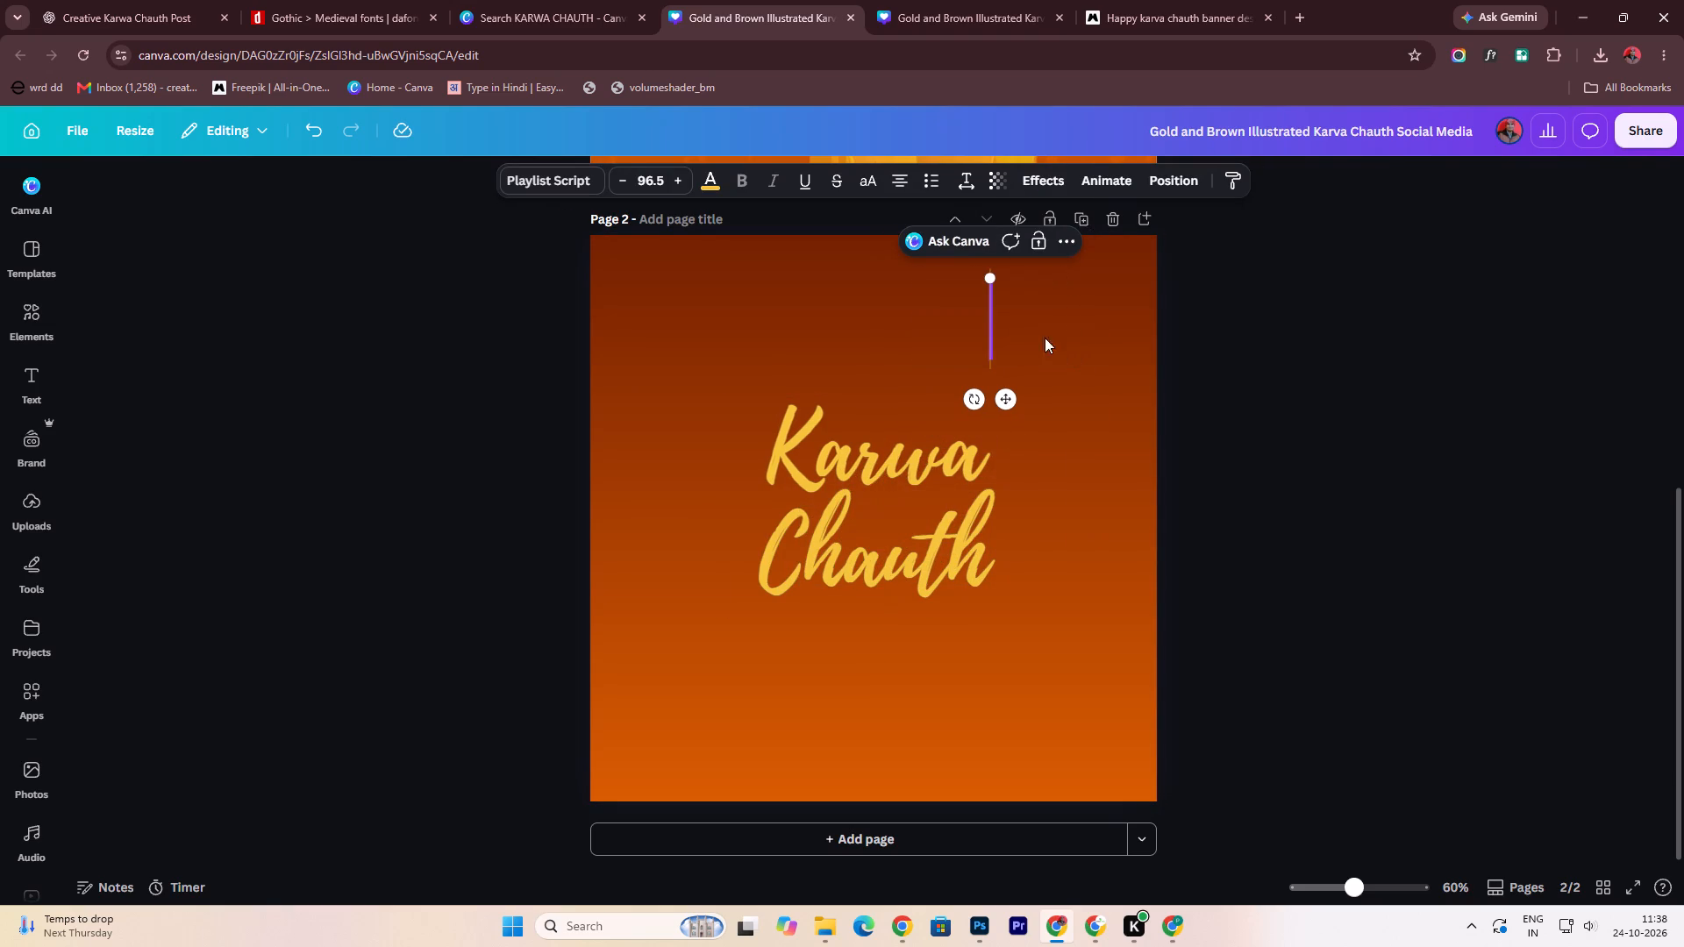
left_click(1094, 538)
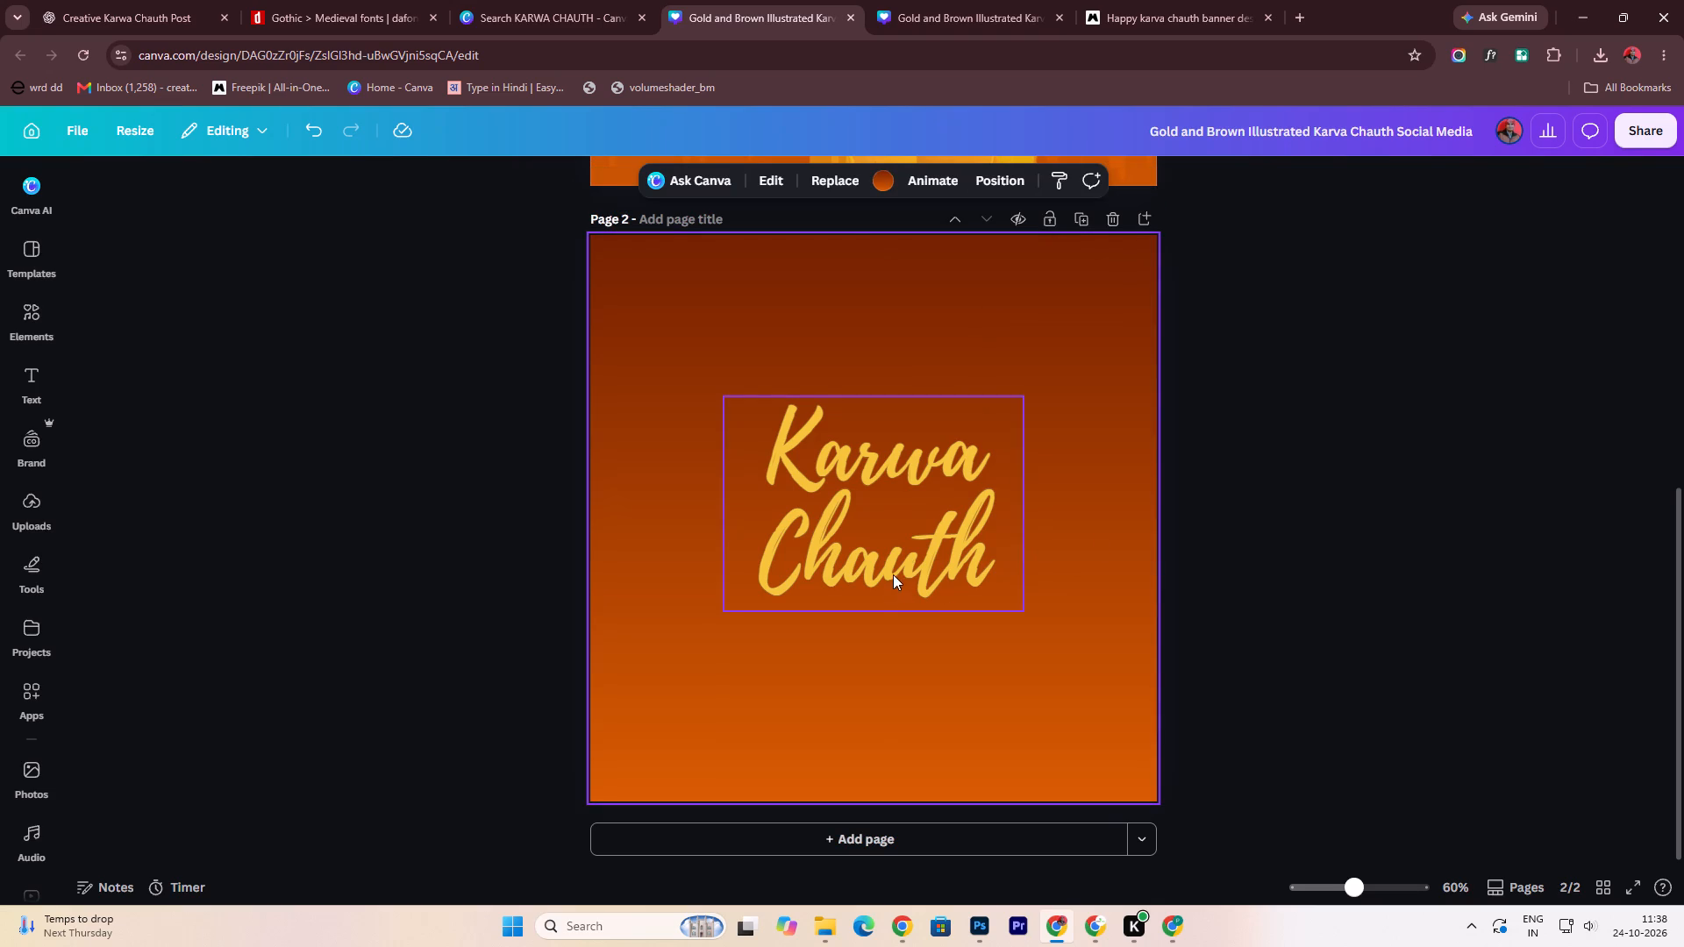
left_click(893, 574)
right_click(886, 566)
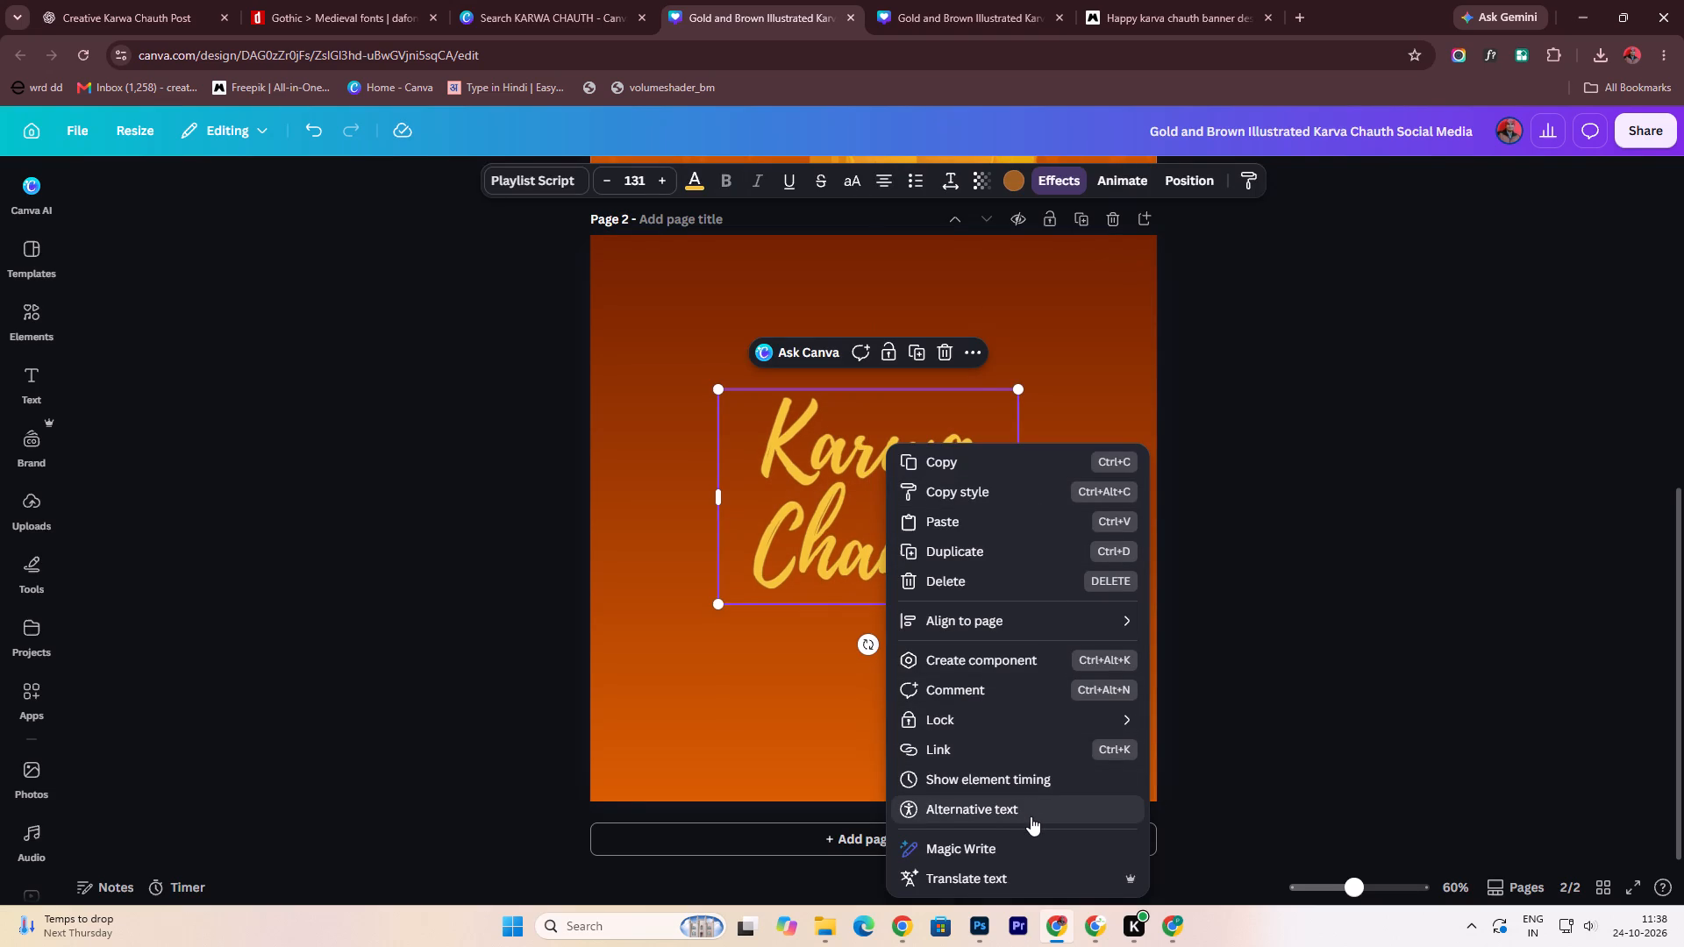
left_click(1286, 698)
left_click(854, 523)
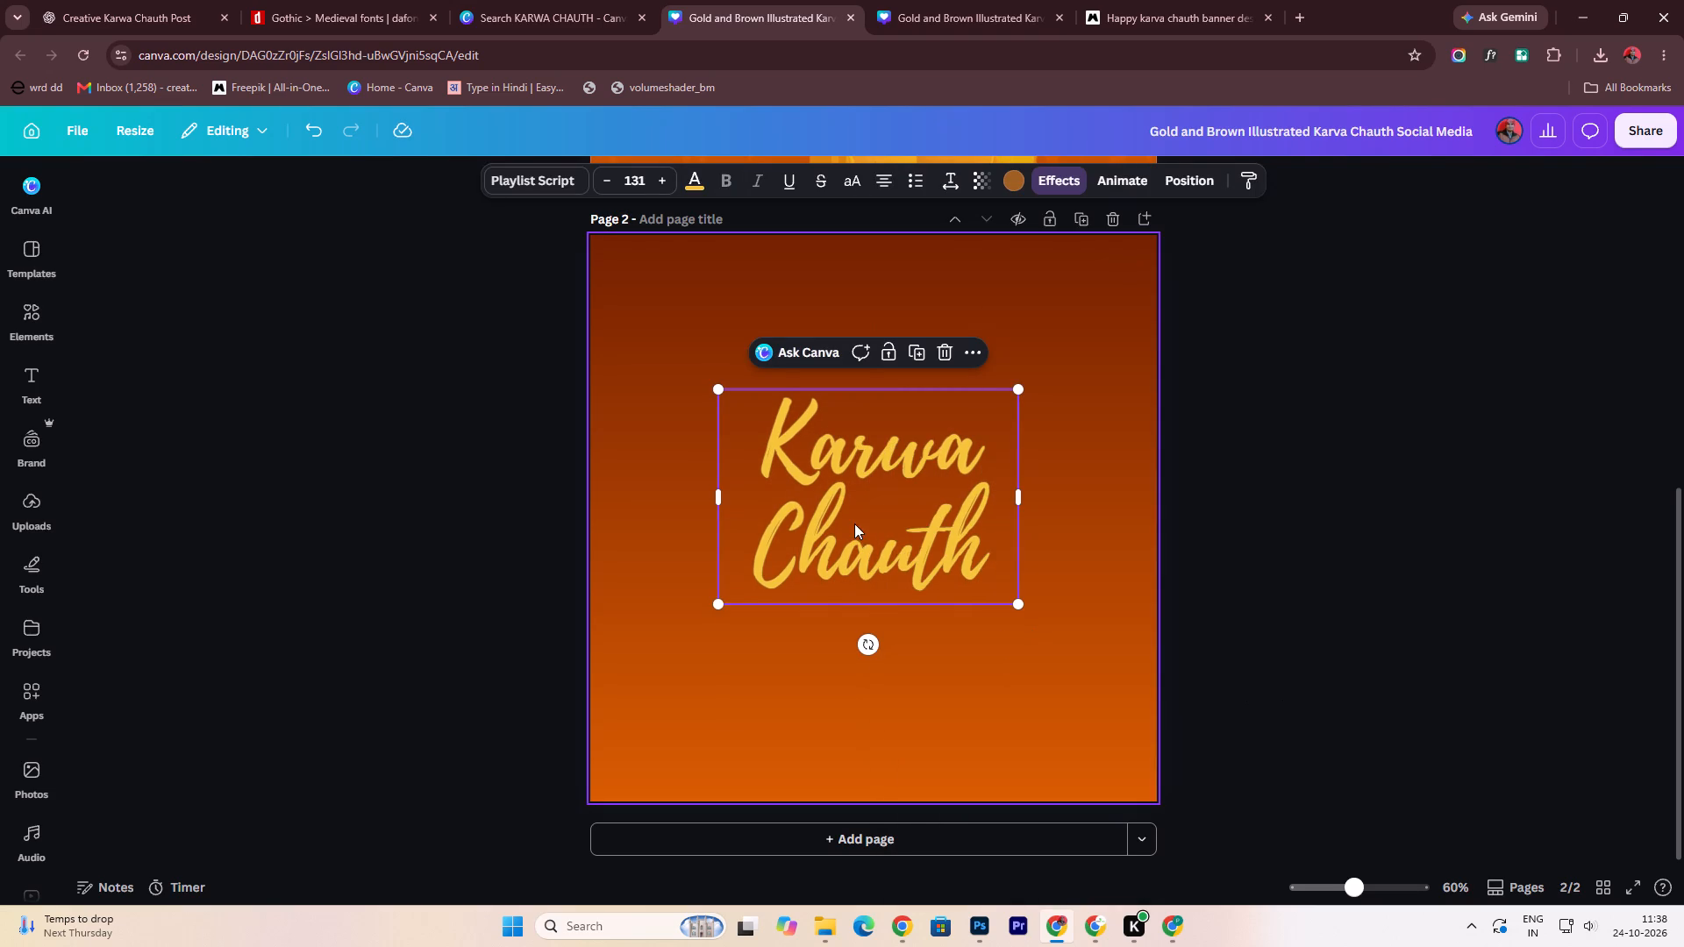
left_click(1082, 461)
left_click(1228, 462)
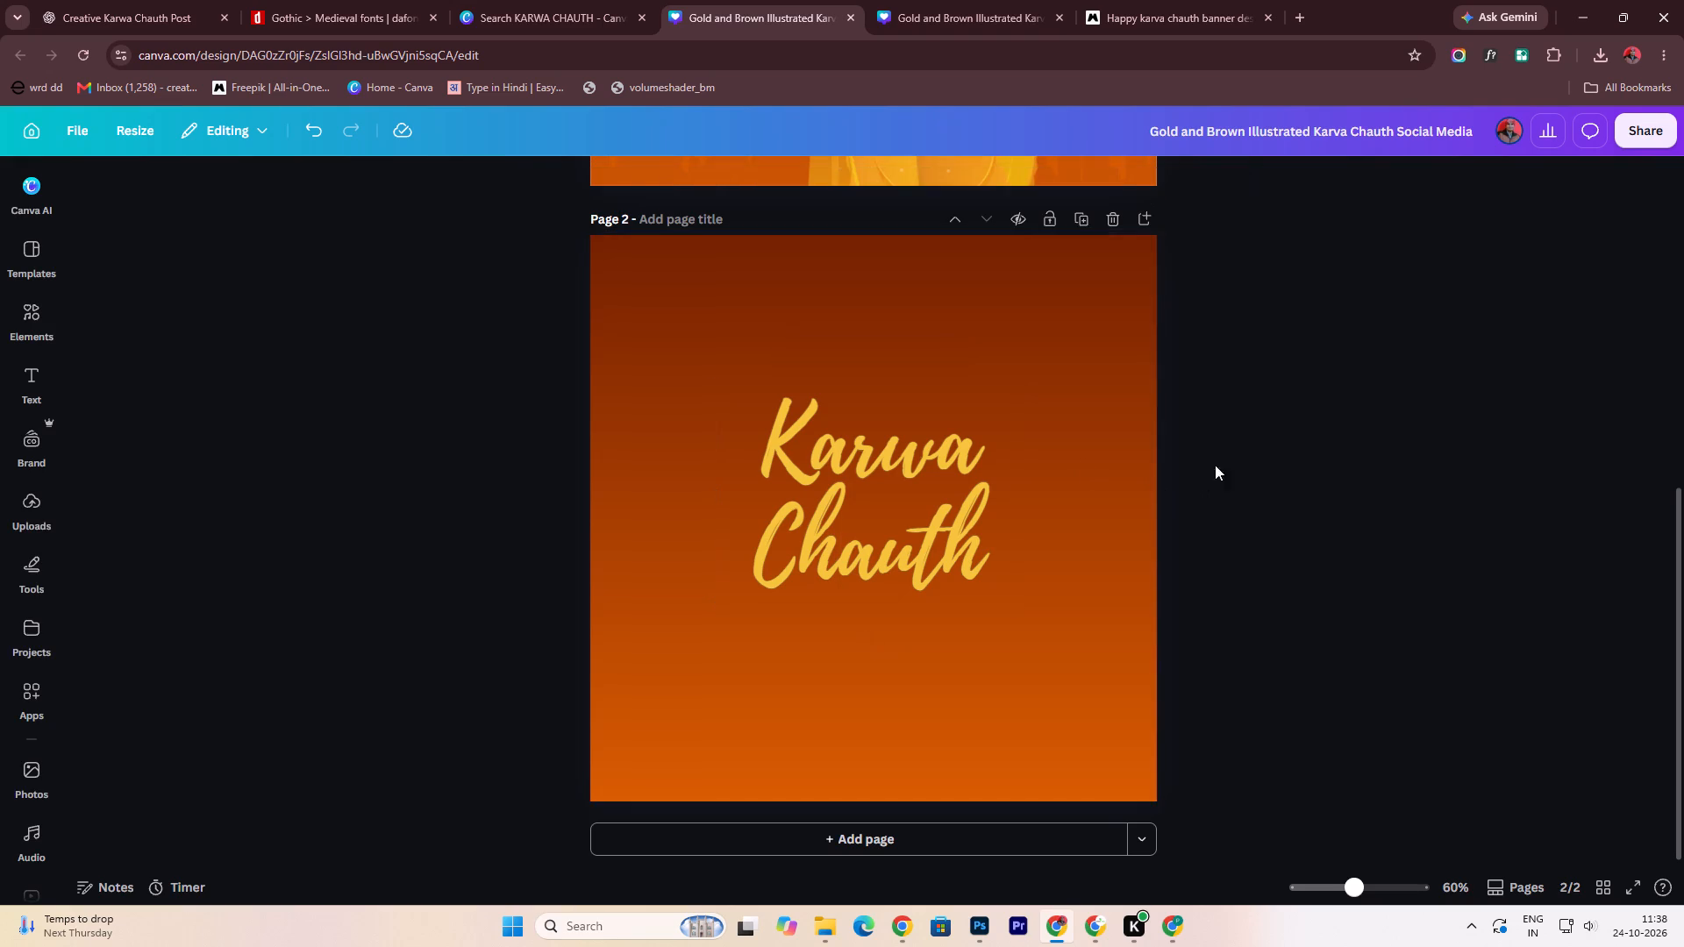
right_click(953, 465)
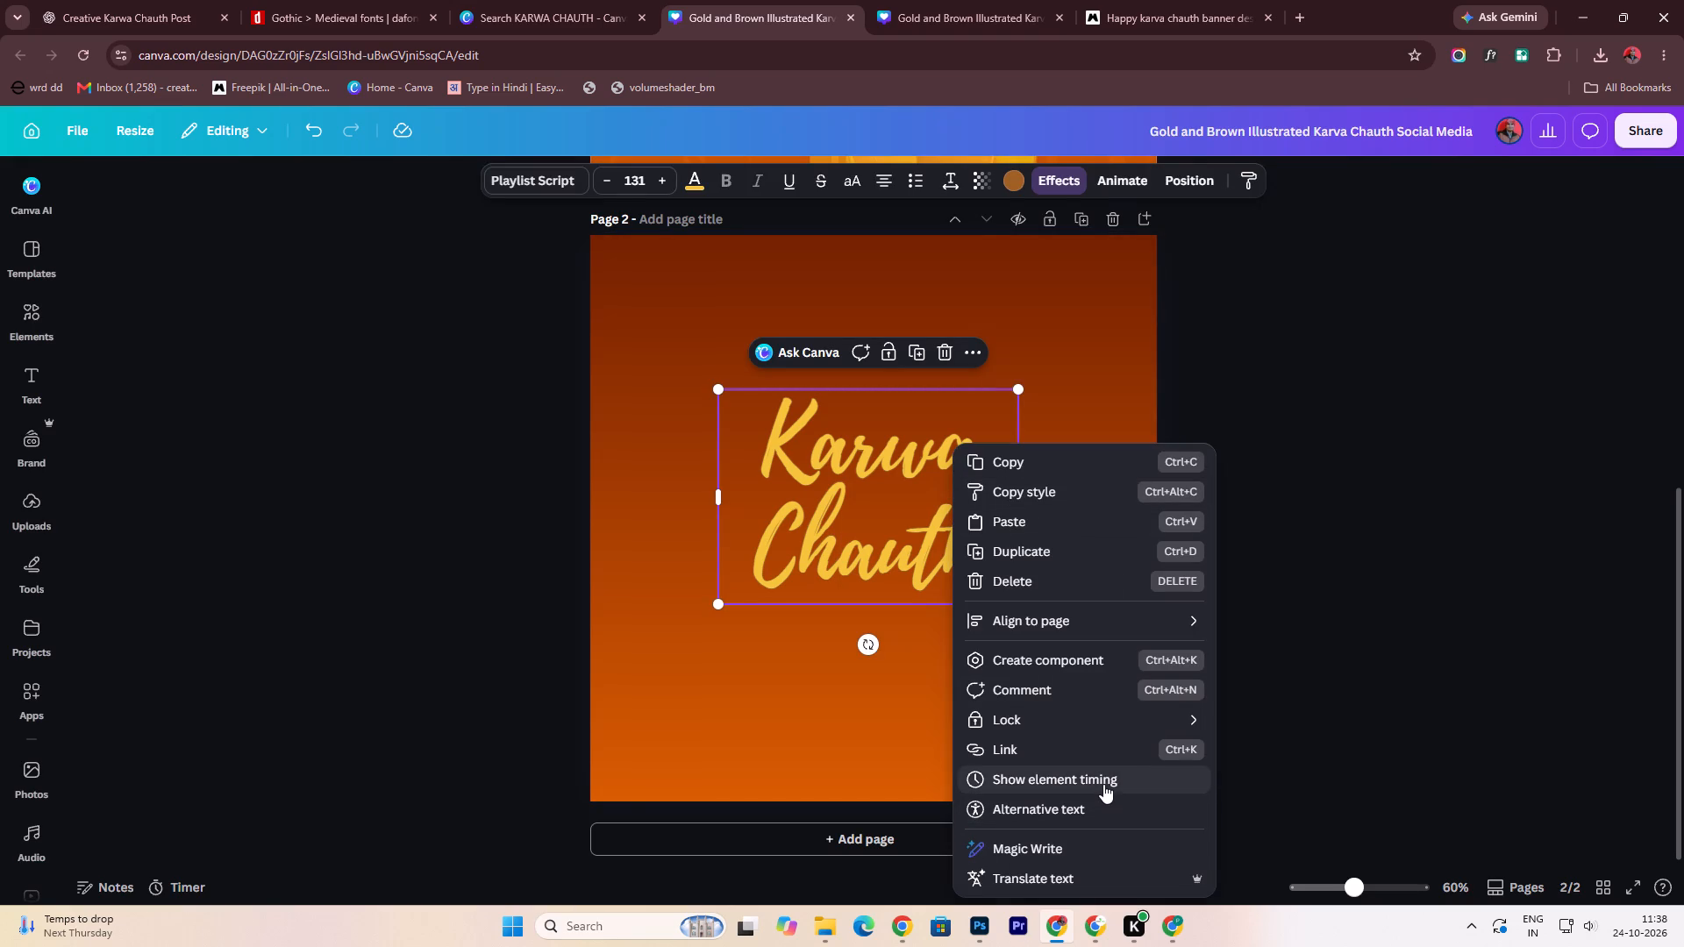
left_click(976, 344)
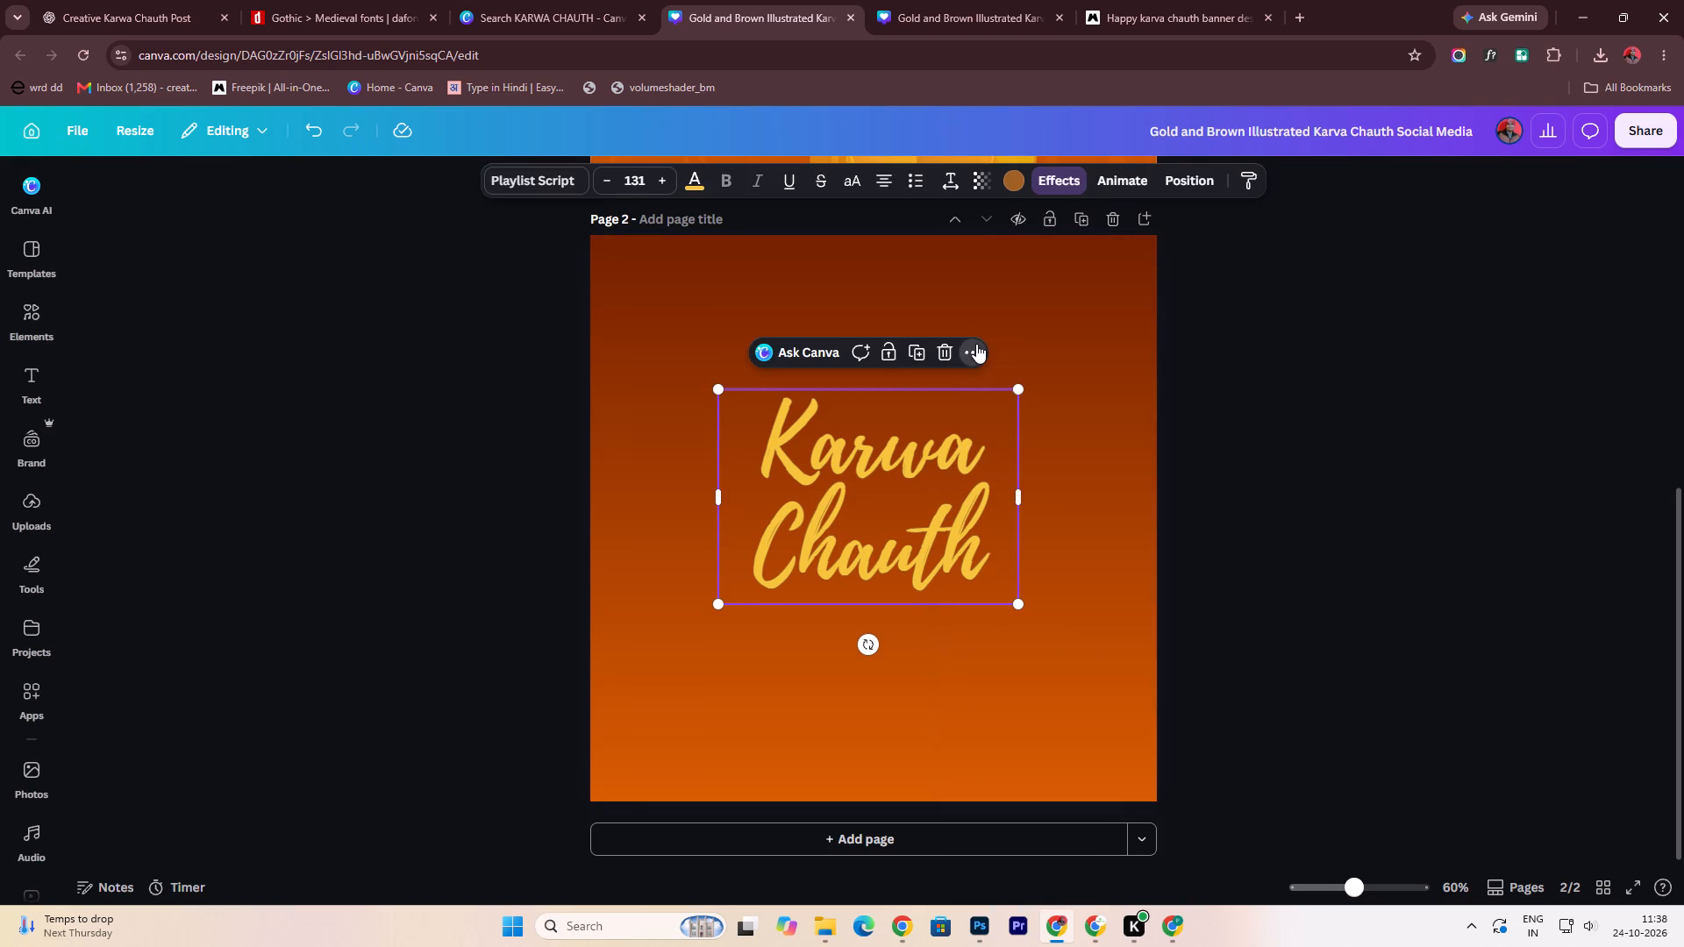
Show the element timing strip and download only page 2 as a PNG with a transparent background.
left_click(976, 344)
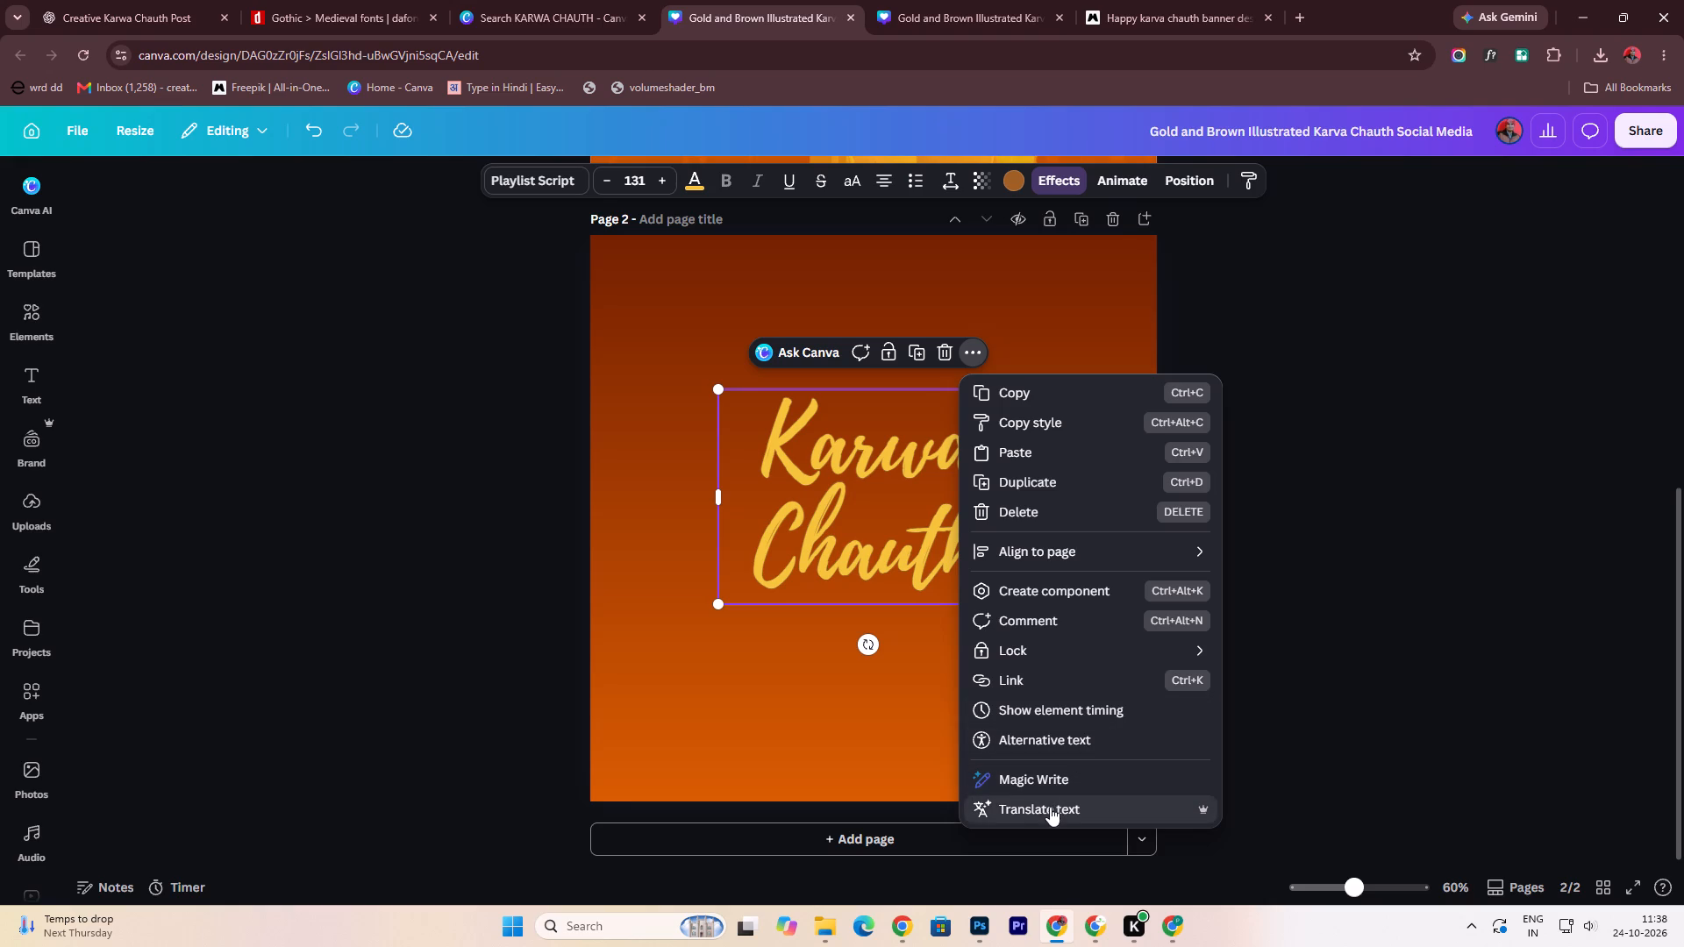
left_click(1054, 706)
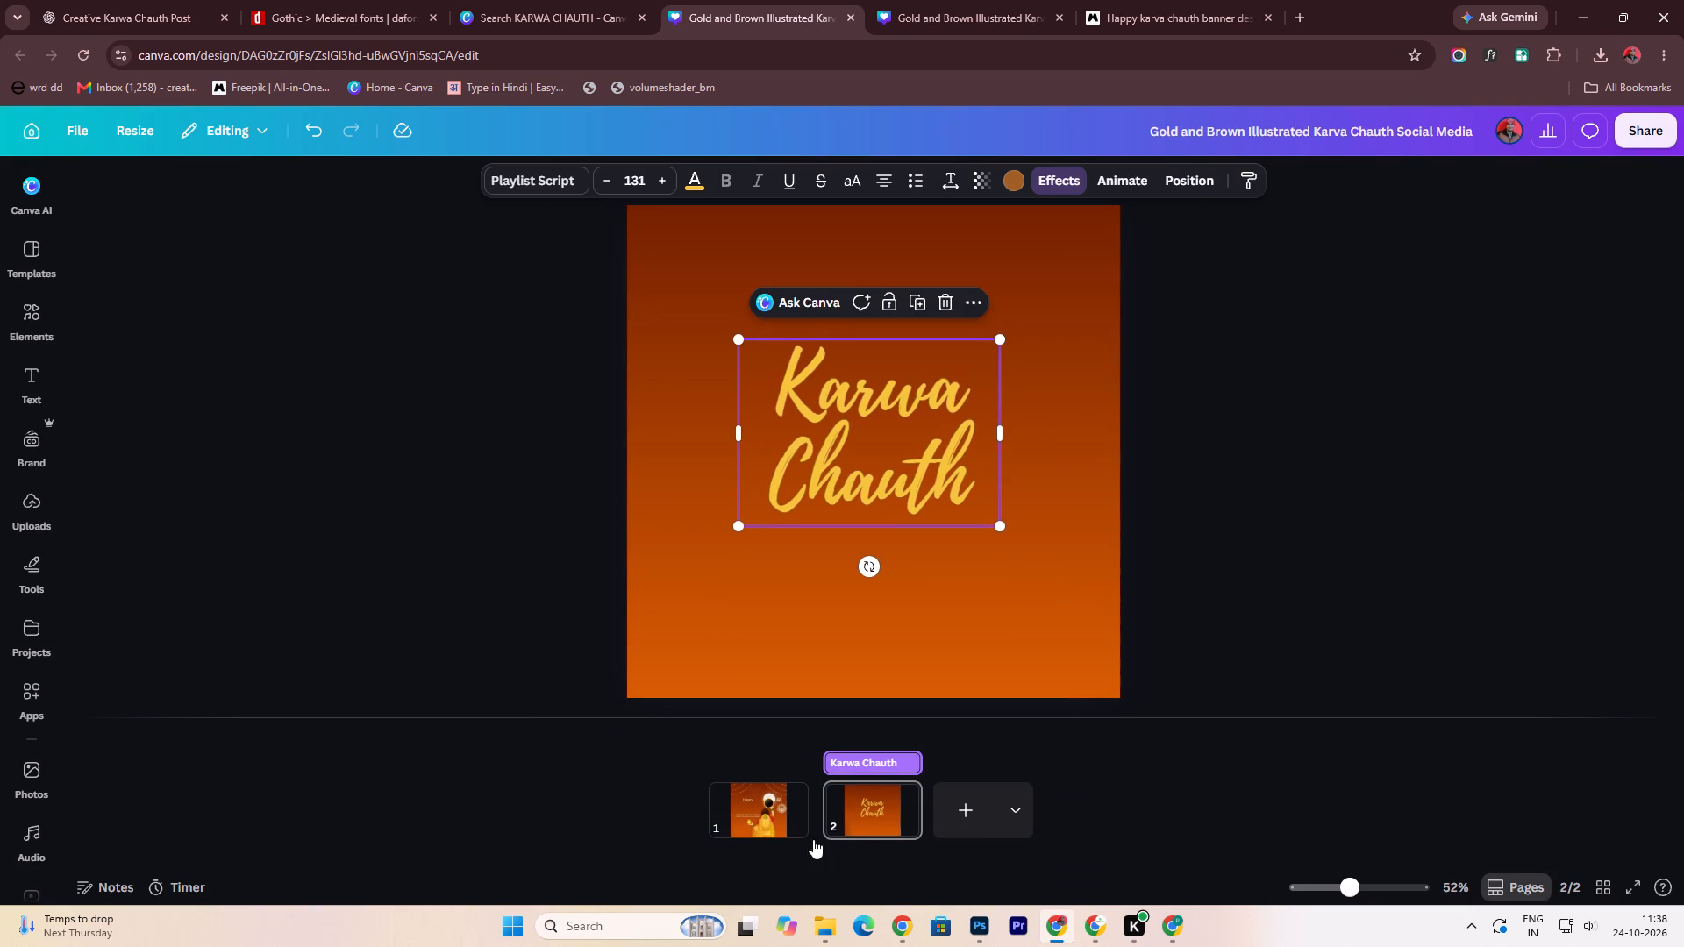
left_click(891, 793)
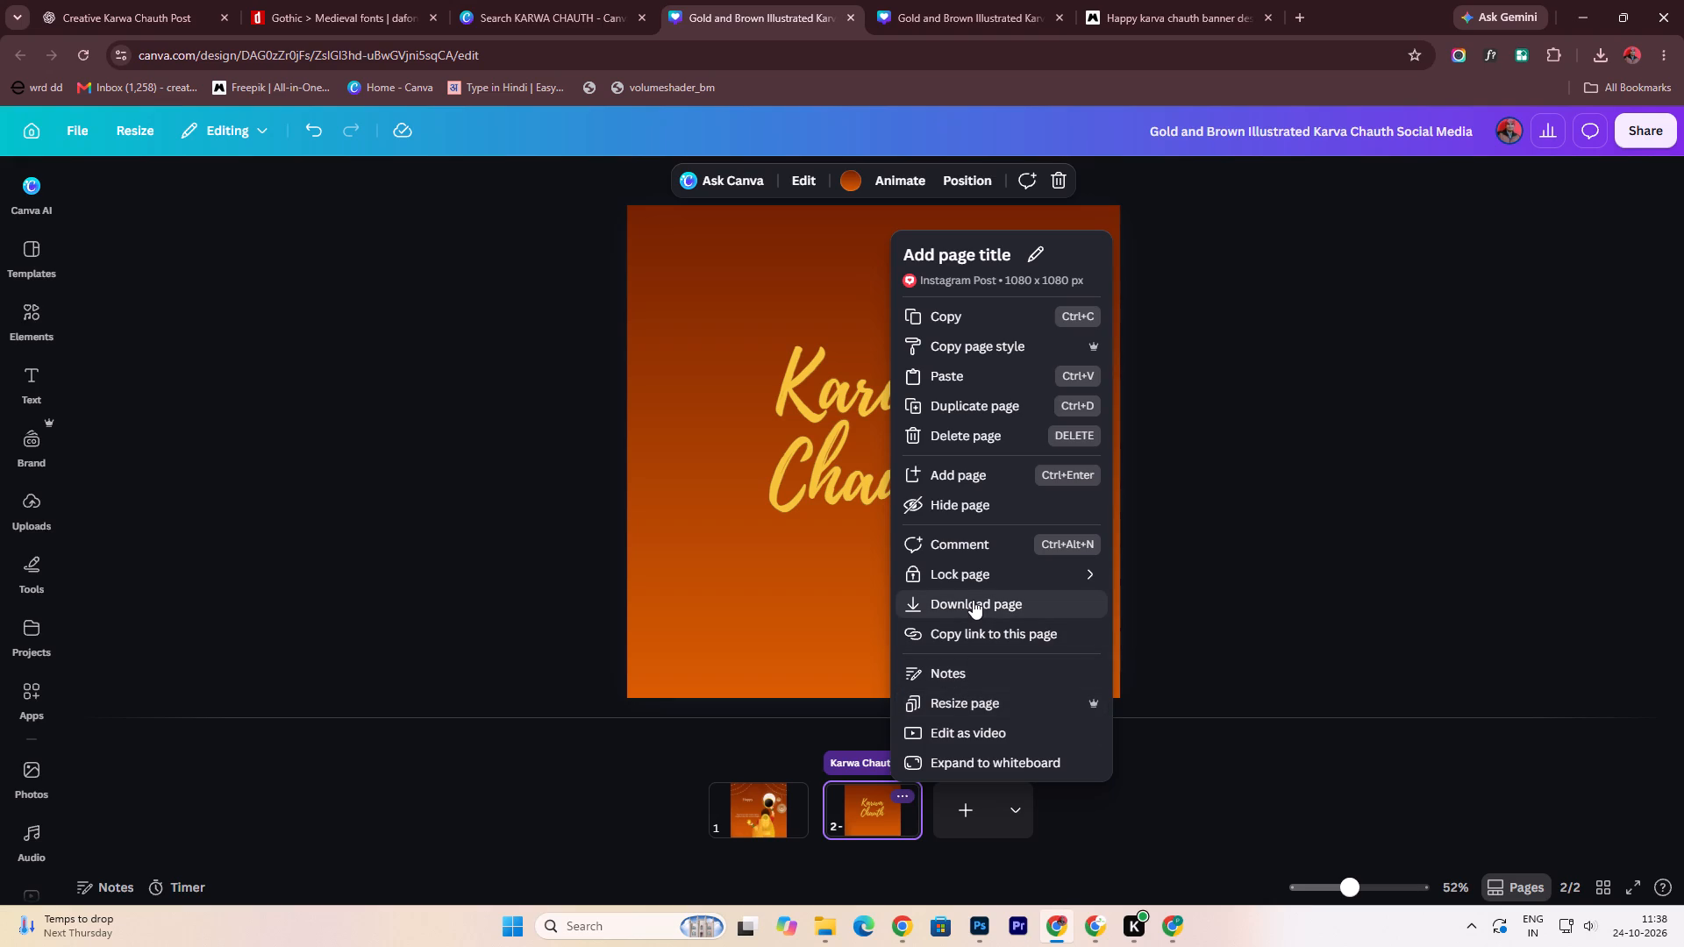
left_click(973, 600)
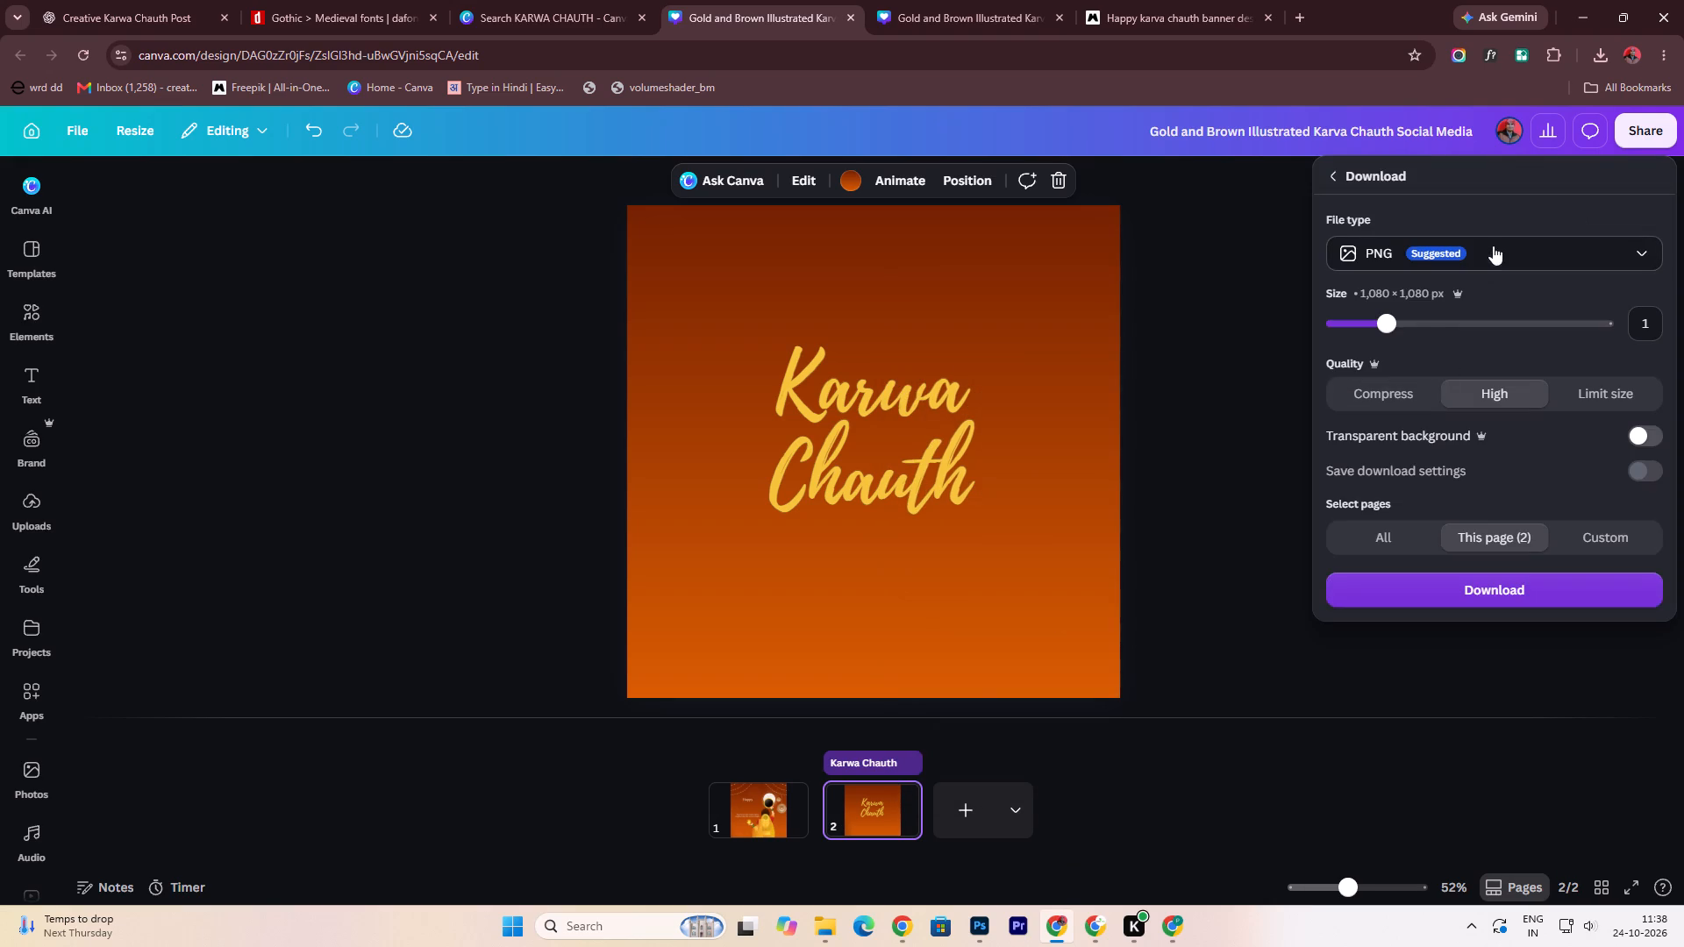
left_click(1639, 432)
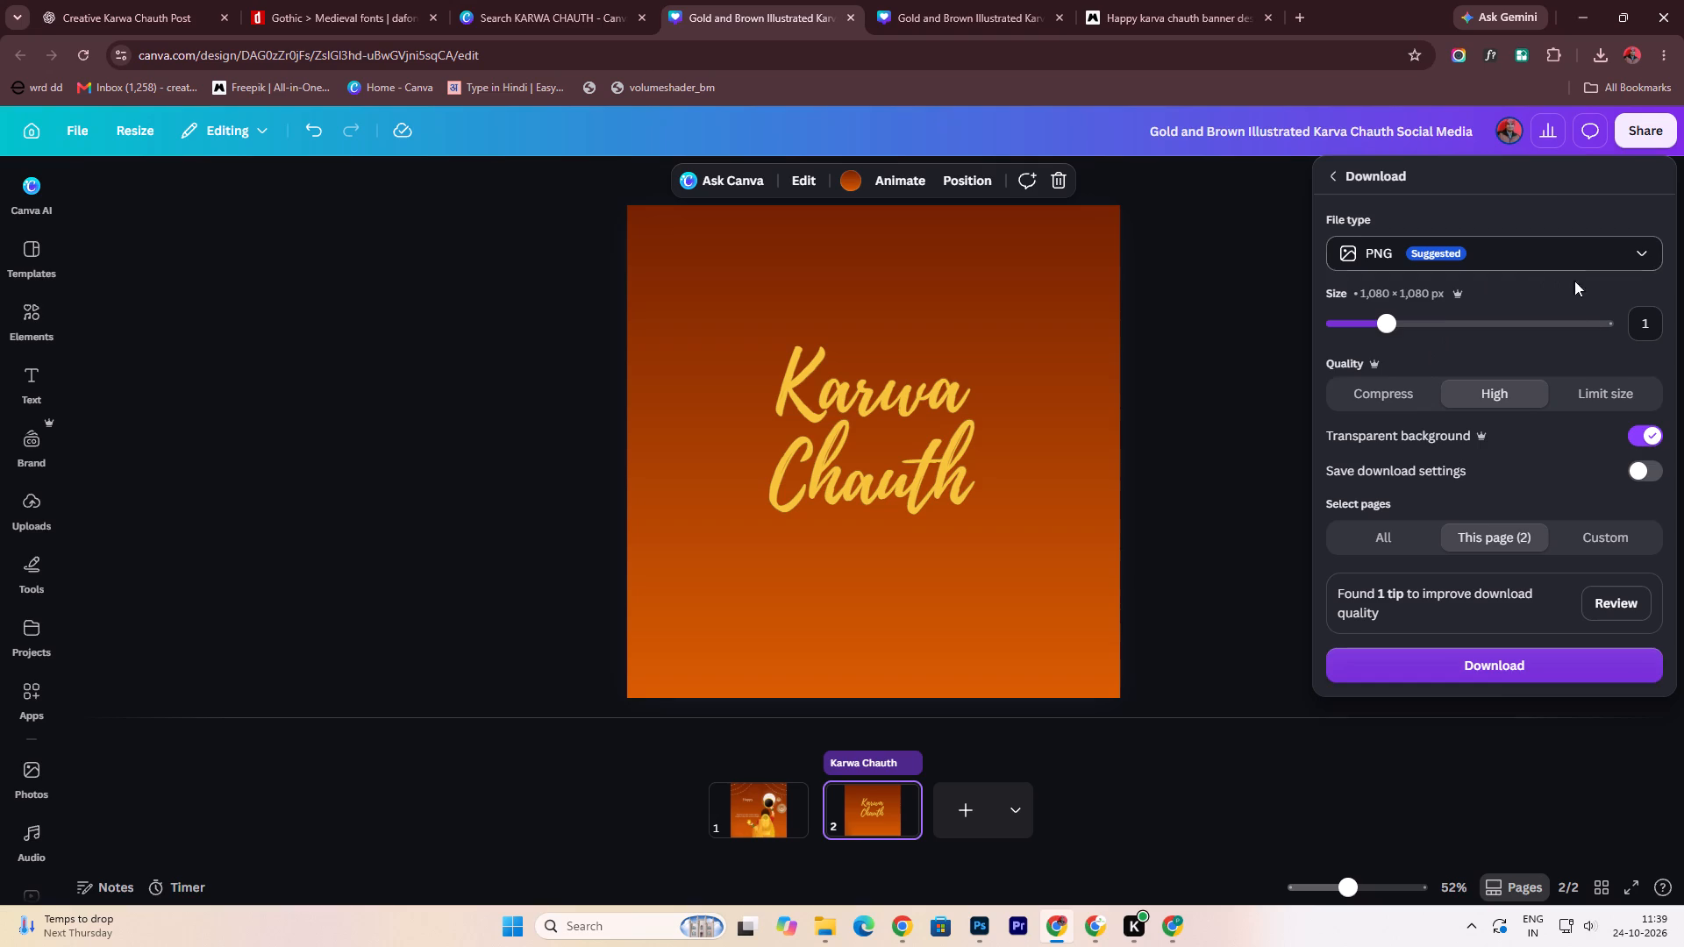
left_click(1486, 672)
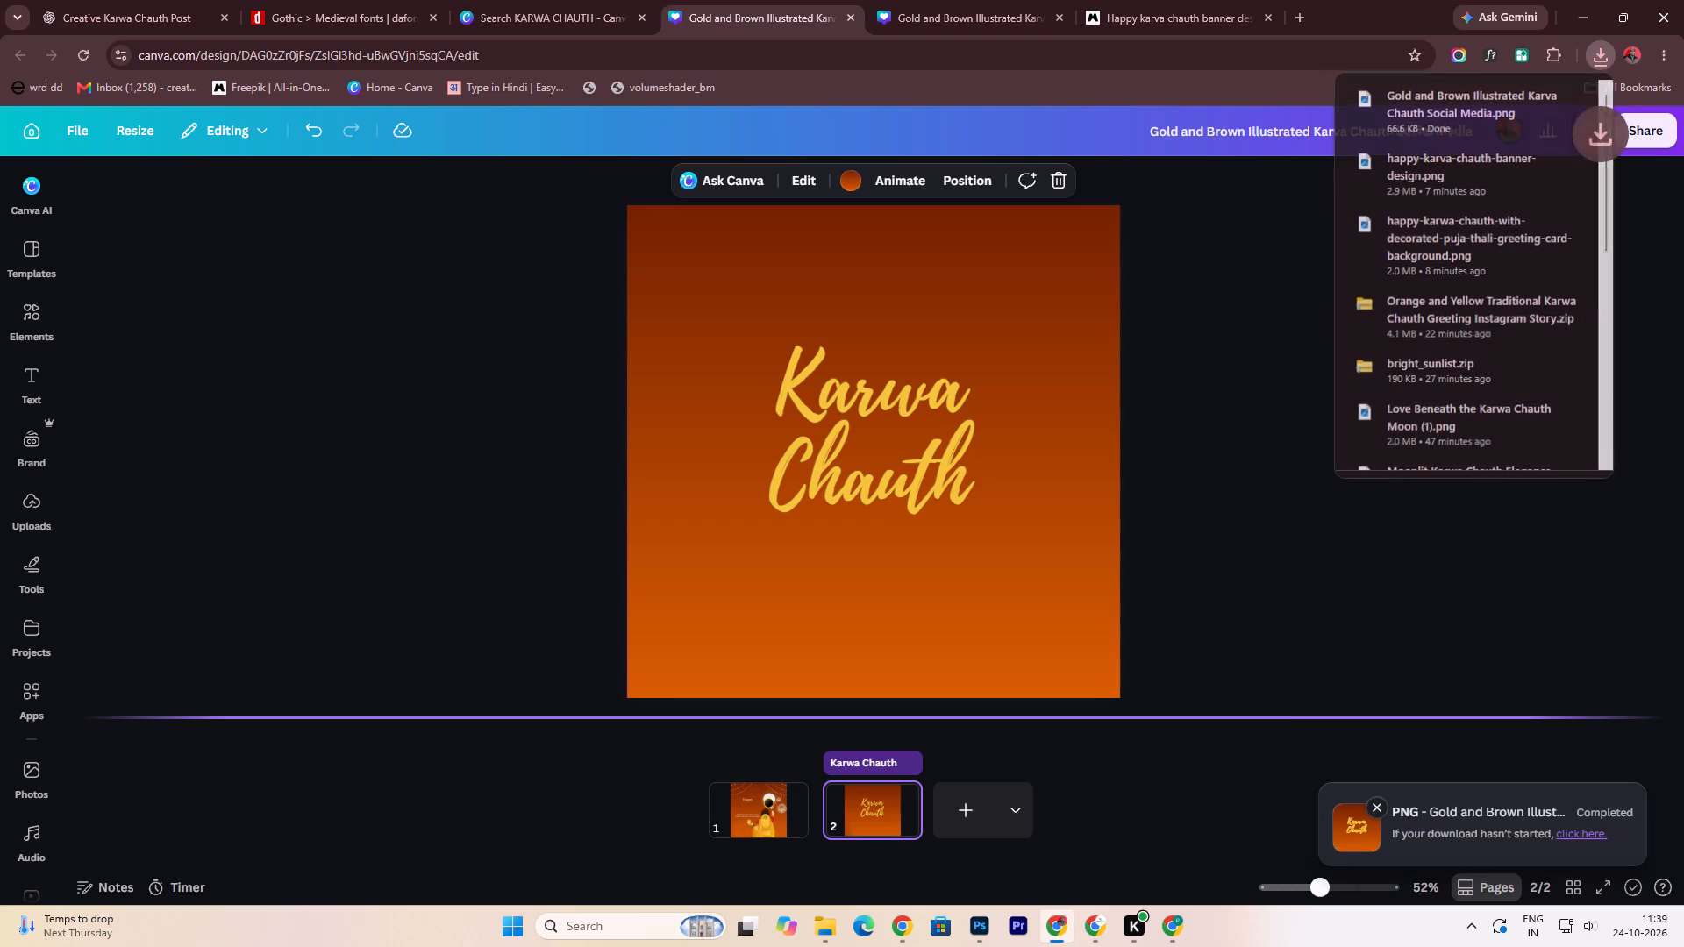
Place the downloaded Gold and Brown Illustrated Karva Chauth Social Media PNG from Downloads into the Karwa chauth.psd poster in Photoshop.
left_click(829, 929)
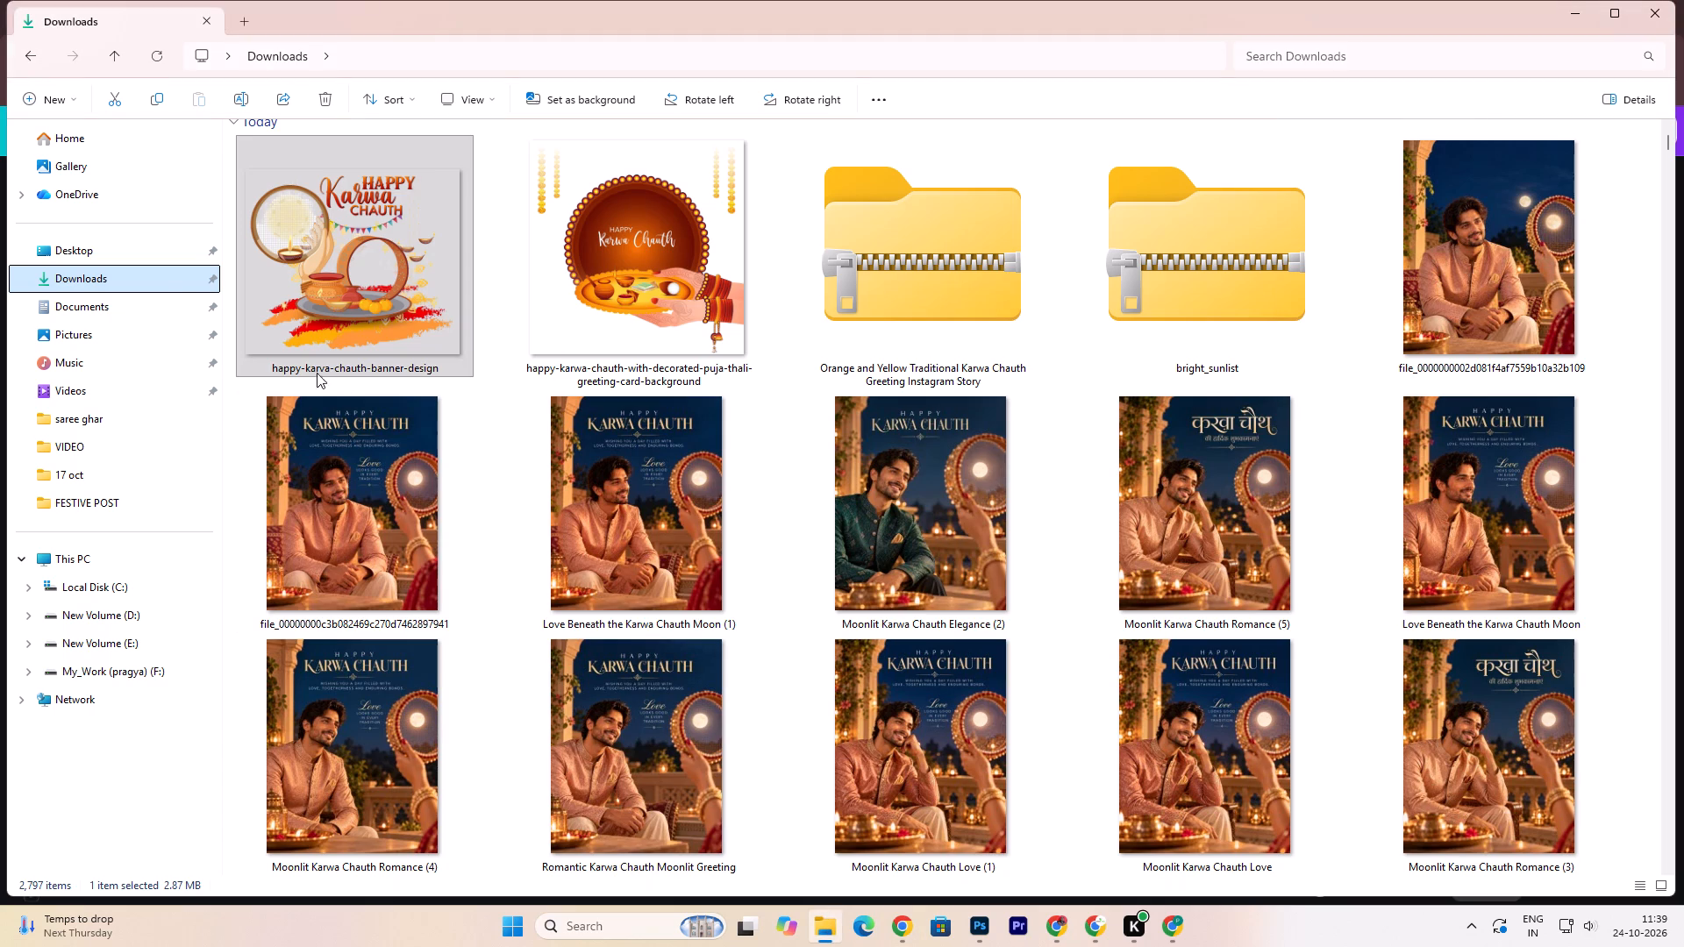
left_click(162, 281)
left_click_drag(367, 267, 974, 803)
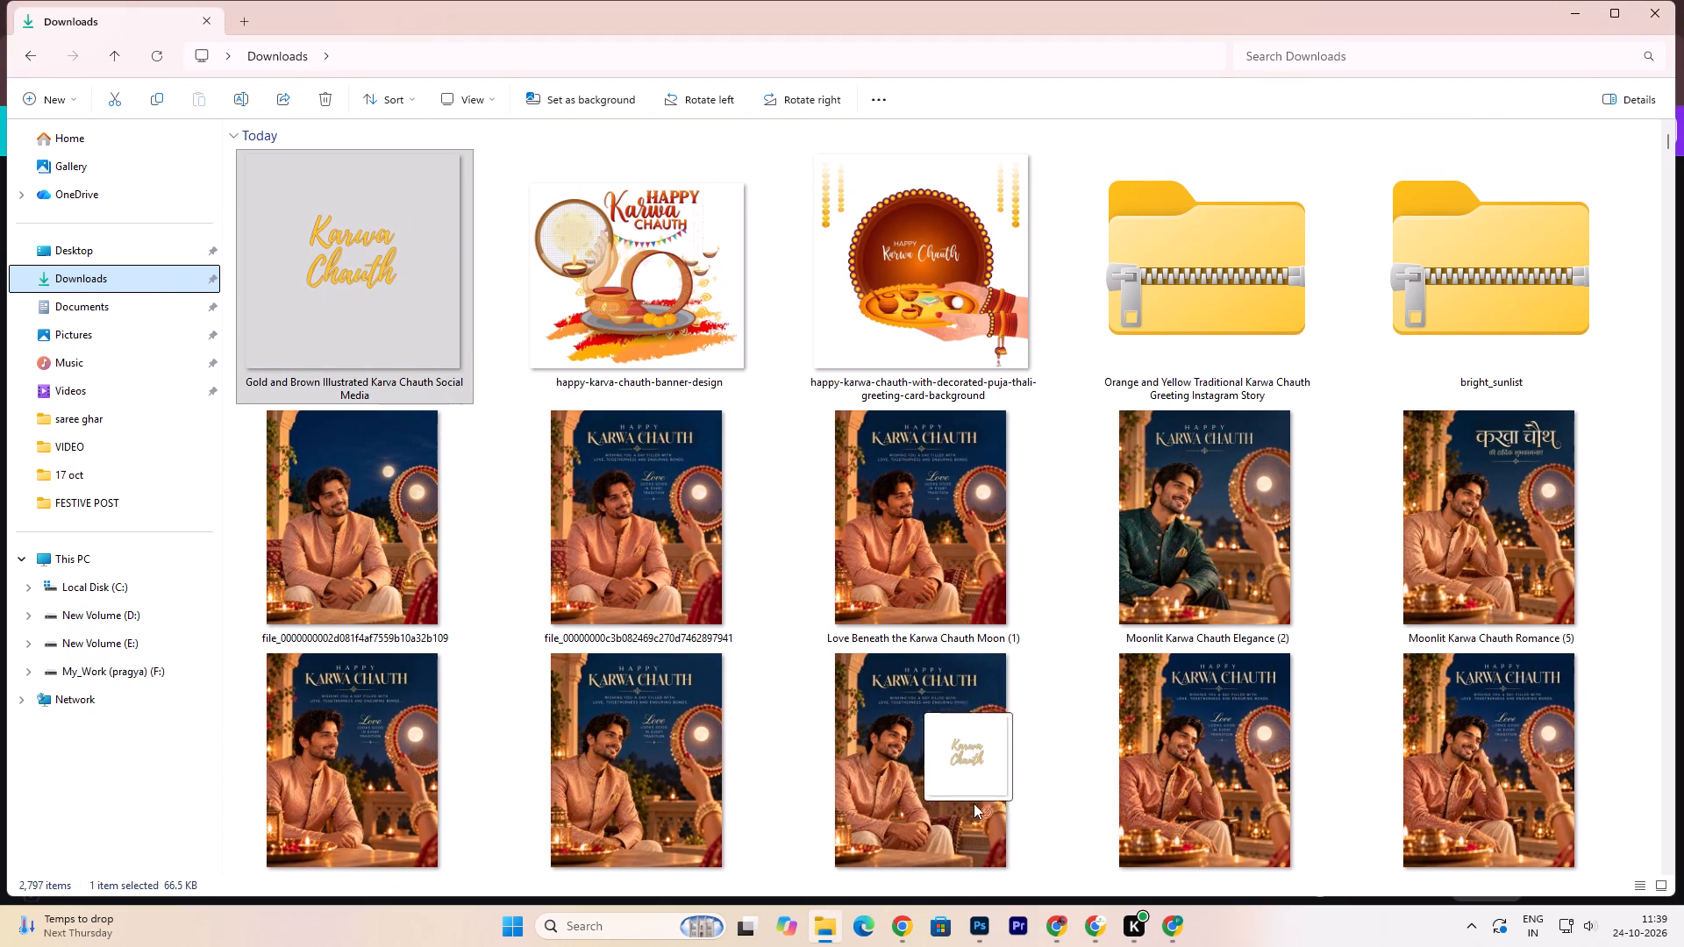
left_click_drag(974, 803, 807, 373)
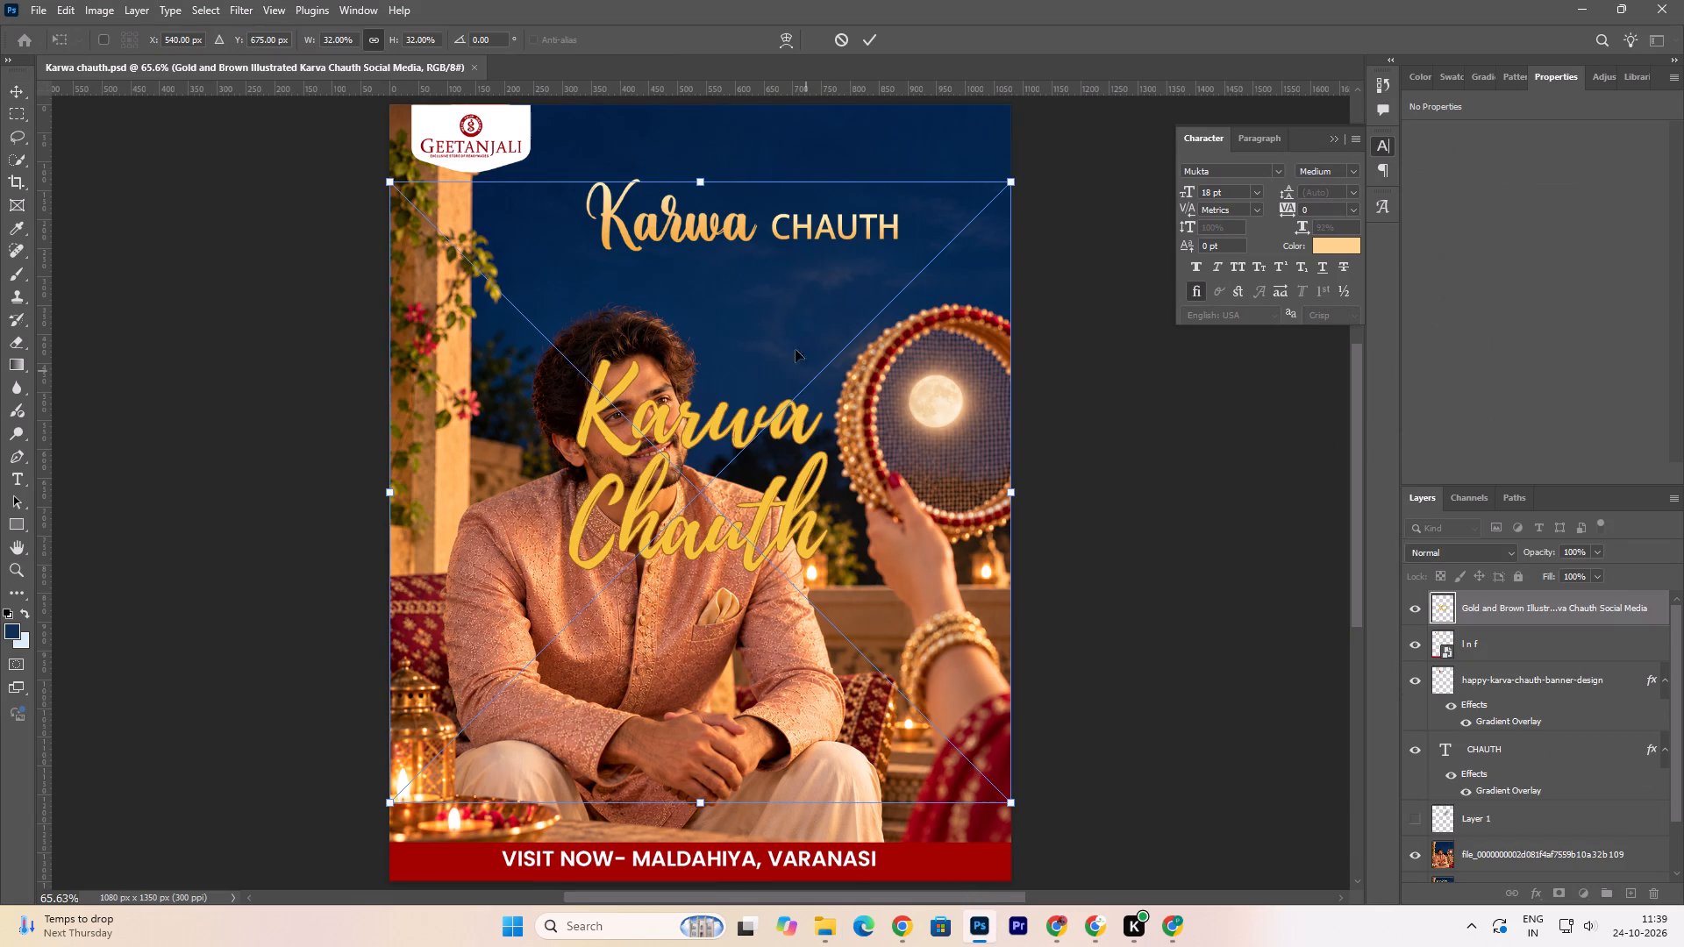
Scale the placed Karwa Chauth lettering to about 22% and set it in the night sky just below the existing heading.
left_click_drag(703, 175, 718, 316)
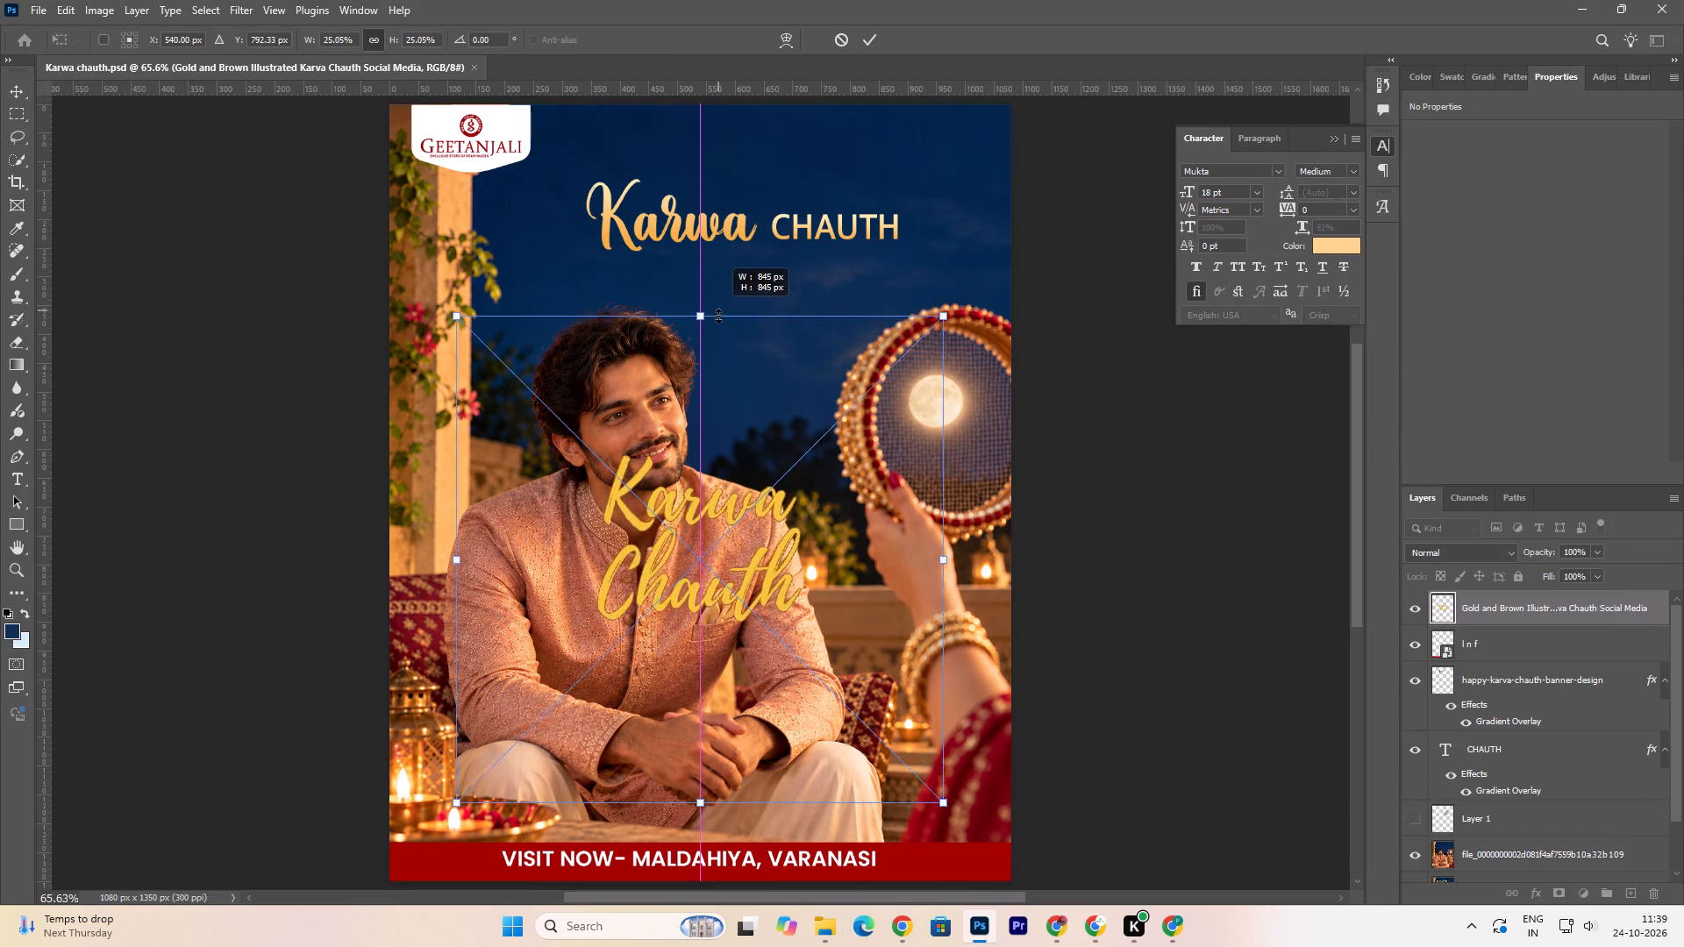
left_click_drag(718, 316, 722, 367)
left_click_drag(730, 549, 773, 296)
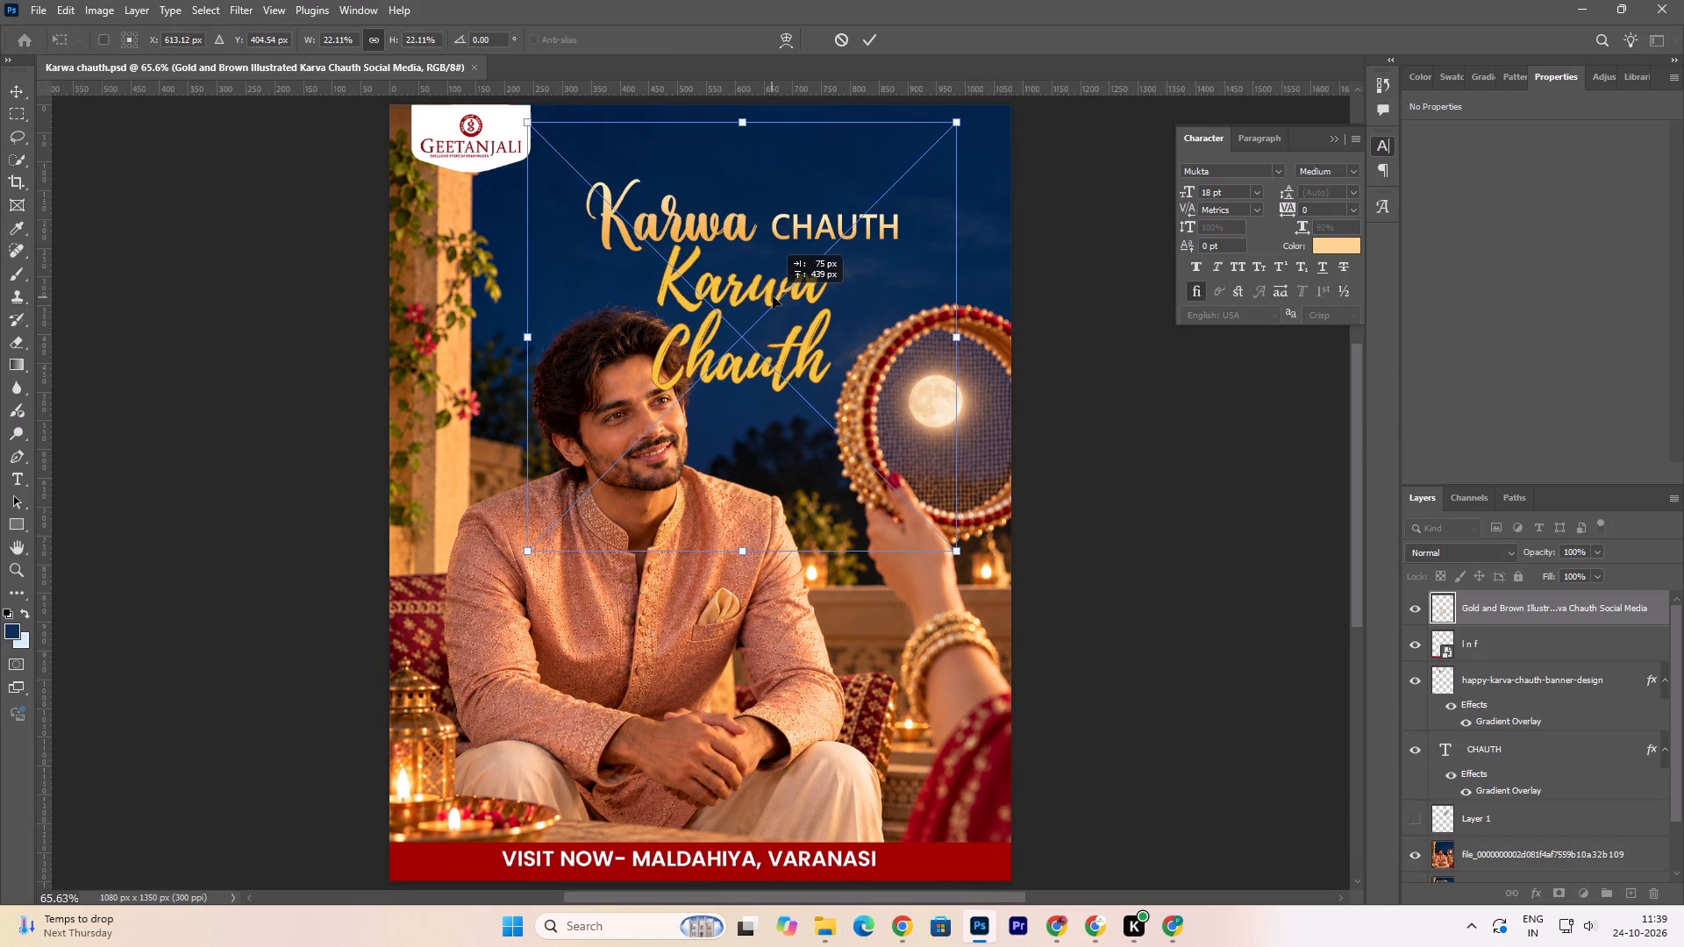
left_click_drag(773, 296, 790, 284)
double_click(798, 282)
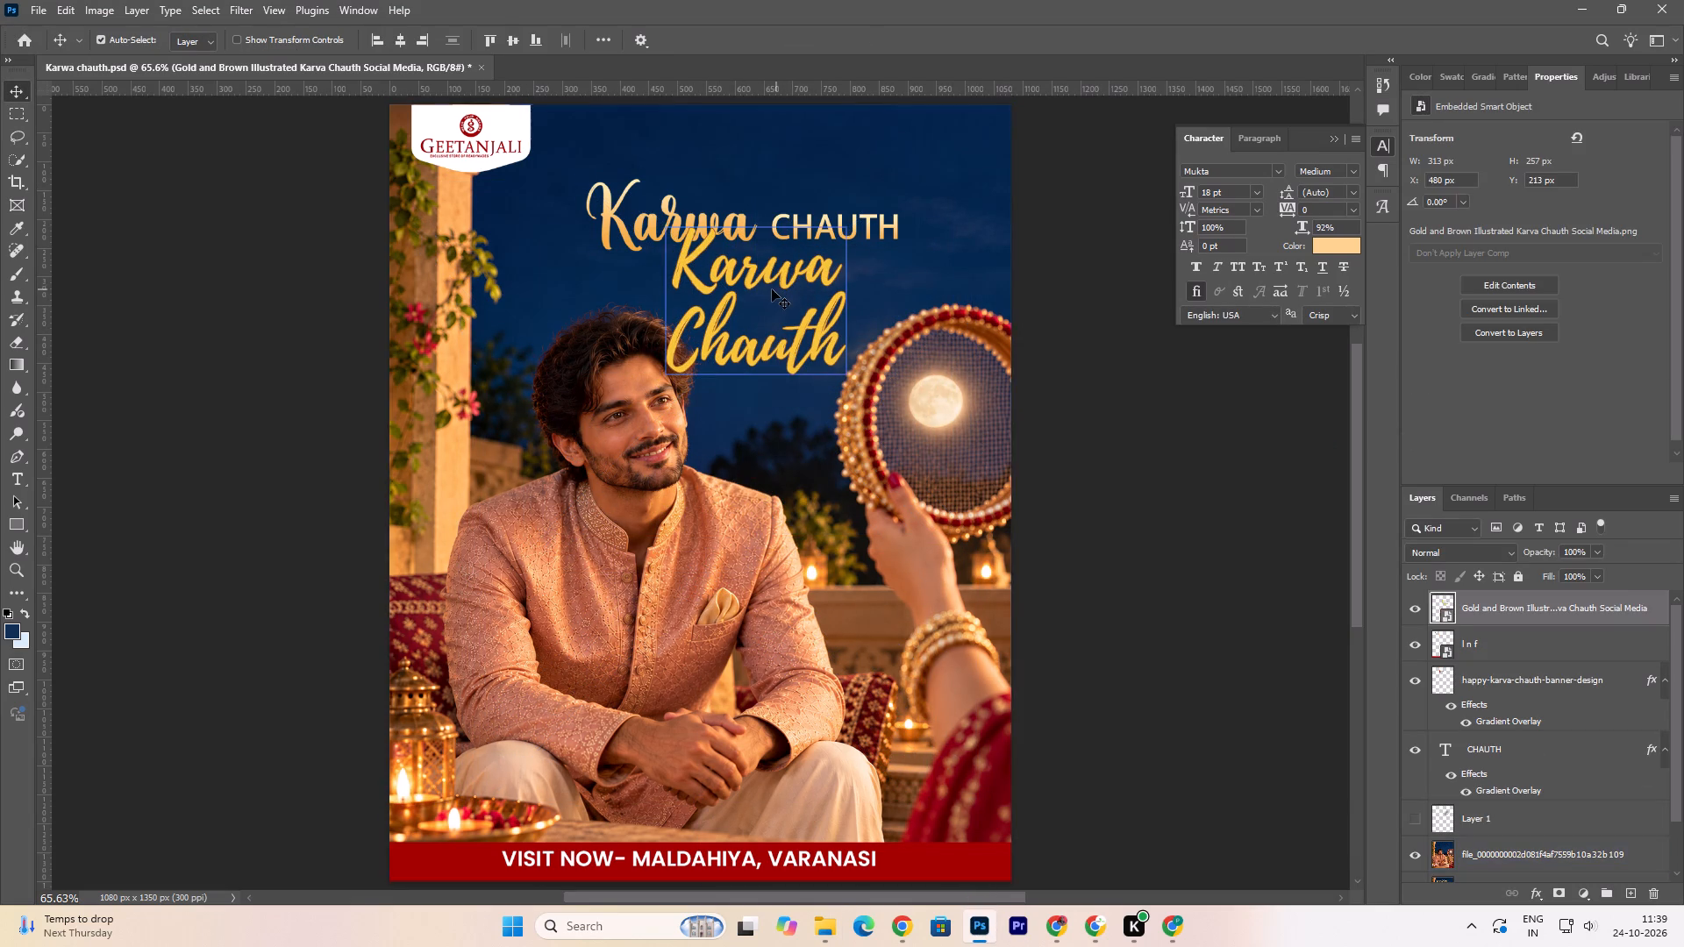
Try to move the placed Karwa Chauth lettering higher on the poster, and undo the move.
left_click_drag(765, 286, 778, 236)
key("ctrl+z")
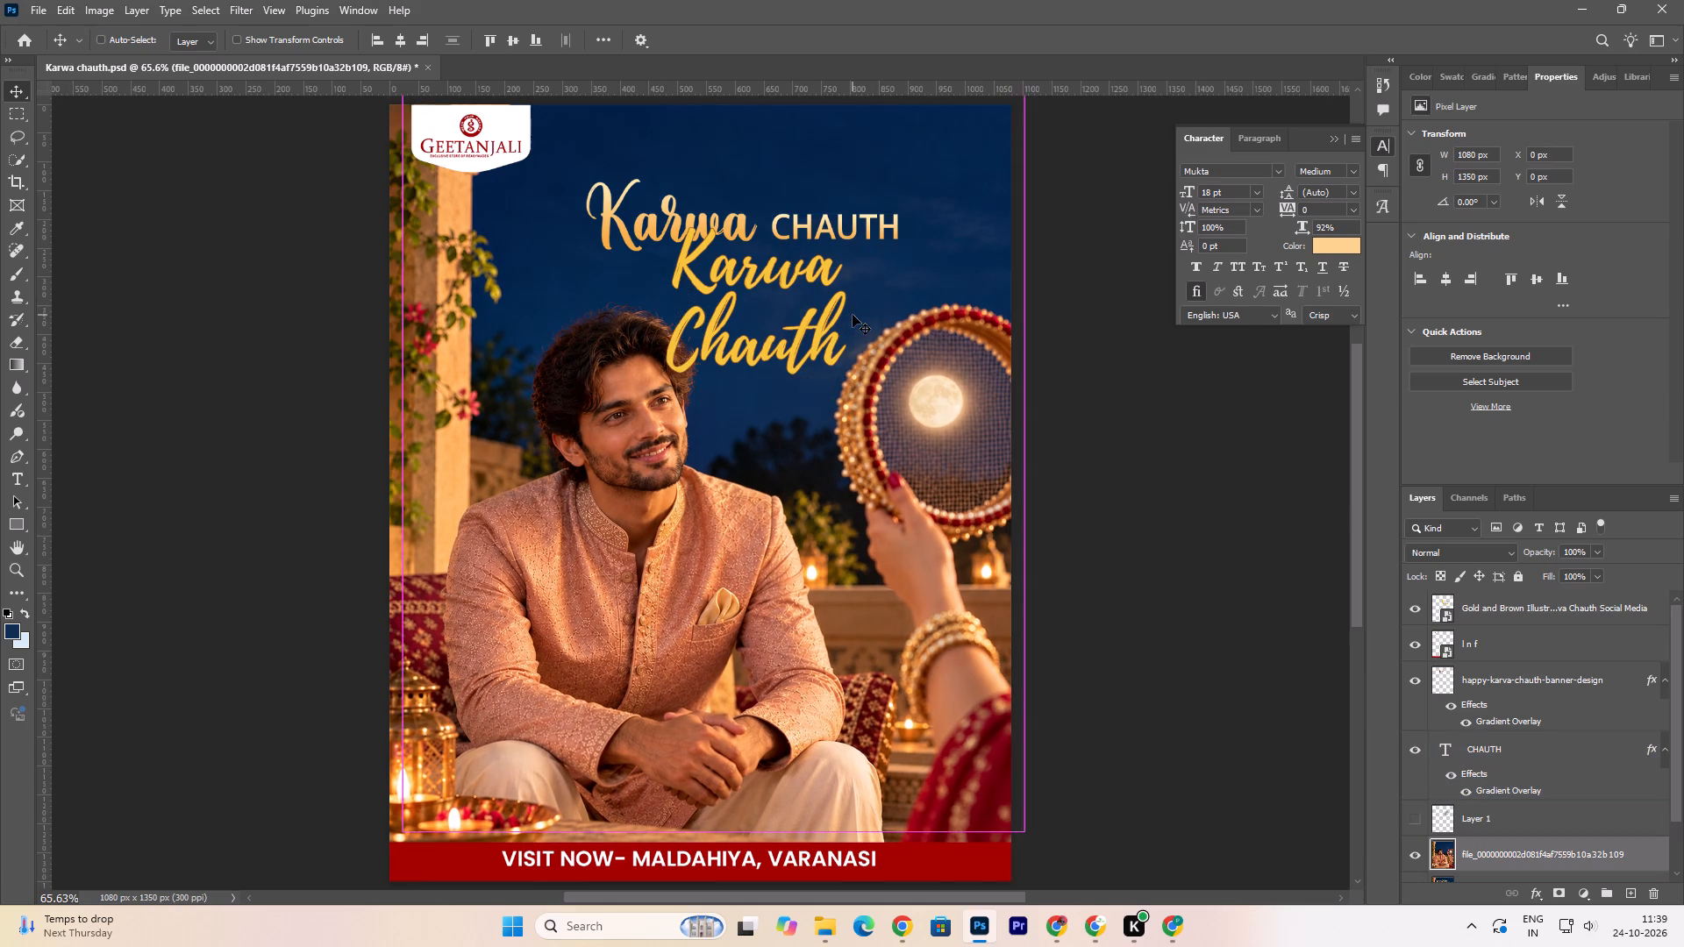
Move the placed Karwa Chauth lettering down clear of the existing heading, beside the sieve at about X 600, Y 344 px.
left_click_drag(779, 263, 807, 145)
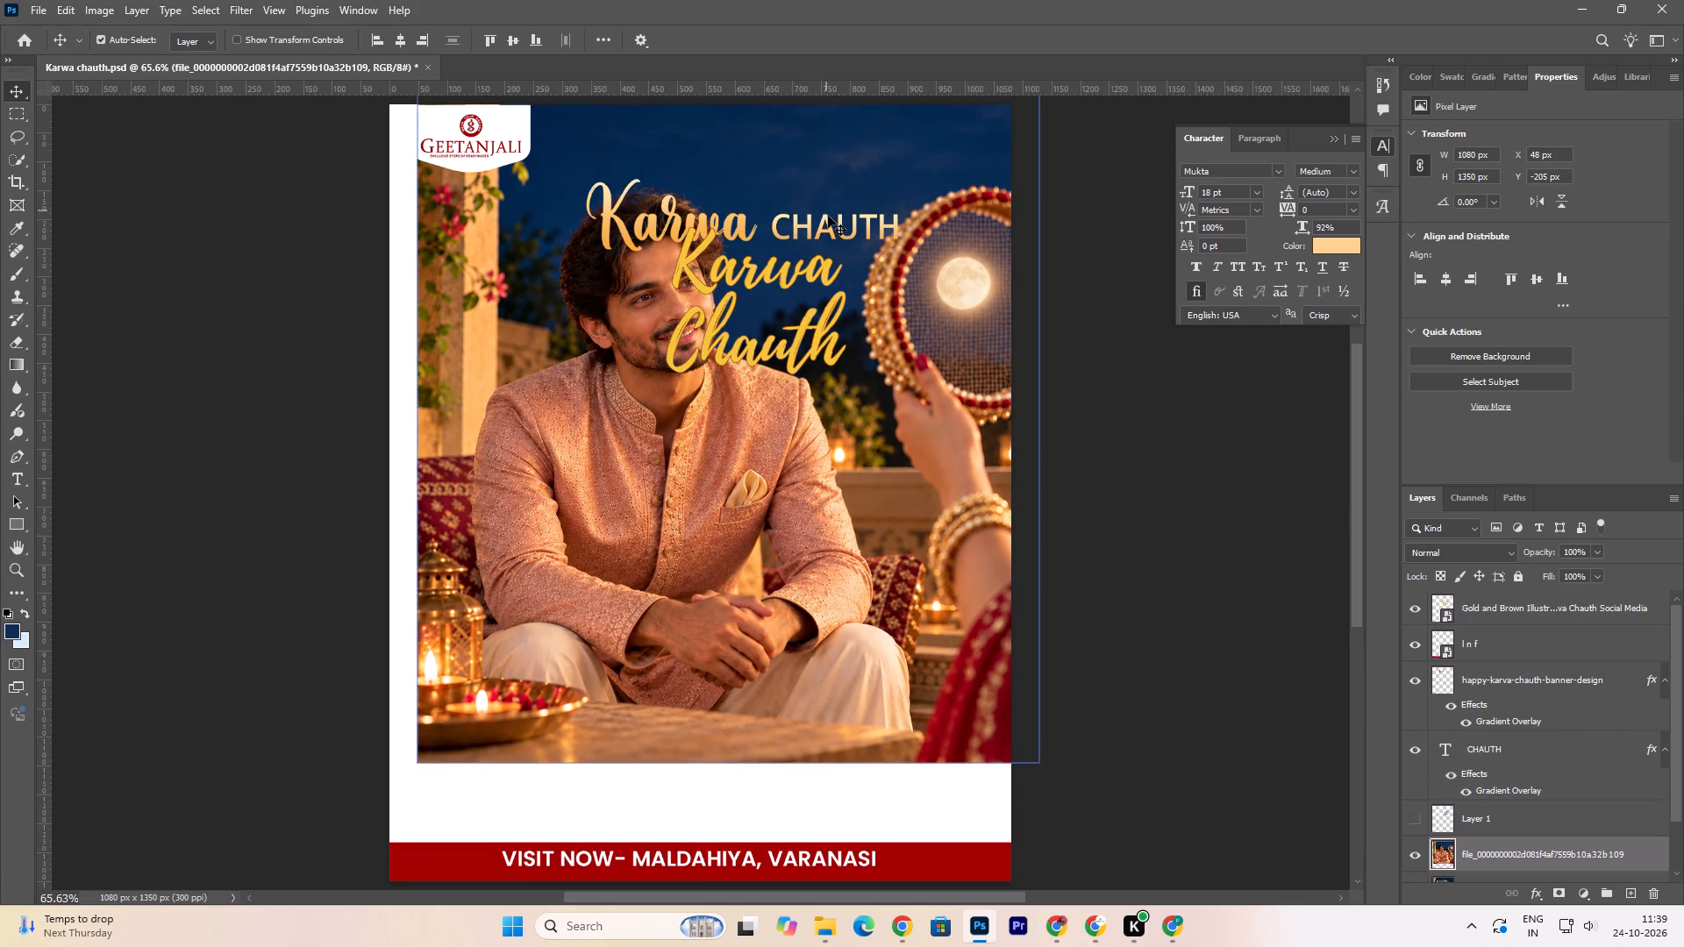
key("ctrl+z")
left_click(1132, 315)
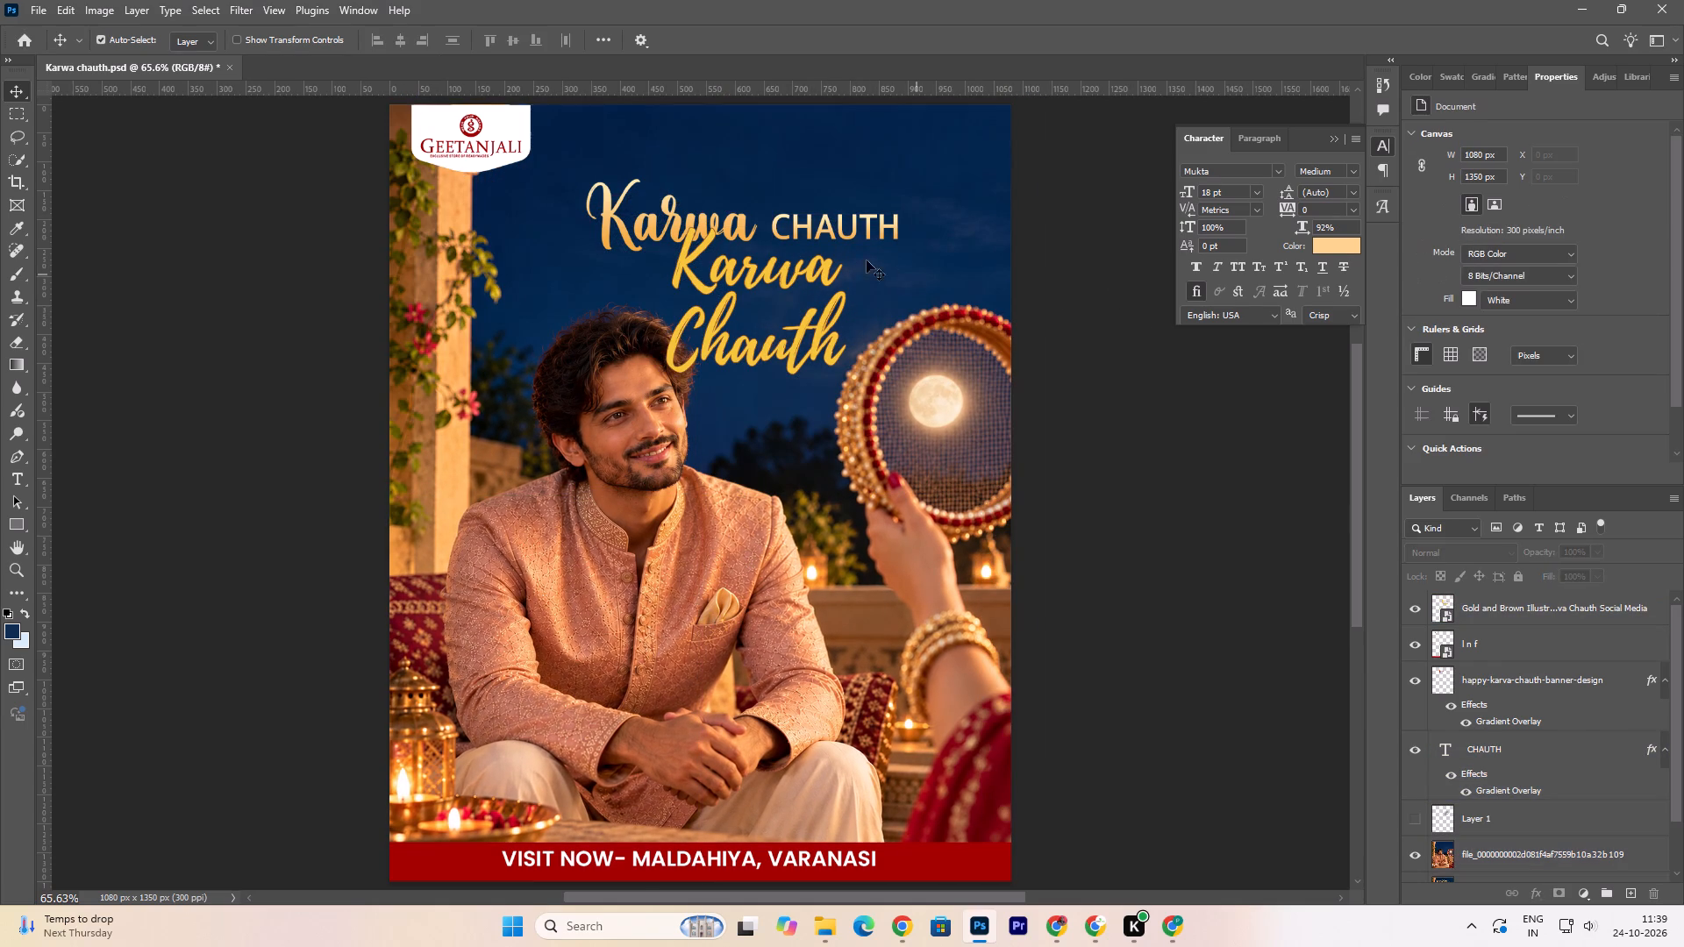
left_click_drag(793, 279, 862, 354)
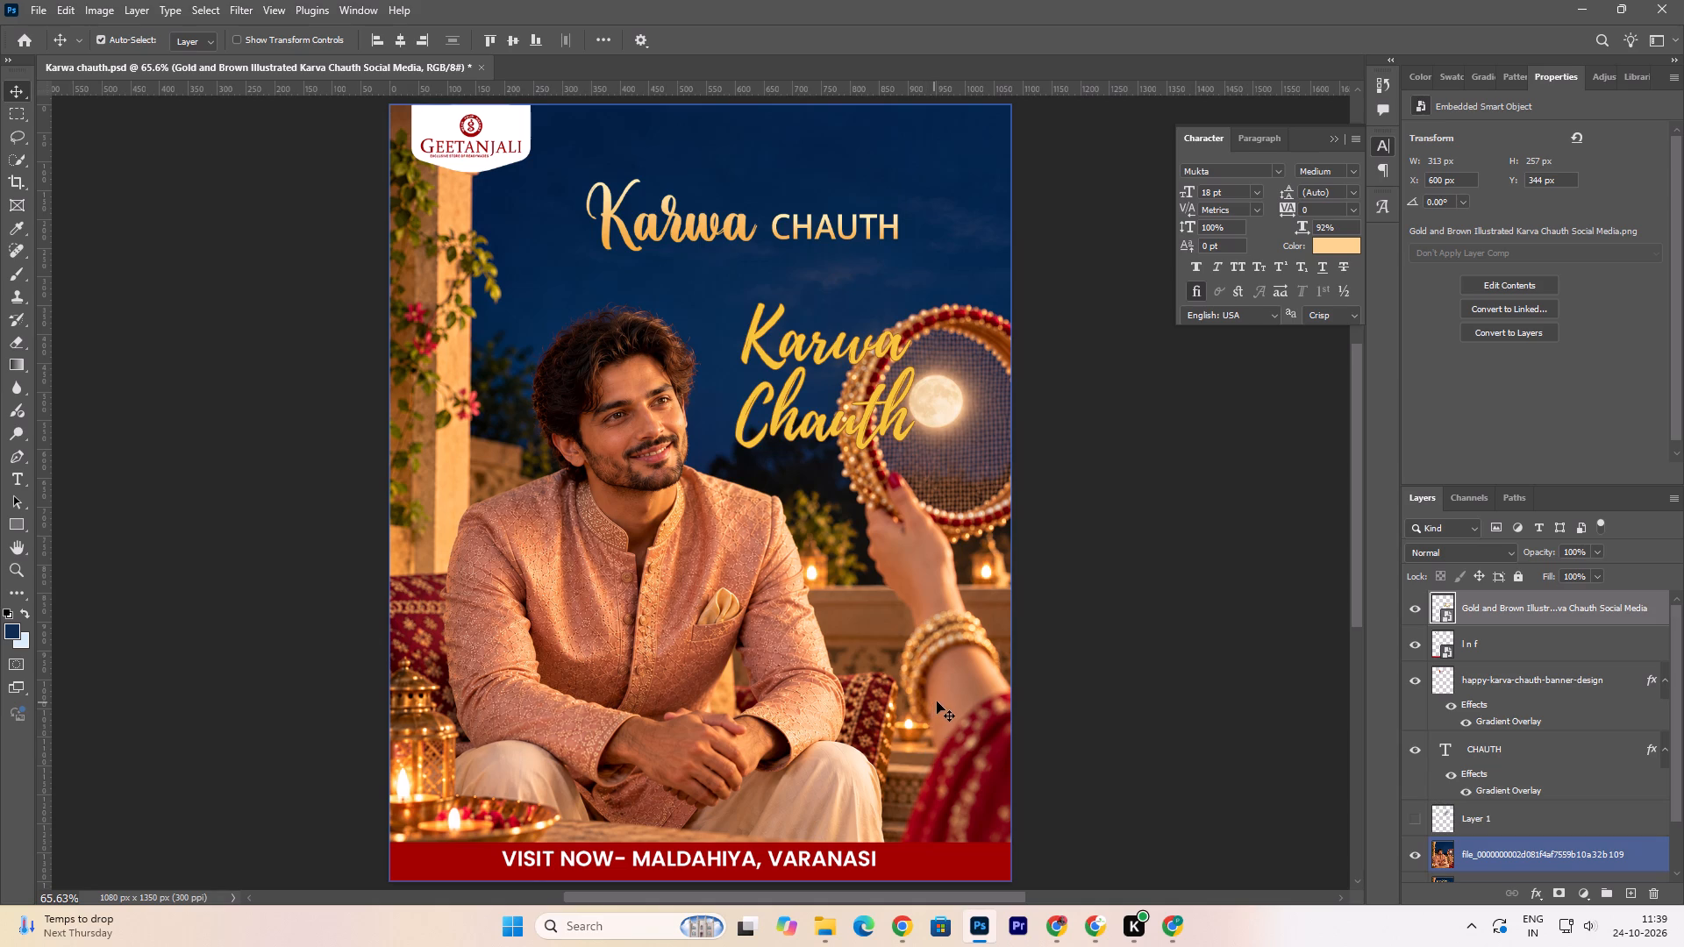
Change the font of the CHAUTH heading text to Franklin Gothic Medium.
left_click(816, 236)
left_click(1154, 489)
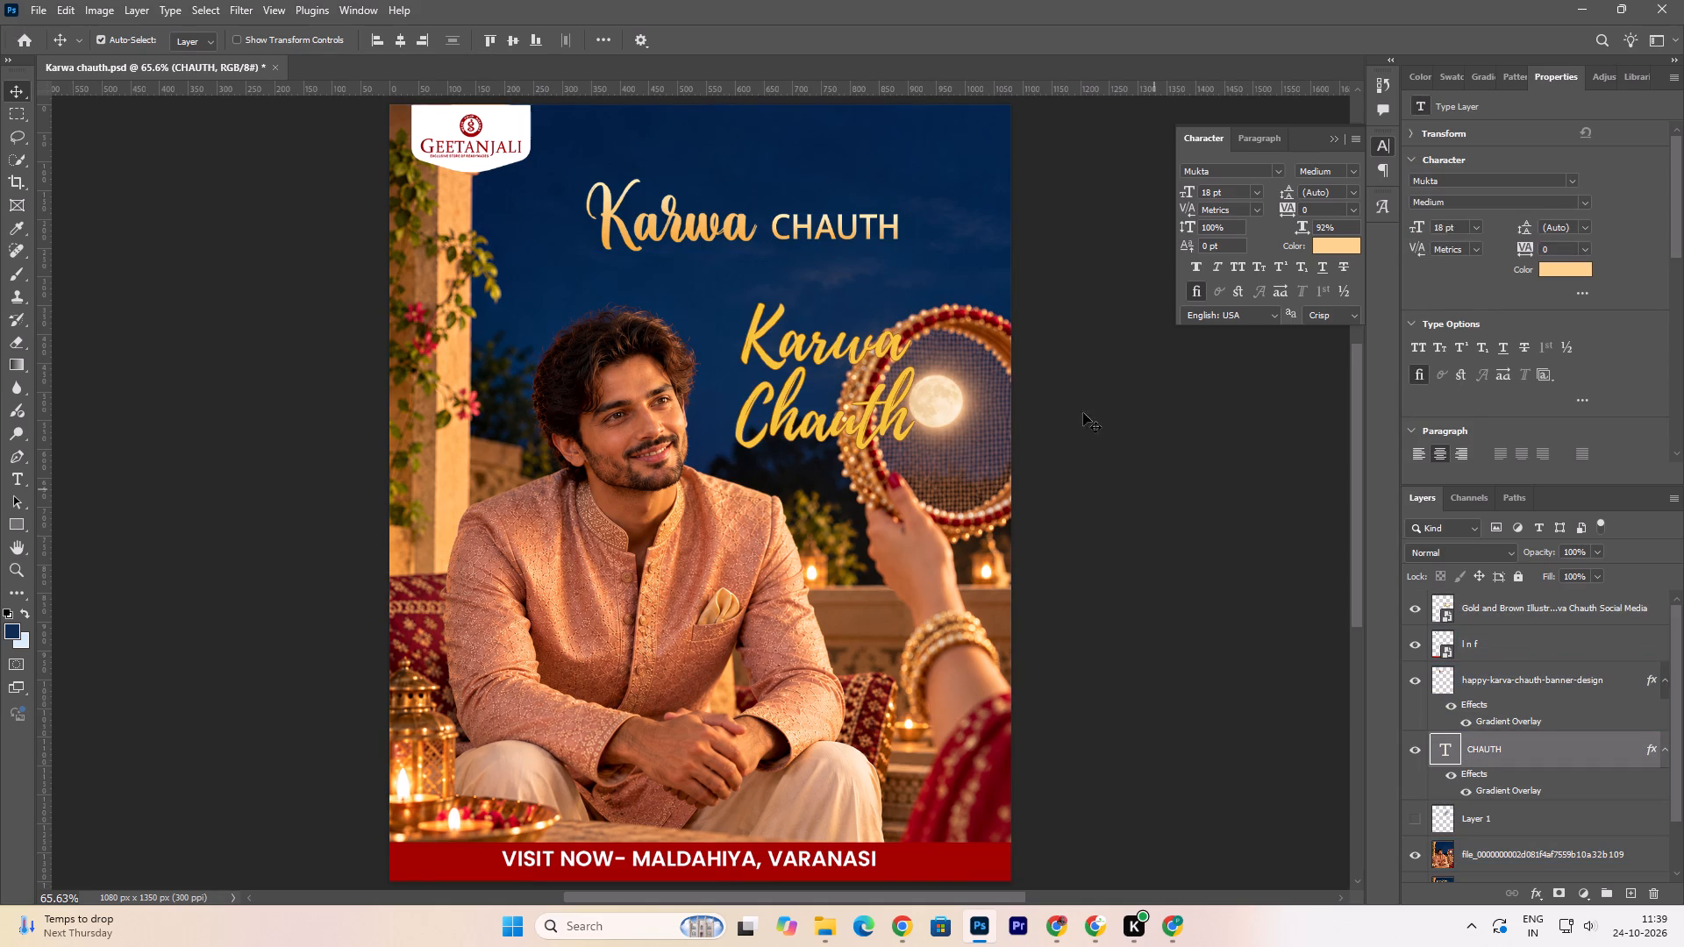
left_click(807, 231)
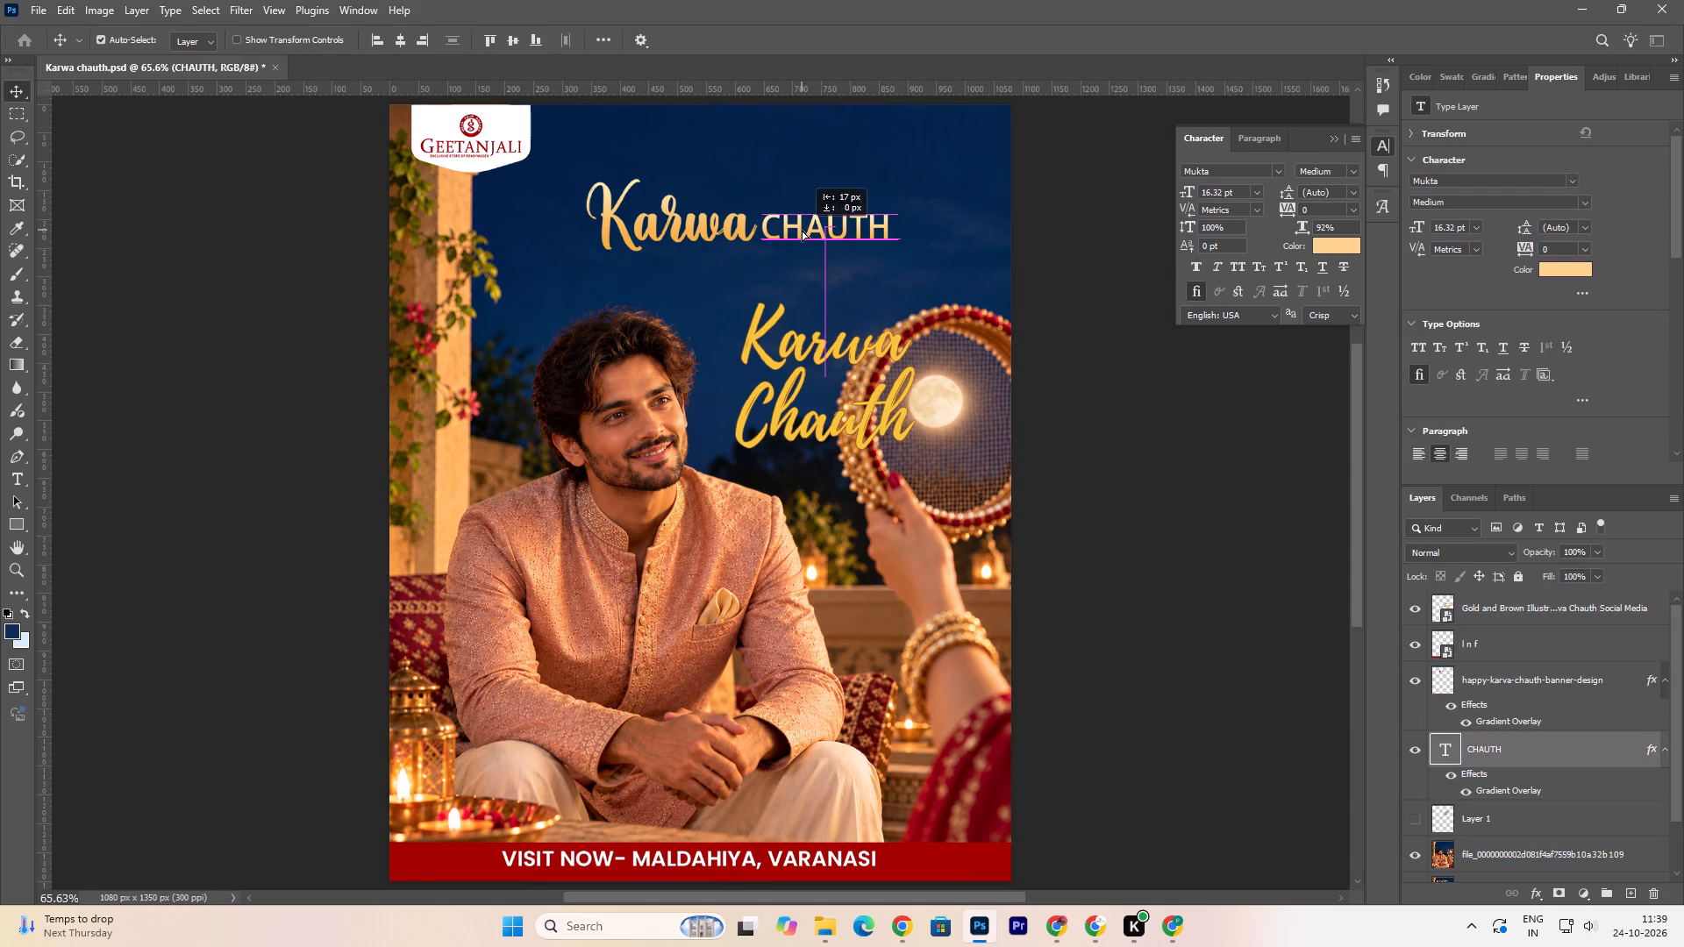
left_click(1103, 377)
left_click(882, 231)
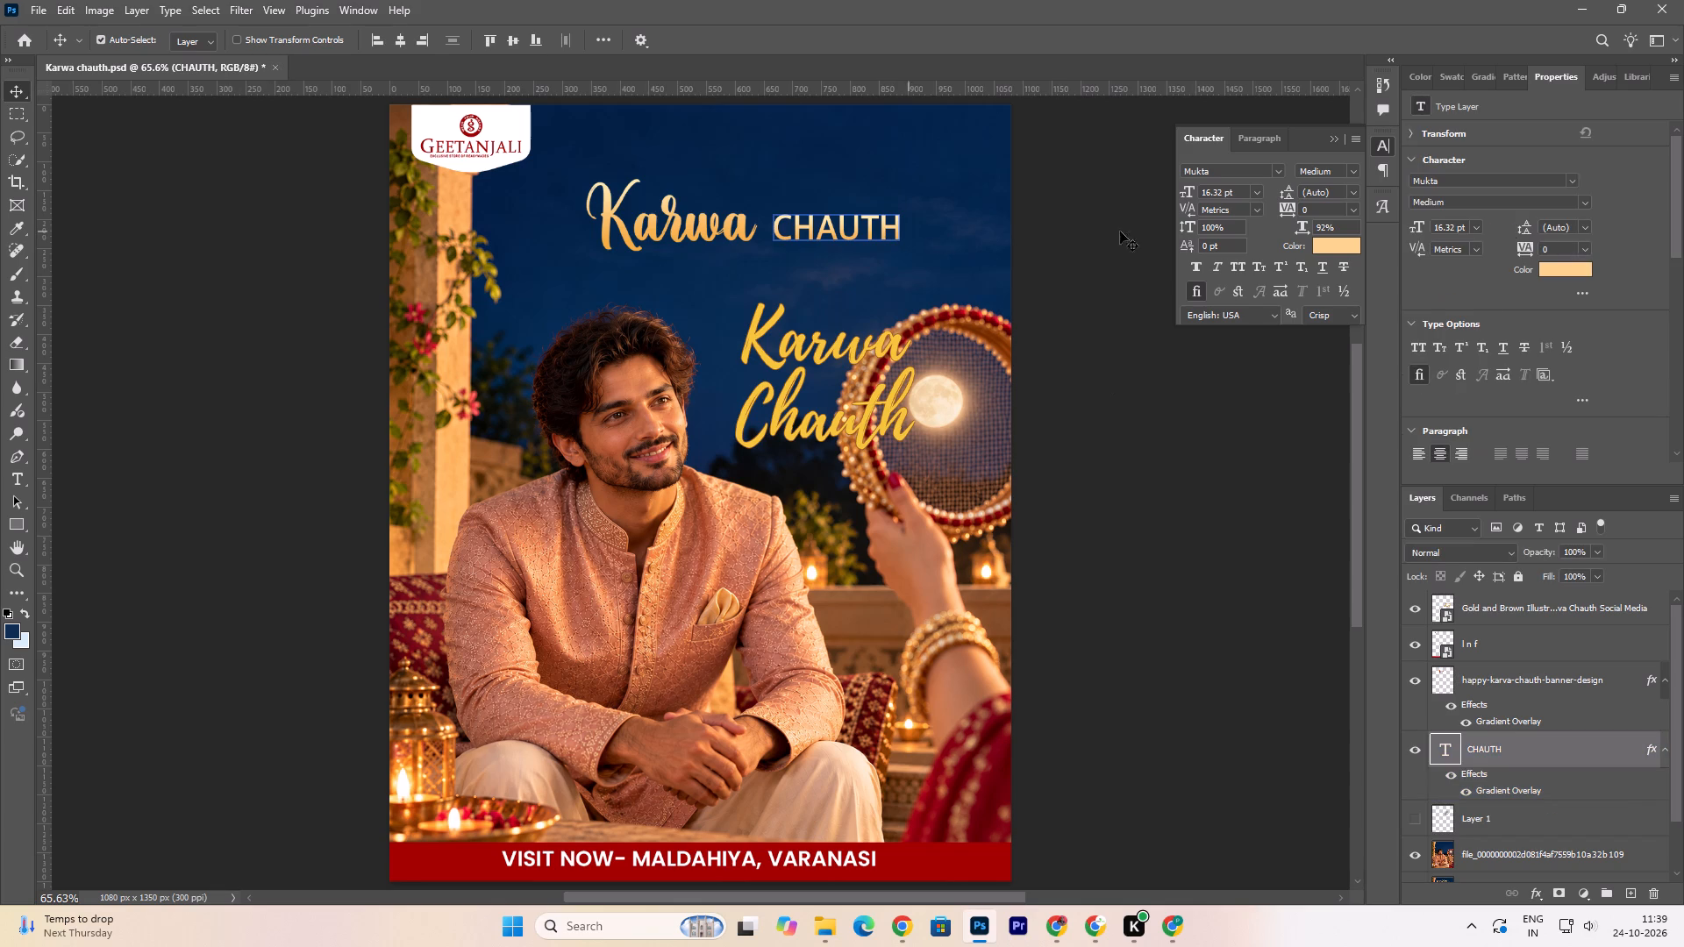
left_click(1576, 178)
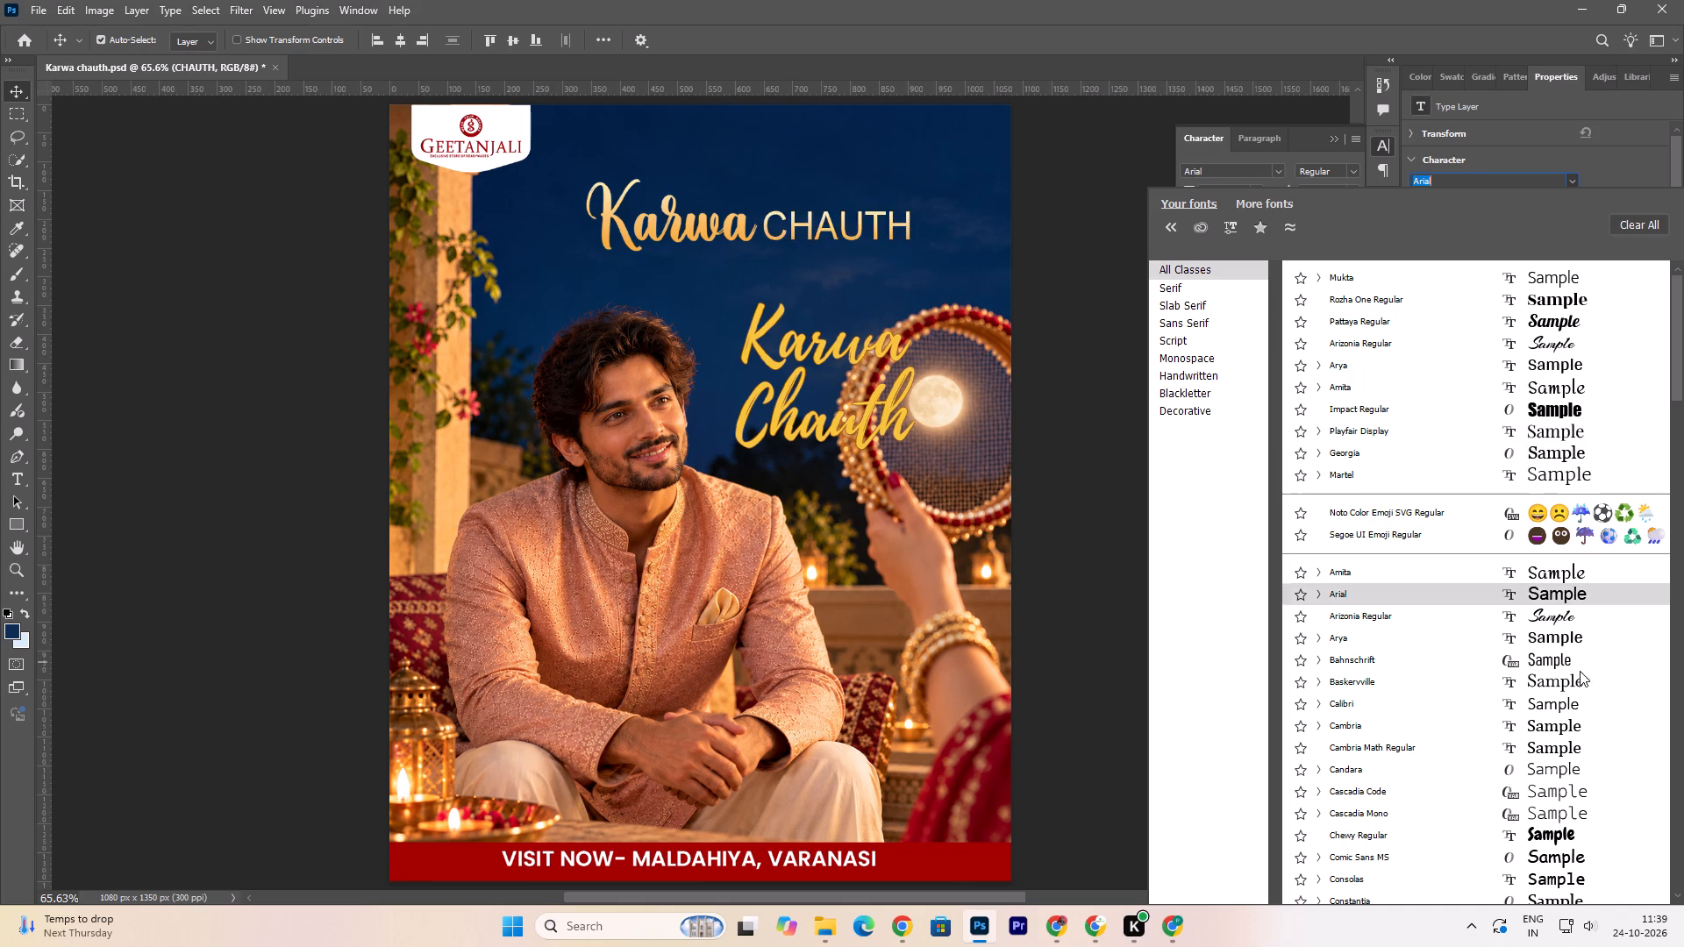
scroll(1568, 726, "down", 4)
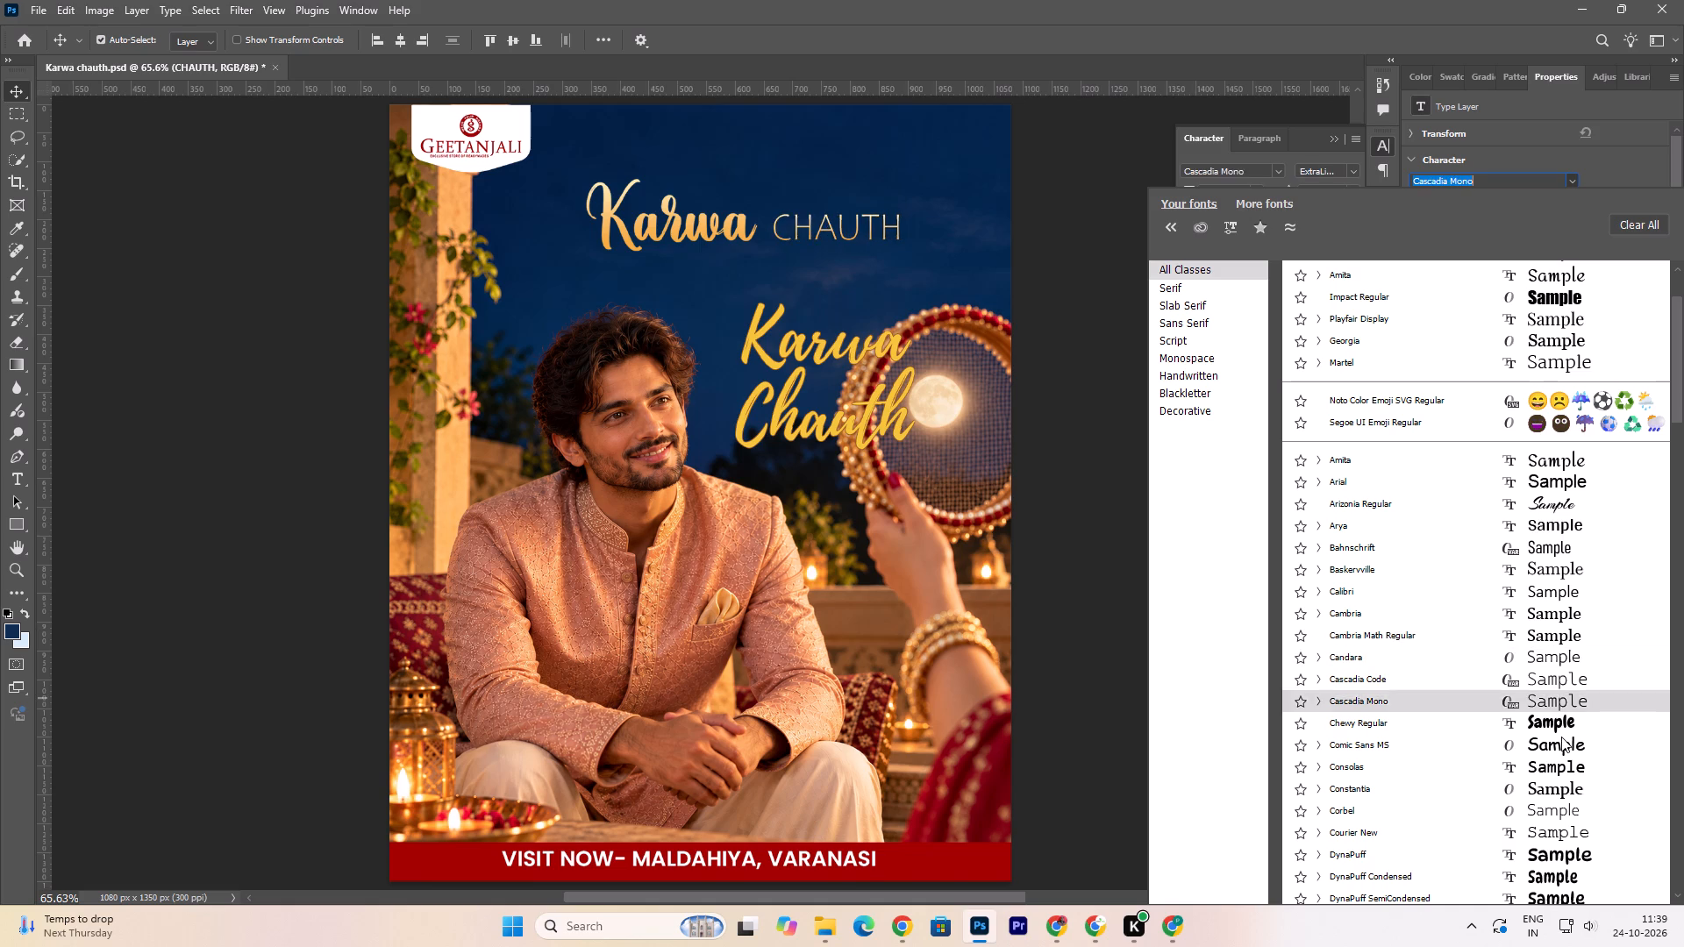
scroll(1559, 738, "down", 5)
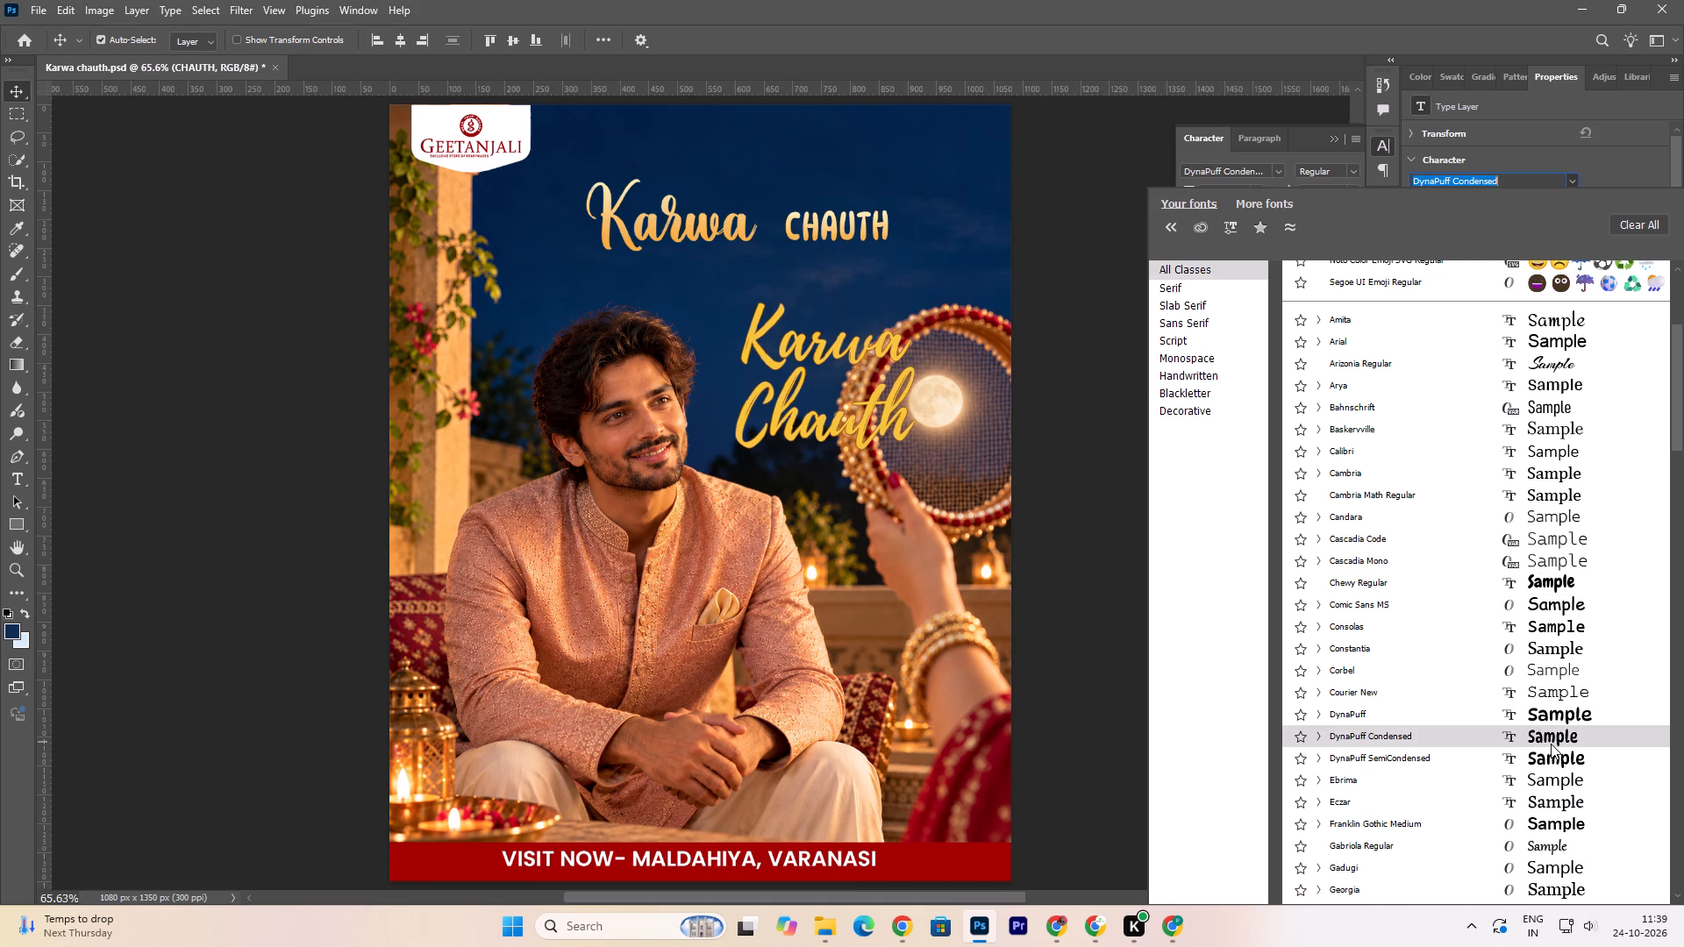
left_click(1554, 834)
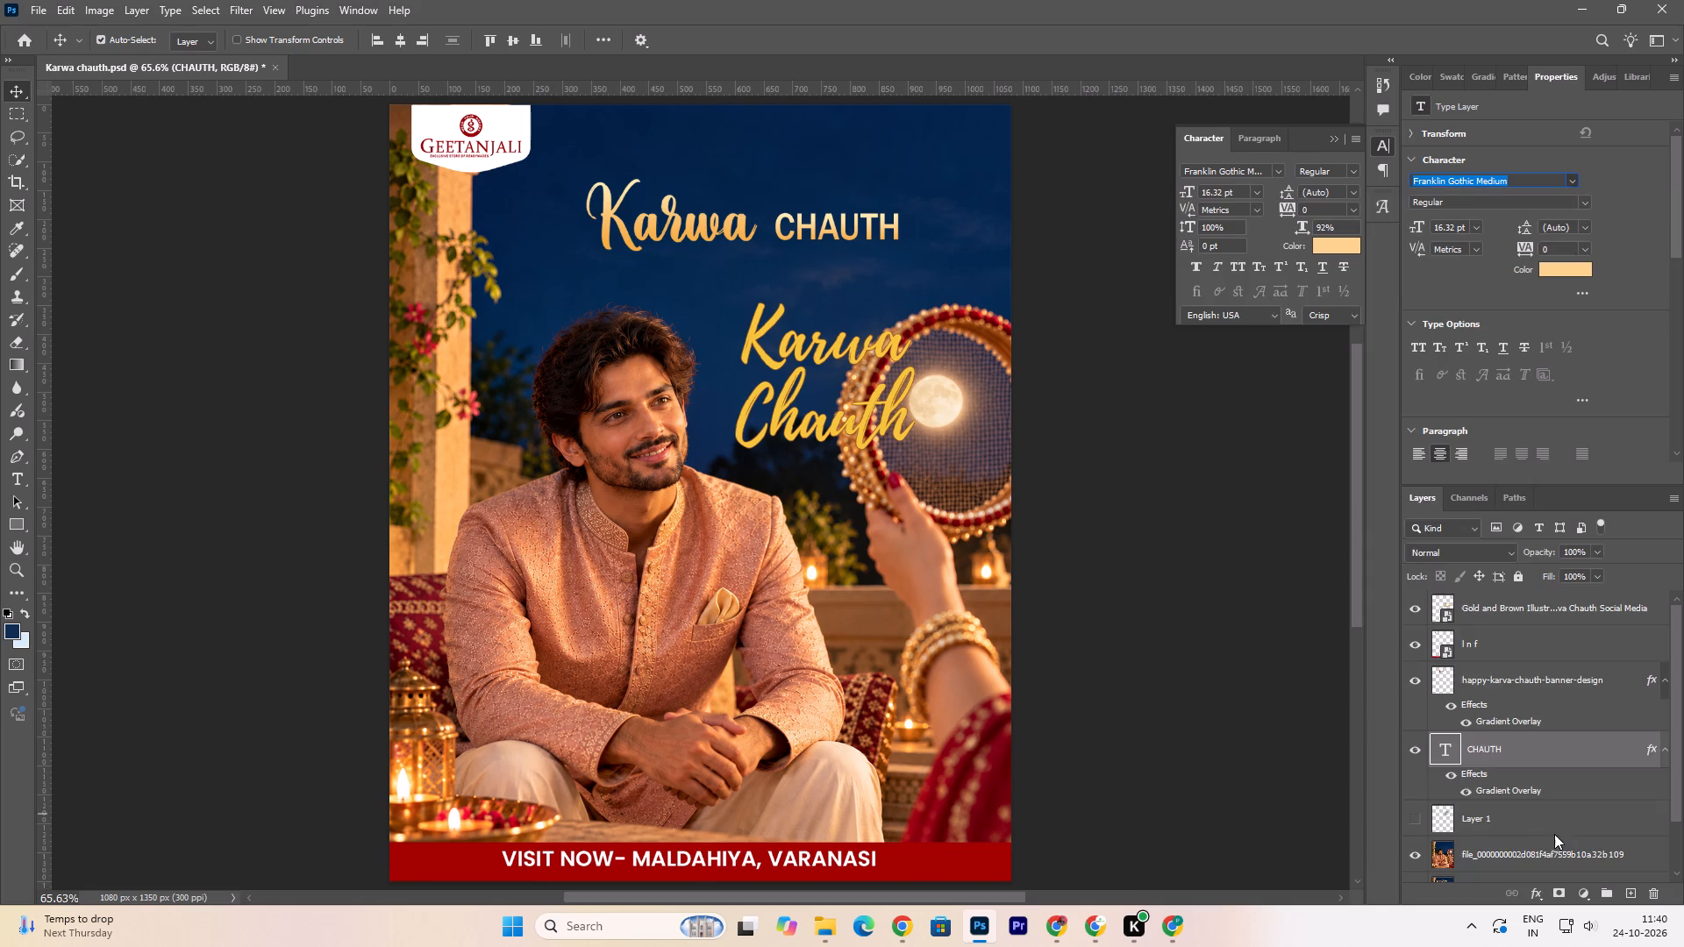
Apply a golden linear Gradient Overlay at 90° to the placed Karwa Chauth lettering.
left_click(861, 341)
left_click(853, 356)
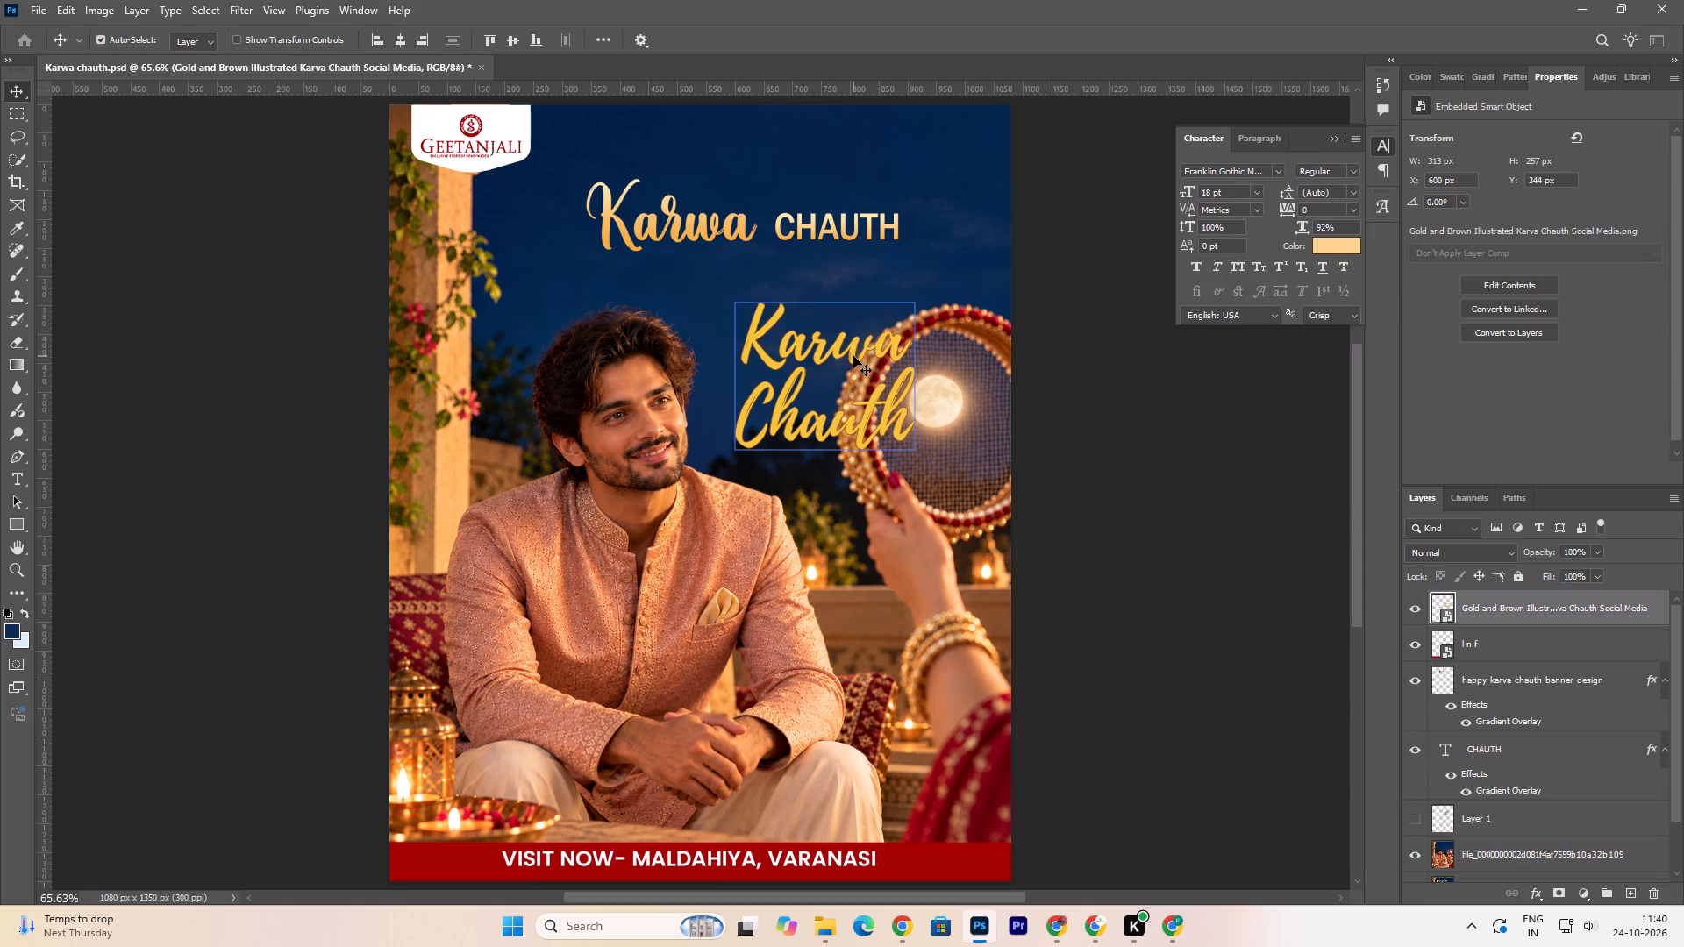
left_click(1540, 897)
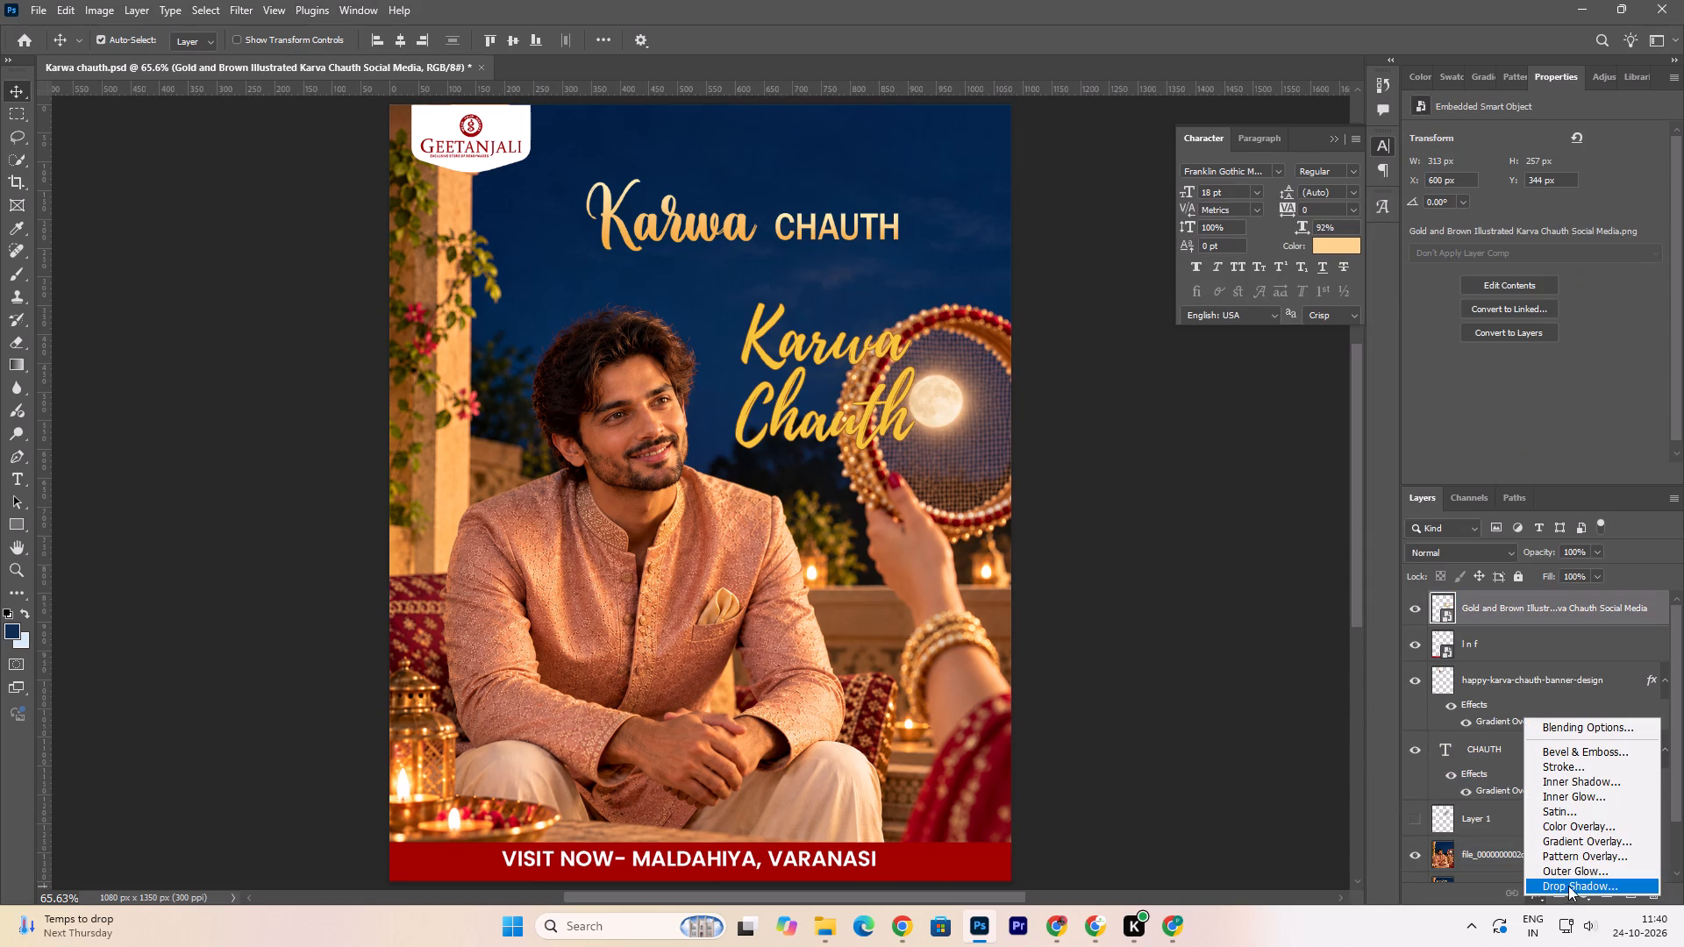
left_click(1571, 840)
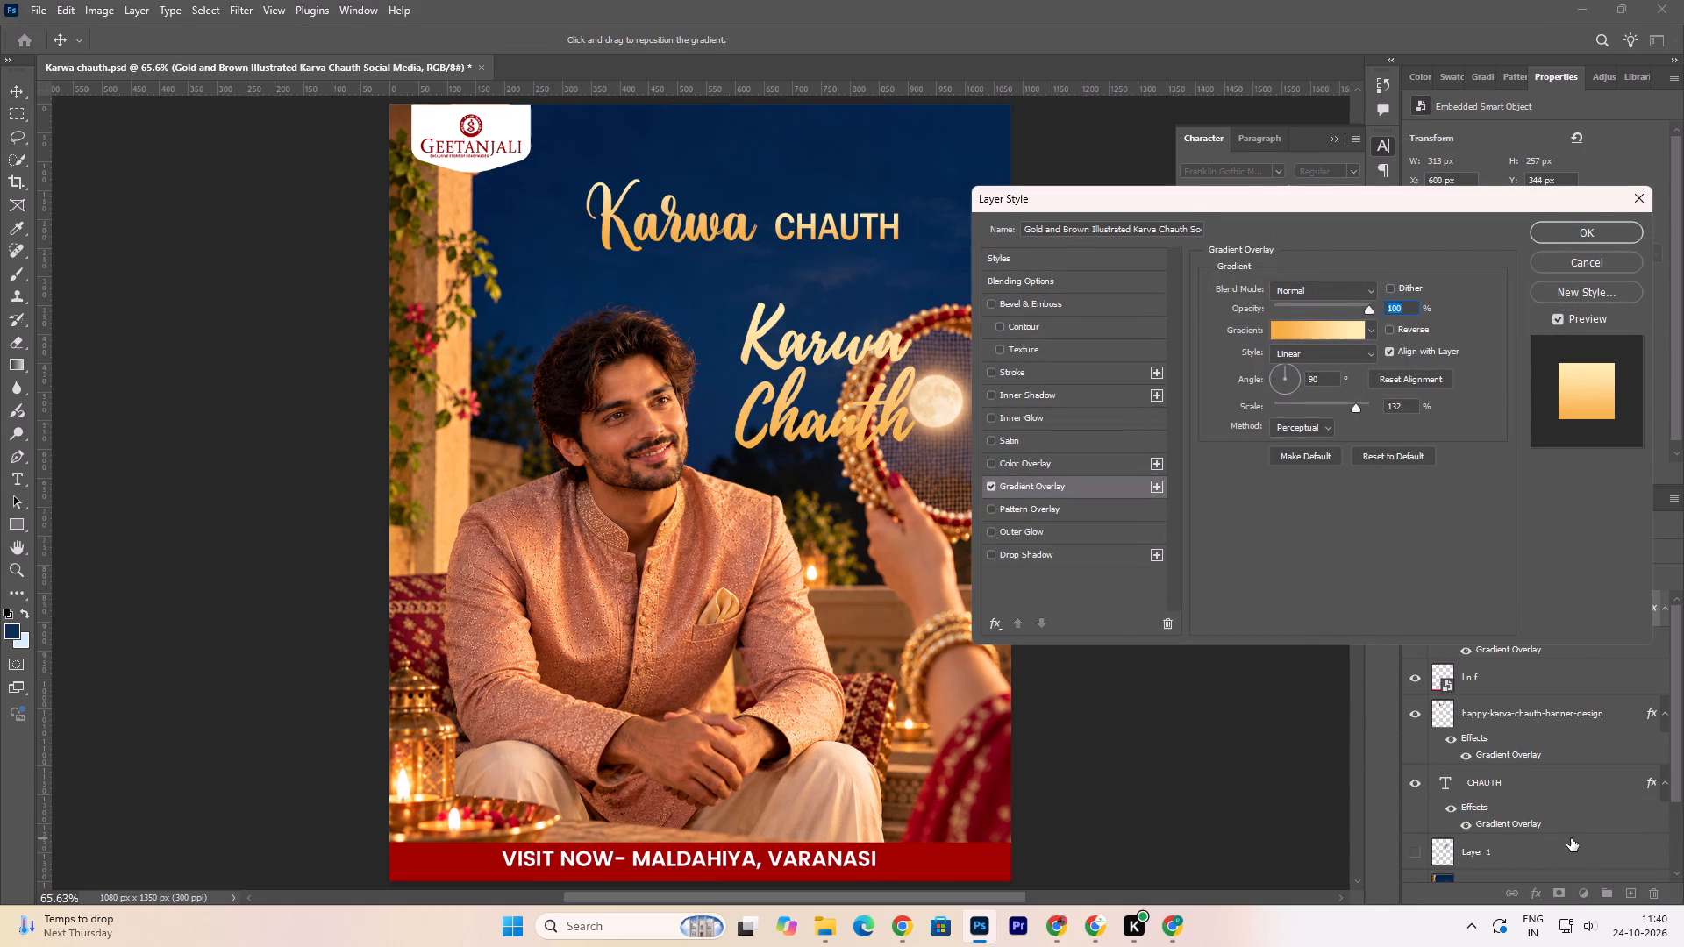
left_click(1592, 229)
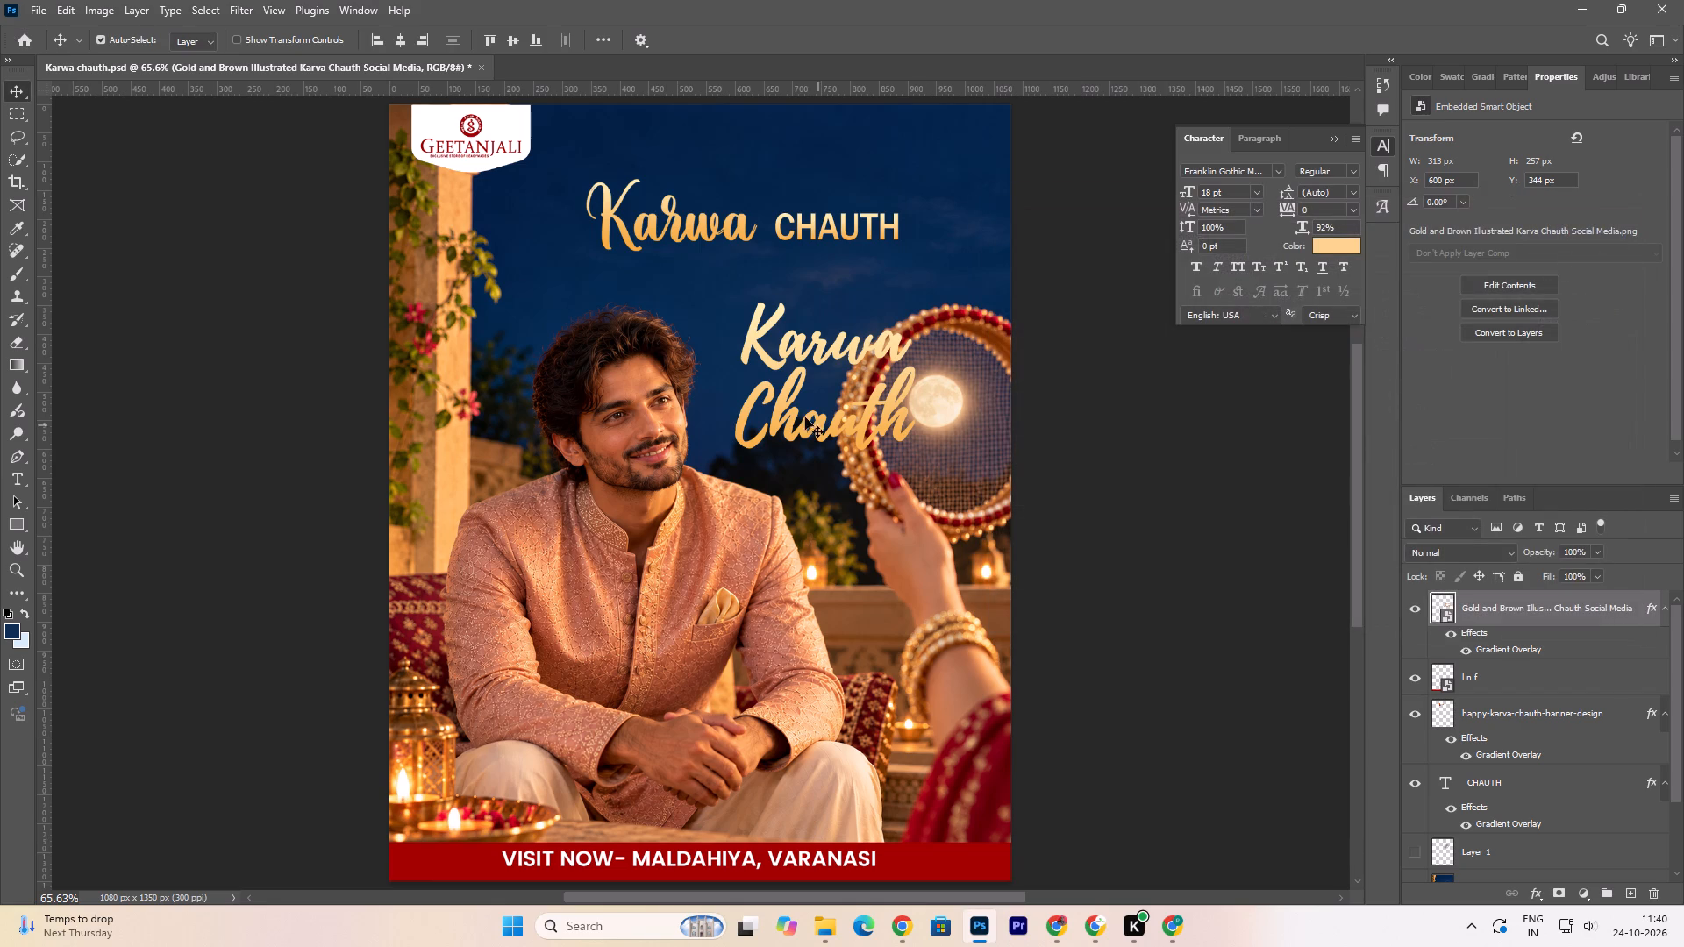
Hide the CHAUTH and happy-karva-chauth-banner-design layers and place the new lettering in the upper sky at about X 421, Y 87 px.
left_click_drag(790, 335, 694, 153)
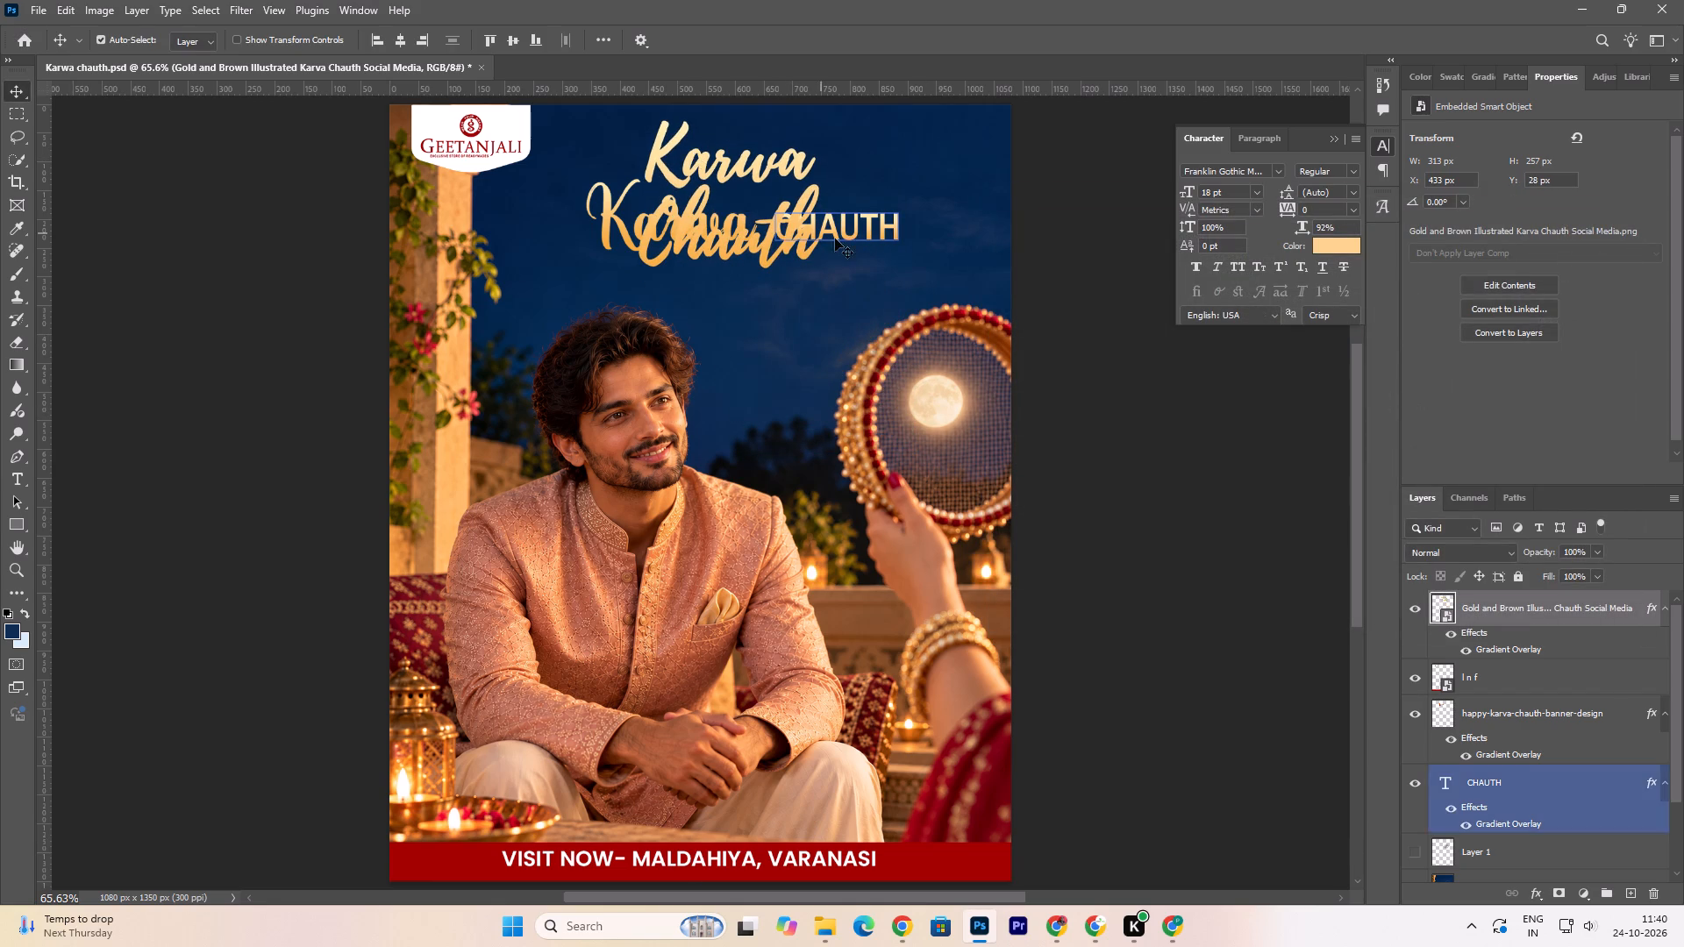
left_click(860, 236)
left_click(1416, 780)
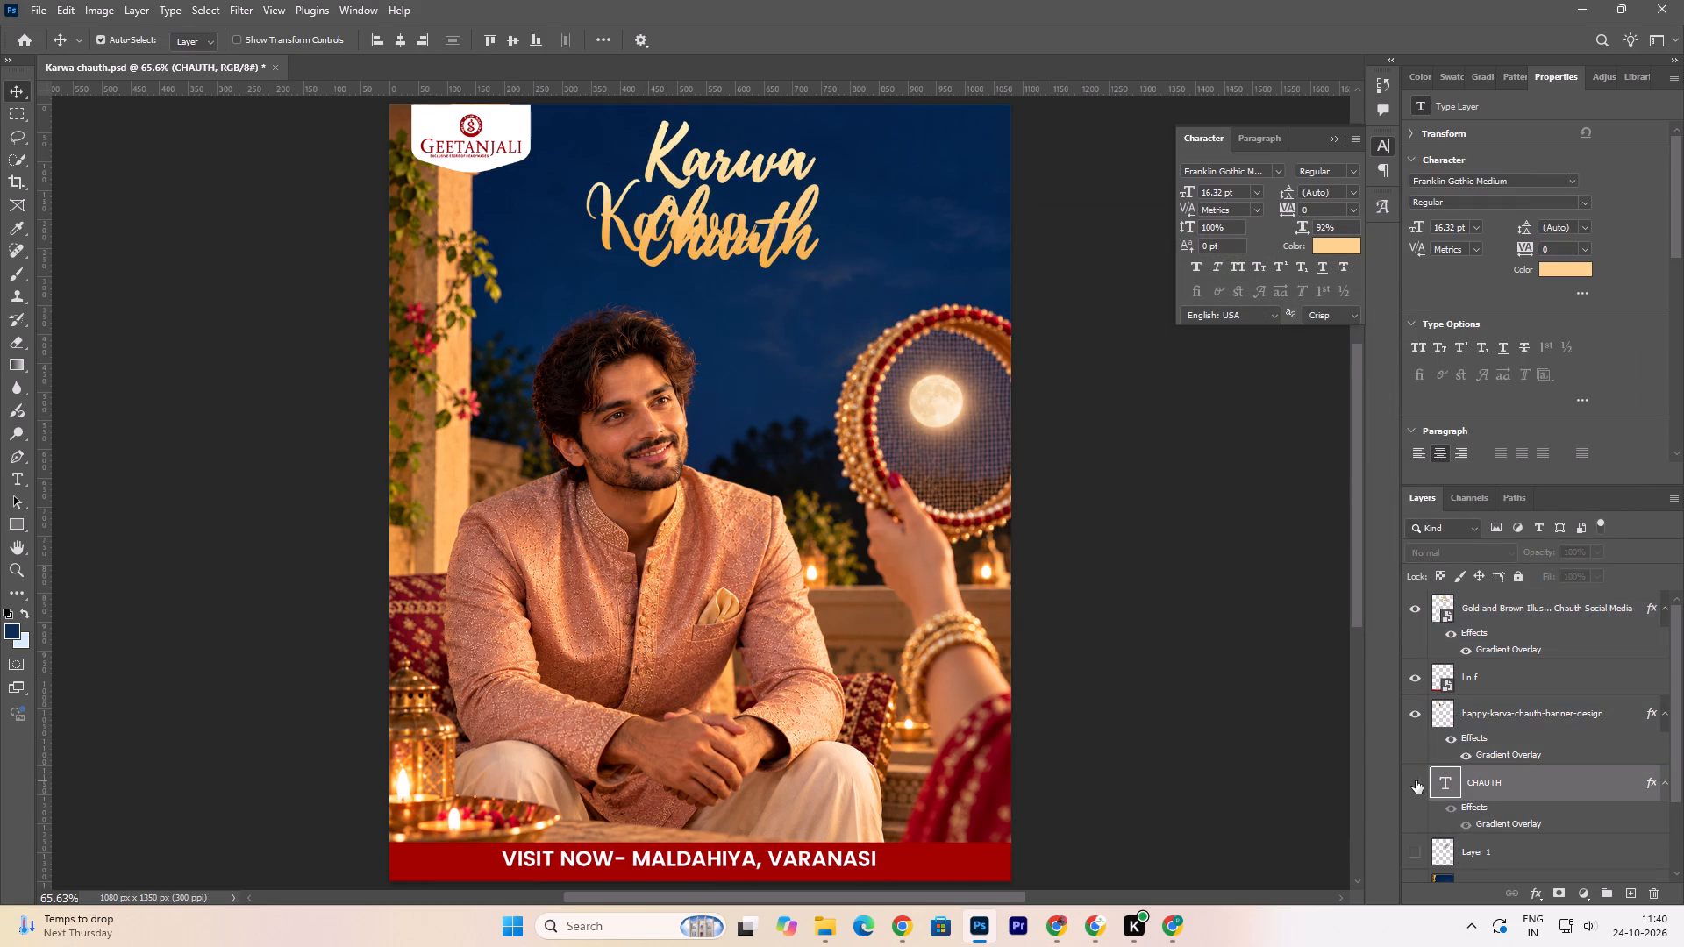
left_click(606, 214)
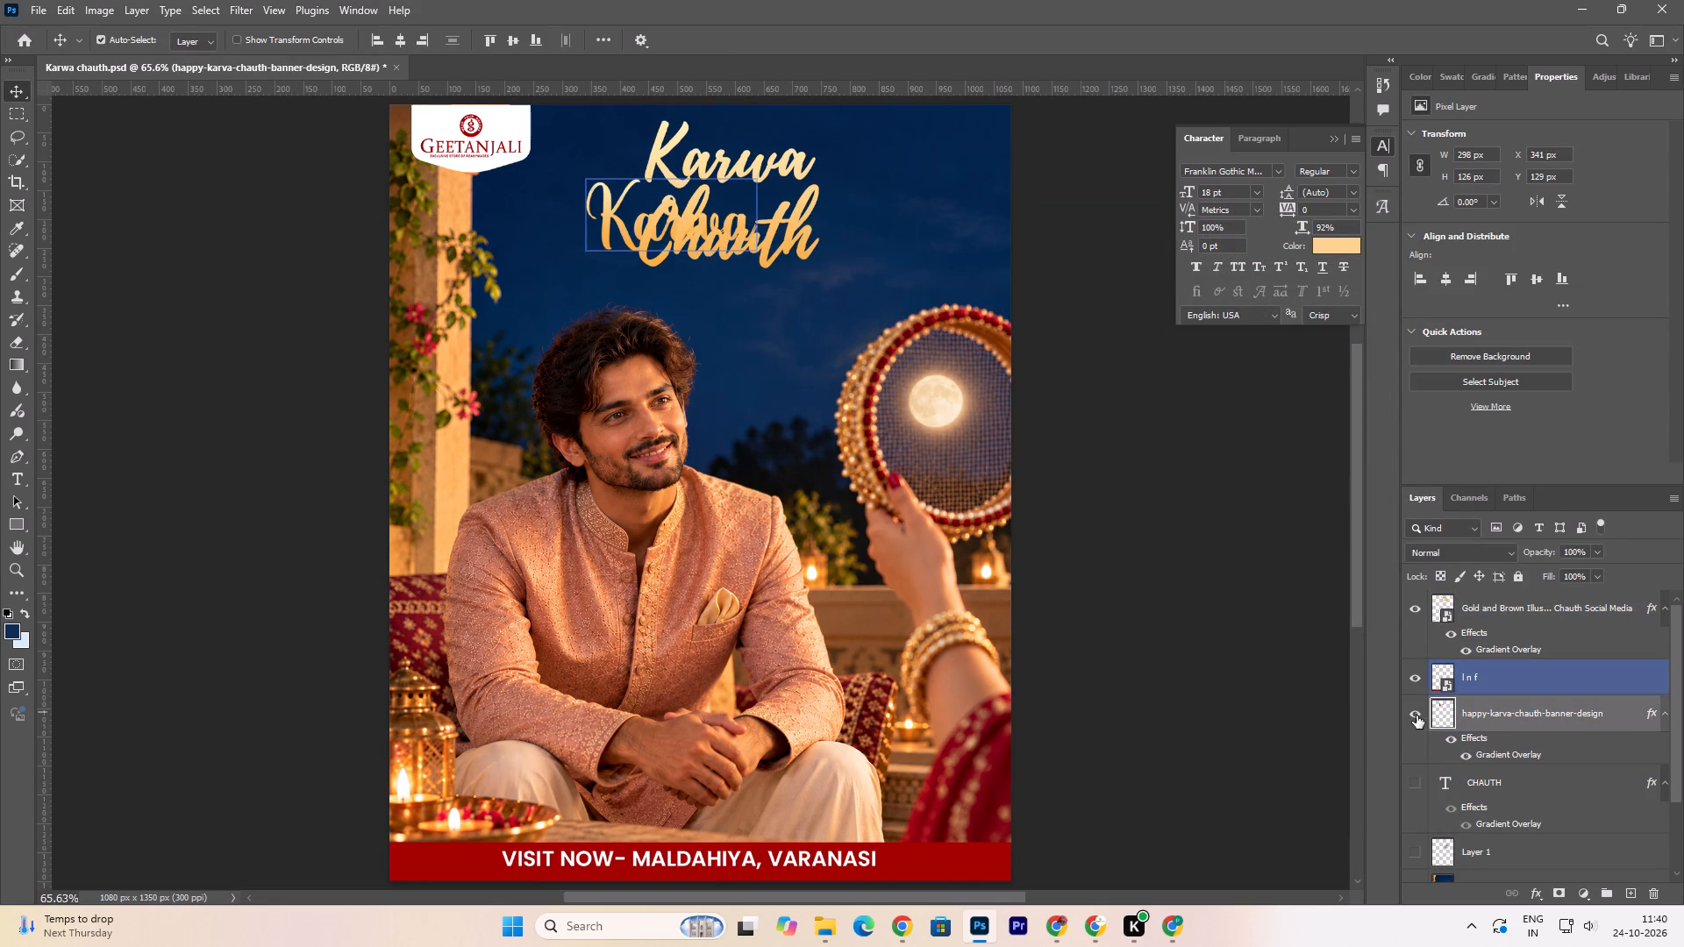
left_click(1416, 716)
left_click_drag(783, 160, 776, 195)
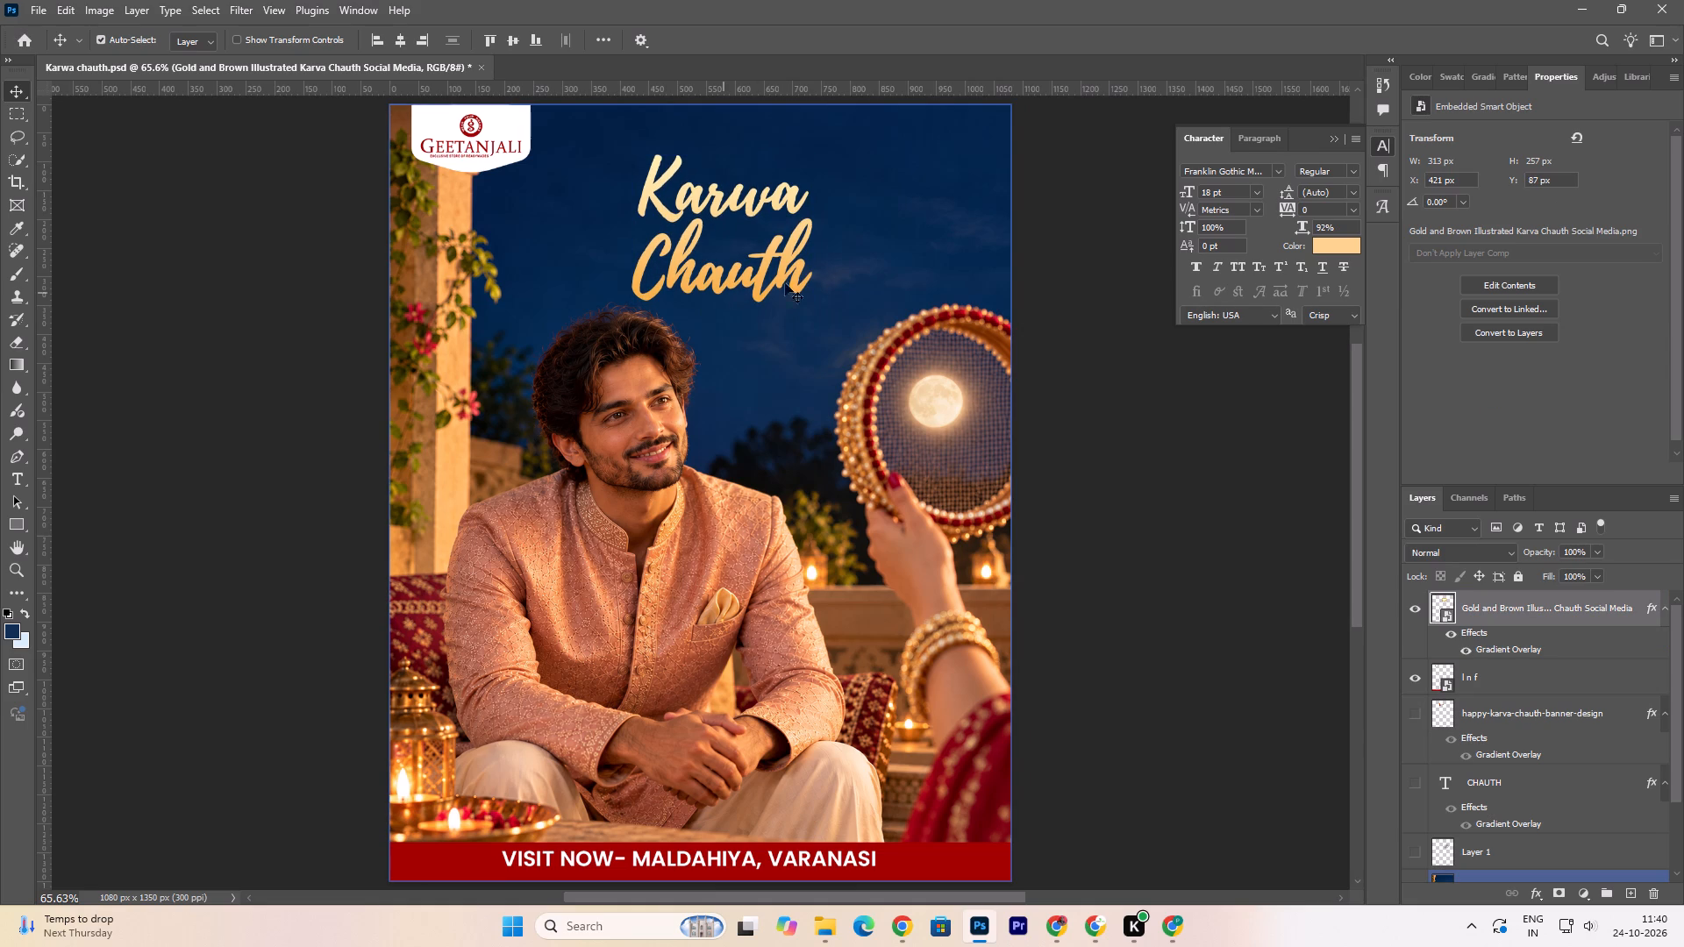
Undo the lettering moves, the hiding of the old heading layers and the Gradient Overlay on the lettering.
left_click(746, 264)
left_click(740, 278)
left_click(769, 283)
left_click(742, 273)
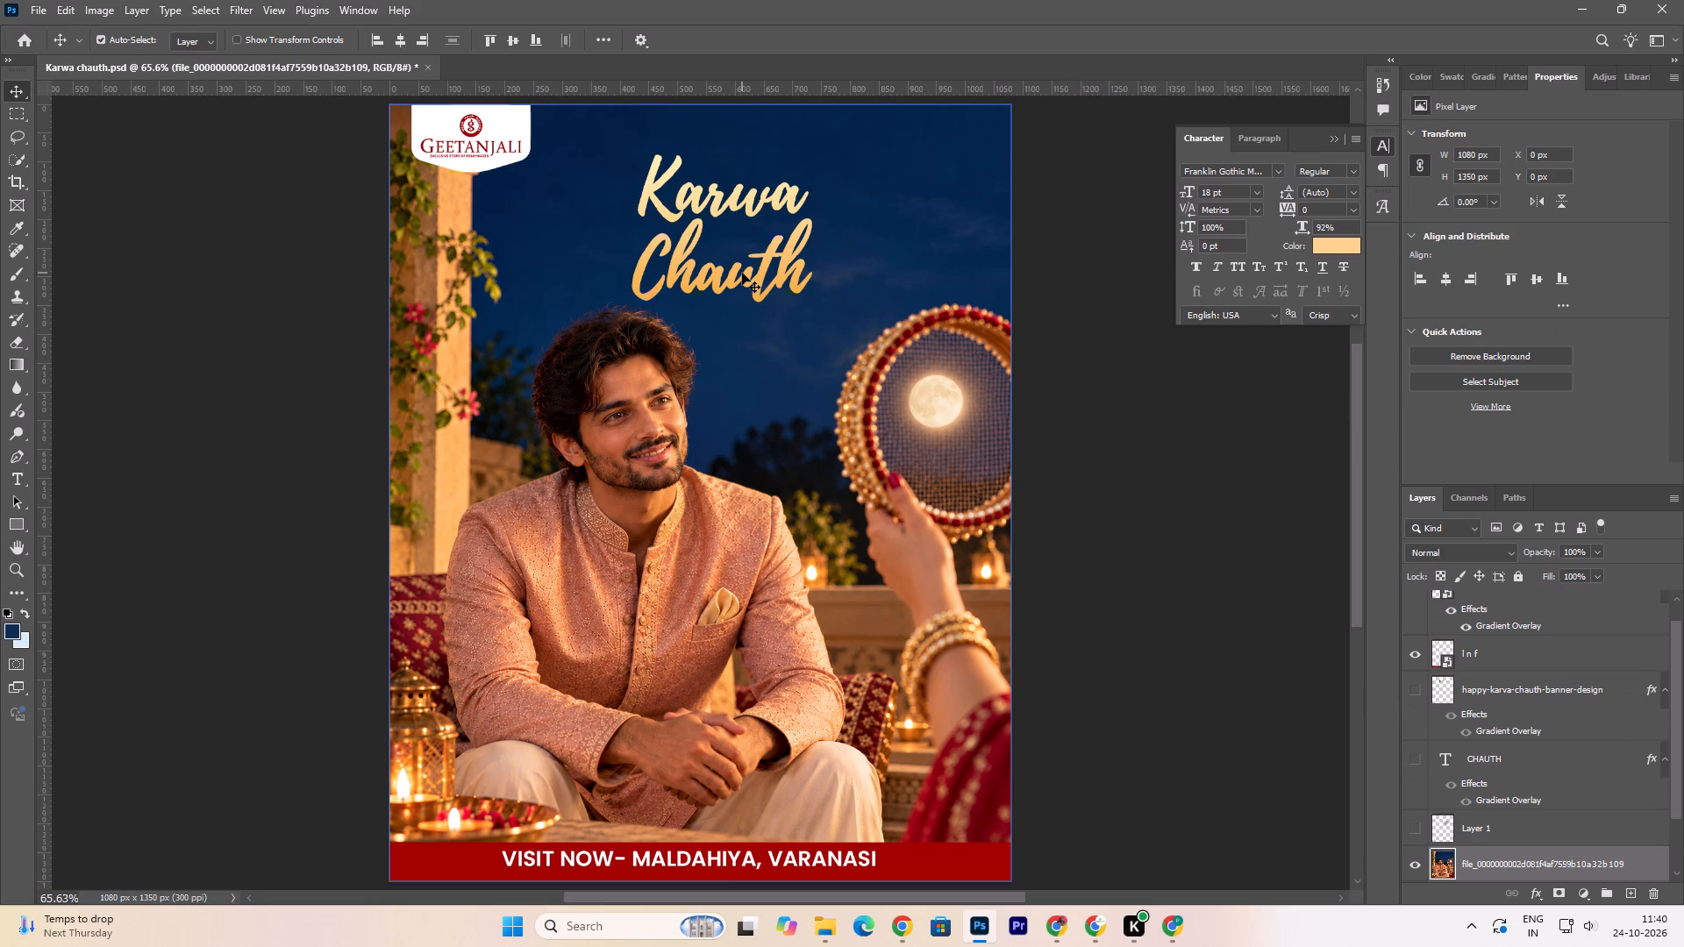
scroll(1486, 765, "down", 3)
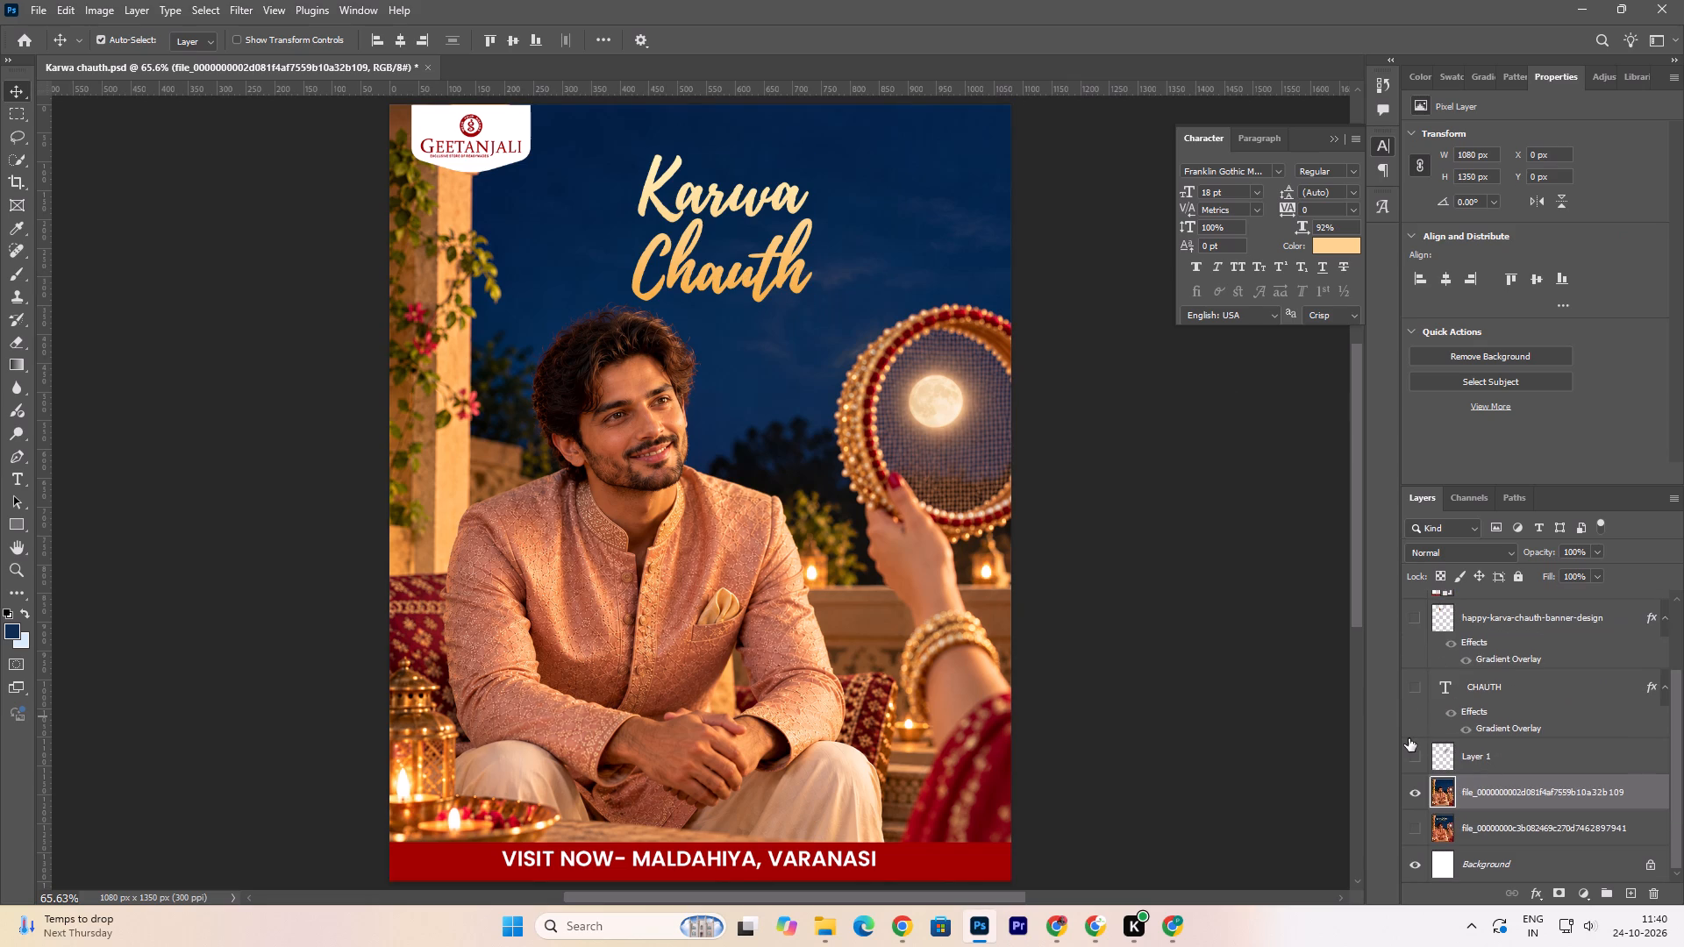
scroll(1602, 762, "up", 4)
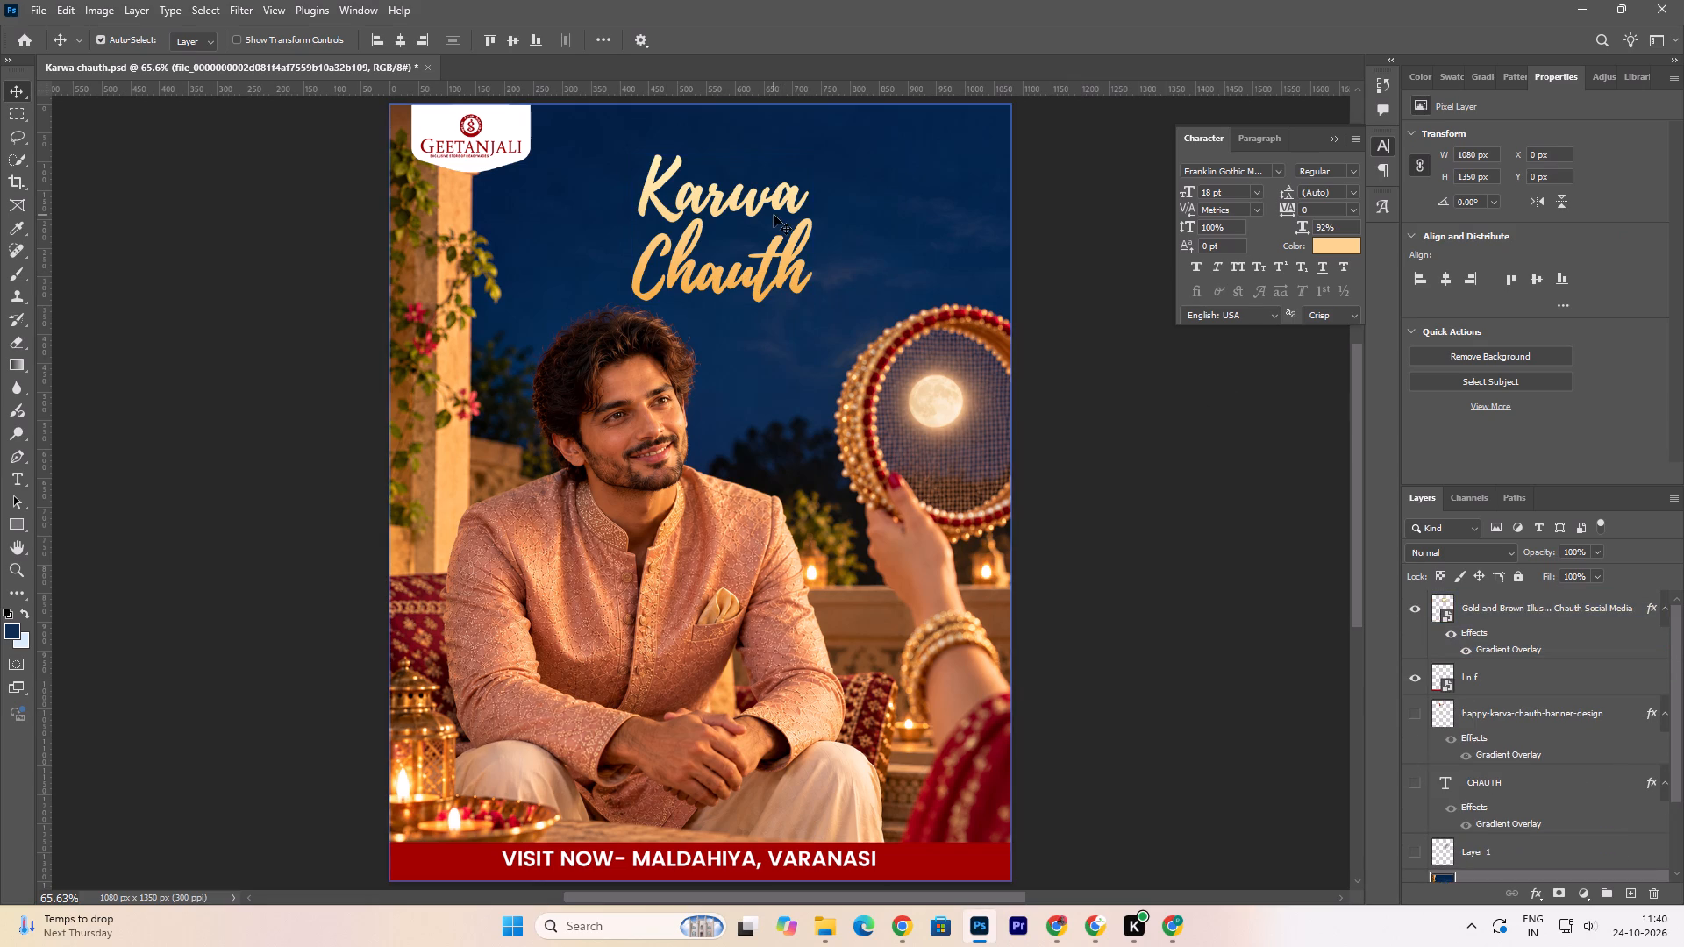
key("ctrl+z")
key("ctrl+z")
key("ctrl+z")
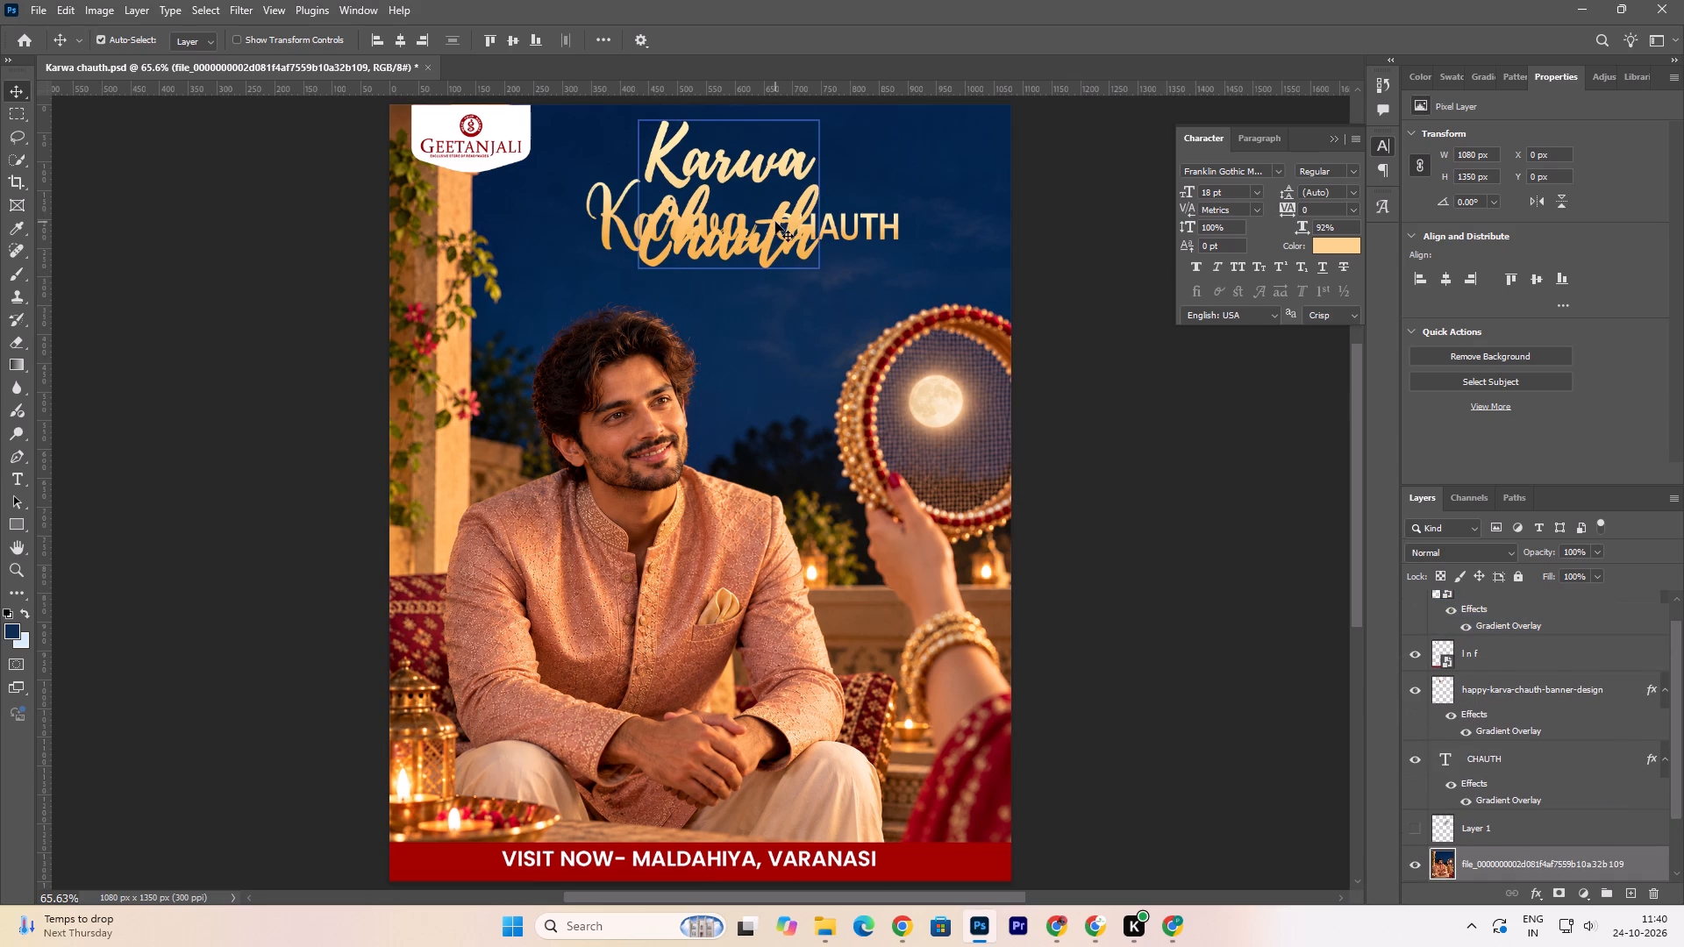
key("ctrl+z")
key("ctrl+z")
Hide the old heading layers happy-karva-chauth-banner-design and CHAUTH.
left_click(684, 231)
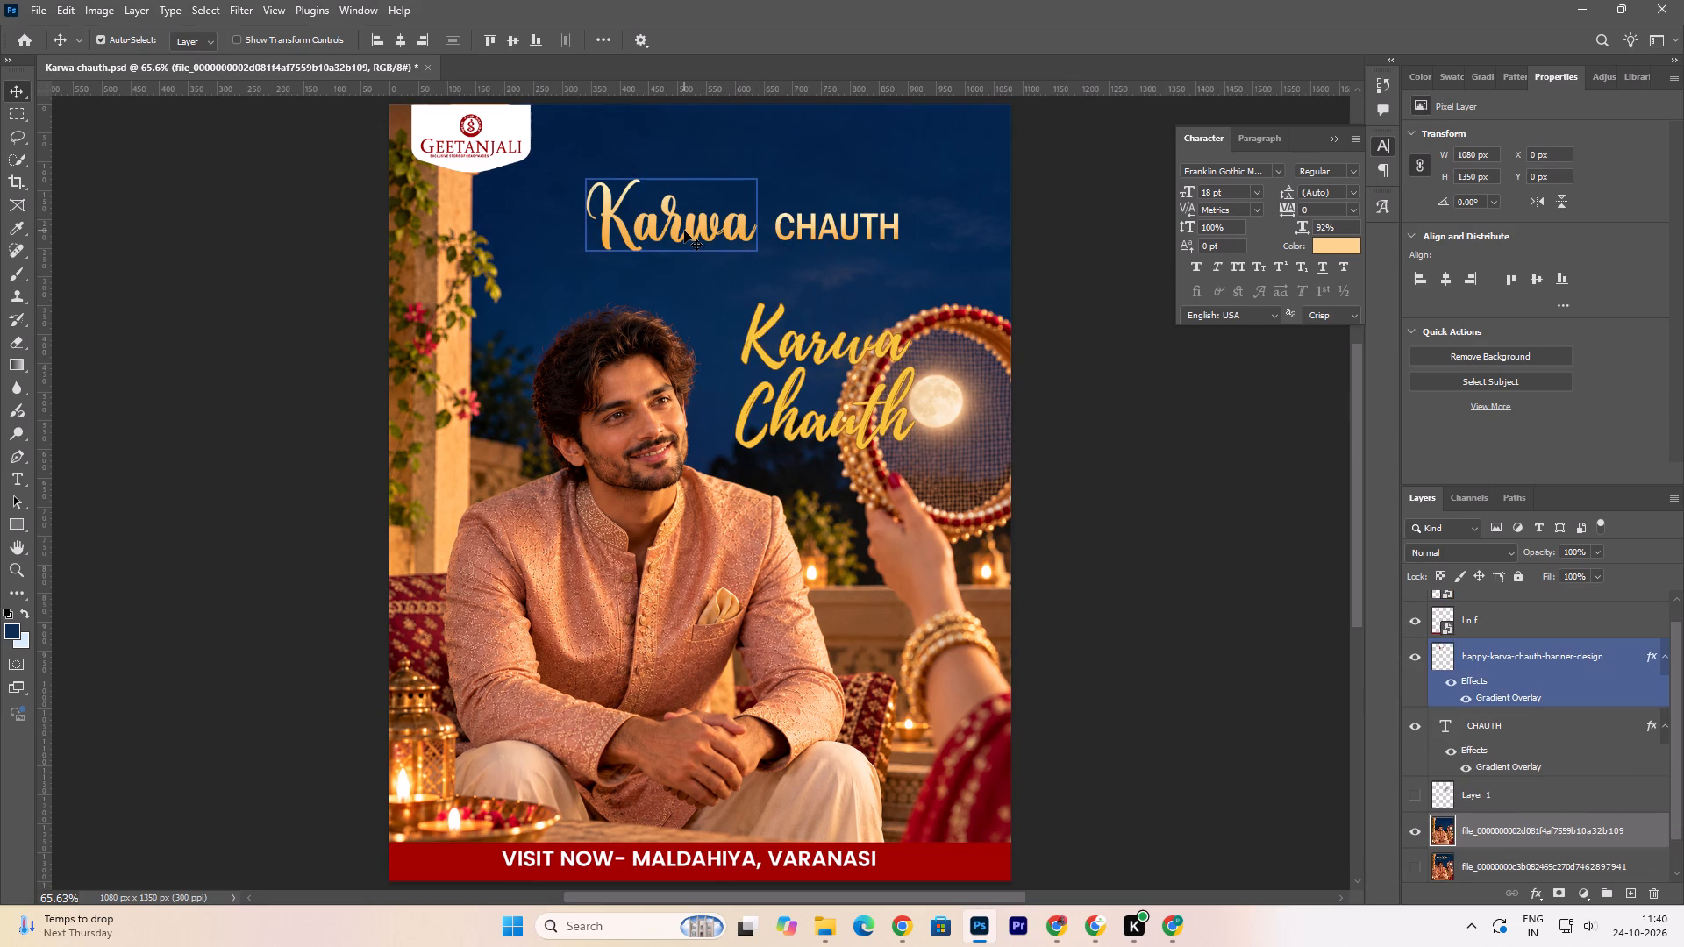
left_click(1414, 659)
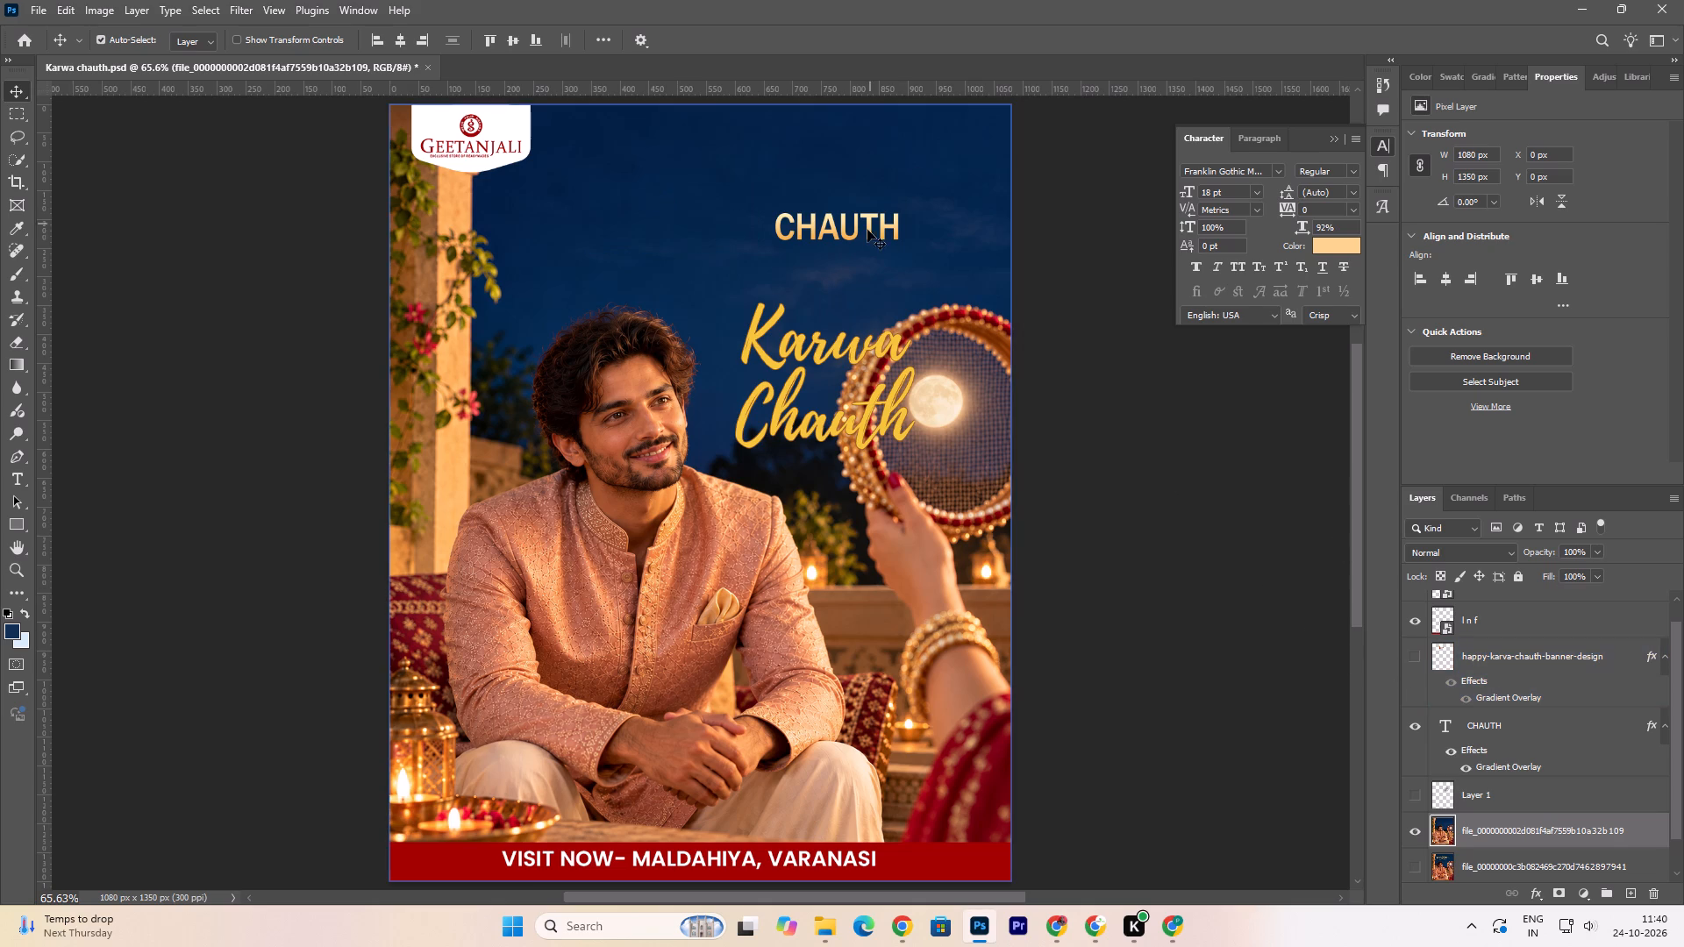
left_click(865, 232)
left_click(1419, 729)
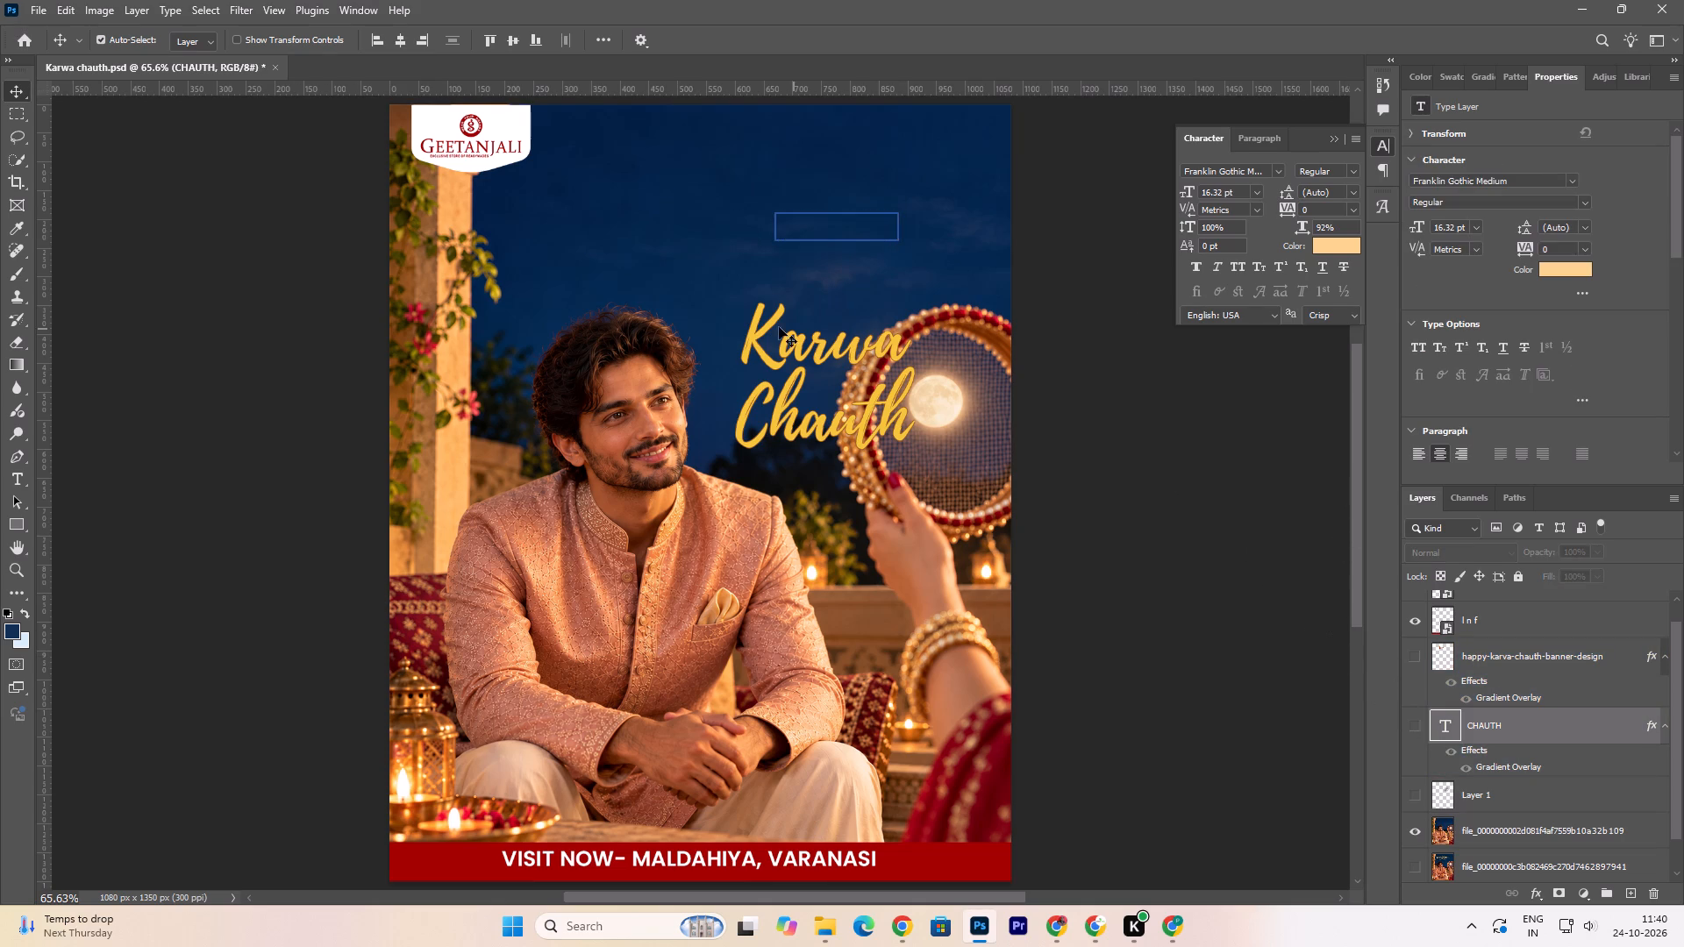
Move the yellow Karwa Chauth lettering up into the sky above the man, at about X 445, Y 95 px.
left_click_drag(792, 346, 703, 203)
left_click(702, 204)
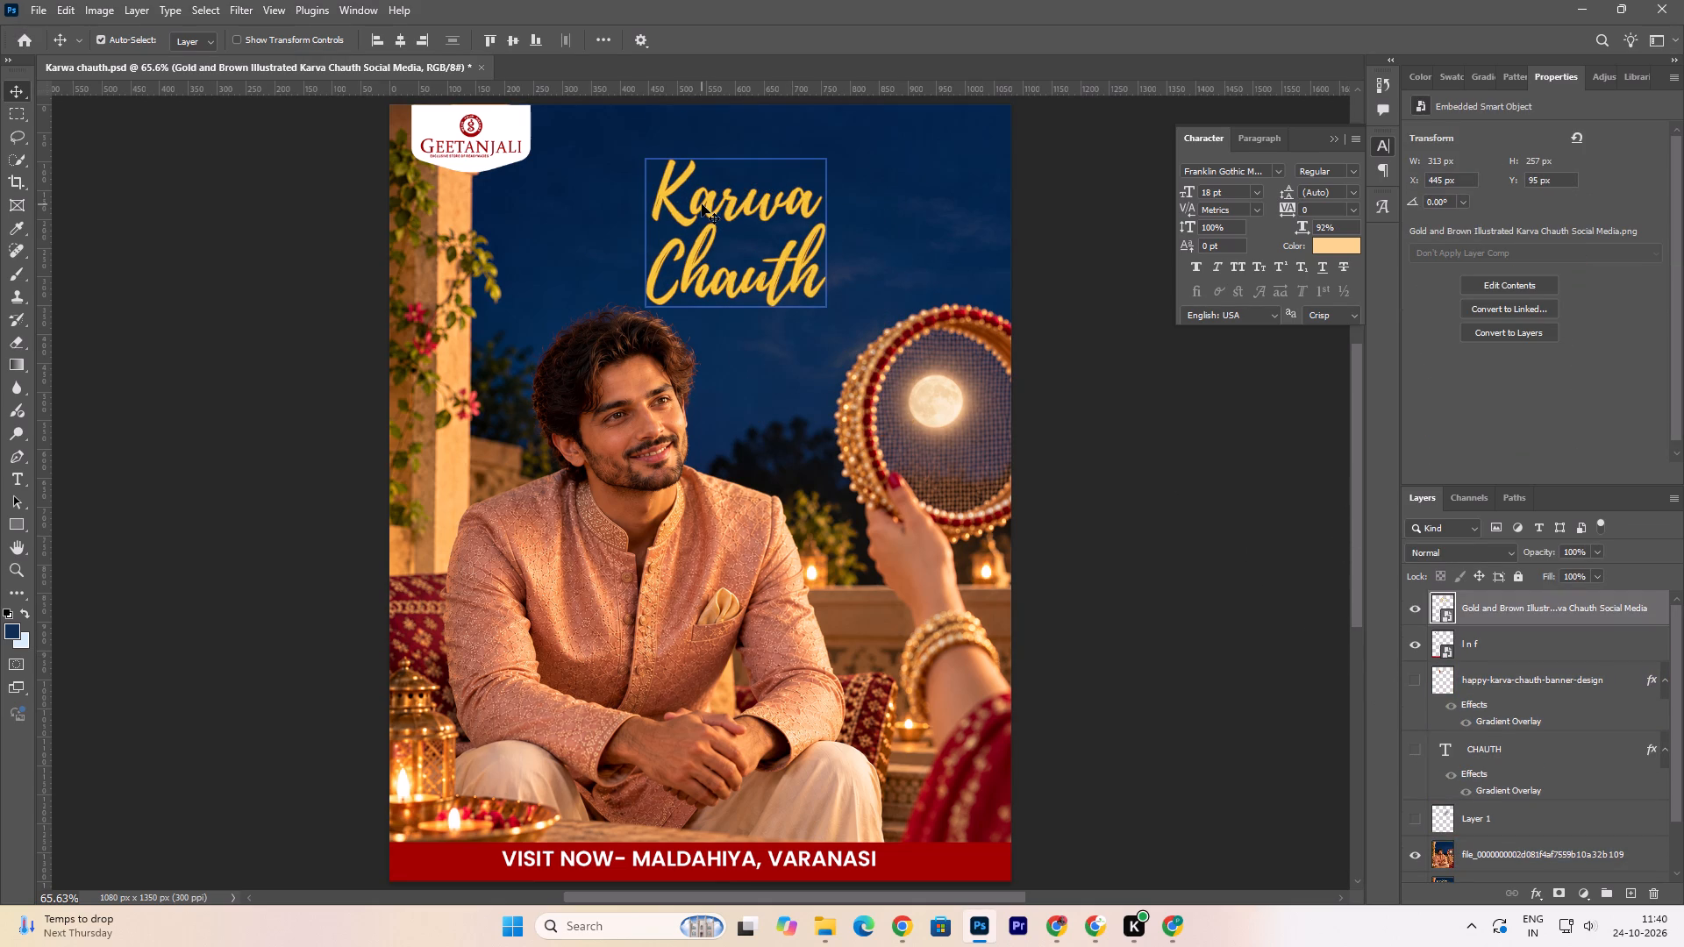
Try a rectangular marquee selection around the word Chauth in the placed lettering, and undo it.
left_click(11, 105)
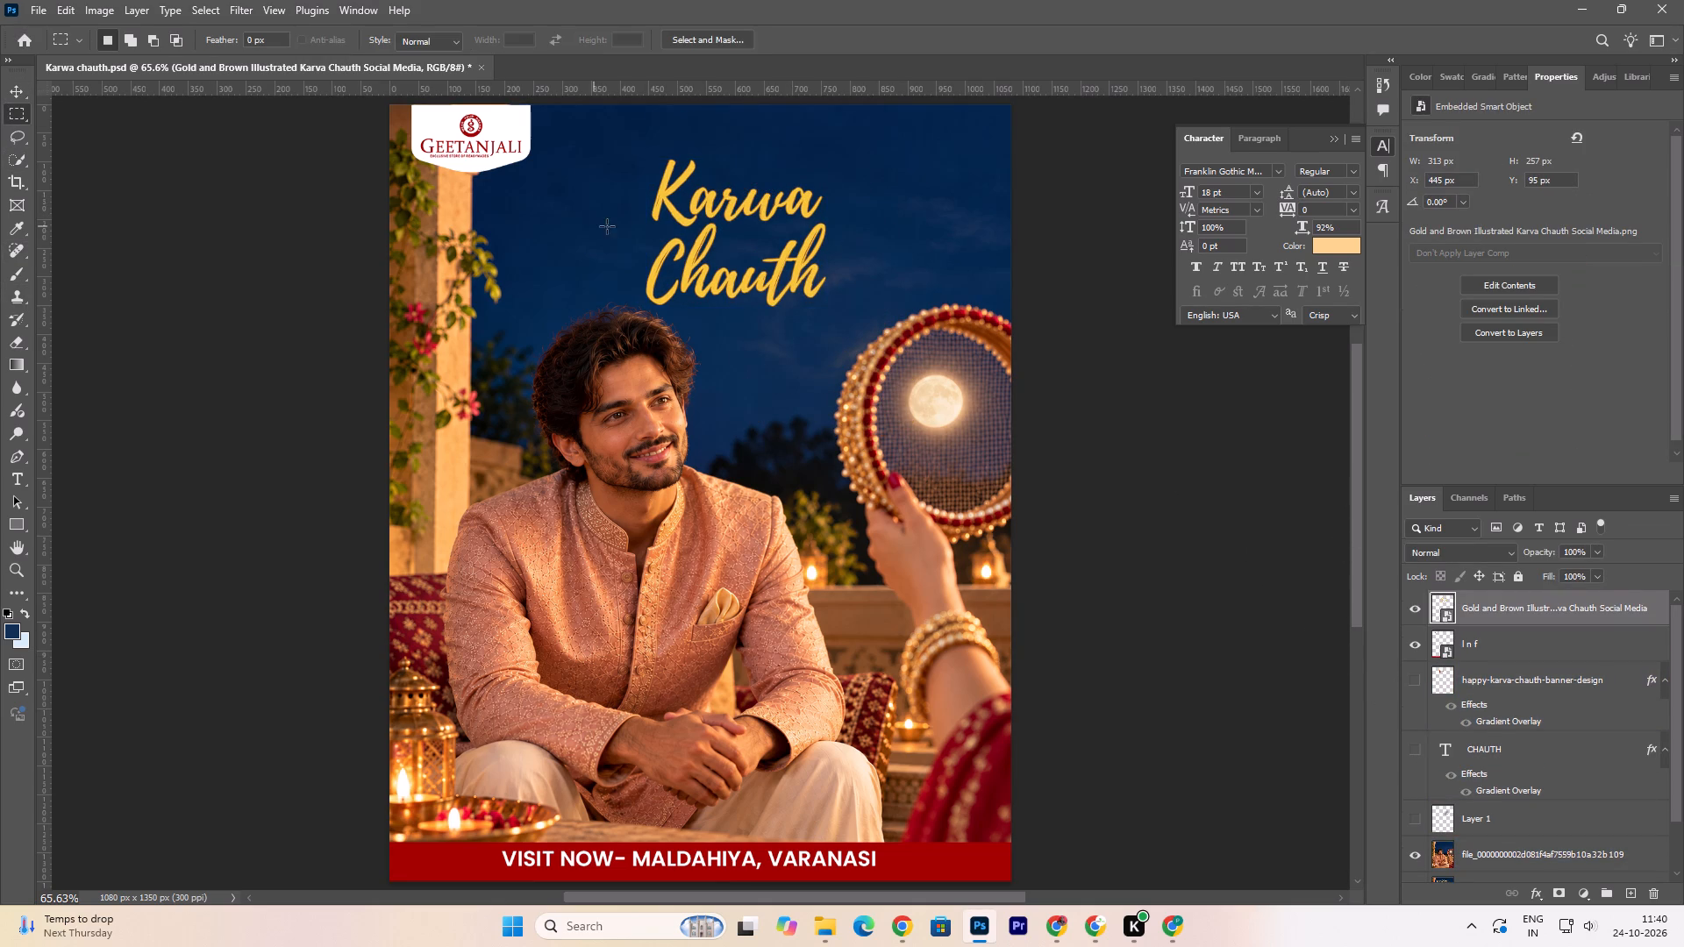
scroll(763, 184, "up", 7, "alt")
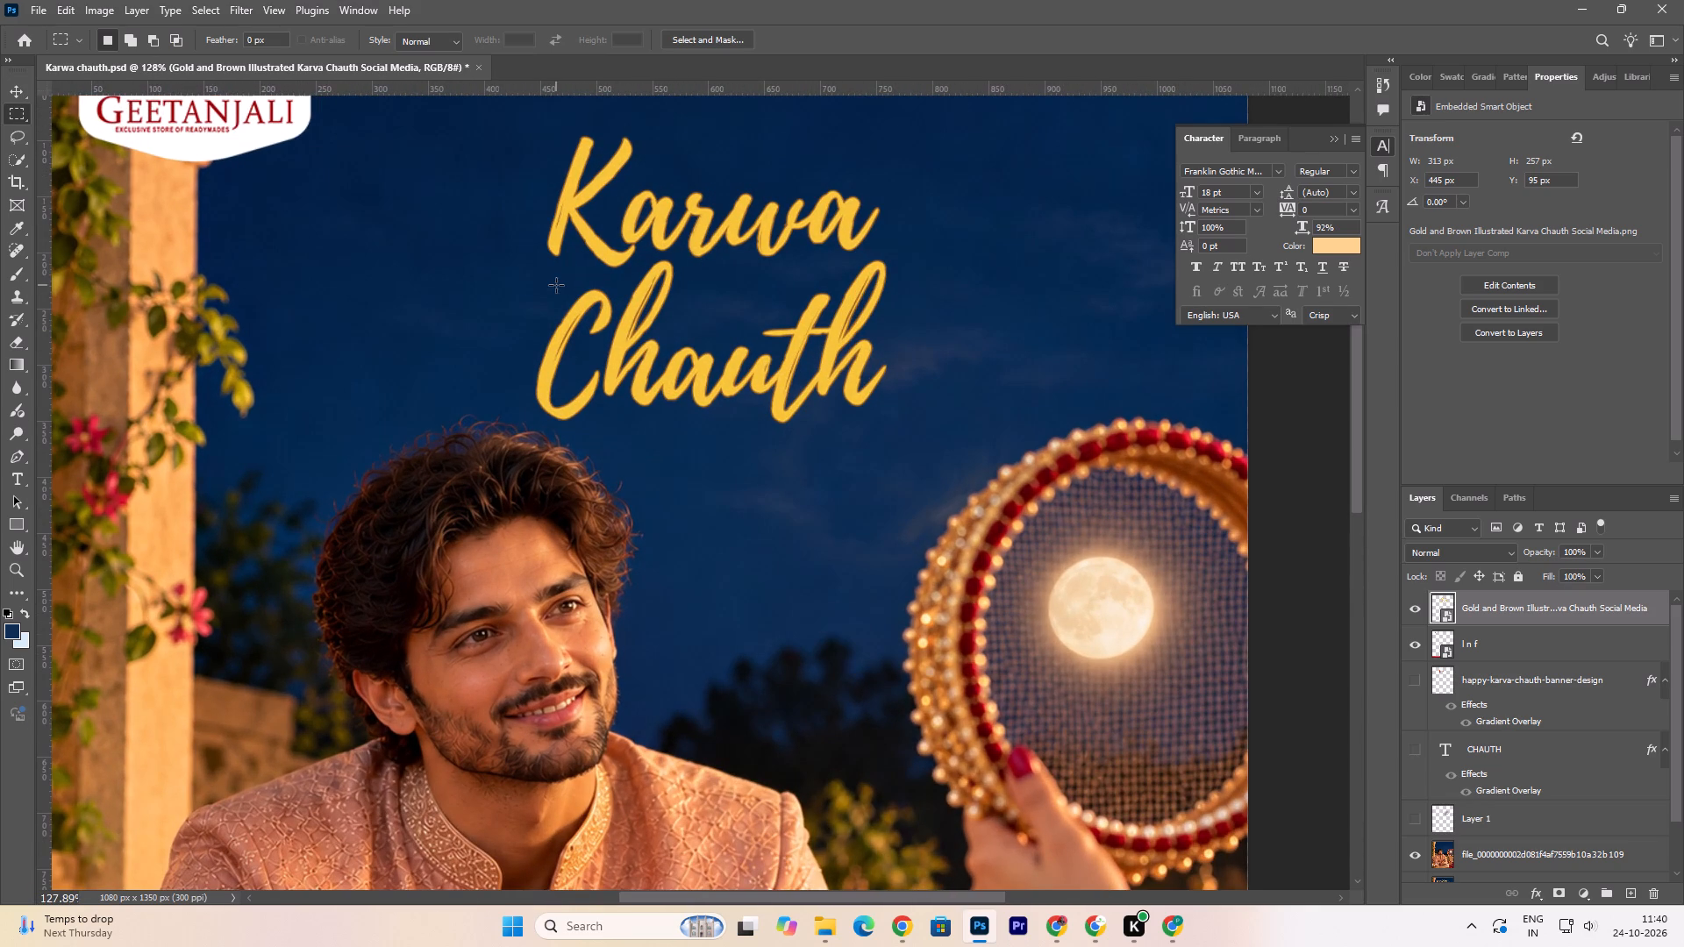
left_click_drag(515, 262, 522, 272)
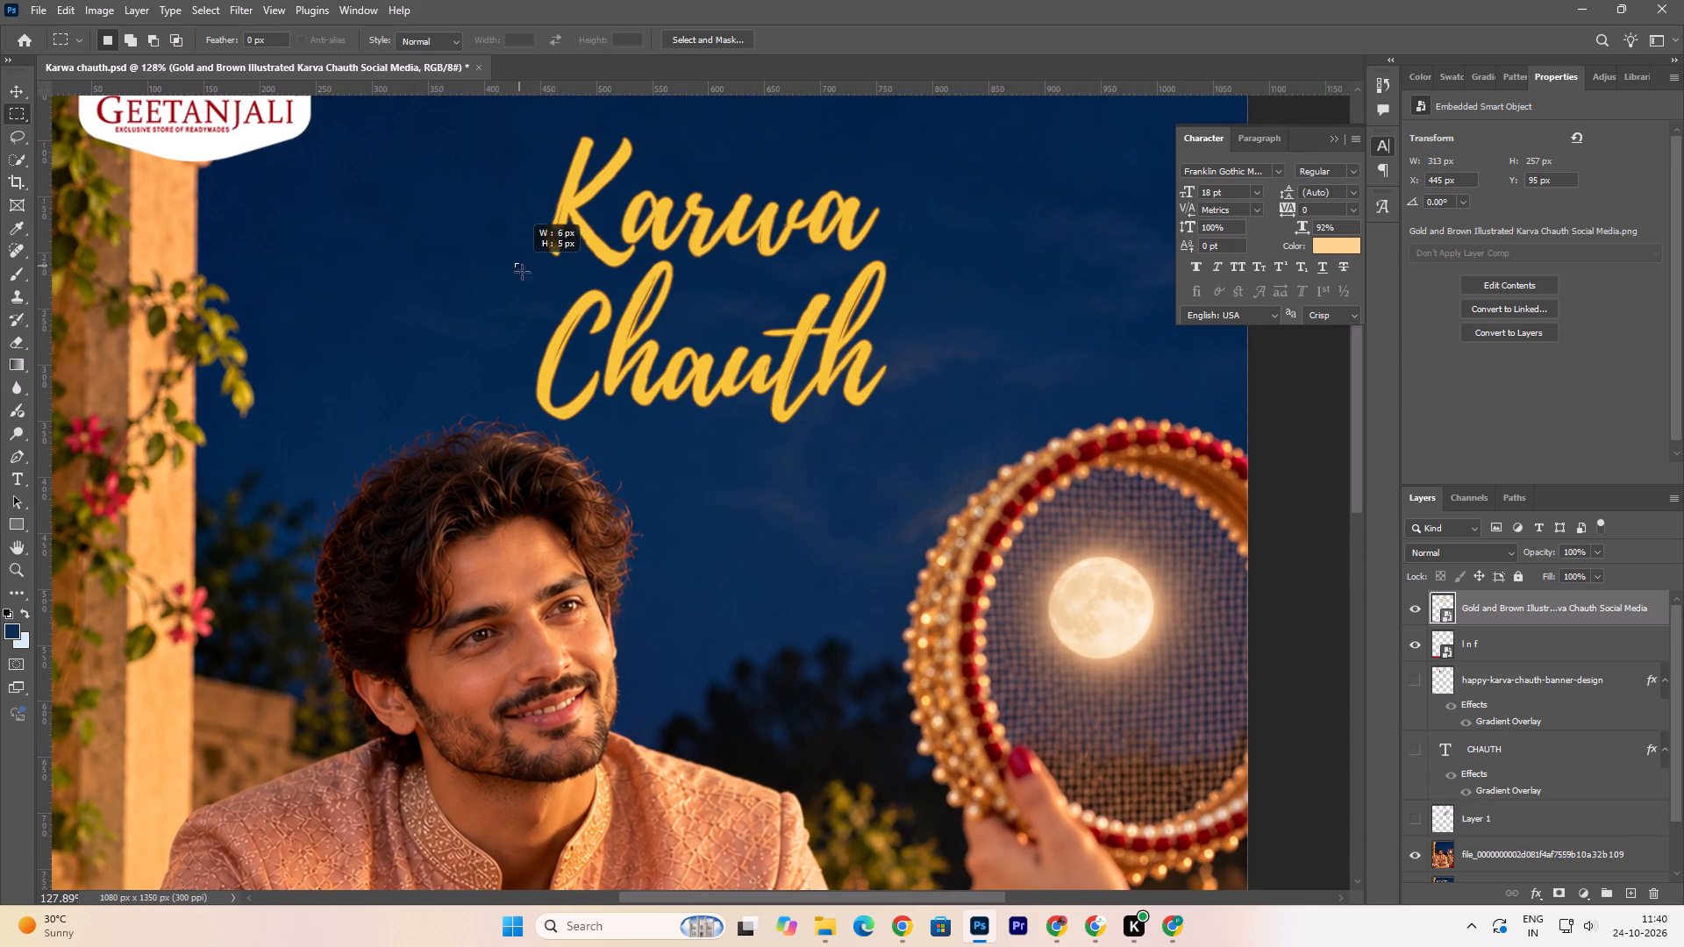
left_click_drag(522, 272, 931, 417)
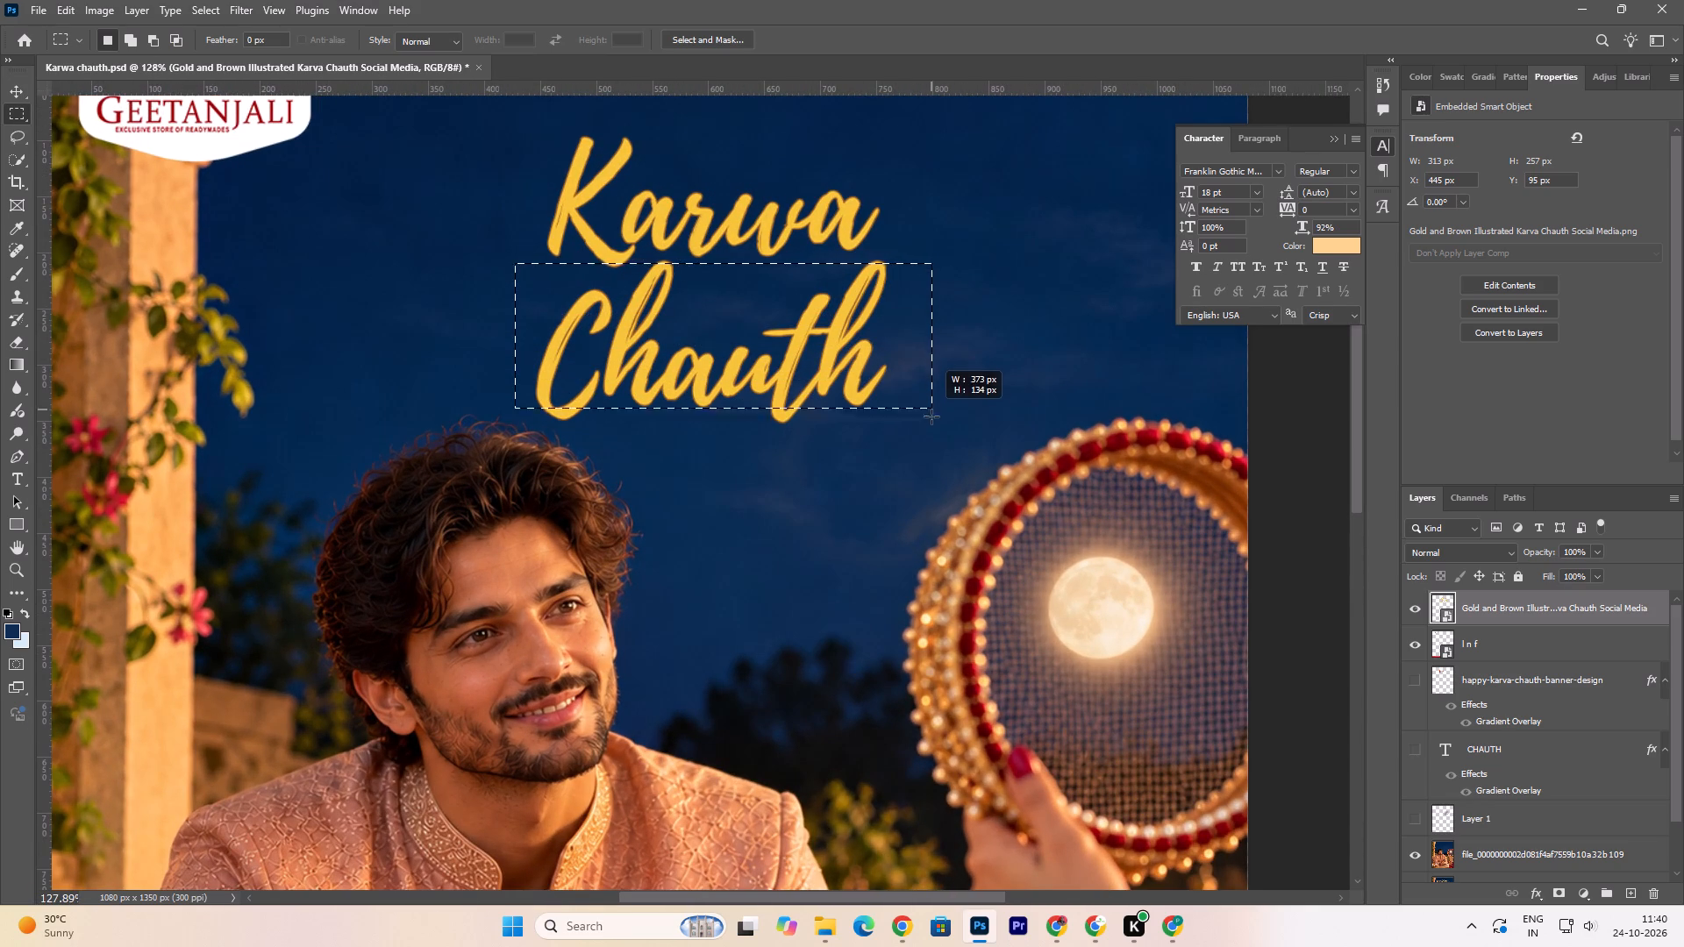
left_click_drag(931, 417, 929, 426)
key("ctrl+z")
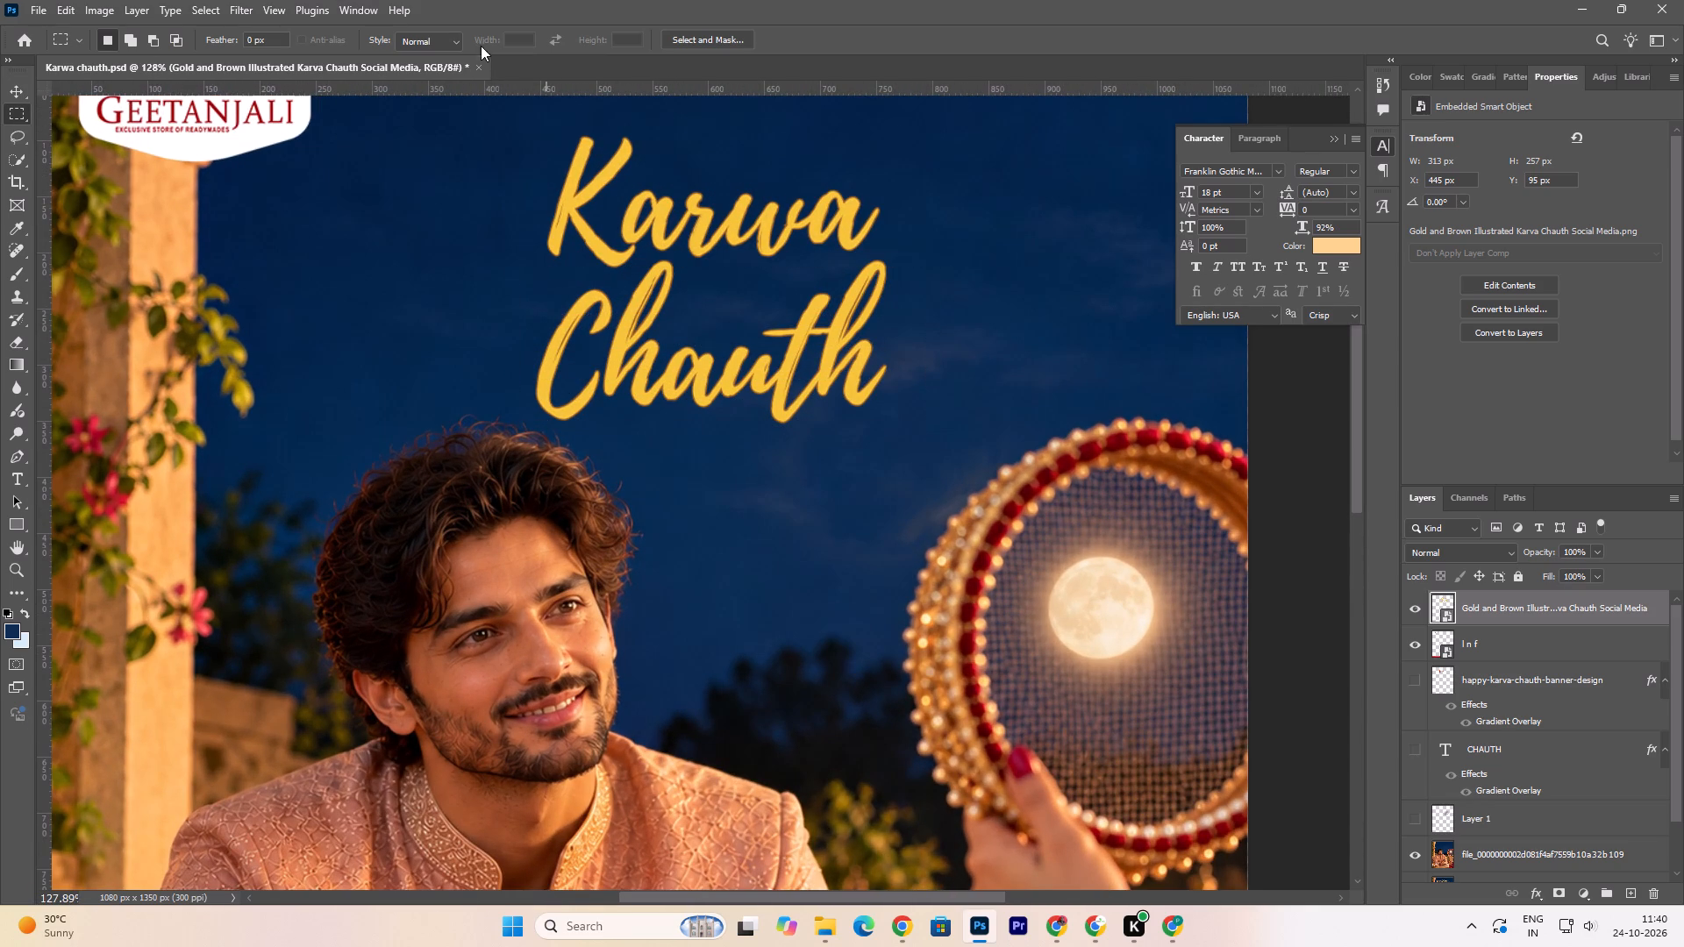
Copy the word Karwa from the placed lettering onto a new layer using a rectangular selection around it.
left_click_drag(520, 103, 894, 171)
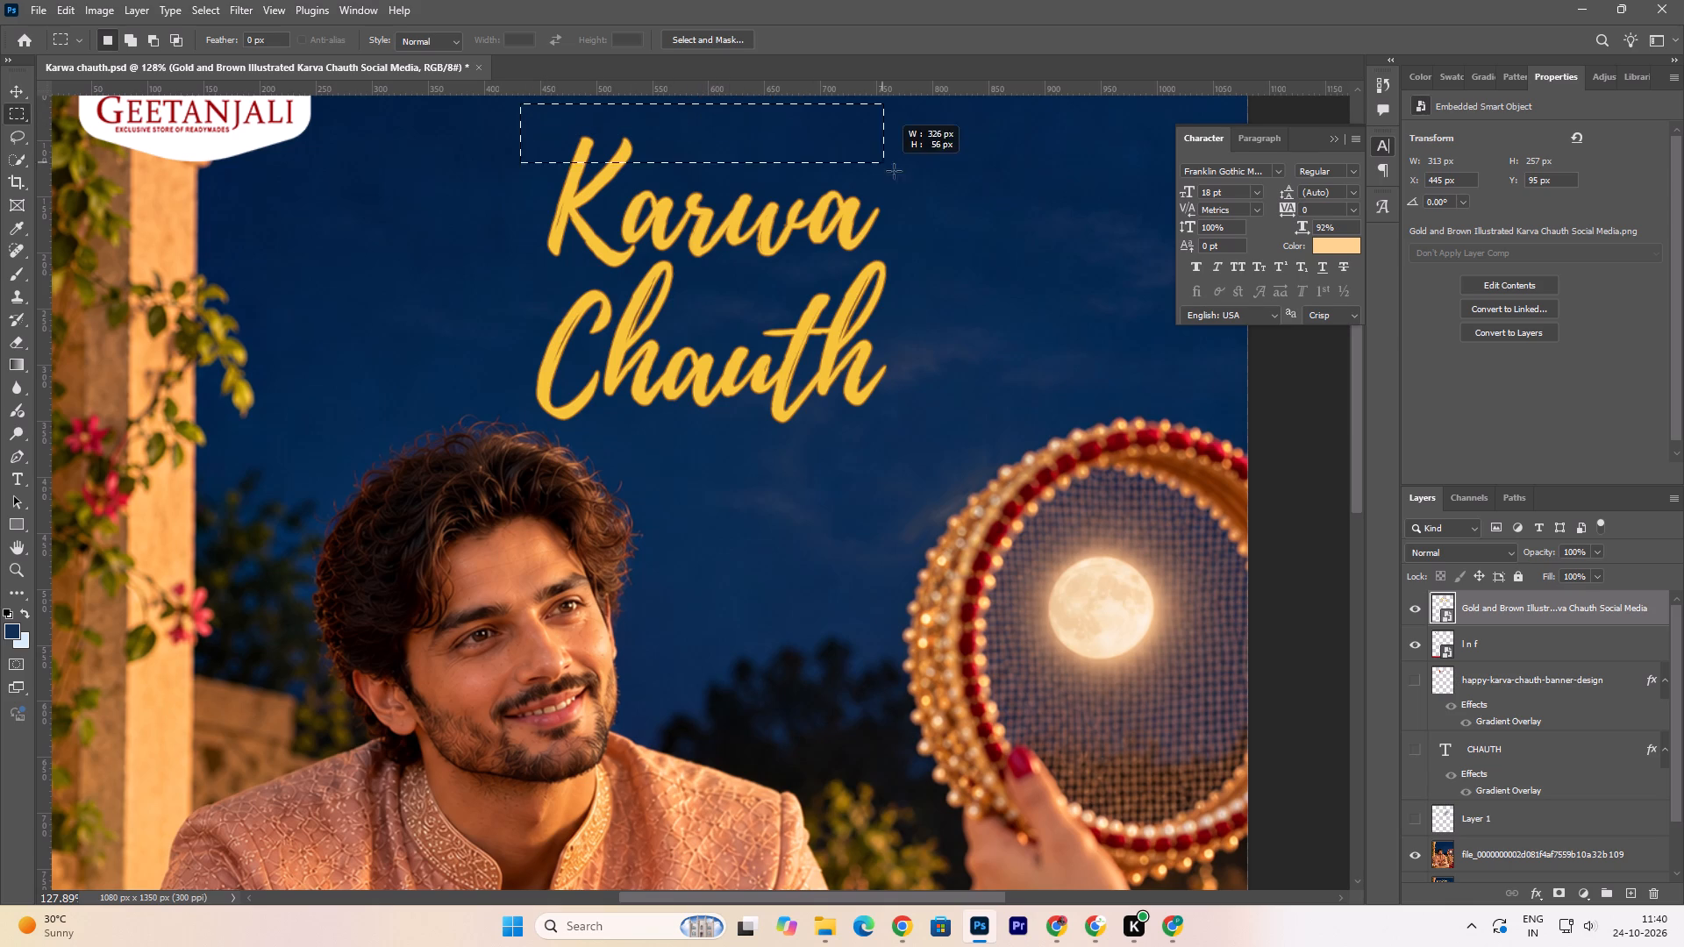
left_click_drag(894, 171, 938, 269)
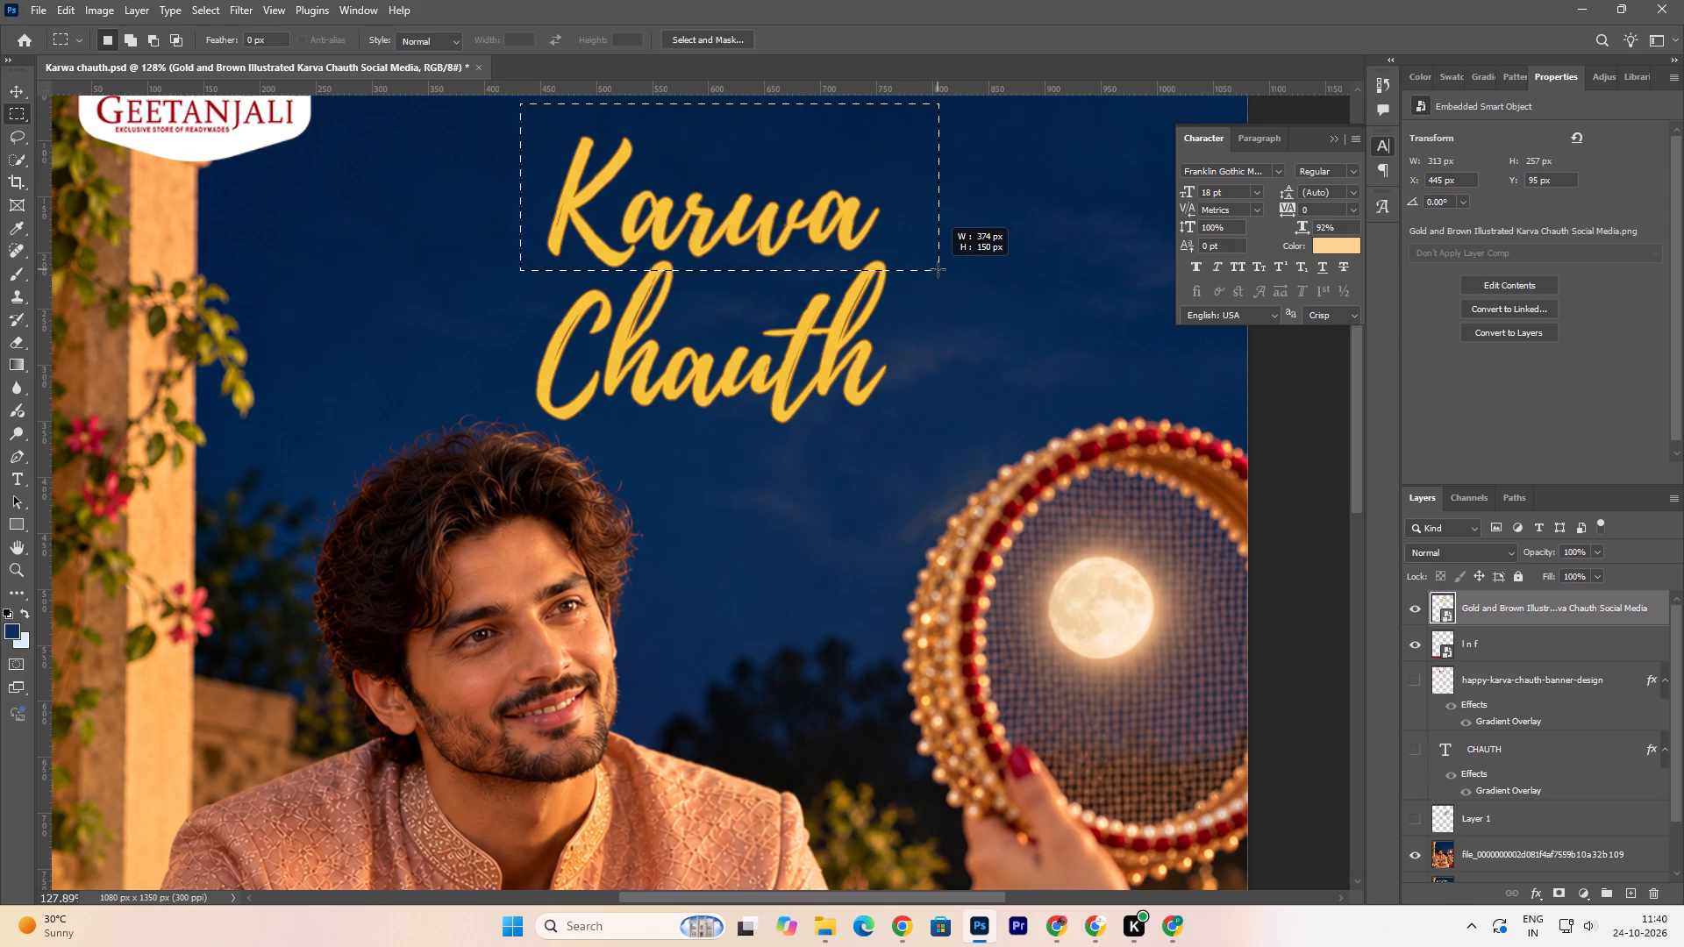
left_click_drag(938, 269, 938, 274)
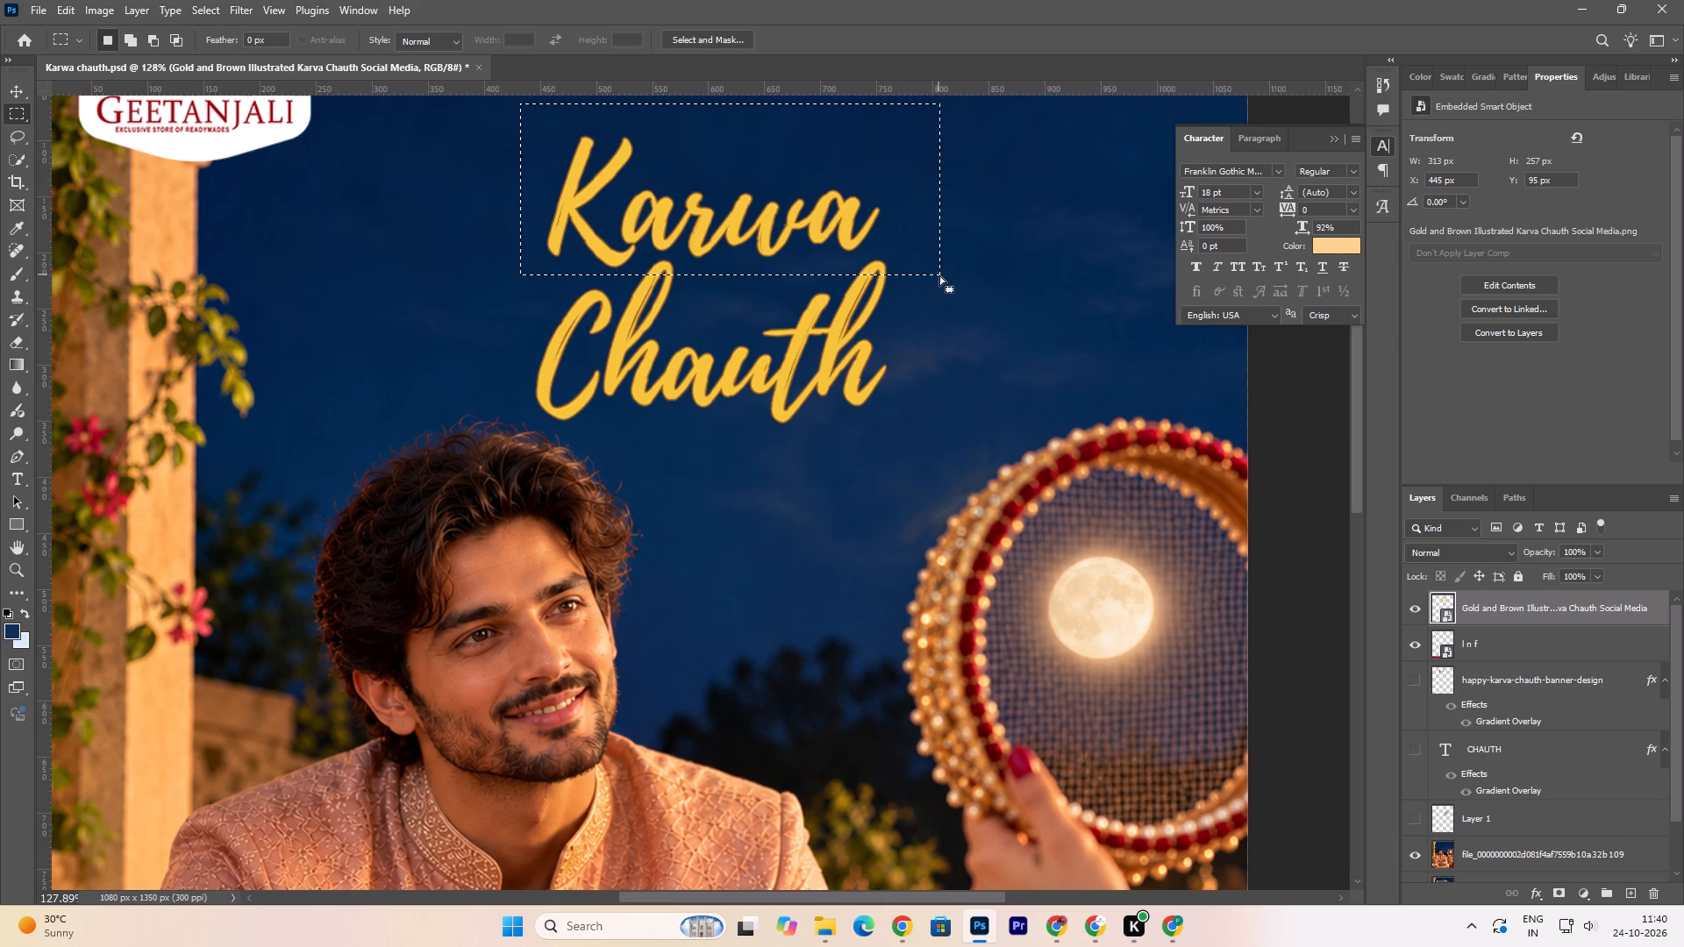
key("ctrl+j")
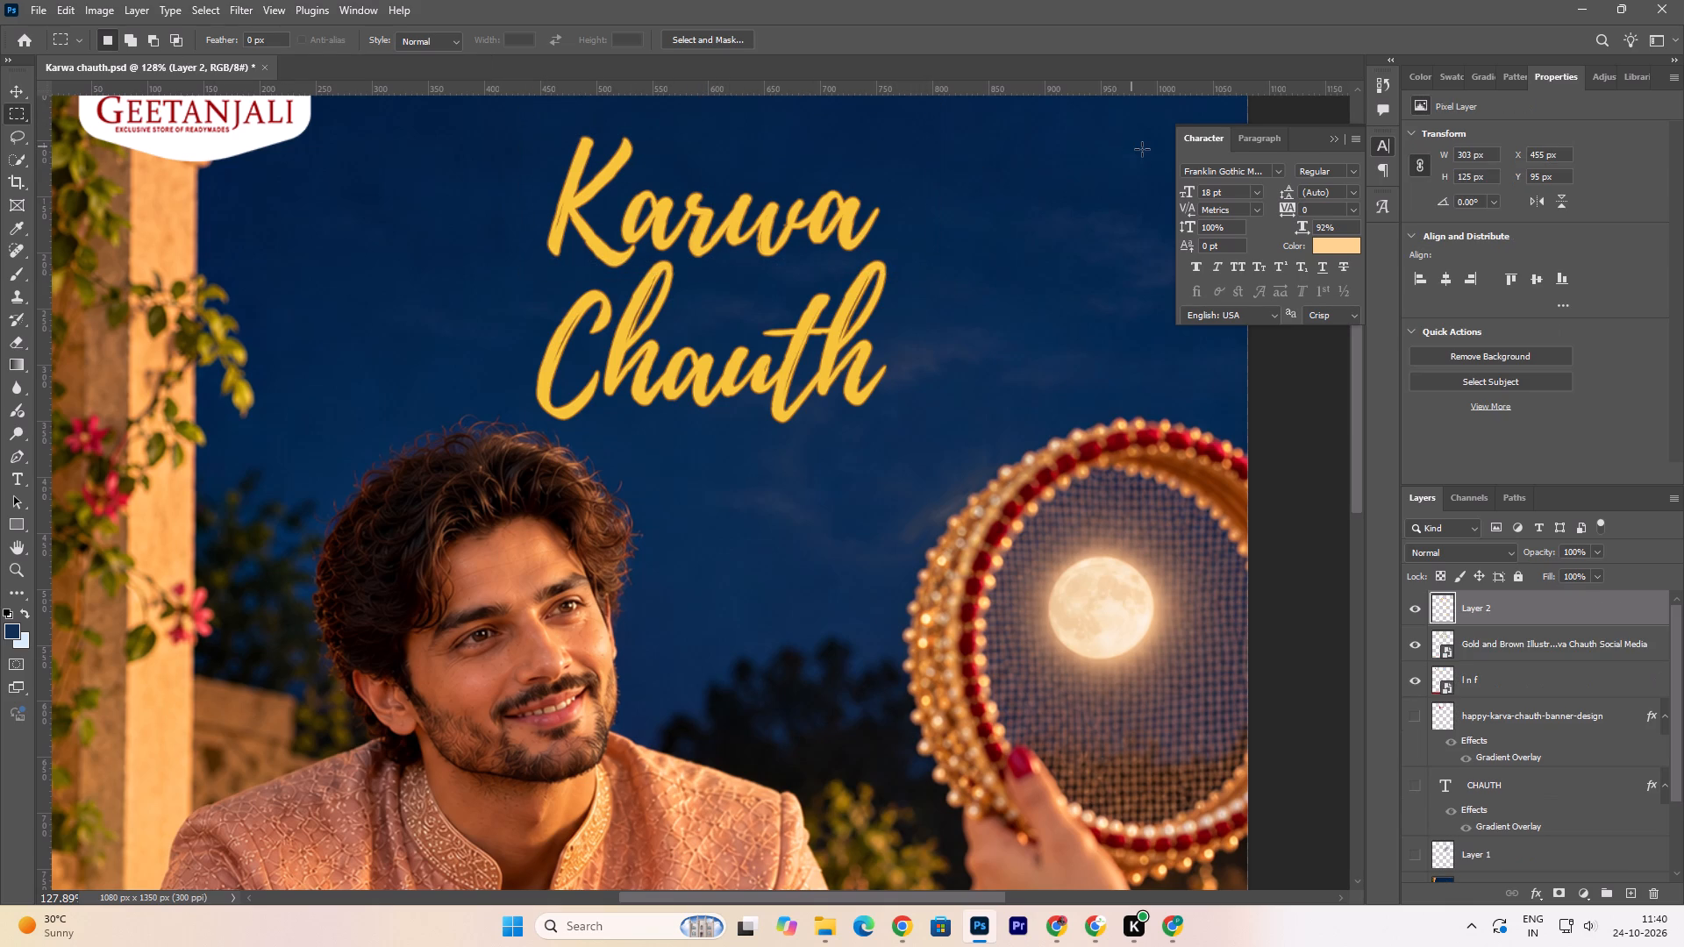
Hide the Karwa copy, rasterize the original lettering and erase Karwa from it, leaving only Chauth.
left_click(1412, 608)
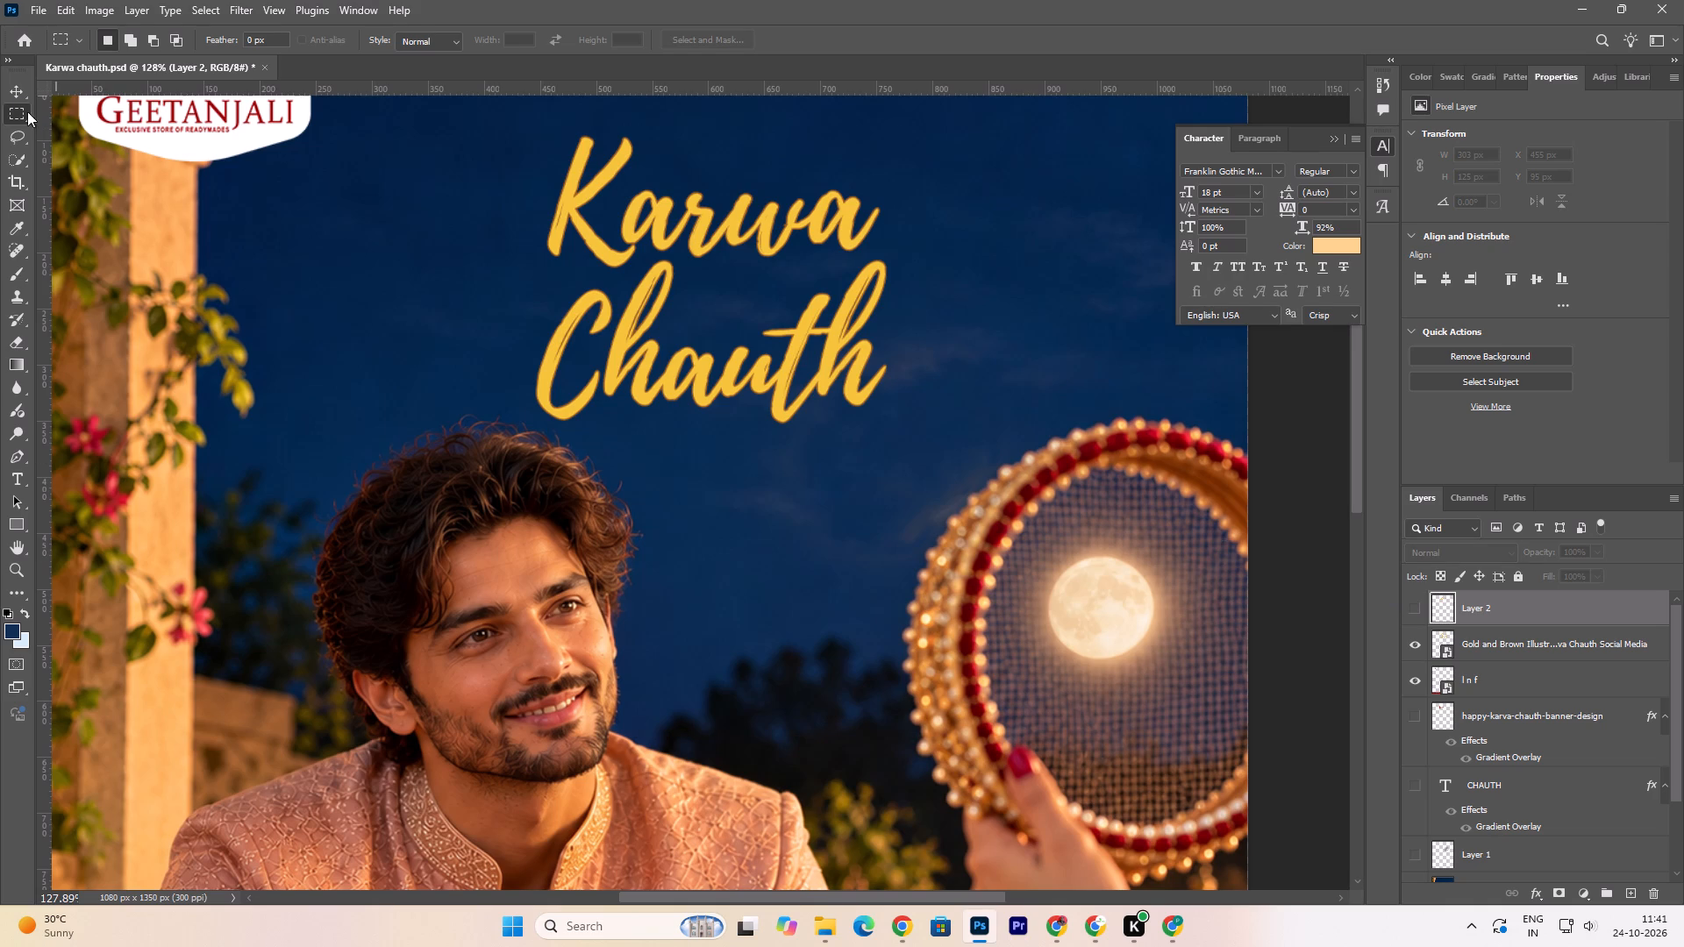
left_click(18, 96)
left_click(791, 231)
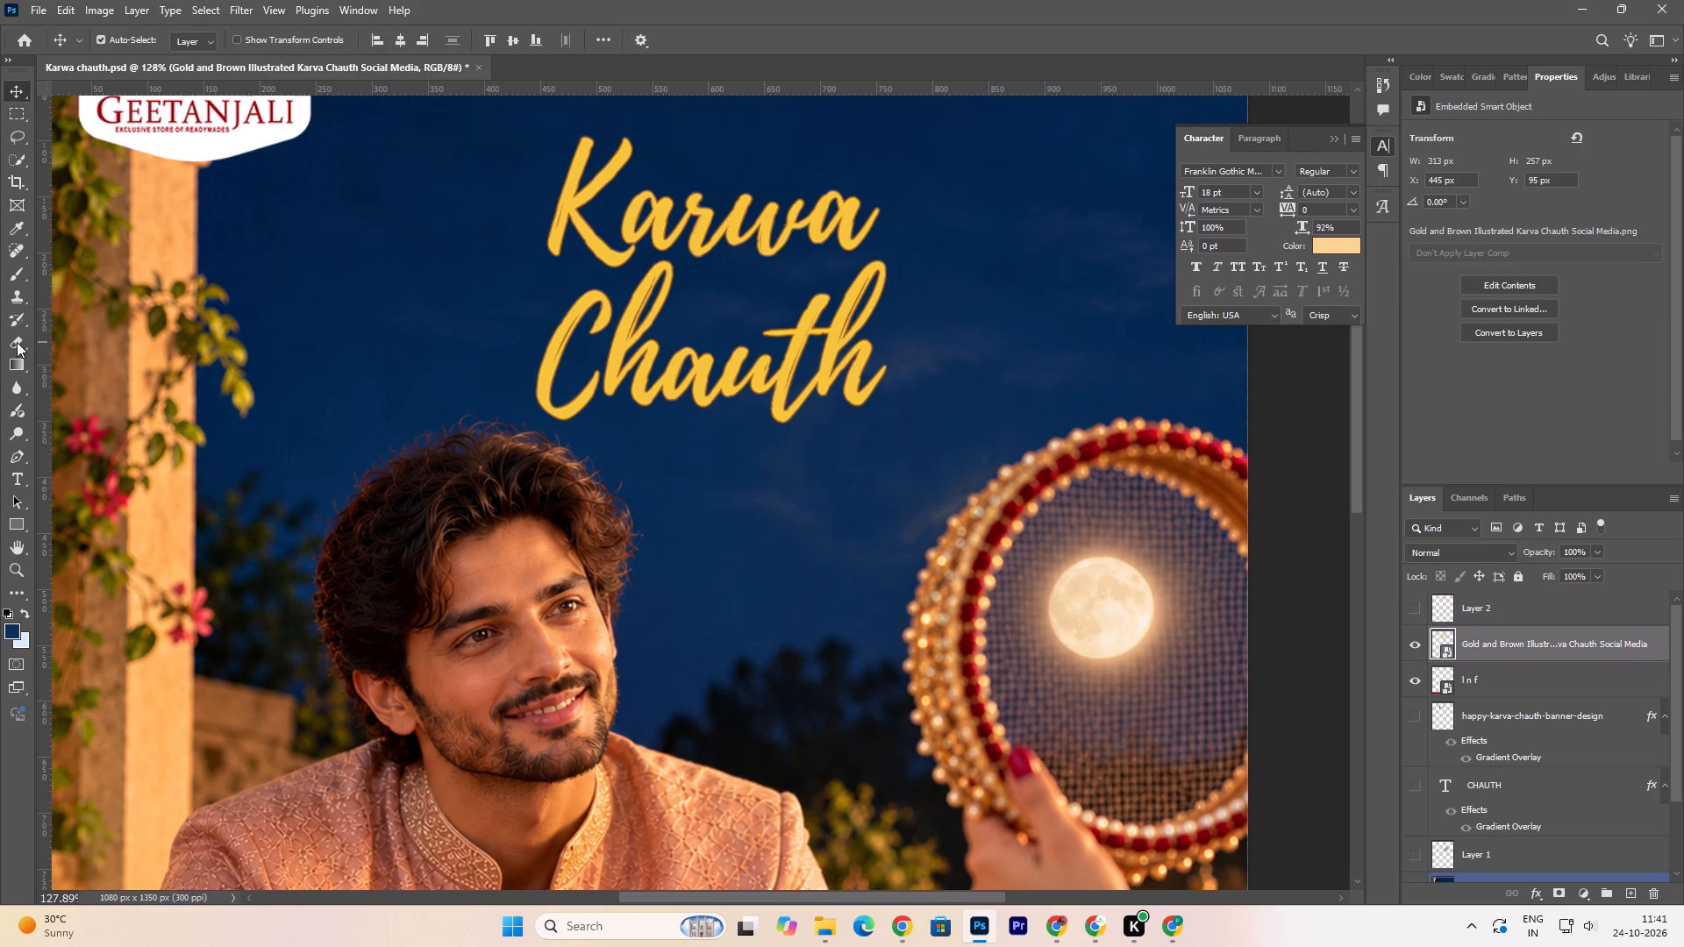
left_click(17, 342)
left_click(573, 233)
left_click(759, 340)
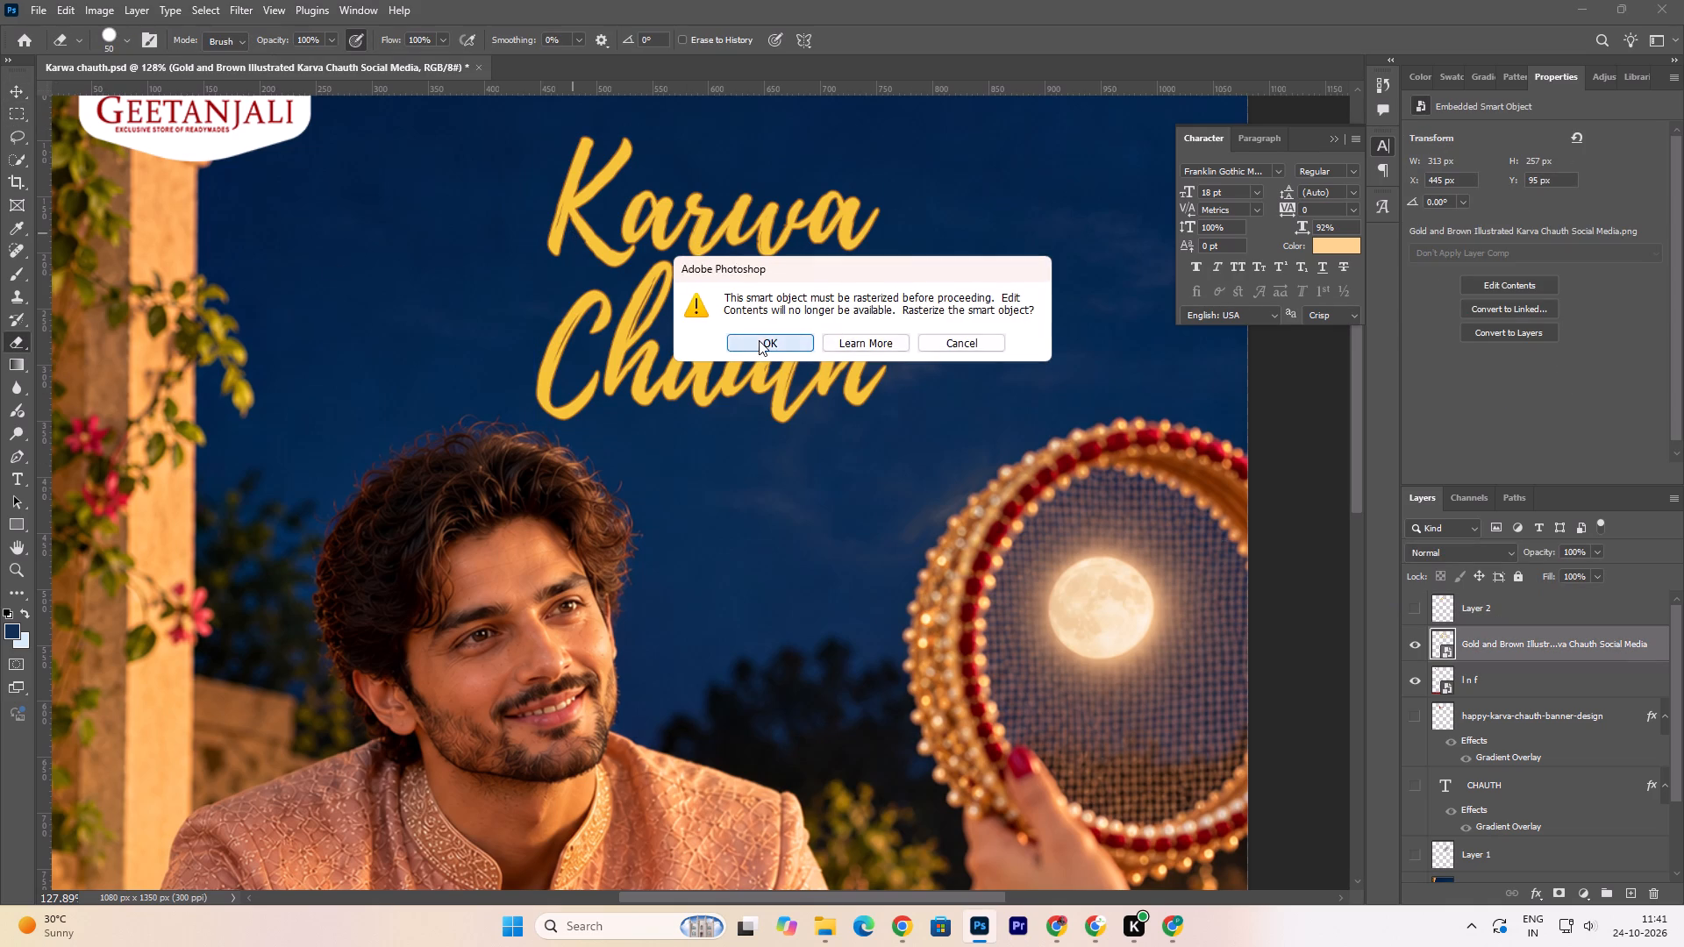
left_click_drag(586, 164, 562, 218)
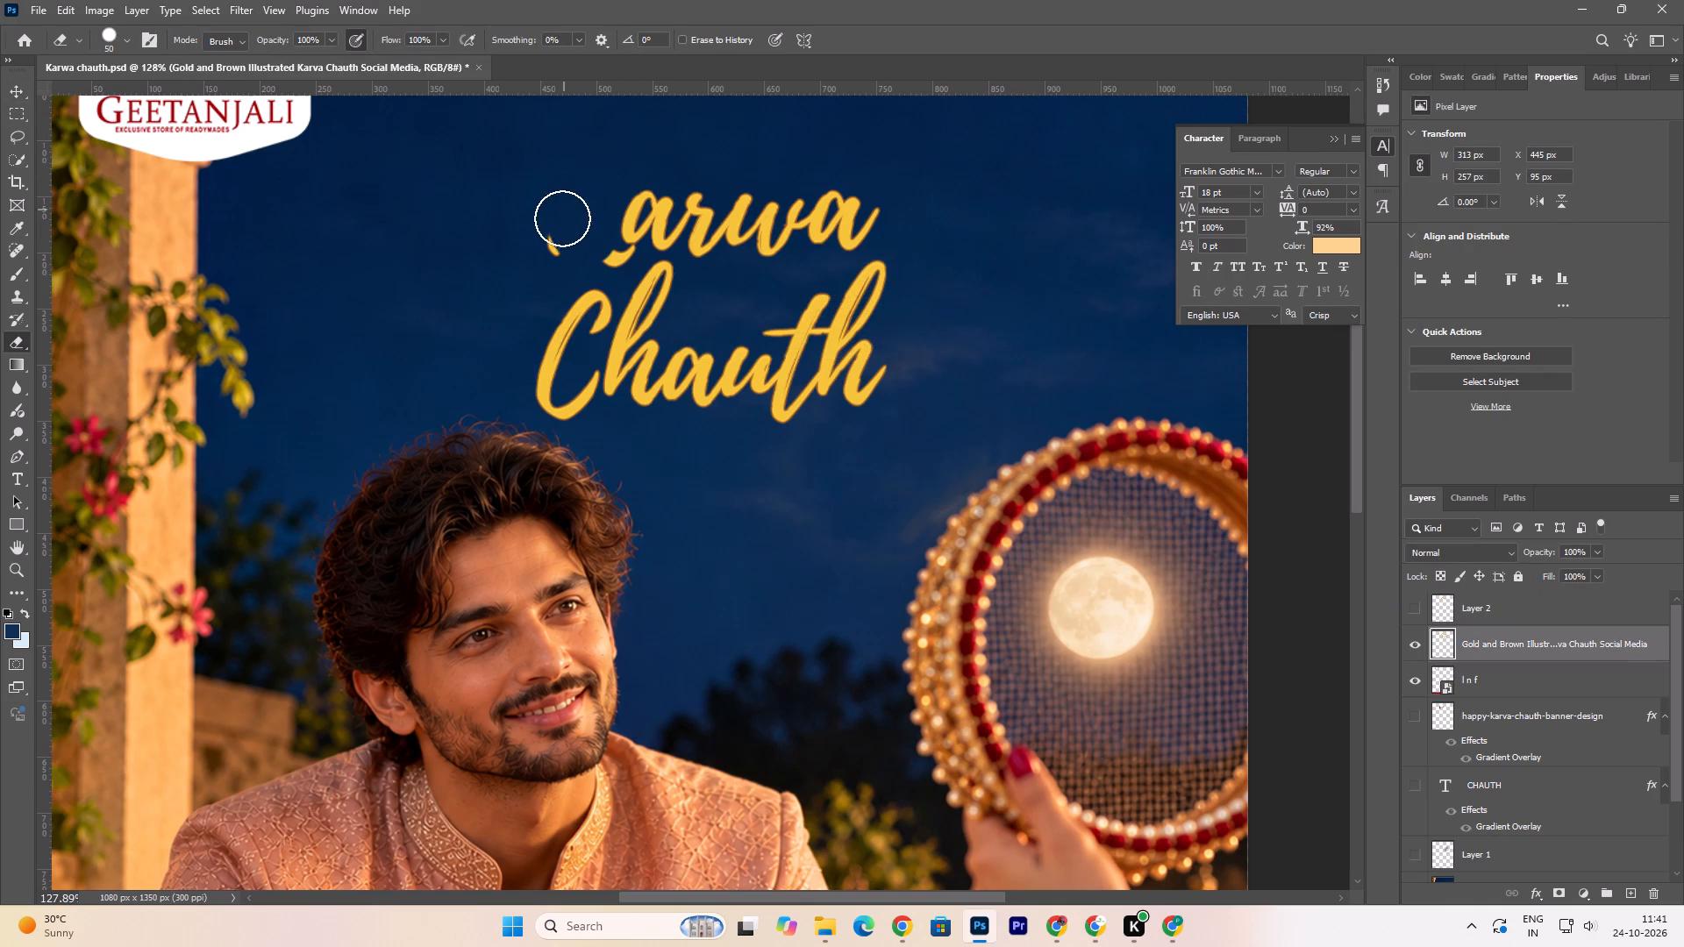
left_click_drag(562, 218, 599, 244)
left_click_drag(612, 245, 682, 197)
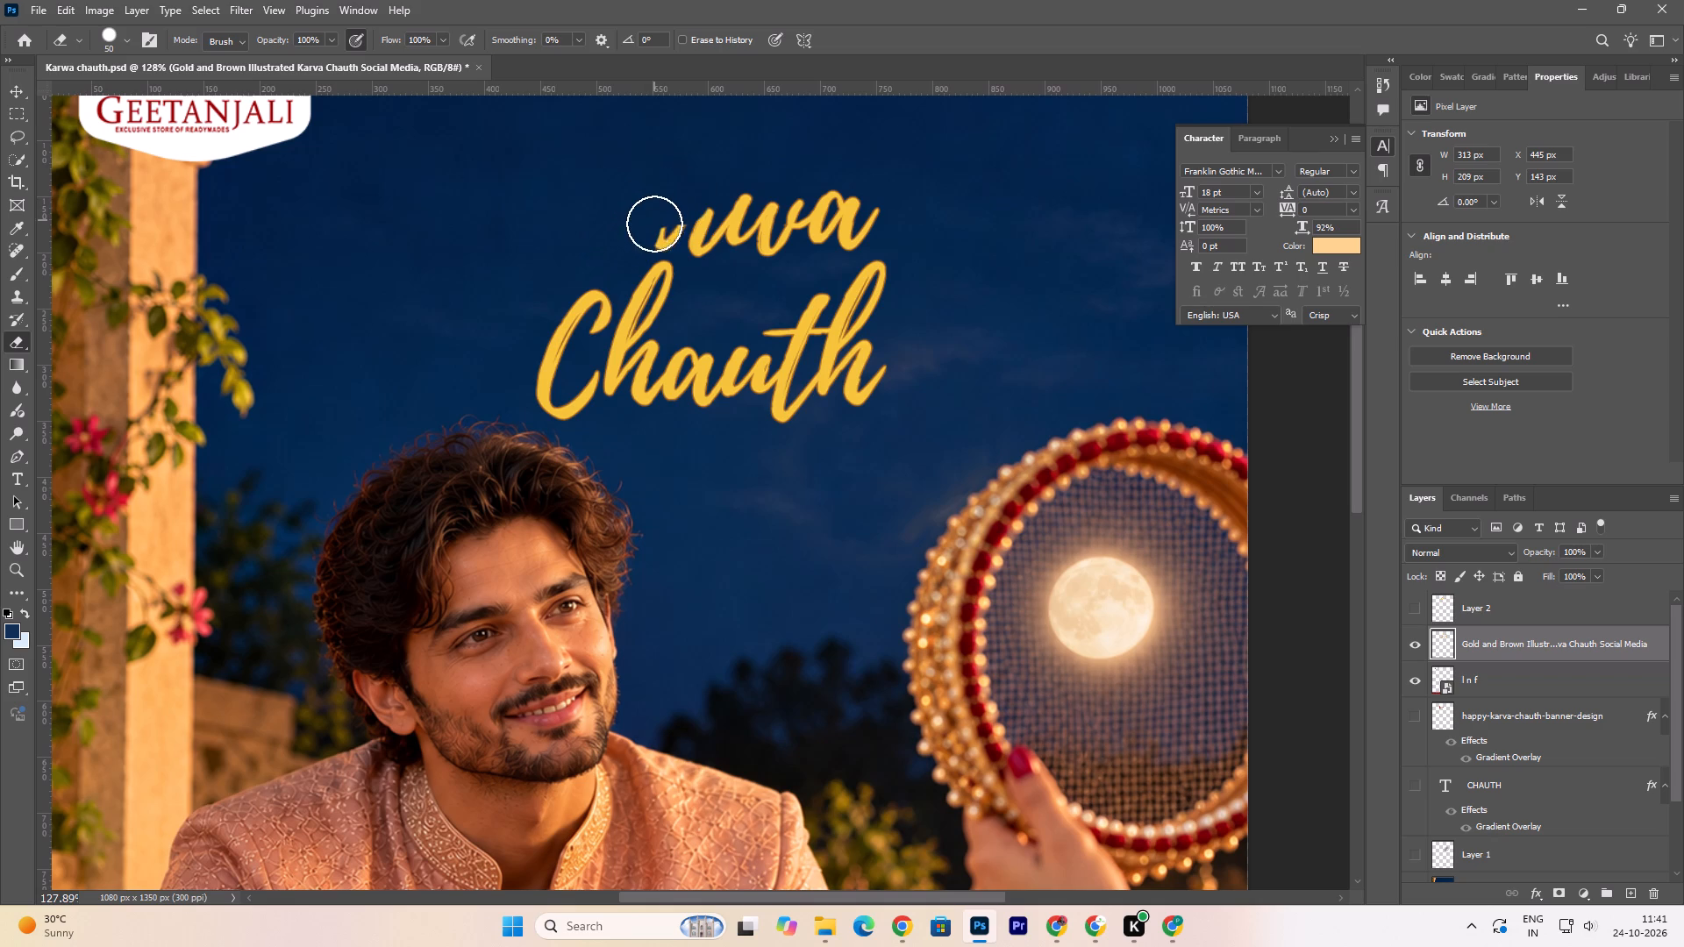
left_click_drag(658, 230, 801, 232)
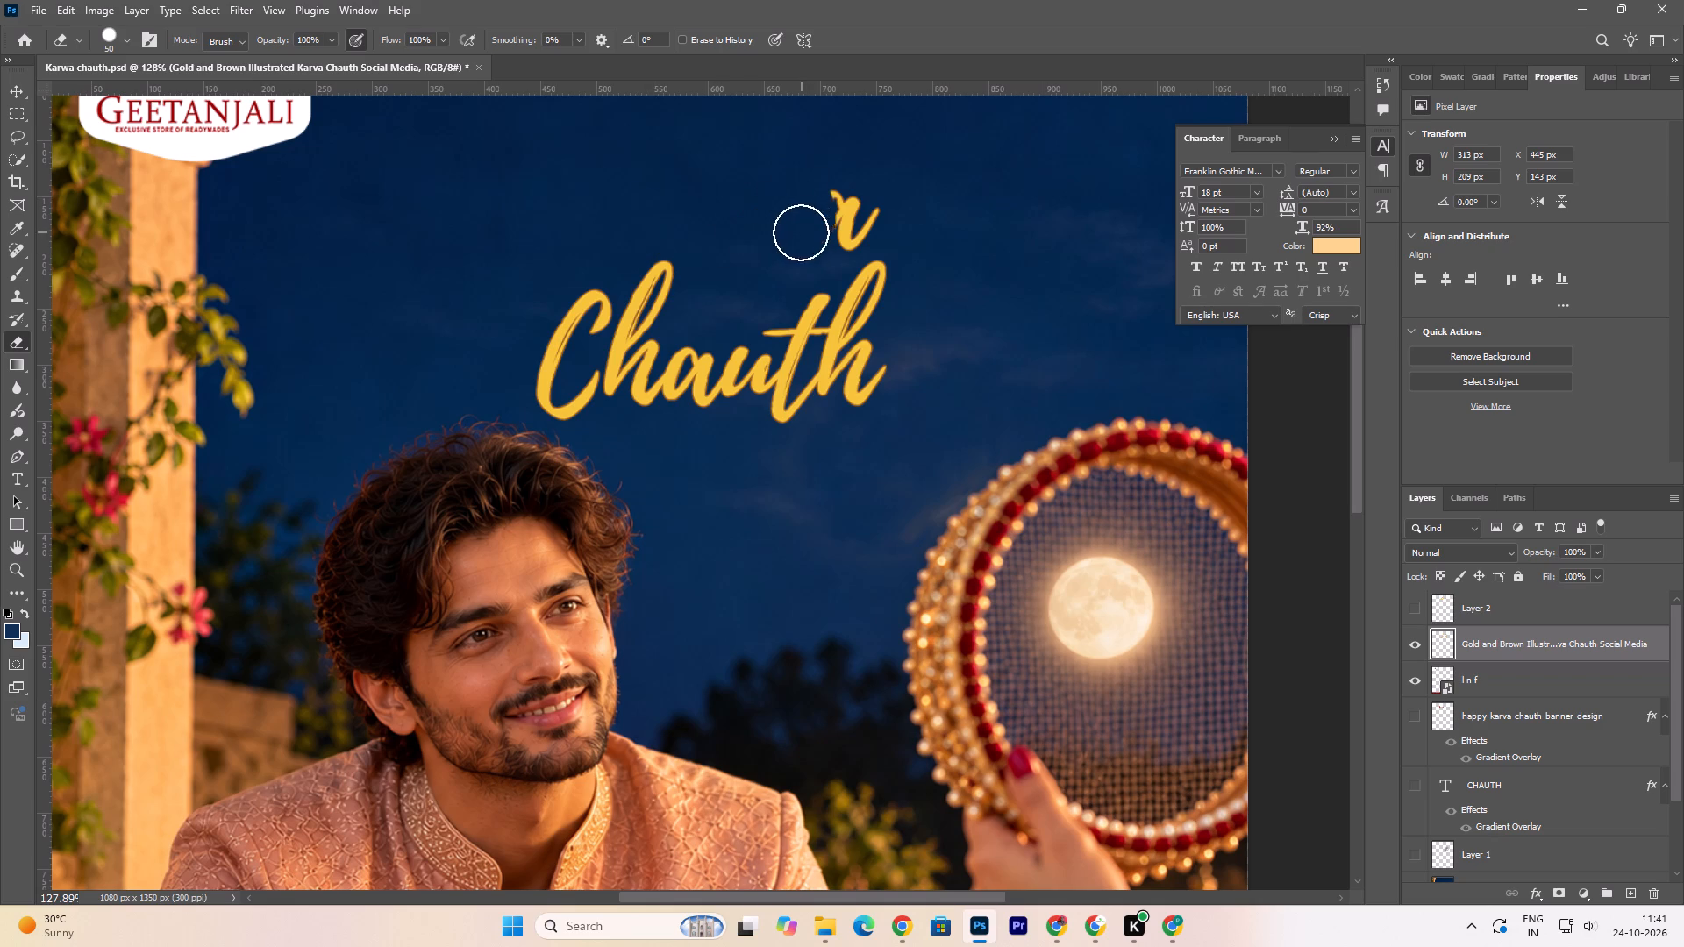
left_click_drag(801, 232, 820, 202)
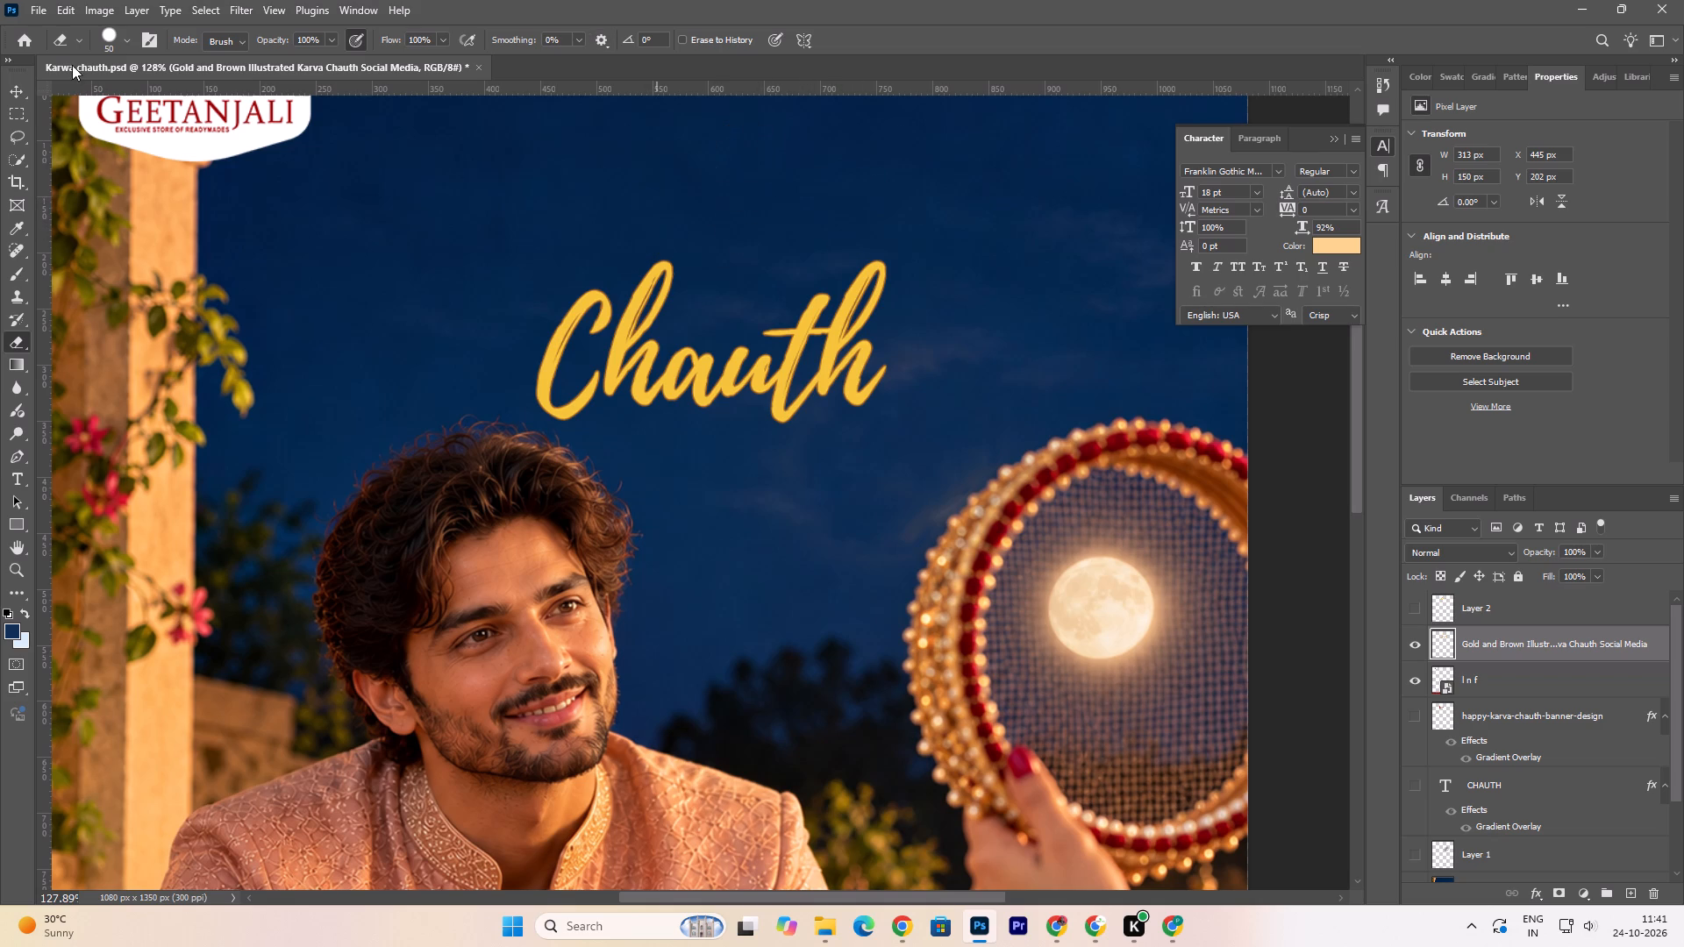
Show the Karwa copy, move it to about X 332, Y 59 px and erase the leftover Chauth letter tips beneath it.
left_click(16, 92)
left_click(1414, 609)
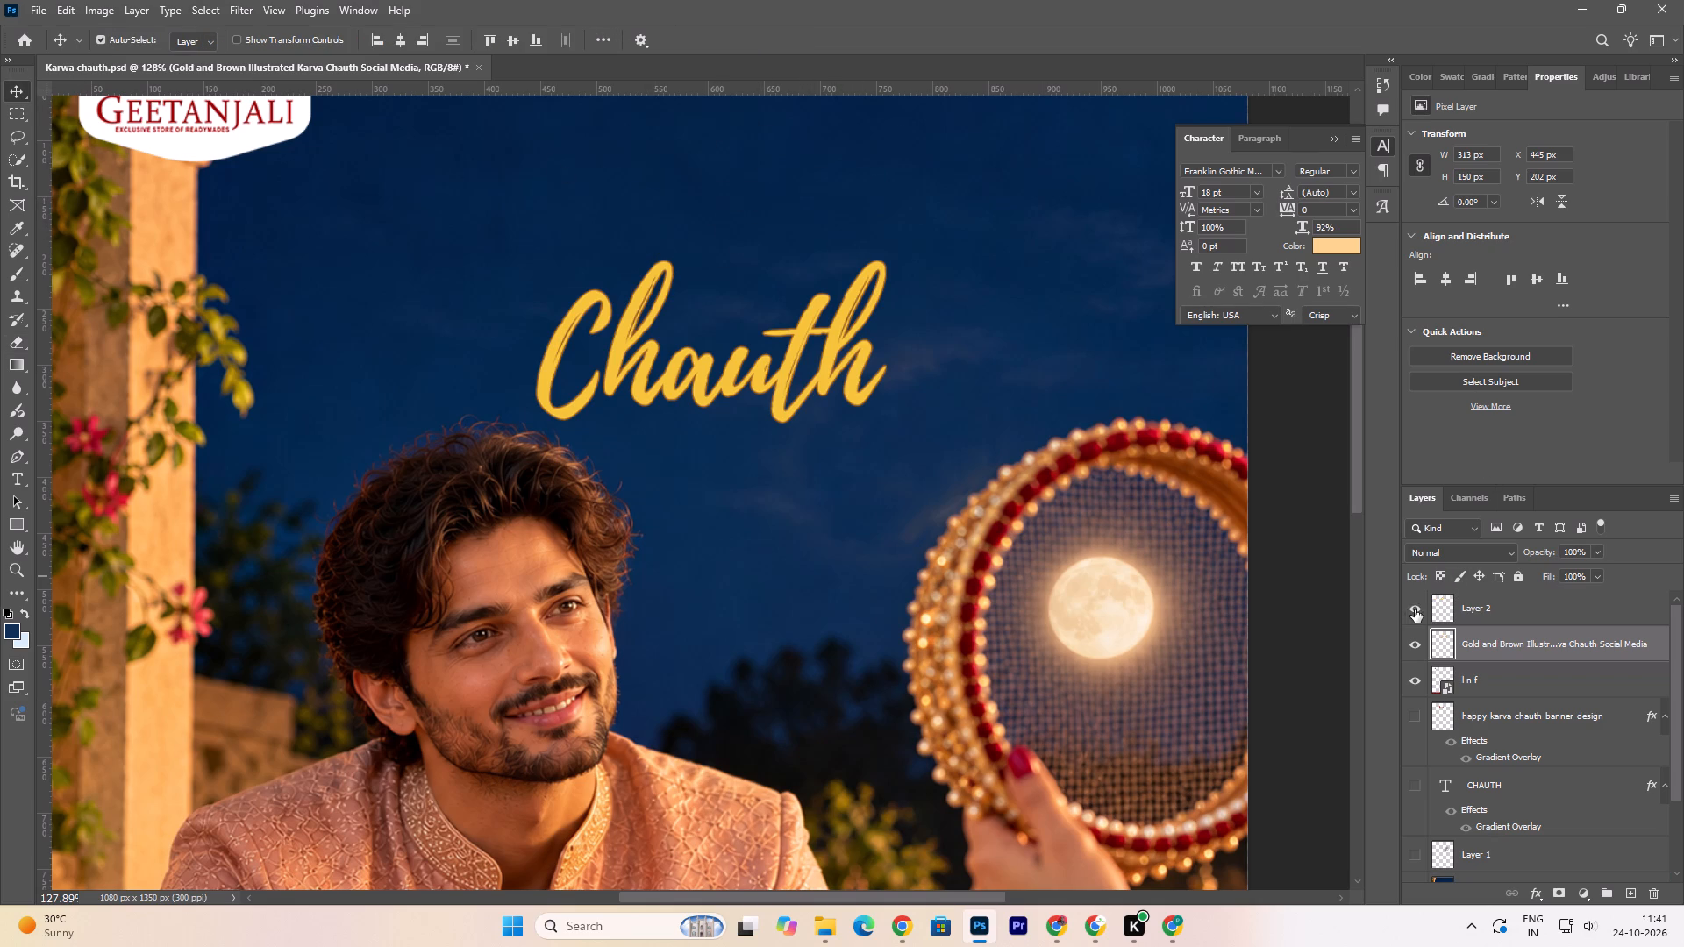
left_click_drag(697, 217, 560, 177)
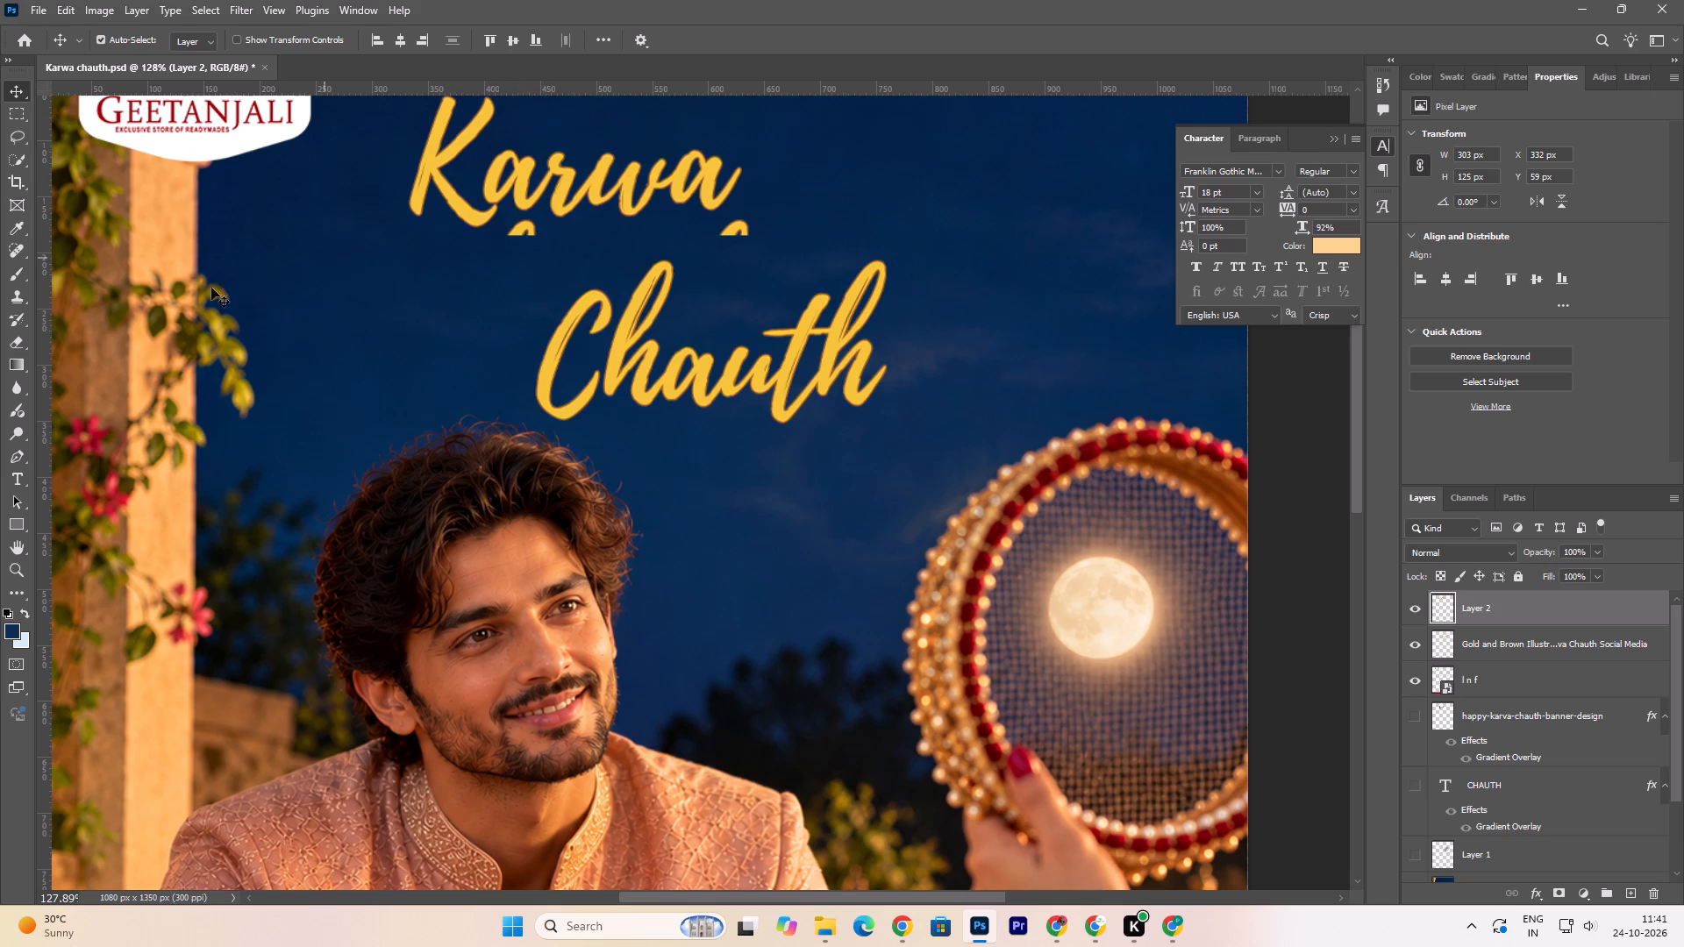
left_click(15, 344)
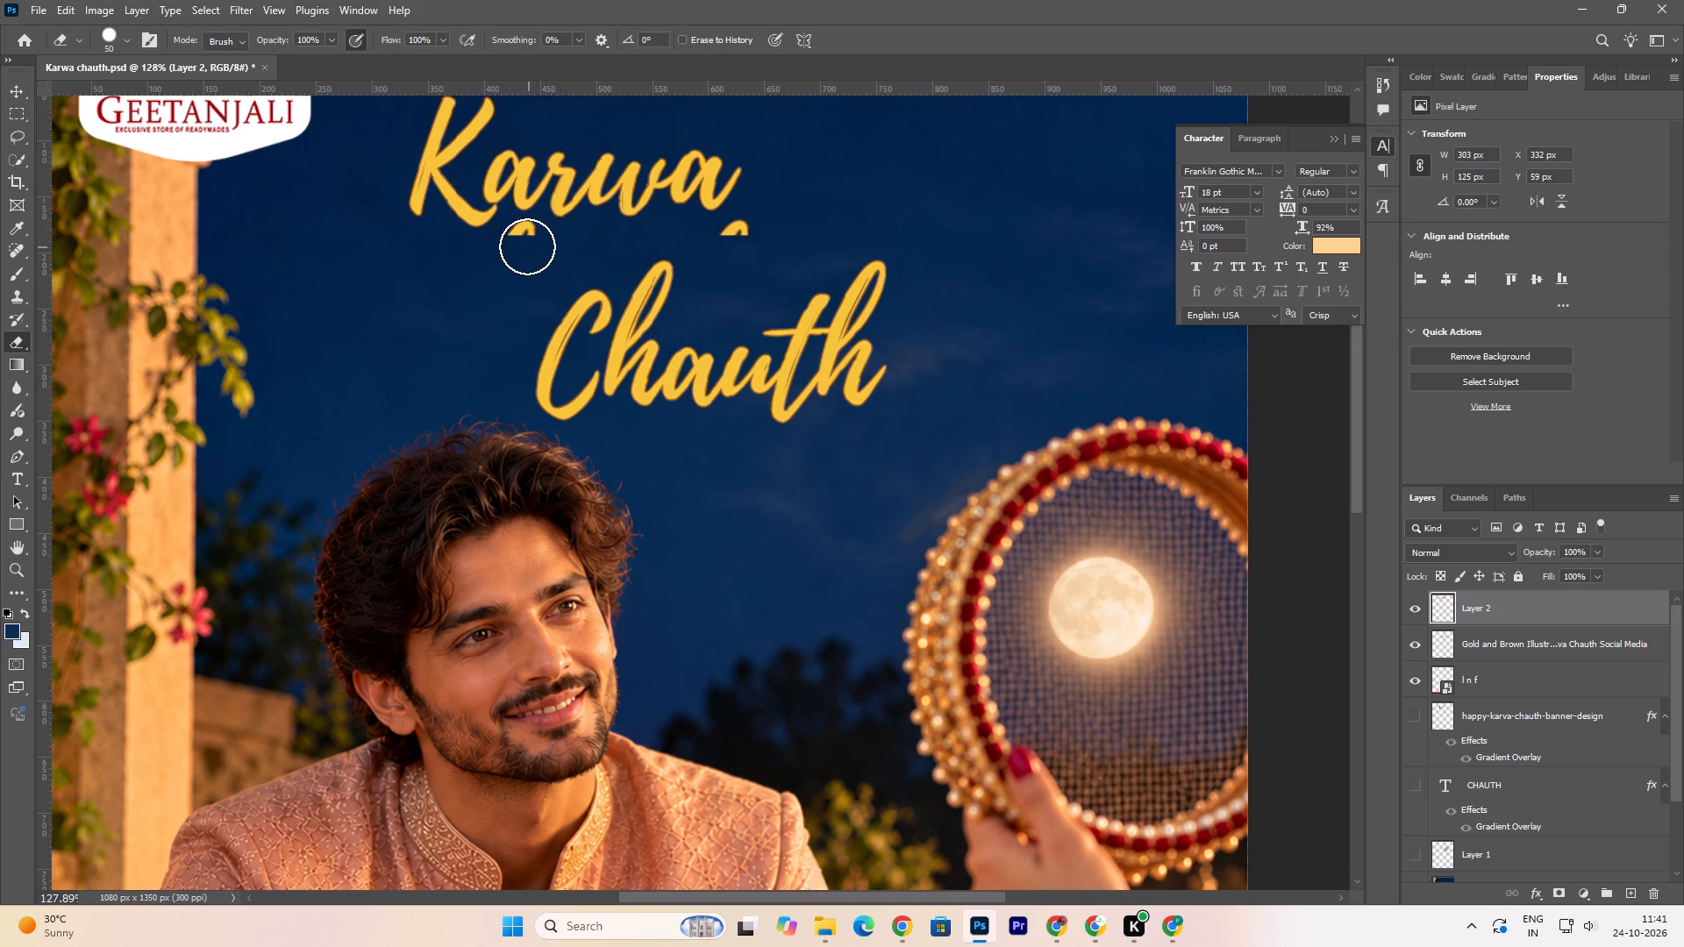
left_click(527, 243)
left_click(741, 237)
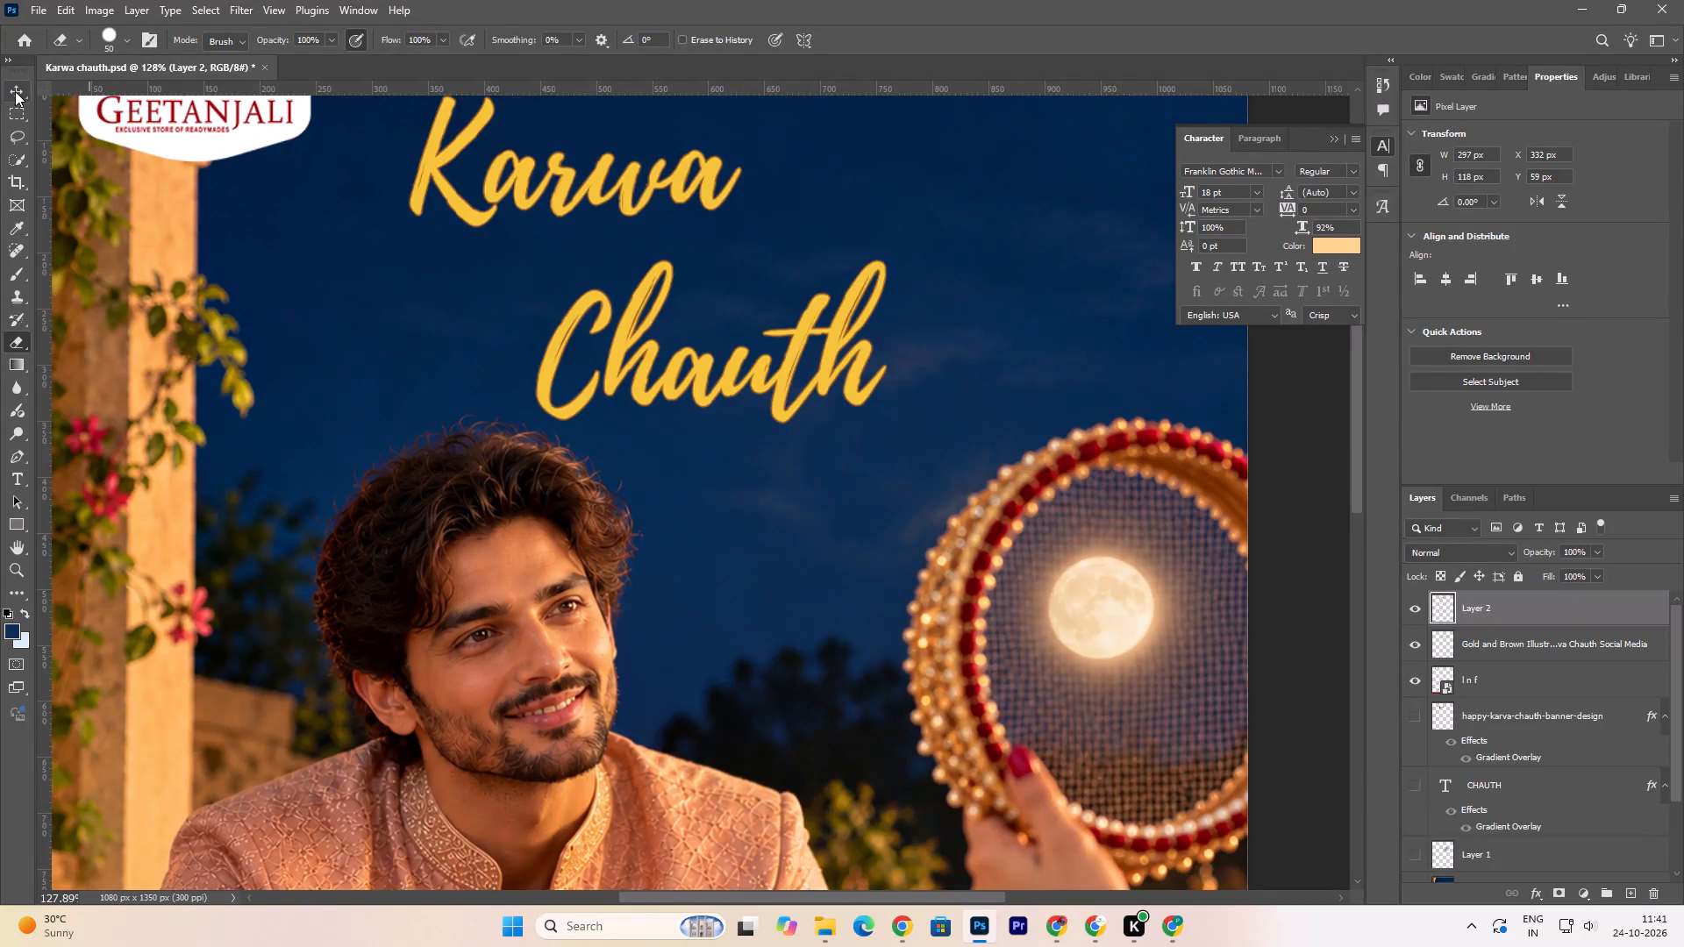
Place the words side by side in the sky, Chauth at about X 640, Y 140 px and Karwa at about X 306, Y 156 px.
left_click(11, 87)
left_click_drag(681, 384, 900, 315)
left_click_drag(477, 267, 485, 332)
key("ctrl+z")
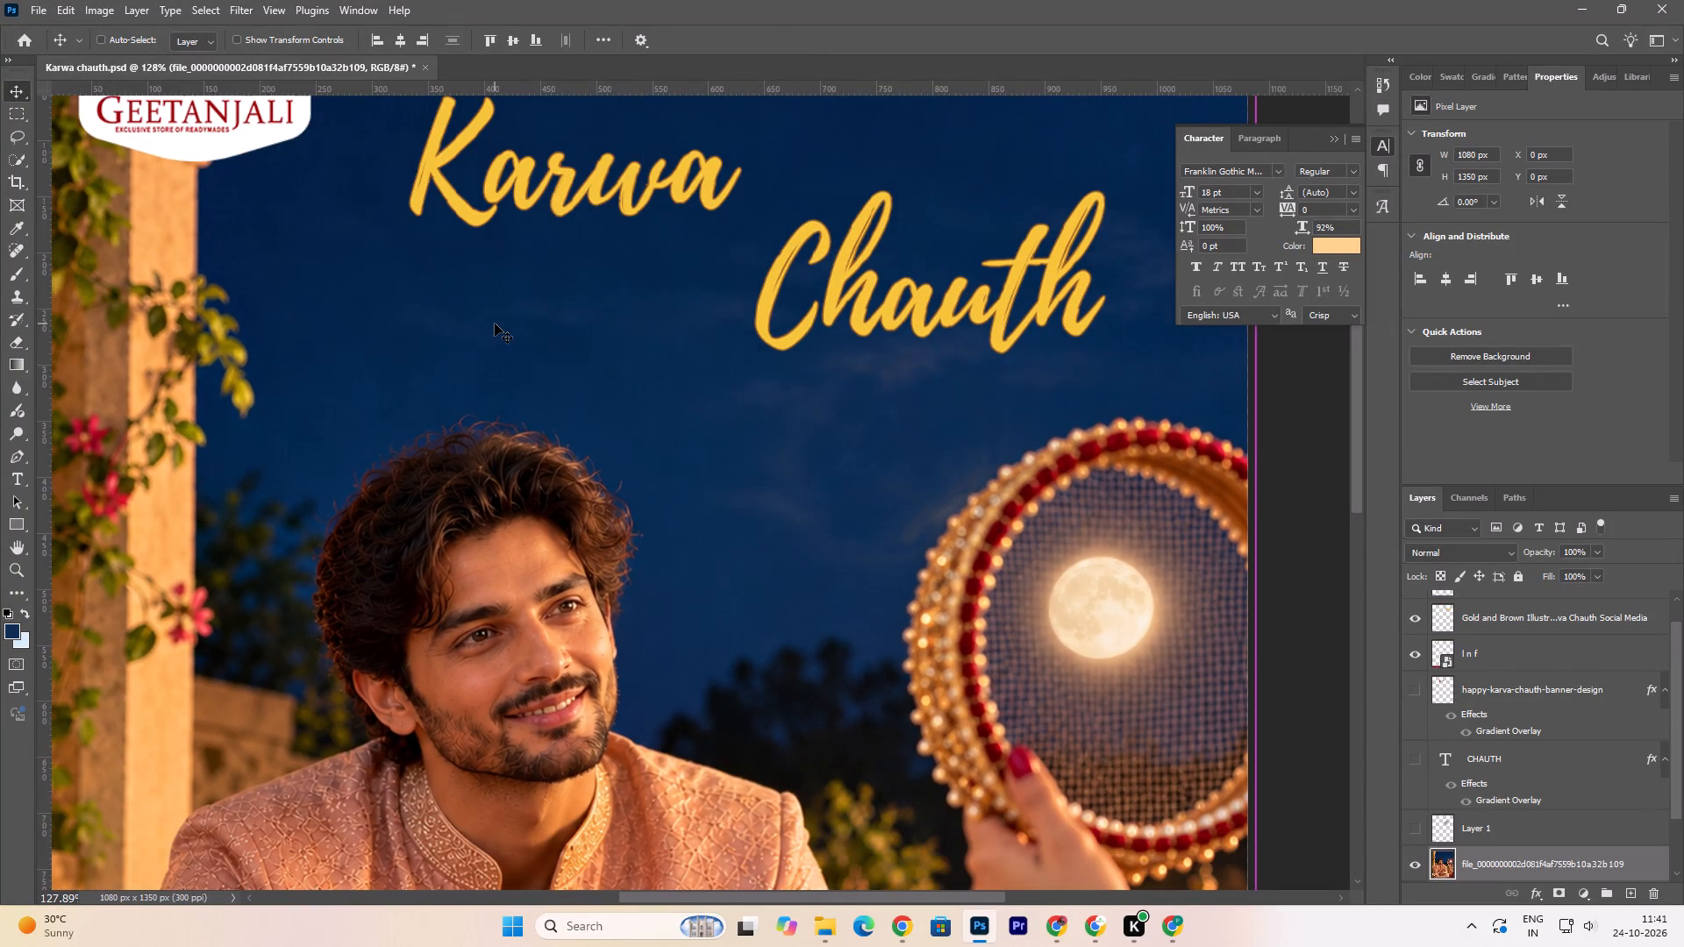
key("ctrl+0")
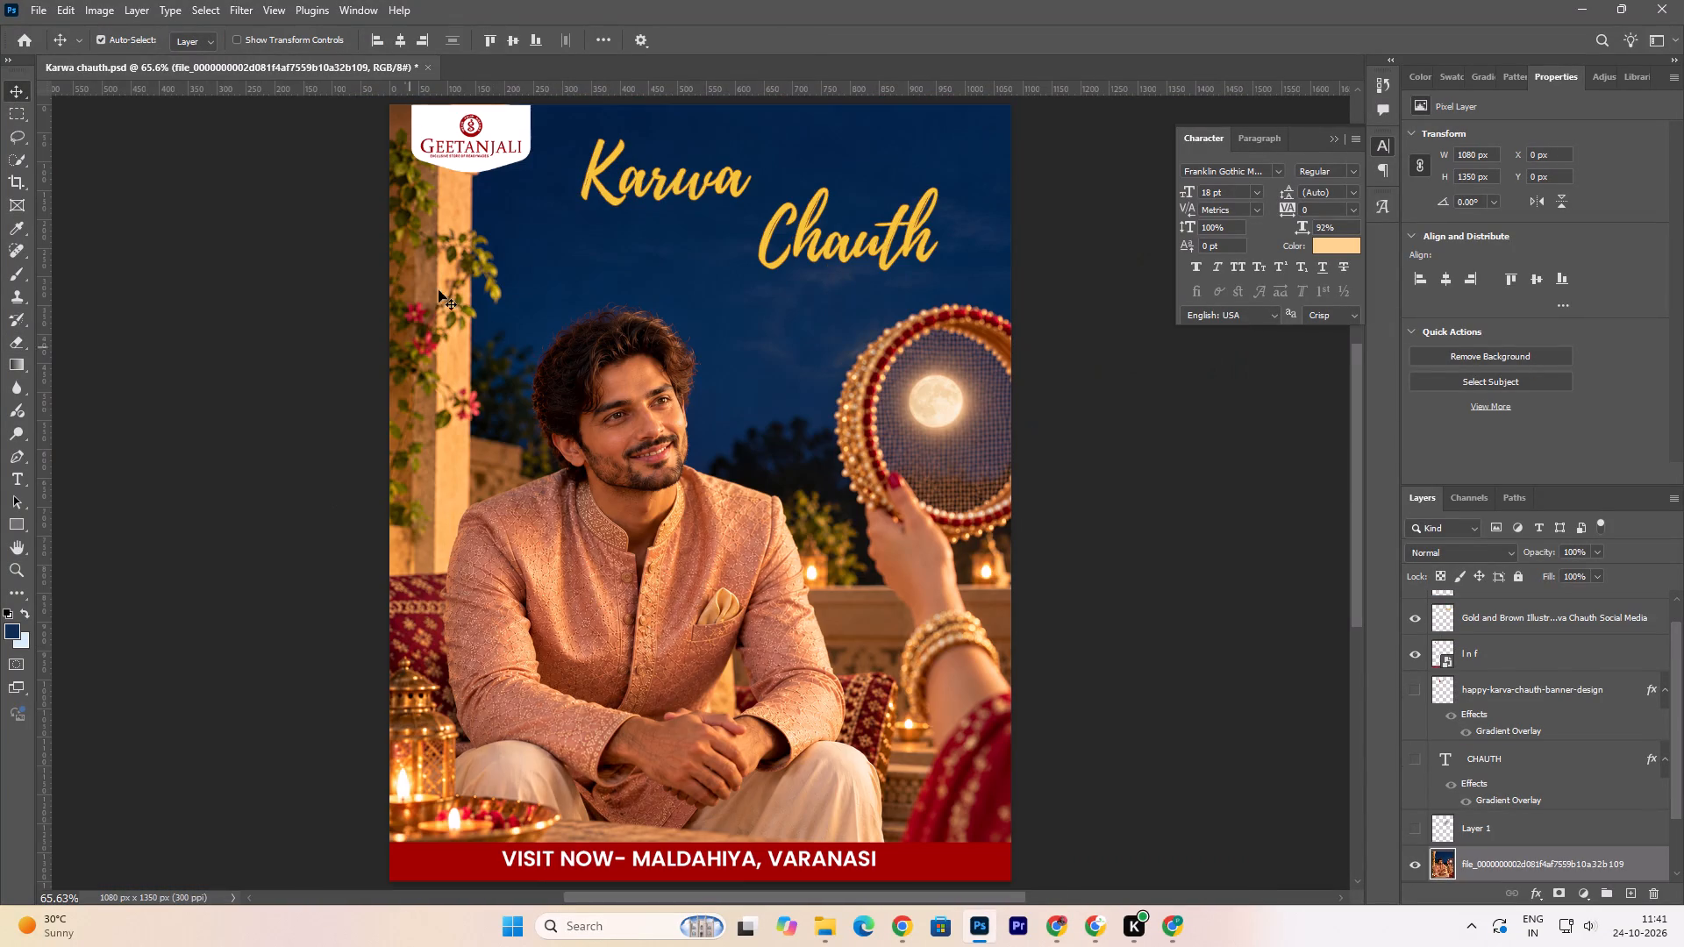
left_click_drag(695, 188, 682, 234)
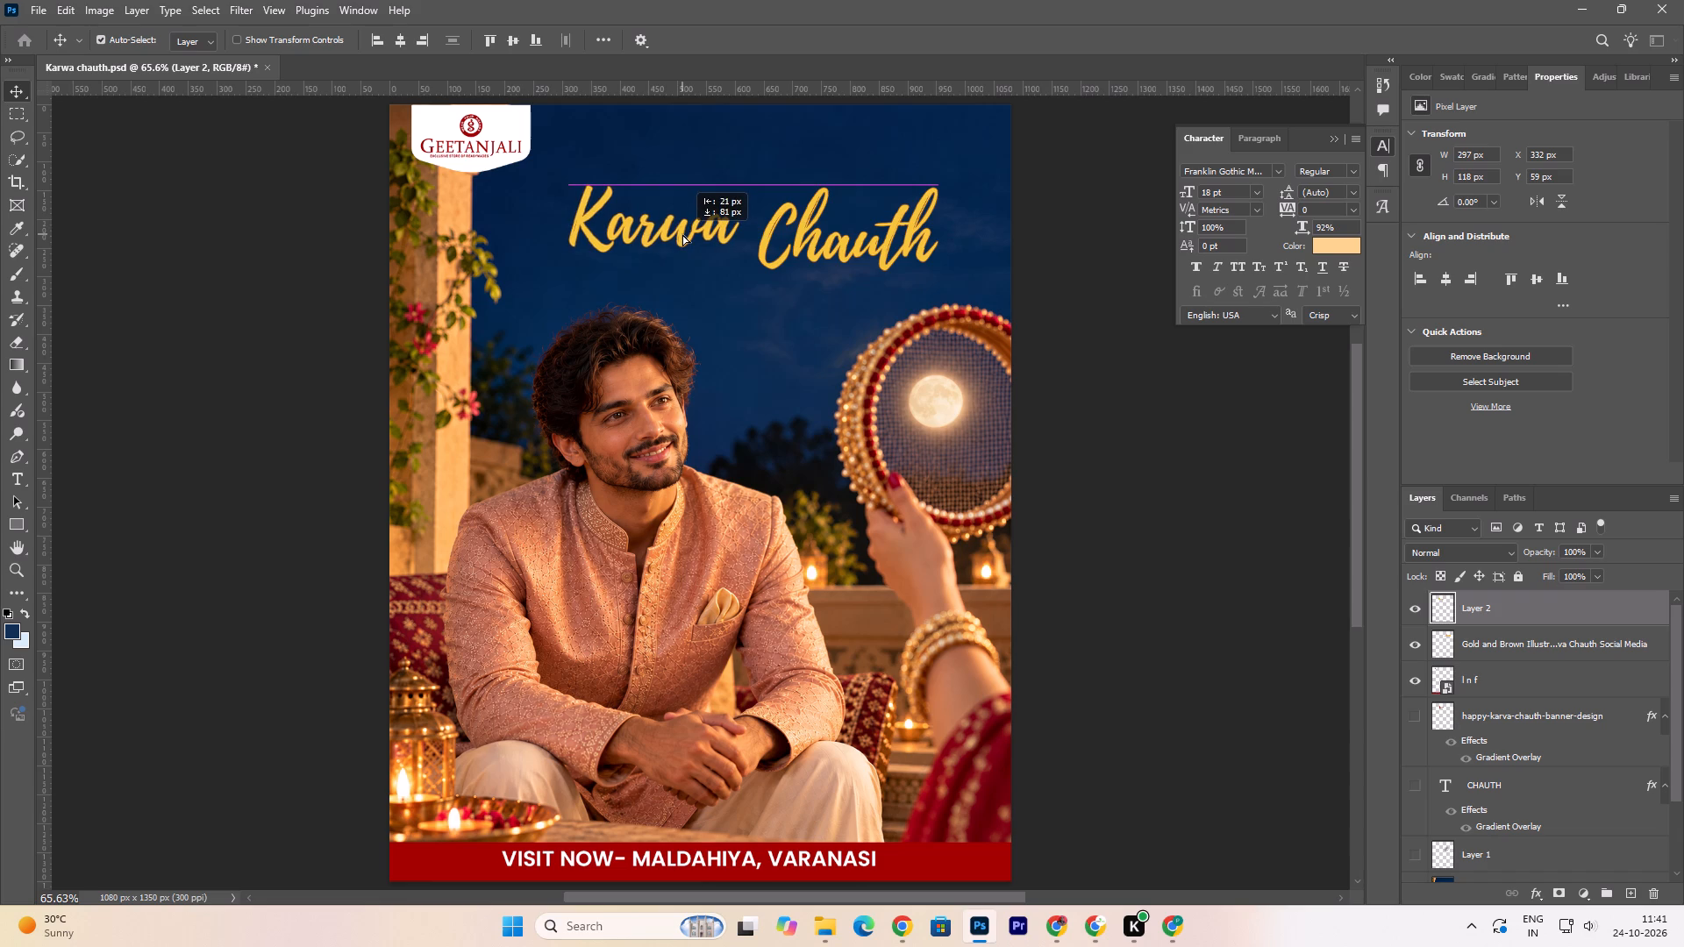
left_click_drag(682, 234, 680, 239)
Scale the word Chauth to about 80.7% and set it closer to Karwa, at about X 634, Y 153 px.
left_click(853, 250)
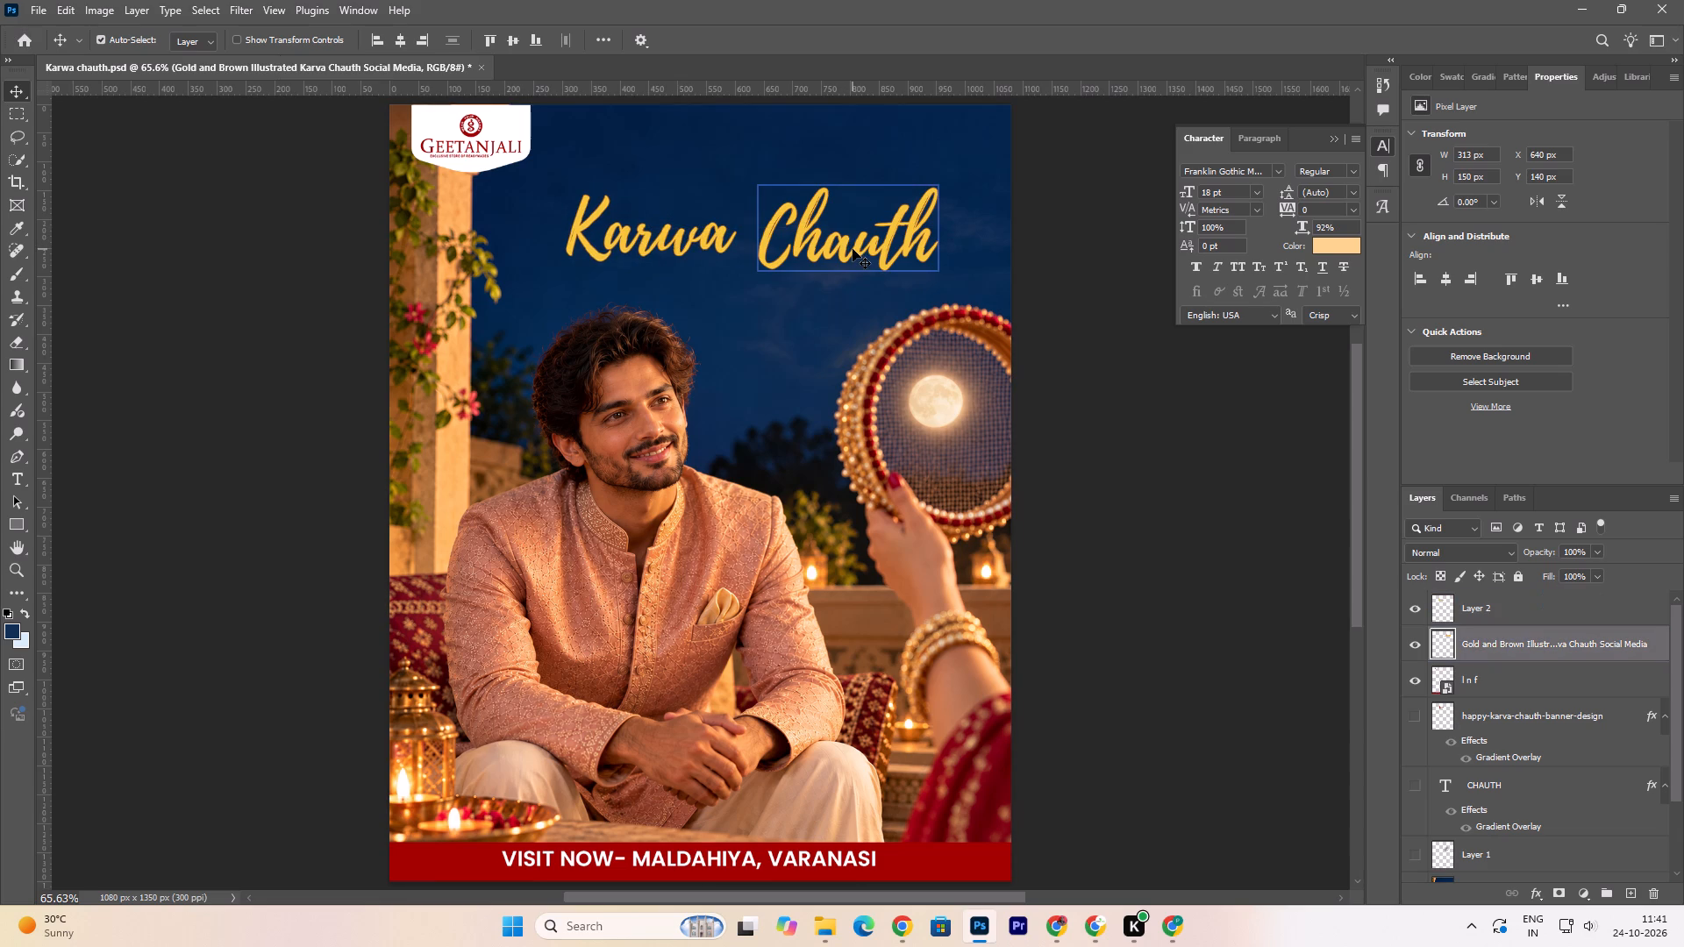
key("ctrl+super+t")
left_click_drag(852, 183, 852, 190)
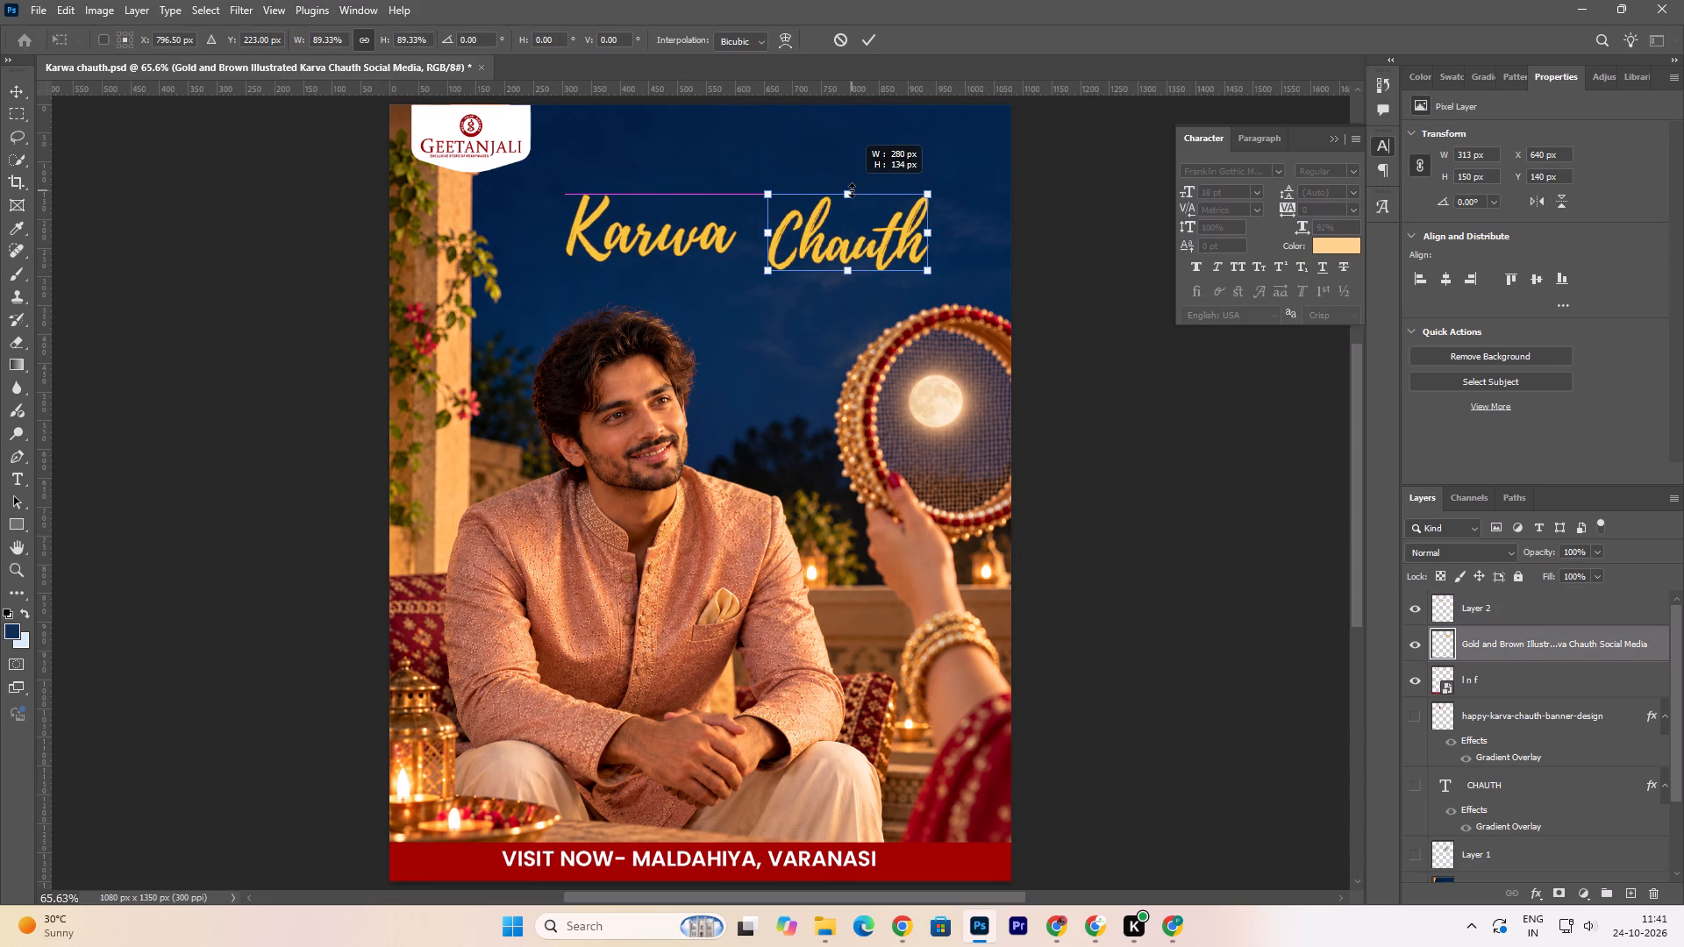
left_click_drag(852, 190, 855, 200)
left_click_drag(833, 246, 822, 233)
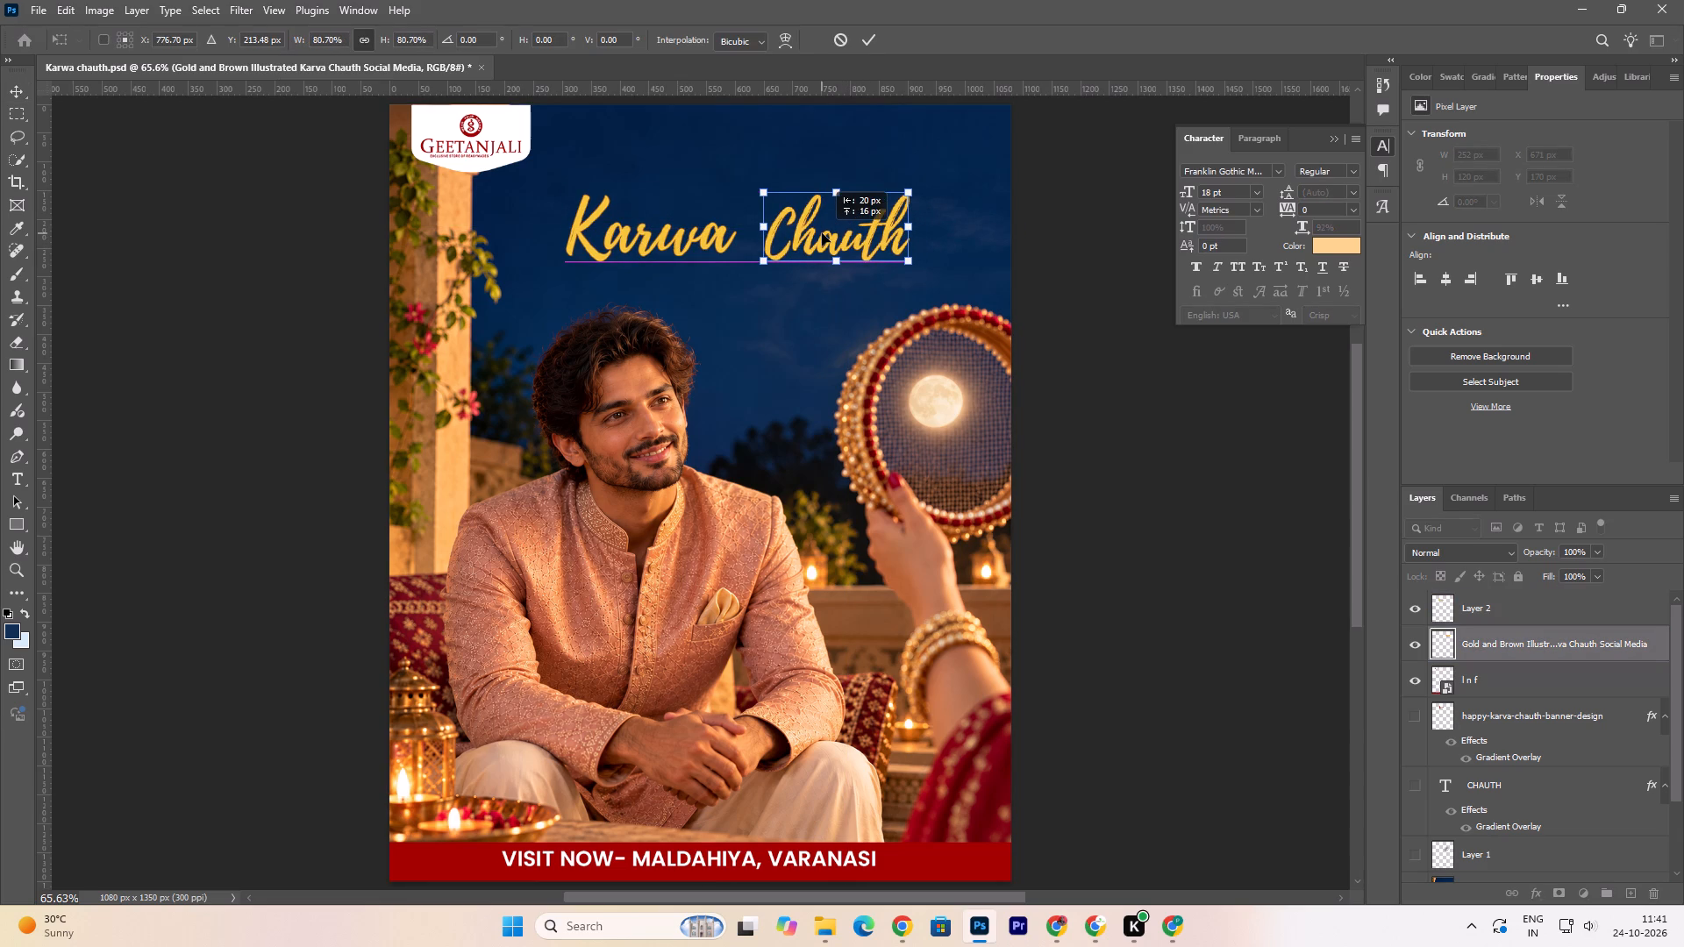
left_click_drag(822, 233, 812, 234)
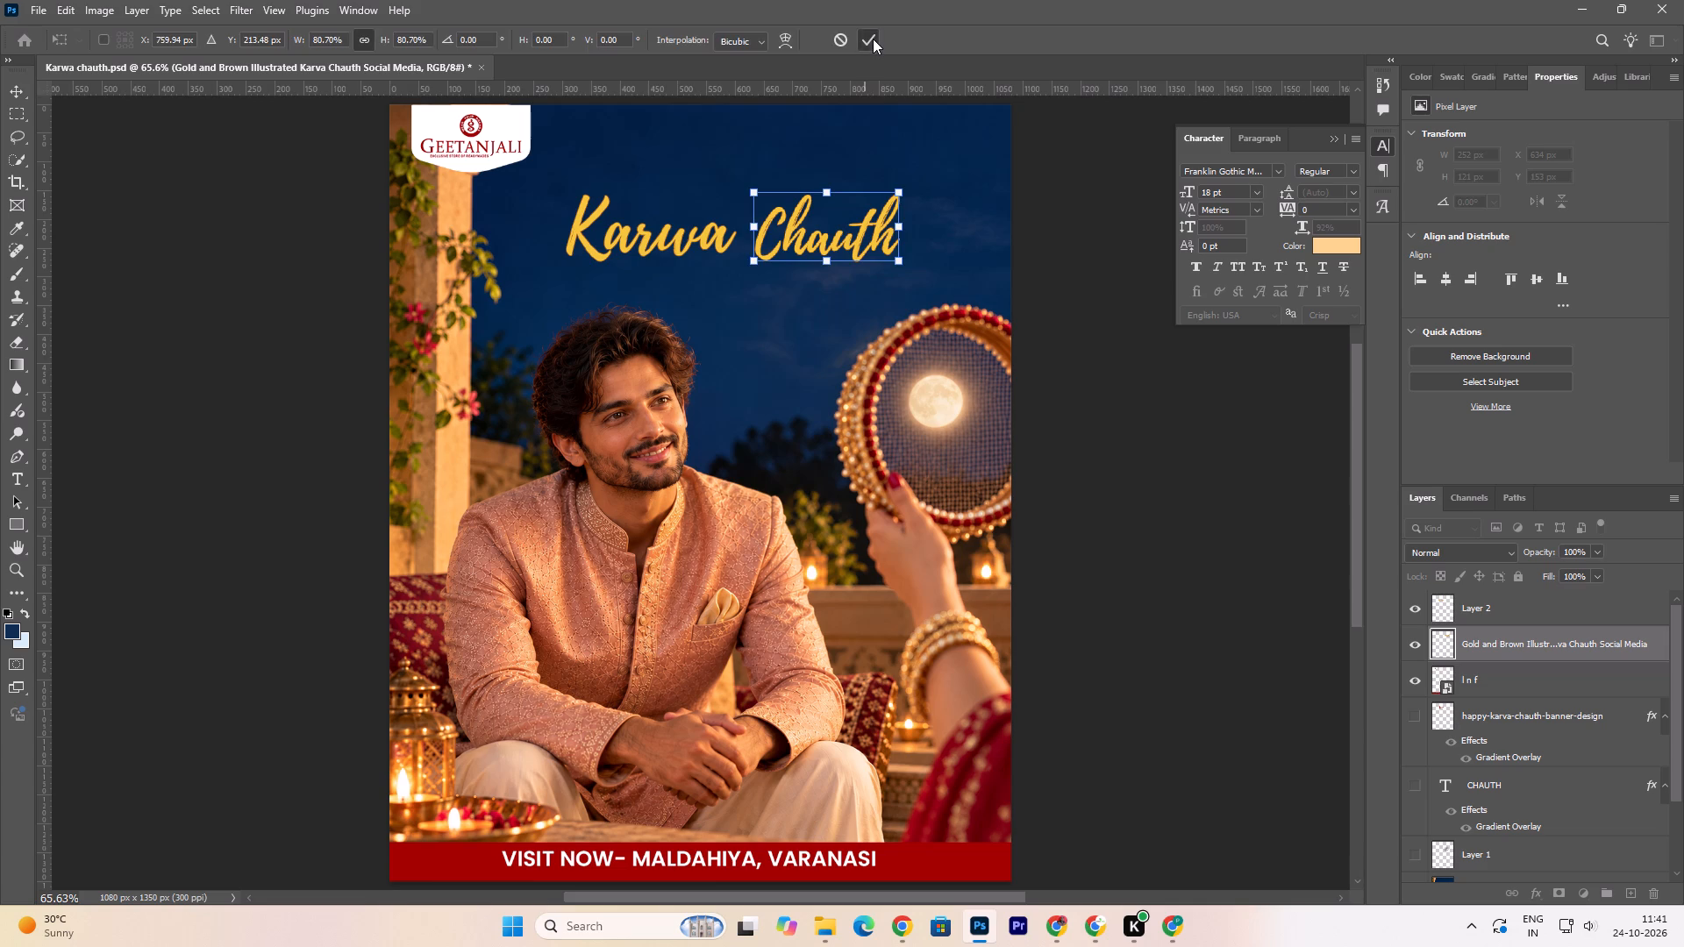
left_click(873, 39)
Add a horizontal guide across the poster near the base of the Karwa Chauth lettering.
left_click_drag(874, 86, 884, 253)
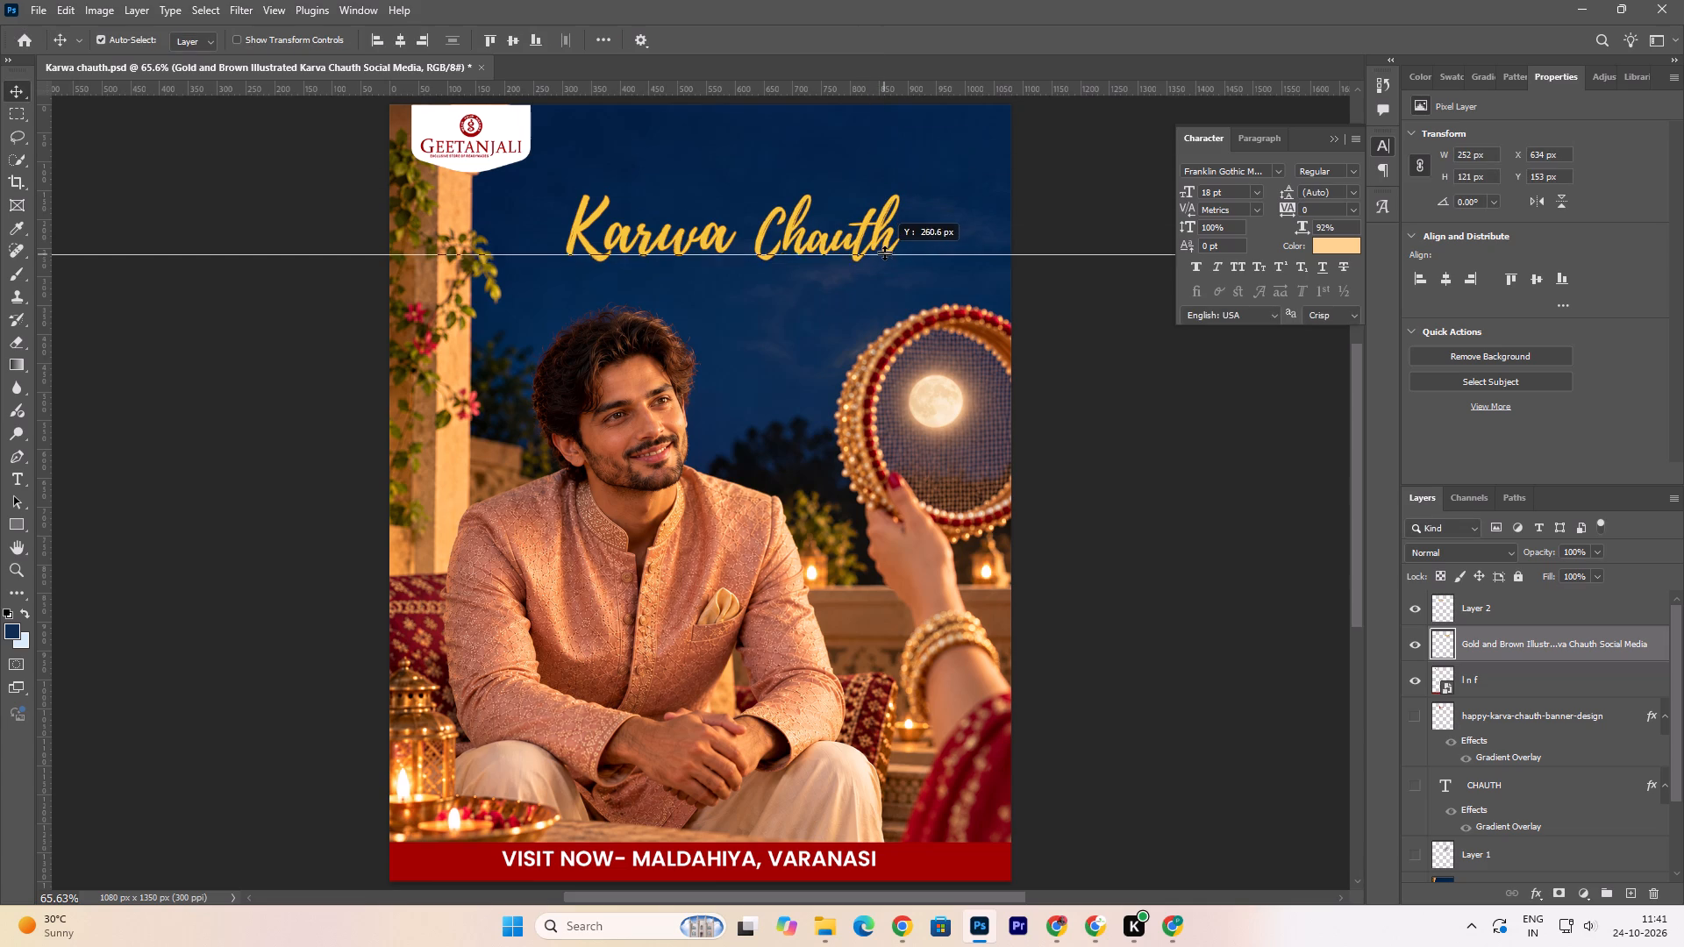
left_click_drag(884, 253, 885, 248)
Nudge the word Karwa straight up until its letters rest on the horizontal guide.
left_click_drag(634, 236, 629, 227)
key("ctrl+z")
left_click(662, 238)
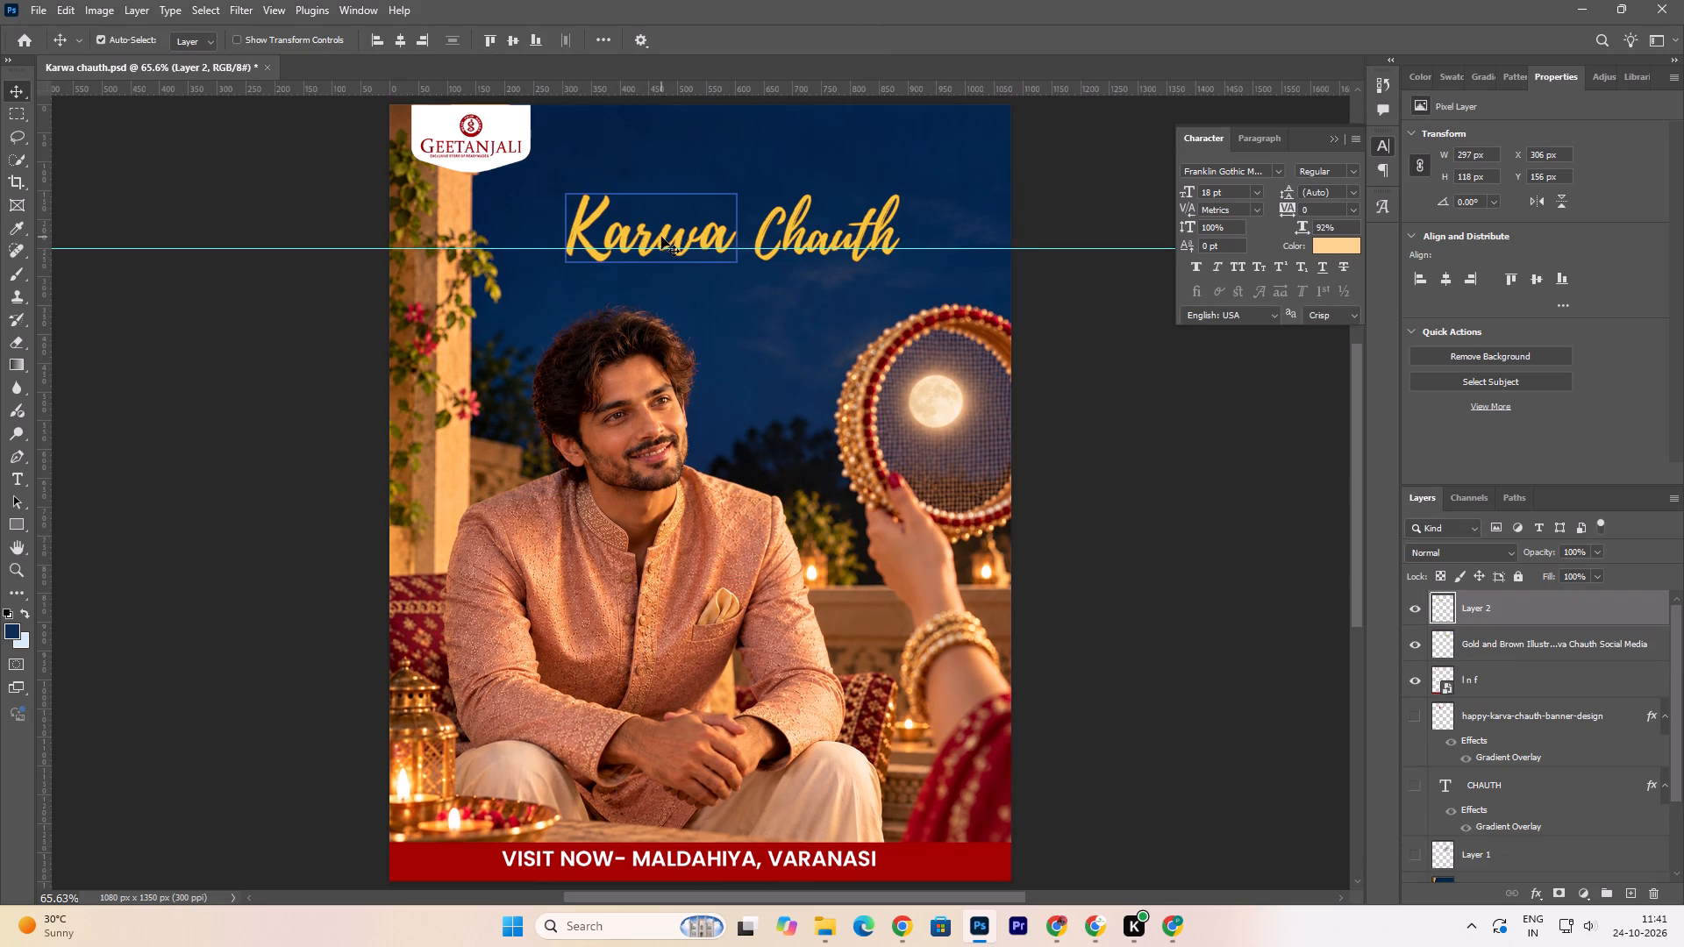
key("Up")
key("Up")
key("Up")
key("Up")
key("Up")
key("Up")
key("Up")
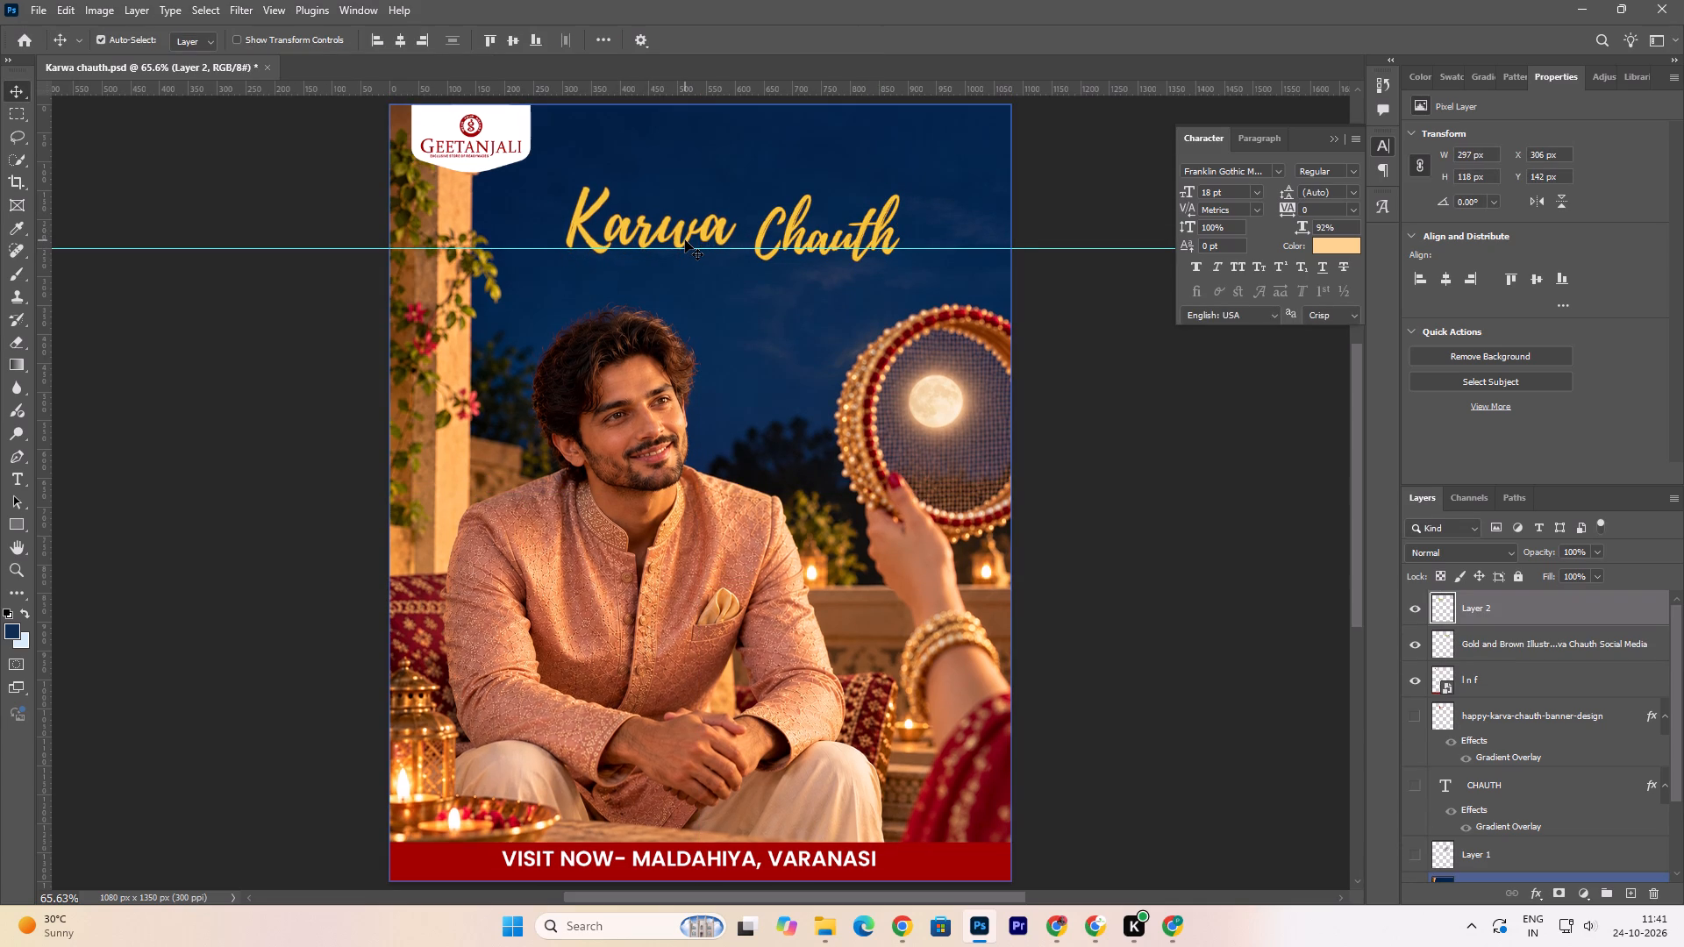
key("Up")
key("Up")
key("Up")
key("Up")
key("Up")
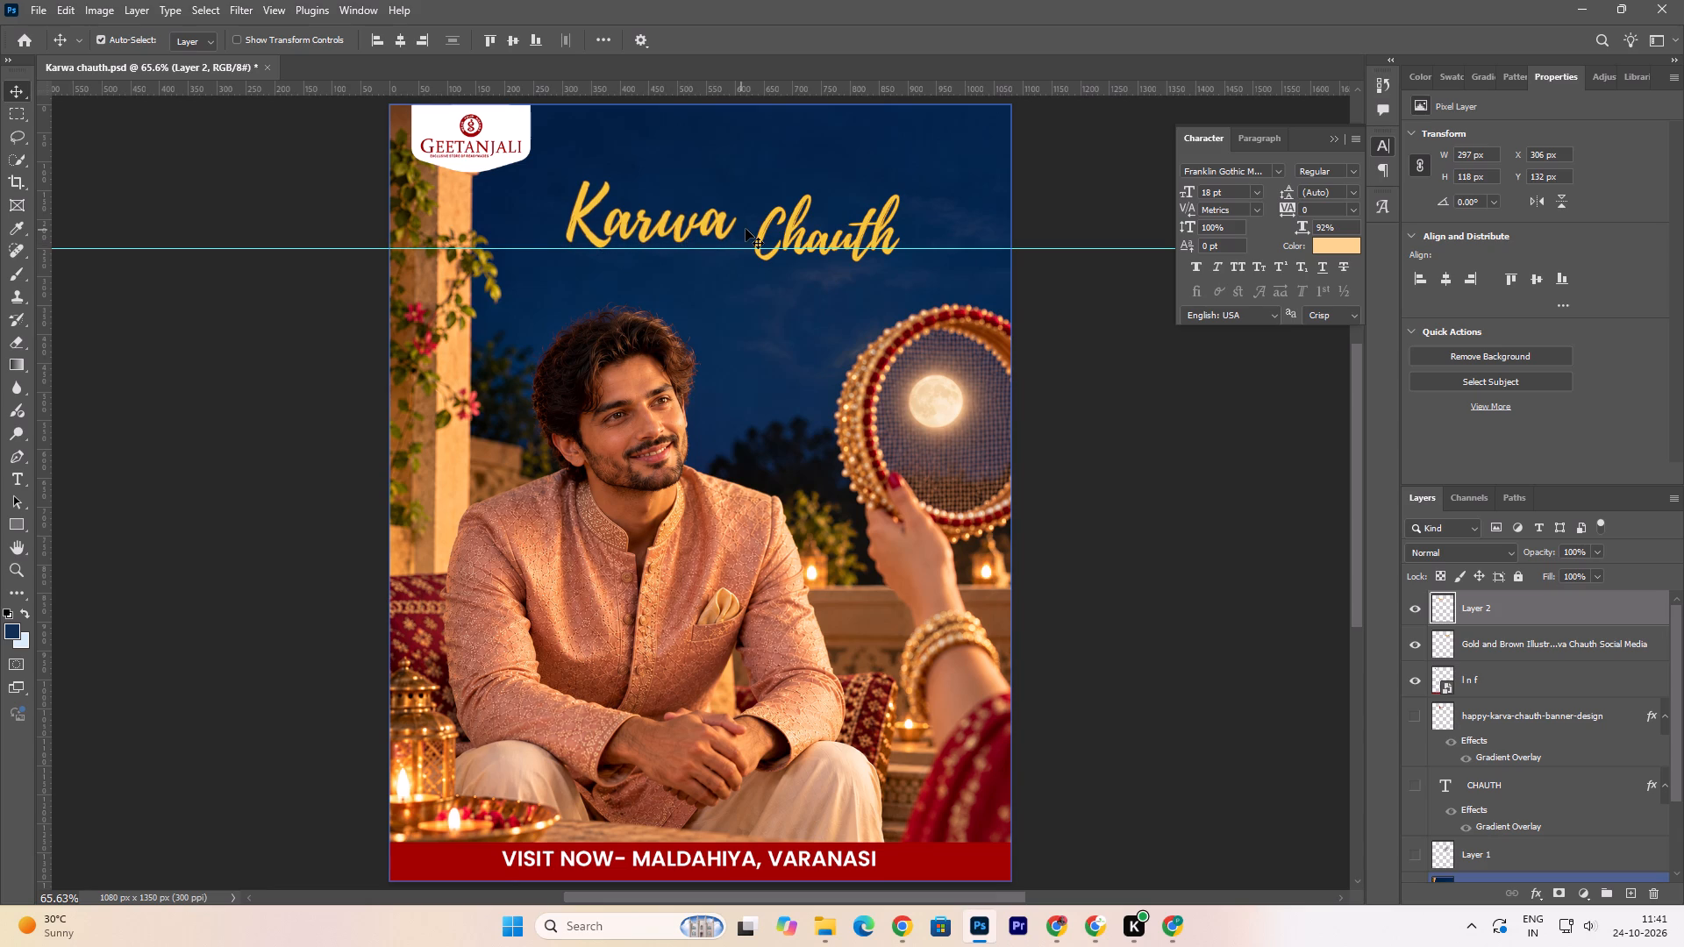
key("Down")
Nudge the word Chauth up to Y 131 px so its base lines up with Karwa on the guide, and deselect it.
left_click(846, 241)
key("Up")
key("Up")
key("Up")
key("Up")
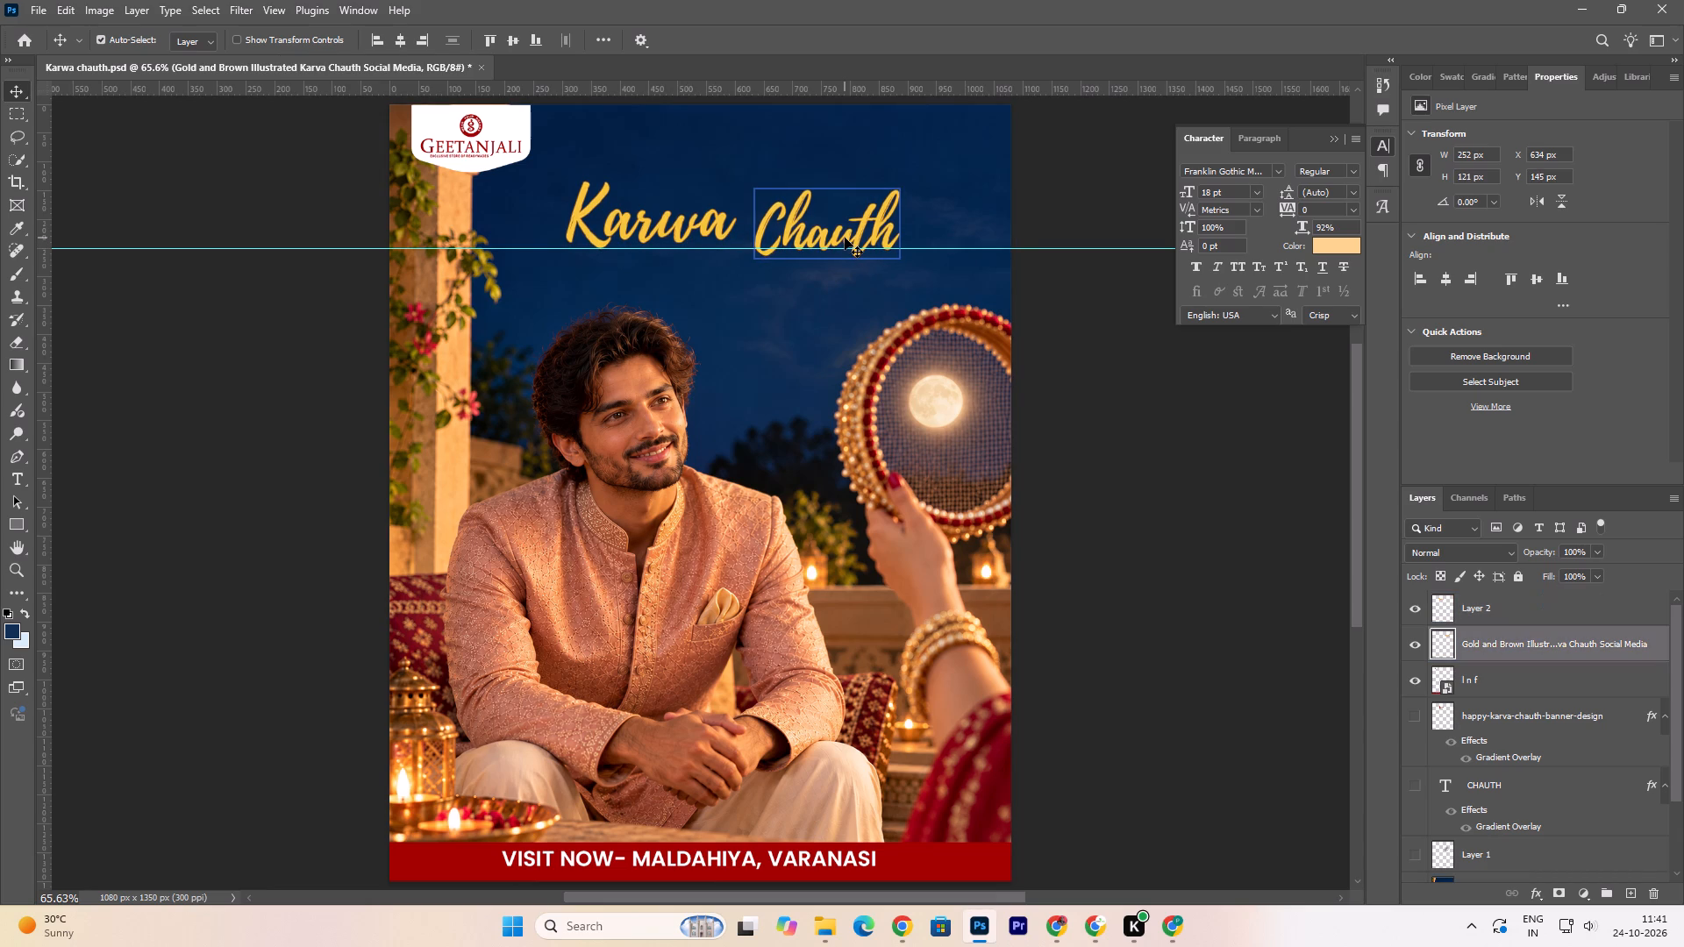
key("Up")
key("Up")
key("Up")
key("Up")
key("Up")
key("Up")
key("Up")
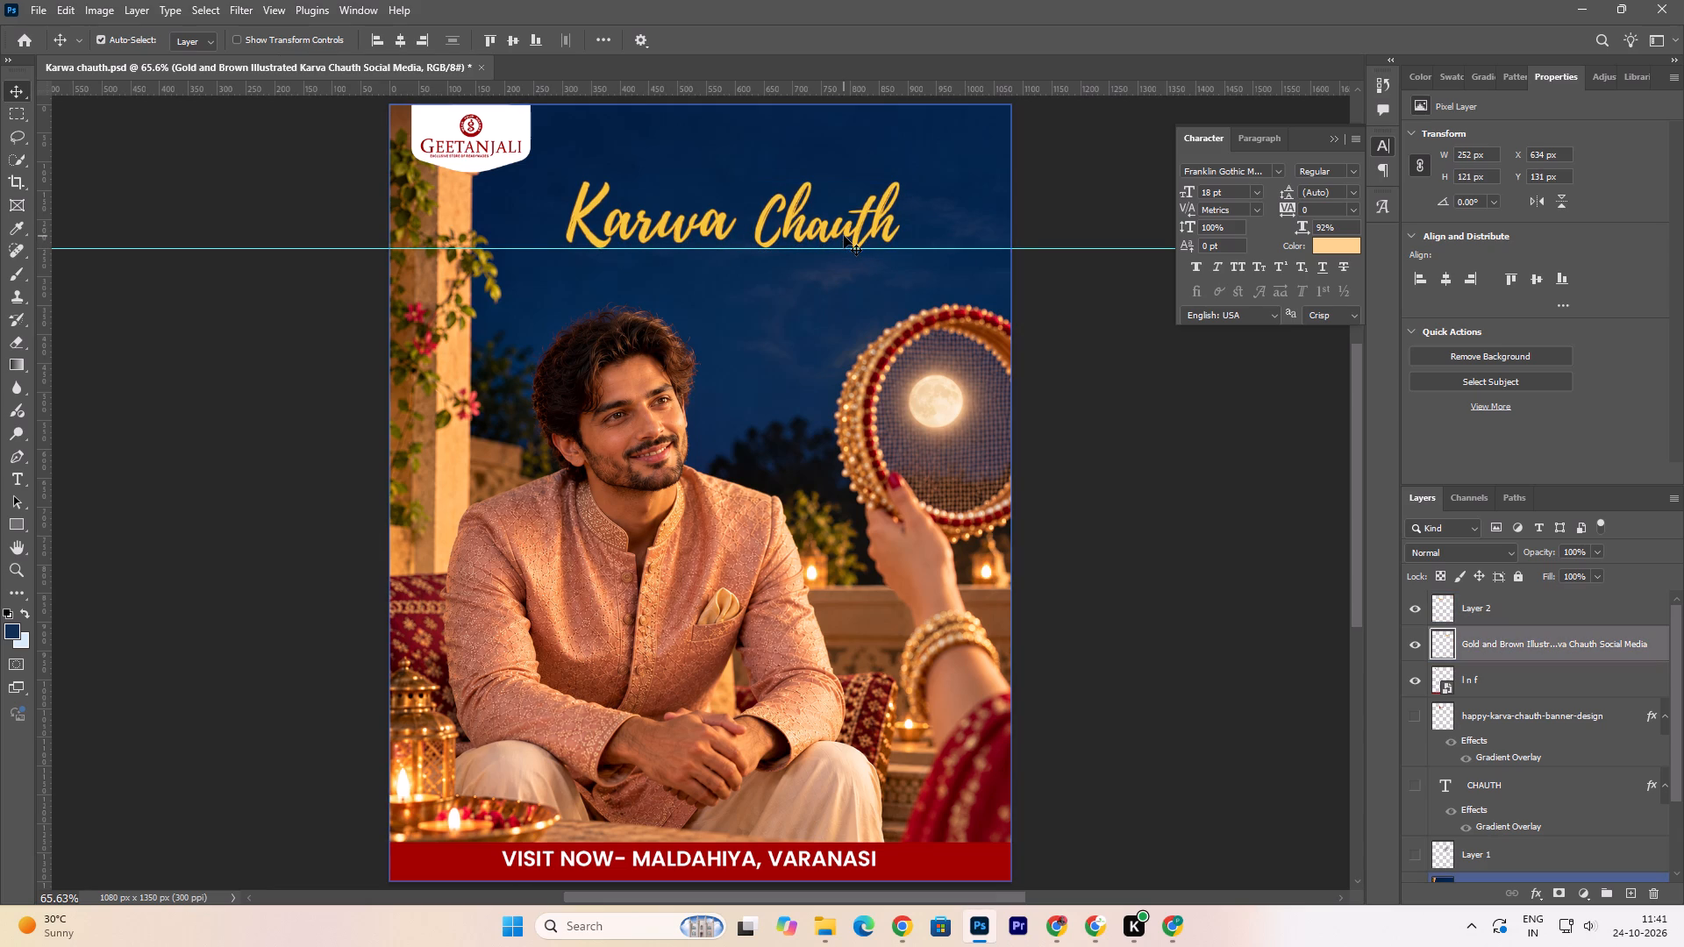
left_click(1046, 229)
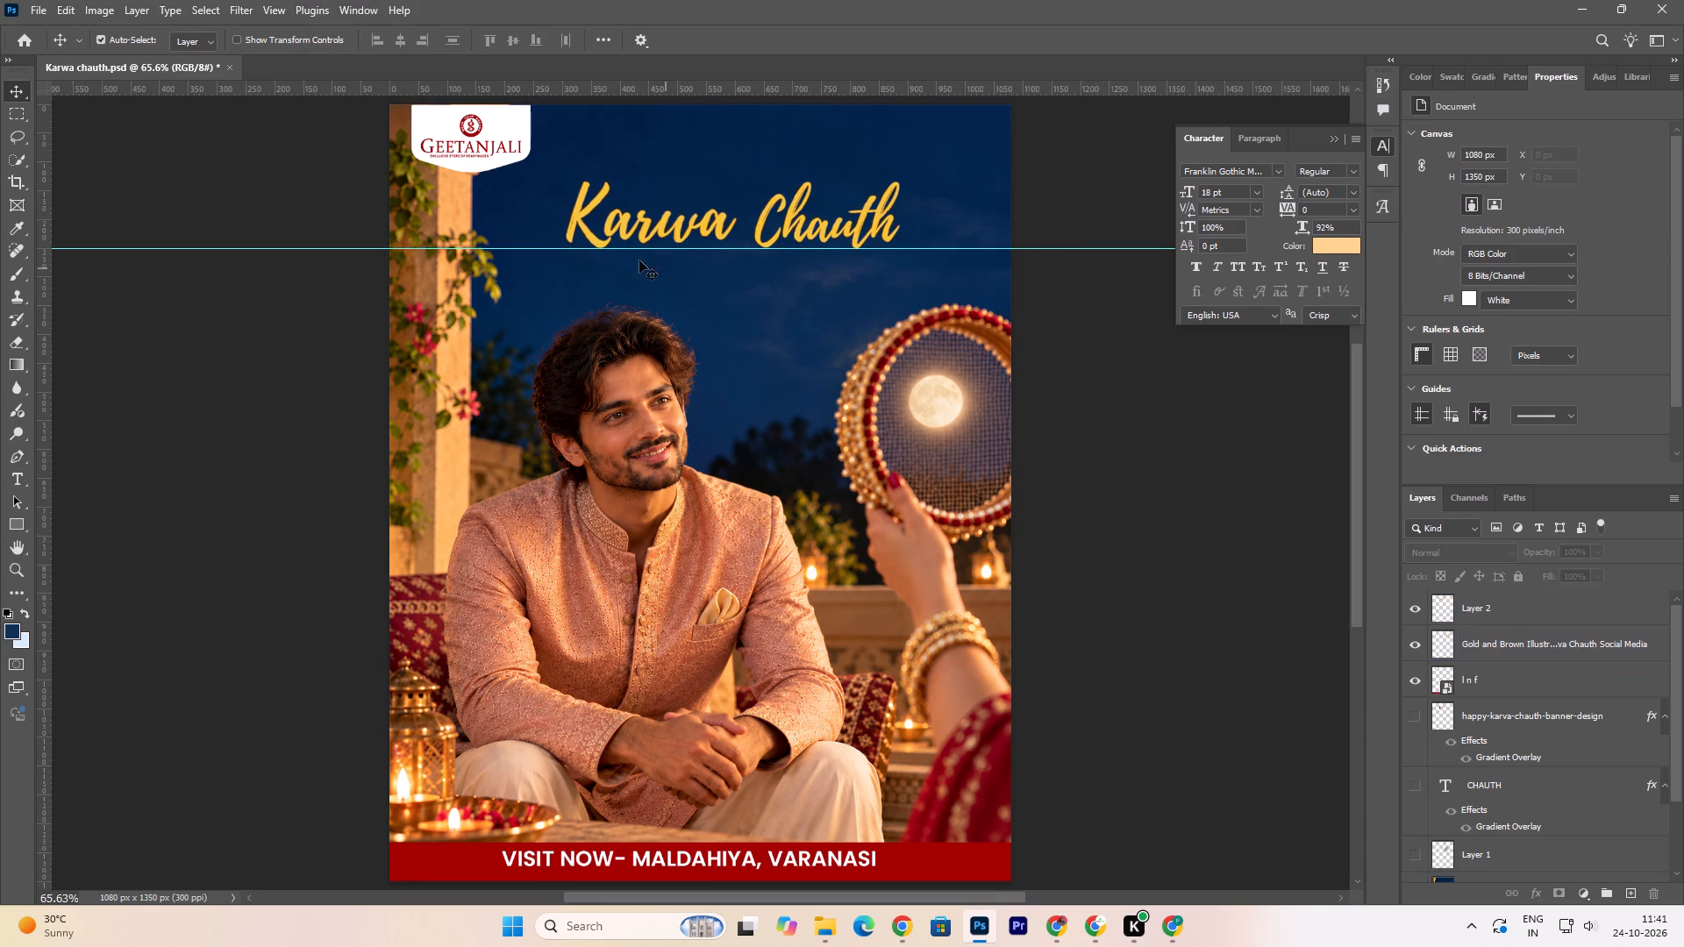
Remove the horizontal guide below the lettering from the canvas.
left_click_drag(1010, 249, 1028, 160)
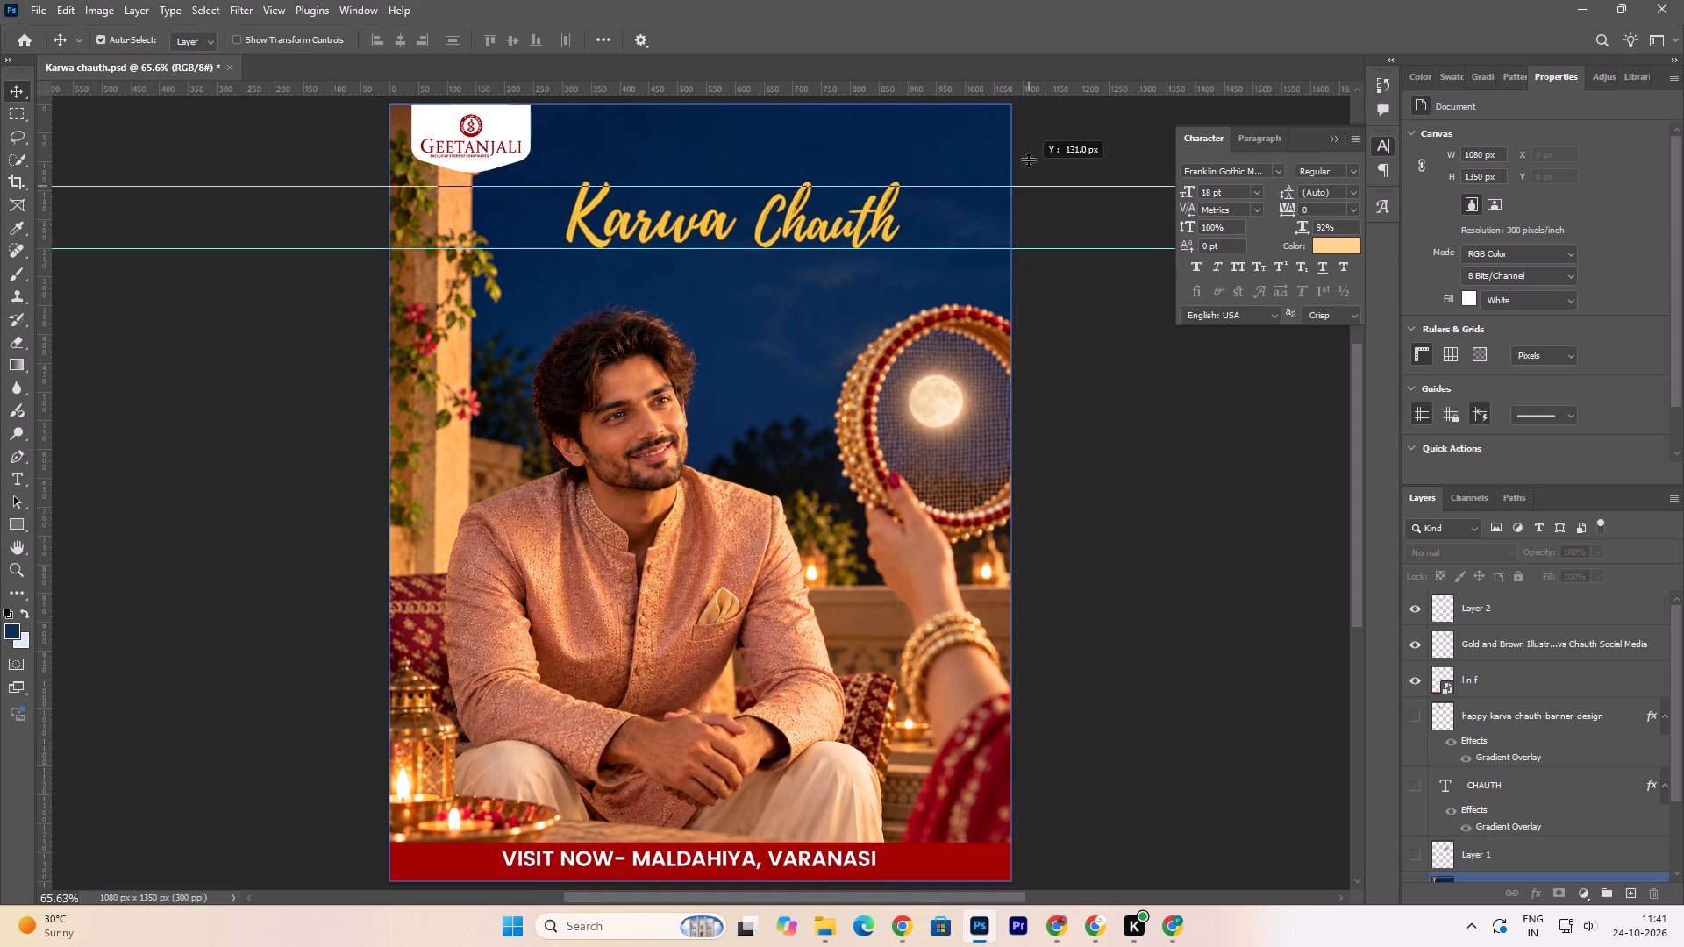
left_click_drag(1028, 160, 1030, 82)
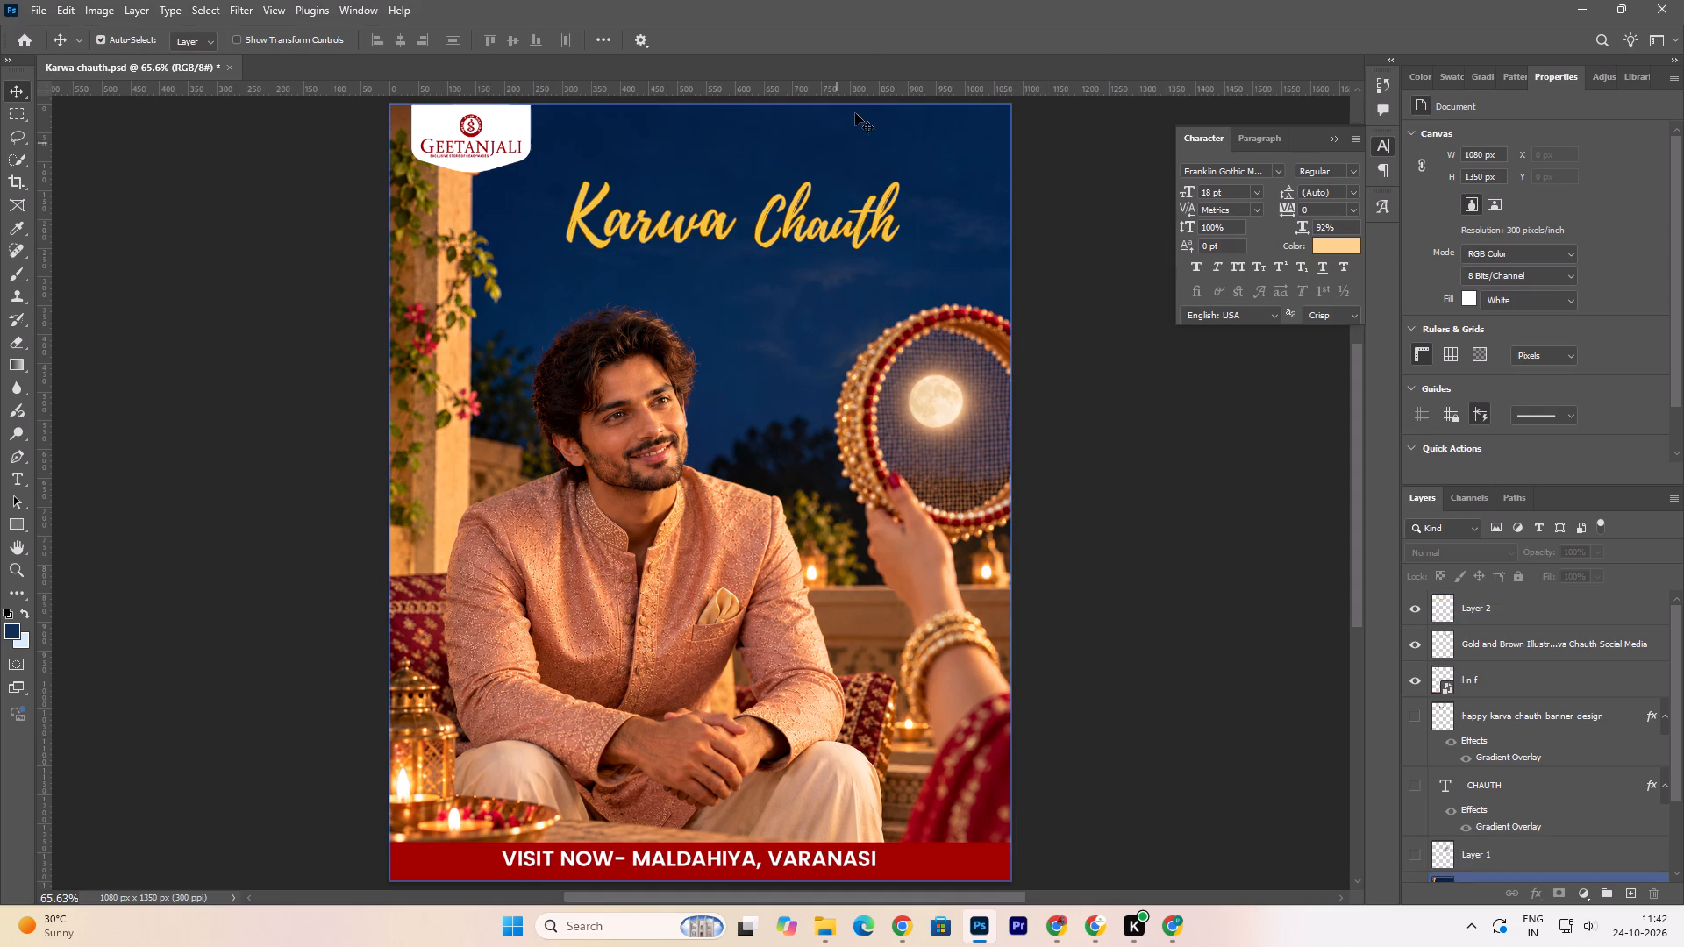
Add two horizontal guides, one along the base and one along the top of the Karwa Chauth lettering.
left_click_drag(879, 83, 919, 251)
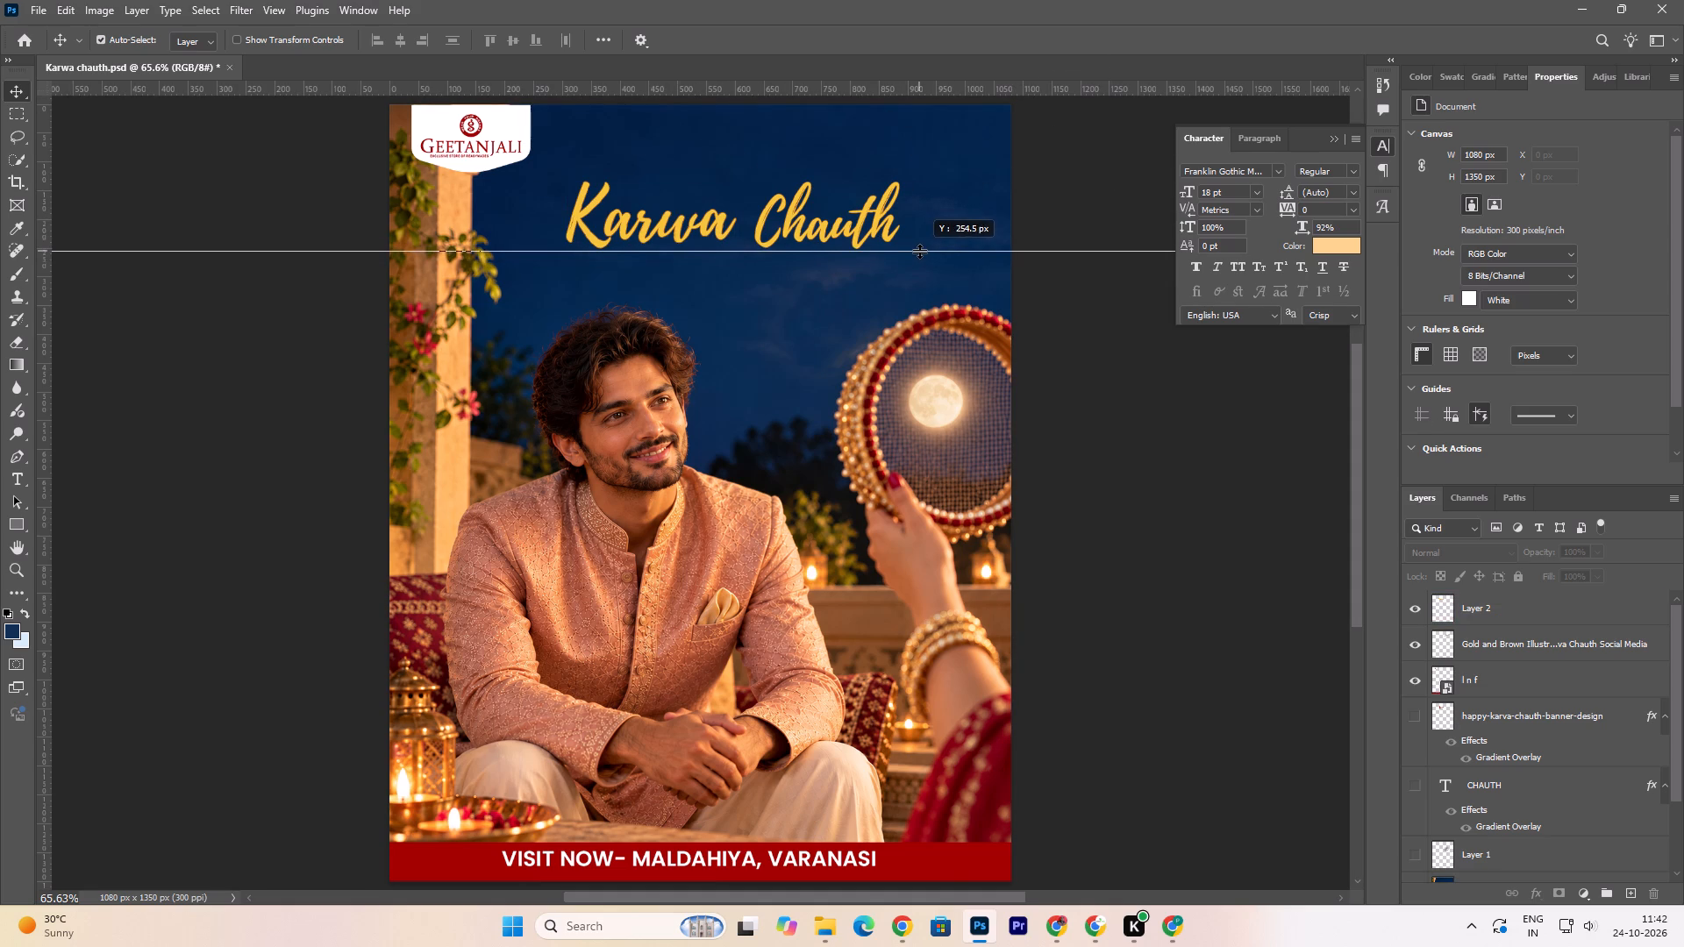
left_click_drag(919, 251, 924, 249)
left_click_drag(899, 85, 910, 176)
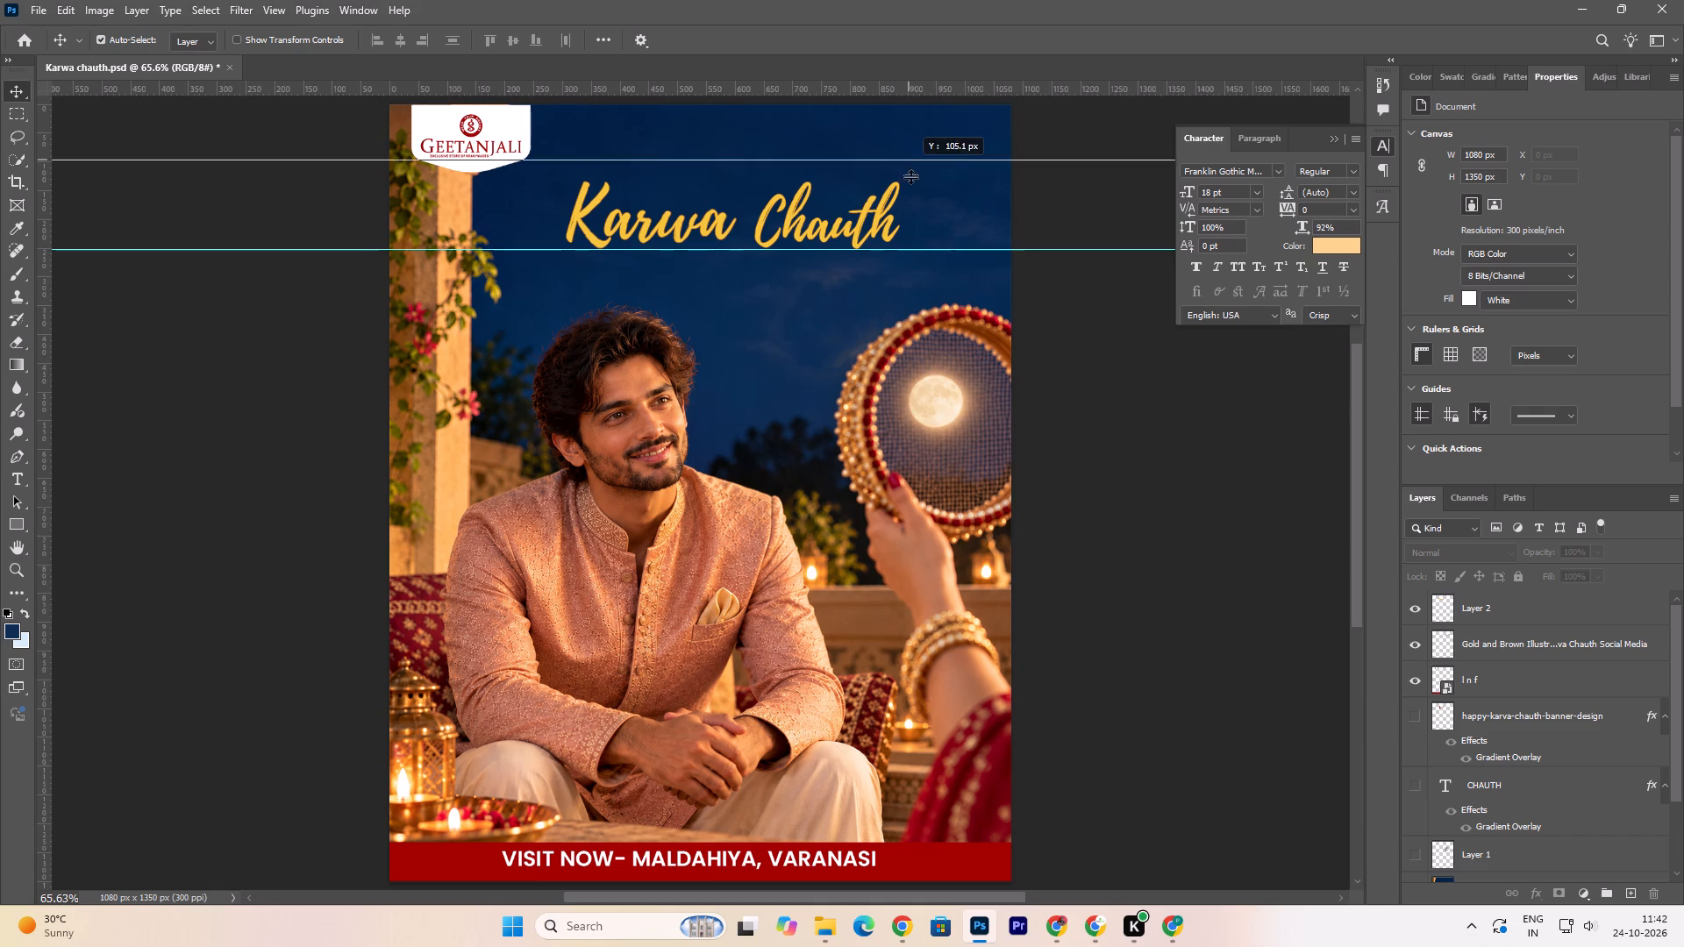
left_click_drag(910, 176, 913, 181)
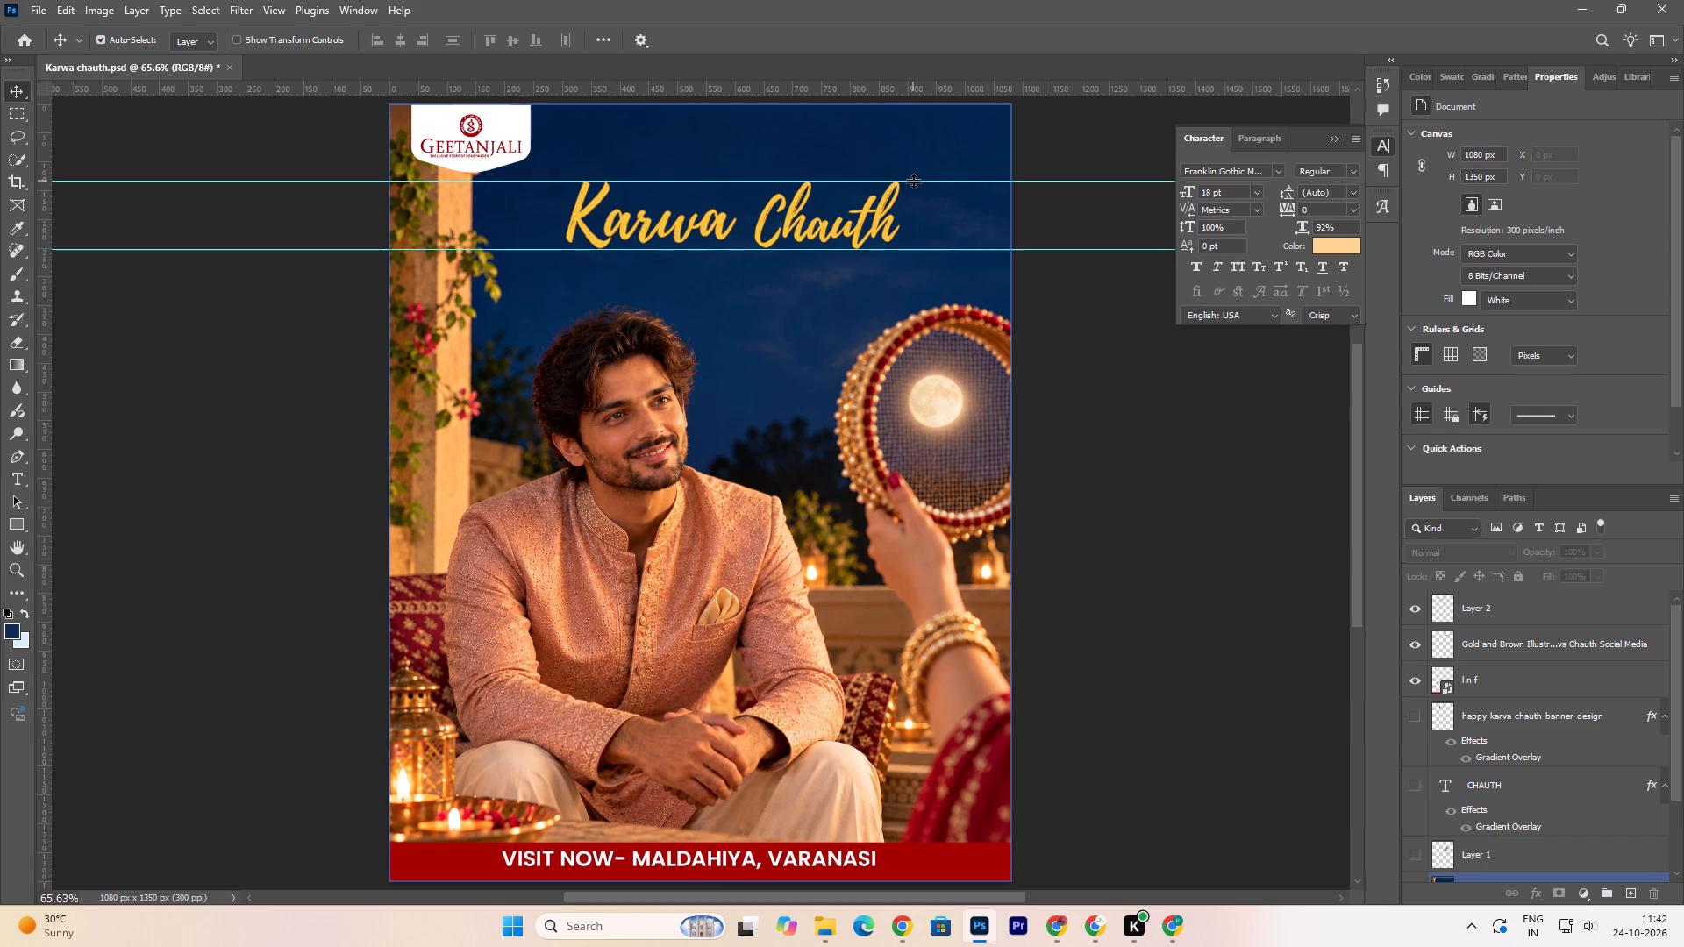
left_click(659, 239)
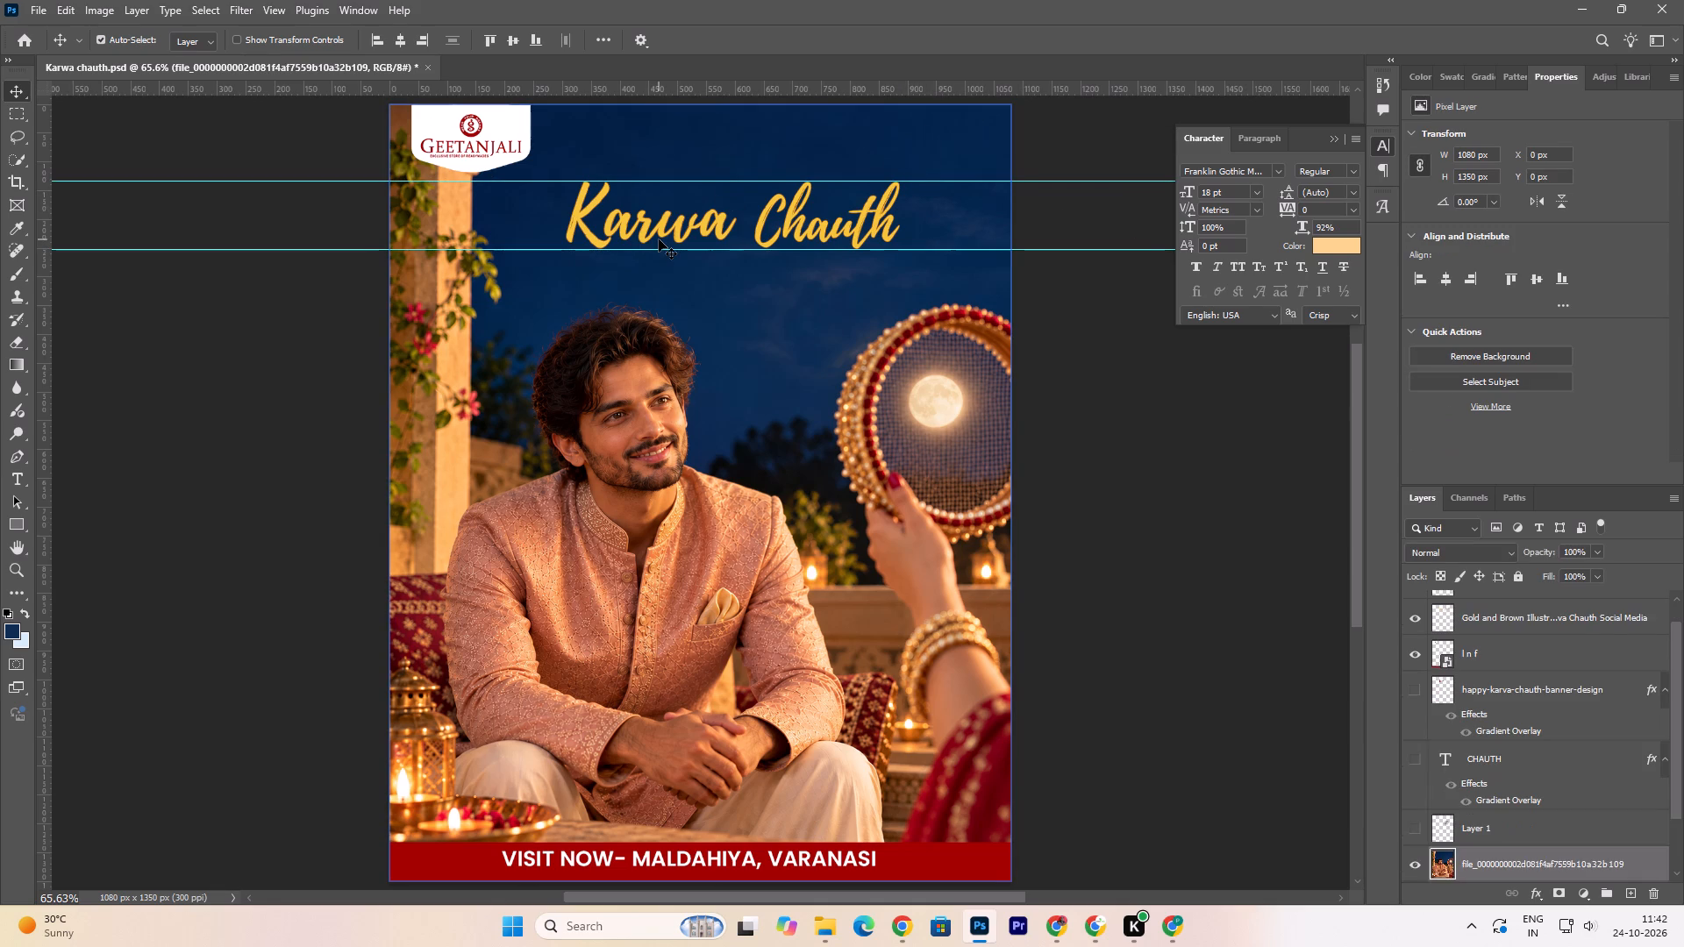
Merge the separate Karwa and Chauth lettering layers into a single layer.
left_click(731, 224)
left_click(867, 234)
left_click(1538, 640)
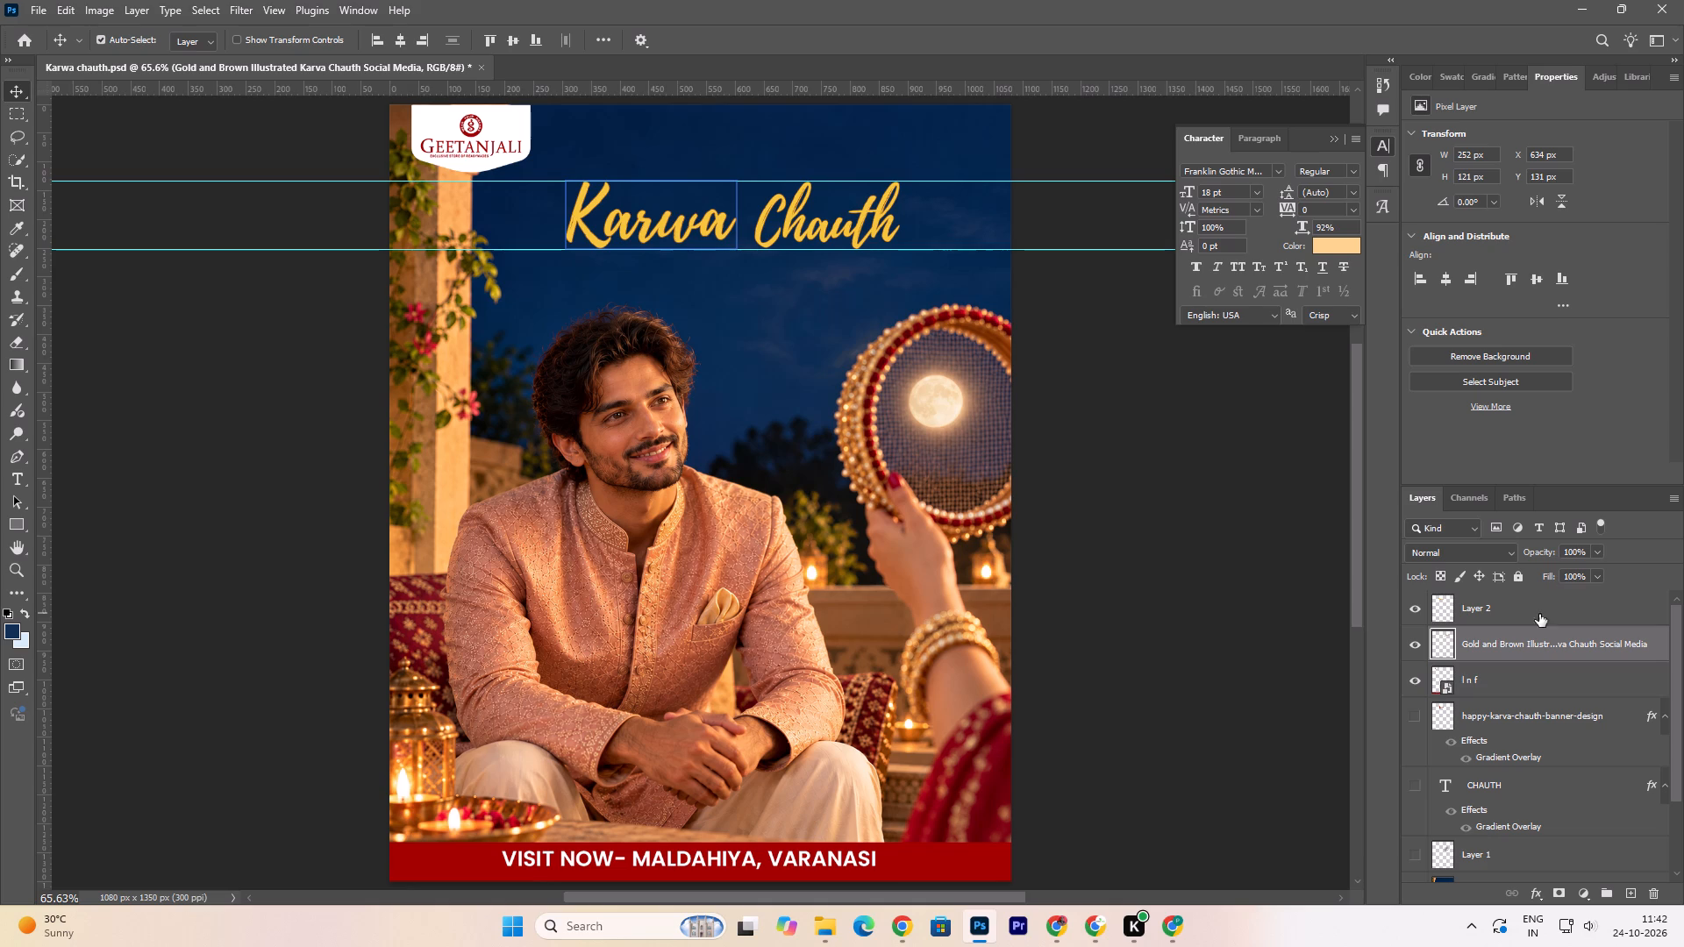
left_click(700, 221)
left_click(706, 231)
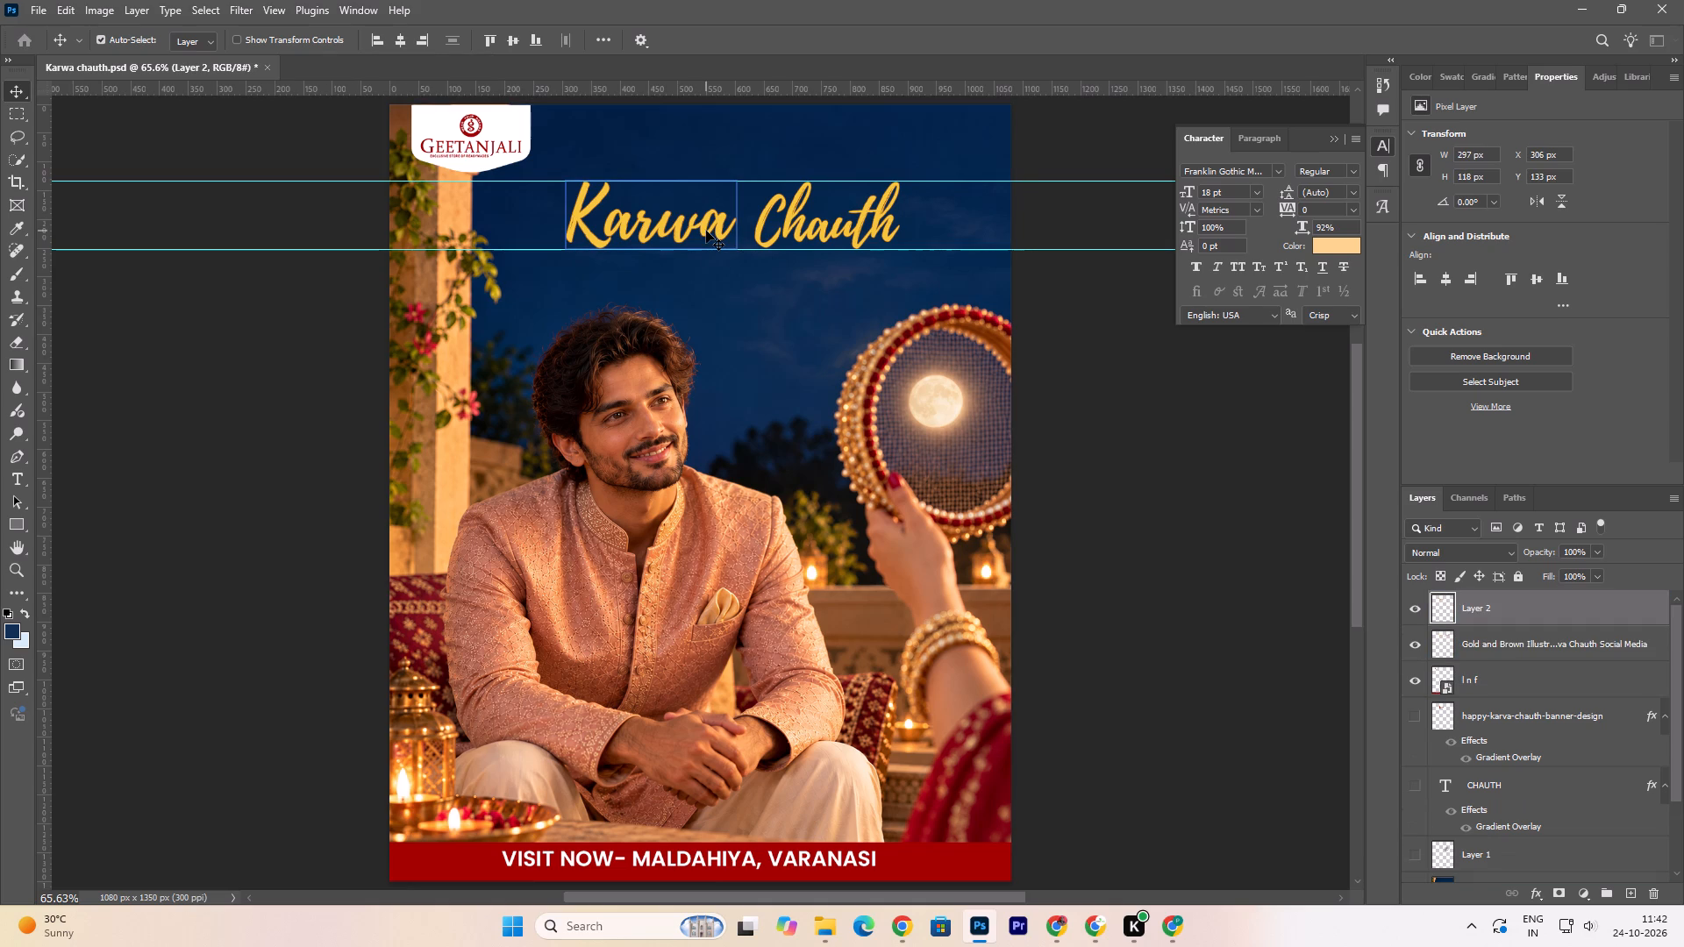
left_click(1413, 646)
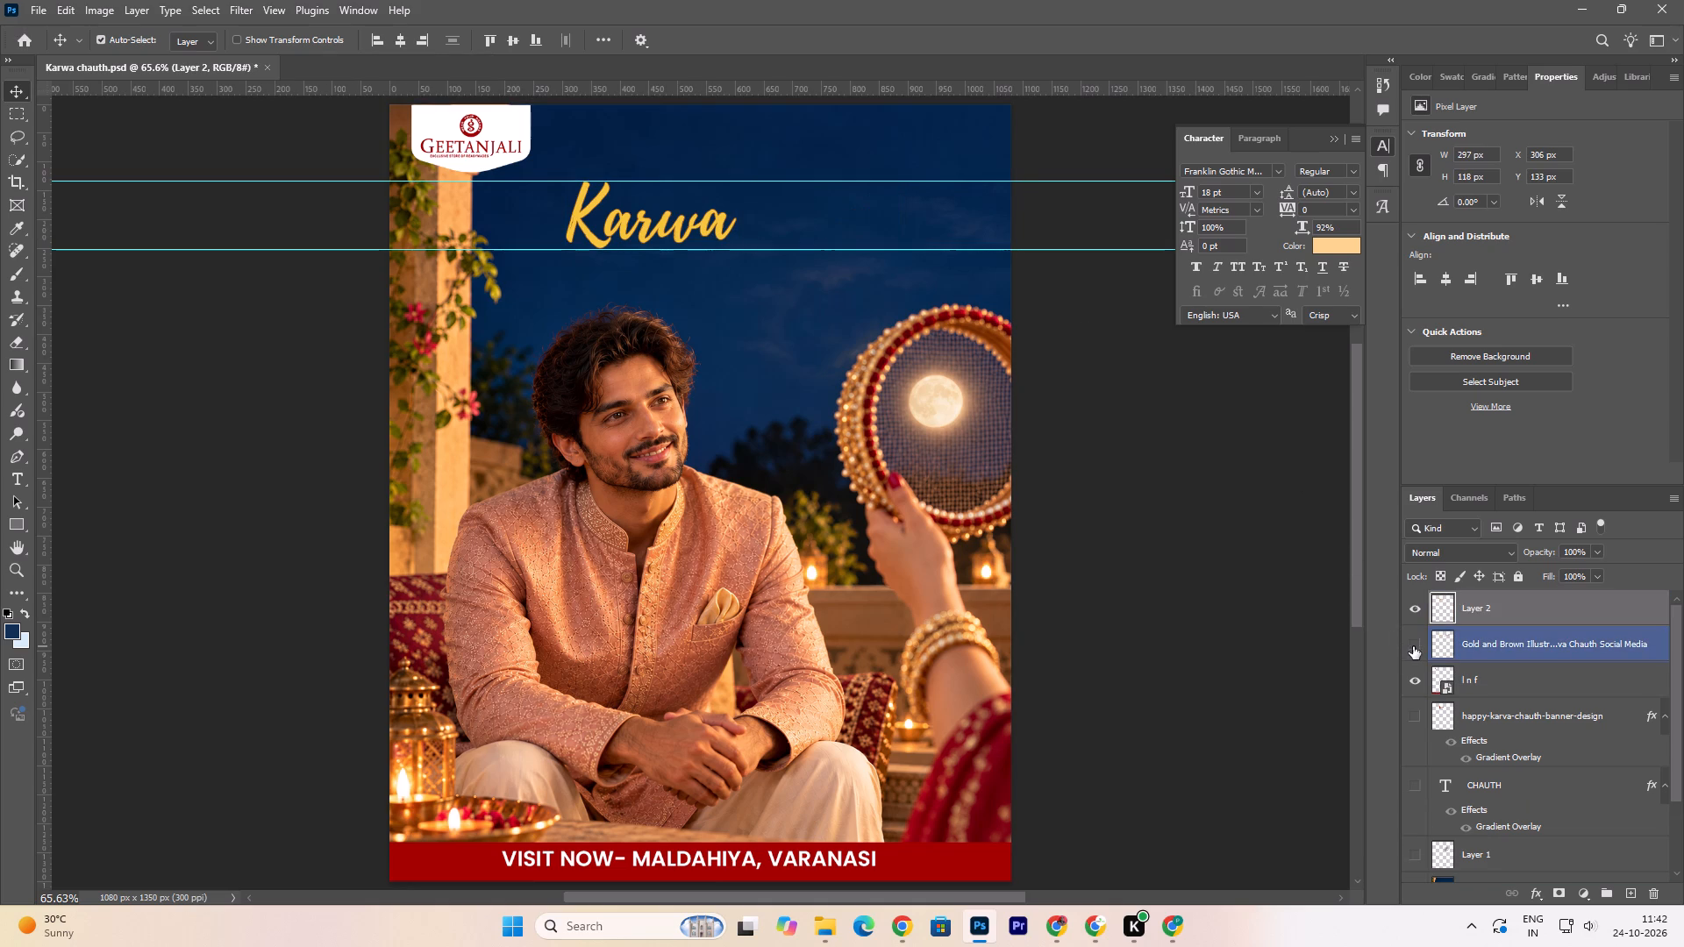
left_click(1415, 647)
left_click(1514, 608)
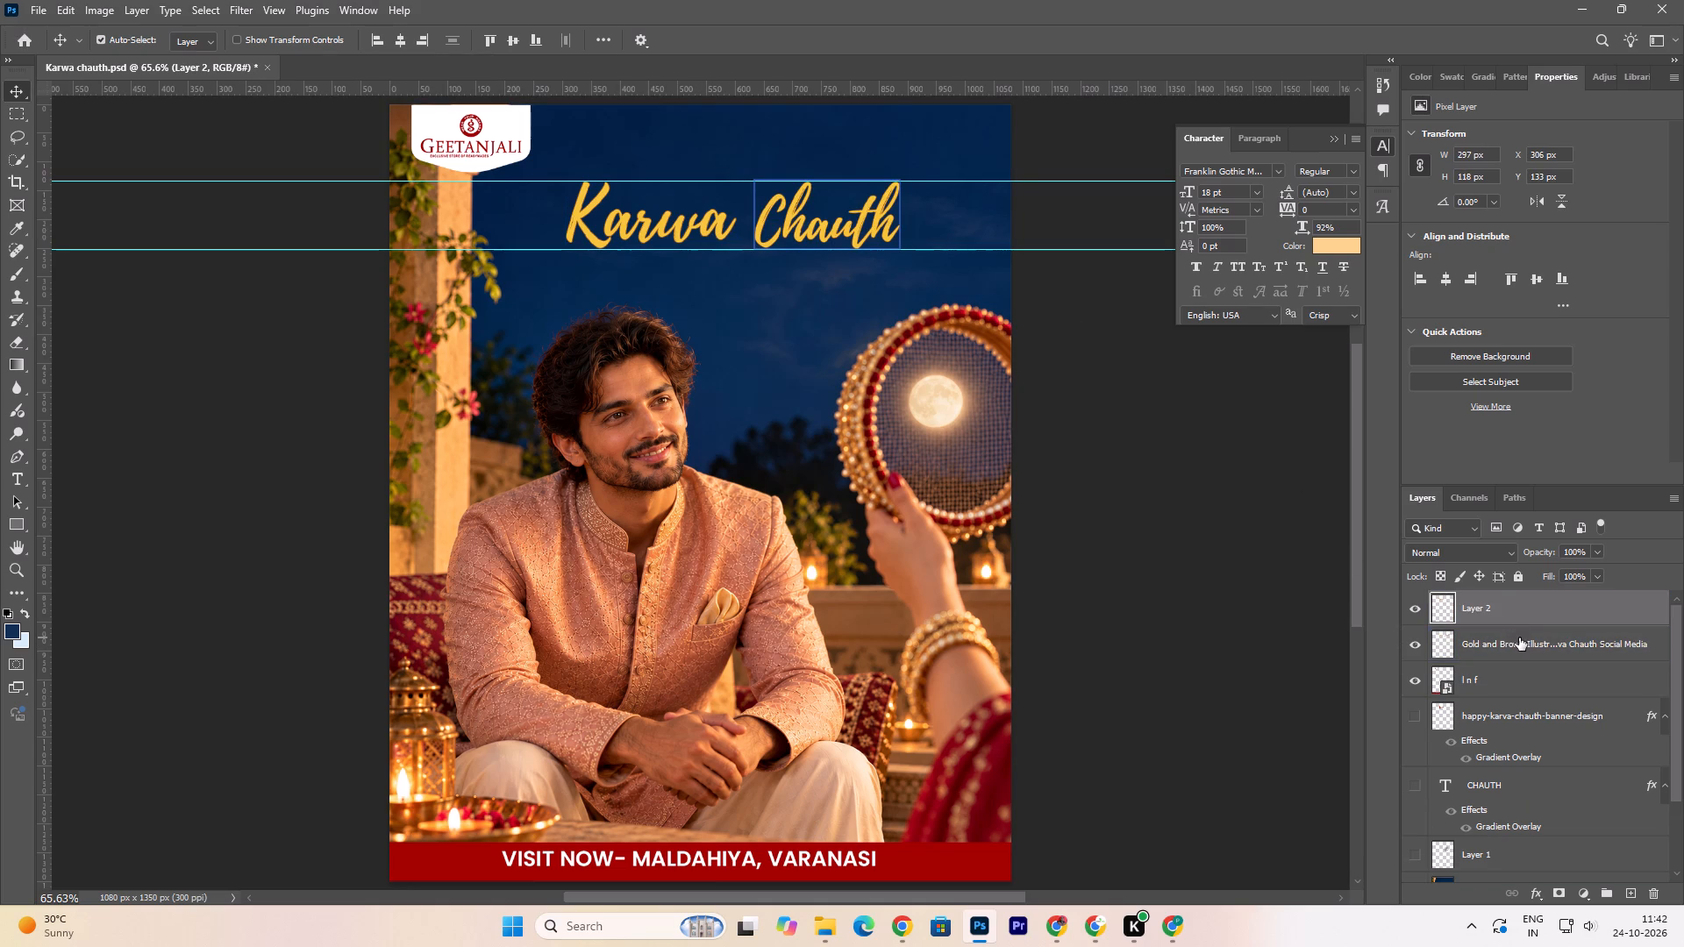
left_click(1519, 637, "shift")
right_click(1523, 637)
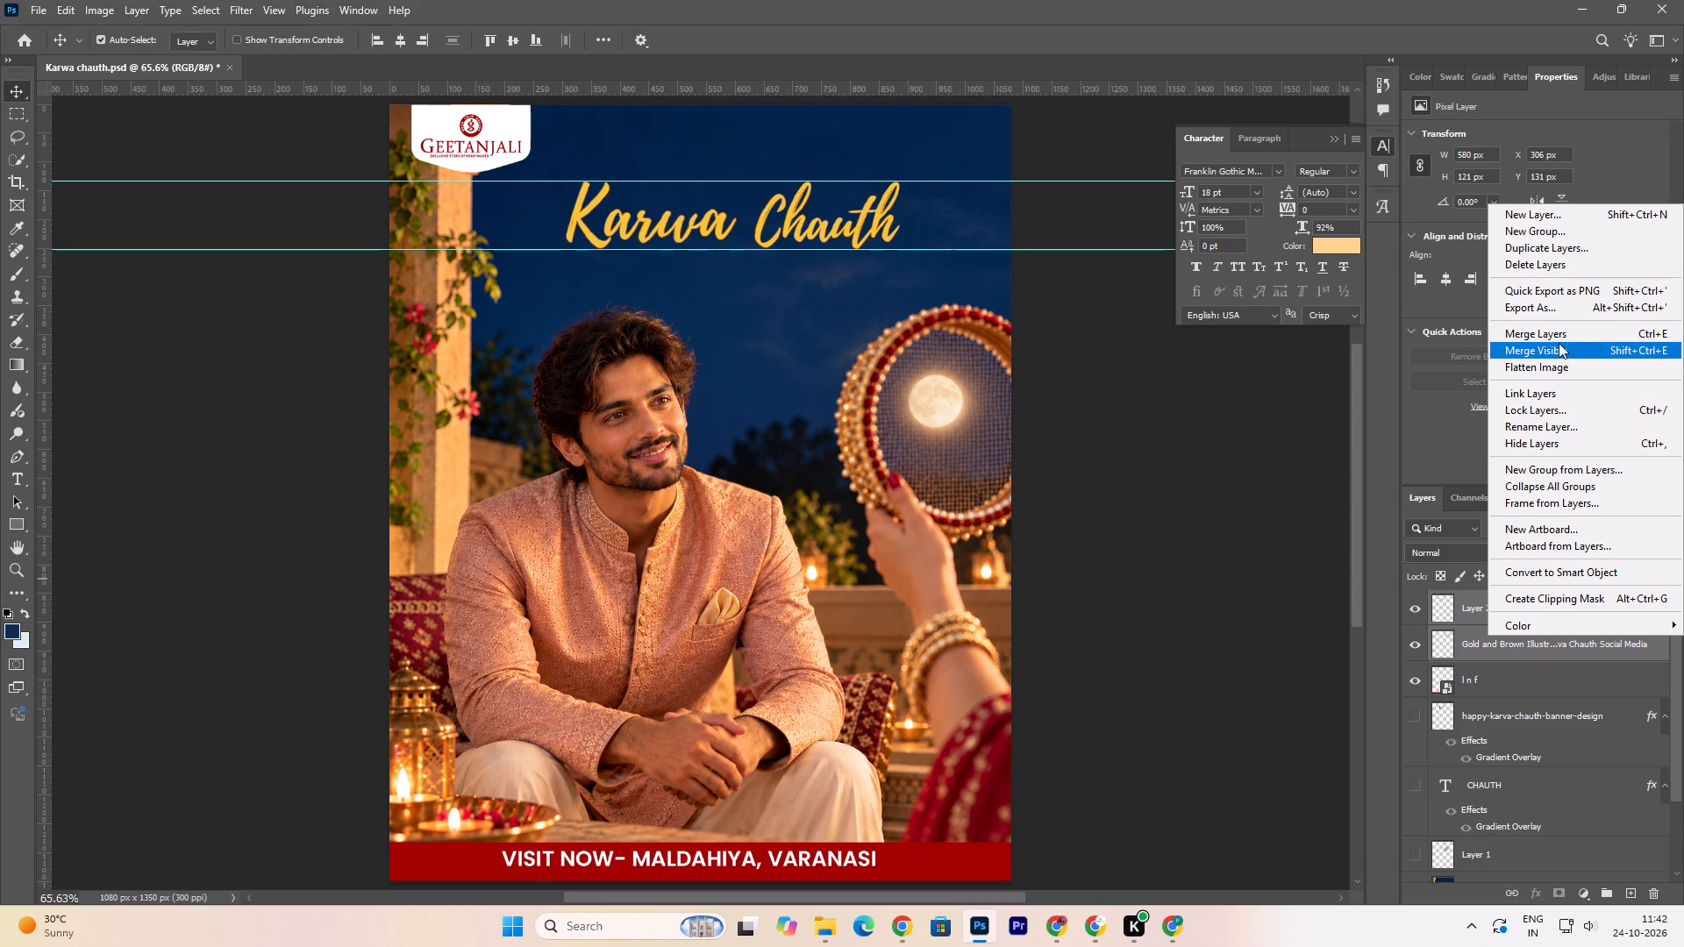
left_click(1563, 338)
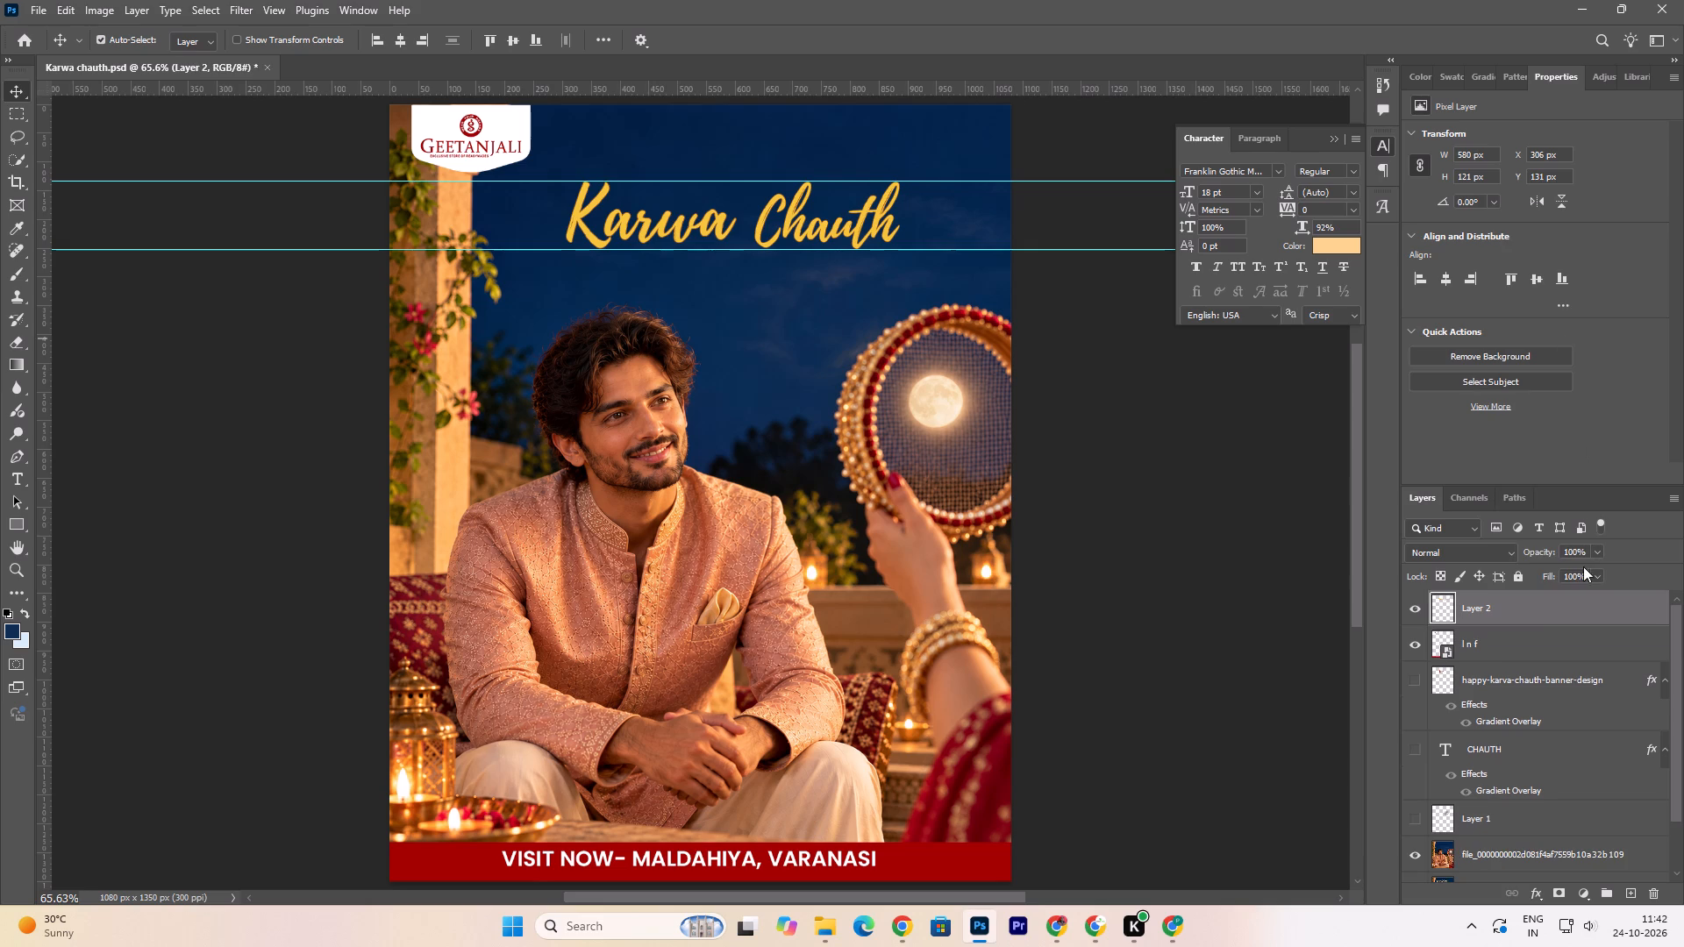
Apply an orange-to-cream linear Gradient Overlay to the merged Karwa Chauth lettering, with the orange colour stop at location 12.
left_click(1553, 612)
left_click(1535, 901)
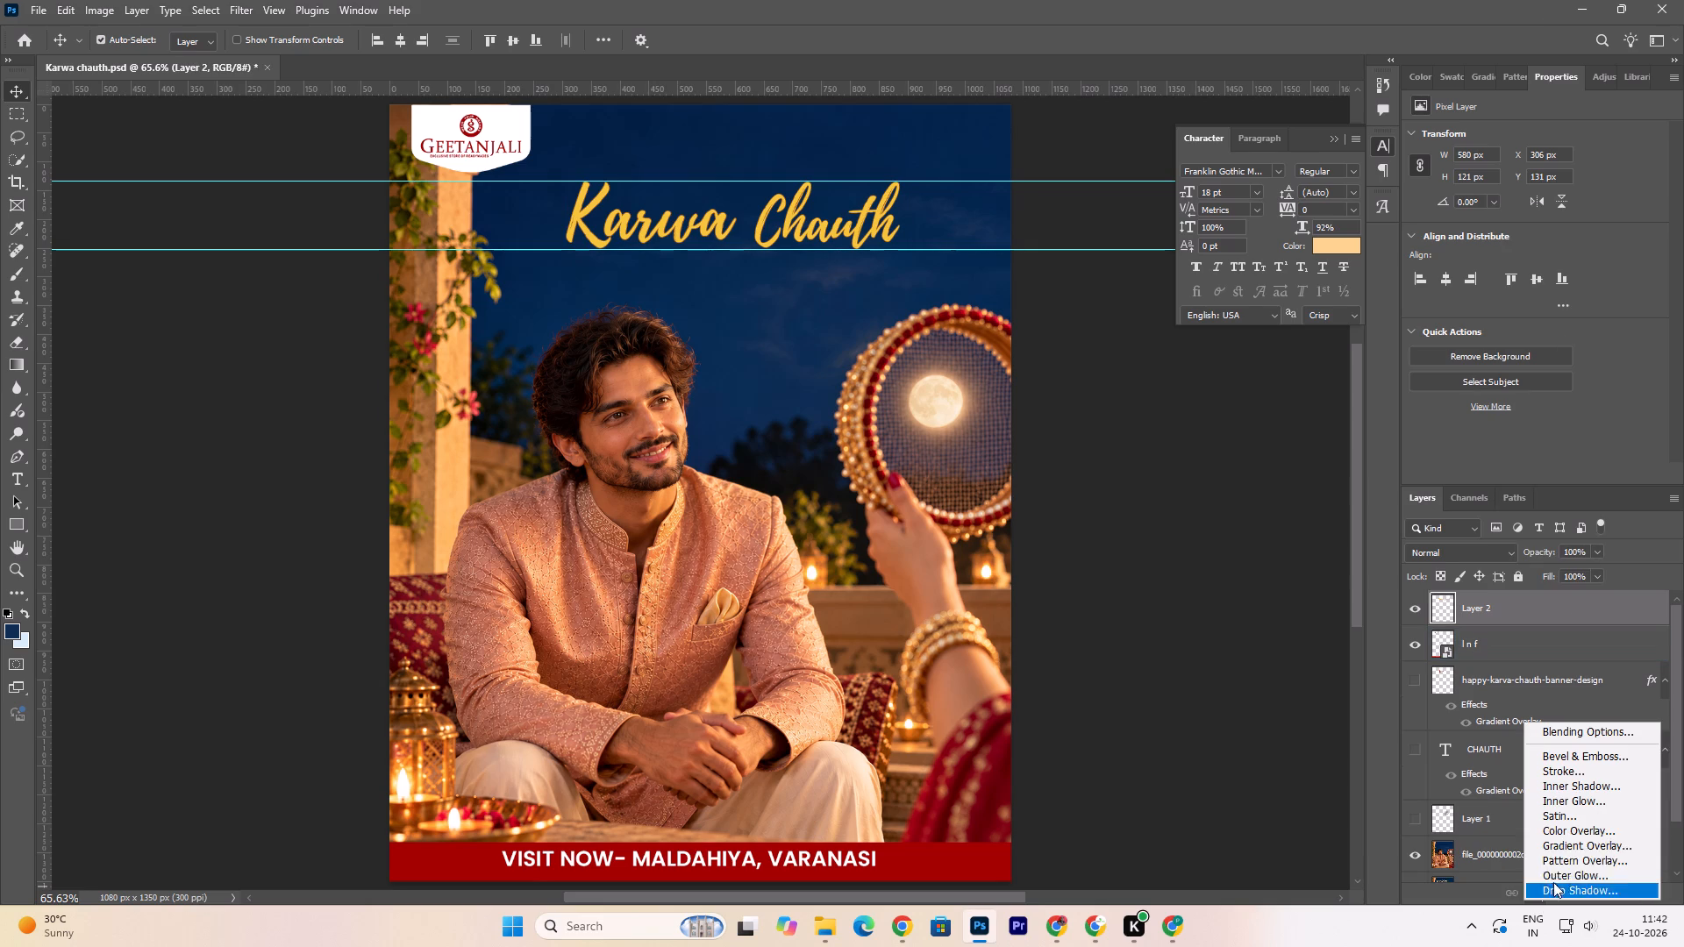
left_click(1560, 847)
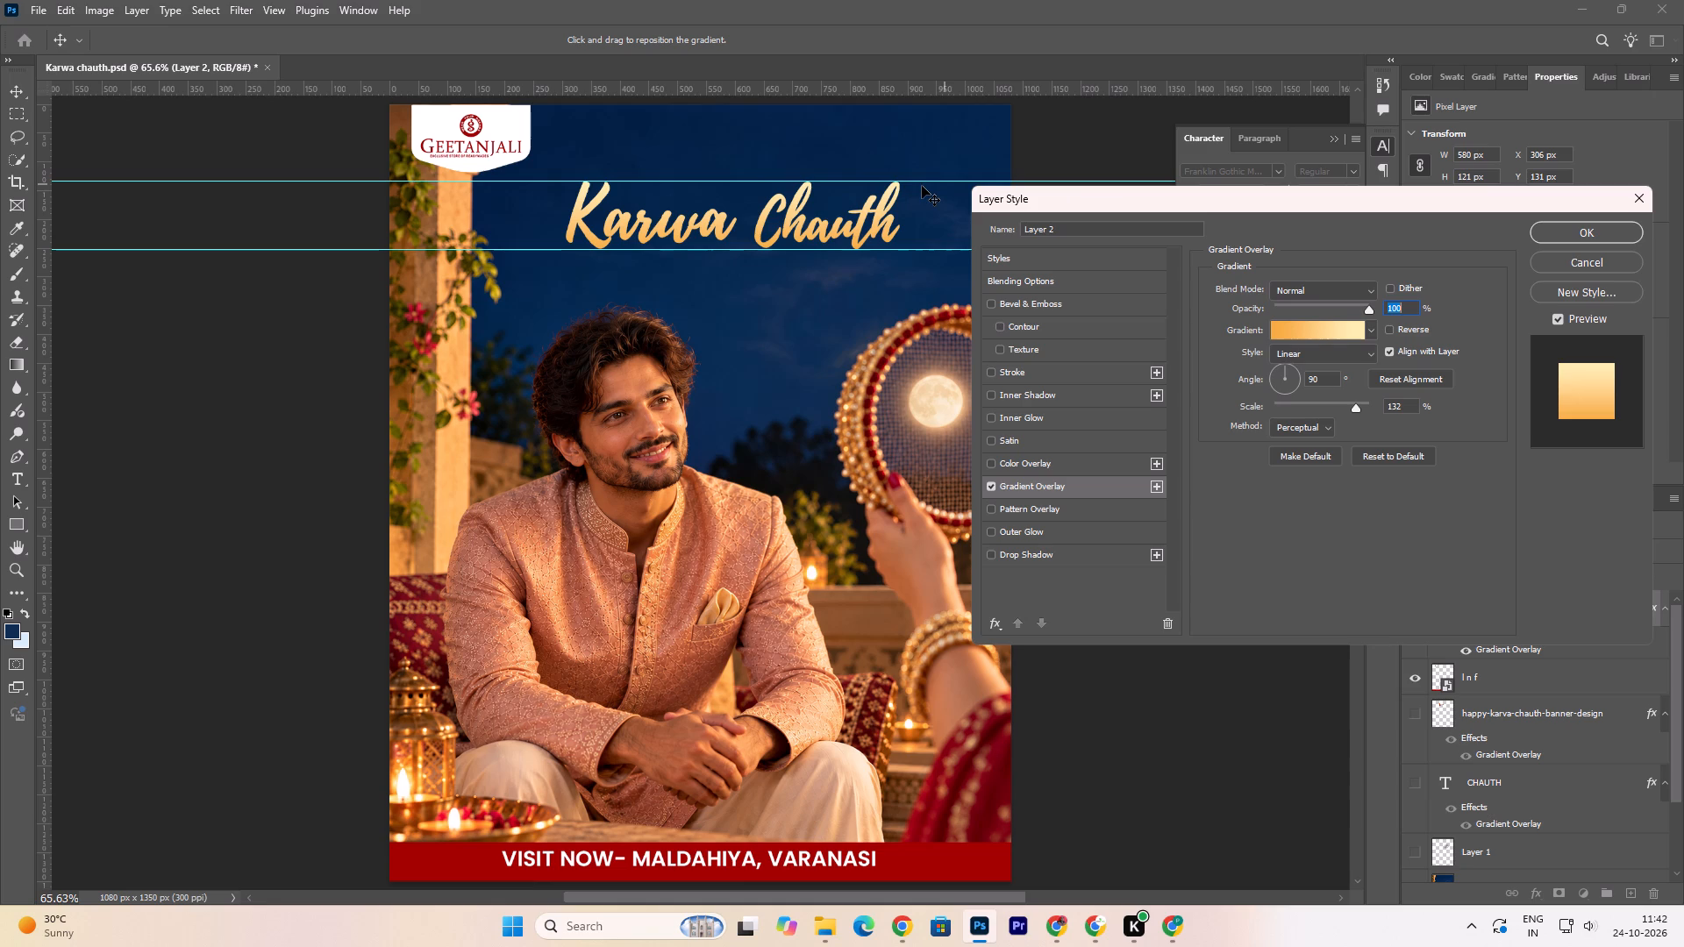
left_click_drag(930, 182, 942, 74)
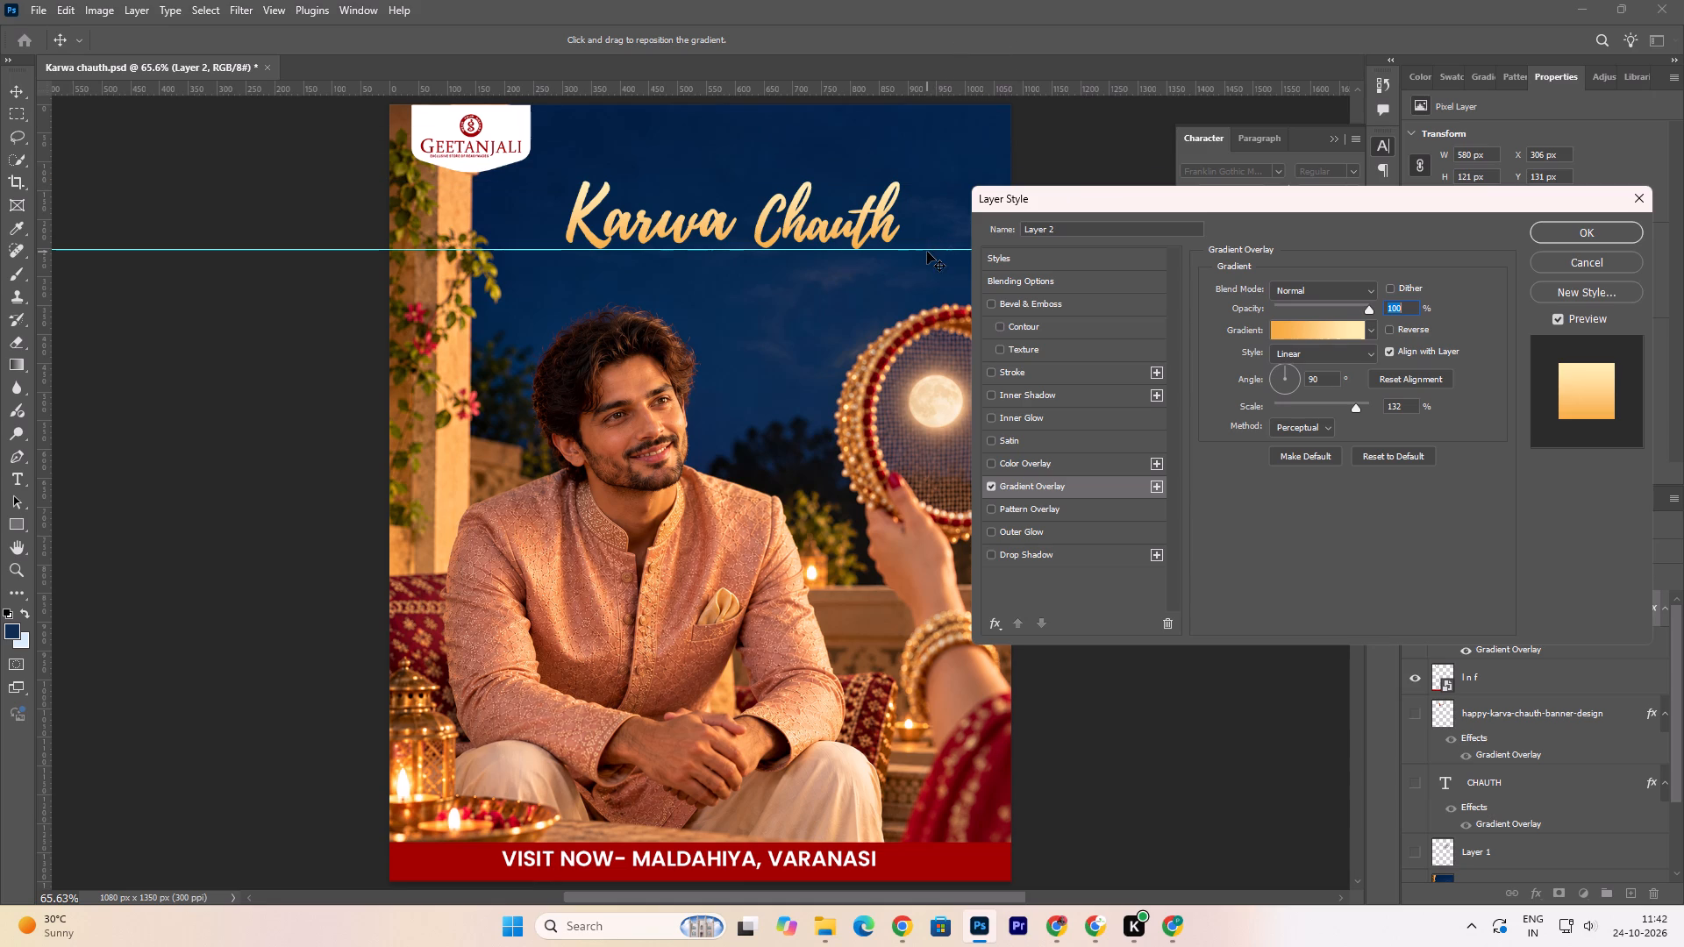
left_click_drag(930, 247, 951, 90)
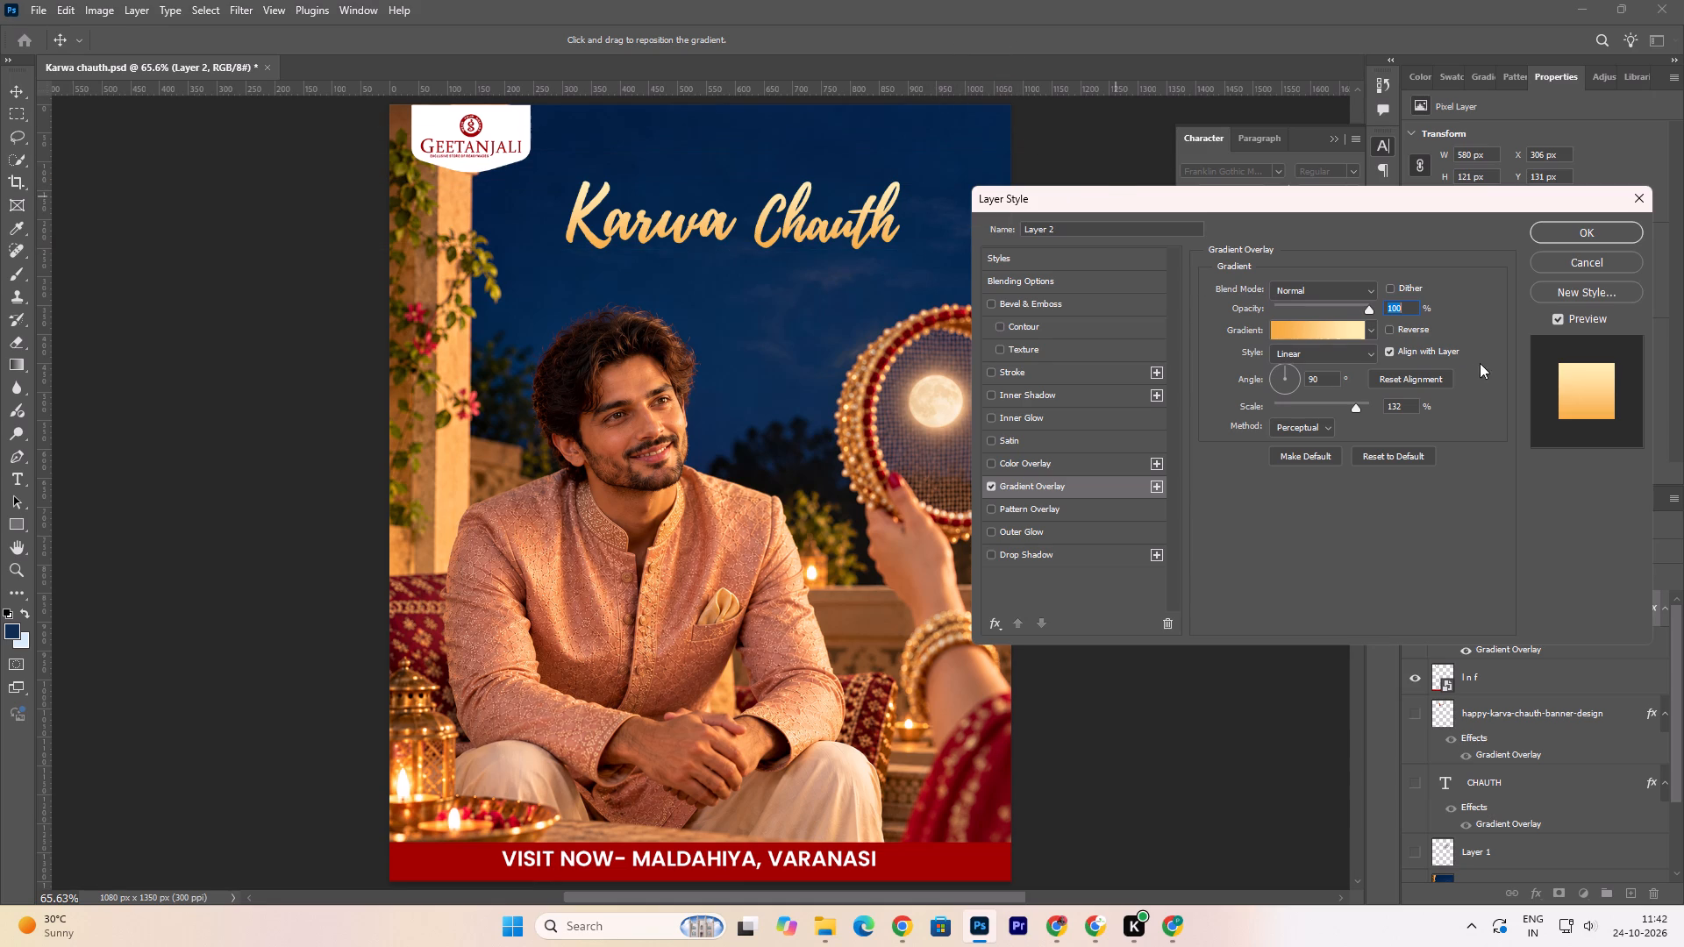
left_click(1318, 332)
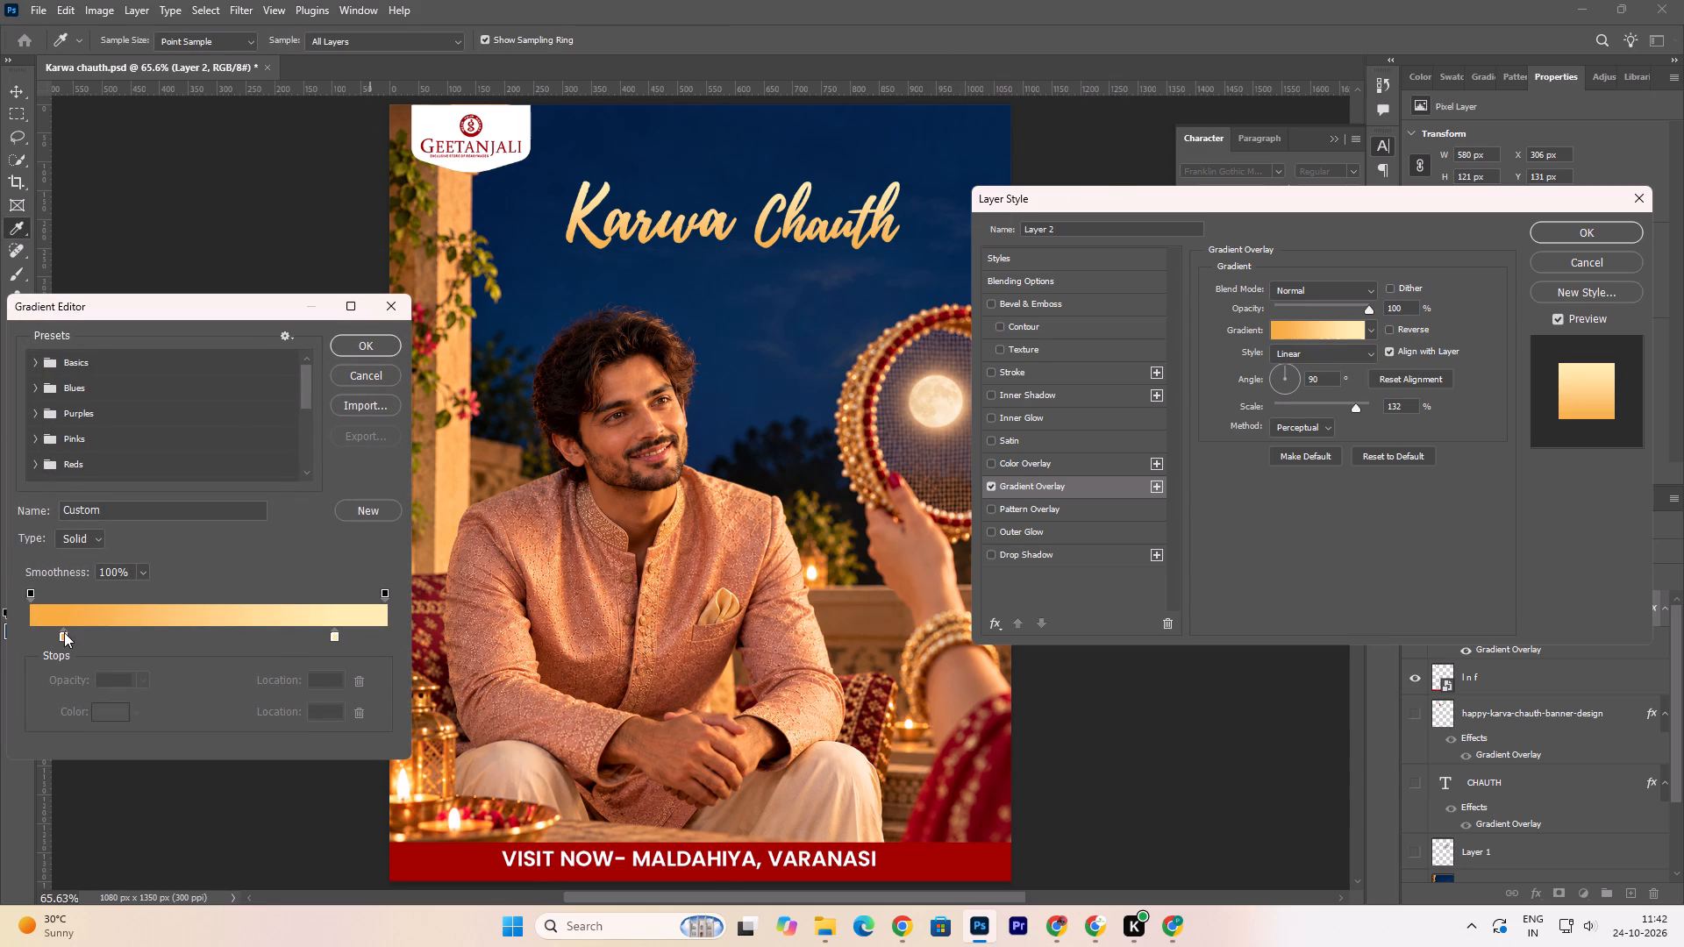
left_click_drag(64, 634, 74, 635)
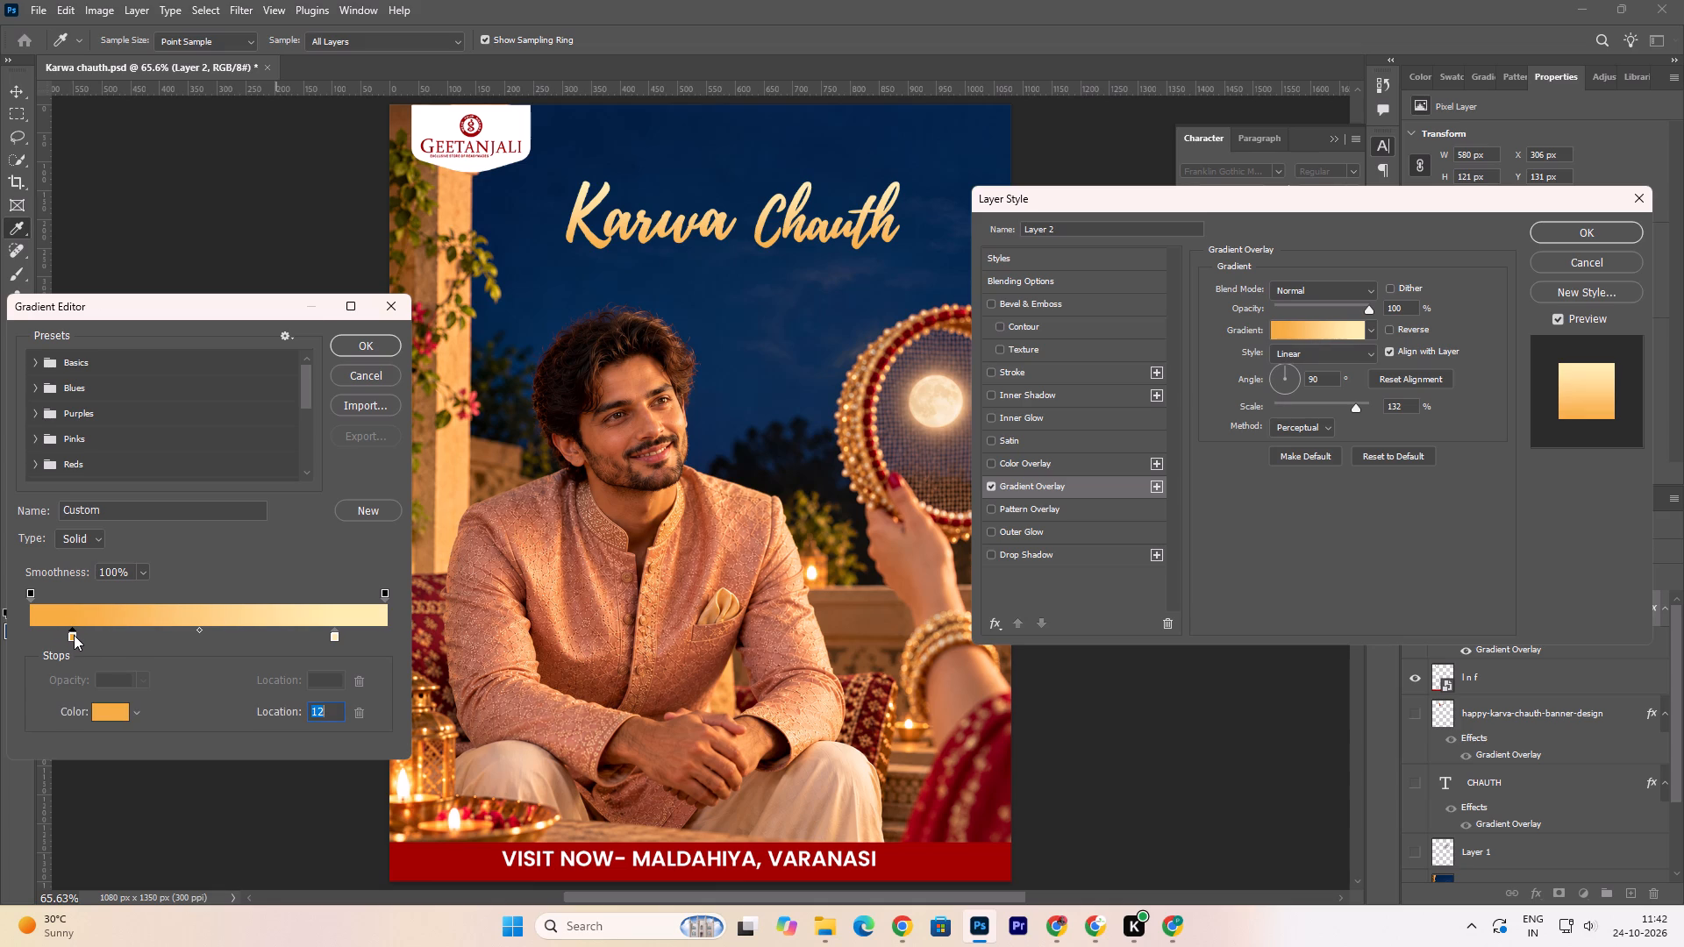
left_click(354, 345)
left_click(1564, 227)
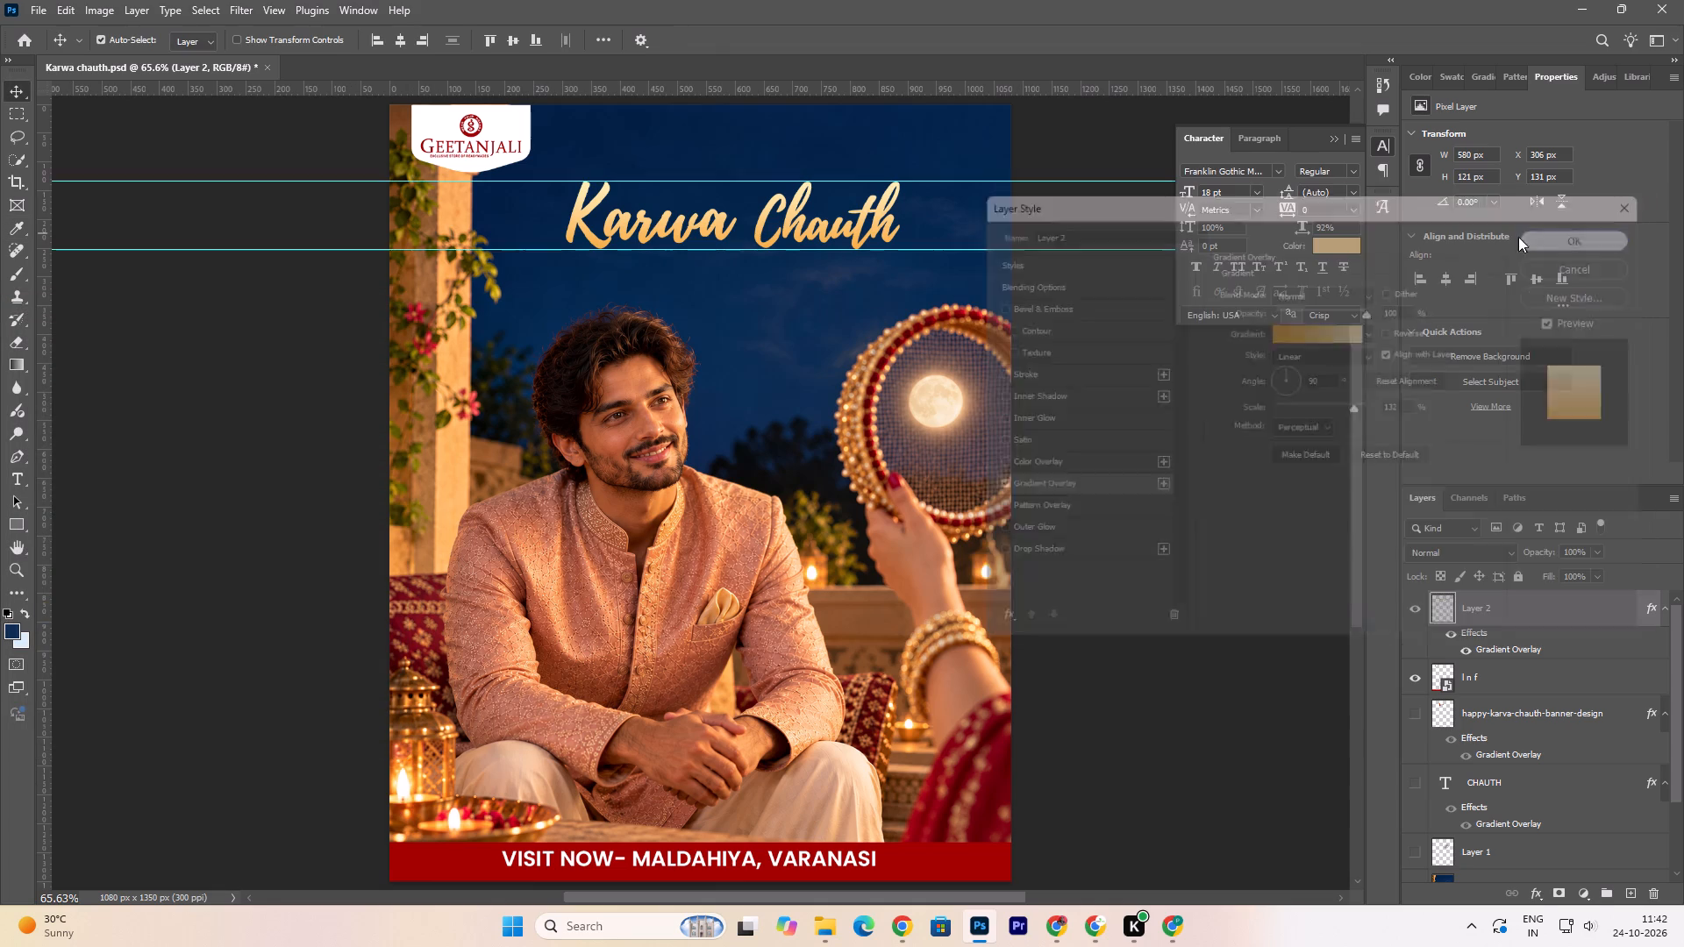
Remove both horizontal guides along the top and base of the lettering.
left_click(861, 231)
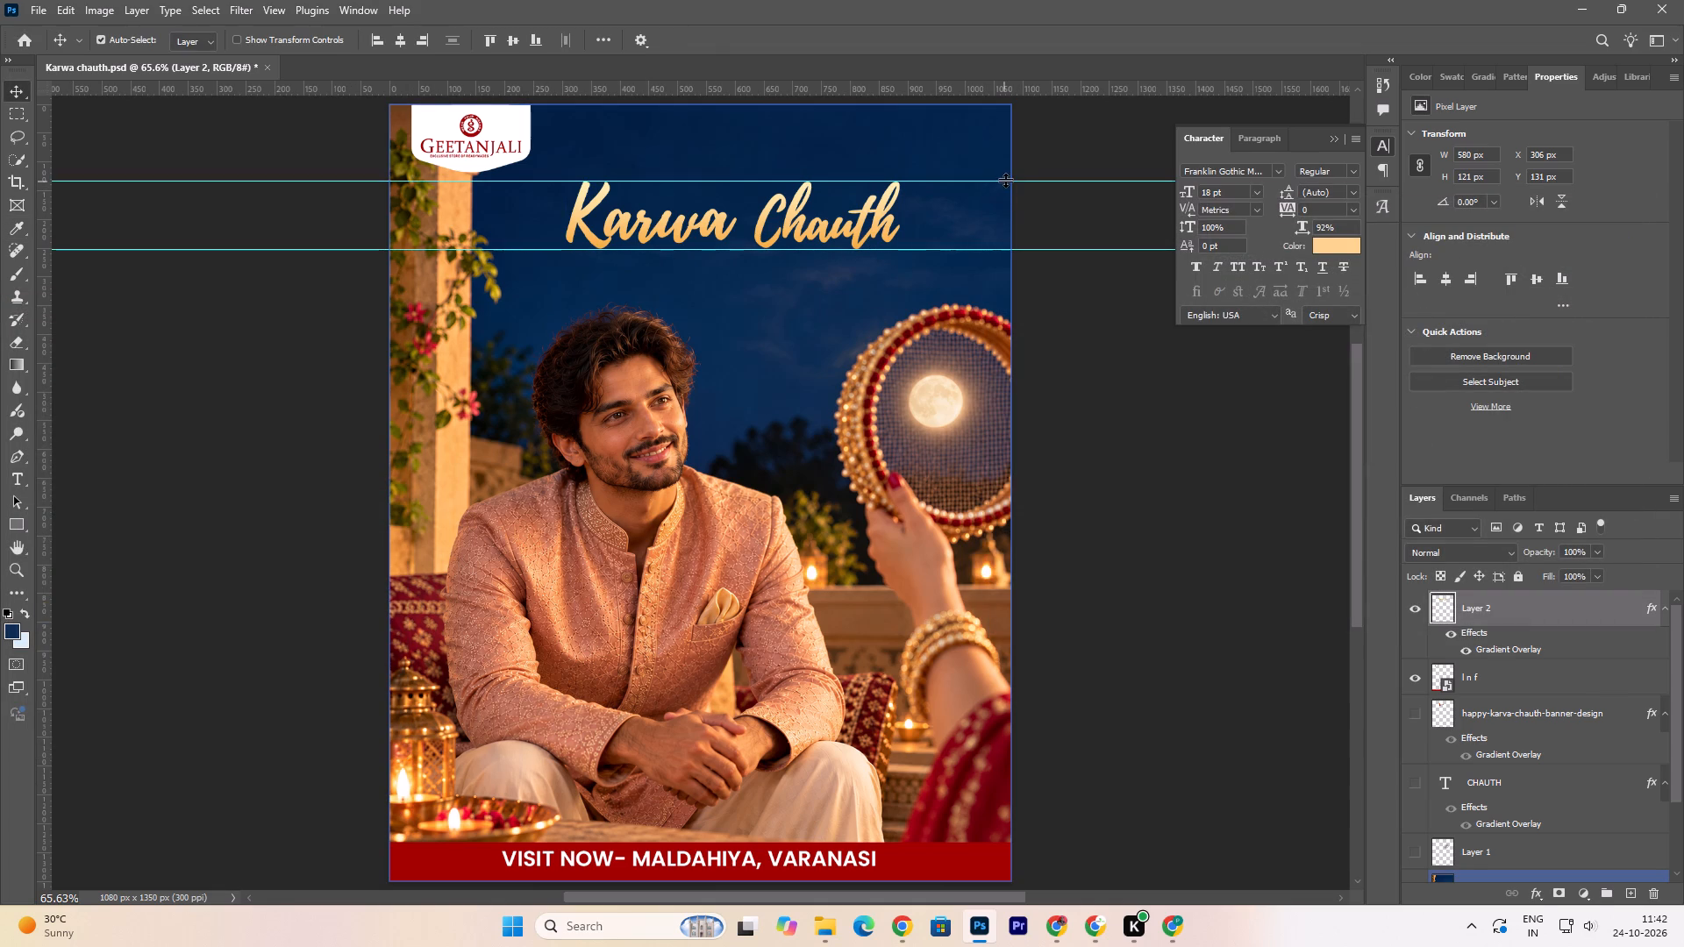
left_click_drag(1006, 179, 1031, 96)
left_click_drag(1051, 251, 1056, 239)
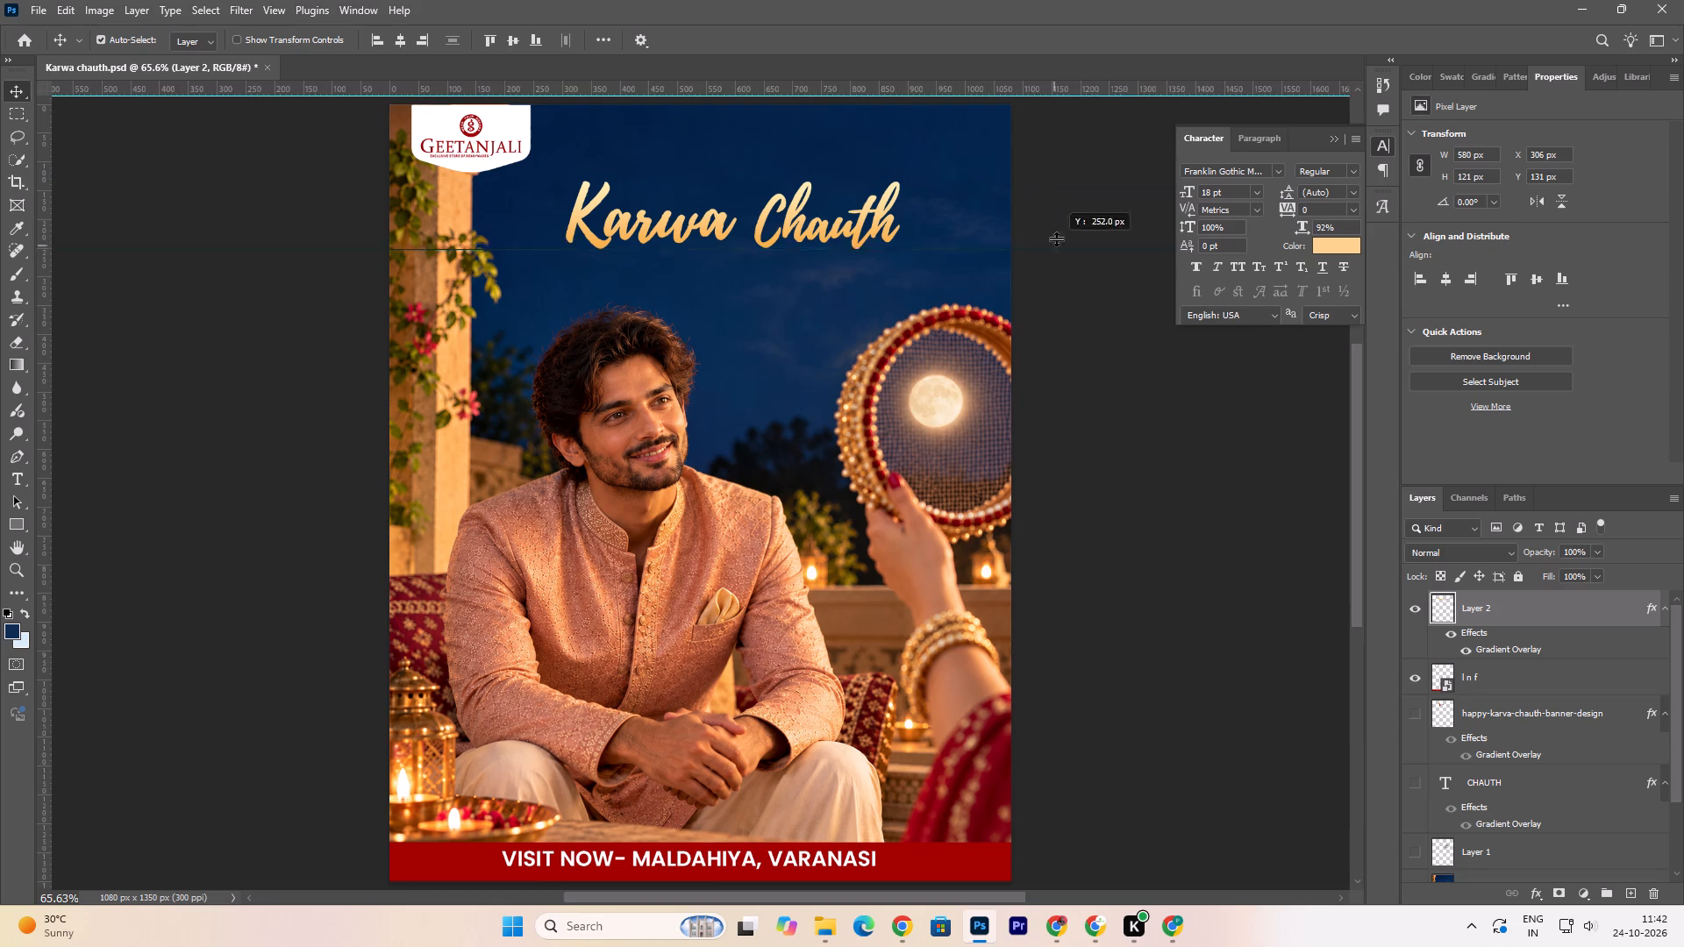
left_click_drag(1056, 239, 1069, 78)
left_click_drag(1088, 96, 1095, 86)
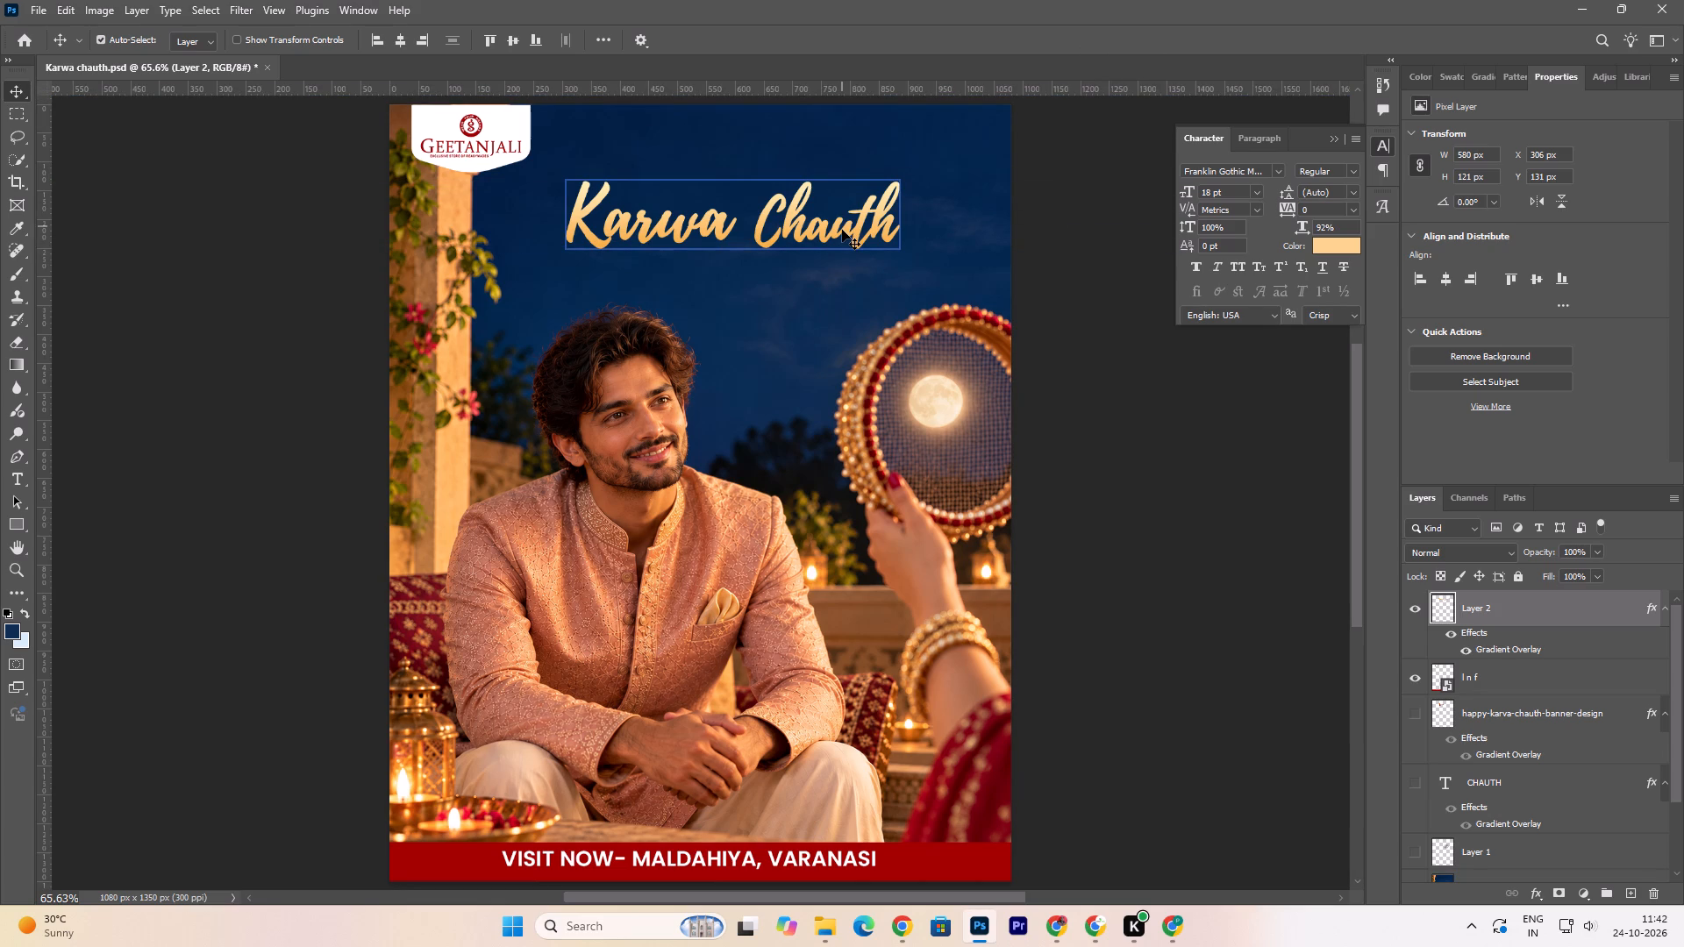
Scale the Karwa Chauth lettering down proportionally to about 92.5% and reposition it at about X 320, Y 140 px.
left_click(842, 230)
key("ctrl+t")
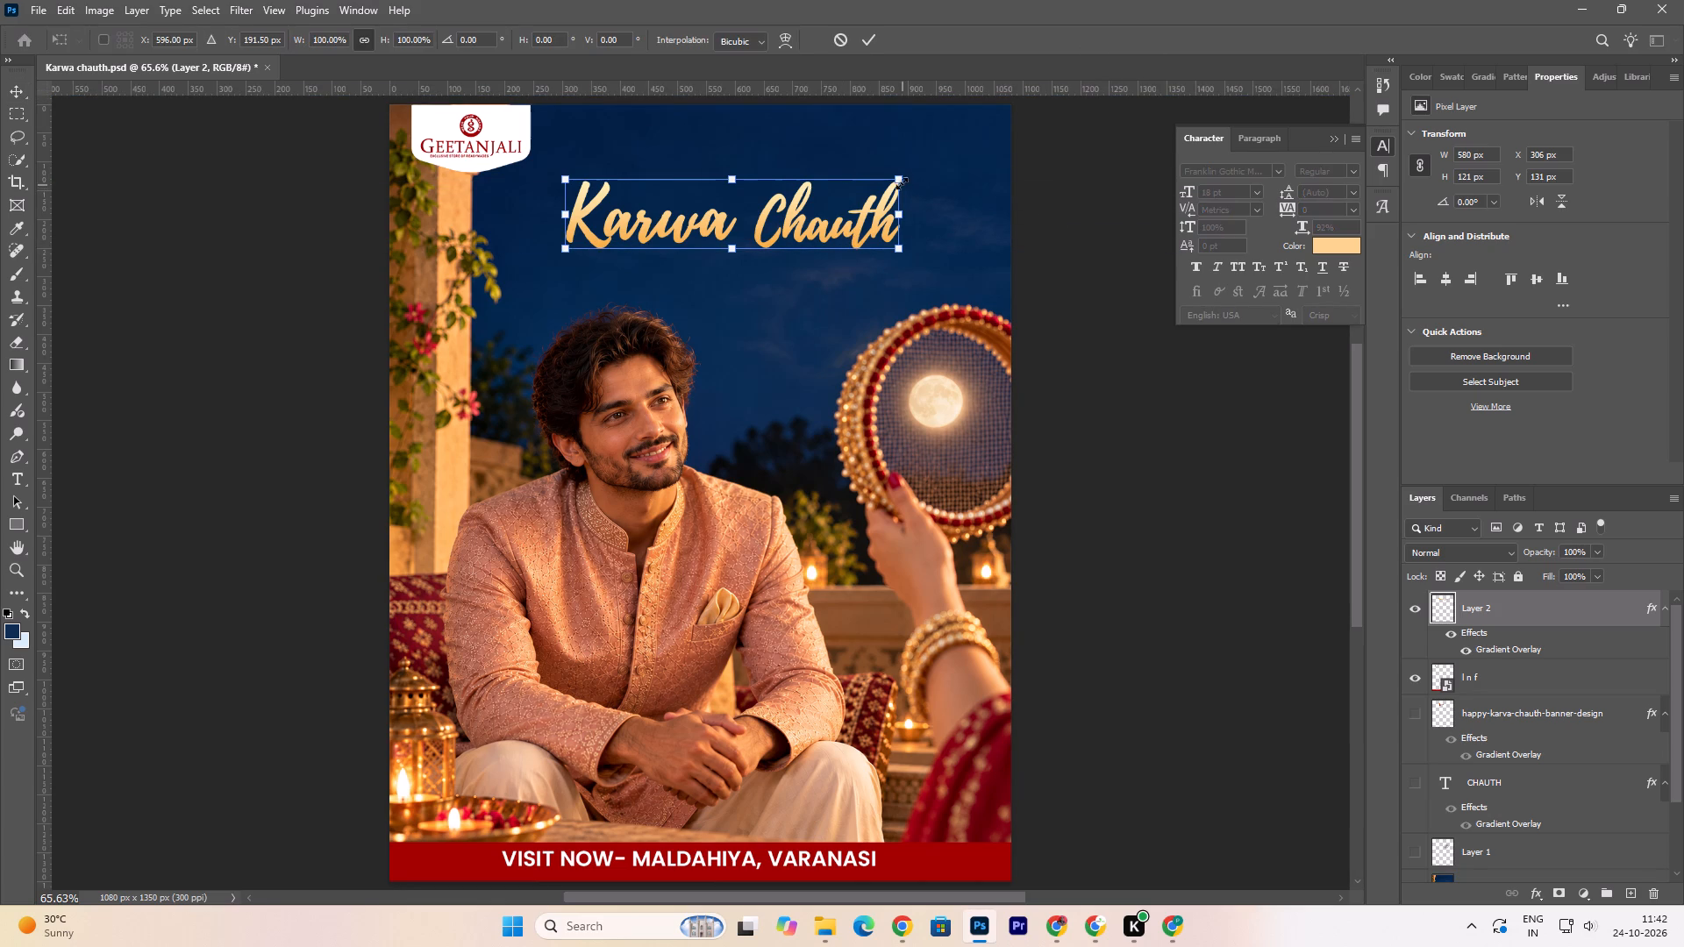
left_click_drag(900, 178, 877, 194)
left_click_drag(796, 228, 803, 228)
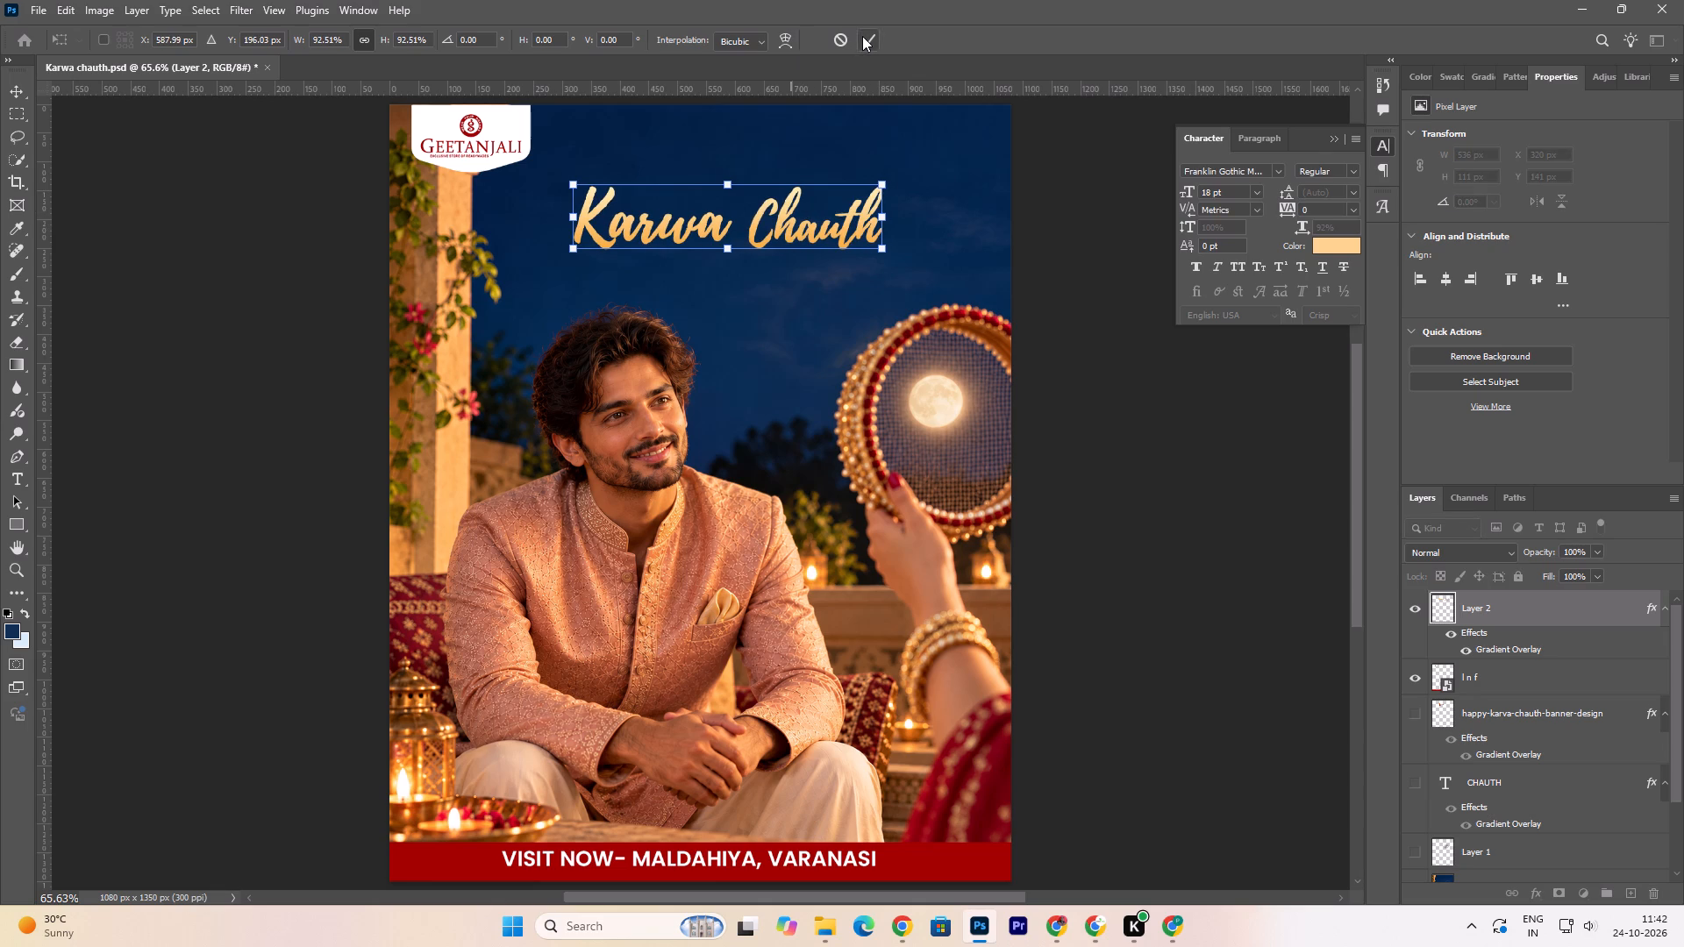
left_click(865, 35)
Nudge the Karwa Chauth lettering straight up to Y 128 px.
left_click(816, 230)
left_click(805, 235)
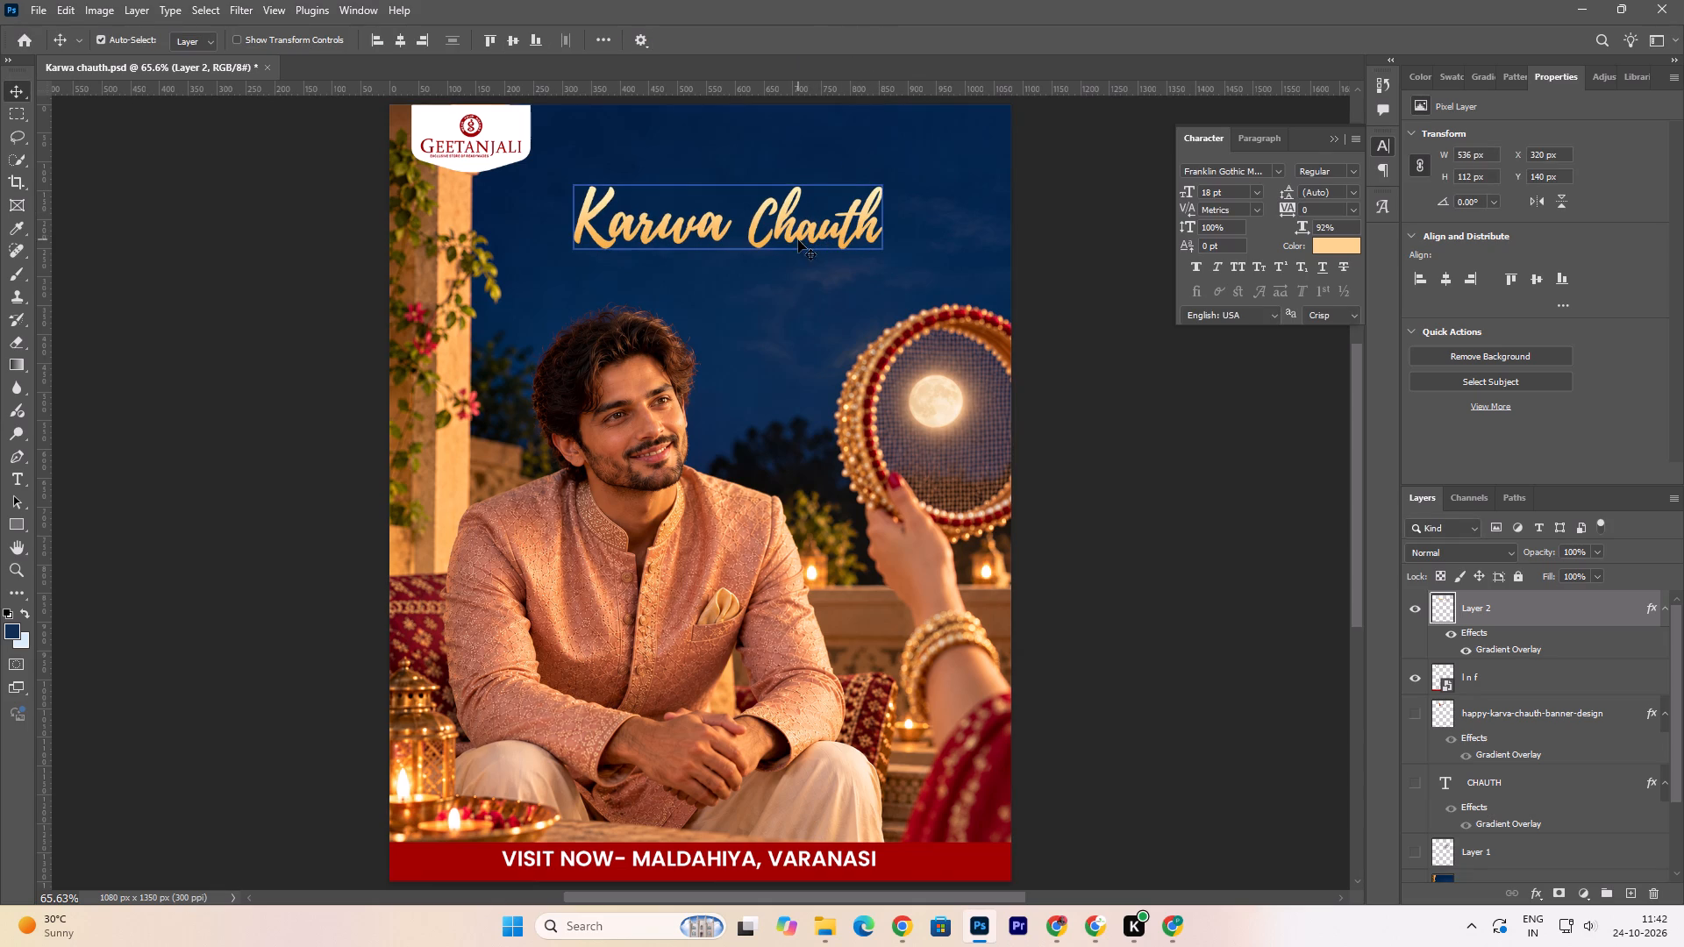
key("Up")
key("Up")
key("Up")
key("Up")
key("Up")
key("Up")
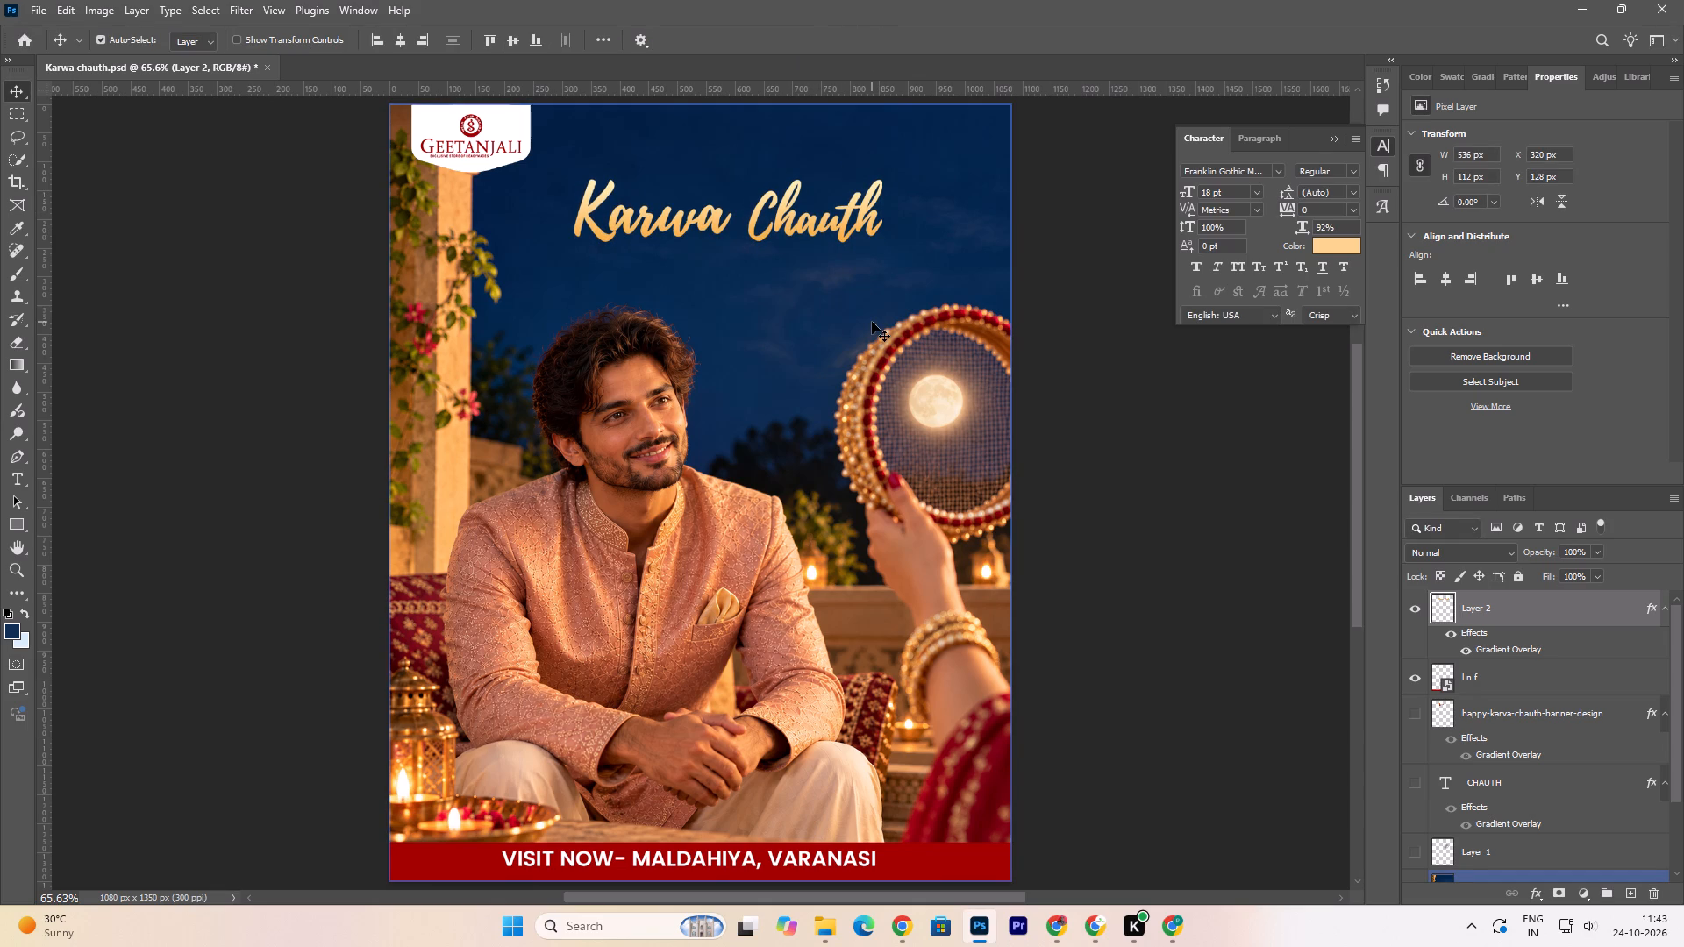
Select the word Chauth with a rectangular marquee of about 268 × 158 px and copy it to a new layer.
double_click(691, 212)
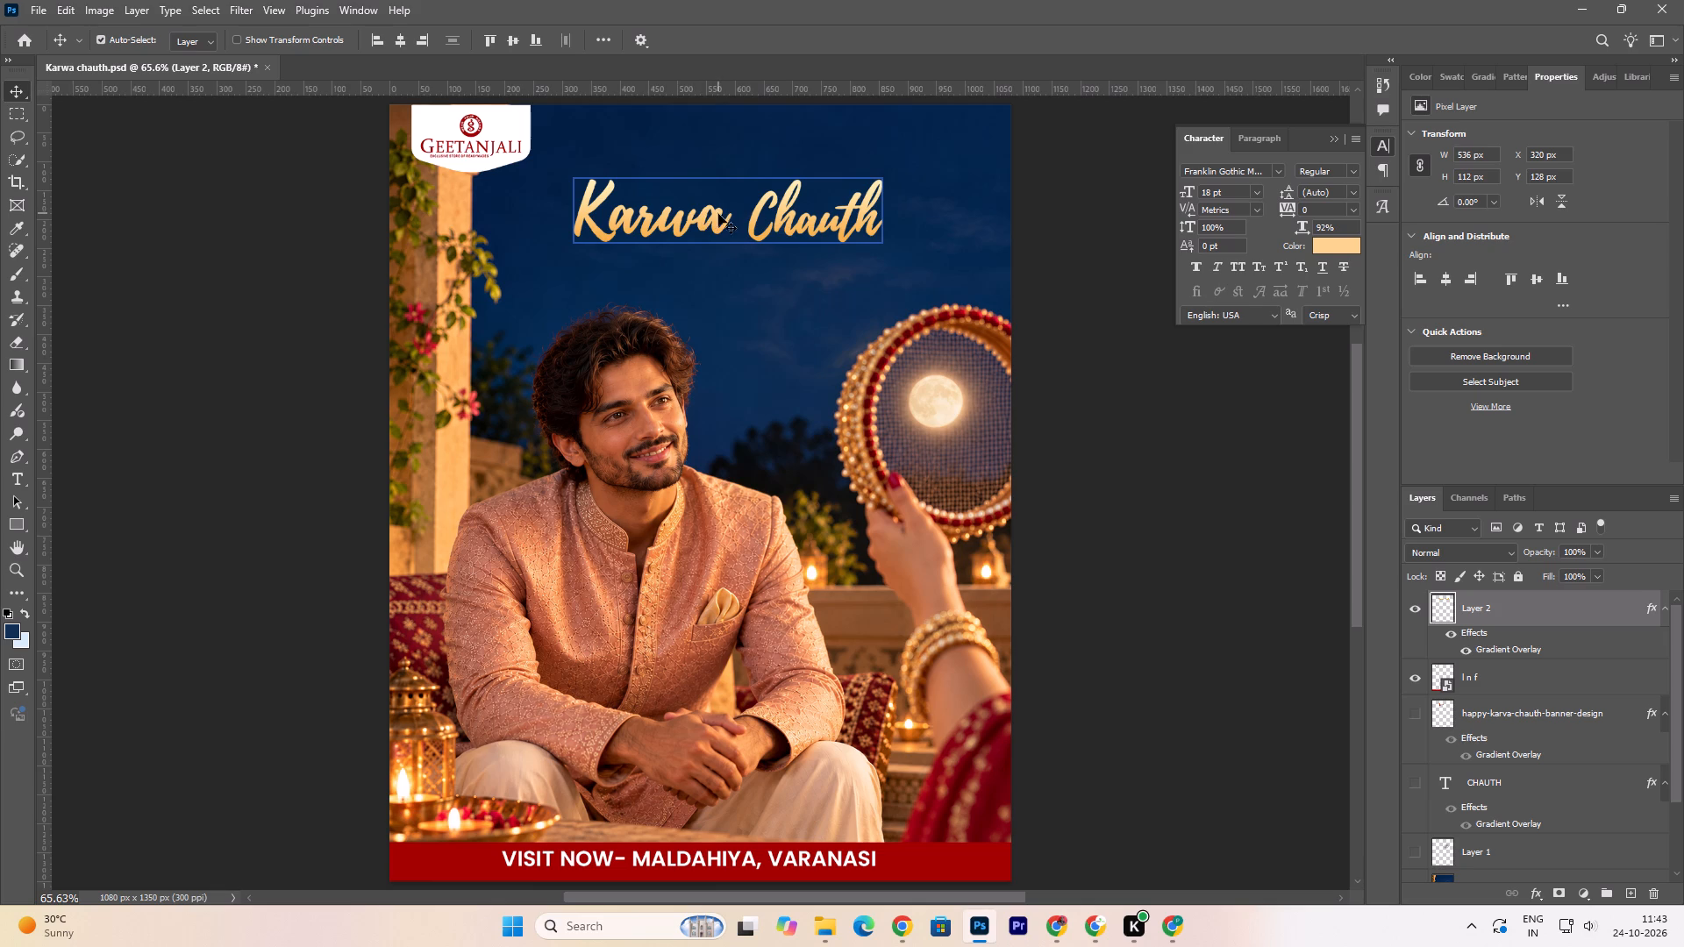
left_click(17, 117)
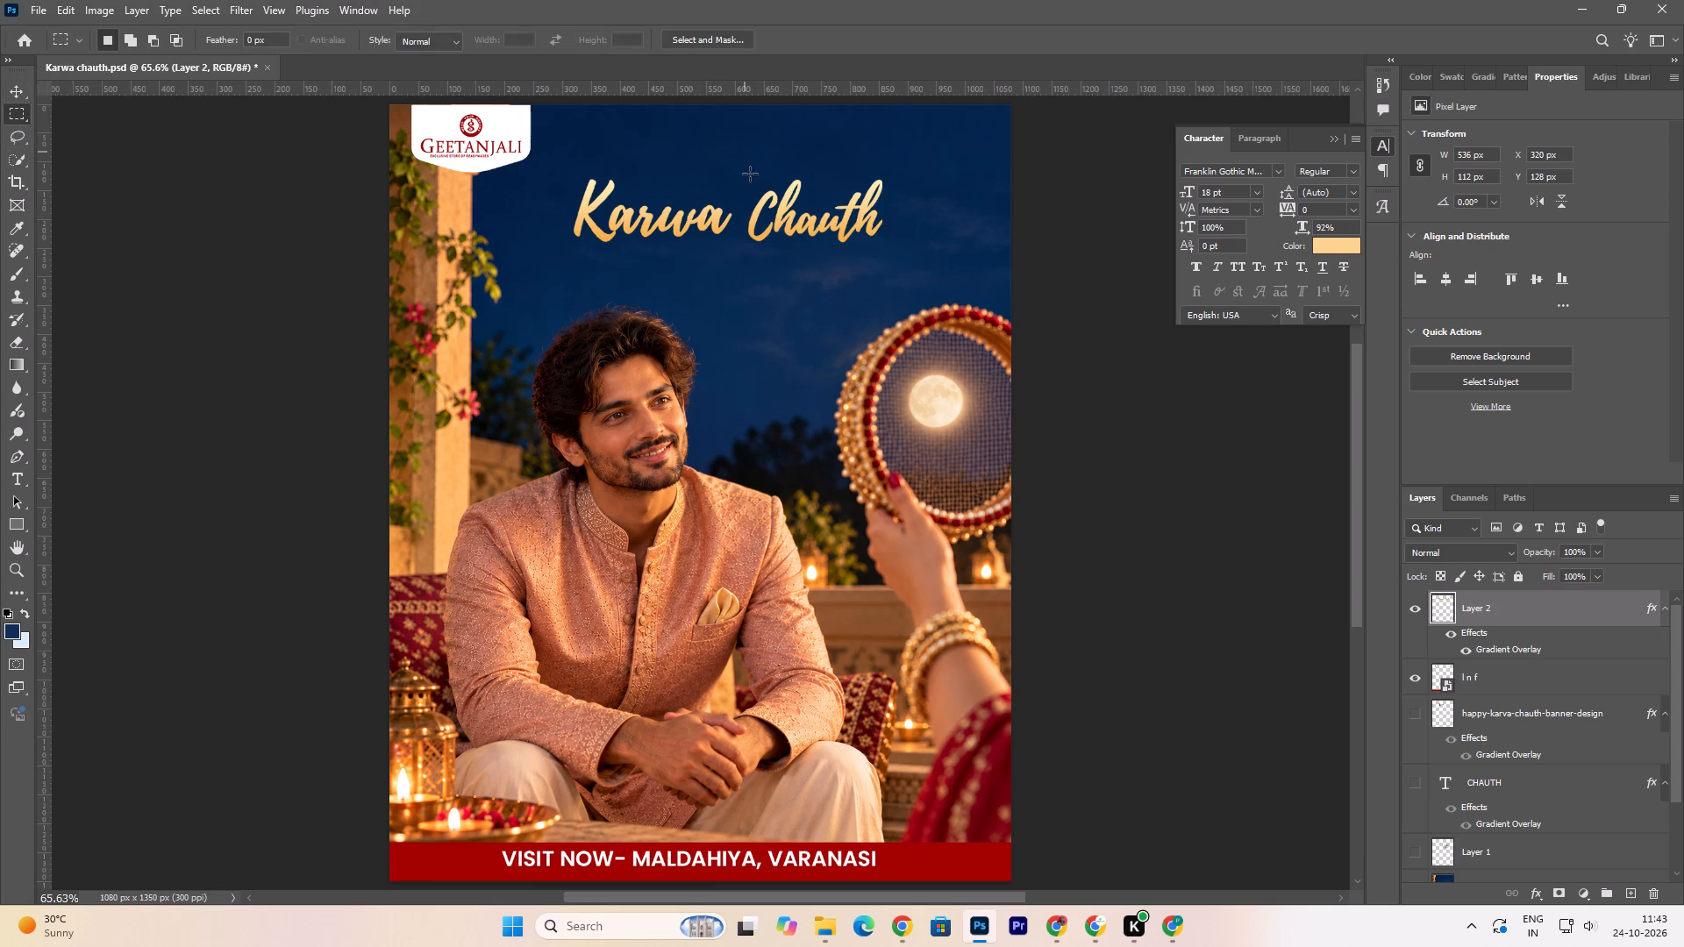
left_click_drag(744, 170, 919, 262)
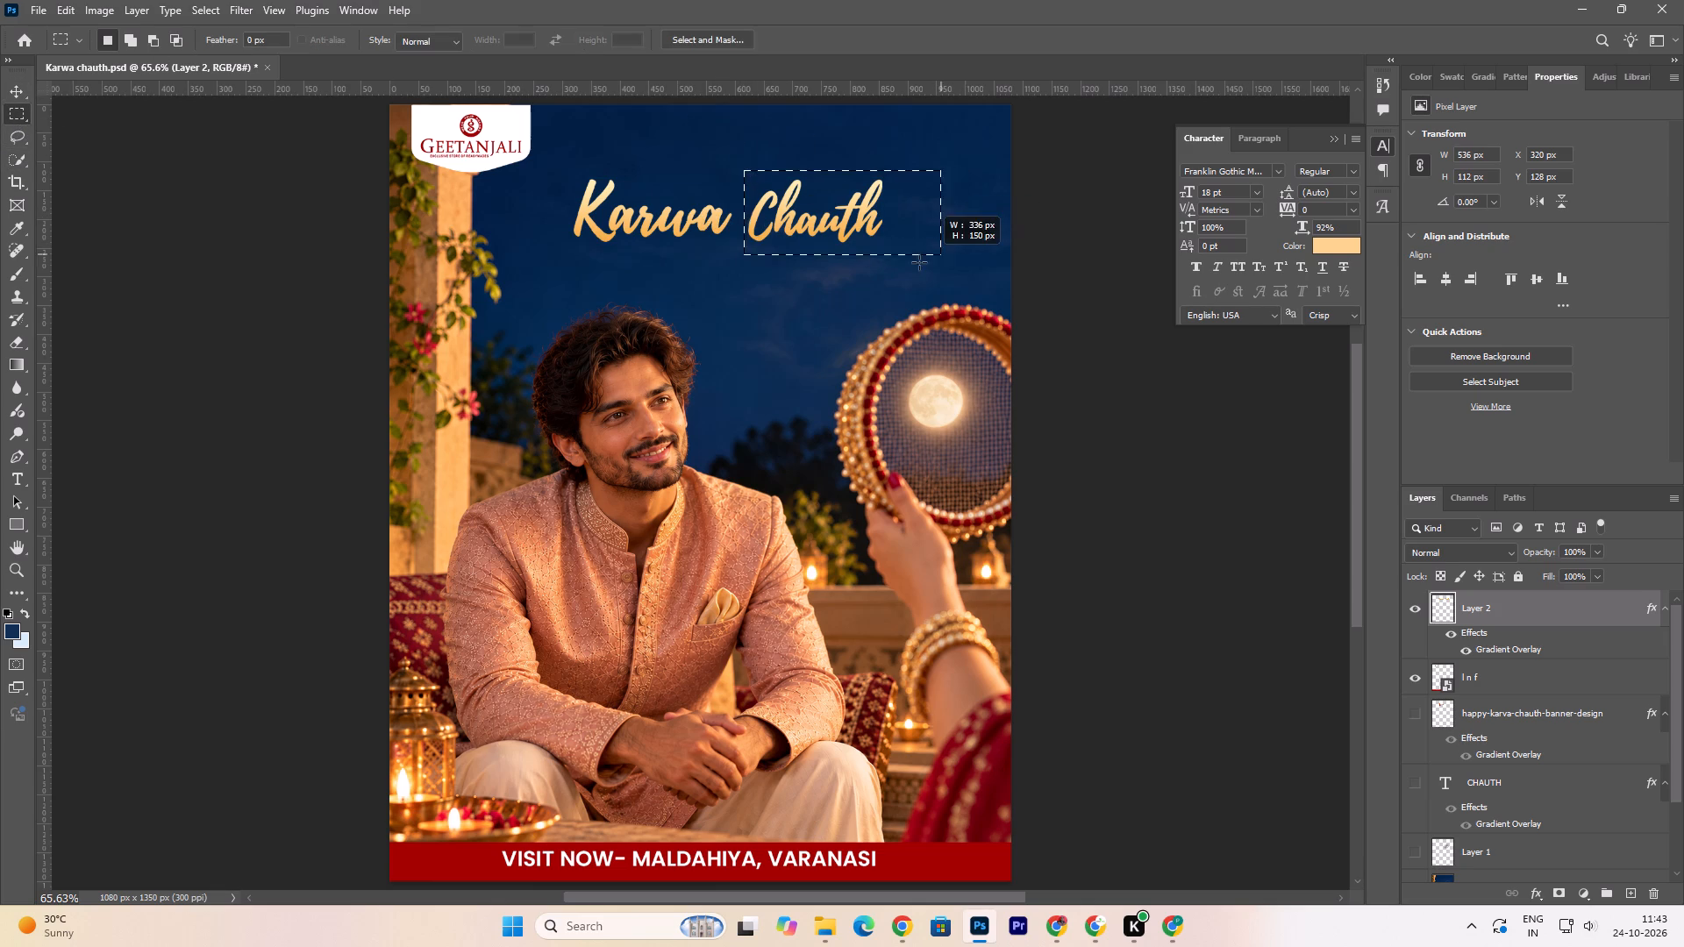
left_click_drag(919, 262, 896, 260)
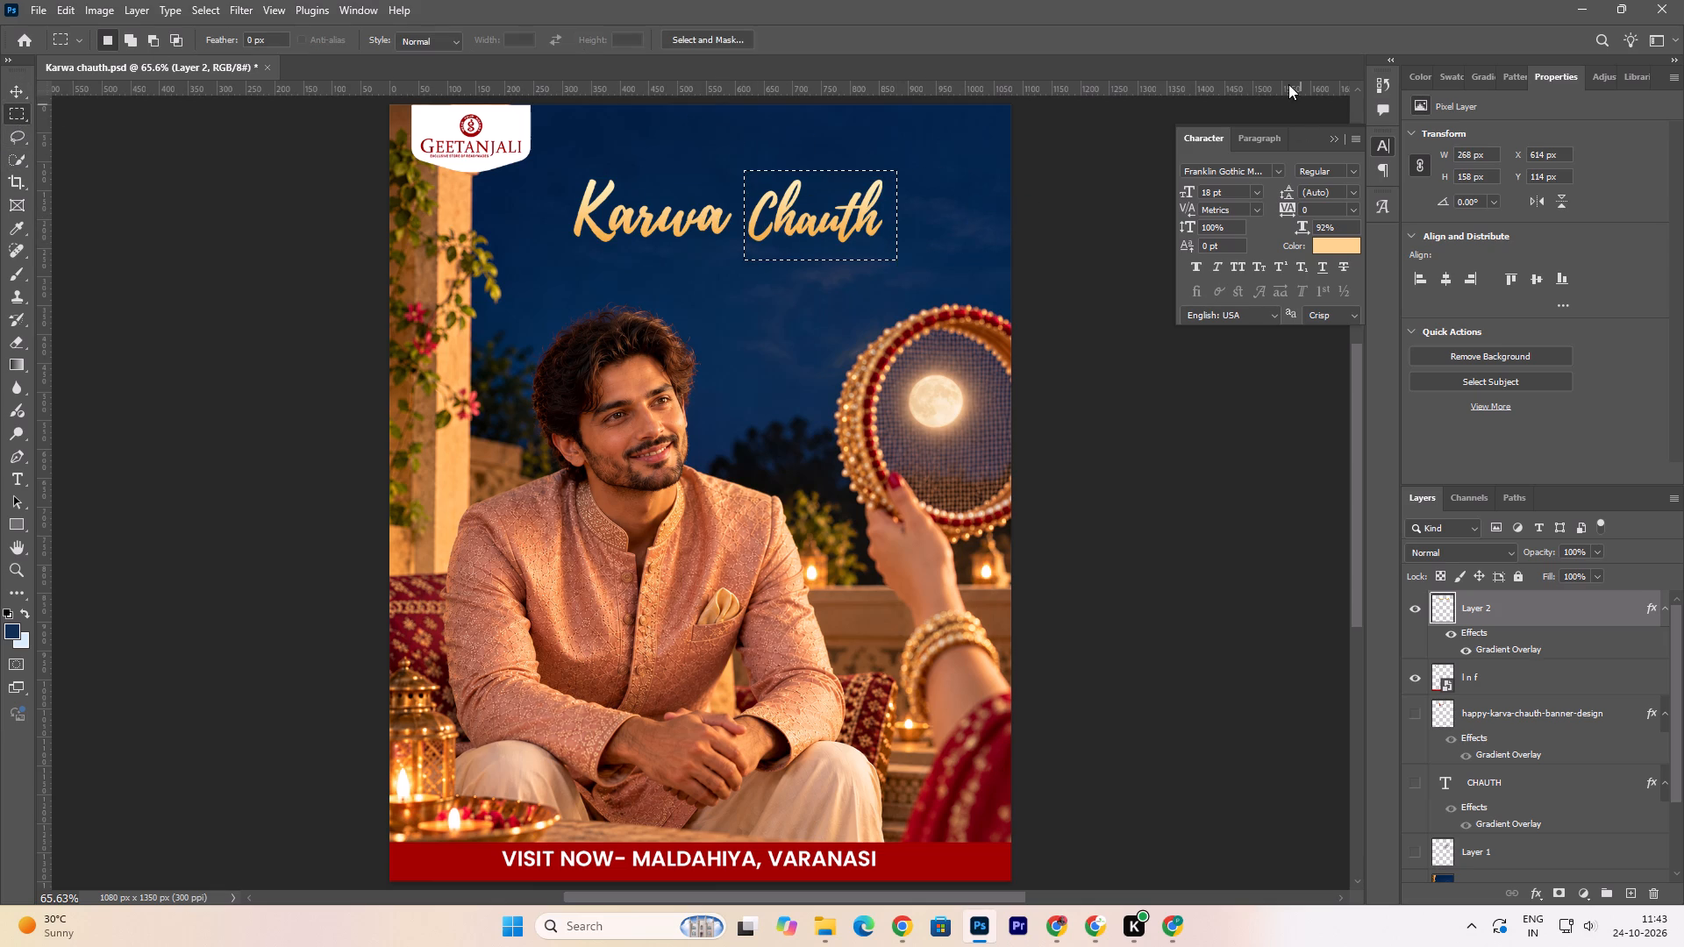
key("ctrl+j")
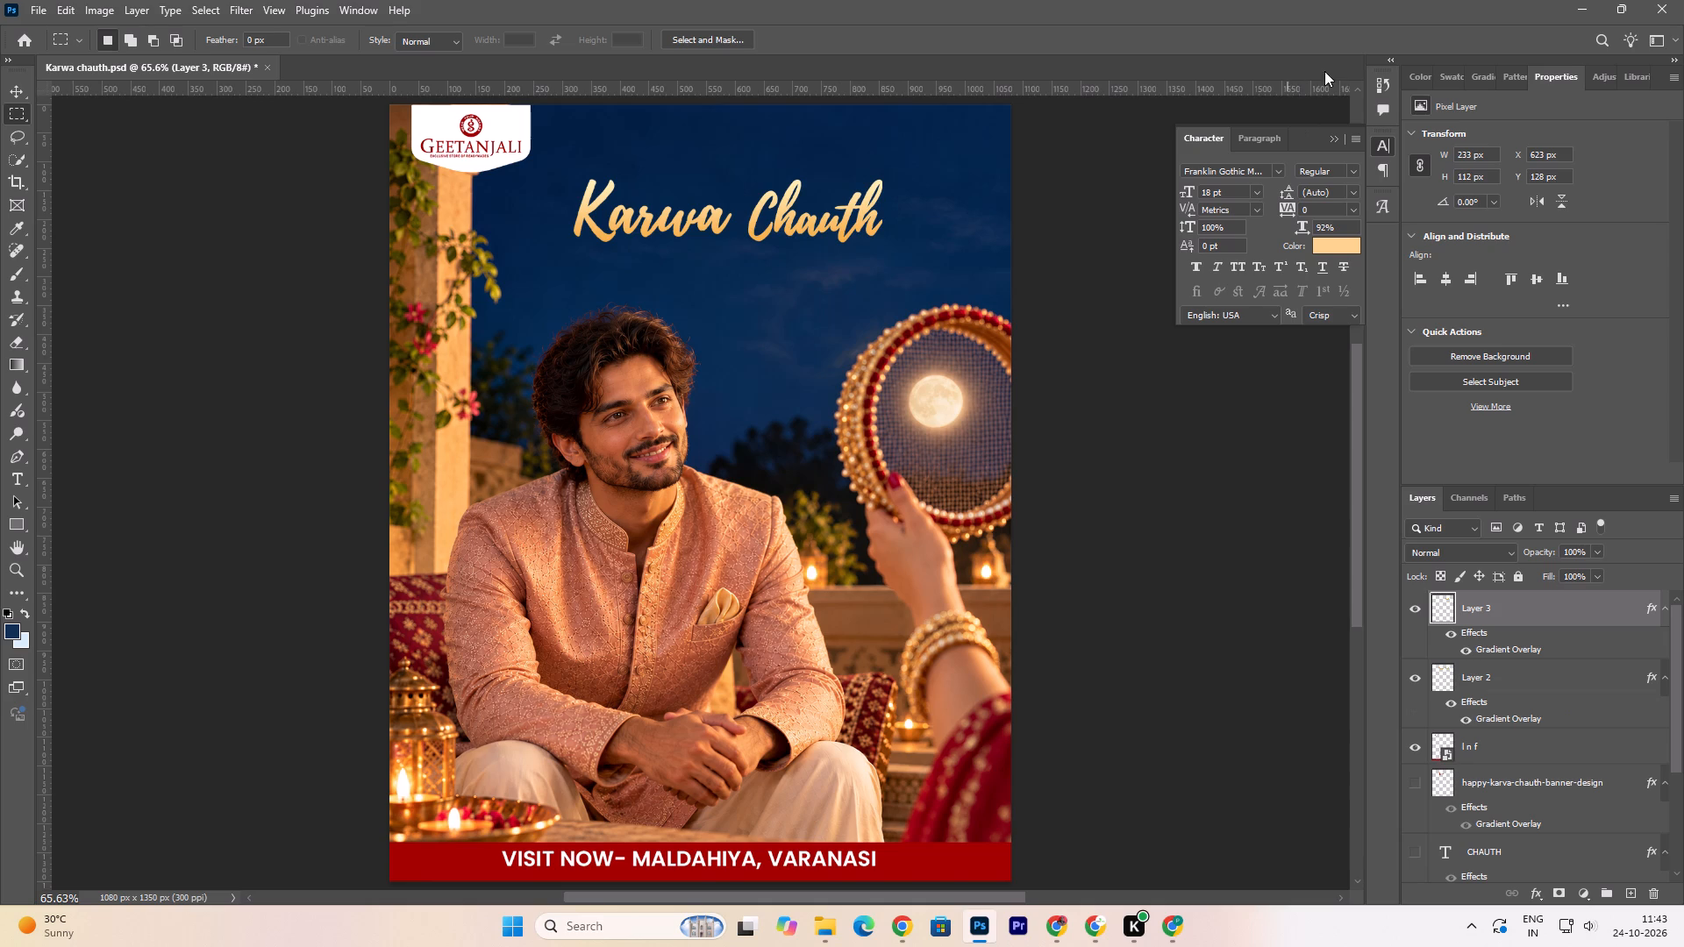
Nudge the copied word Chauth closer to Karwa, to X 611 px.
left_click(16, 92)
left_click(796, 225)
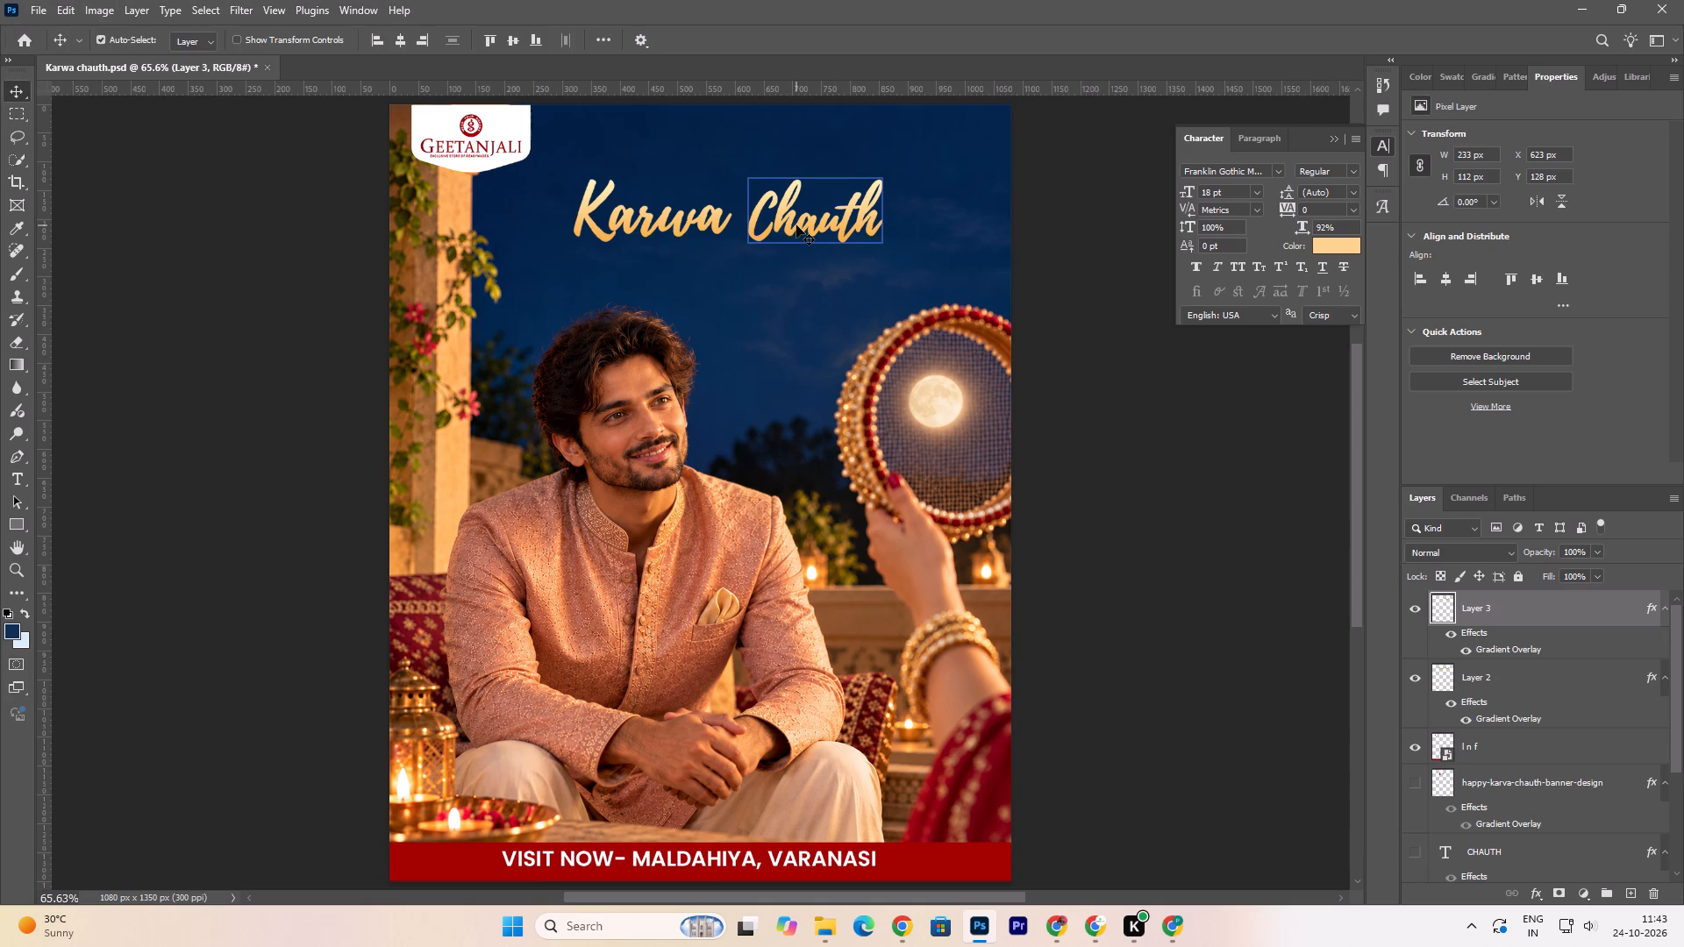
key("Left")
key("Left")
key("Left")
key("Left")
key("Left")
key("Left")
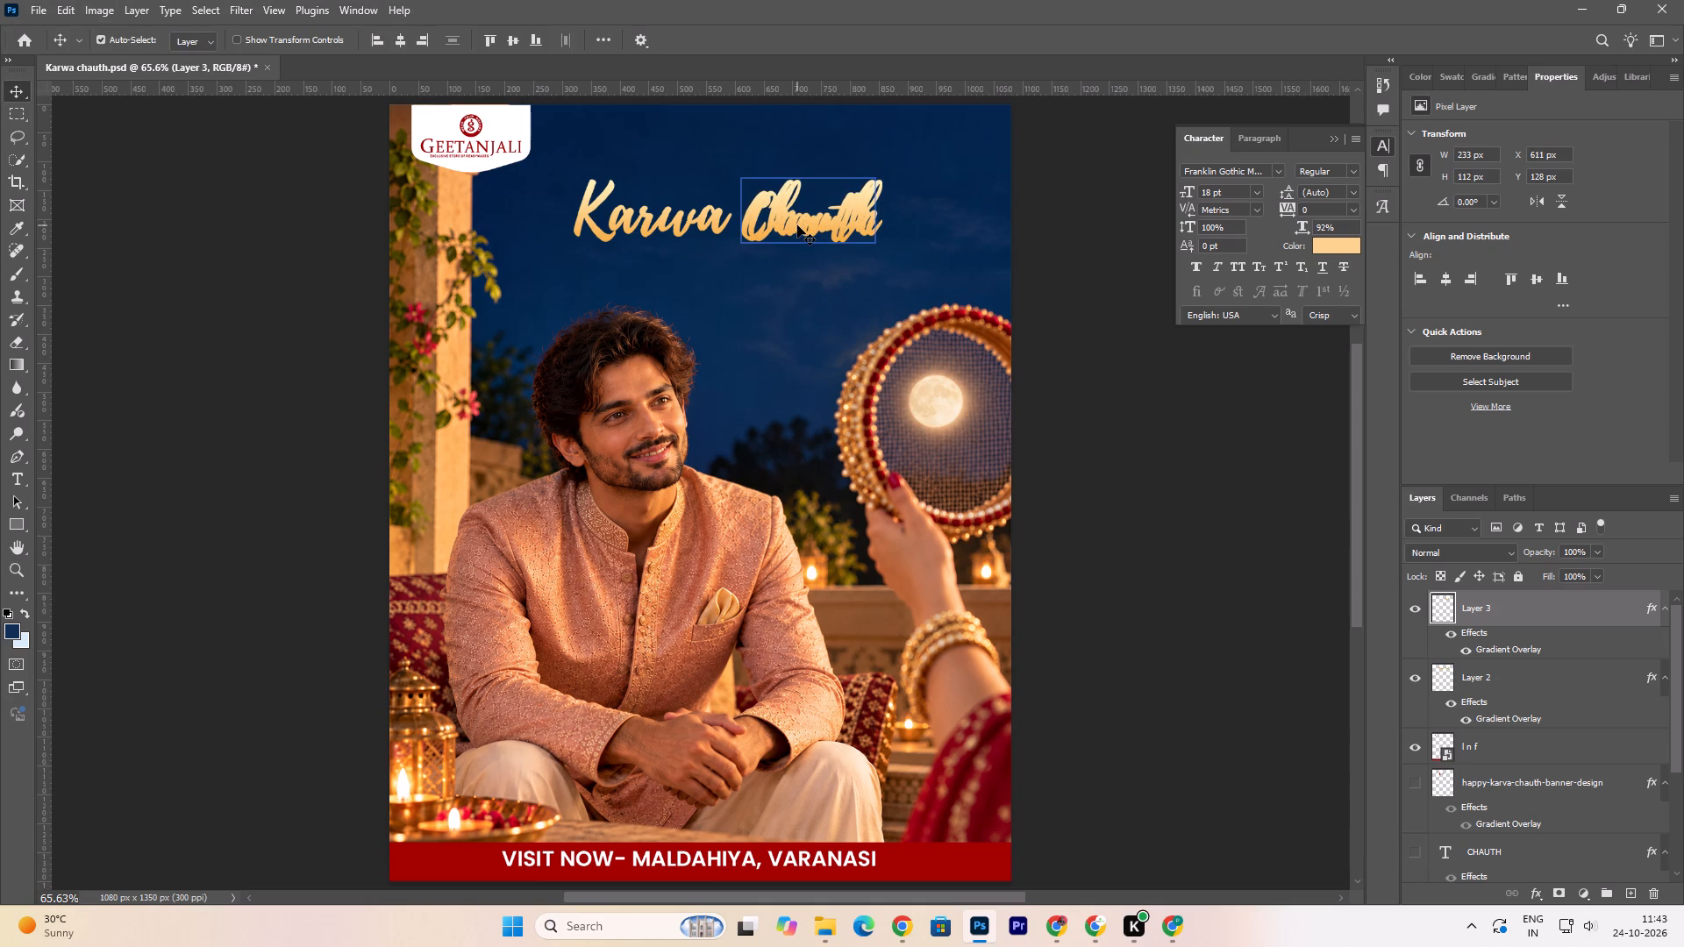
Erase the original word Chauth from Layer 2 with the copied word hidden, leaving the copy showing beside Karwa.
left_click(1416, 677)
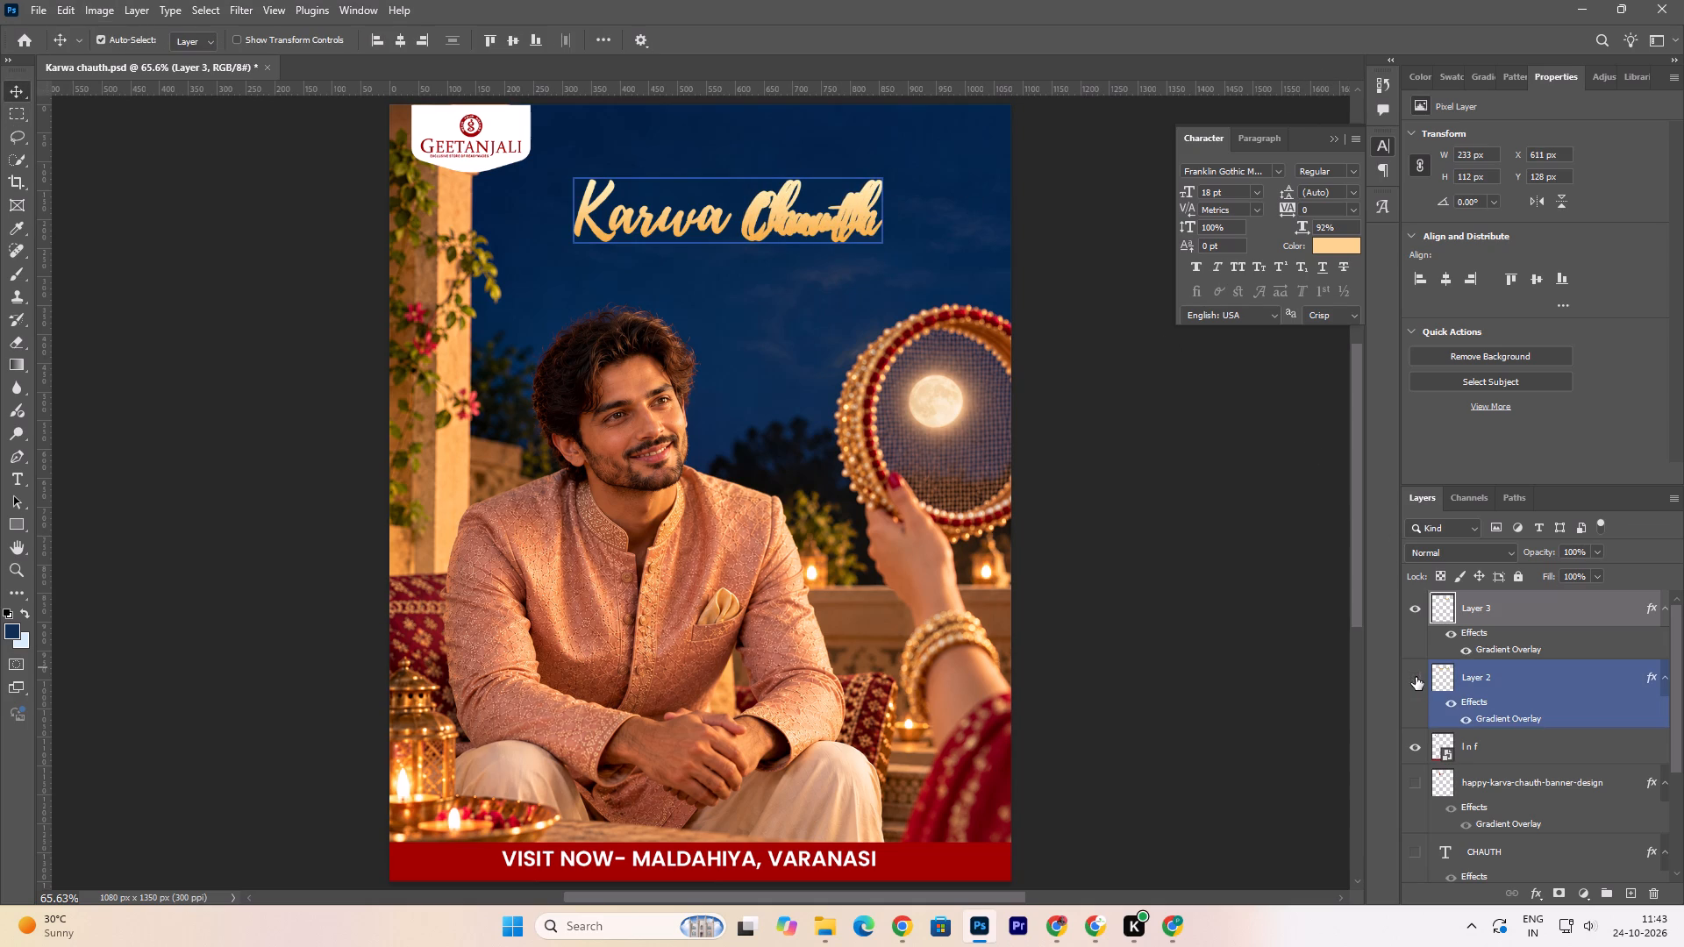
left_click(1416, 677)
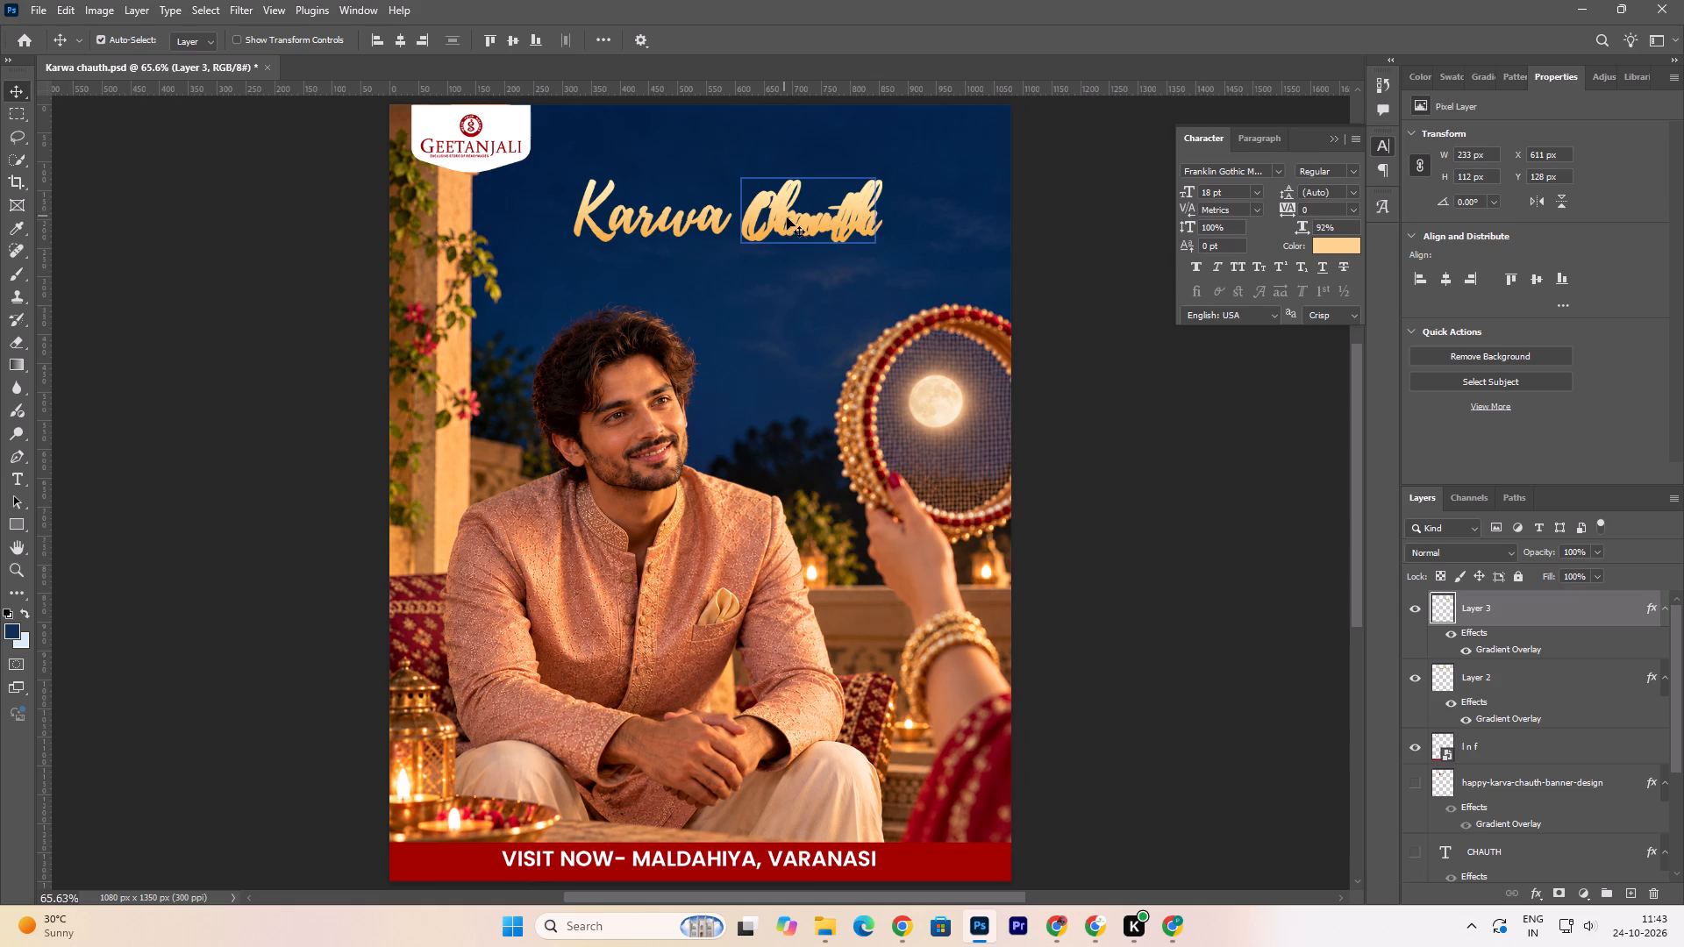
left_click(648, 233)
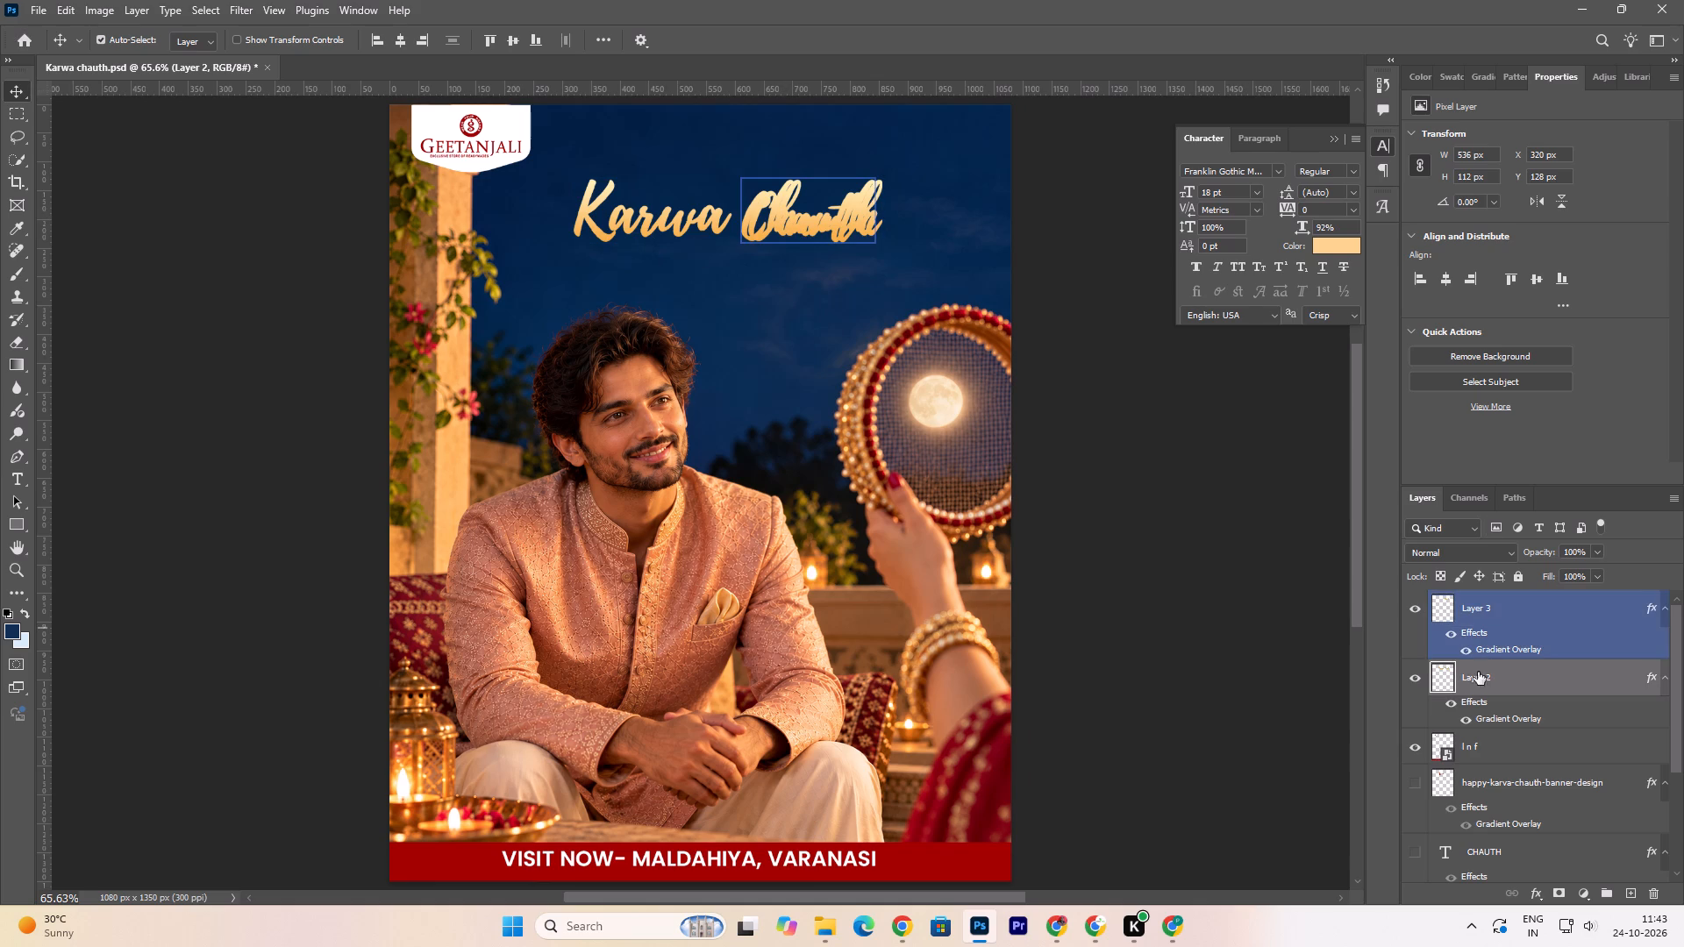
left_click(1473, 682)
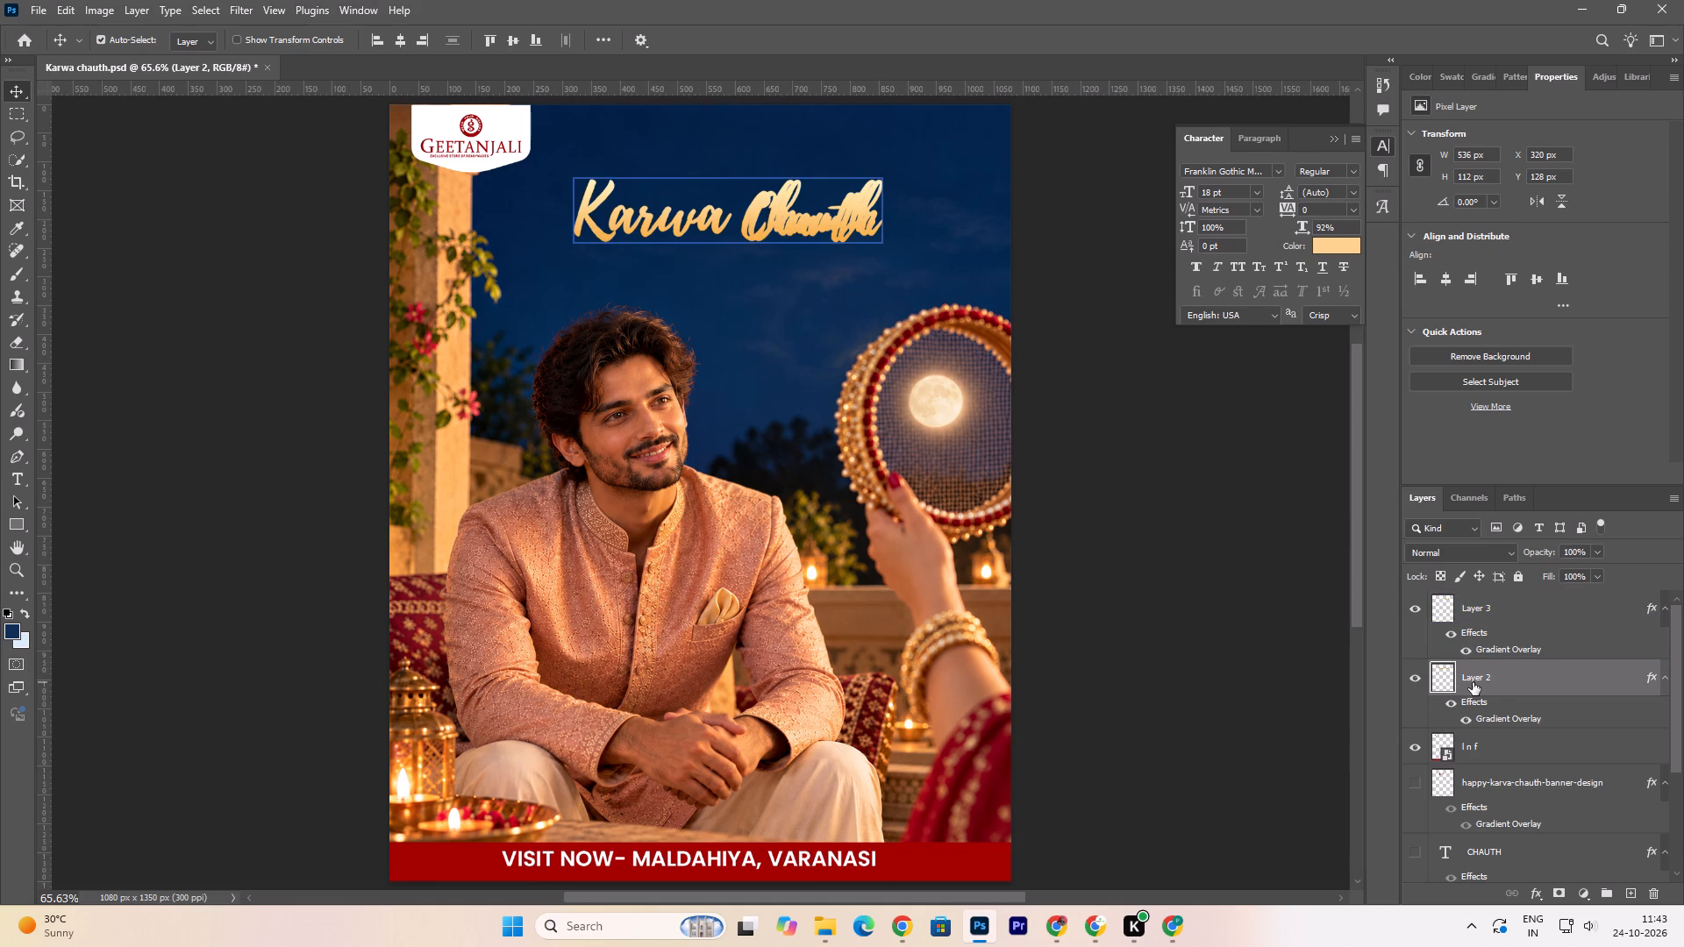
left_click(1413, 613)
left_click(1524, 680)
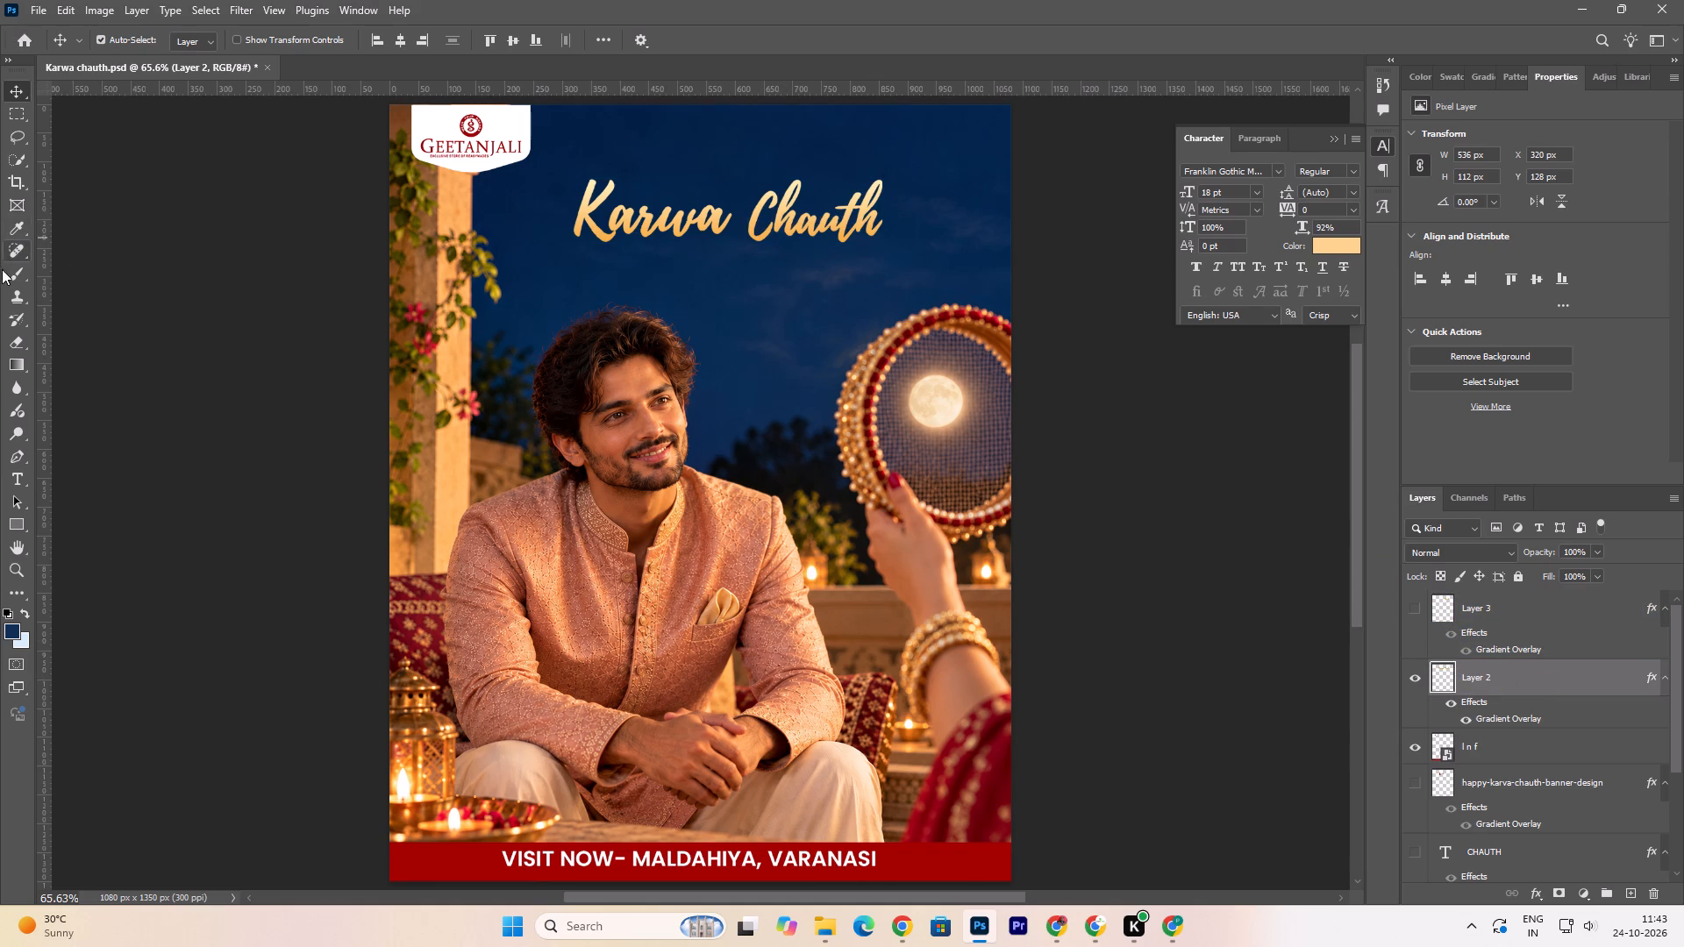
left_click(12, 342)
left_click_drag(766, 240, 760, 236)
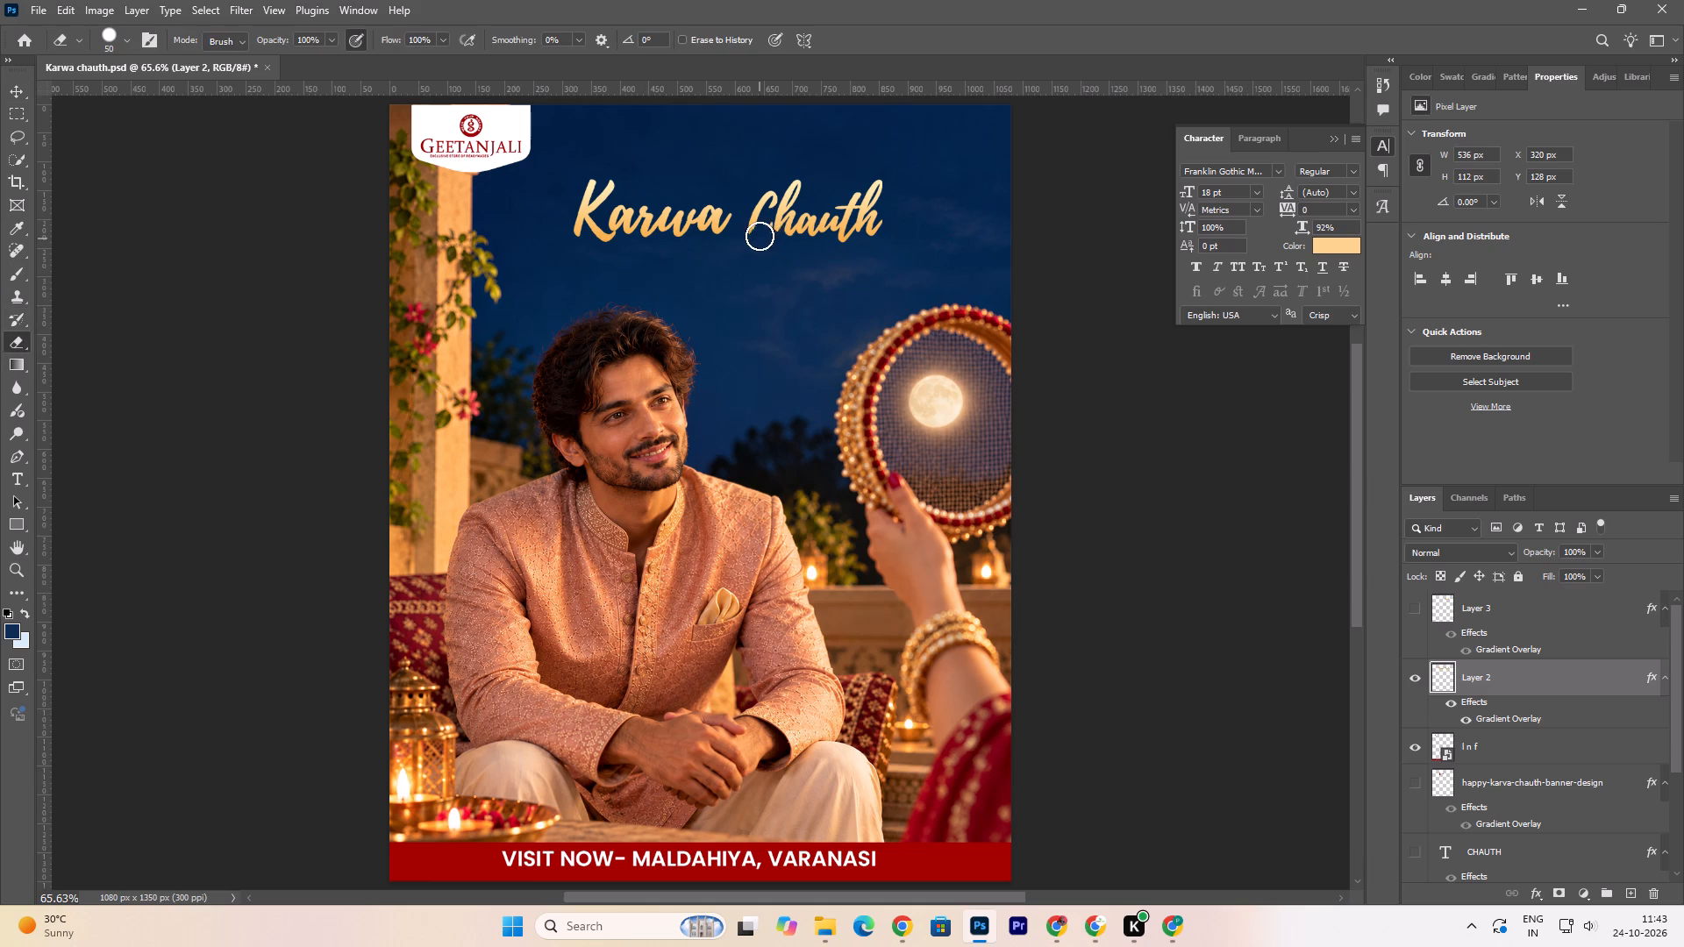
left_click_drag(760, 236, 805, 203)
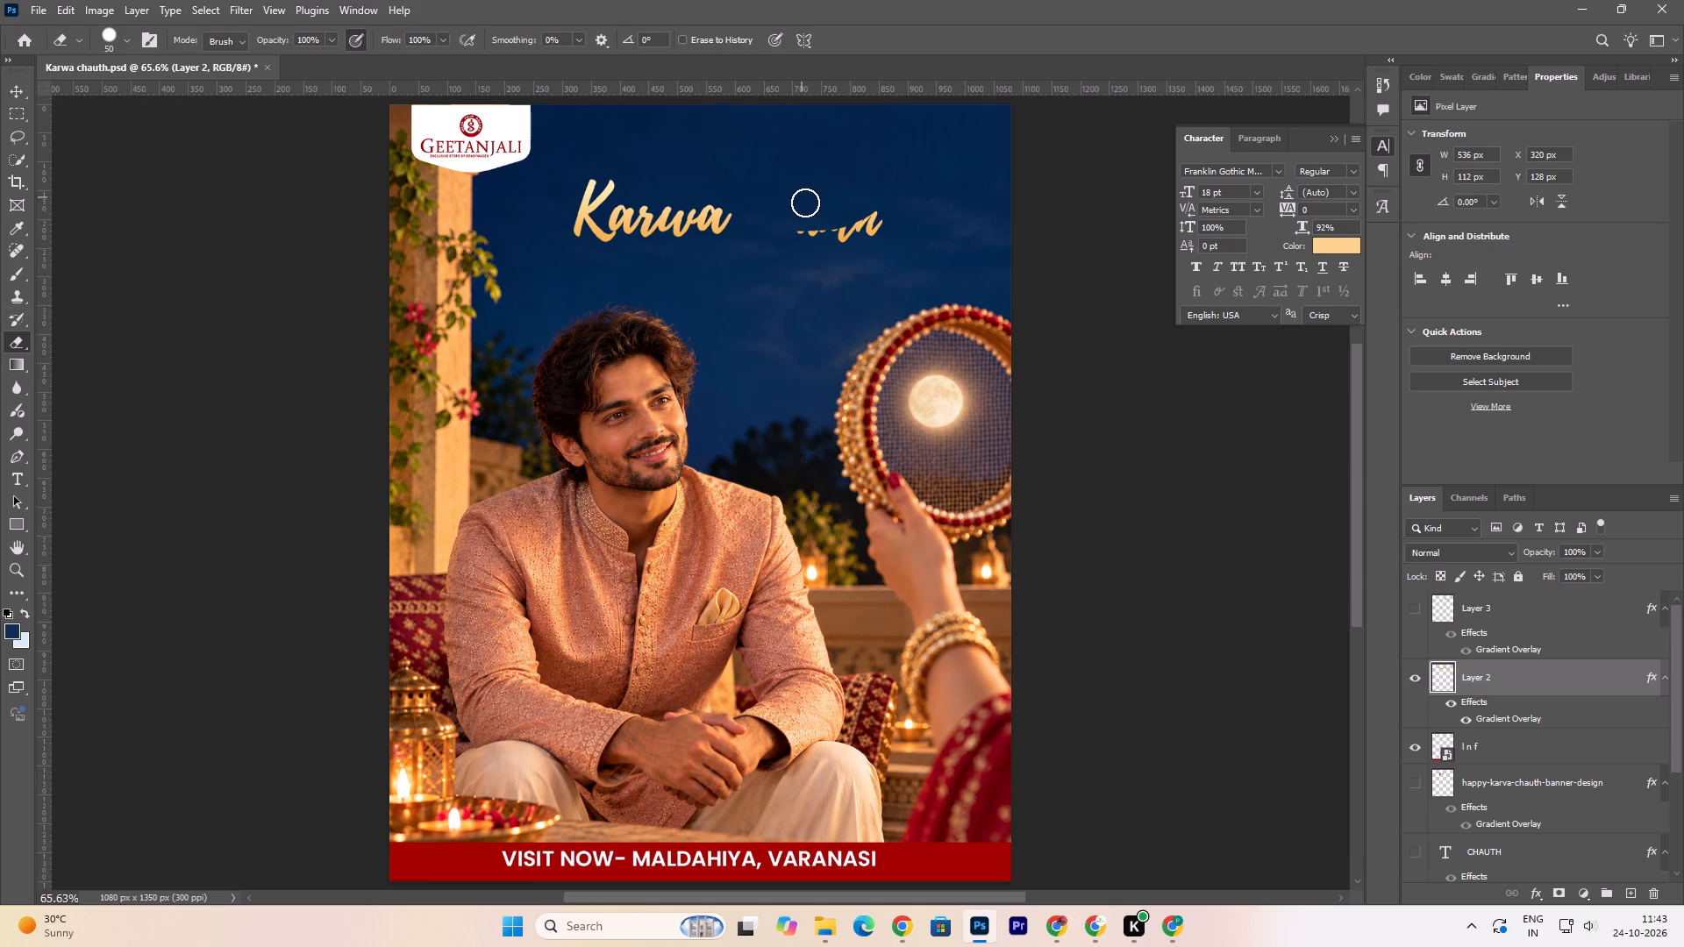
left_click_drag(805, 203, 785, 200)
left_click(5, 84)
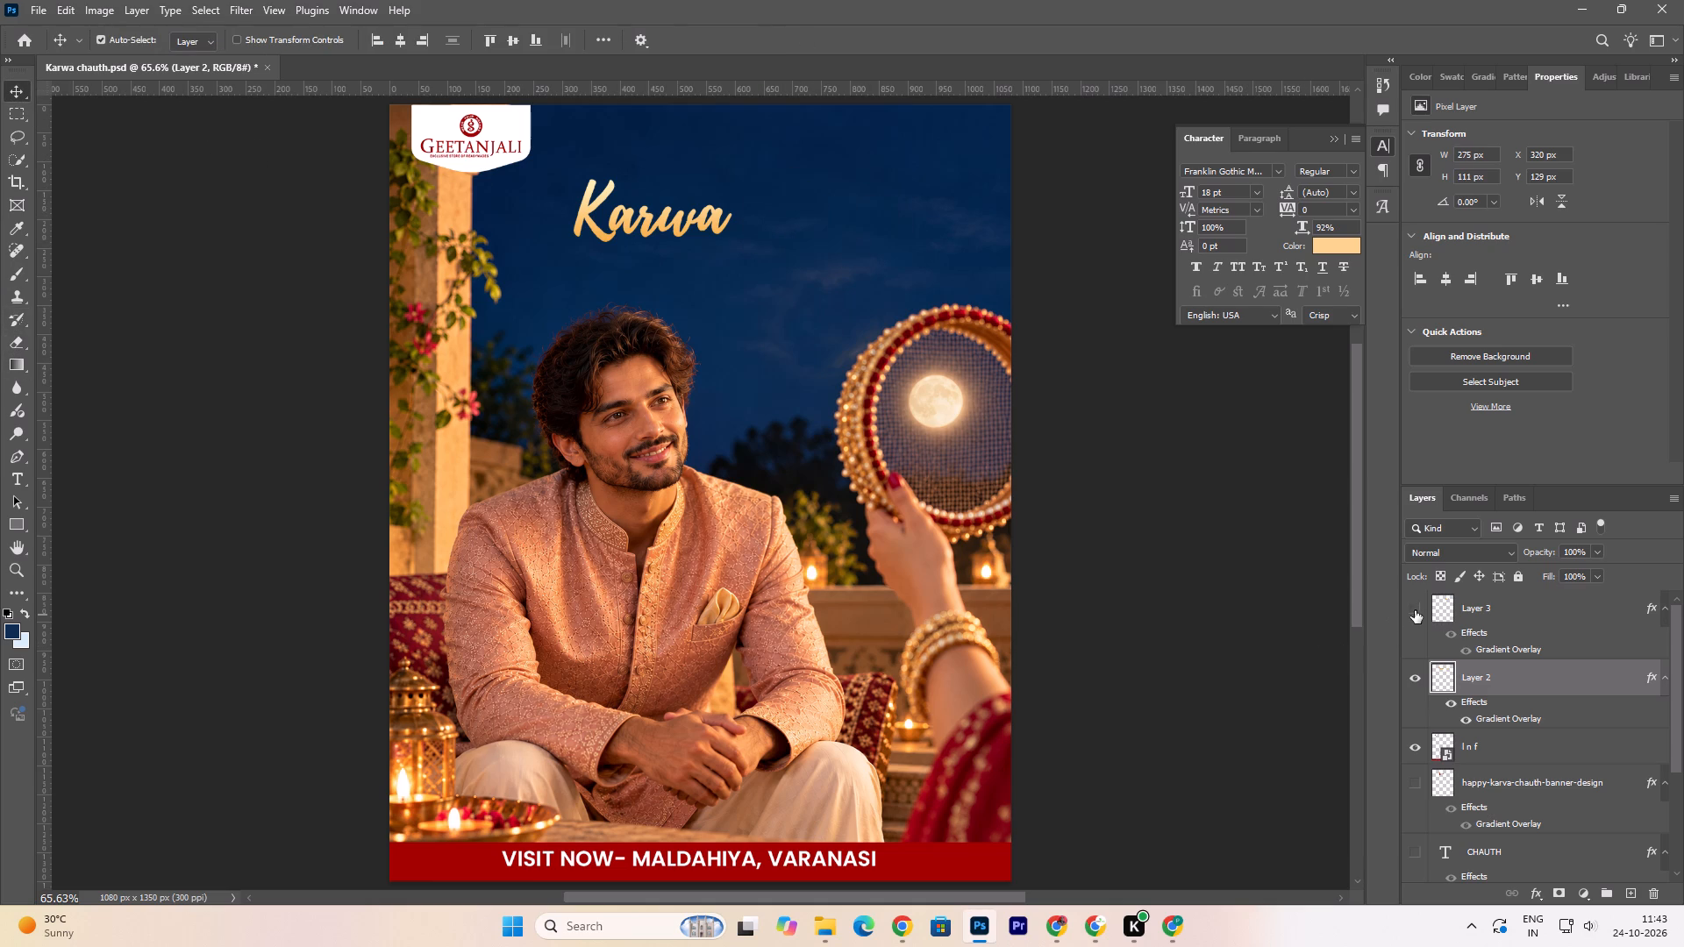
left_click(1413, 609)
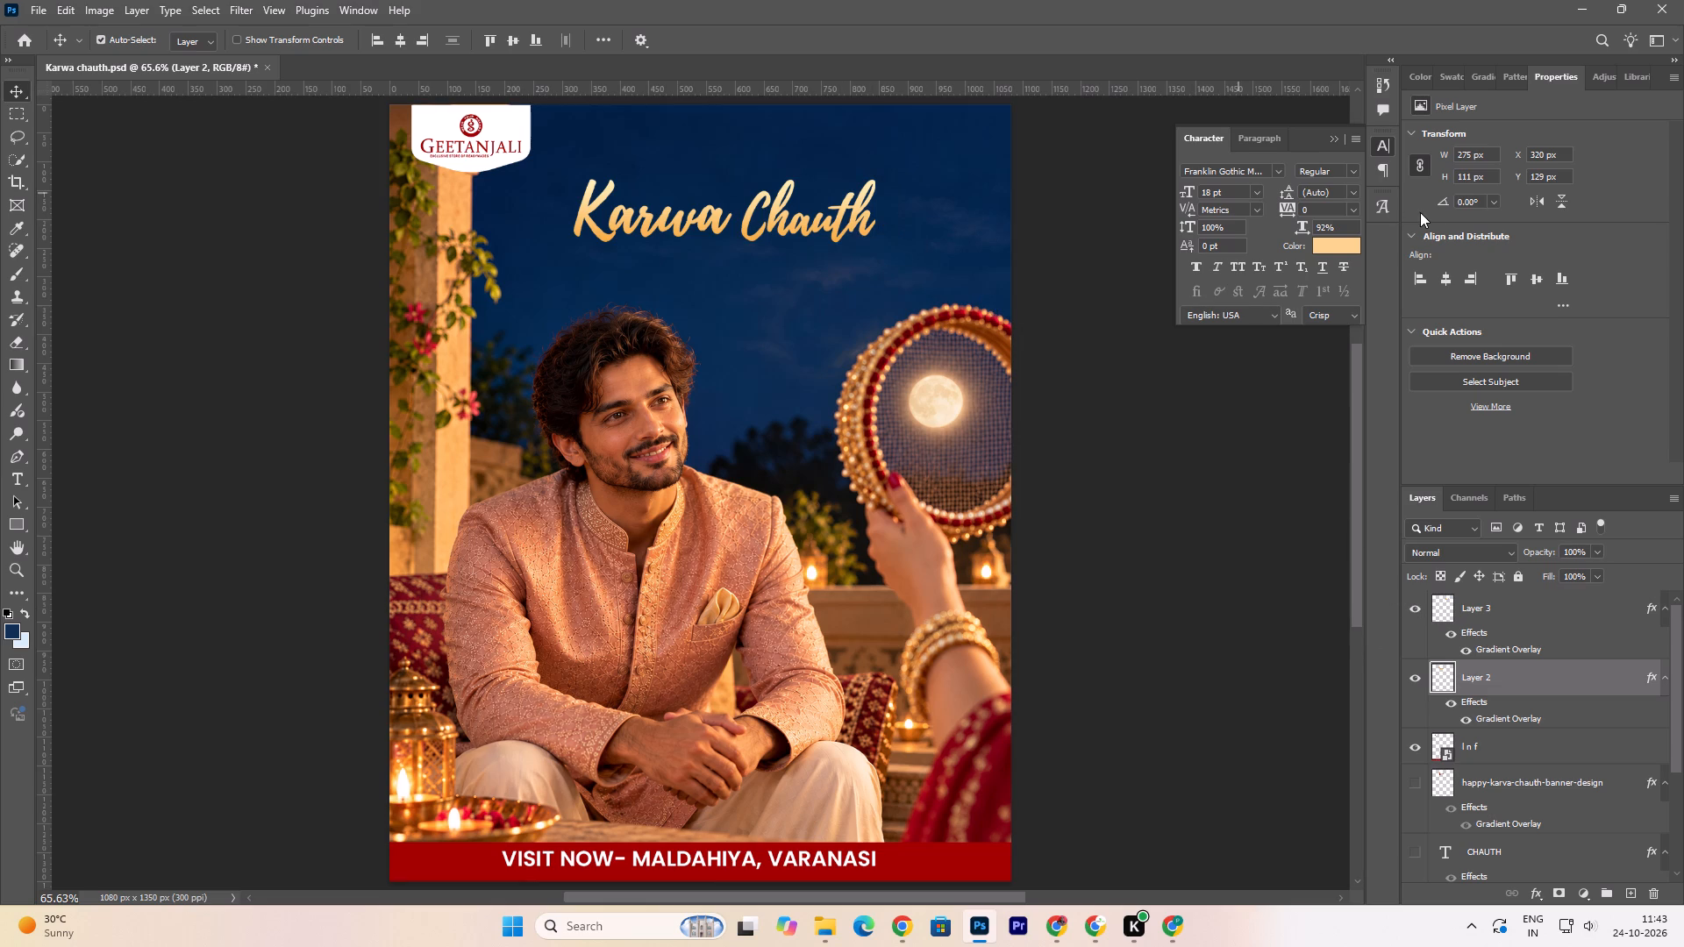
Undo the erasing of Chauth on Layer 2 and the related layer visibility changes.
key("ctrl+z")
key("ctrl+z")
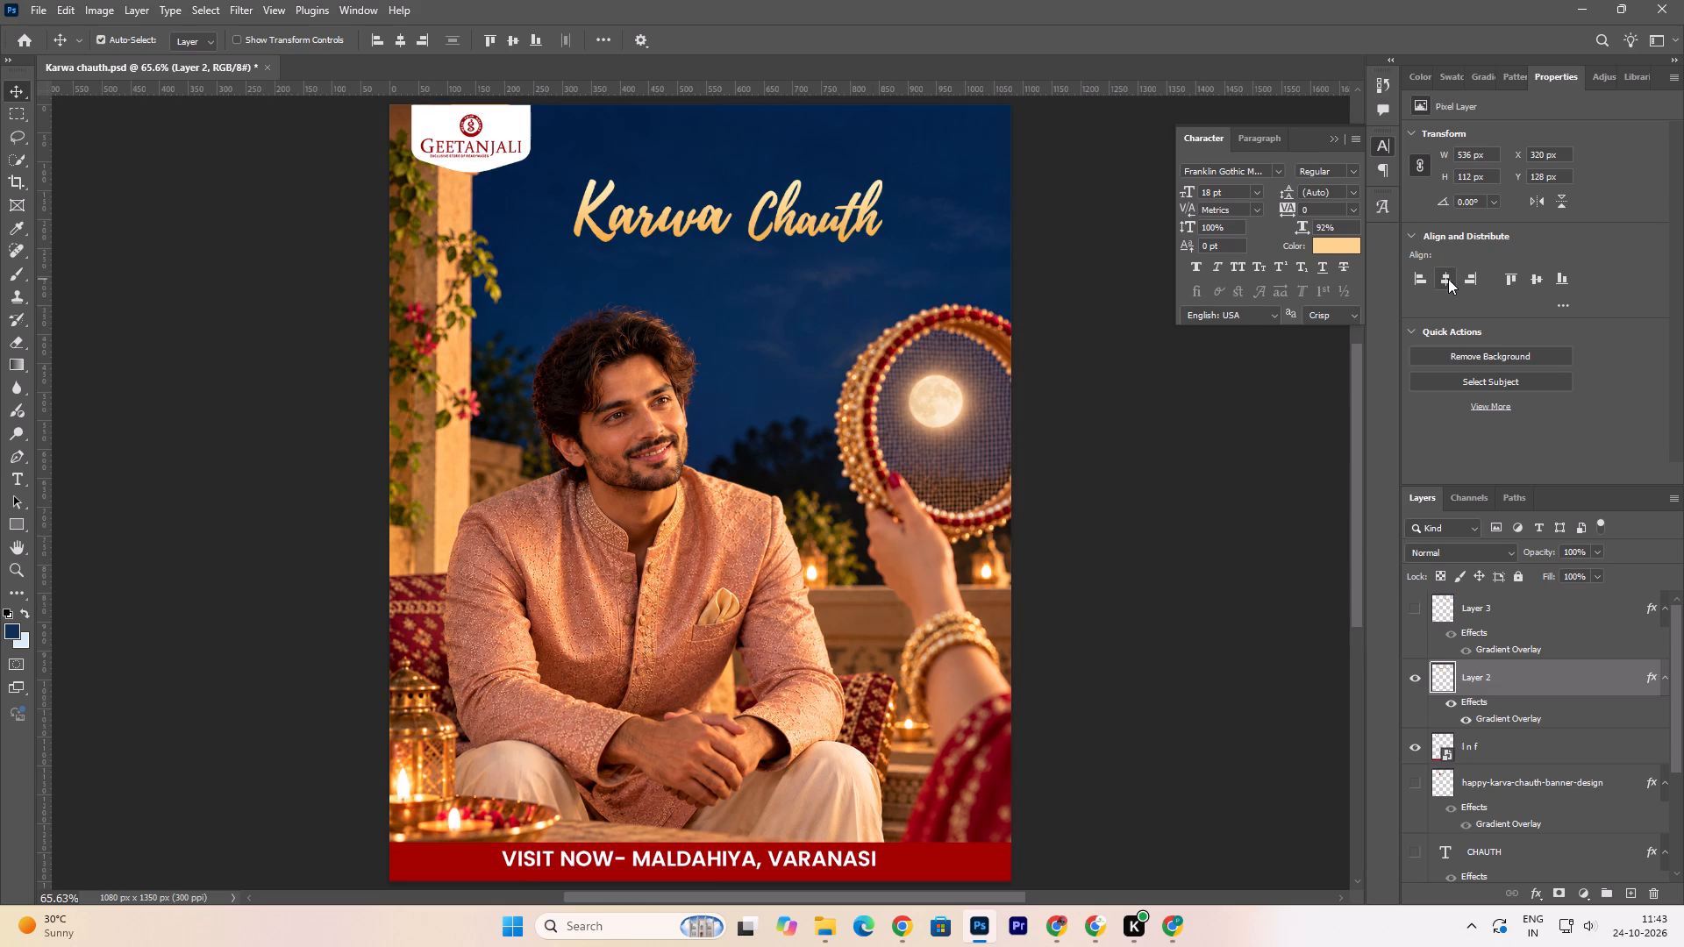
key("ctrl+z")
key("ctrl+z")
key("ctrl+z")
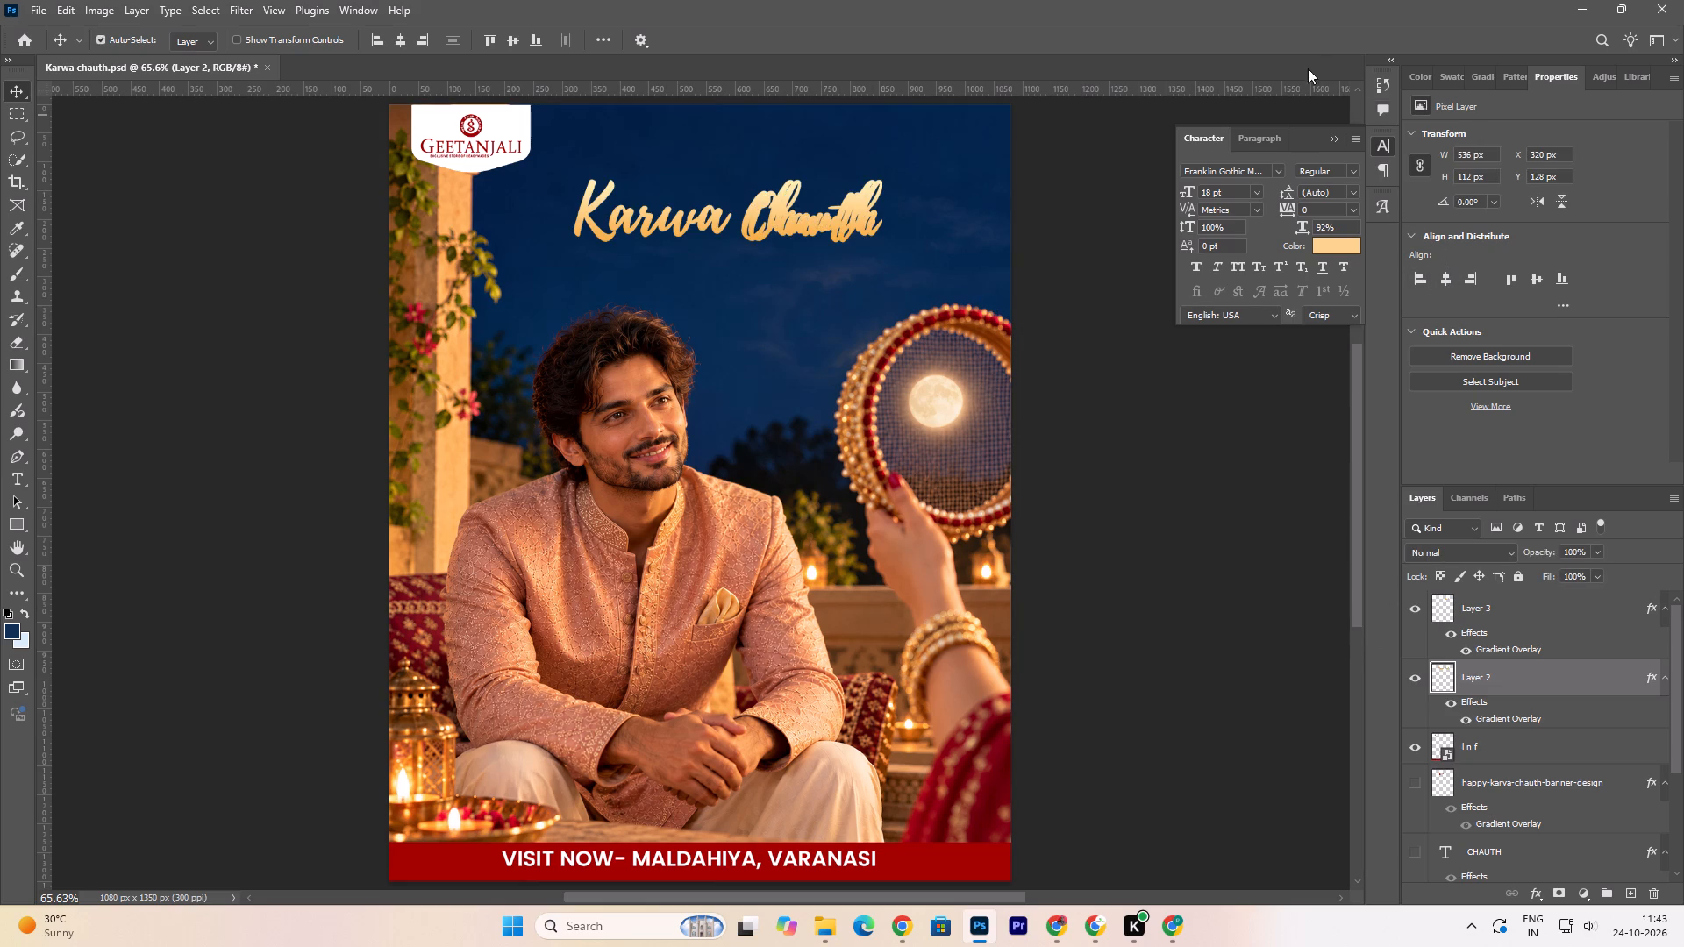
Undo the shifted copy of Chauth and the last scaling and repositioning of the Karwa Chauth lettering.
key("ctrl+z")
left_click(1186, 315)
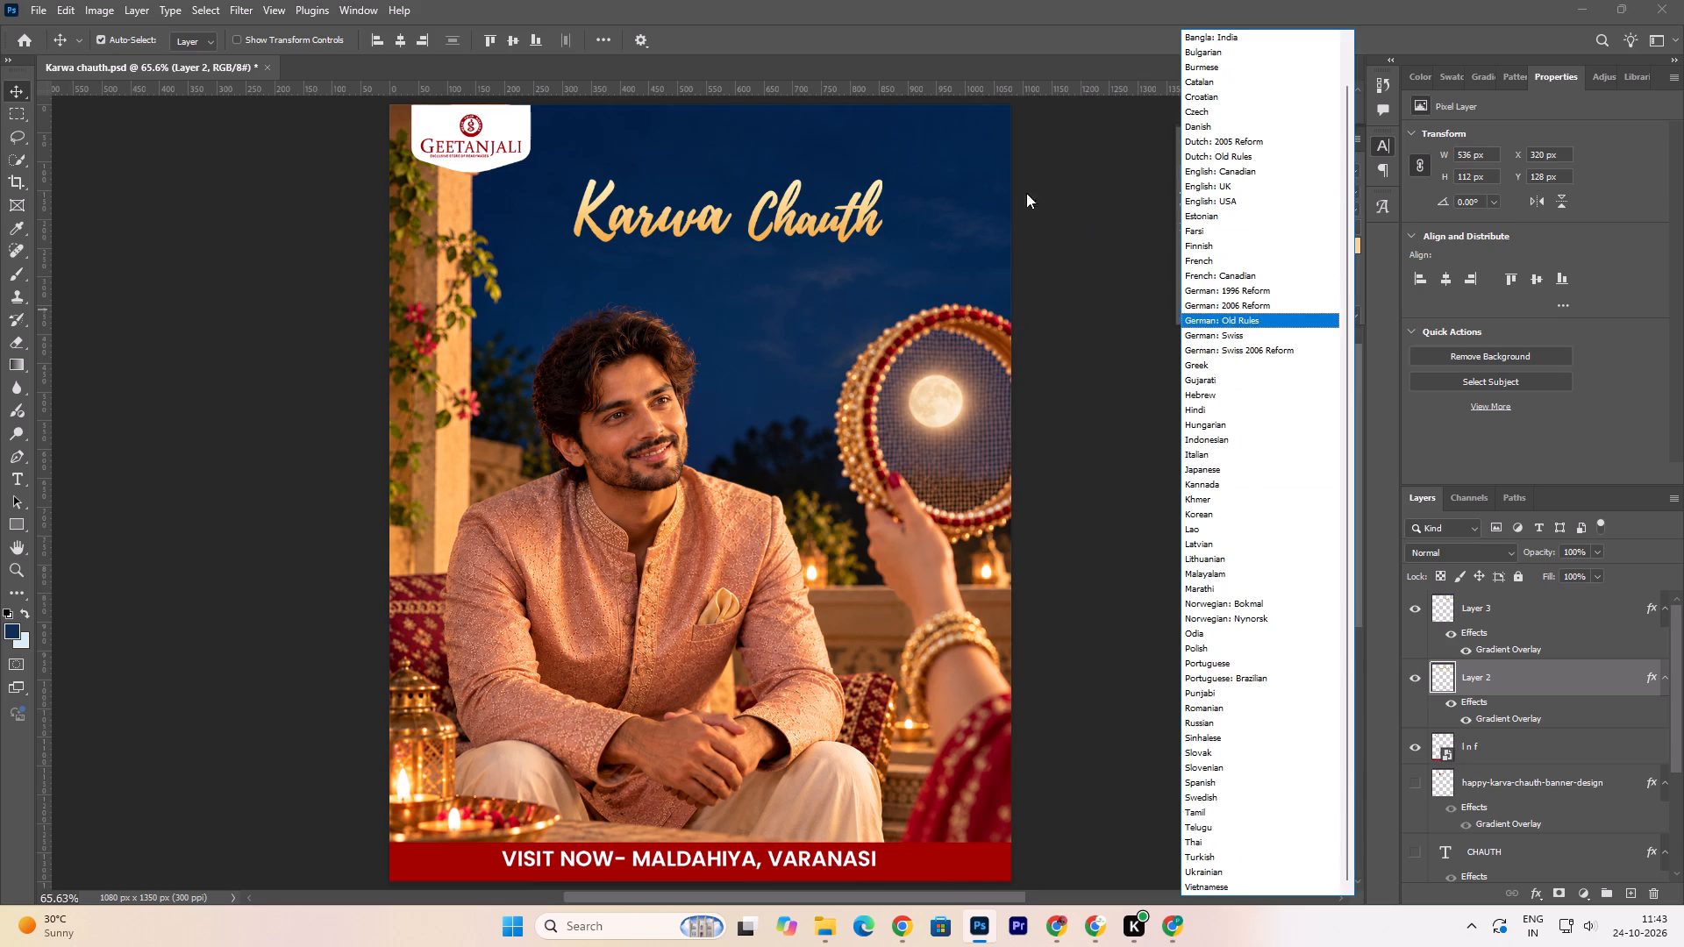
left_click(1125, 234)
left_click(1330, 137)
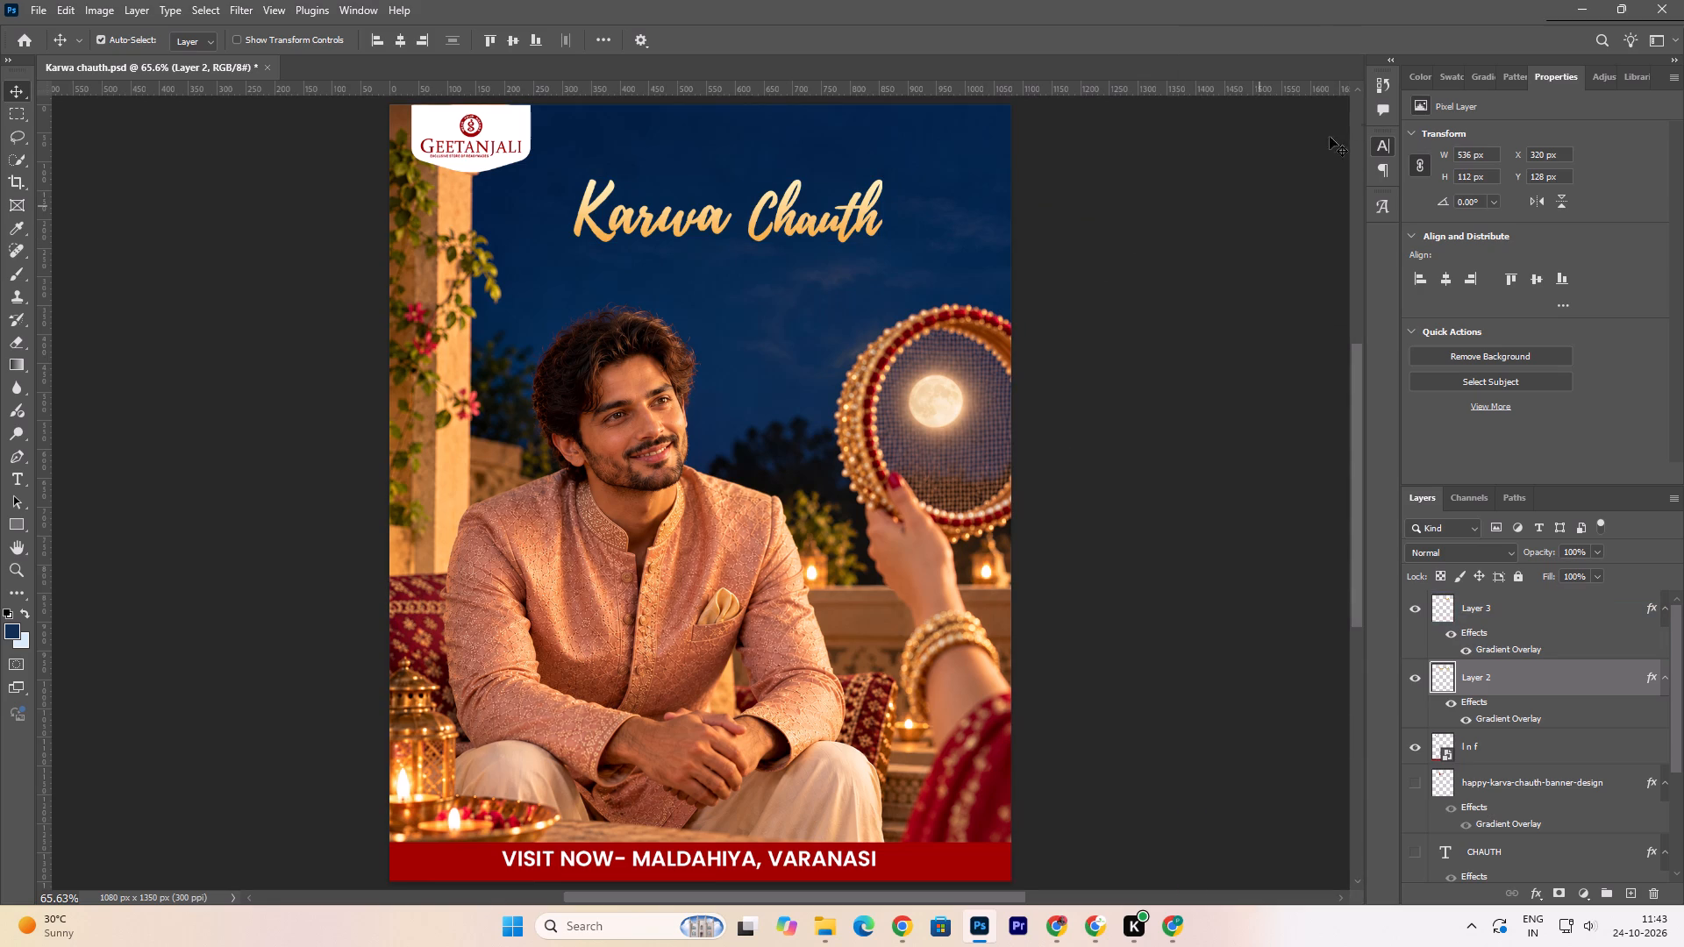
left_click(792, 227)
left_click(788, 212)
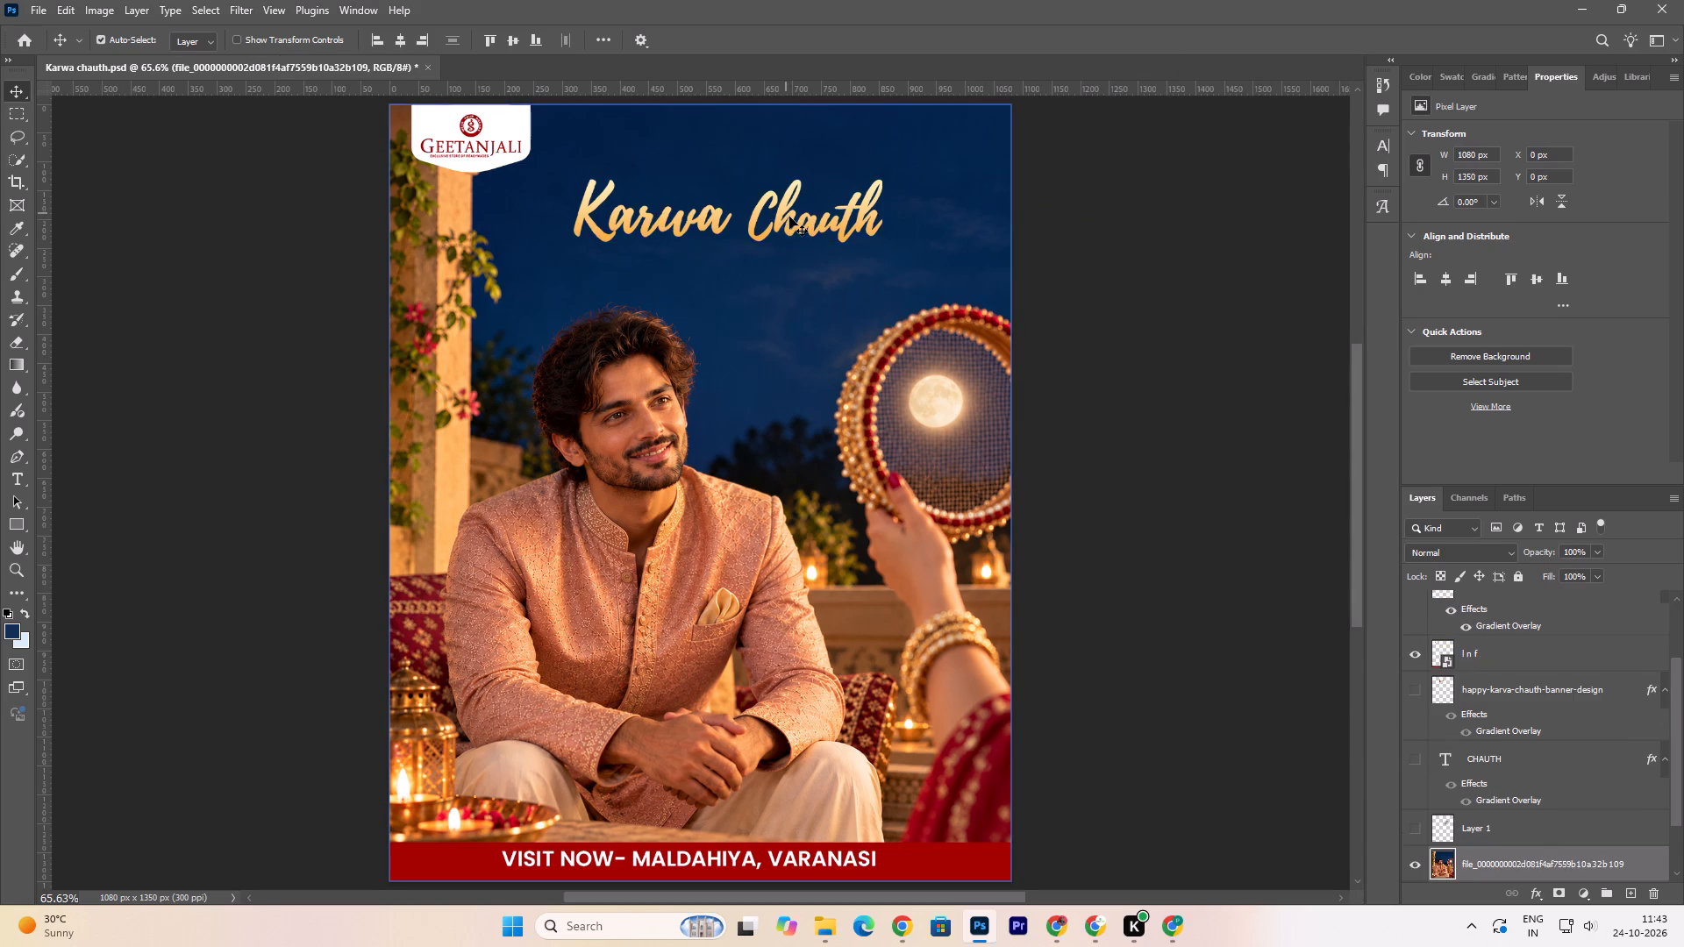
left_click(789, 217)
key("ctrl+z")
key("ctrl+z")
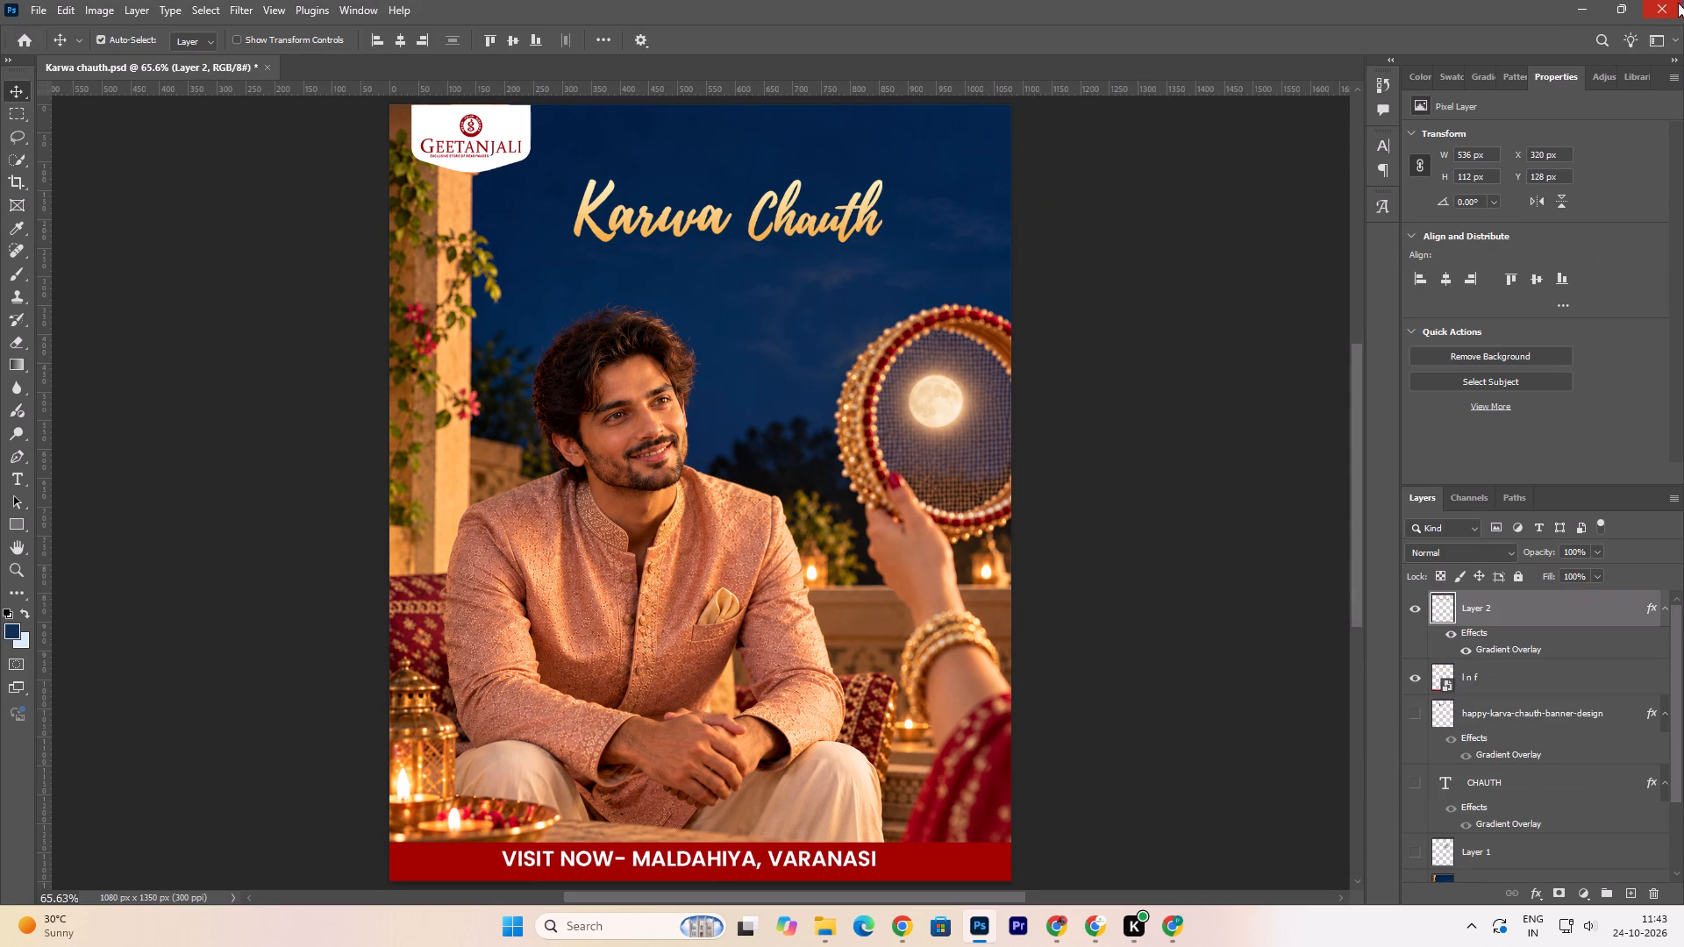
key("ctrl+z")
key("ctrl+z")
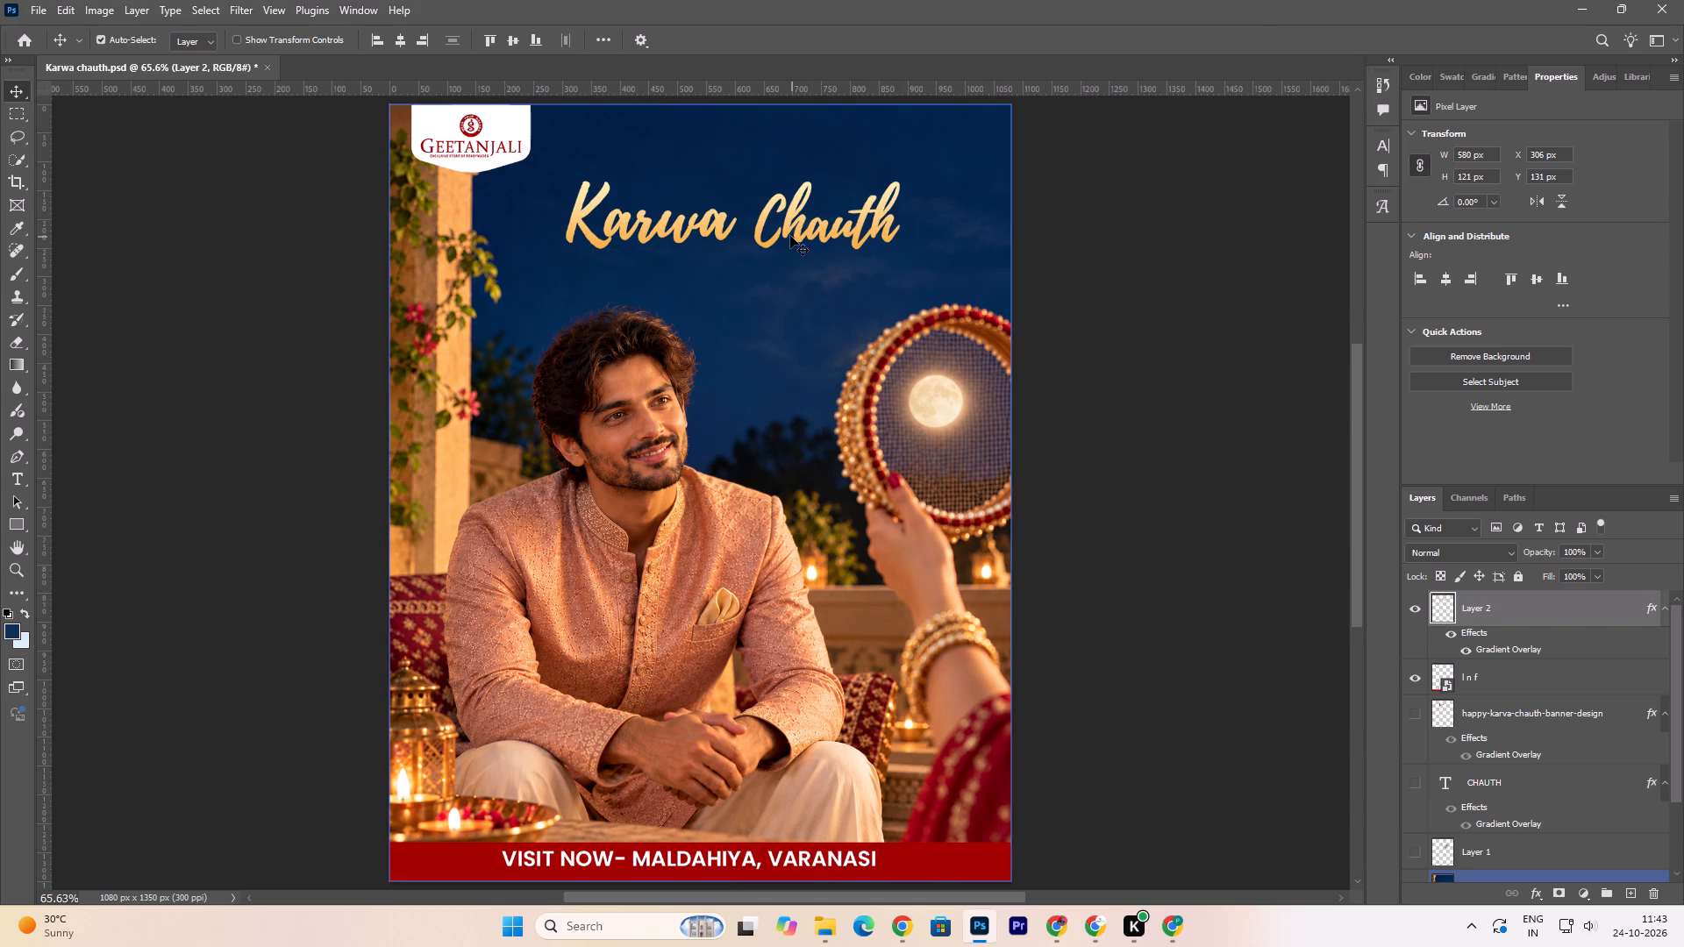
Center the Karwa Chauth lettering horizontally on the canvas, at X 250, Y 130 px.
left_click(807, 232)
left_click(800, 231)
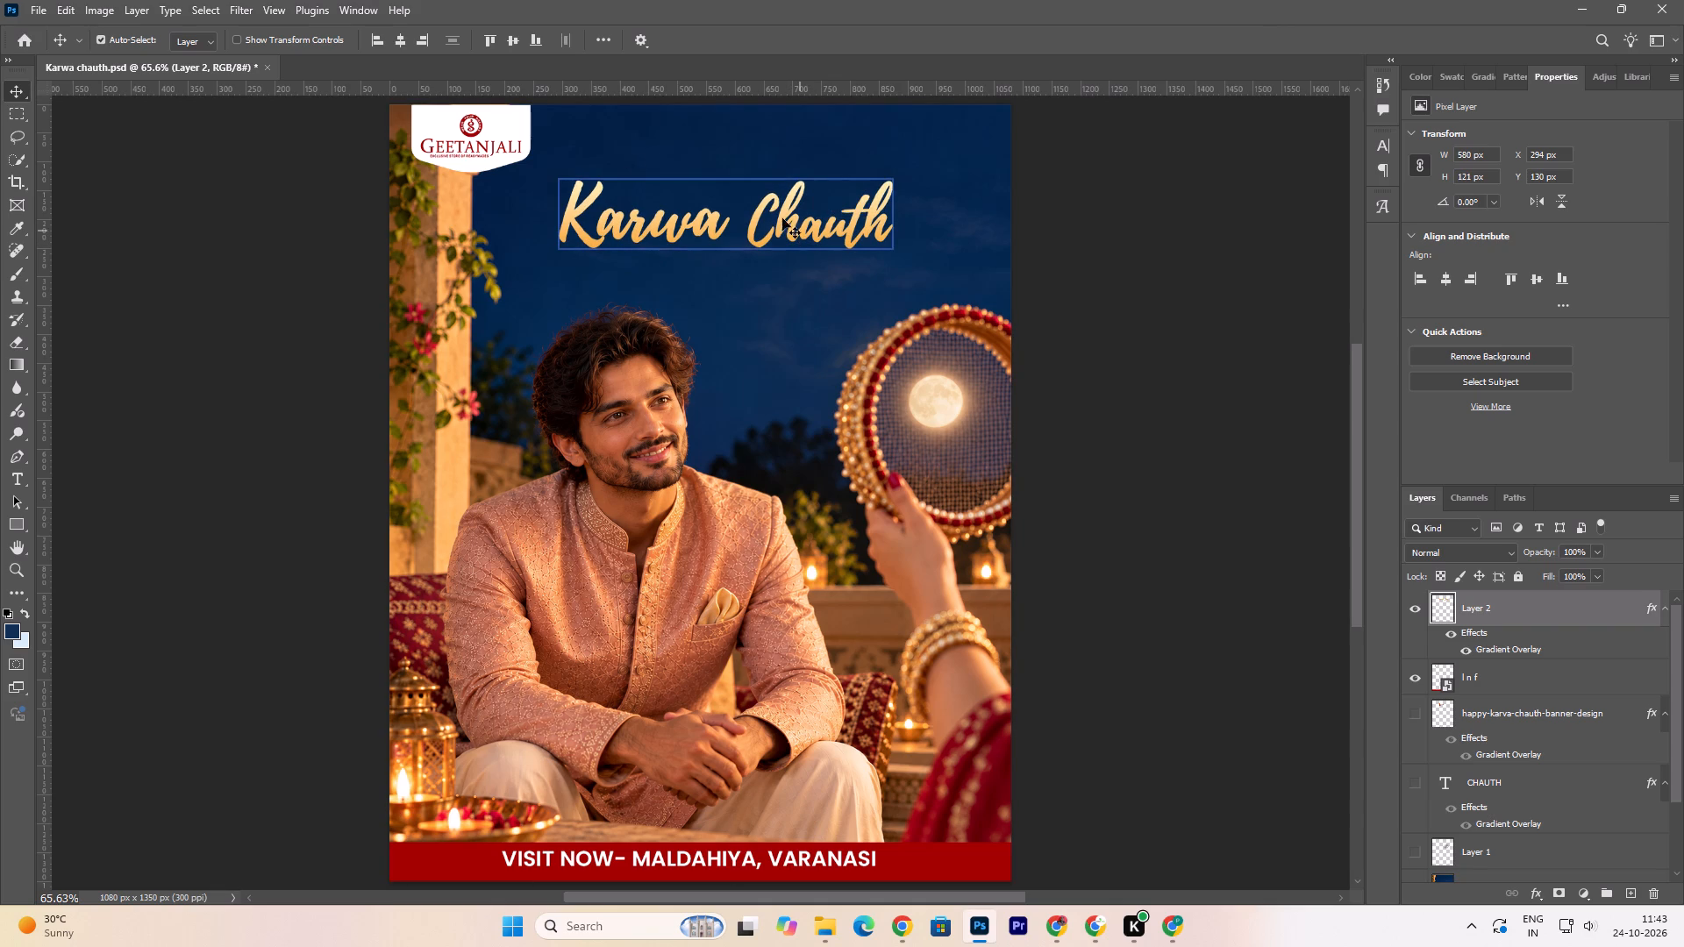
left_click(399, 43)
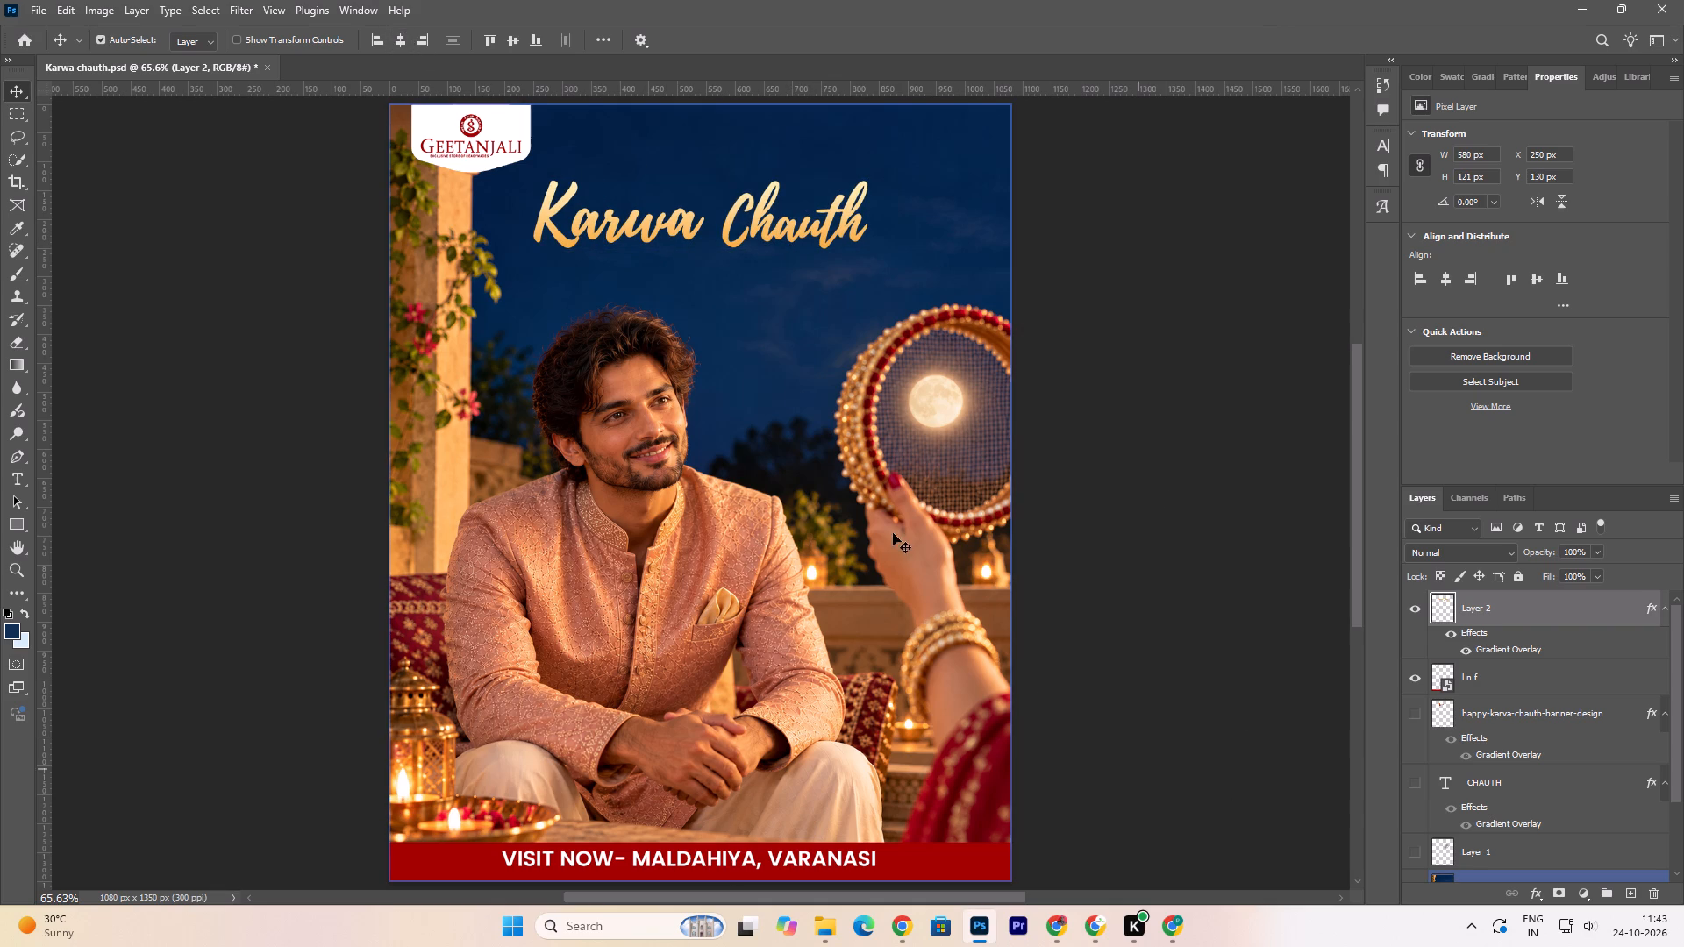
left_click(783, 229)
left_click(791, 230)
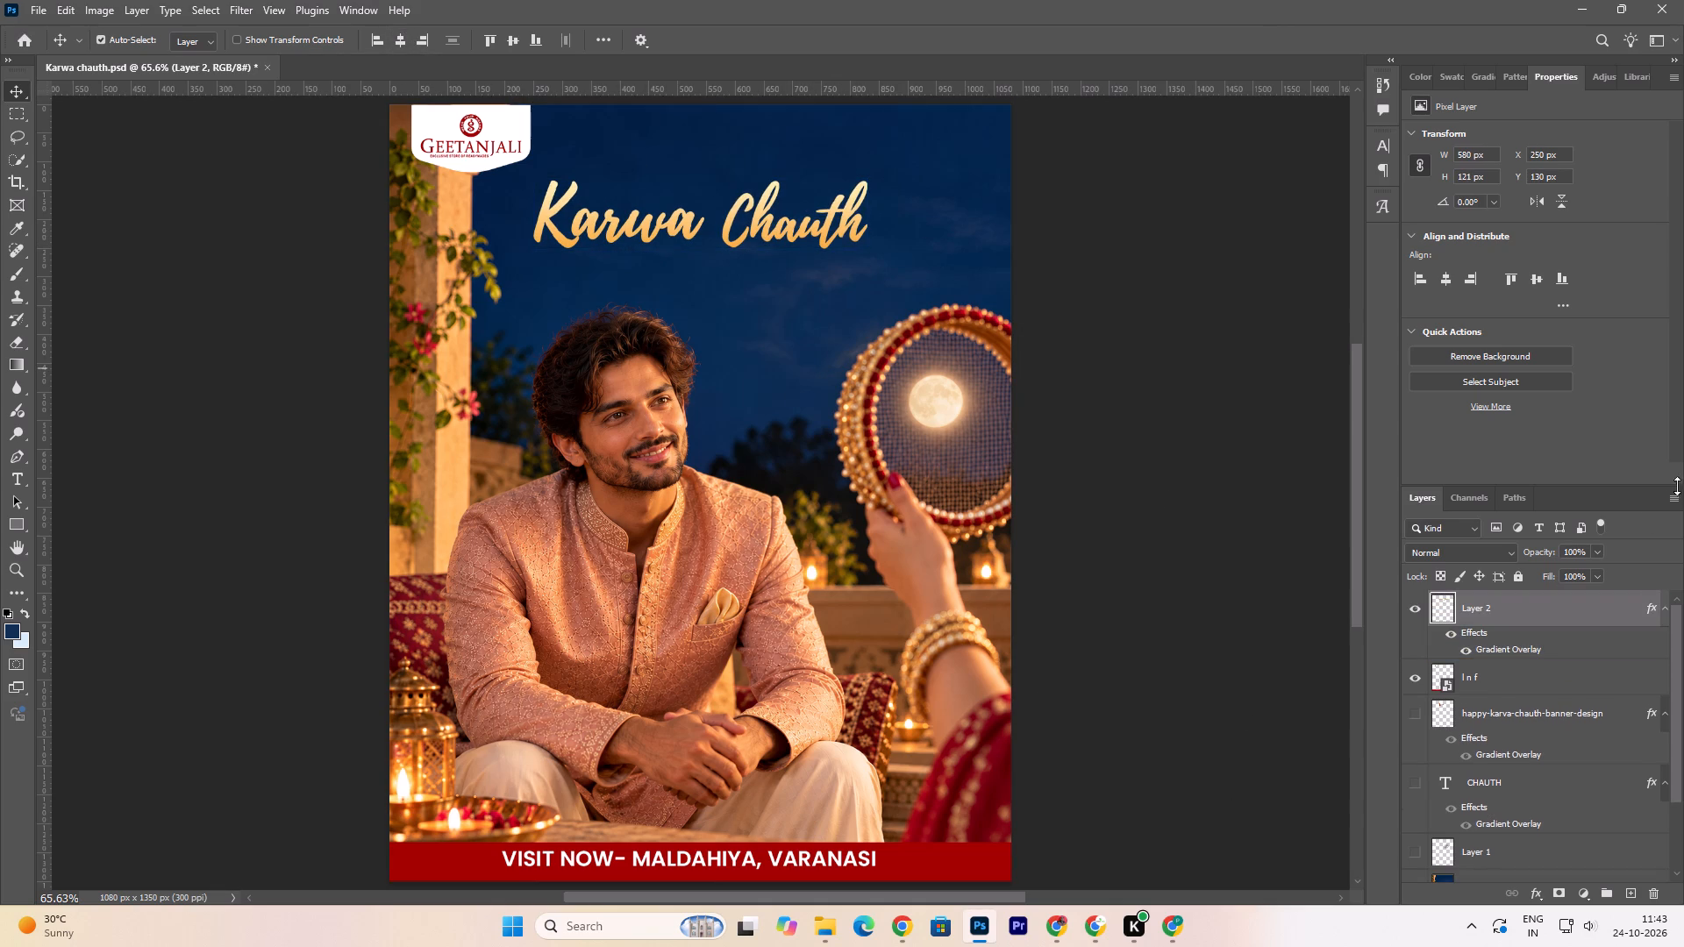
Add the text HAPPY in 18 pt Franklin Gothic Medium and place it above the Karwa Chauth lettering.
left_click(16, 474)
left_click(676, 293)
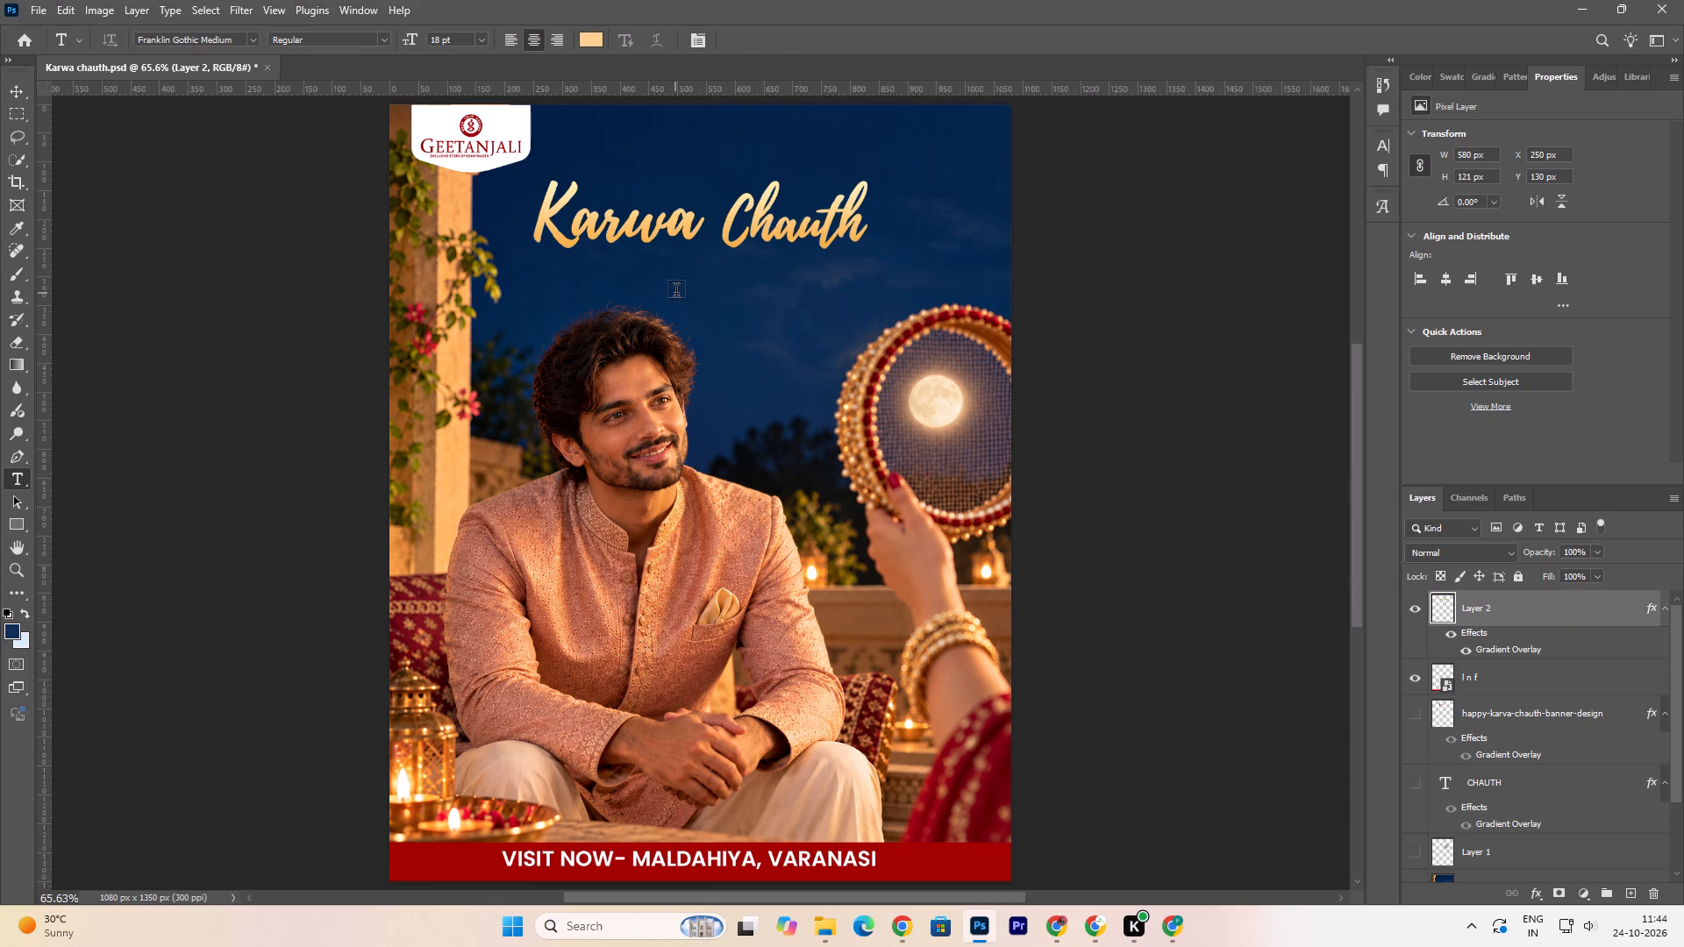
key("BackSpace")
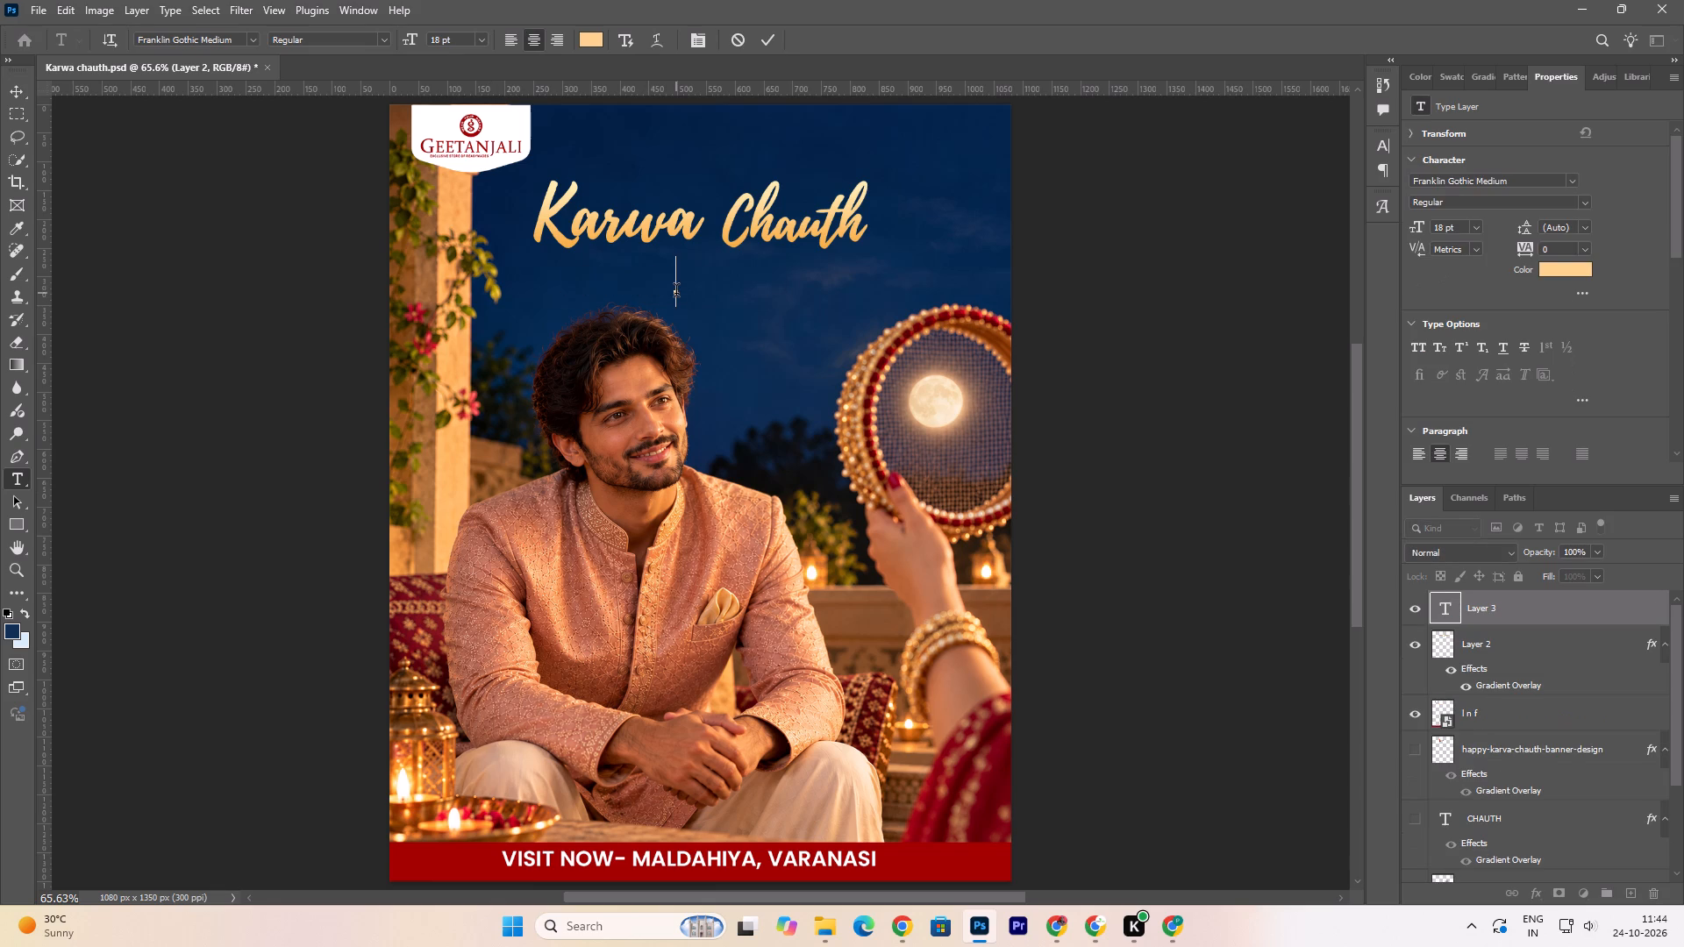
key("h")
key("BackSpace")
type("HAPPY")
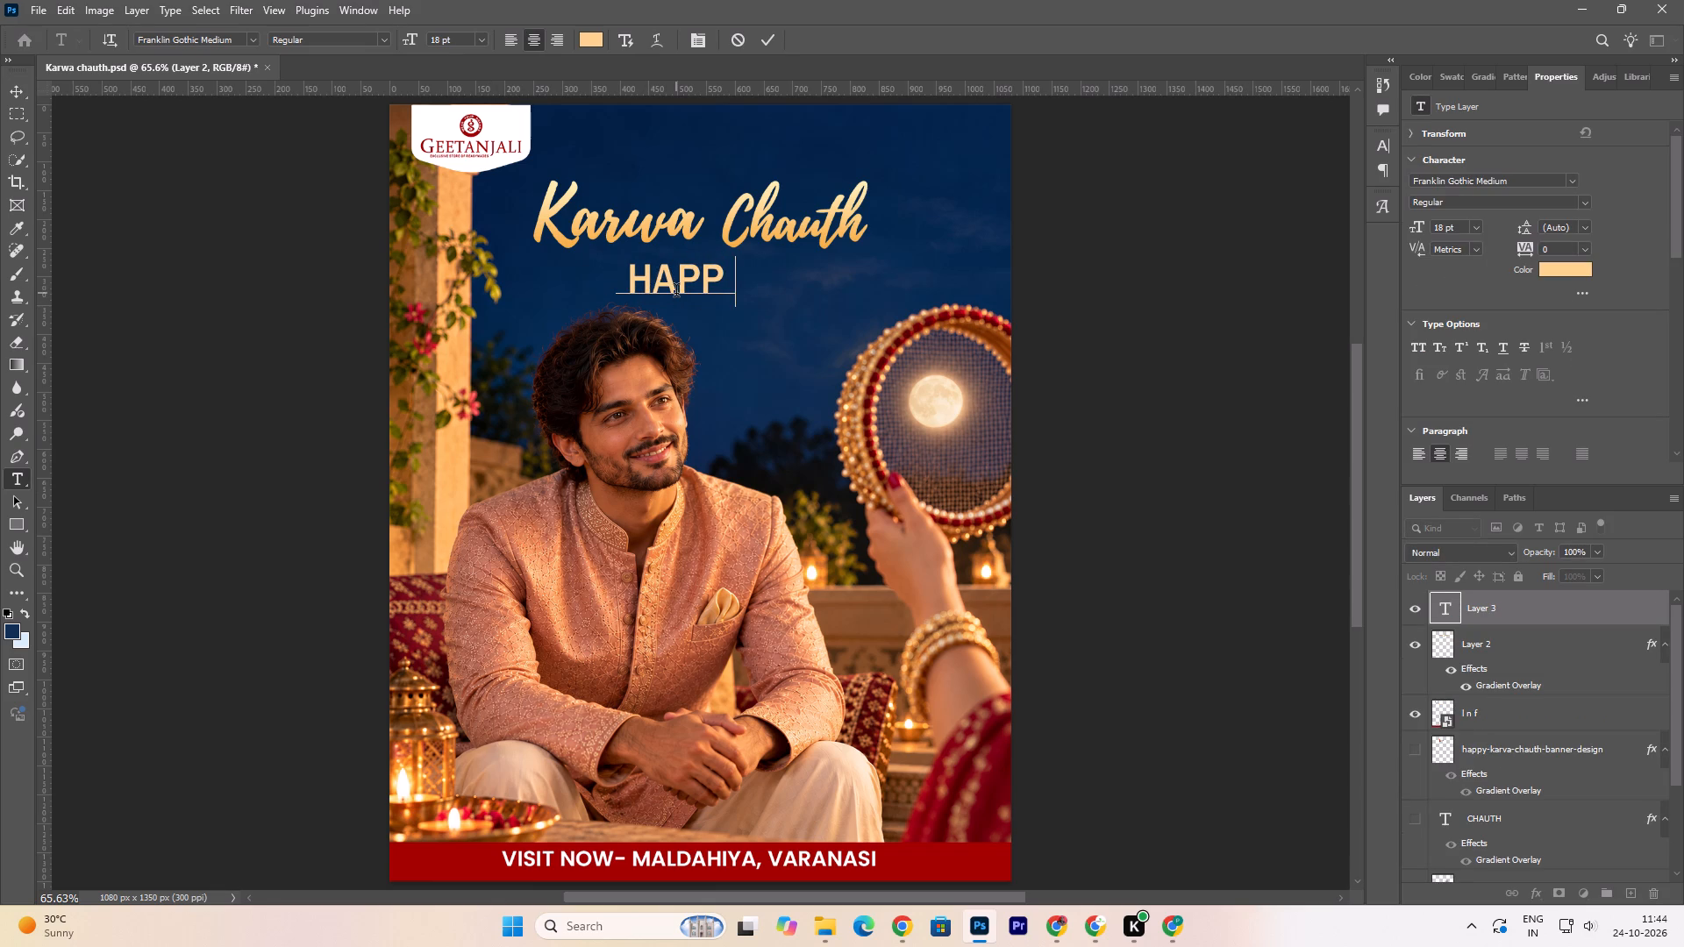
left_click(774, 37)
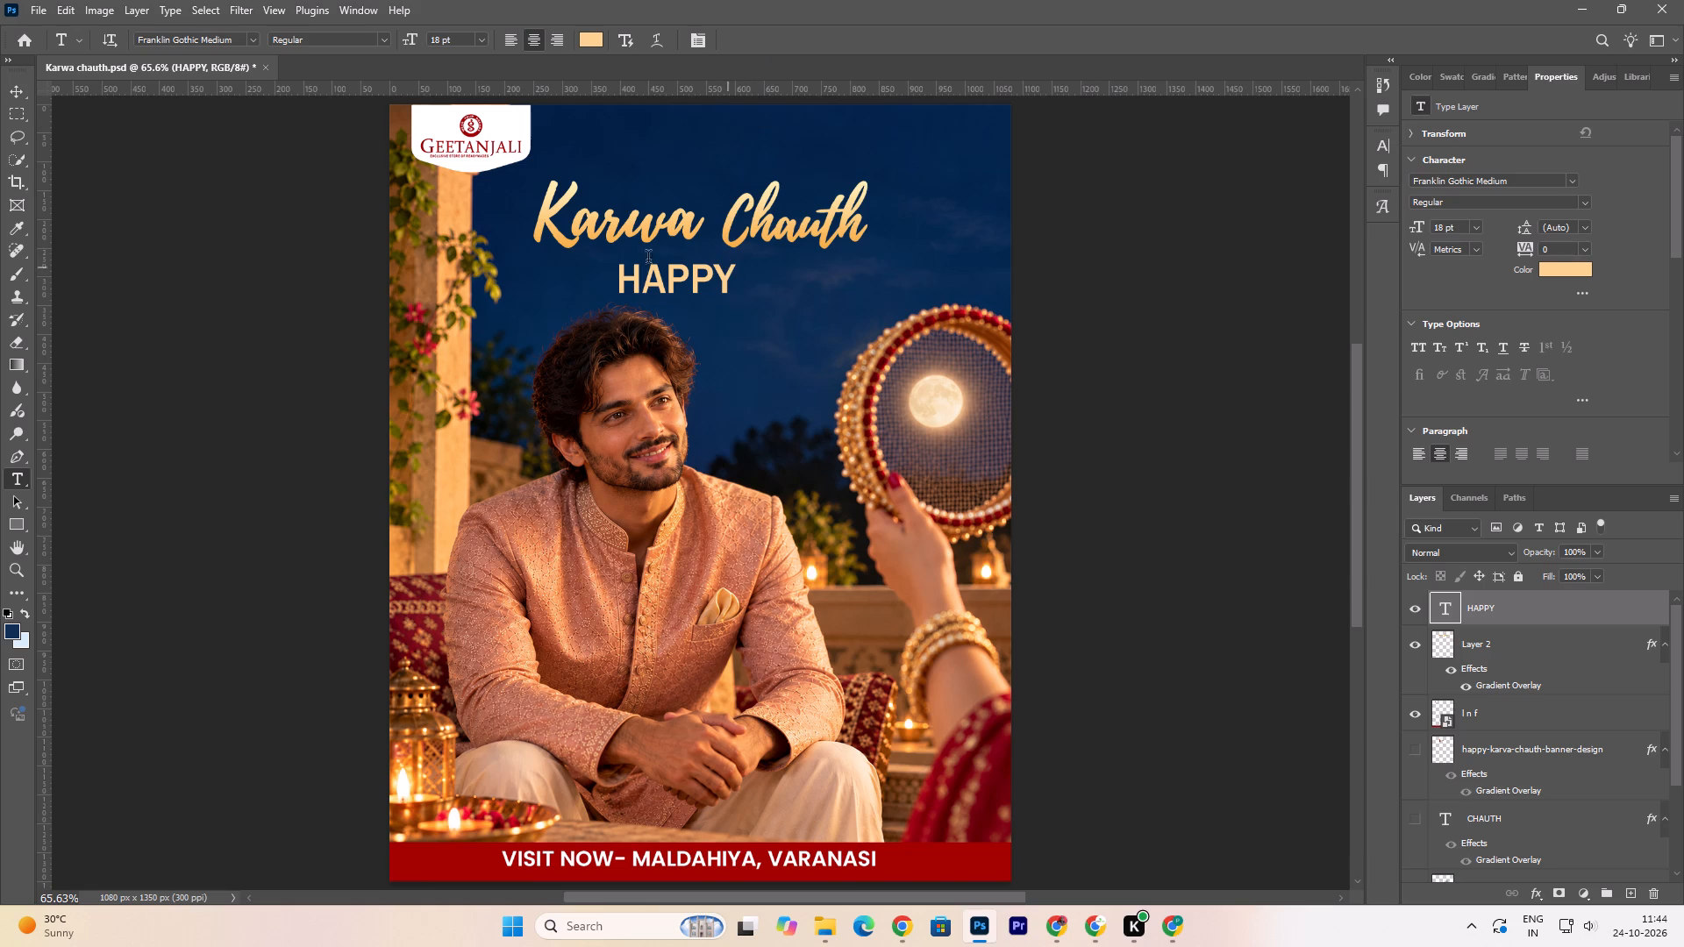
left_click(20, 89)
left_click_drag(693, 281, 731, 159)
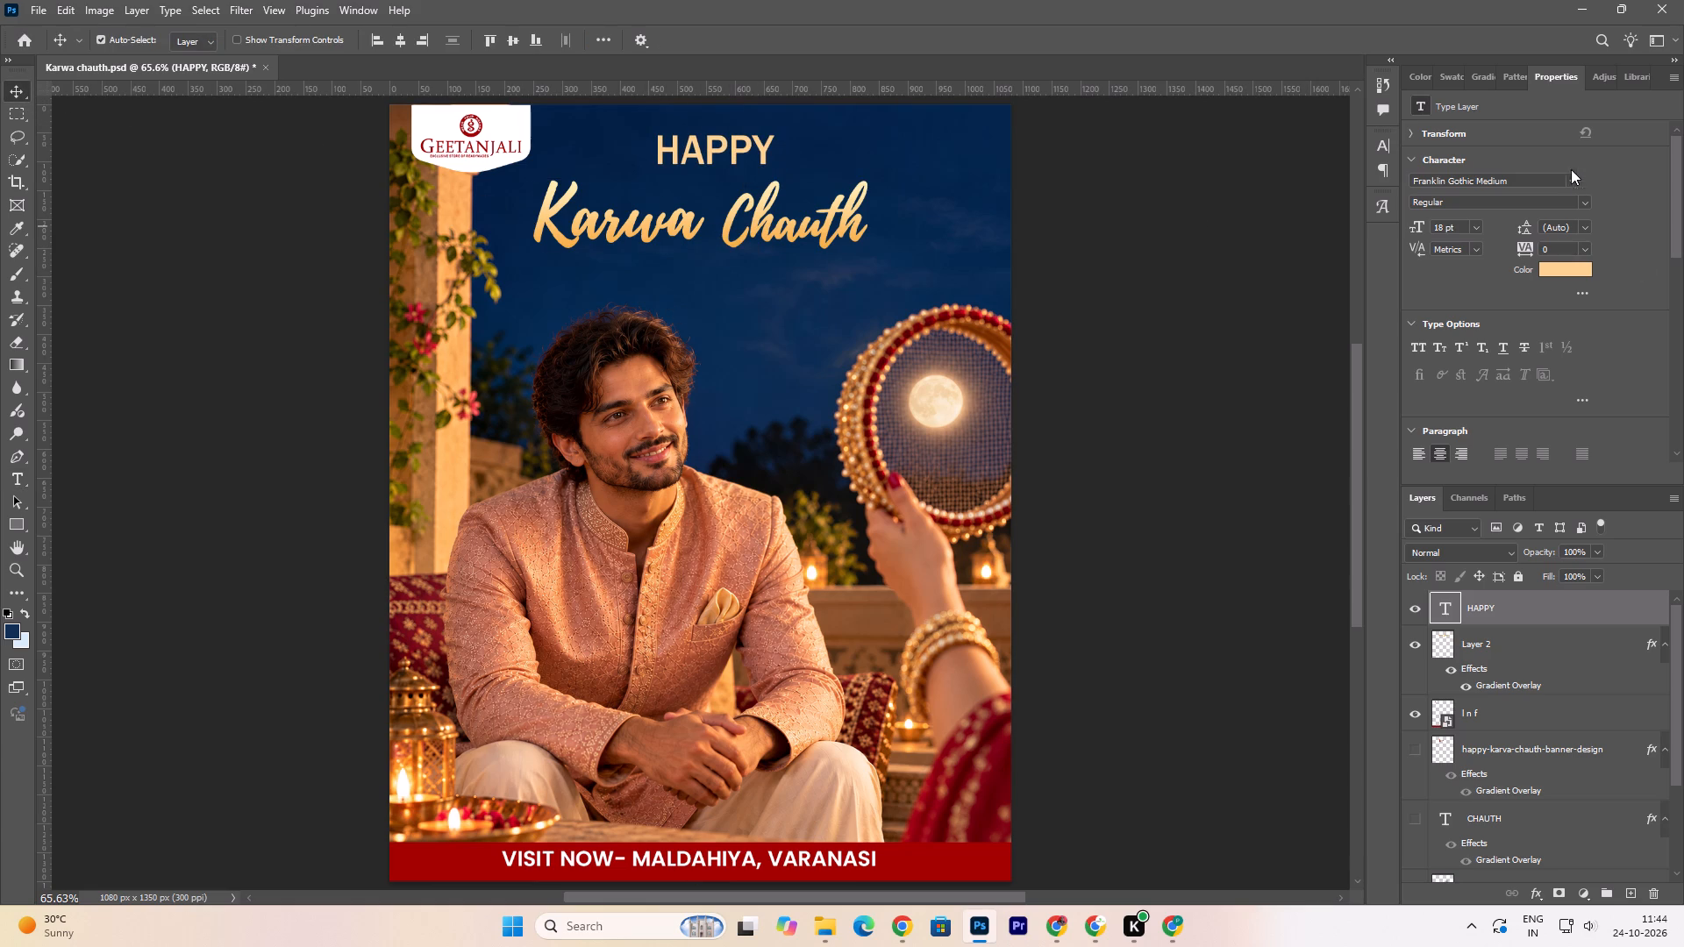
Change the HAPPY text's font to Mukta ExtraLight.
left_click(1571, 180)
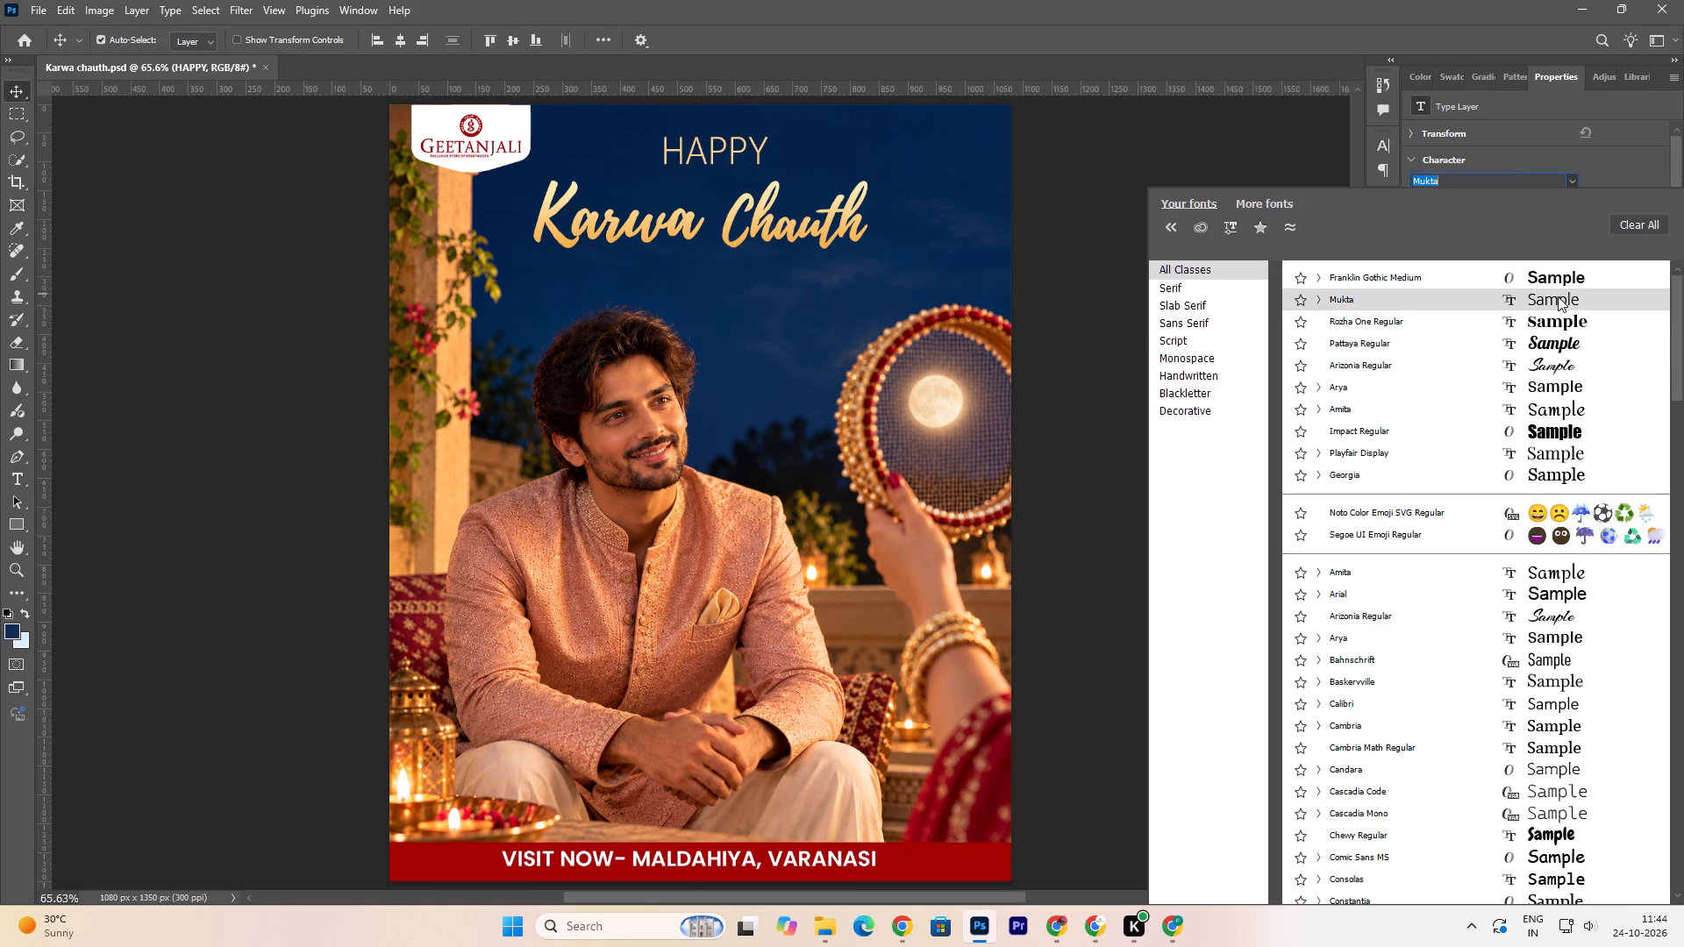
left_click(1558, 296)
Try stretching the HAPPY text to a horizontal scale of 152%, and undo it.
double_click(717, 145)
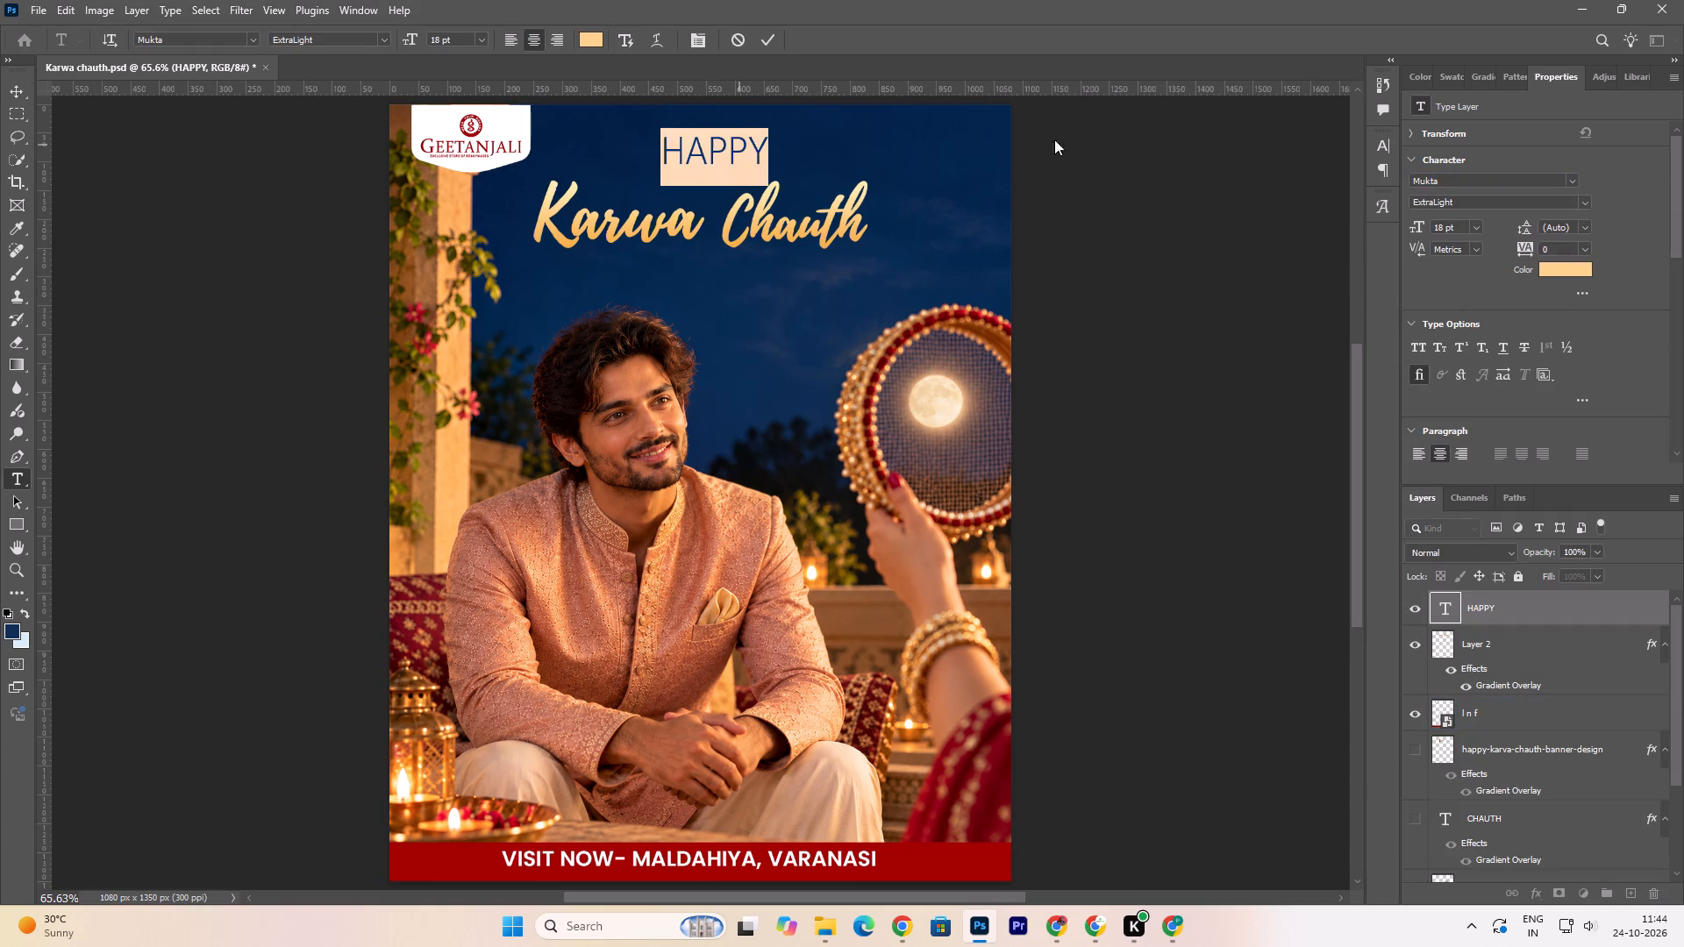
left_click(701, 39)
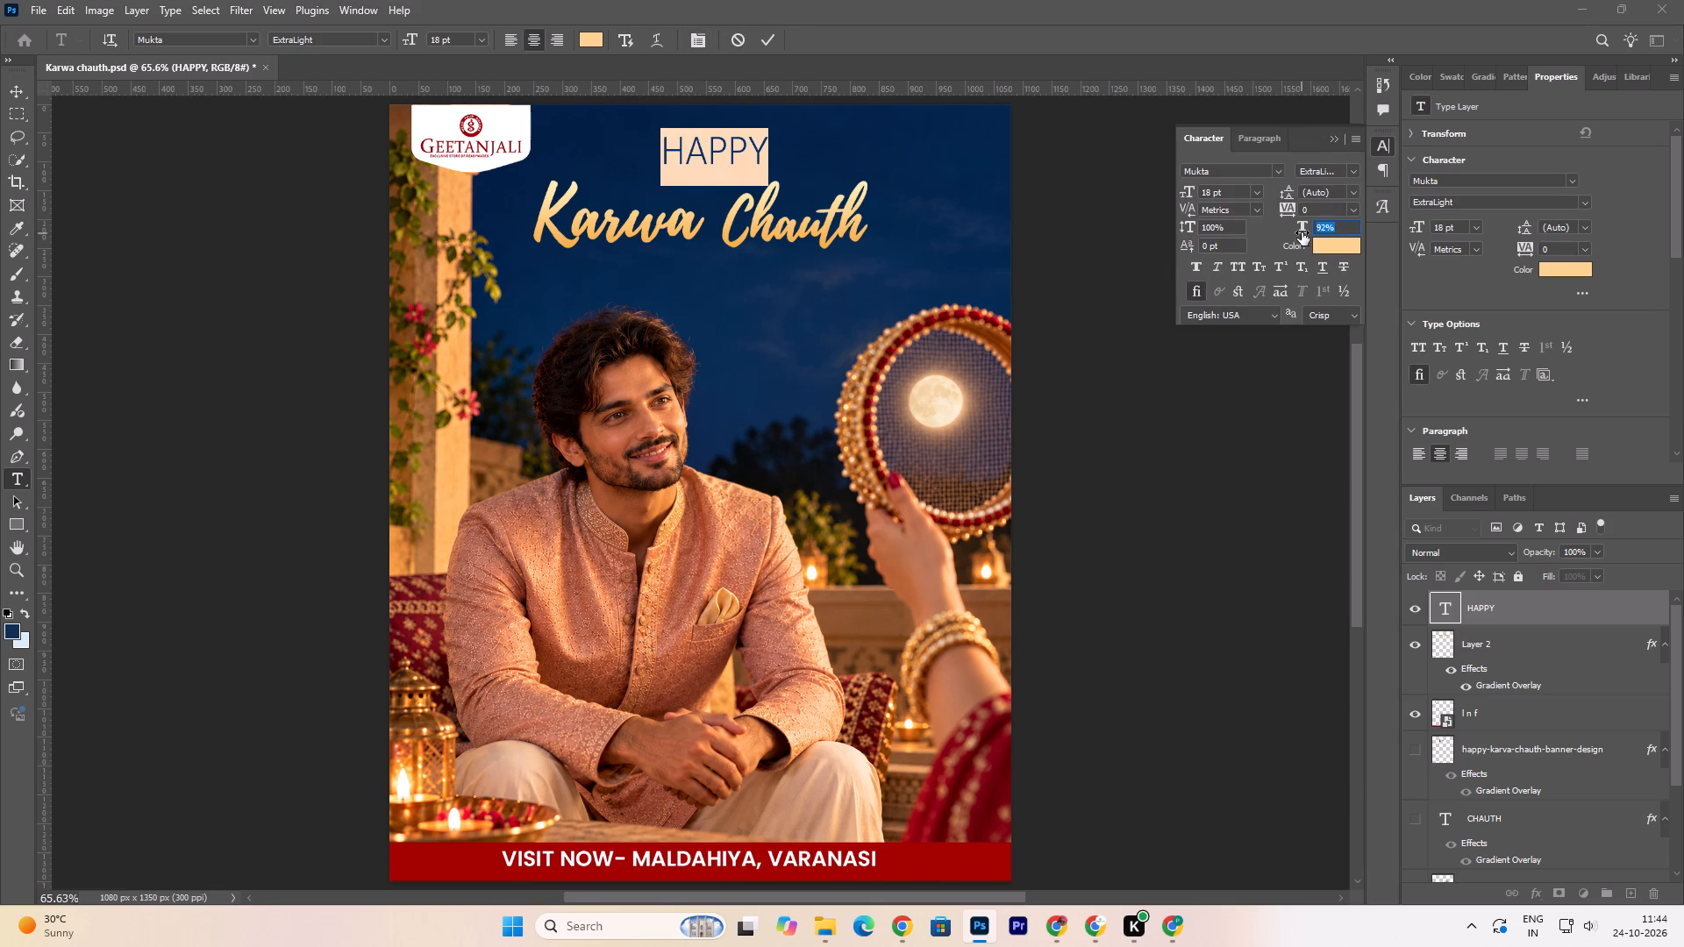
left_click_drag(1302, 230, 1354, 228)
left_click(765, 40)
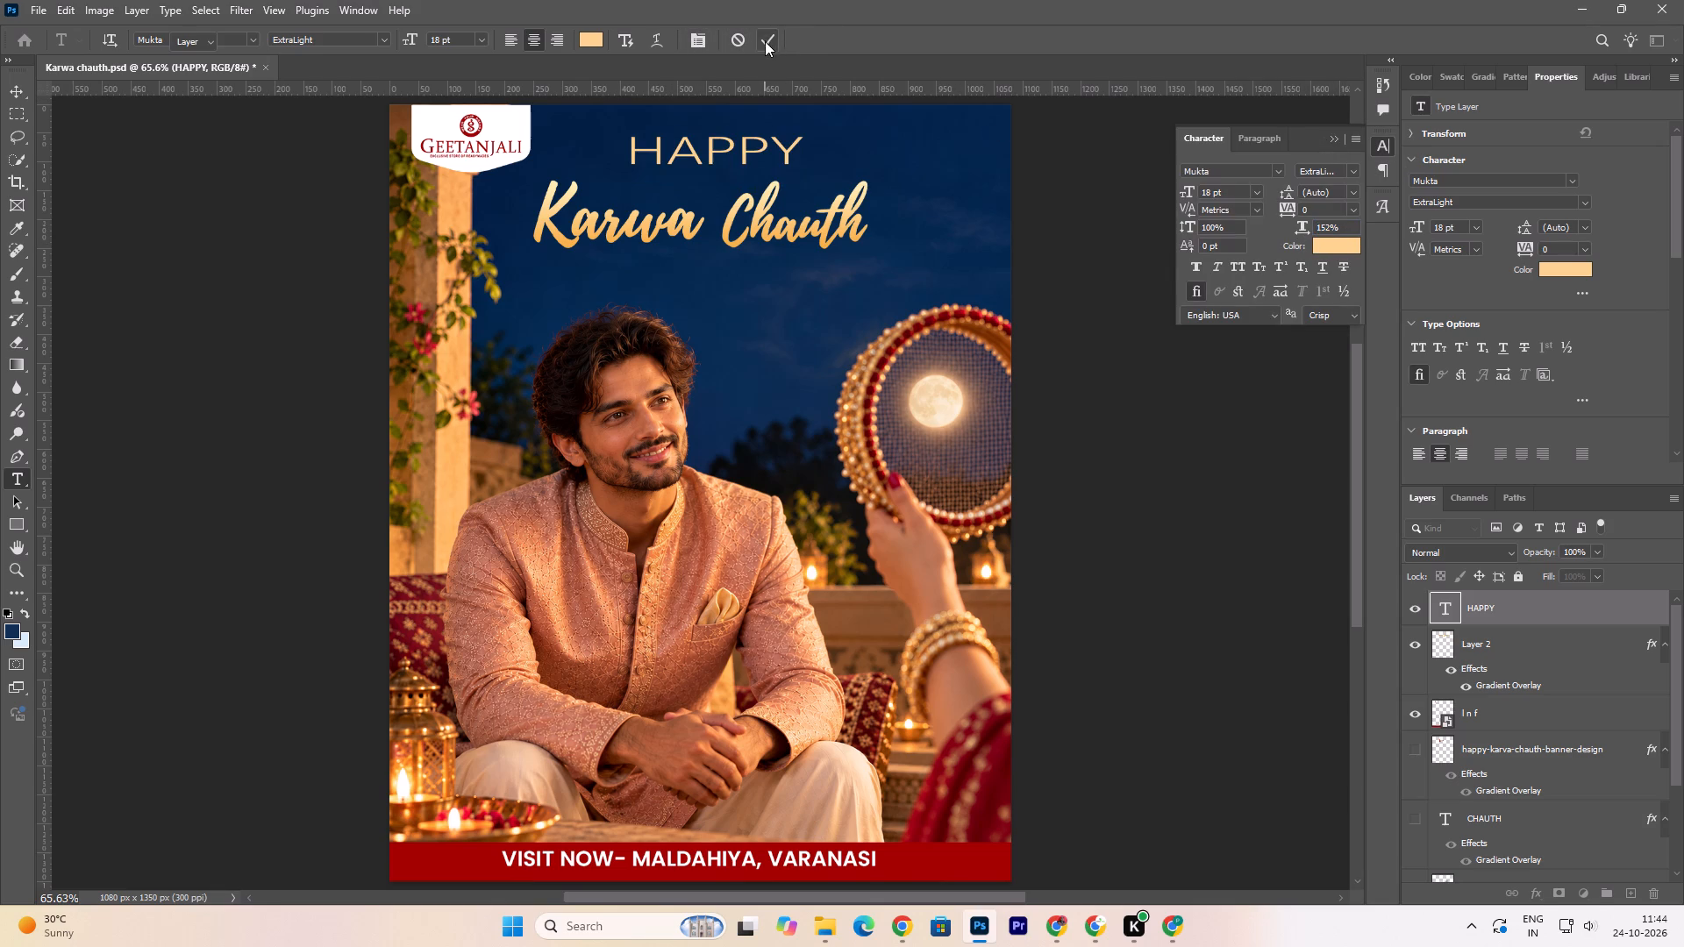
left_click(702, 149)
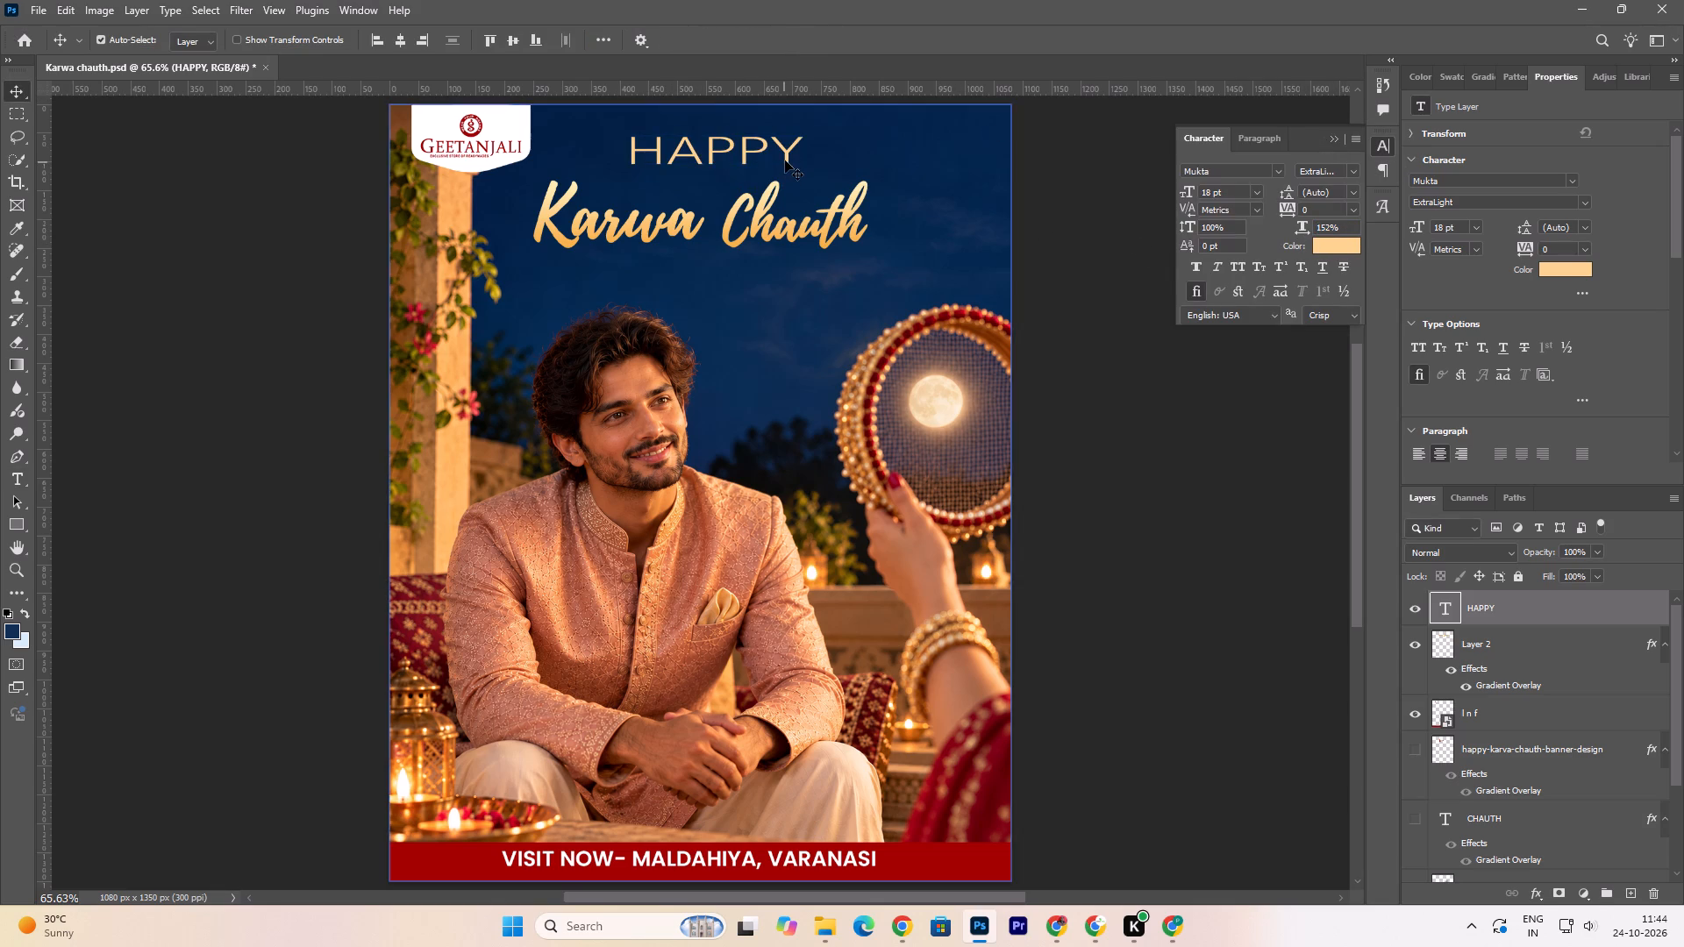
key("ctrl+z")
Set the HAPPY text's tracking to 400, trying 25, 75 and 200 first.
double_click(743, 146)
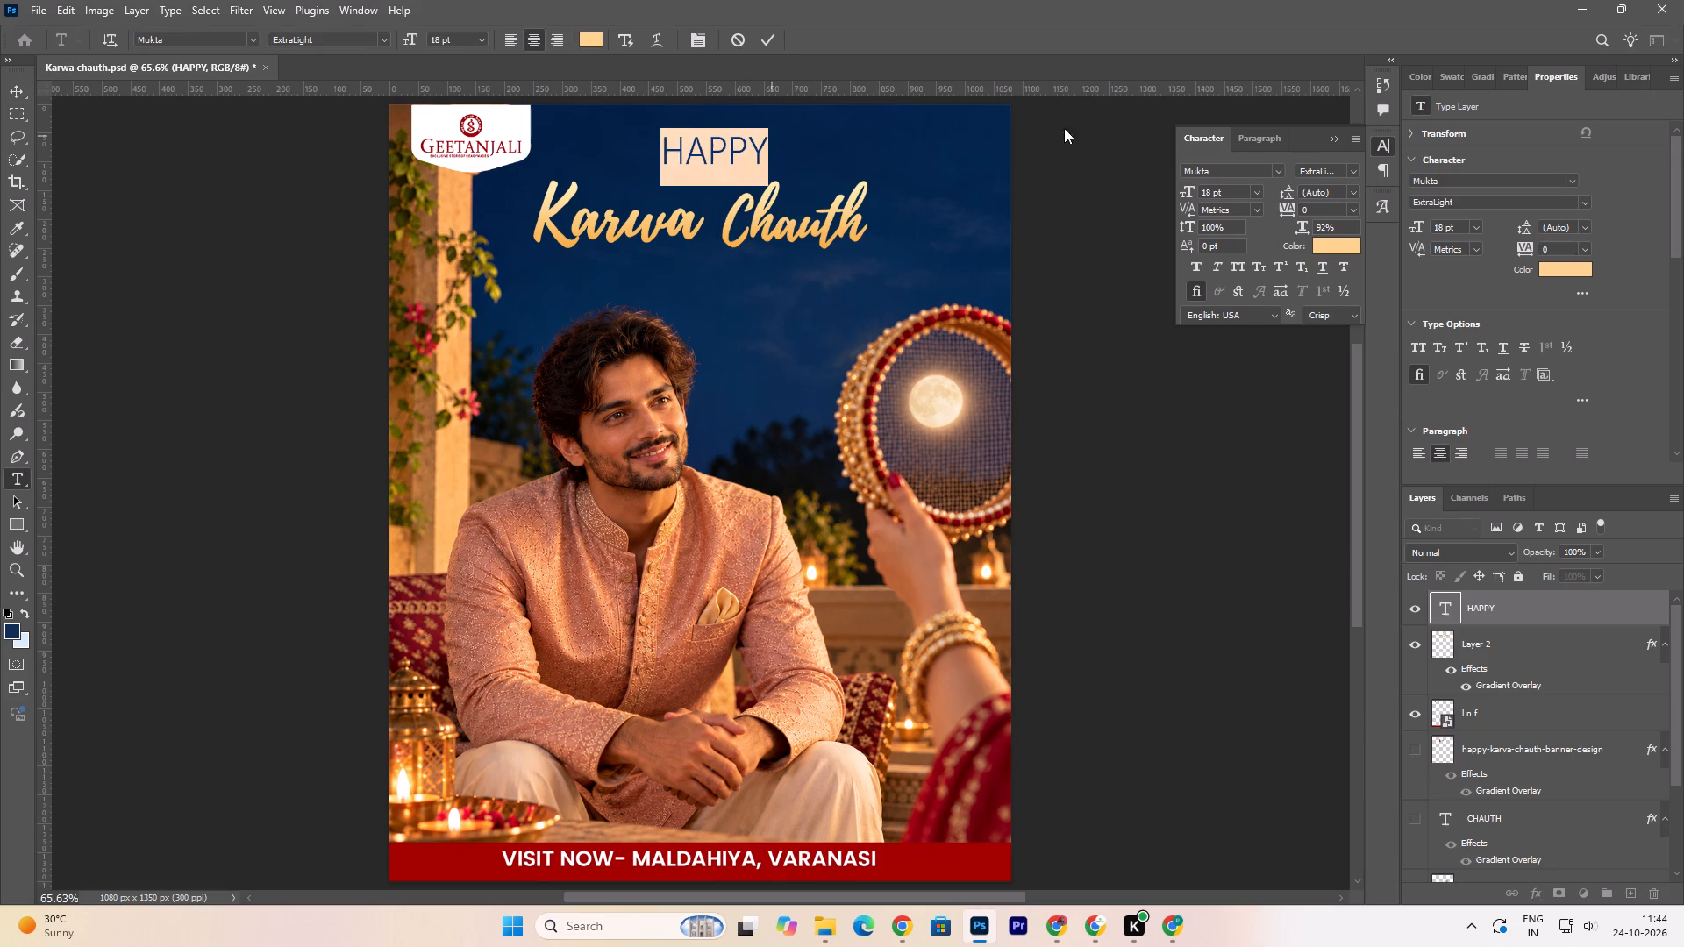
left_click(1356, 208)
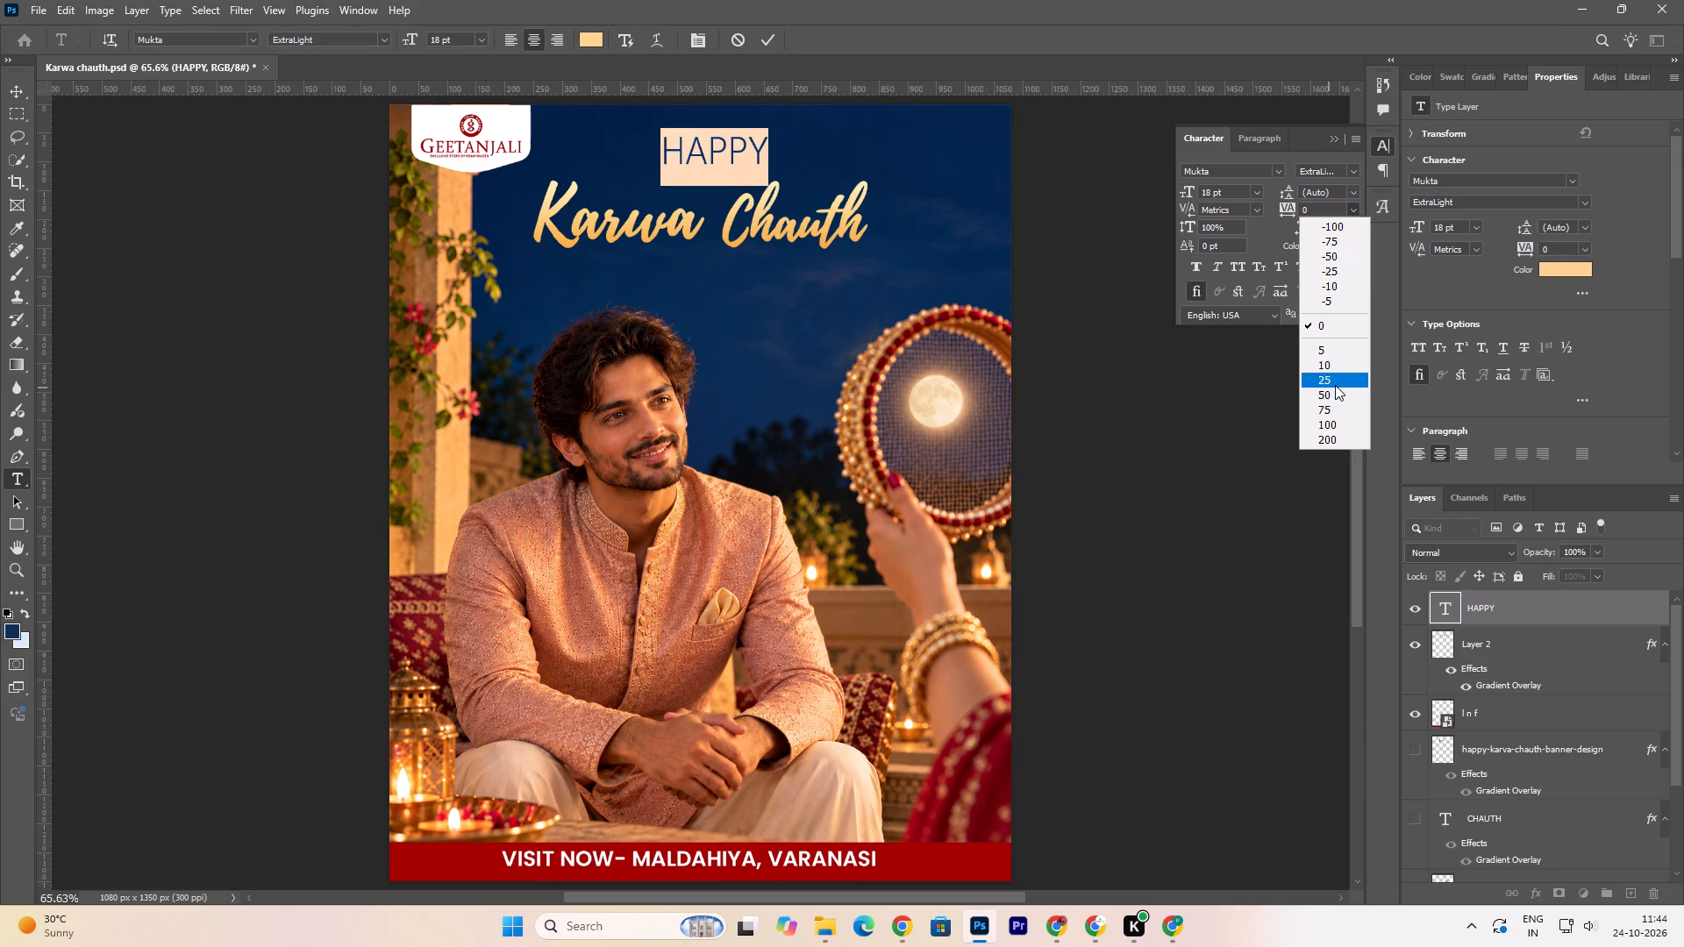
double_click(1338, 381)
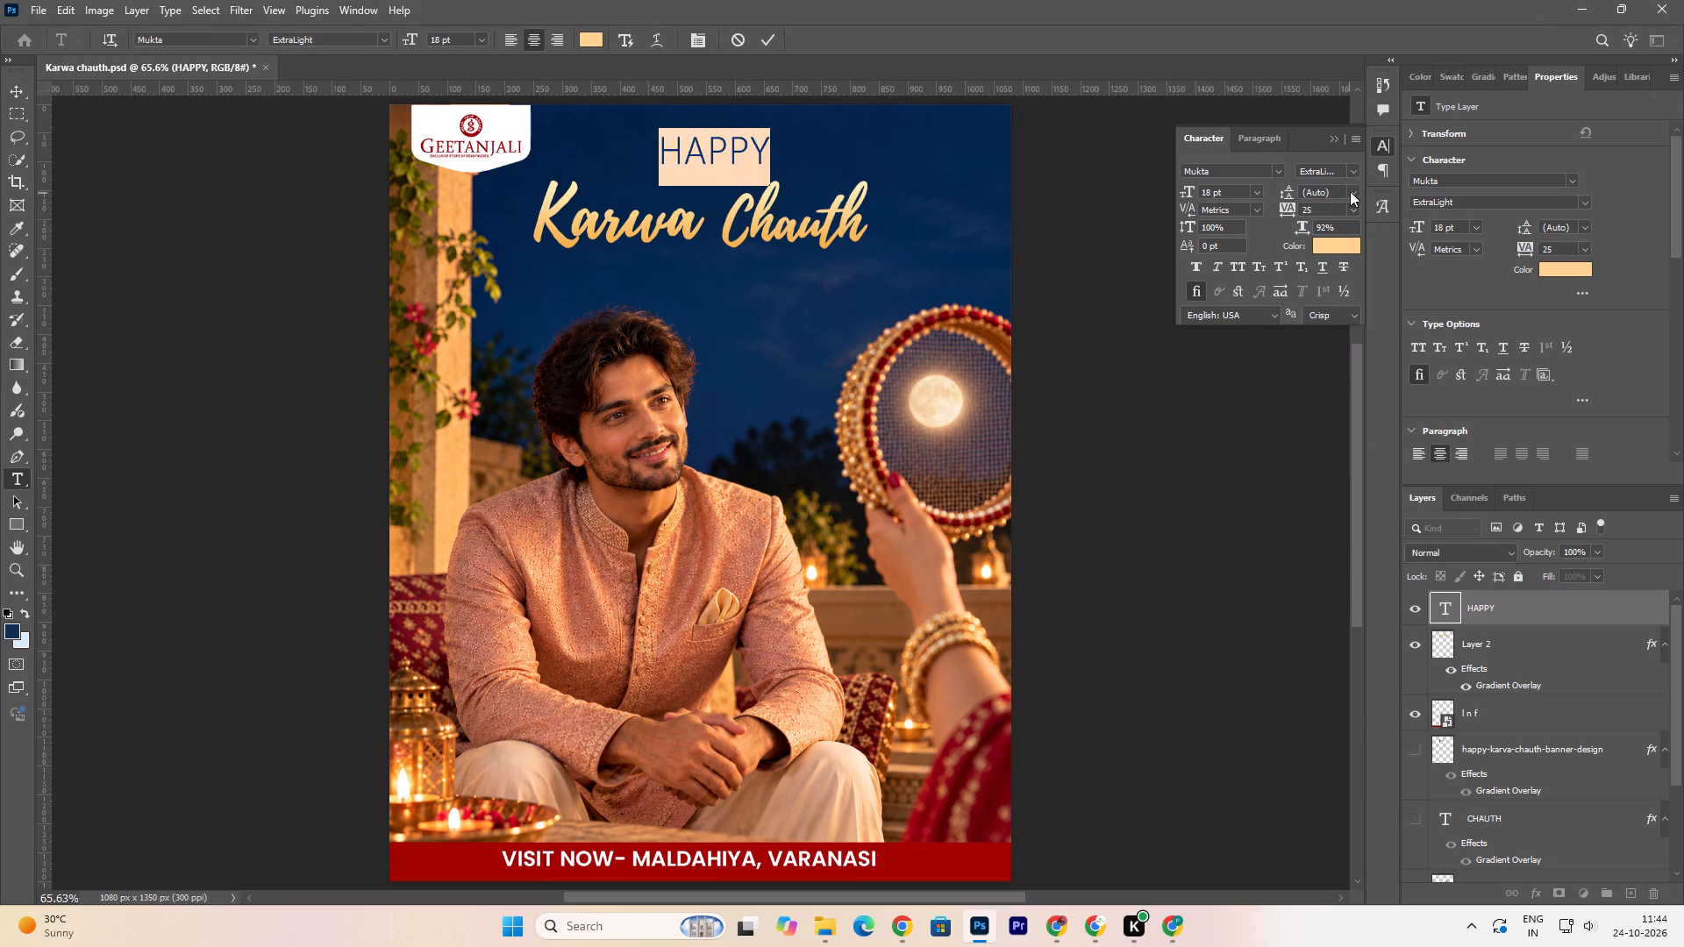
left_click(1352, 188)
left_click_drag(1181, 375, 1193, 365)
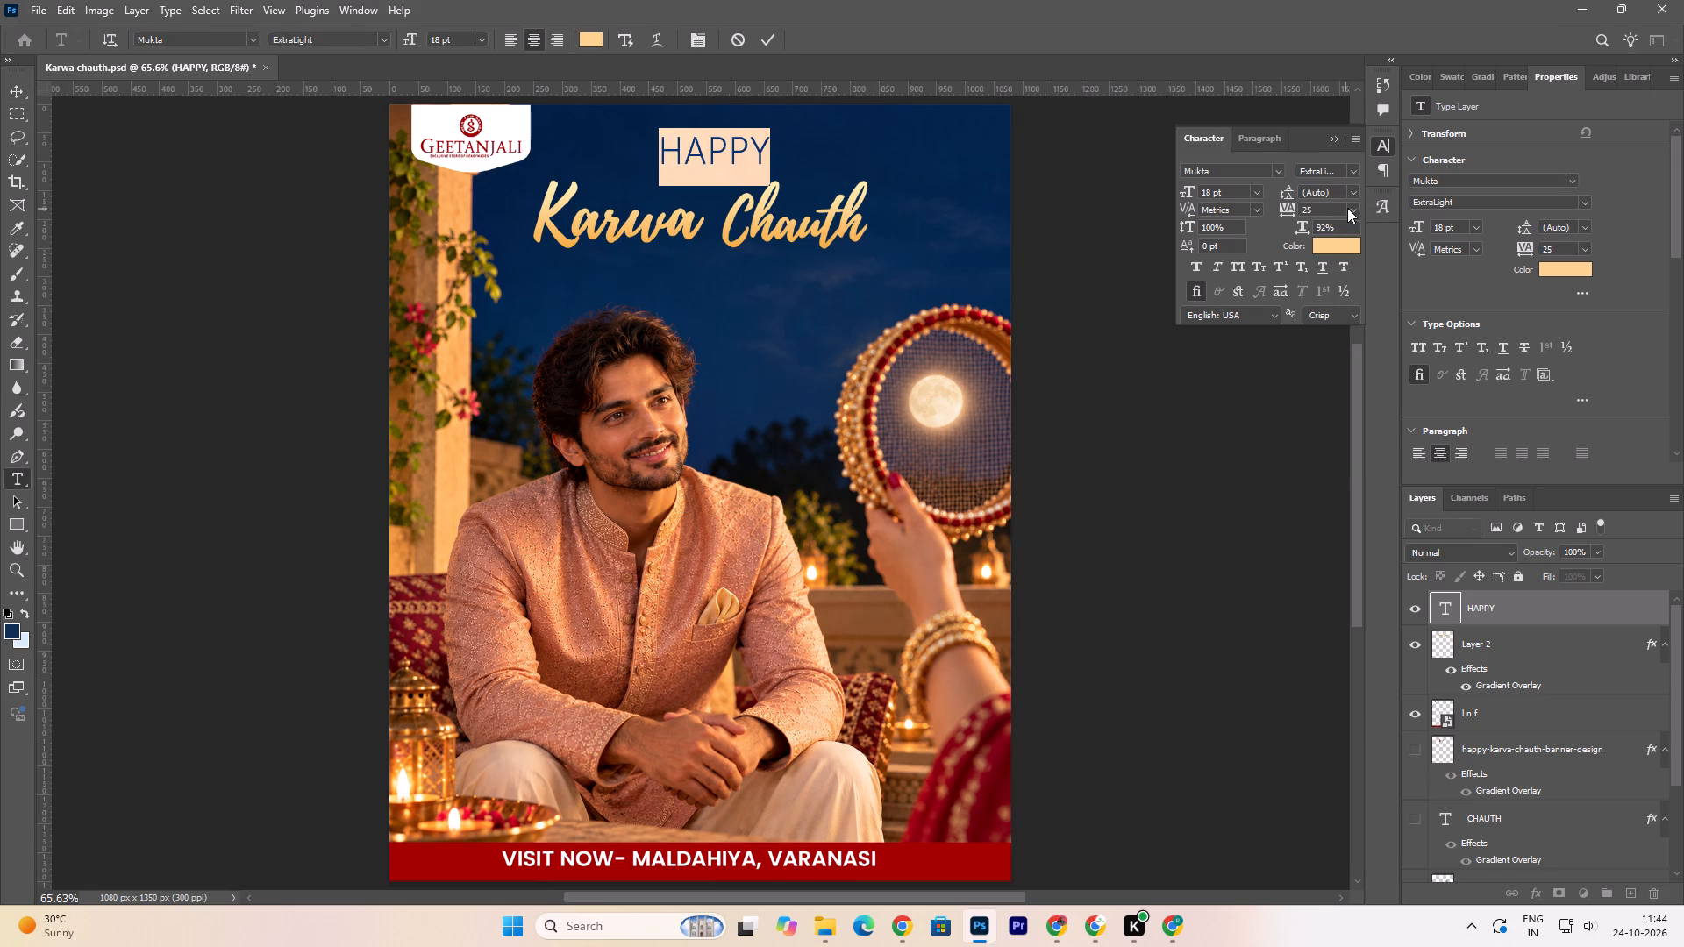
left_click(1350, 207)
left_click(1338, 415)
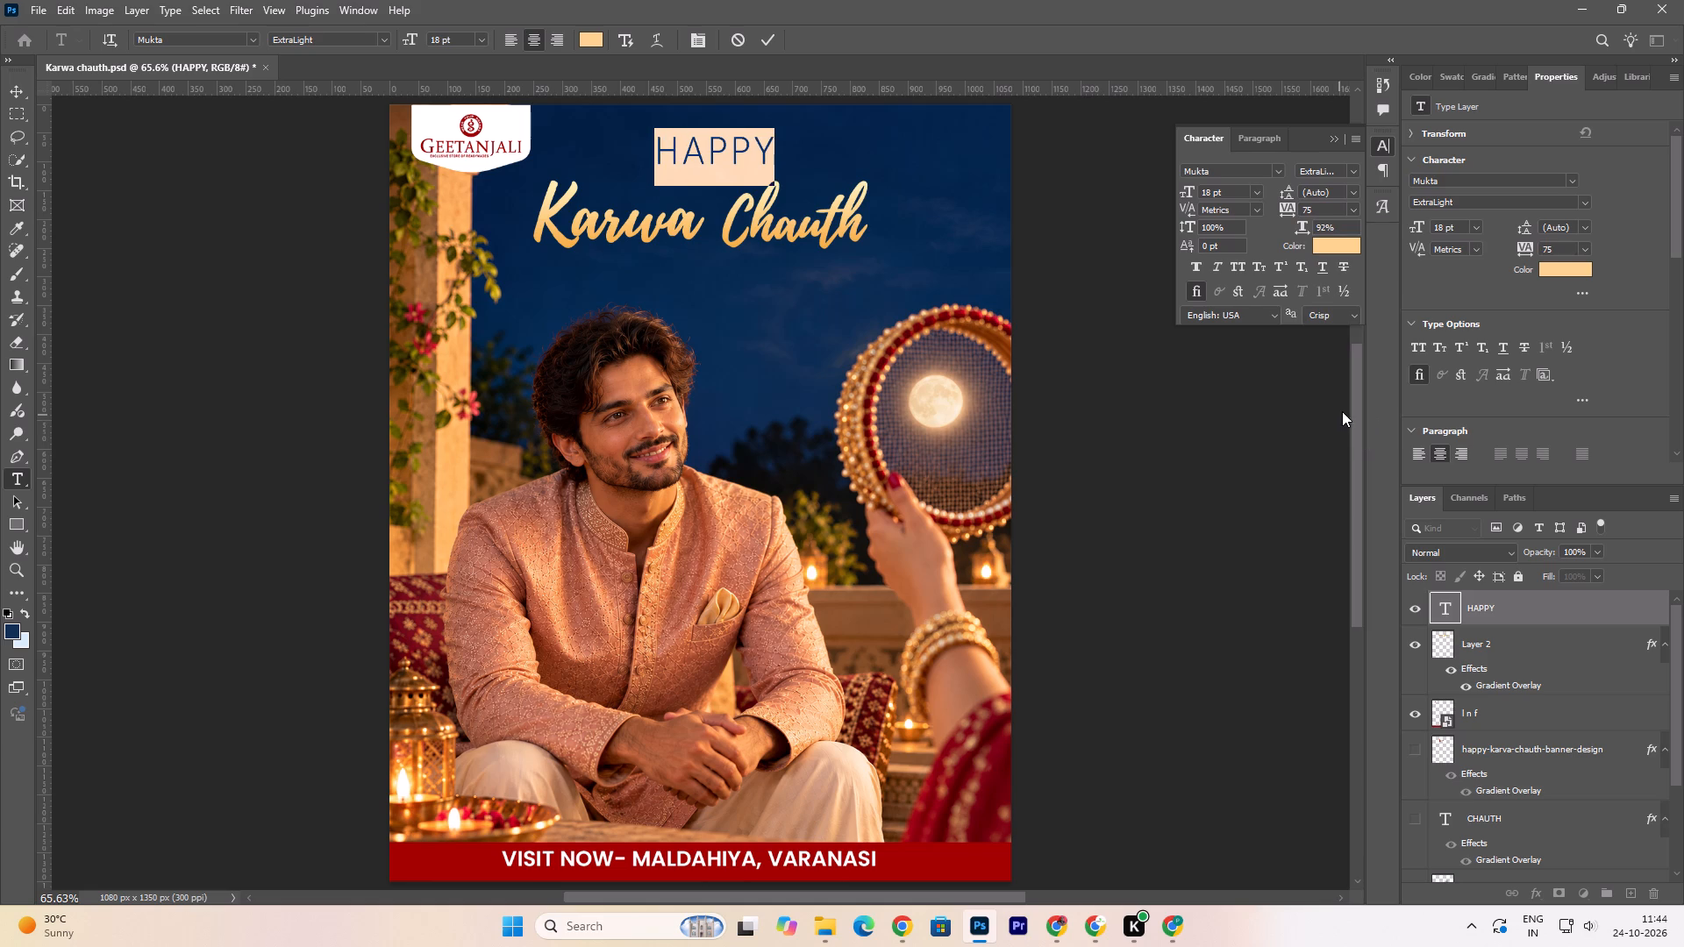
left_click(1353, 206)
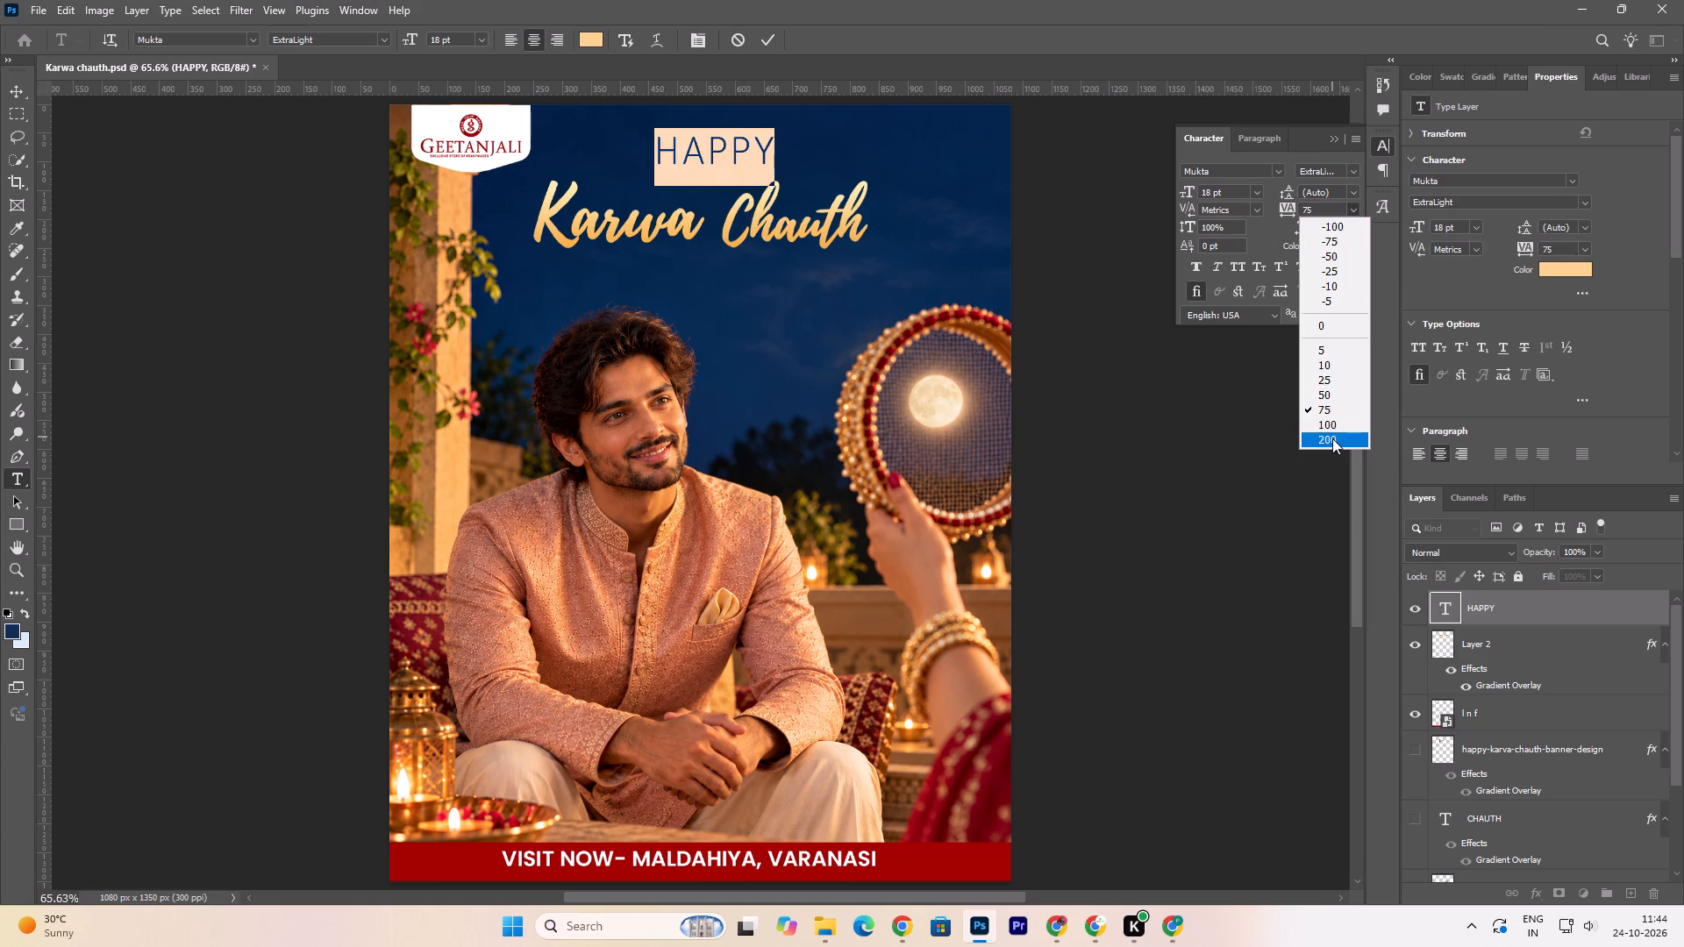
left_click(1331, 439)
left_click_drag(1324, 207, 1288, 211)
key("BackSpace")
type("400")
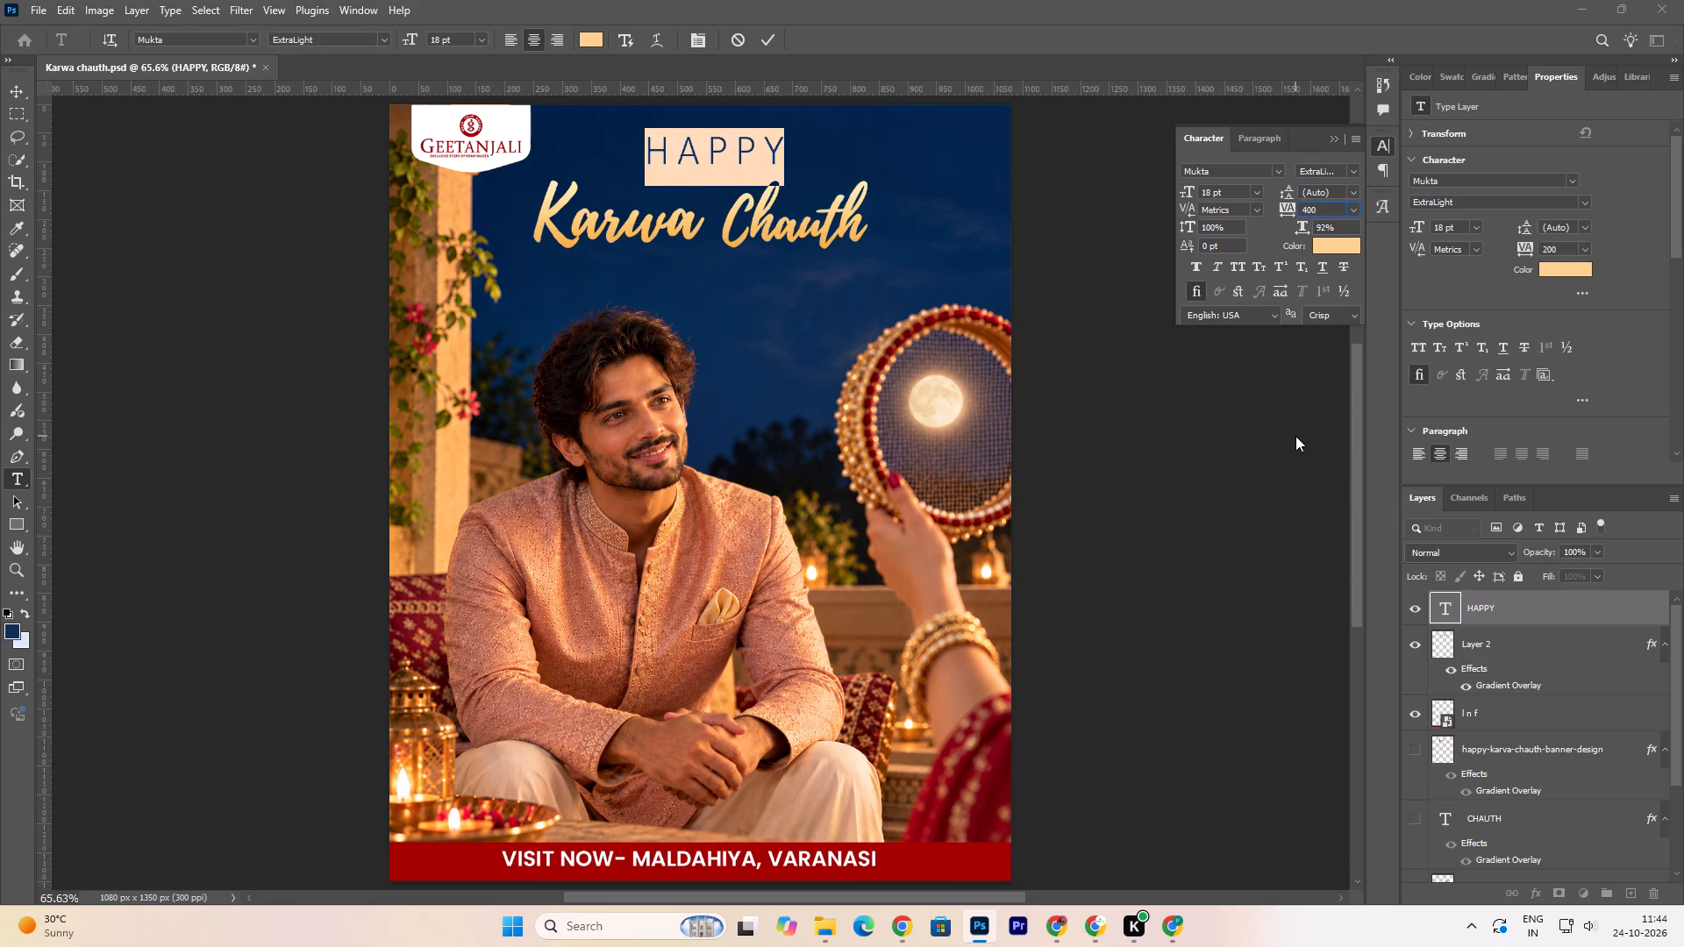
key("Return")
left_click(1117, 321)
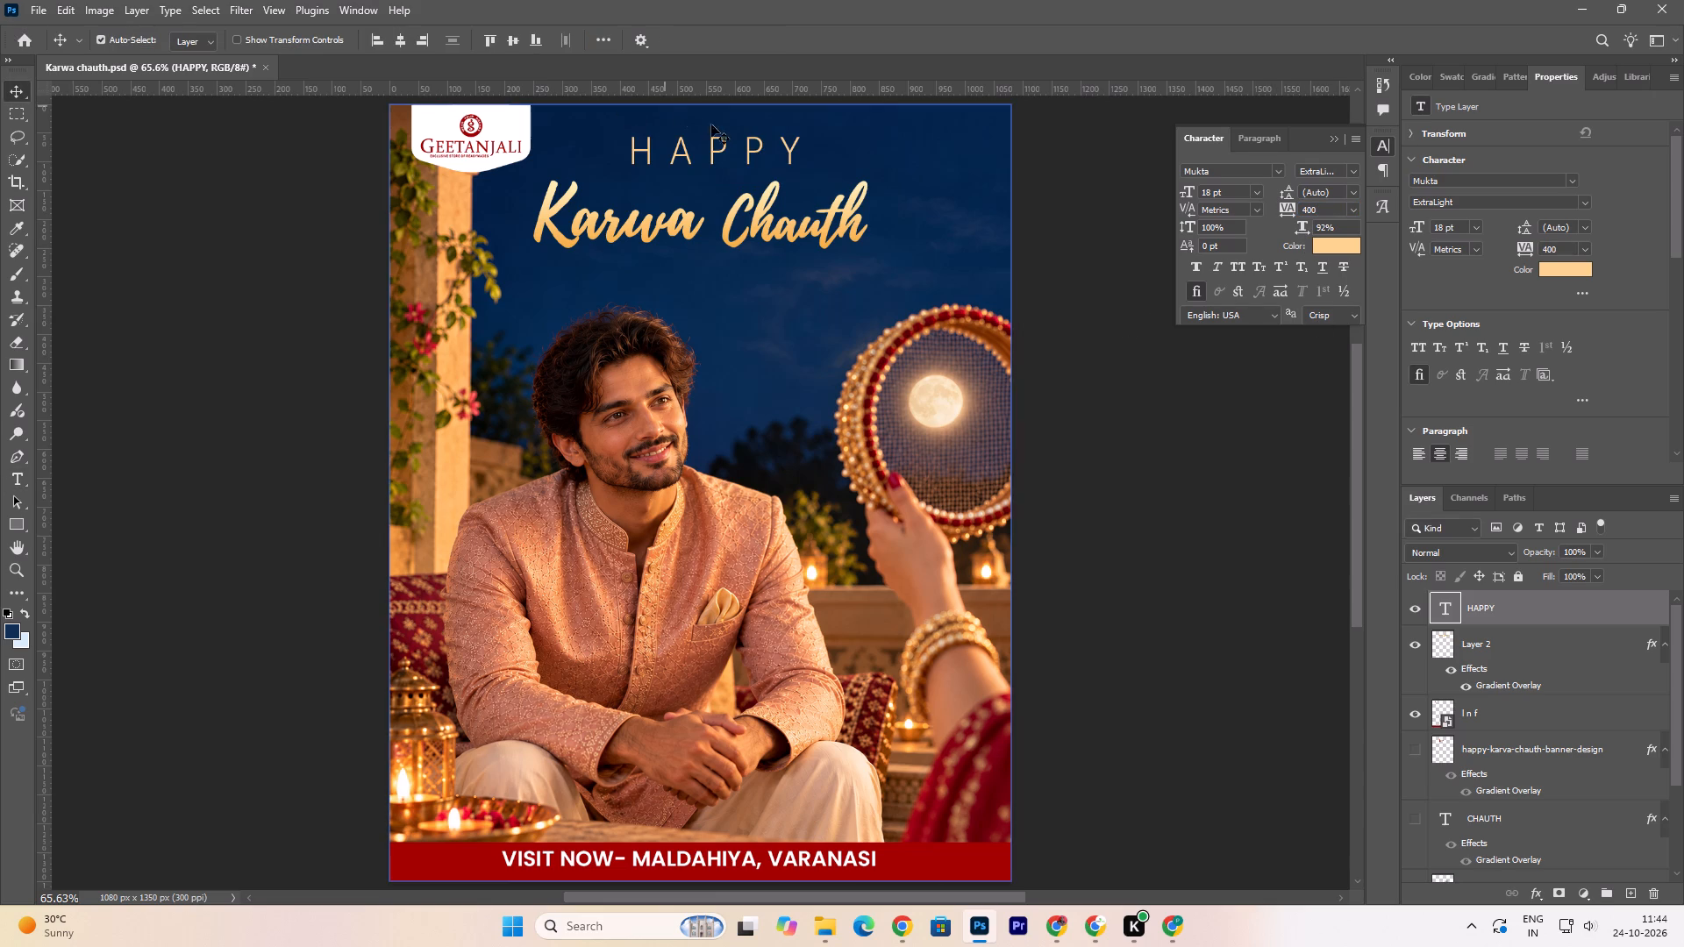
Scale the HAPPY text down to about 15 pt, move it closer to the Karwa Chauth lettering and center it horizontally on the canvas.
left_click(740, 143)
key("ctrl+t")
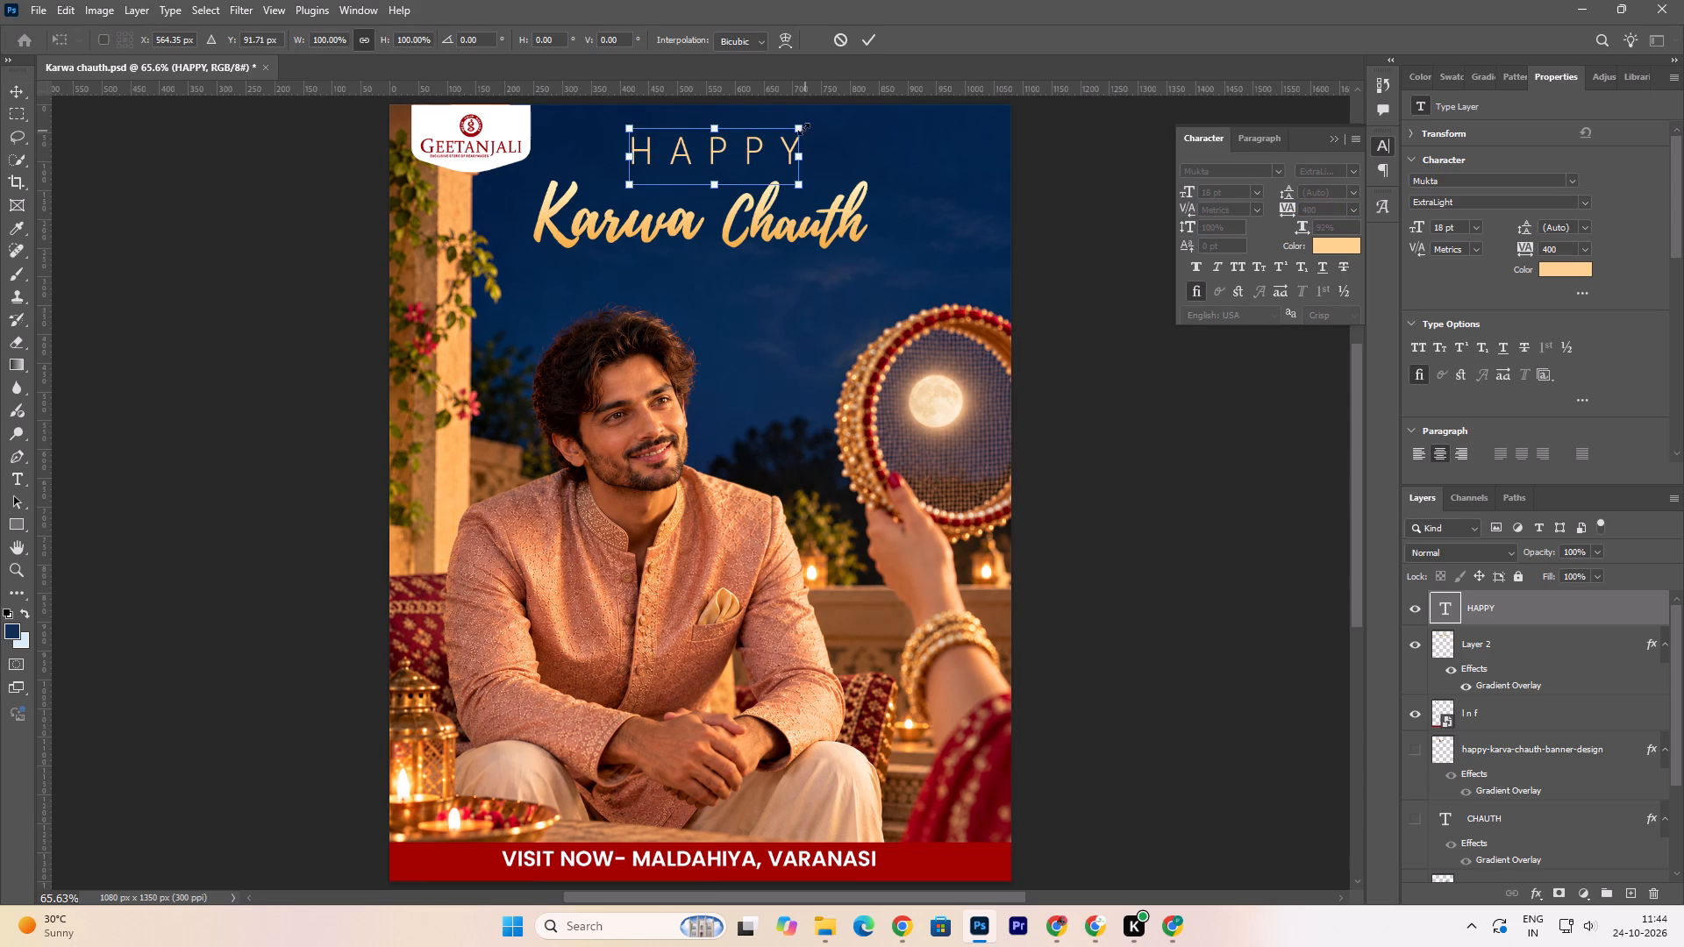
left_click_drag(802, 125, 780, 153)
left_click_drag(741, 152, 747, 161)
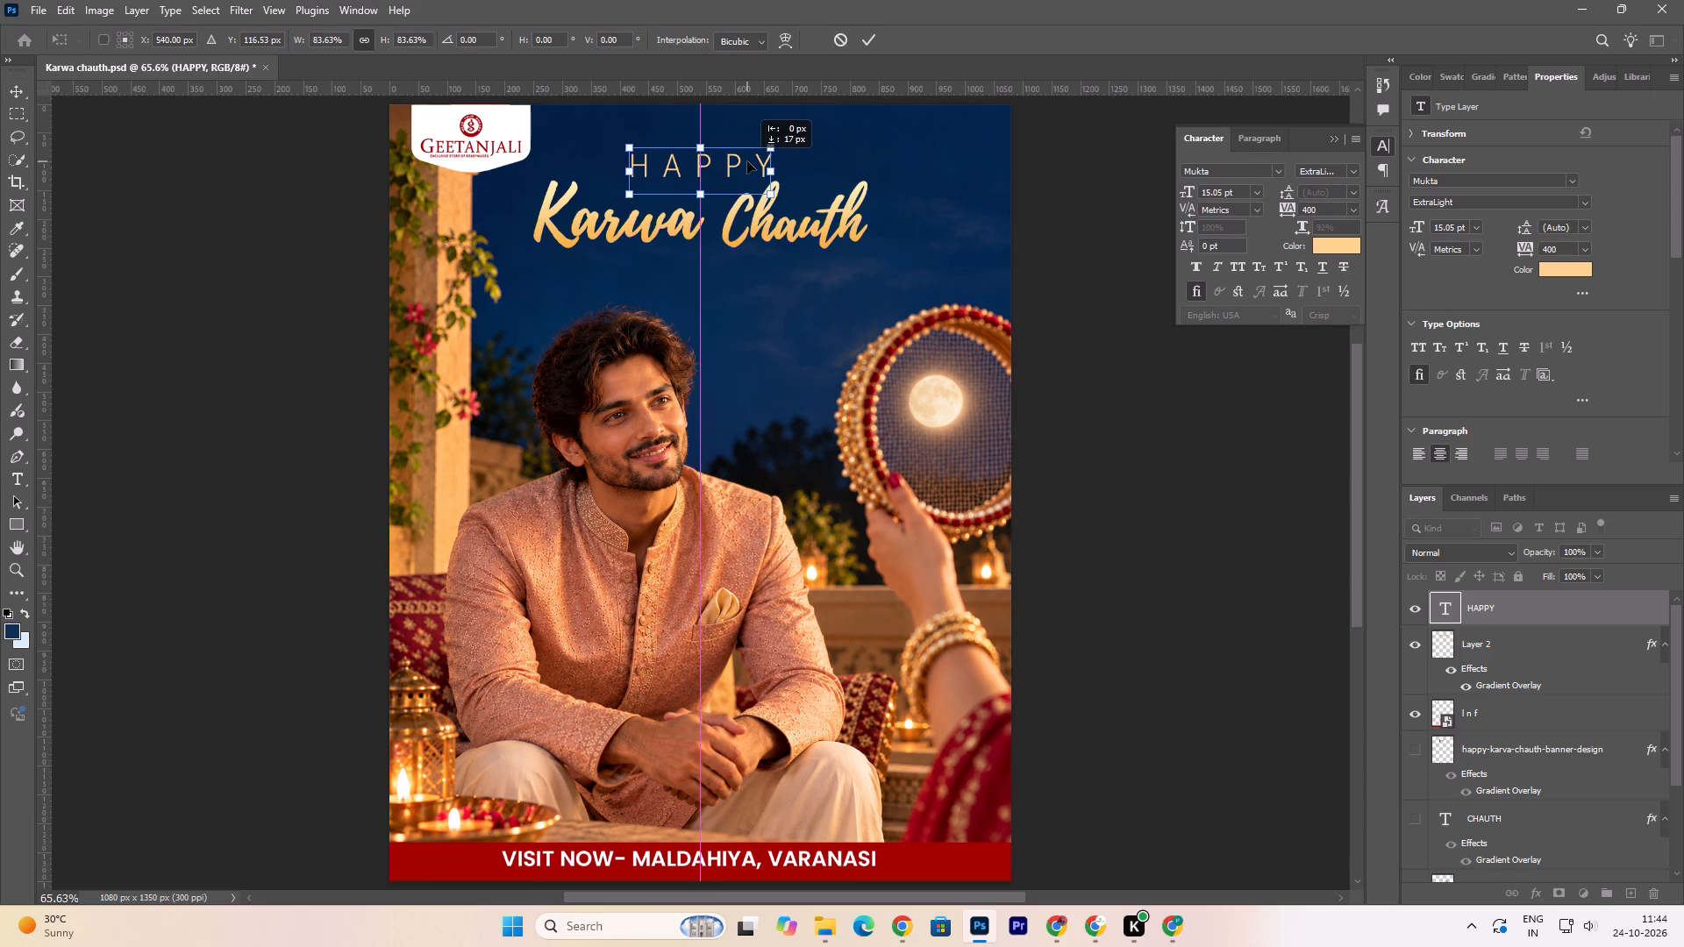
left_click_drag(747, 161, 749, 161)
left_click(874, 29)
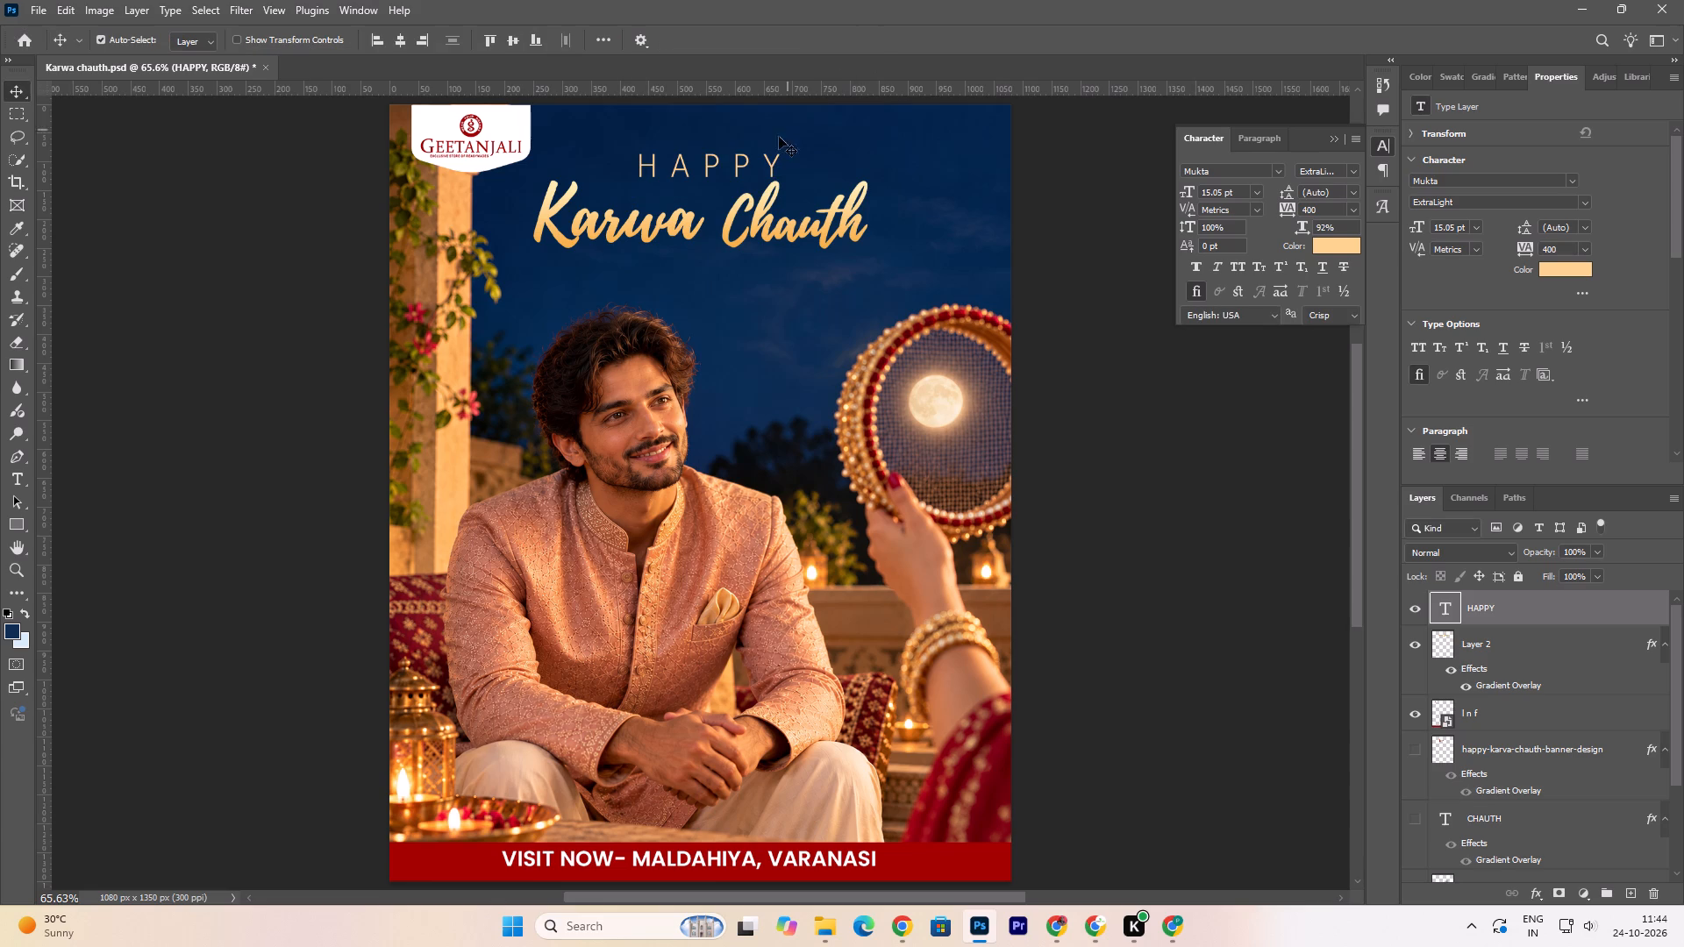
left_click(749, 159)
left_click(403, 41)
Scale the Karwa Chauth lettering down to about 451 by 94 px and center it horizontally on the canvas.
left_click(757, 226)
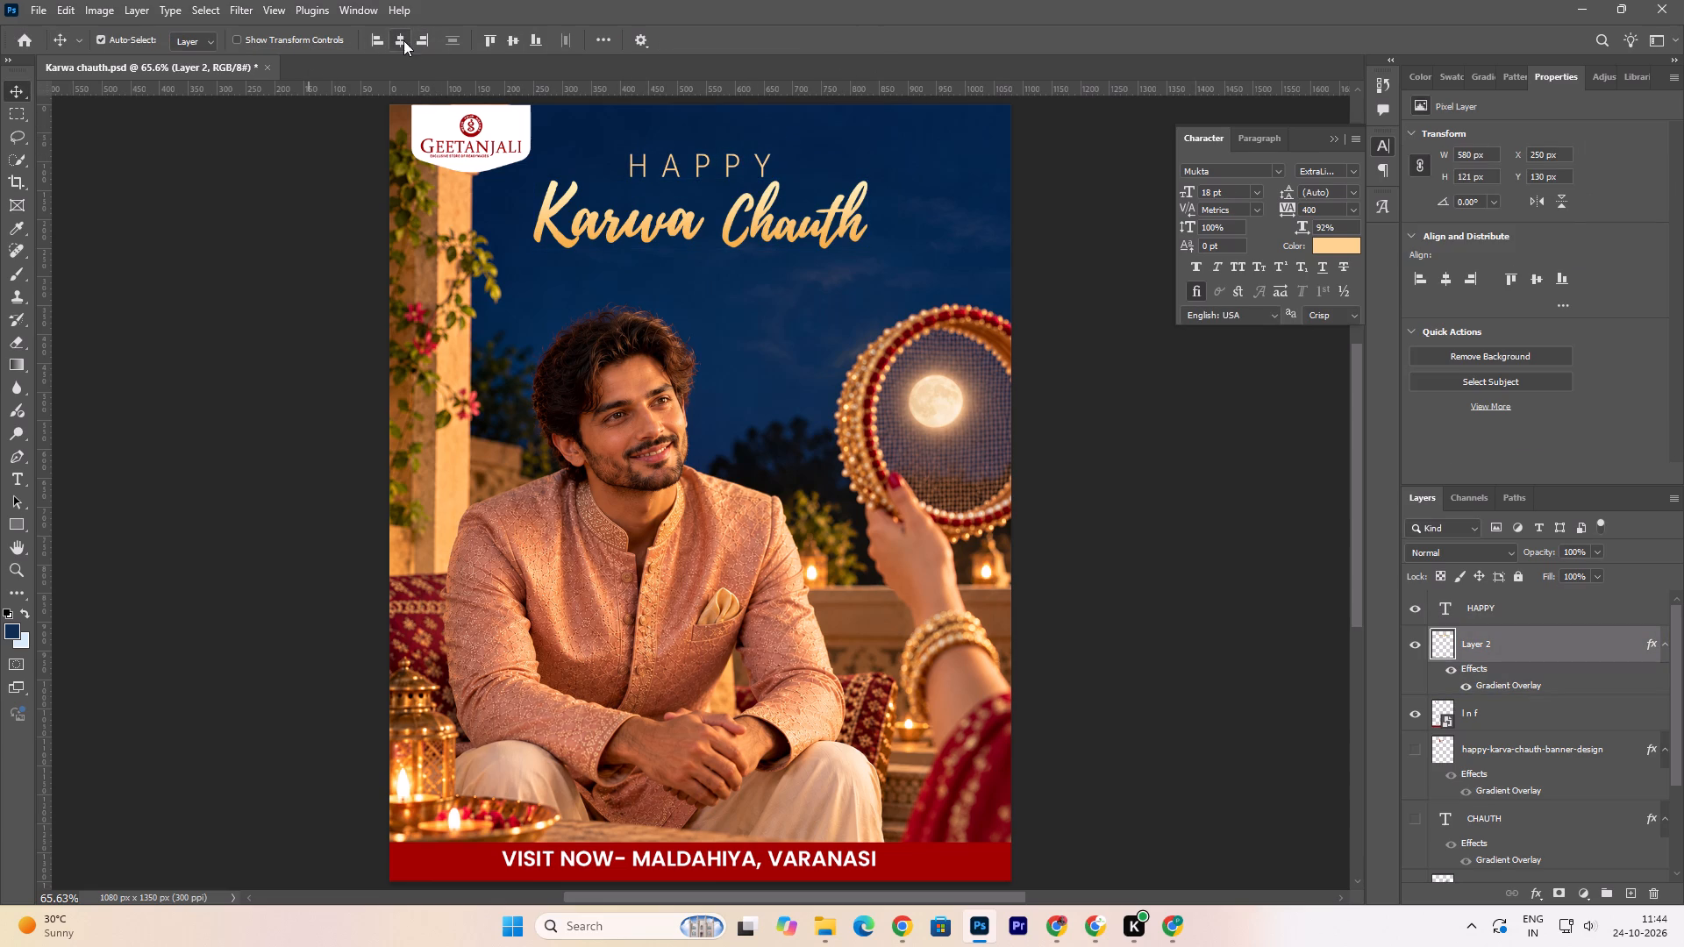
left_click(403, 40)
left_click(806, 229)
left_click(800, 236)
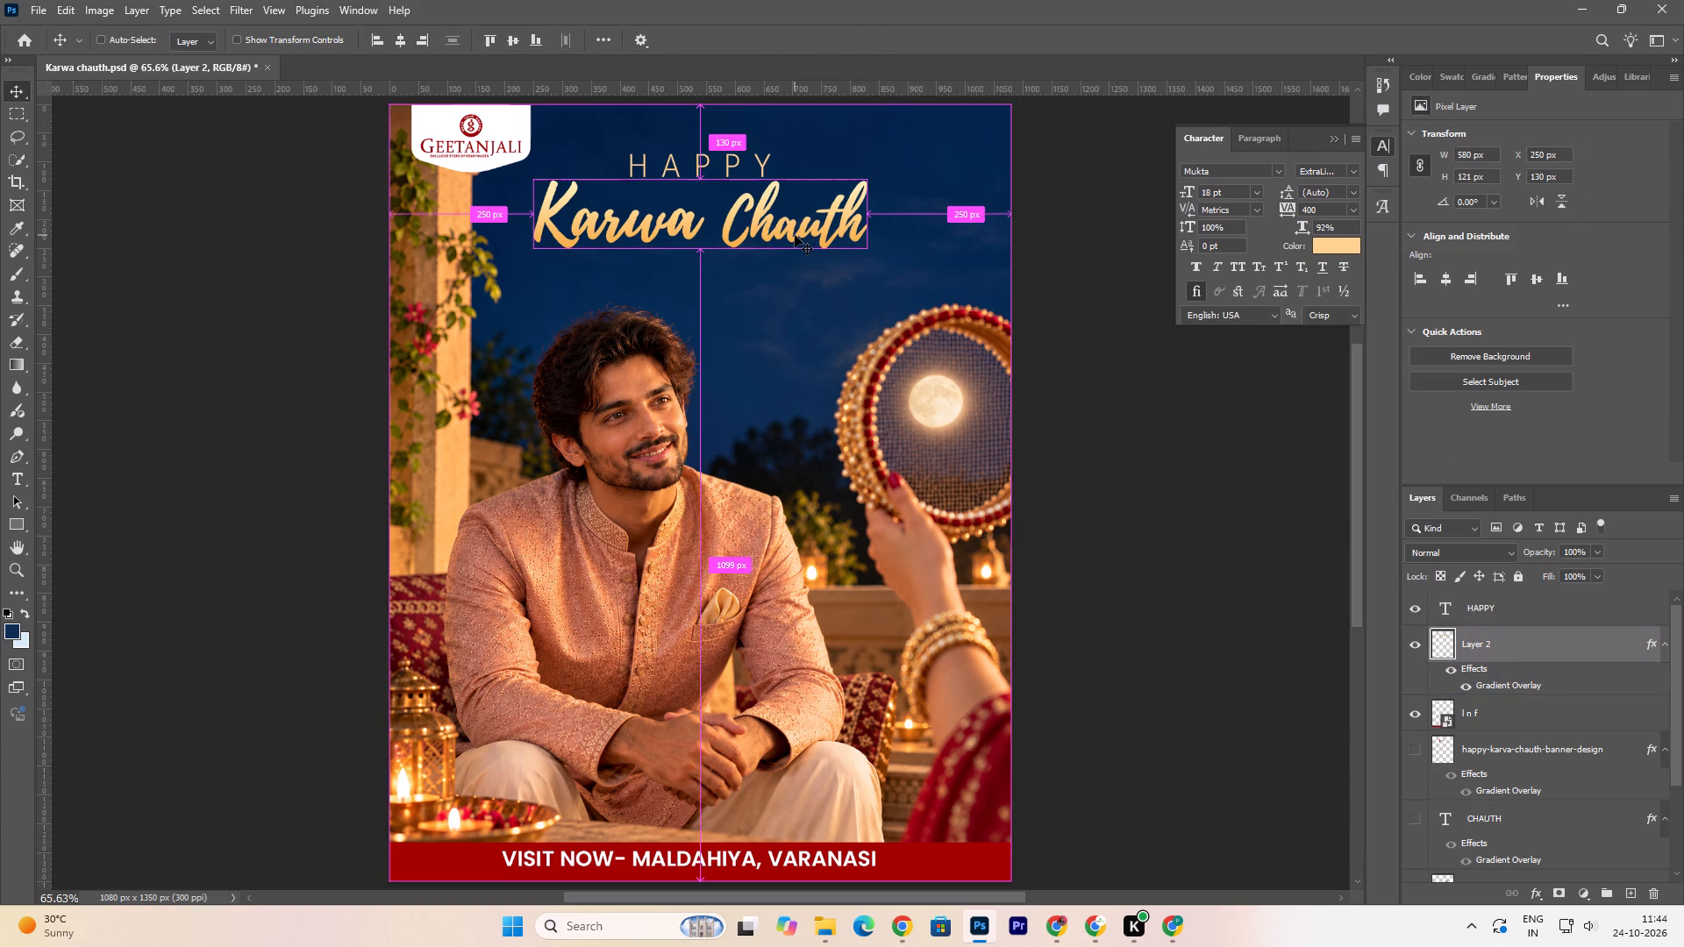
key("ctrl+t")
left_click_drag(864, 175, 813, 207)
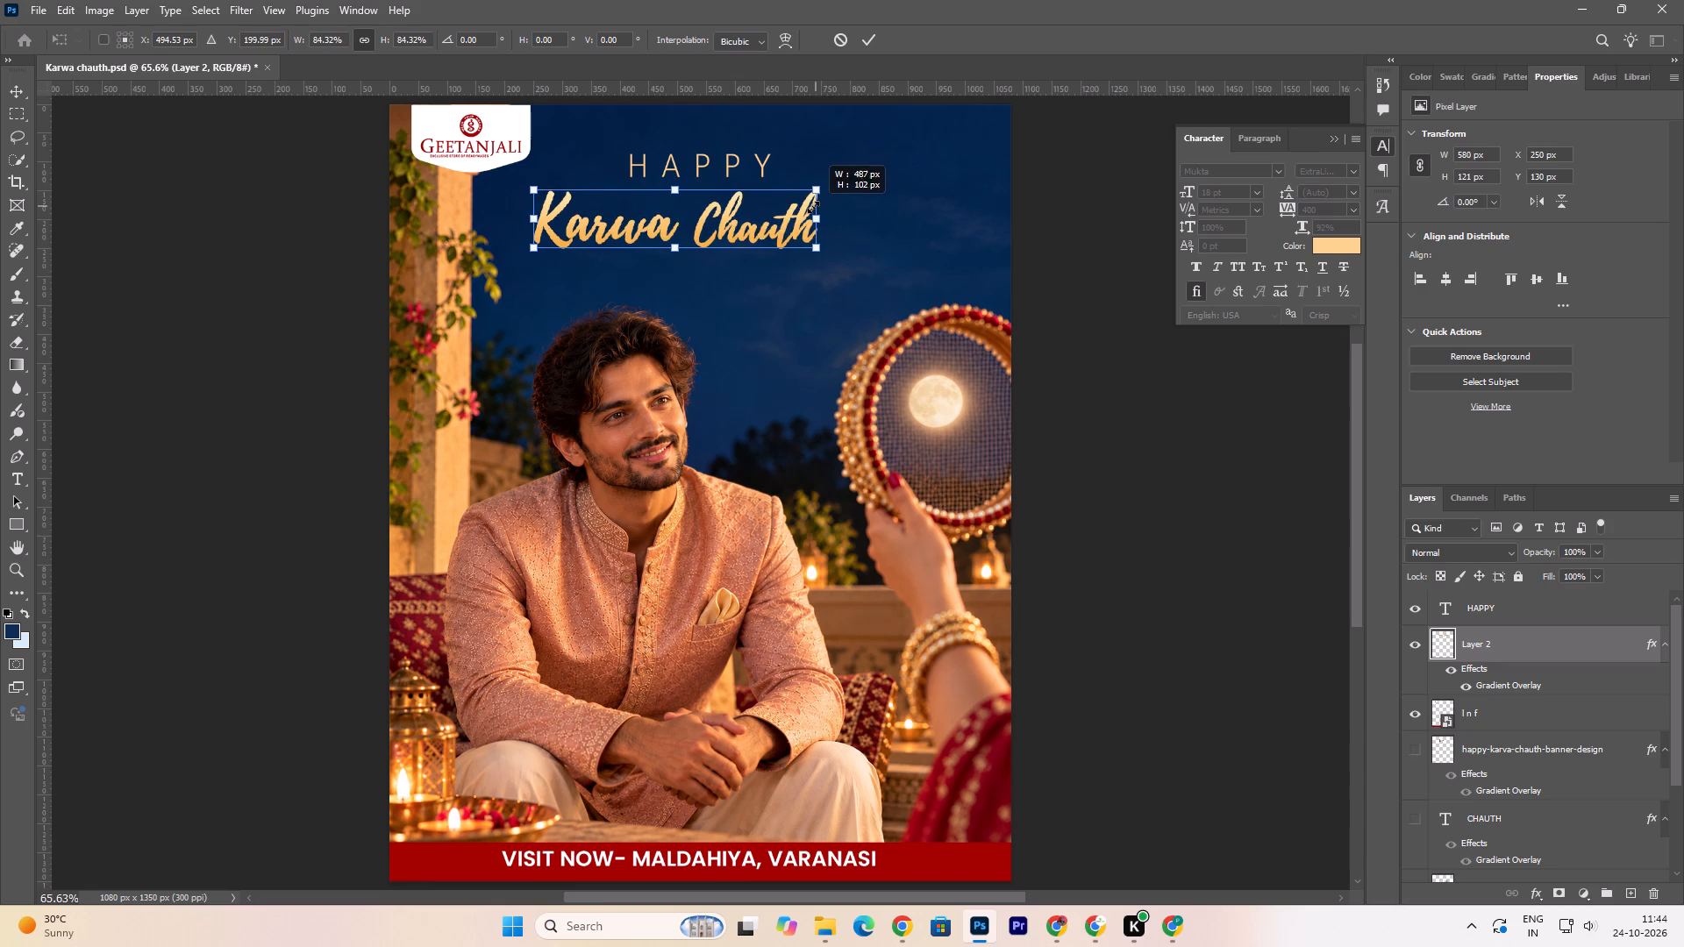
left_click_drag(813, 207, 812, 208)
left_click_drag(734, 226, 767, 220)
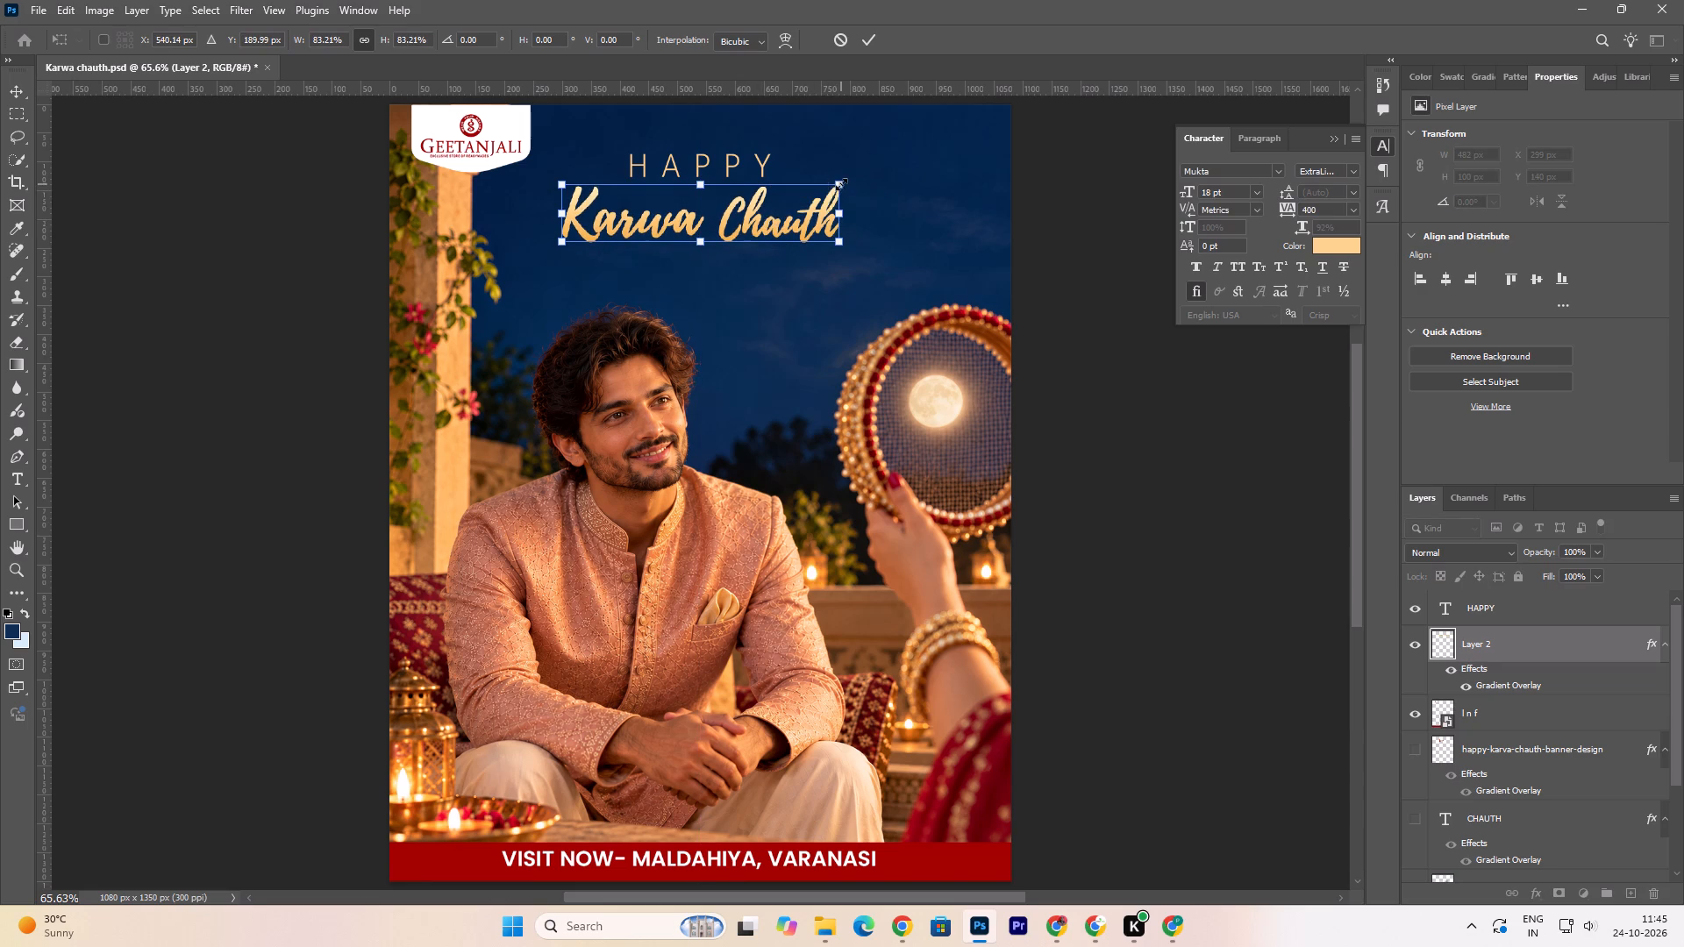
left_click_drag(840, 182, 824, 197)
left_click(868, 35)
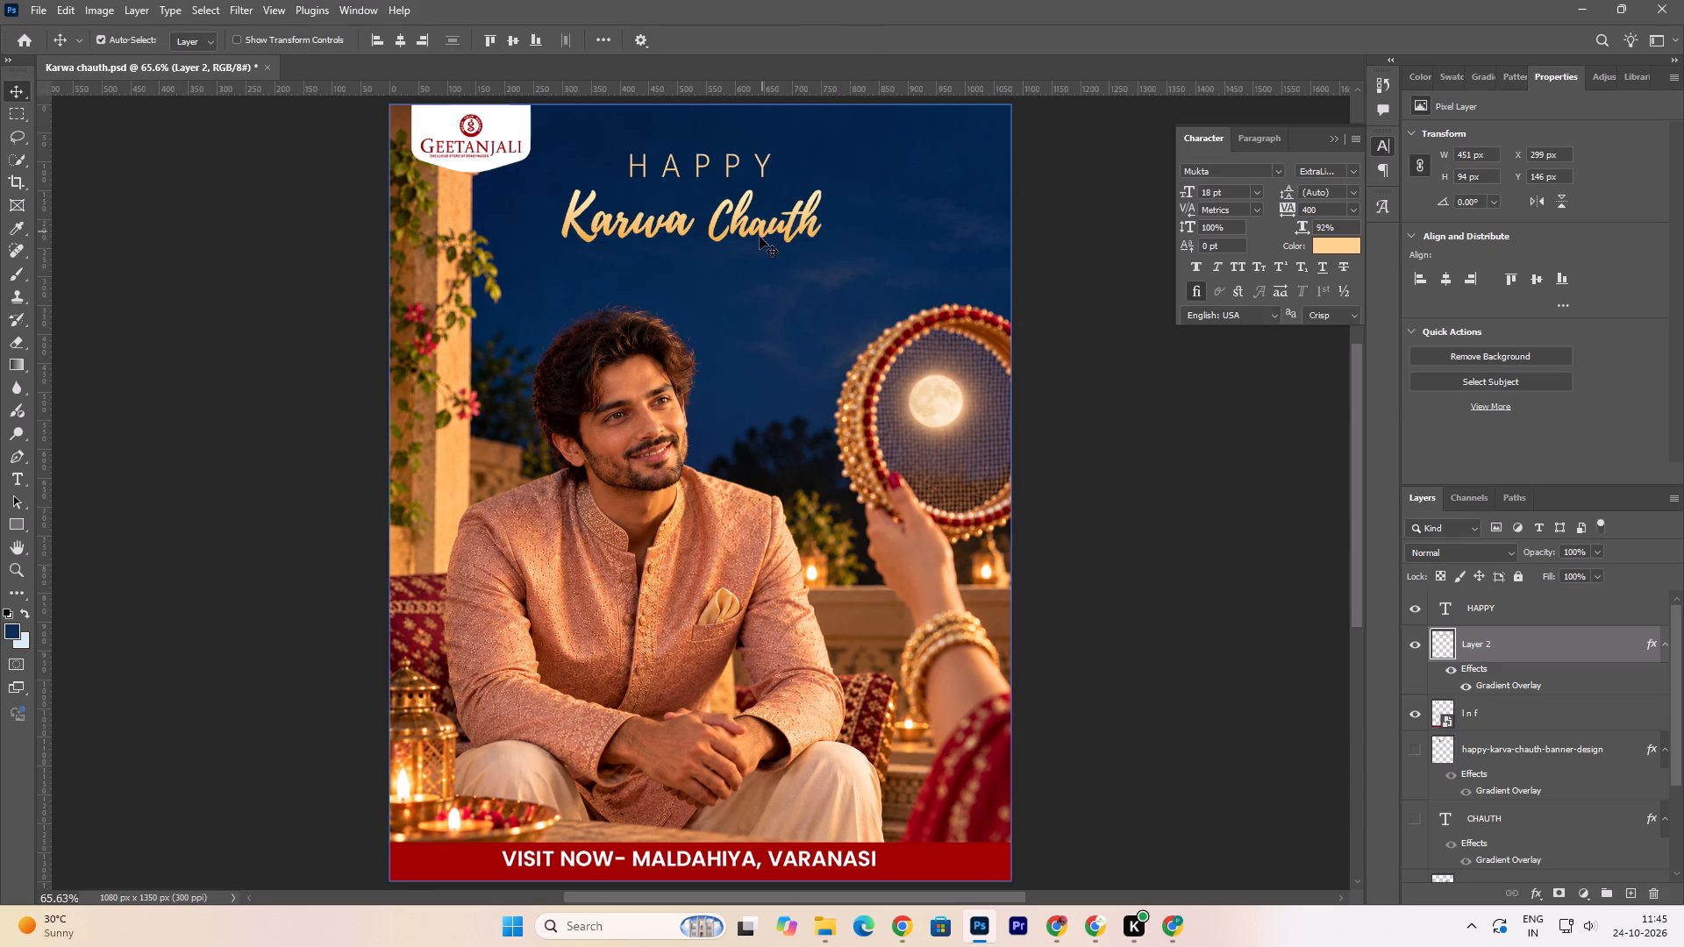
left_click(760, 228)
left_click(395, 37)
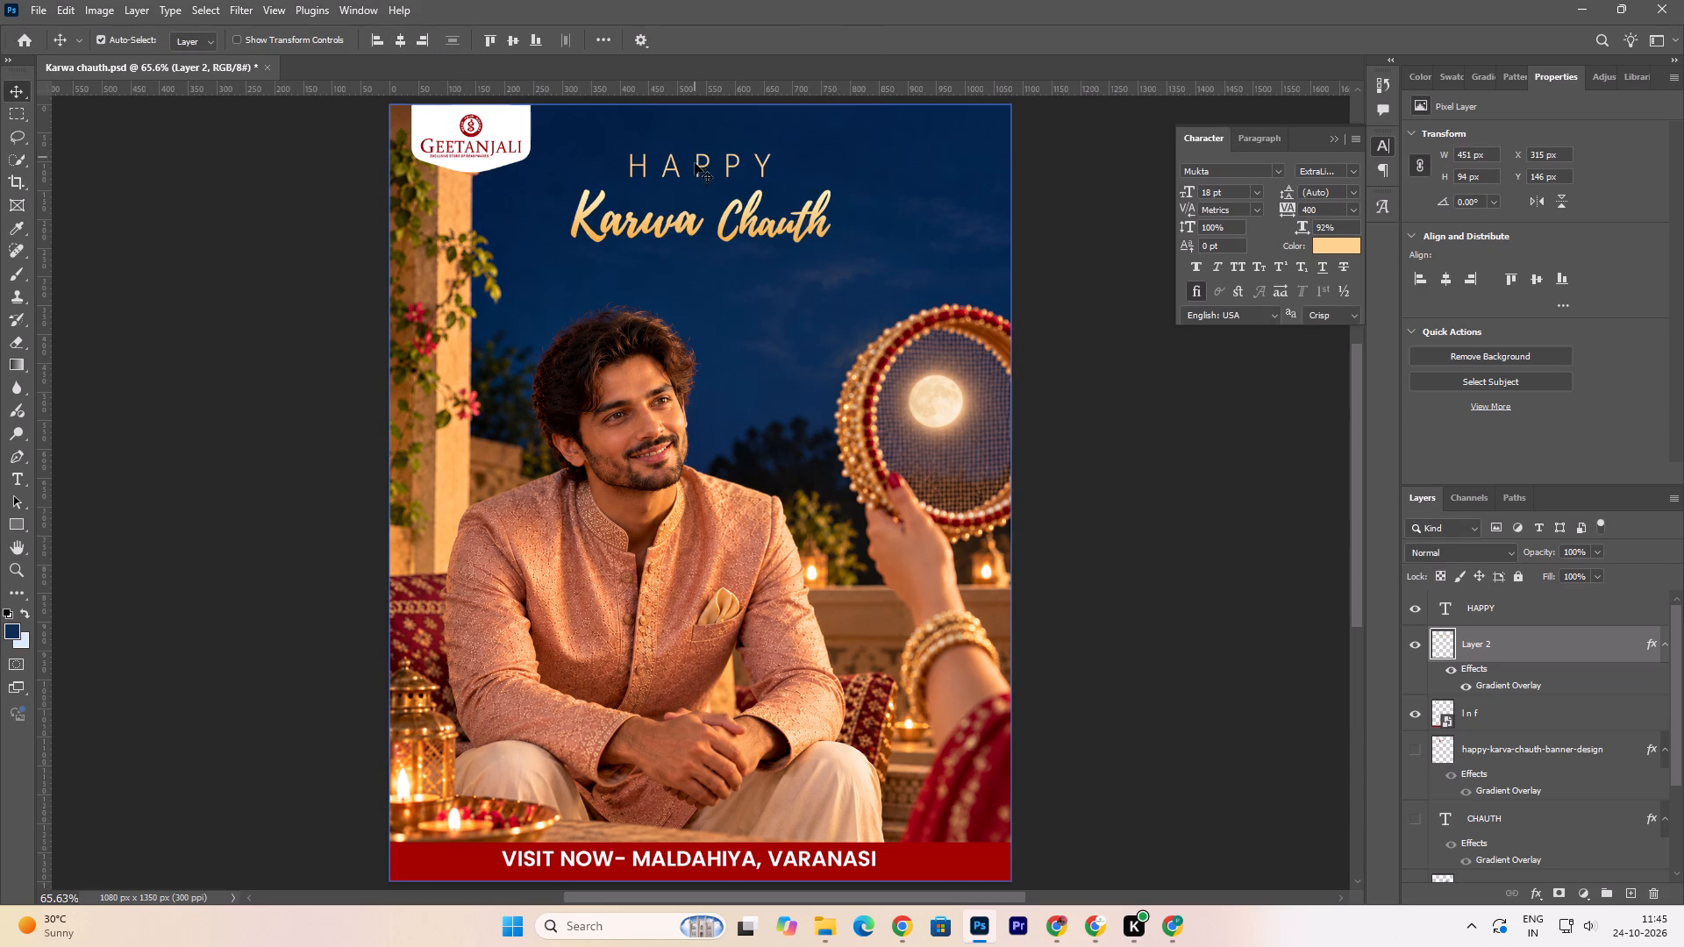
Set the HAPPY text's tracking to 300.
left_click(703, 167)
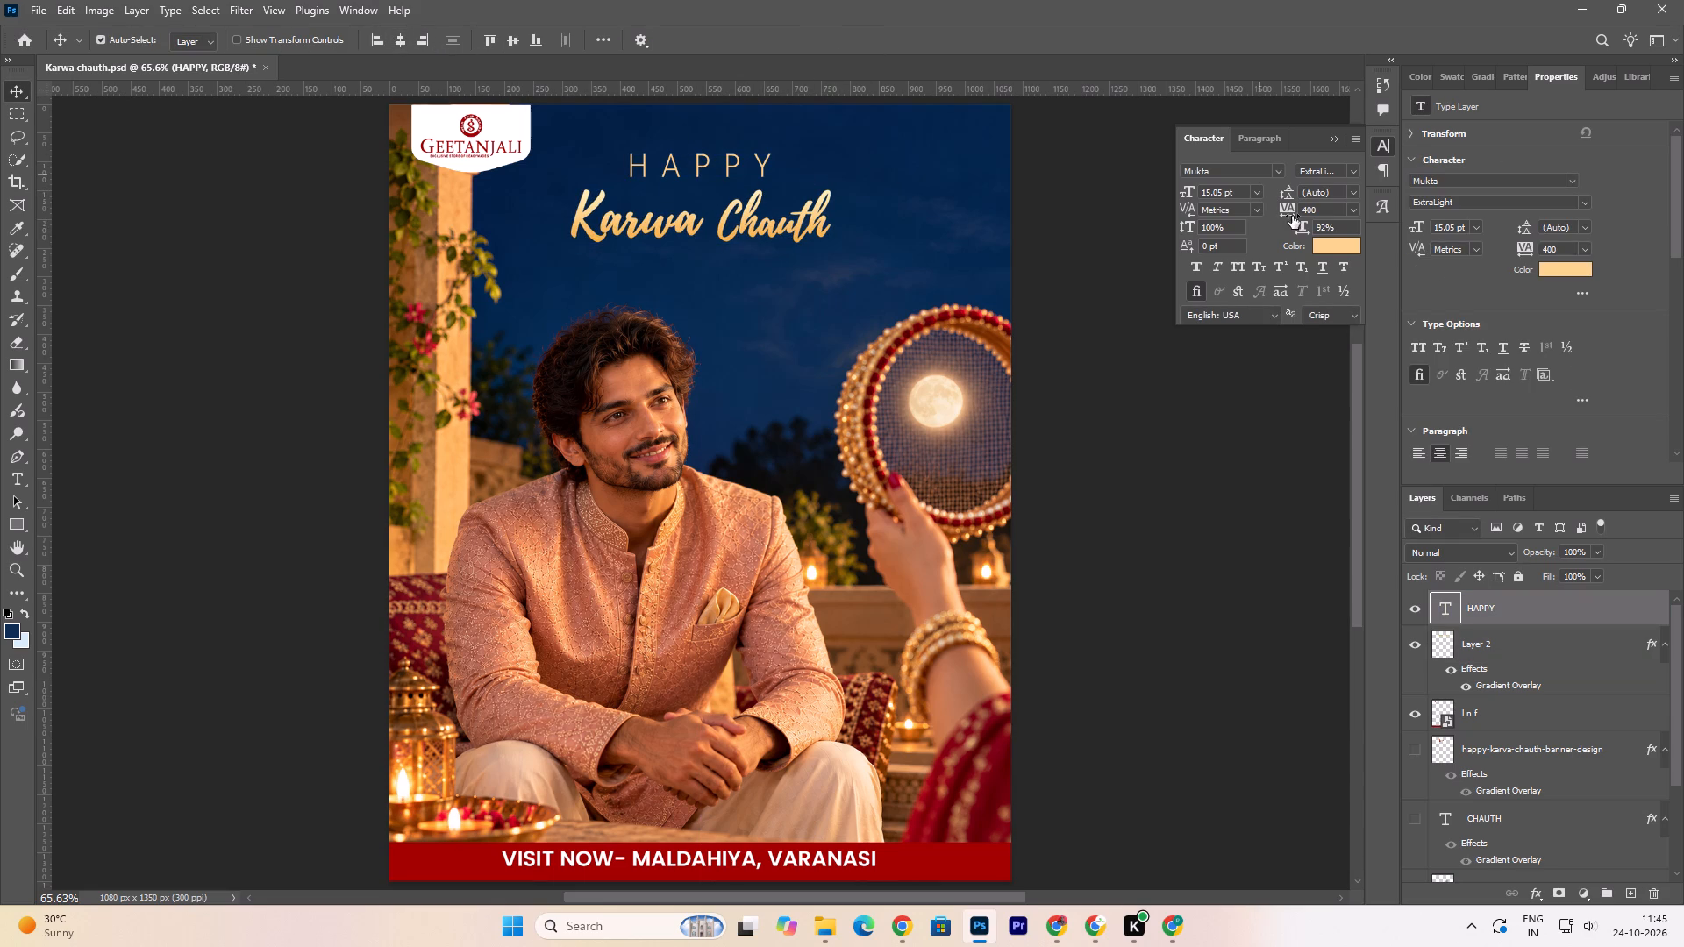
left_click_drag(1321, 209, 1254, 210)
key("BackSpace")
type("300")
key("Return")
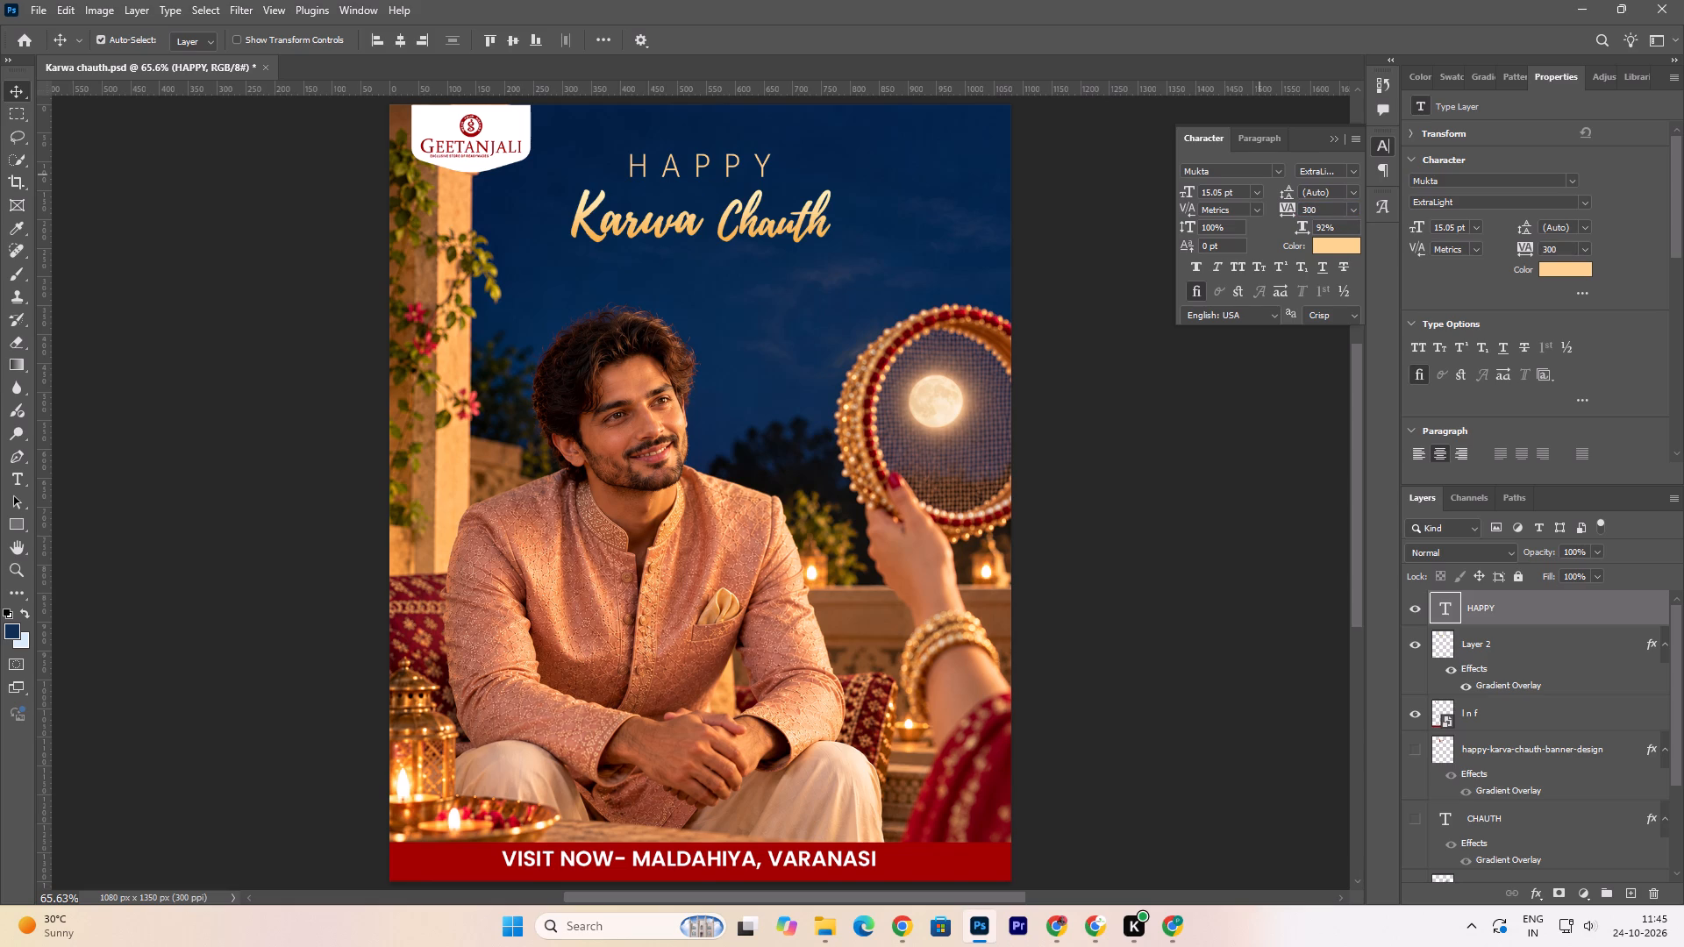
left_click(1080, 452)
Adjust the HAPPY text's height above the Karwa Chauth lettering, nudging it upward to leave a small gap.
left_click(736, 164)
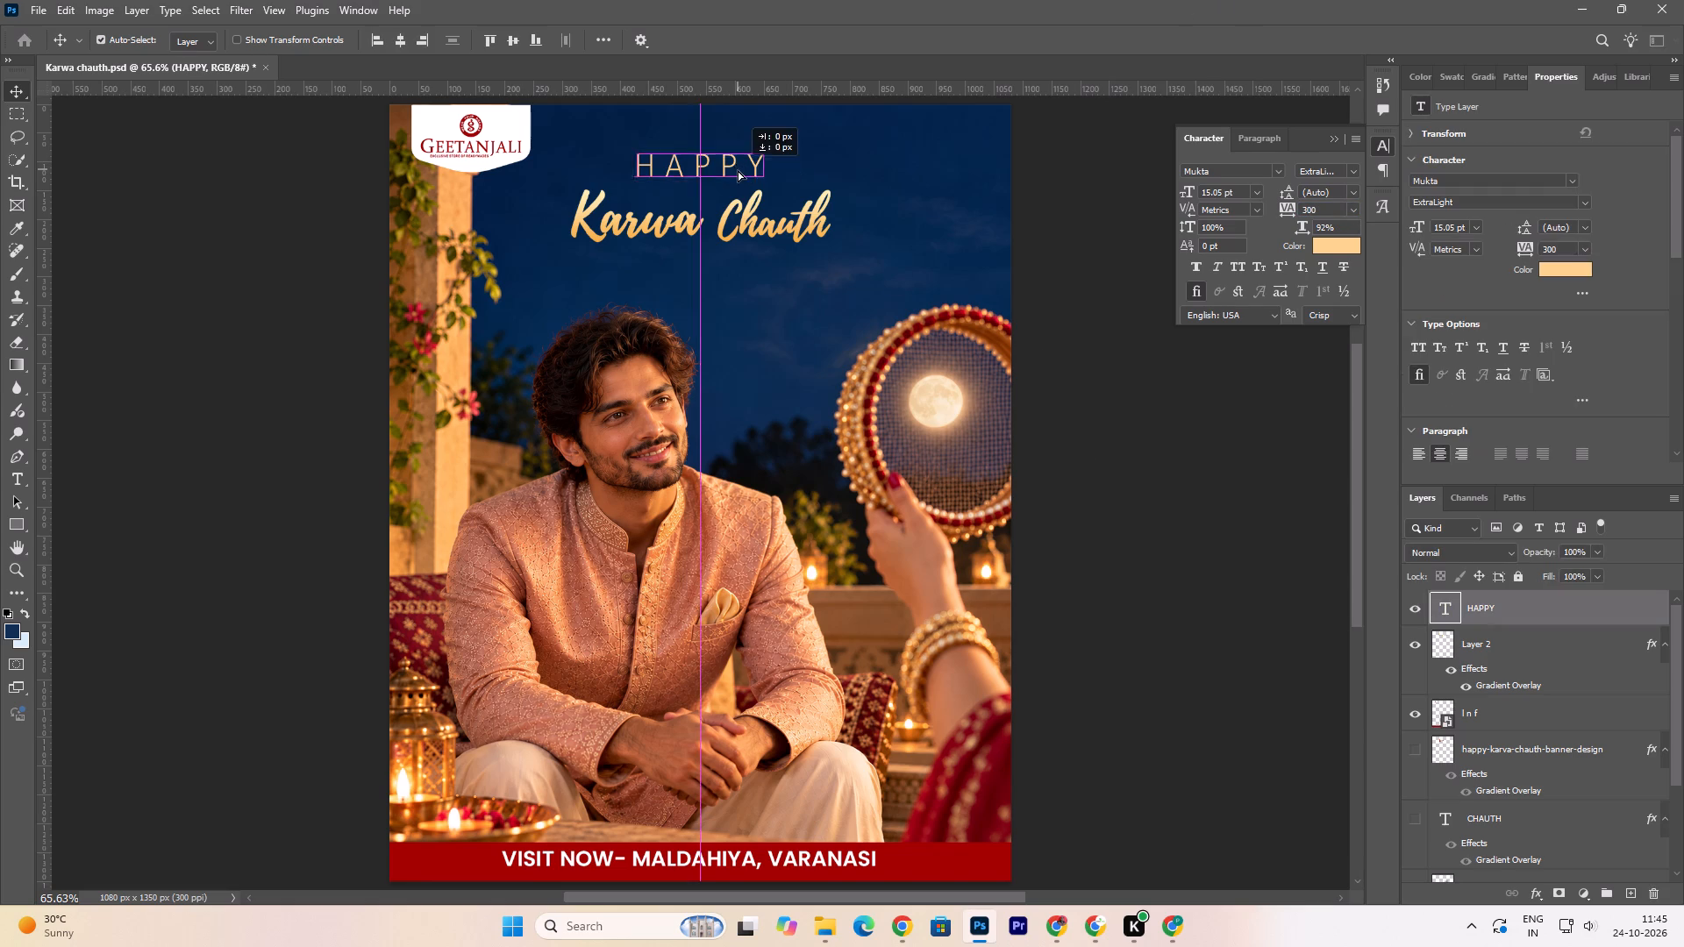
key("Up")
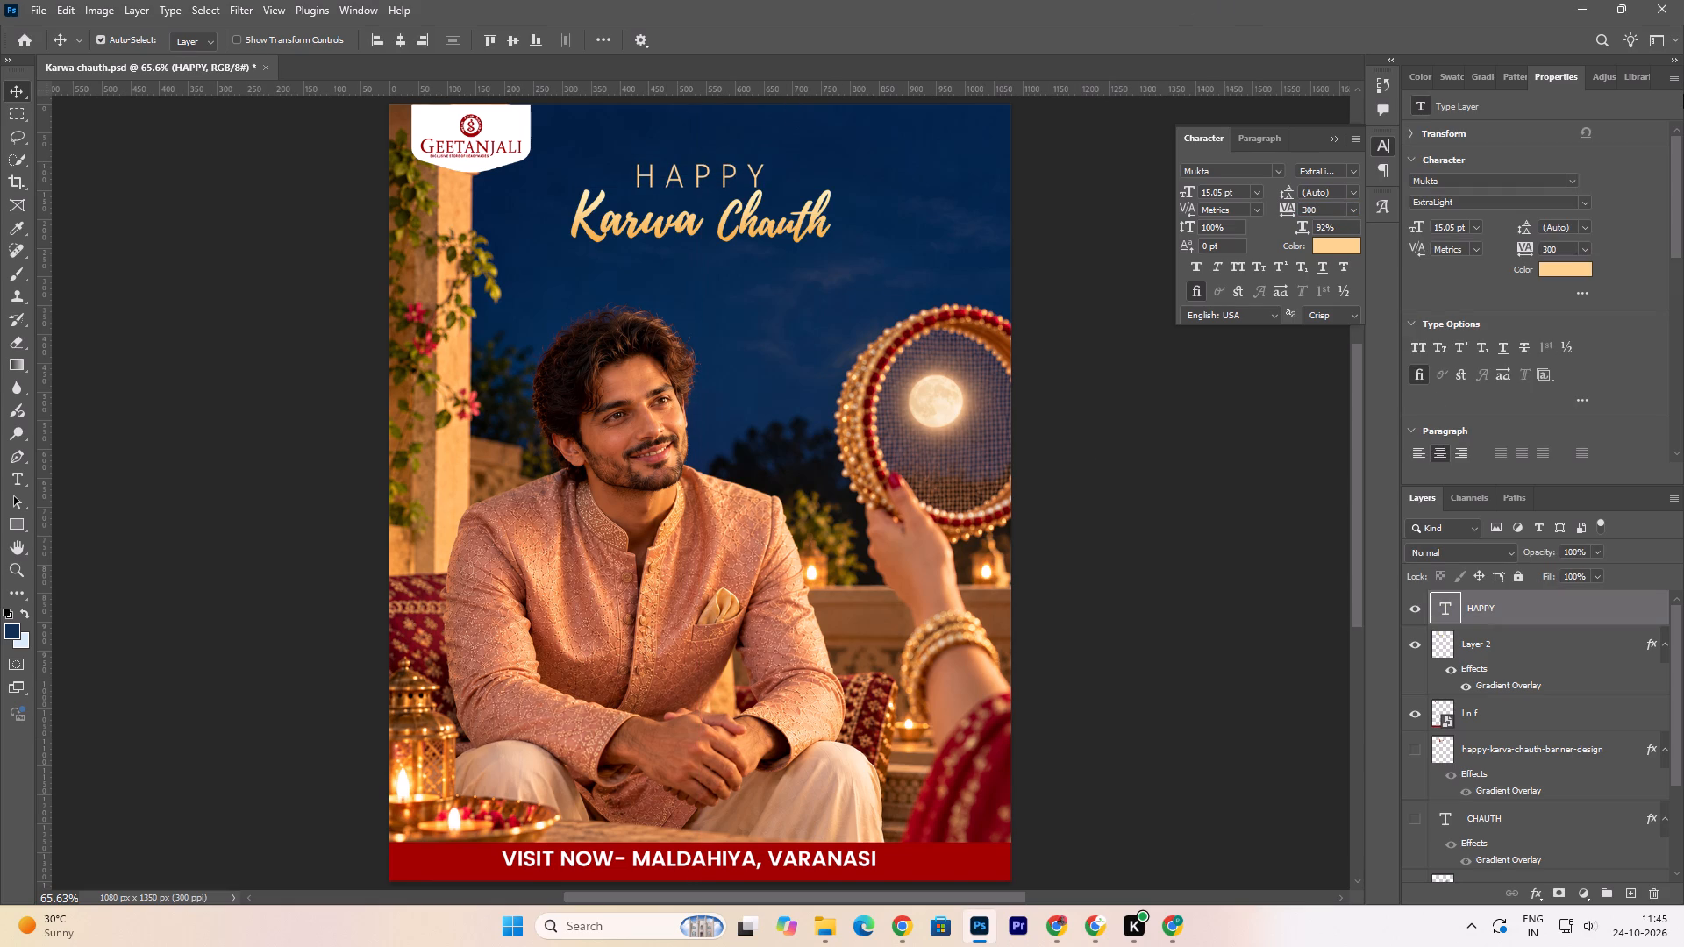
key("Up")
key("Up")
key("Up")
key("Up")
key("Up")
key("Up")
key("Up")
key("Up")
key("Up")
key("Up")
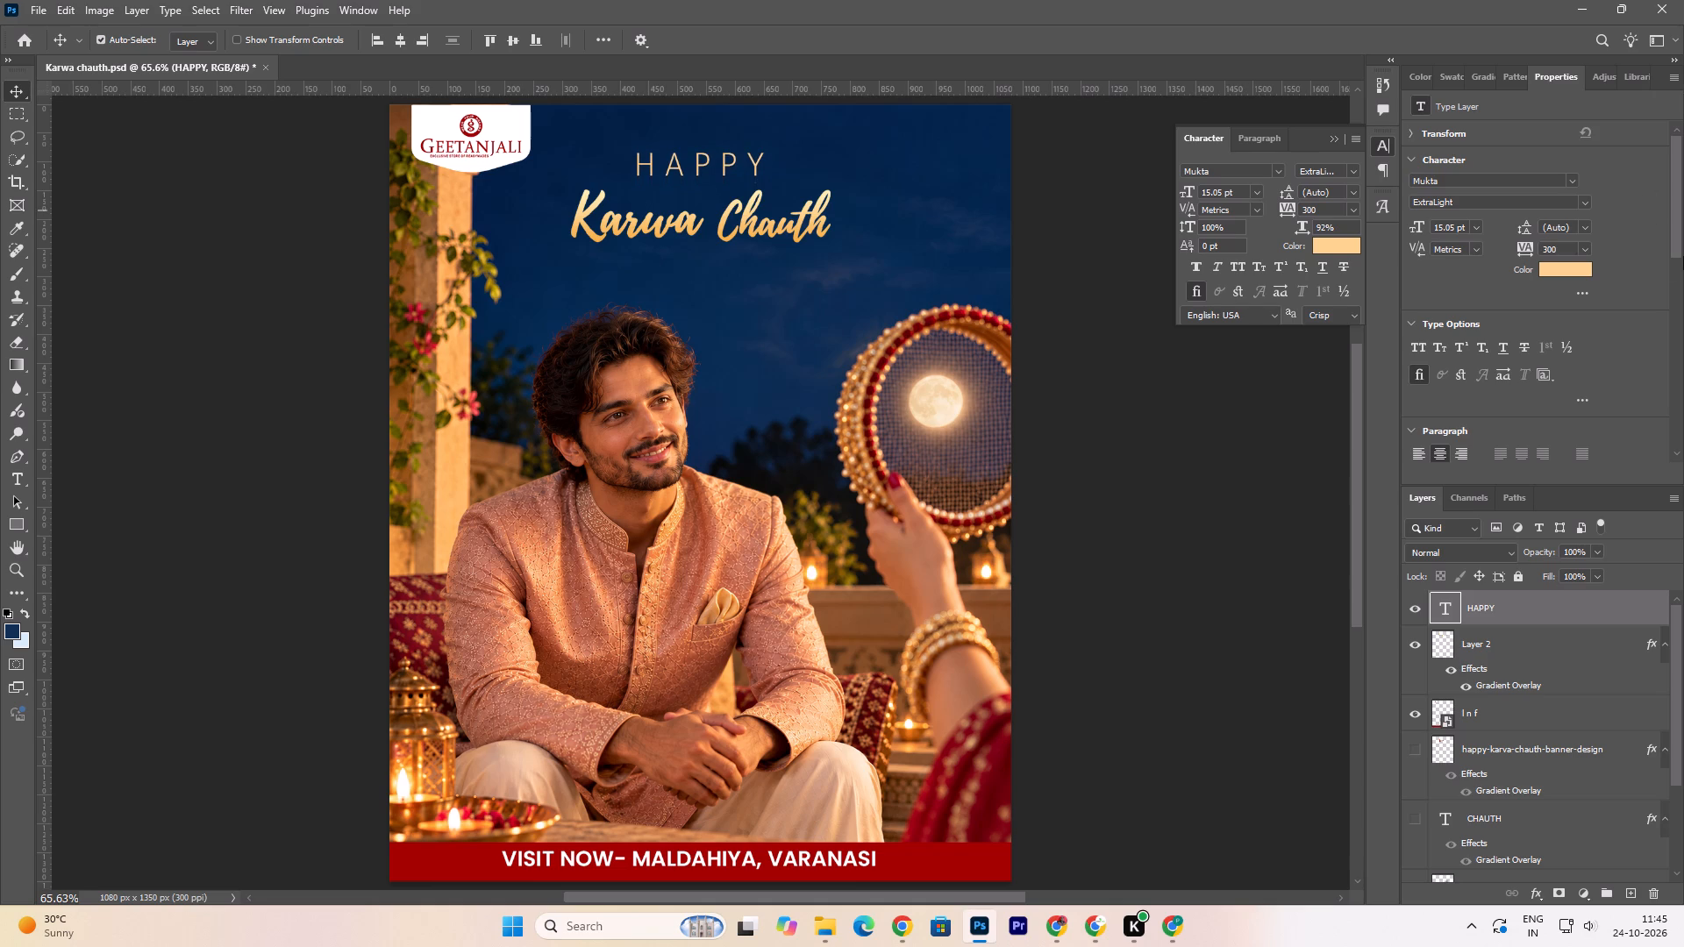
Scale the HAPPY text down to about 13 pt and center it horizontally above the Karwa Chauth lettering.
left_click(746, 167)
key("ctrl+t")
left_click_drag(766, 143, 751, 158)
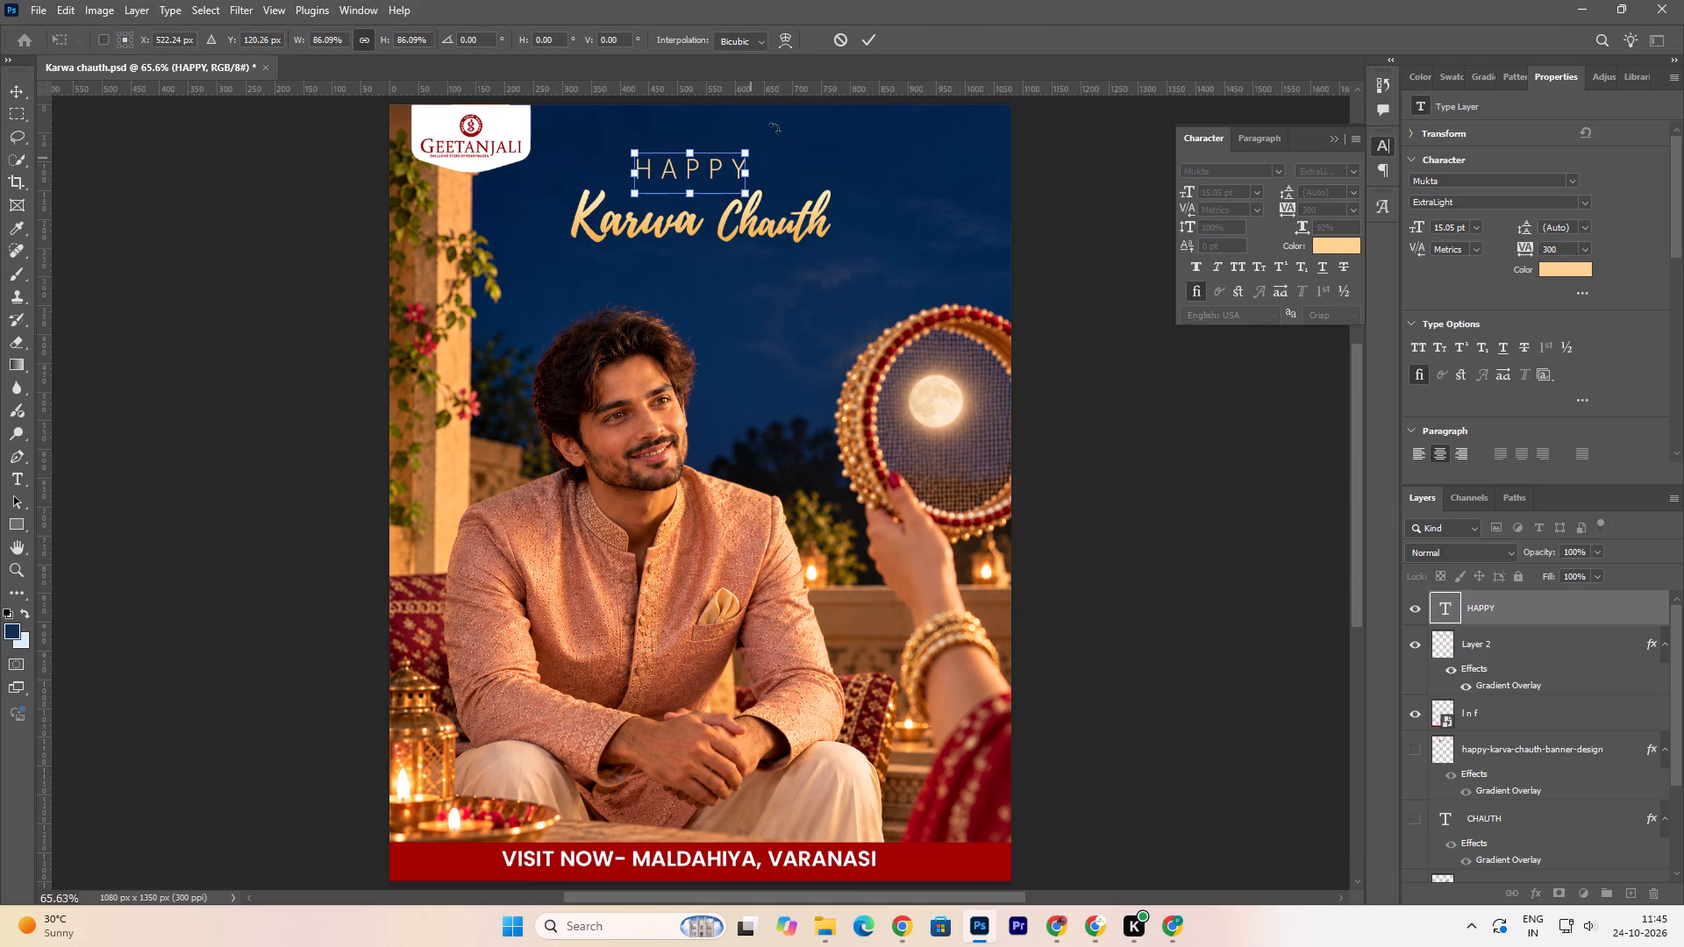
left_click(873, 40)
left_click(721, 174)
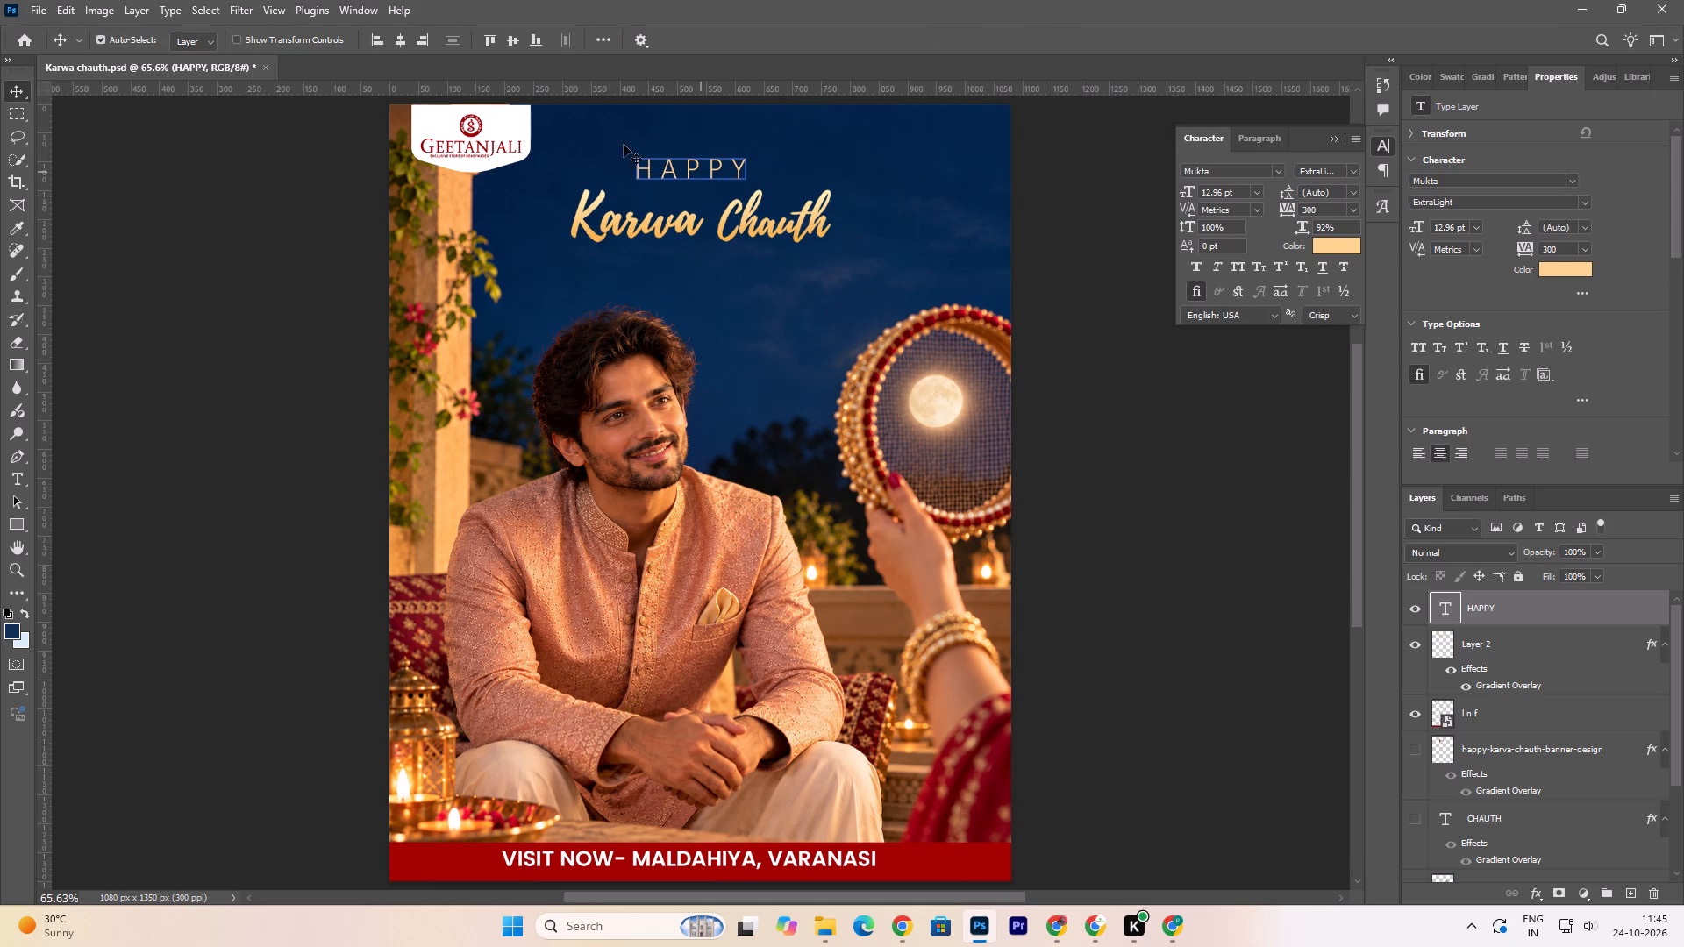
left_click(395, 45)
left_click_drag(726, 173, 731, 171)
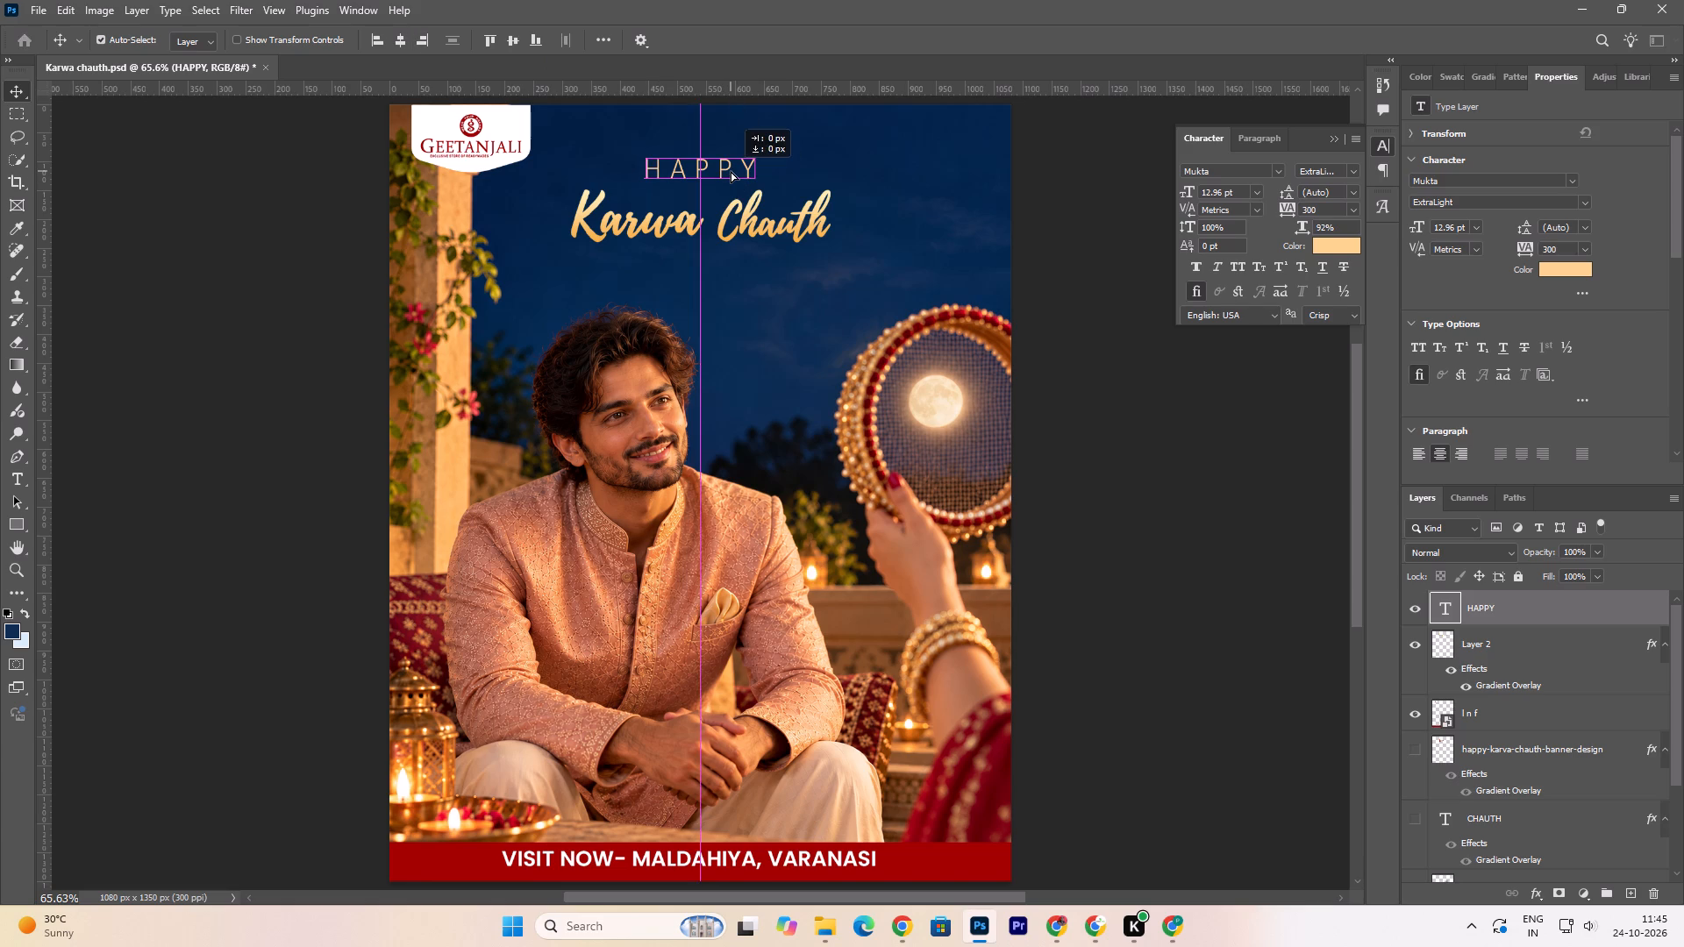
left_click_drag(731, 171, 734, 171)
left_click(731, 167)
left_click(397, 44)
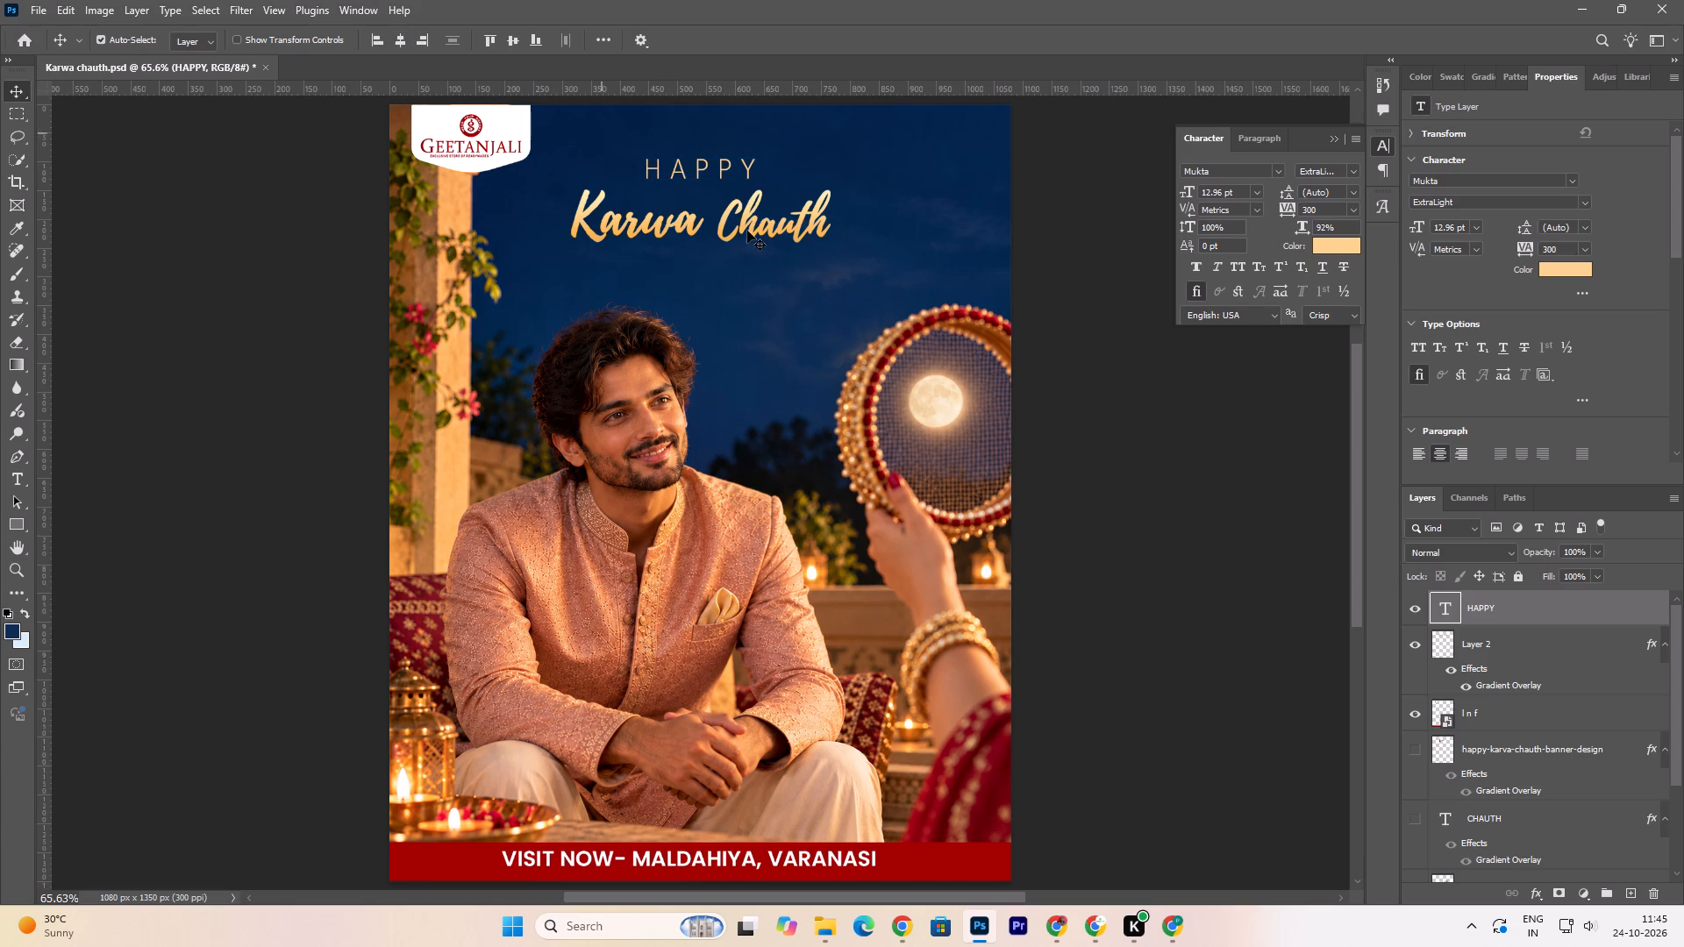
Center the Karwa Chauth lettering horizontally on the canvas and nudge it up to Y 140 px.
left_click(747, 228)
left_click(746, 219)
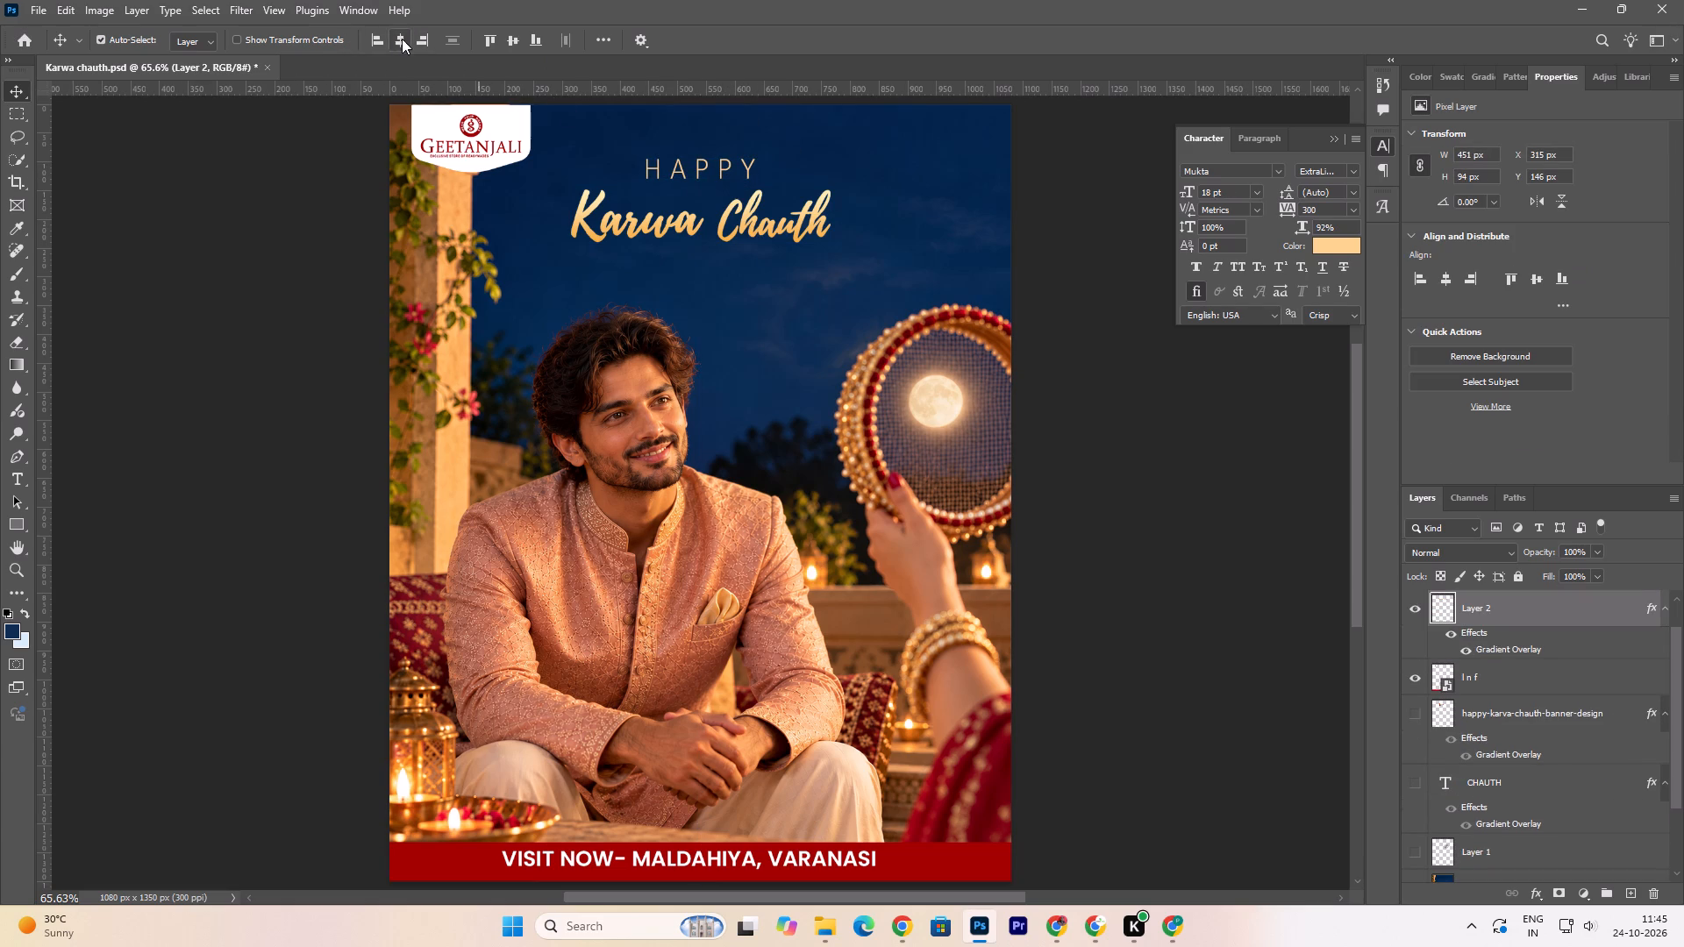
left_click(402, 39)
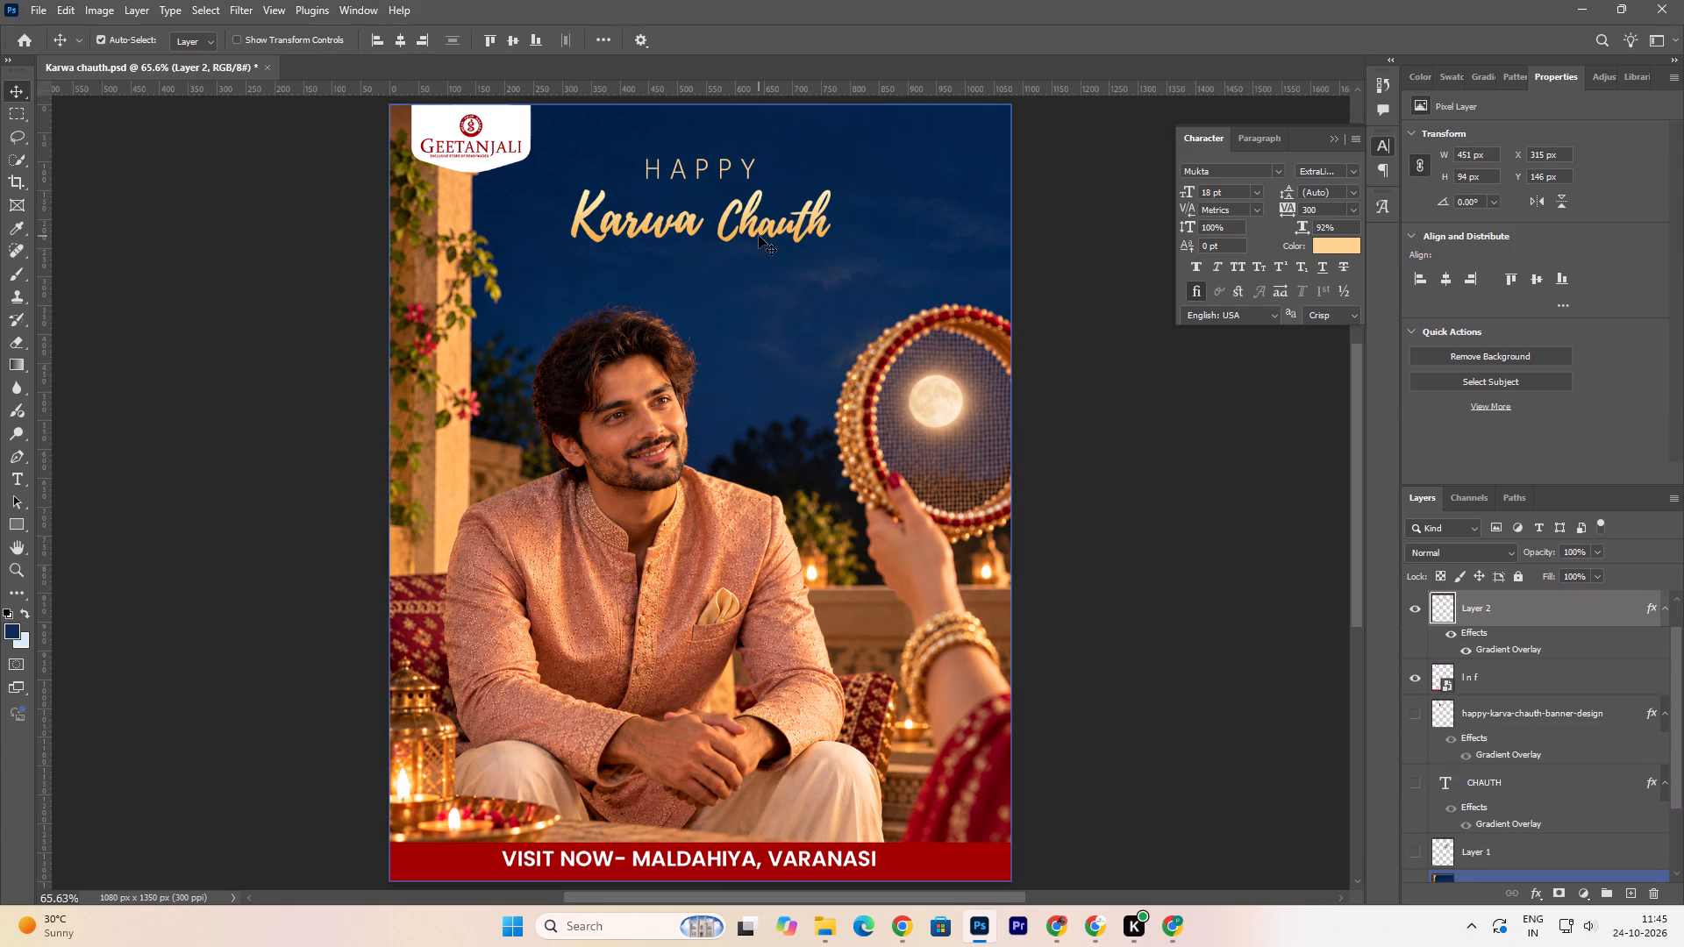
left_click(759, 231)
key("Up")
key("Up")
key("Up")
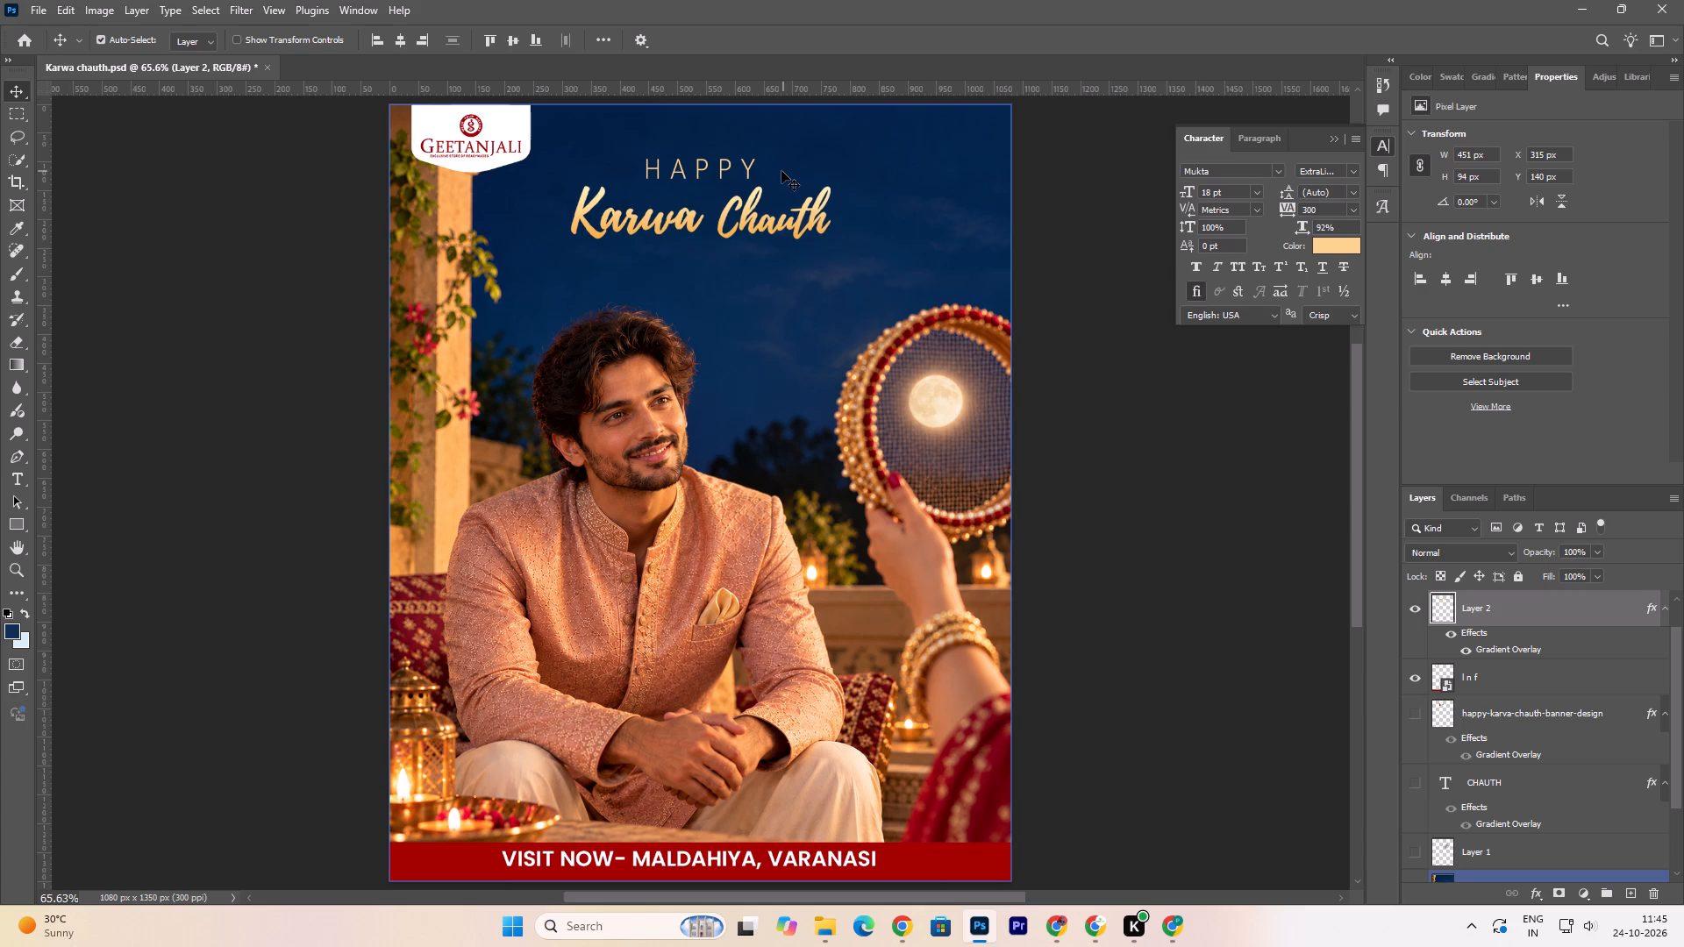
Set the HAPPY text's tracking to 200 and shift the text slightly upward.
left_click(739, 169)
left_click(1355, 204)
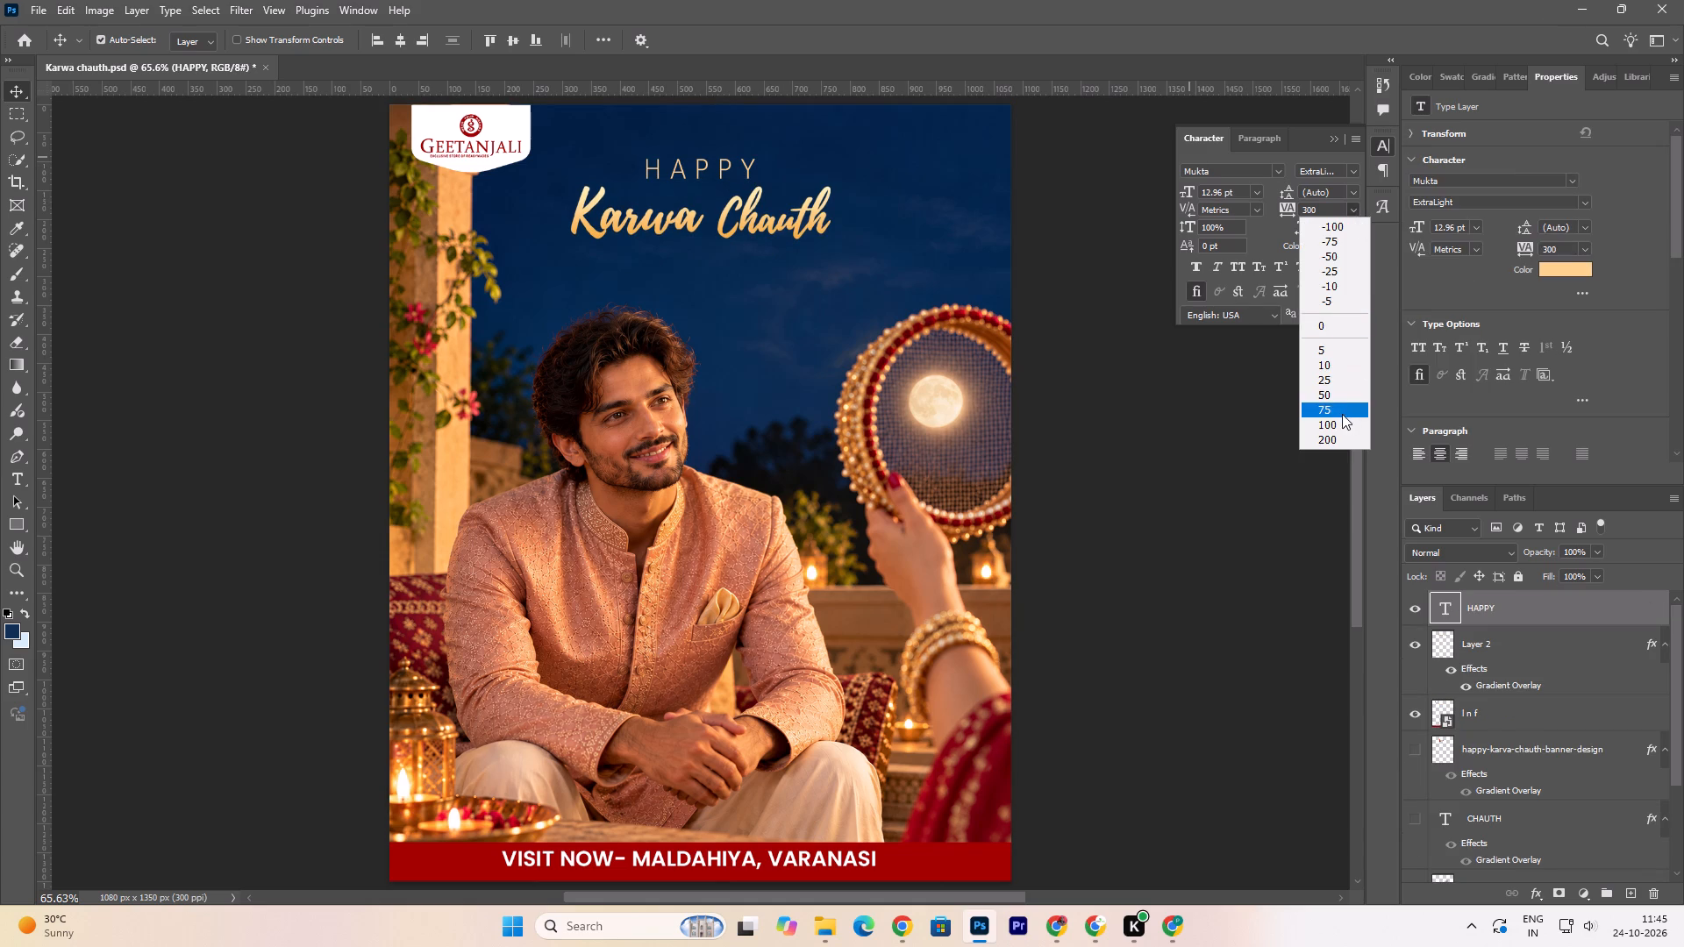
left_click(1345, 438)
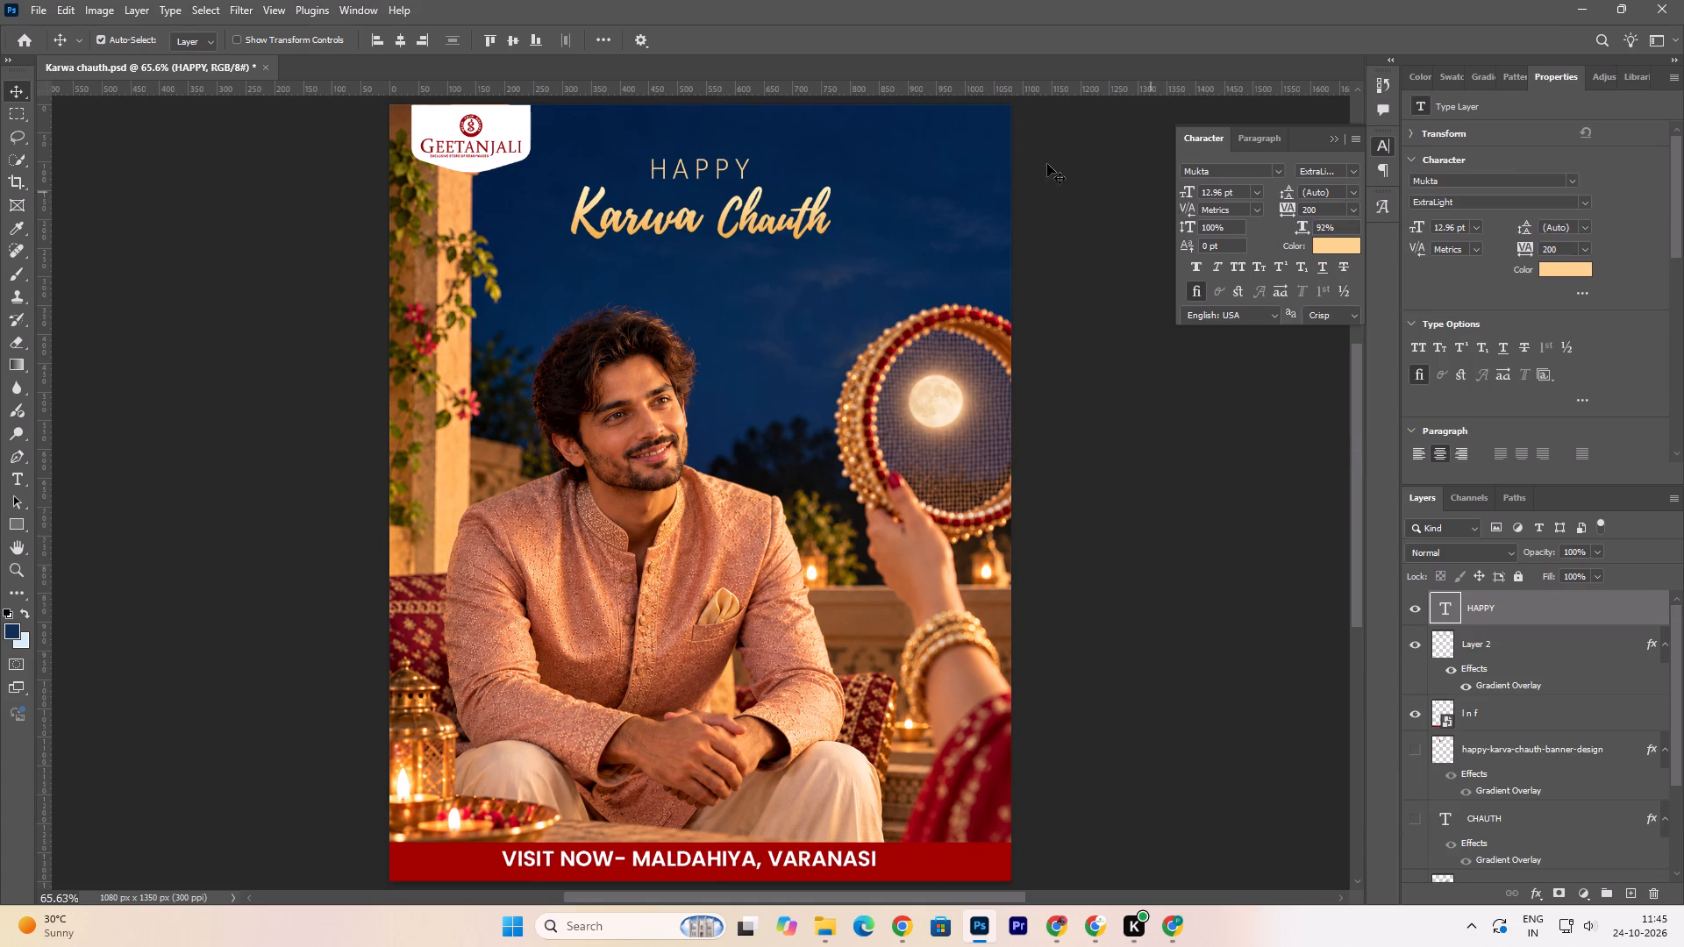
left_click(708, 162)
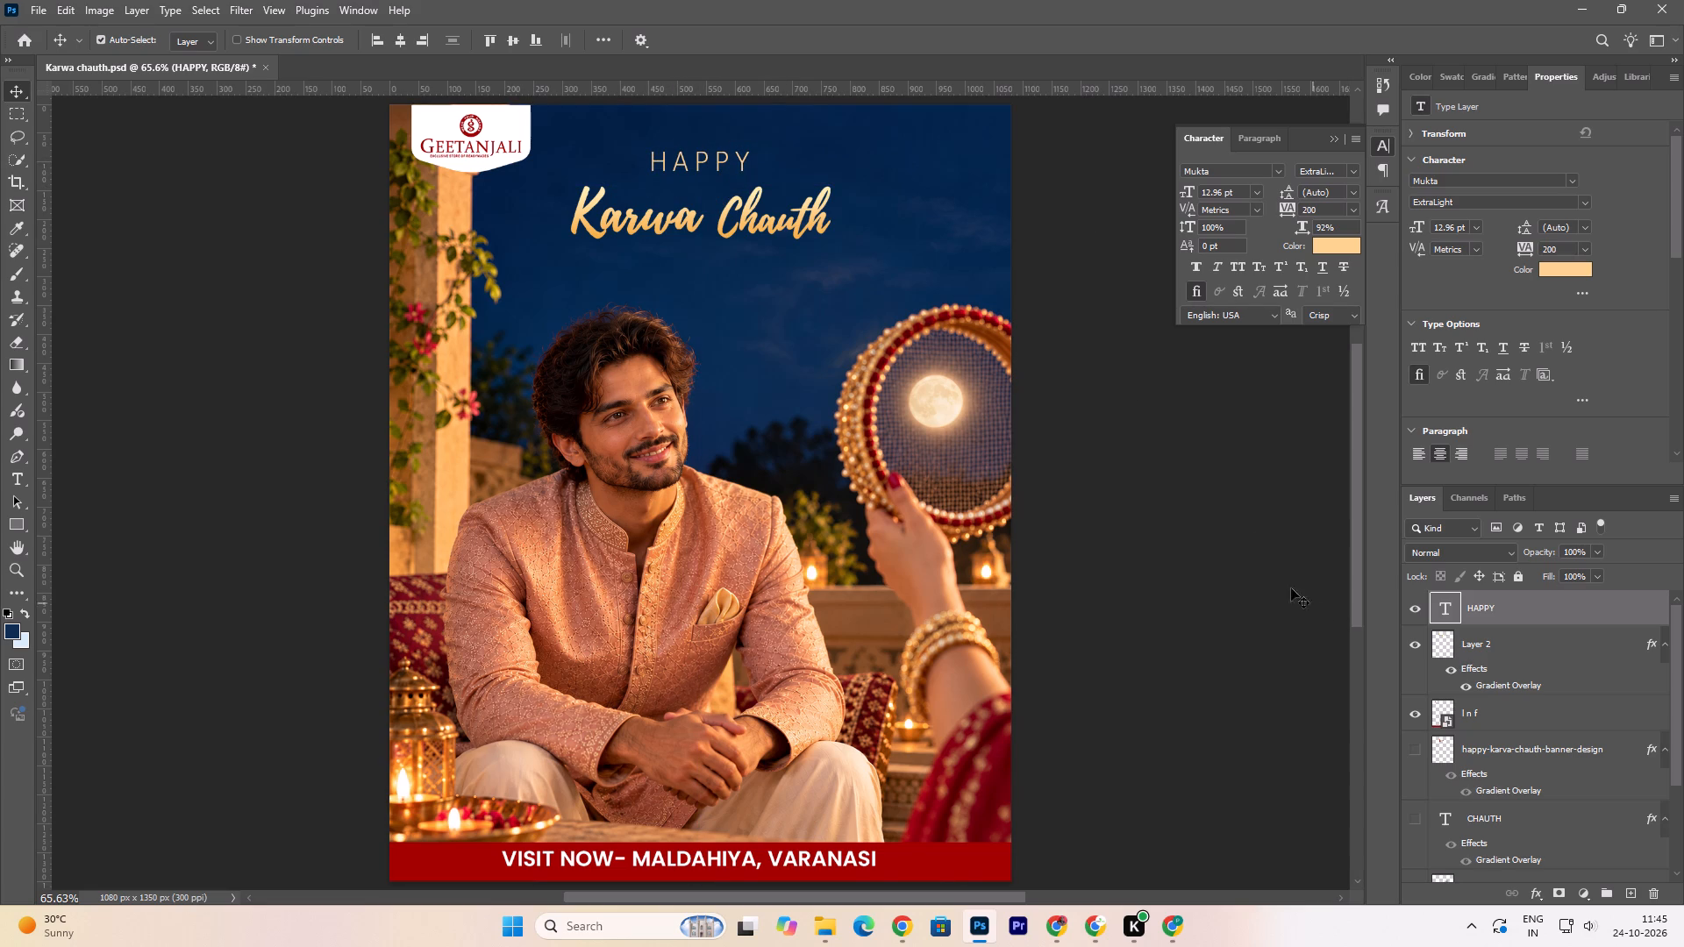
Nudge the Karwa Chauth lettering up to Y 132 px, closer to HAPPY.
left_click(760, 227)
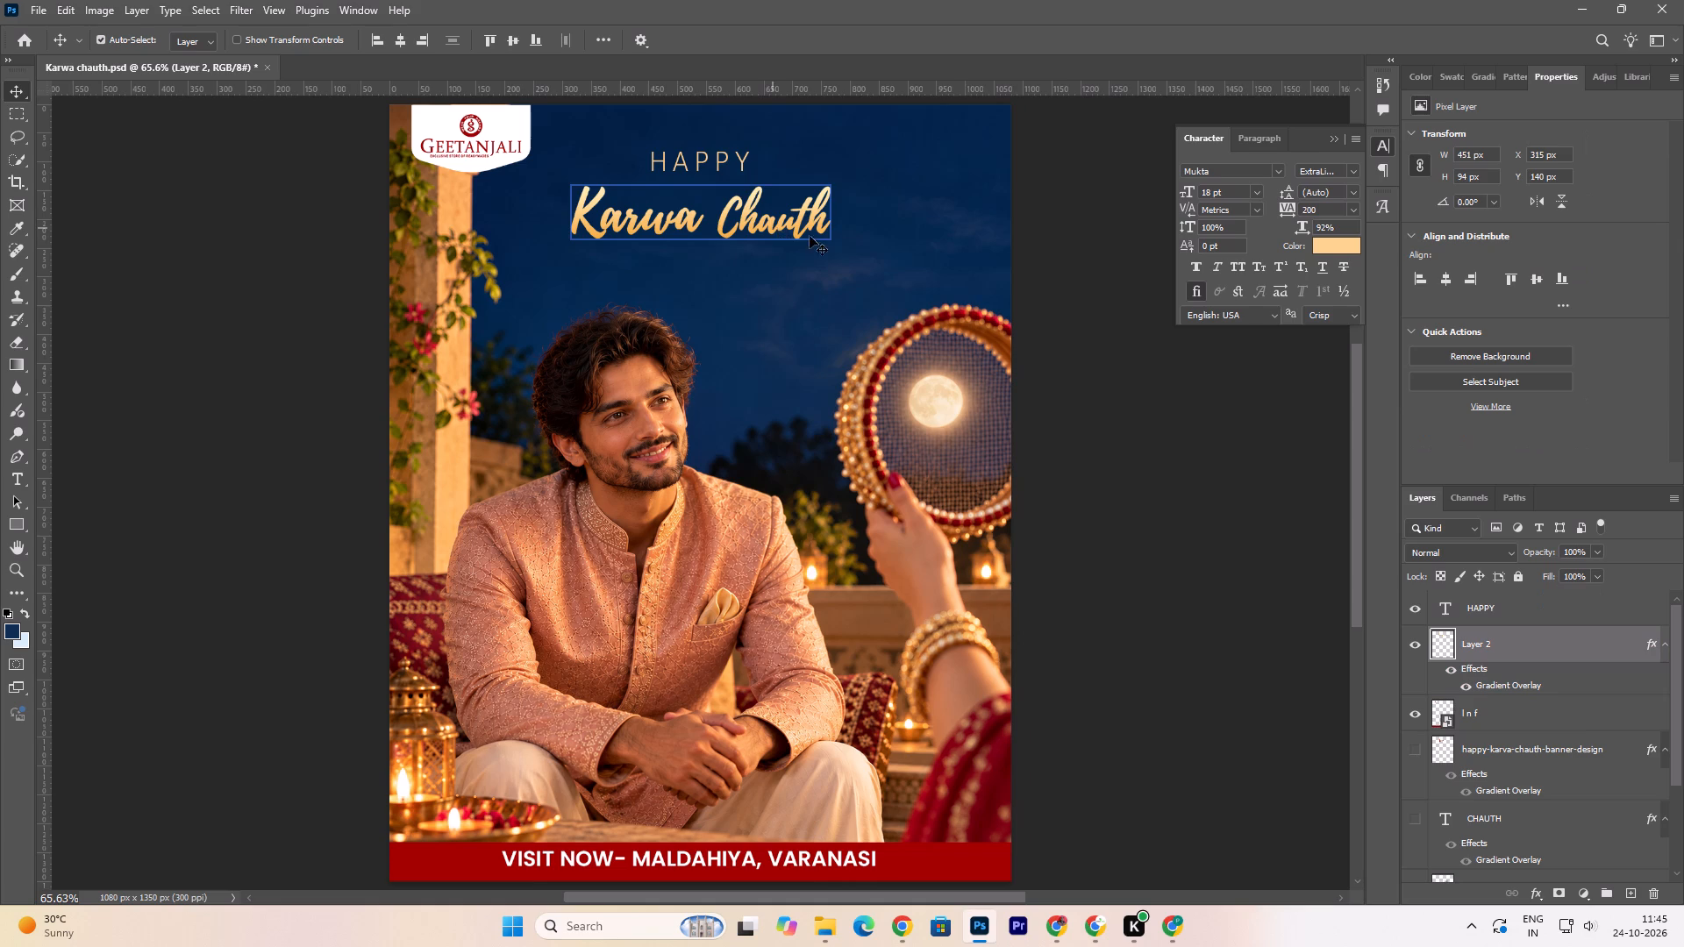
key("Up")
key("Up")
key("Up")
key("Up")
left_click(1231, 672)
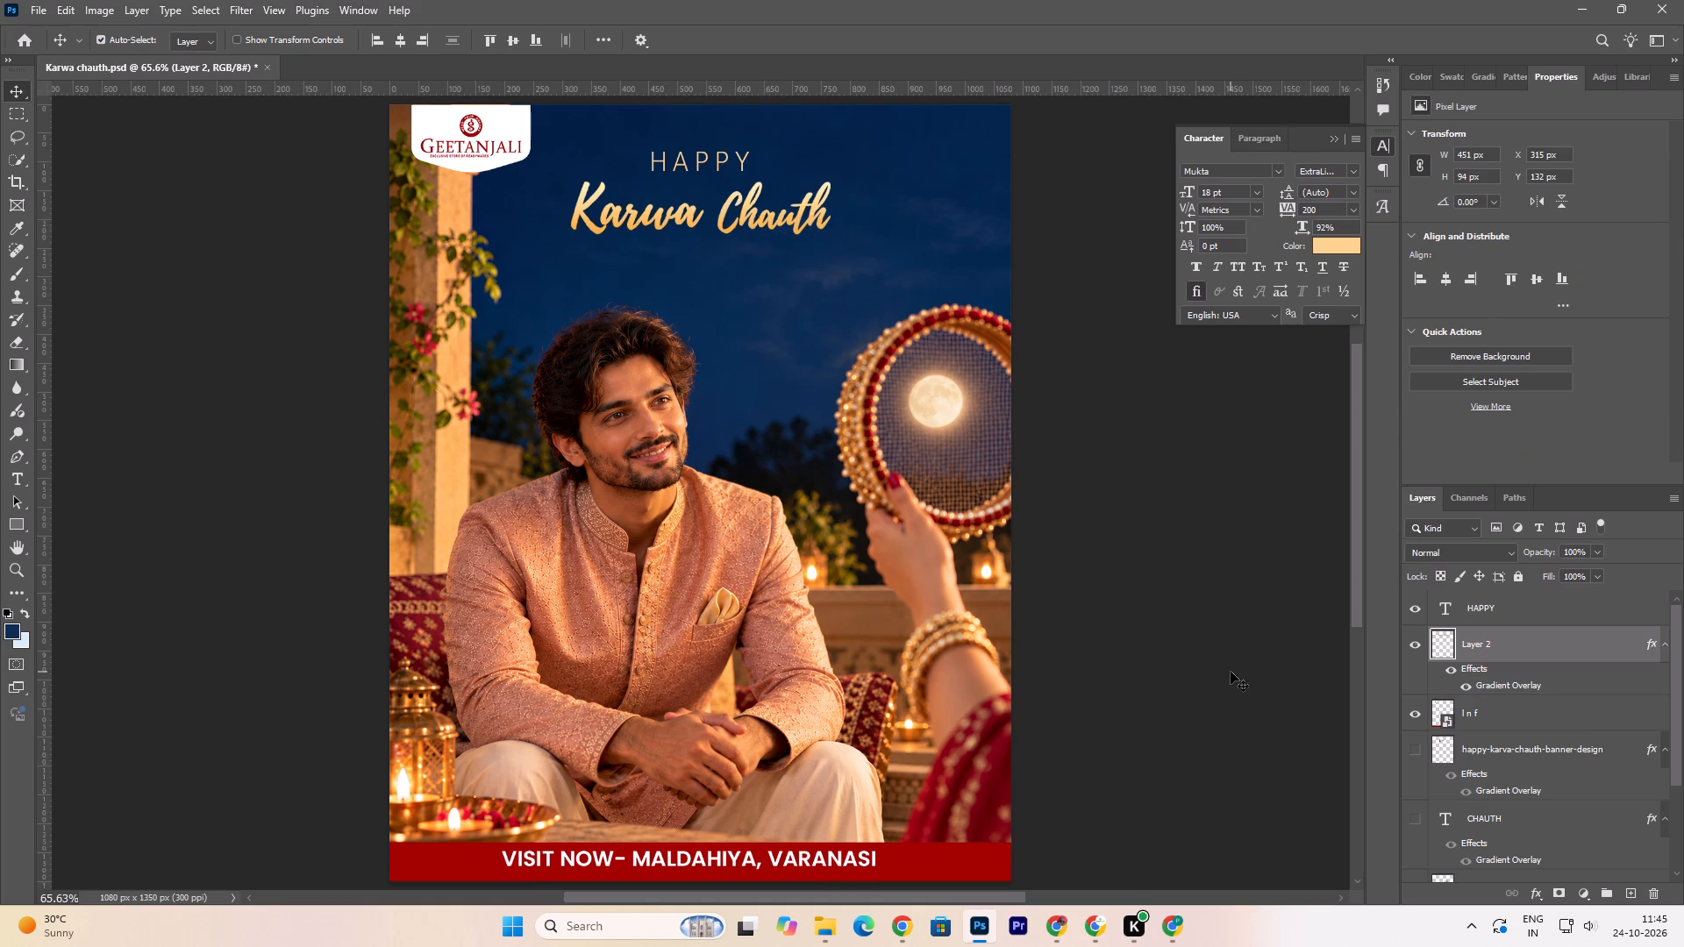
Collapse the floating character settings, deselect the lettering and save the poster document.
left_click(1331, 137)
left_click(1216, 484)
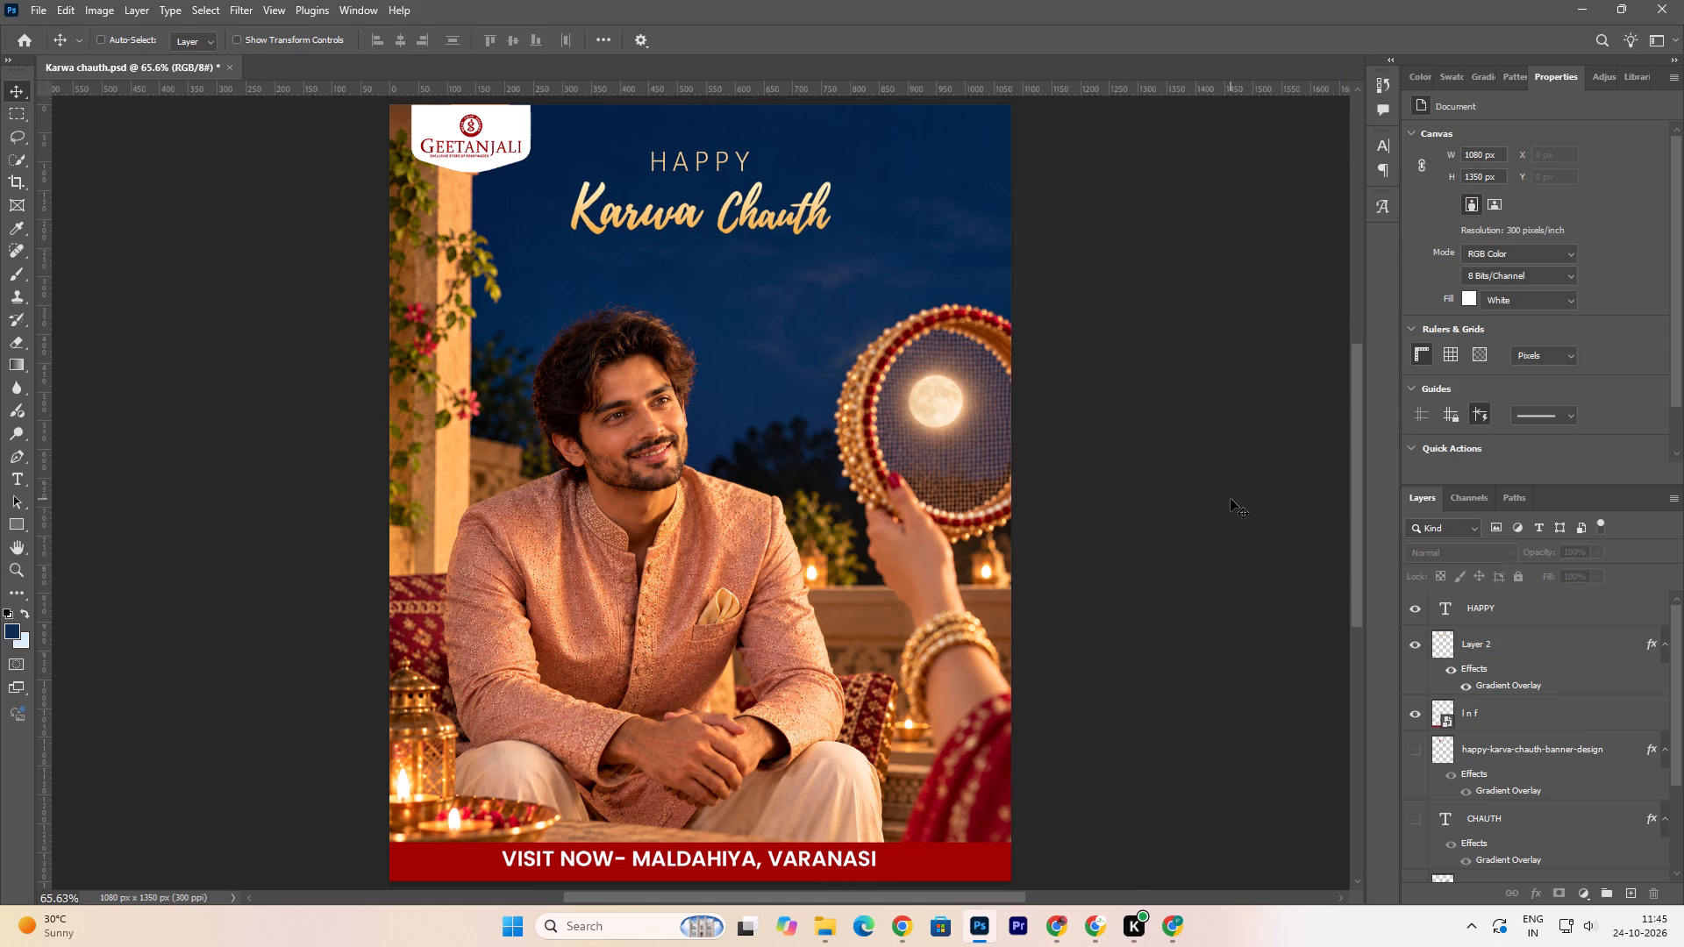
key("ctrl+s")
Open the pink-sherwani reference poster from Downloads in Chrome and copy its "WISHING YOU A DAY FILLED WITH LOVE, TOGETHERNESS AND ENDURING BONDS." text with image search.
left_click(830, 924)
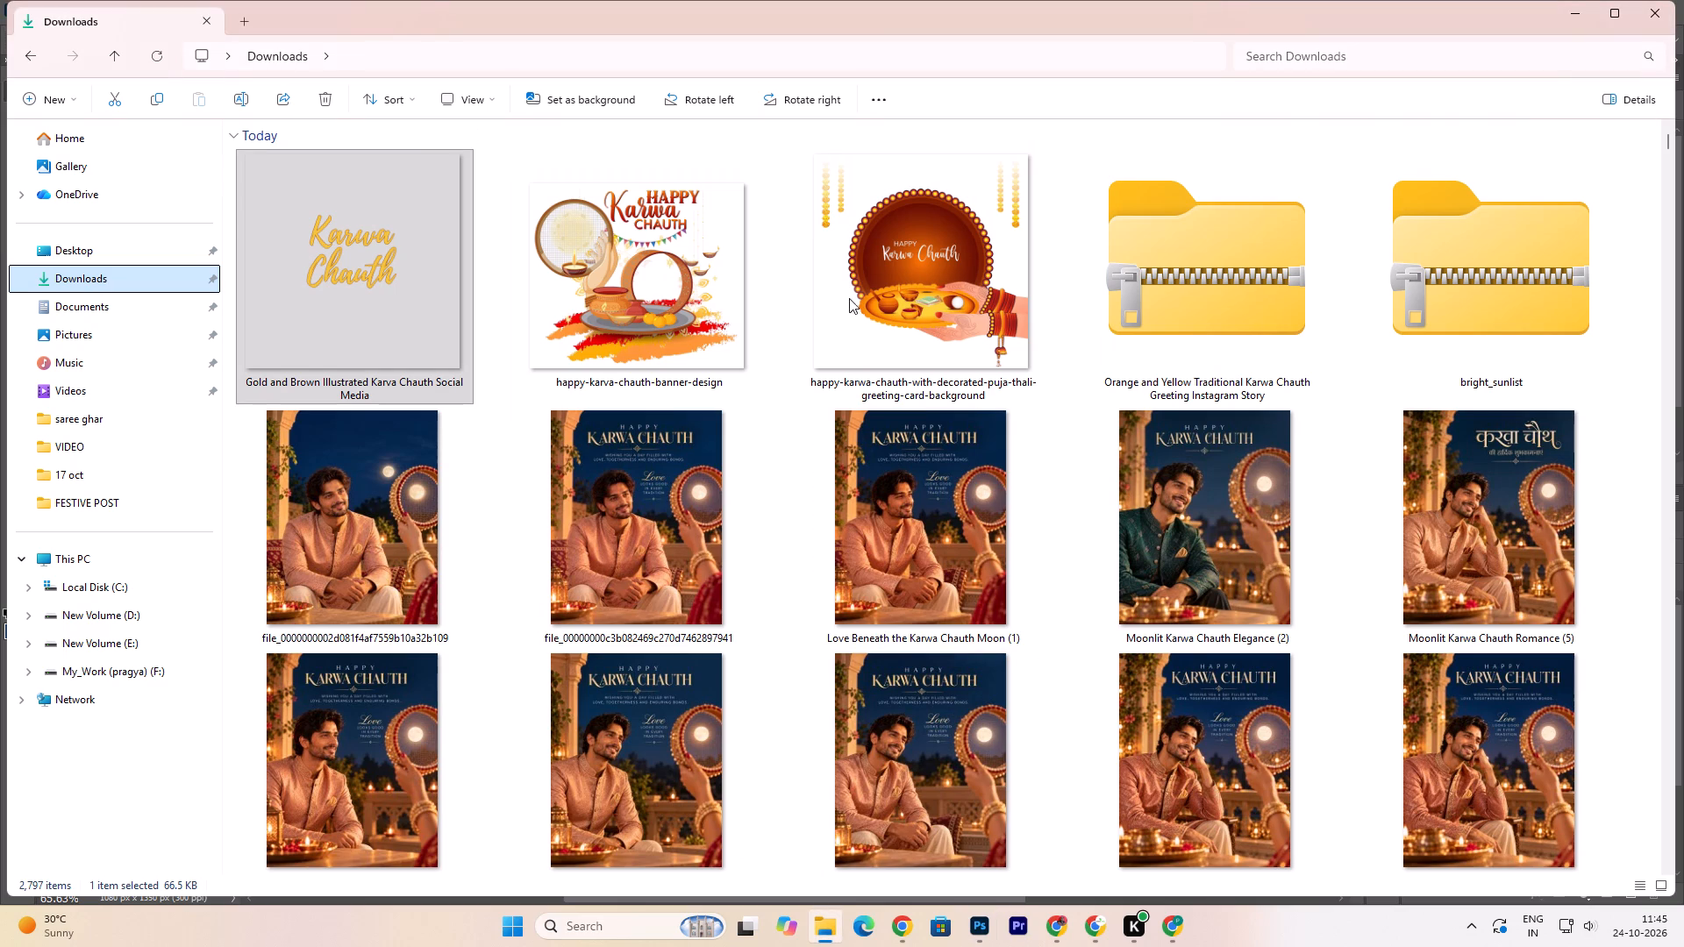
left_click_drag(641, 470, 1149, 858)
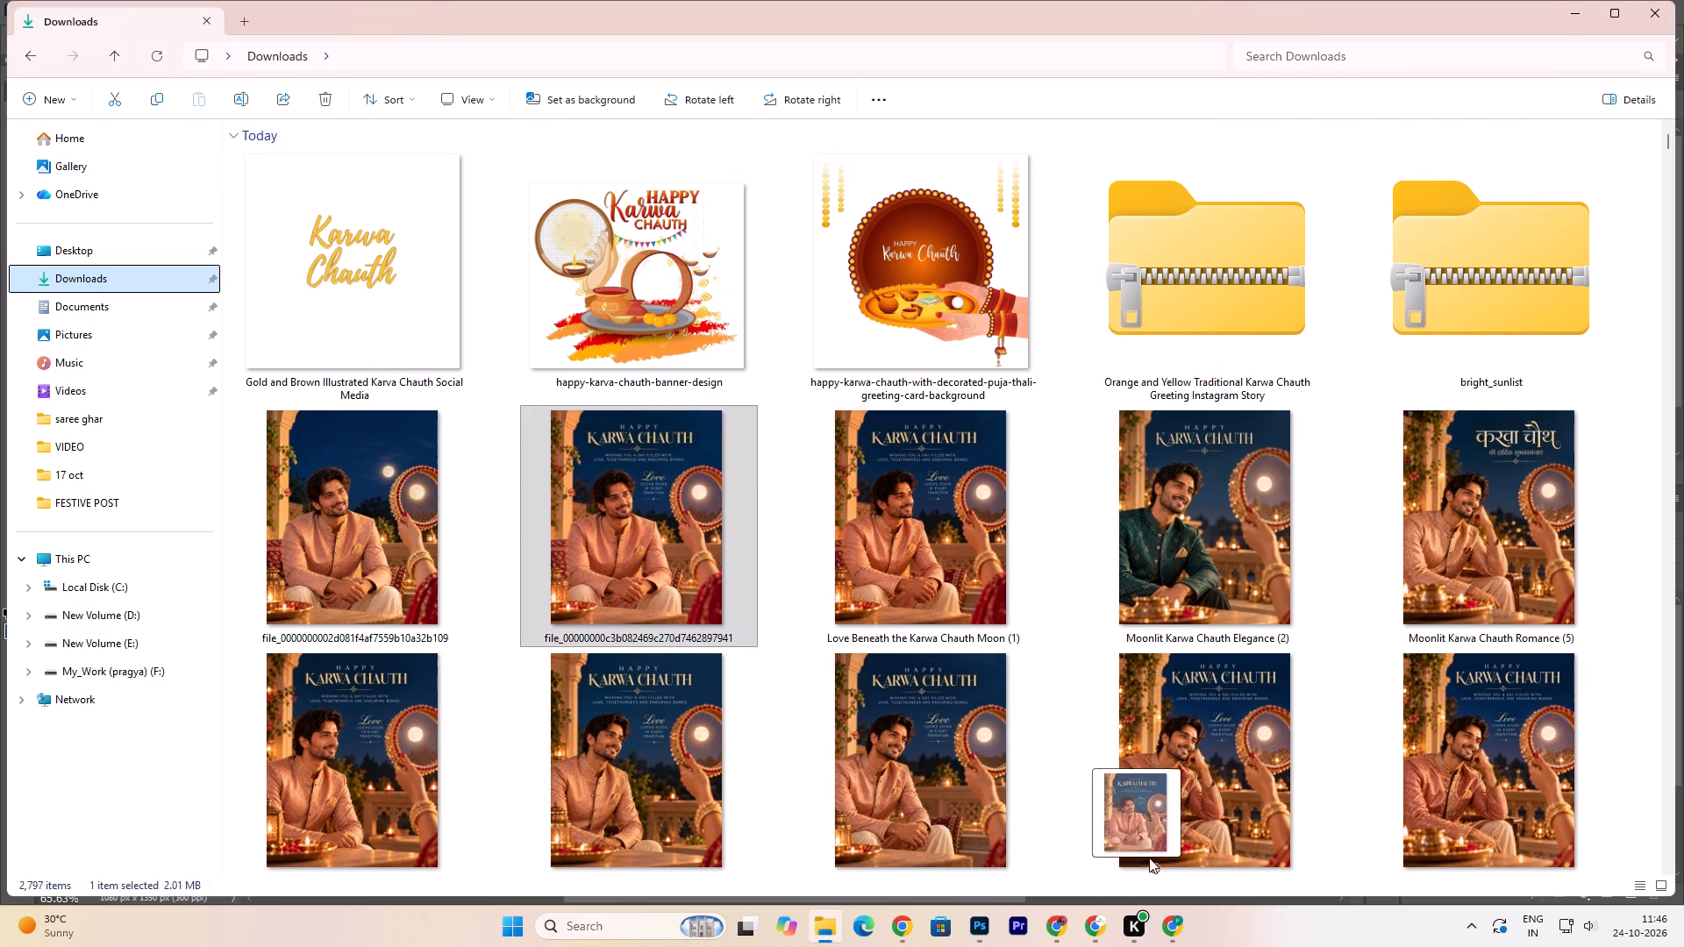
left_click_drag(1149, 858, 1089, 22)
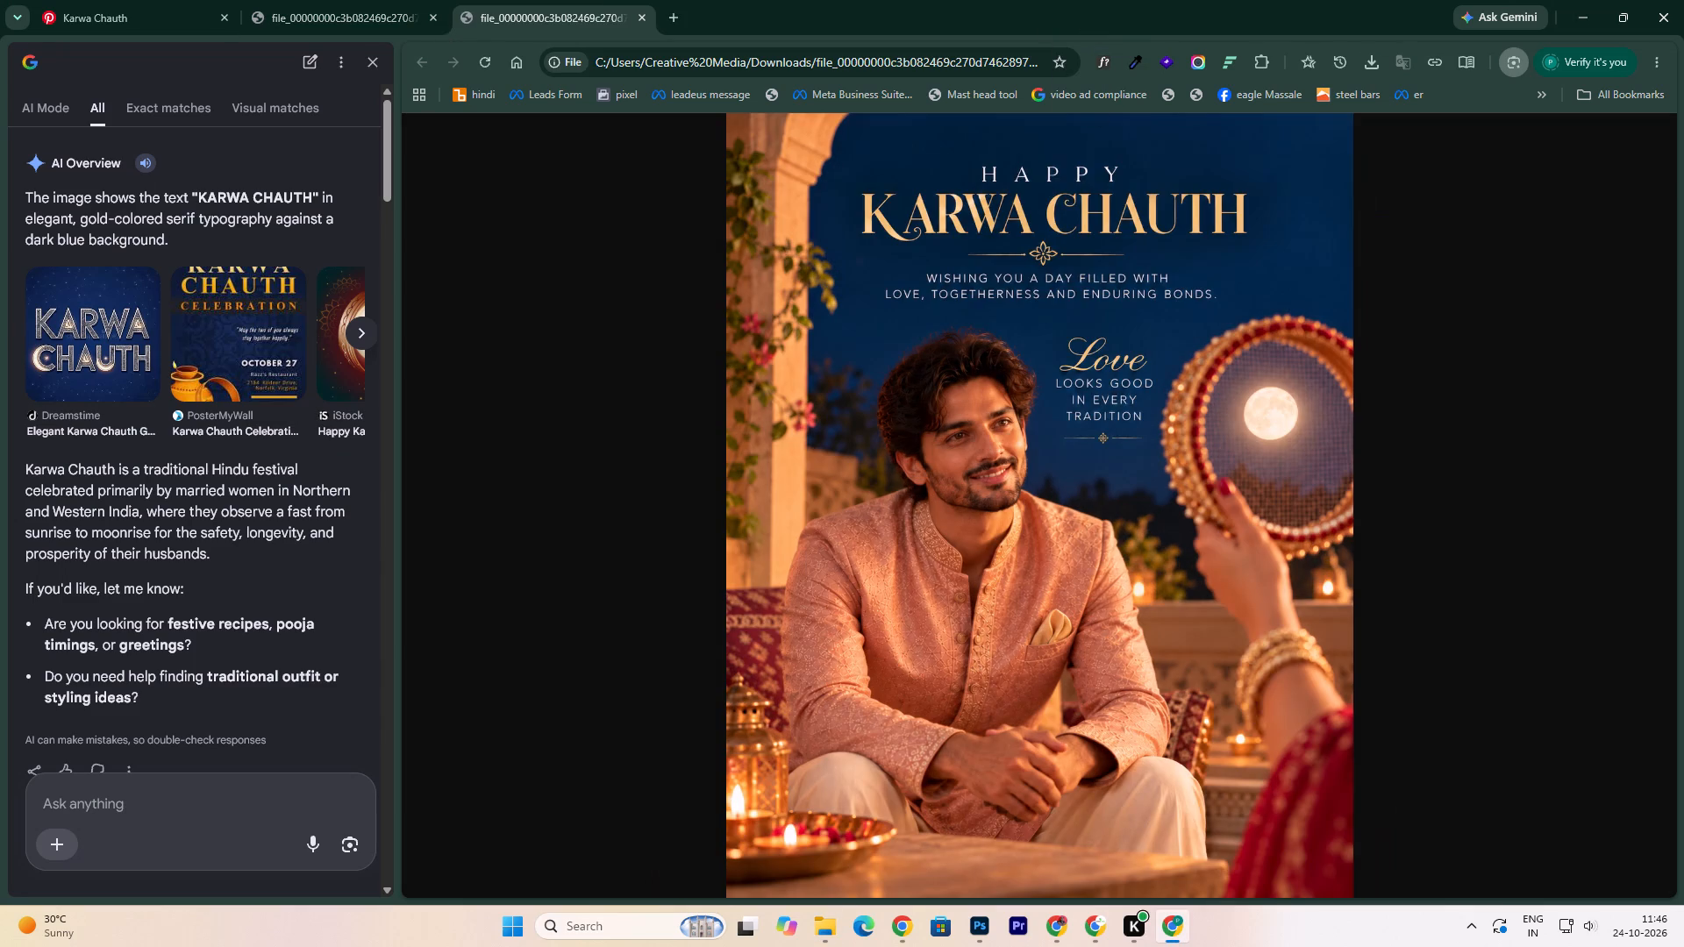
right_click(899, 261)
left_click(985, 380)
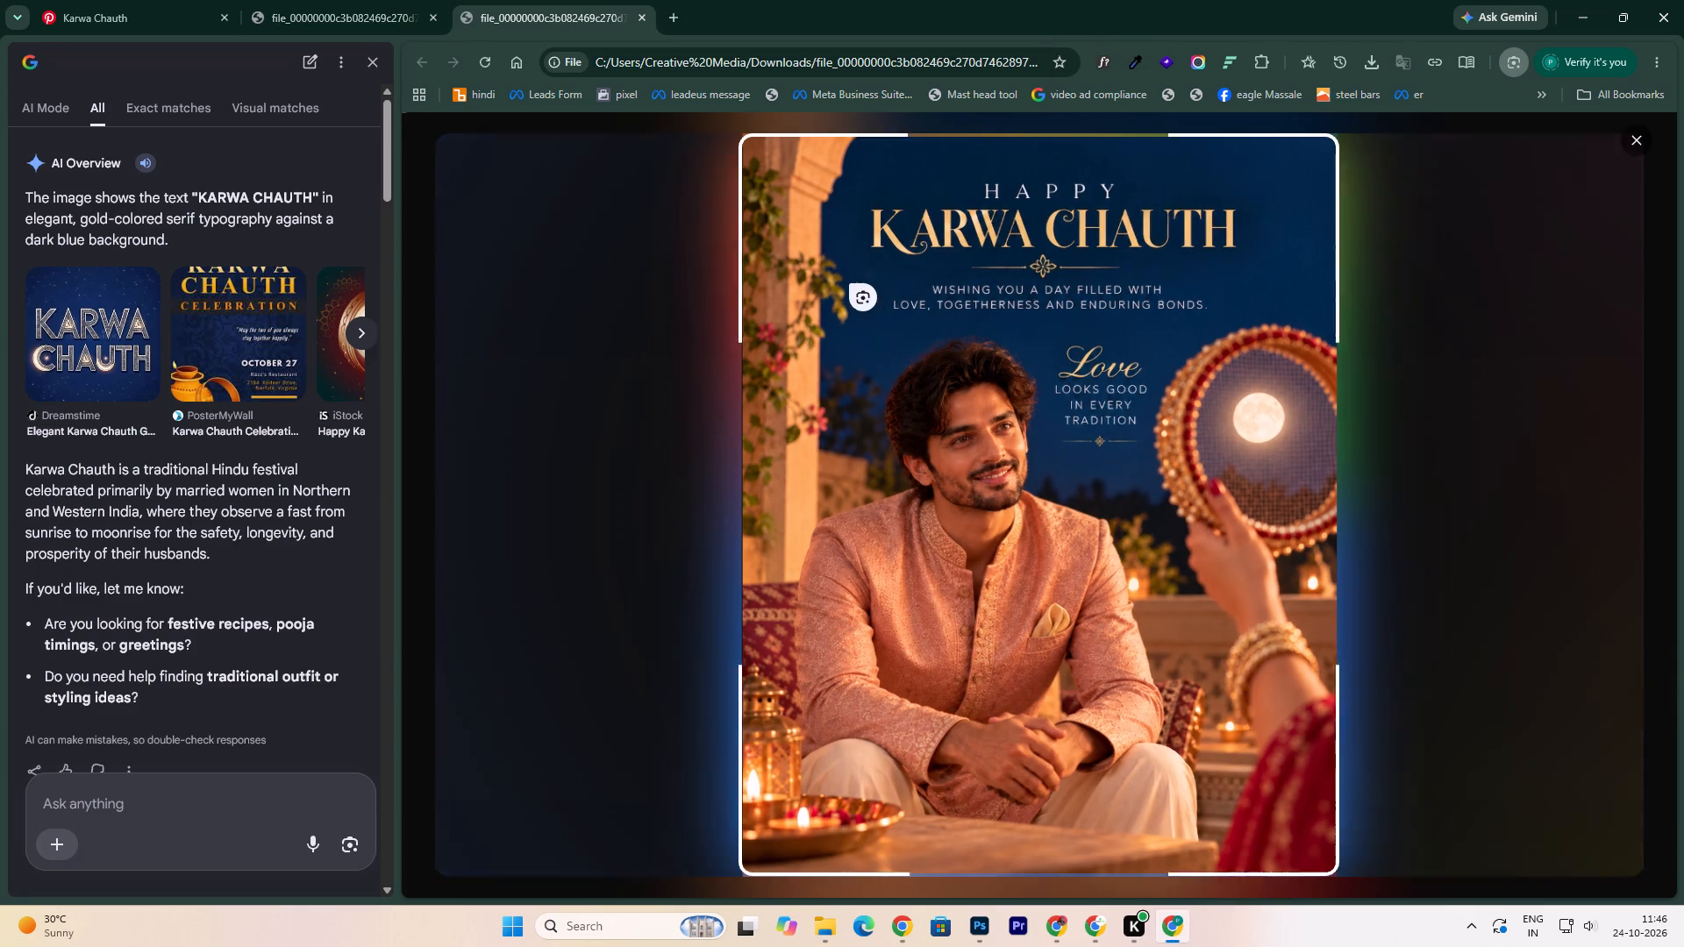
left_click_drag(873, 278, 1210, 303)
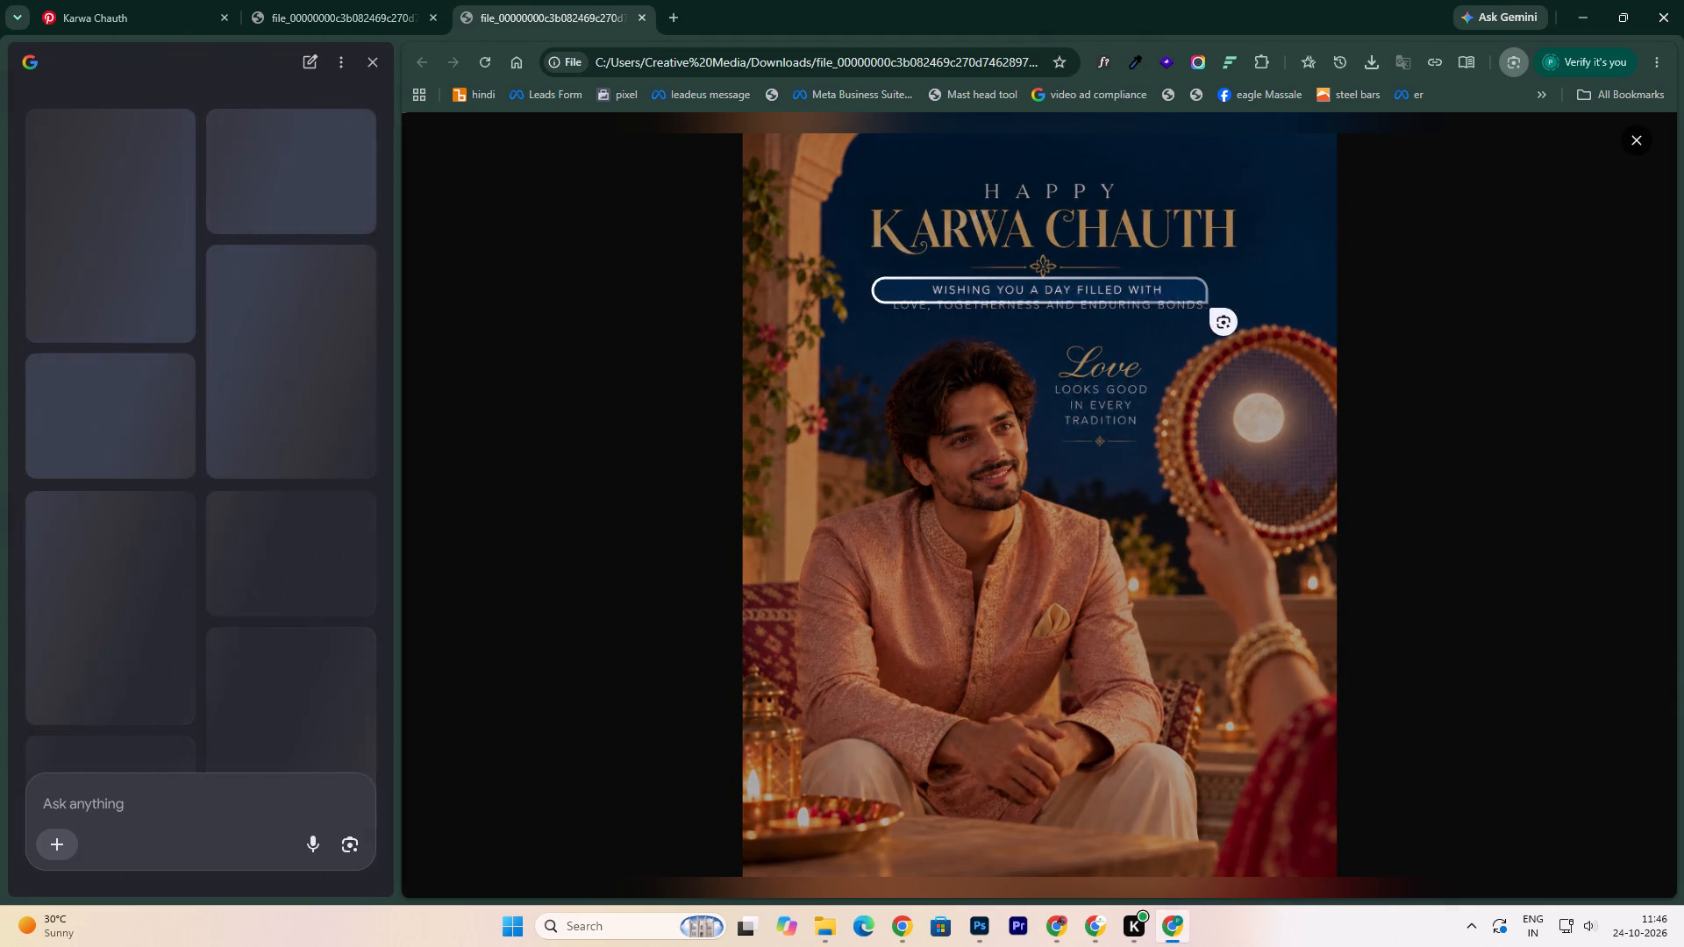
left_click_drag(1210, 303, 1224, 317)
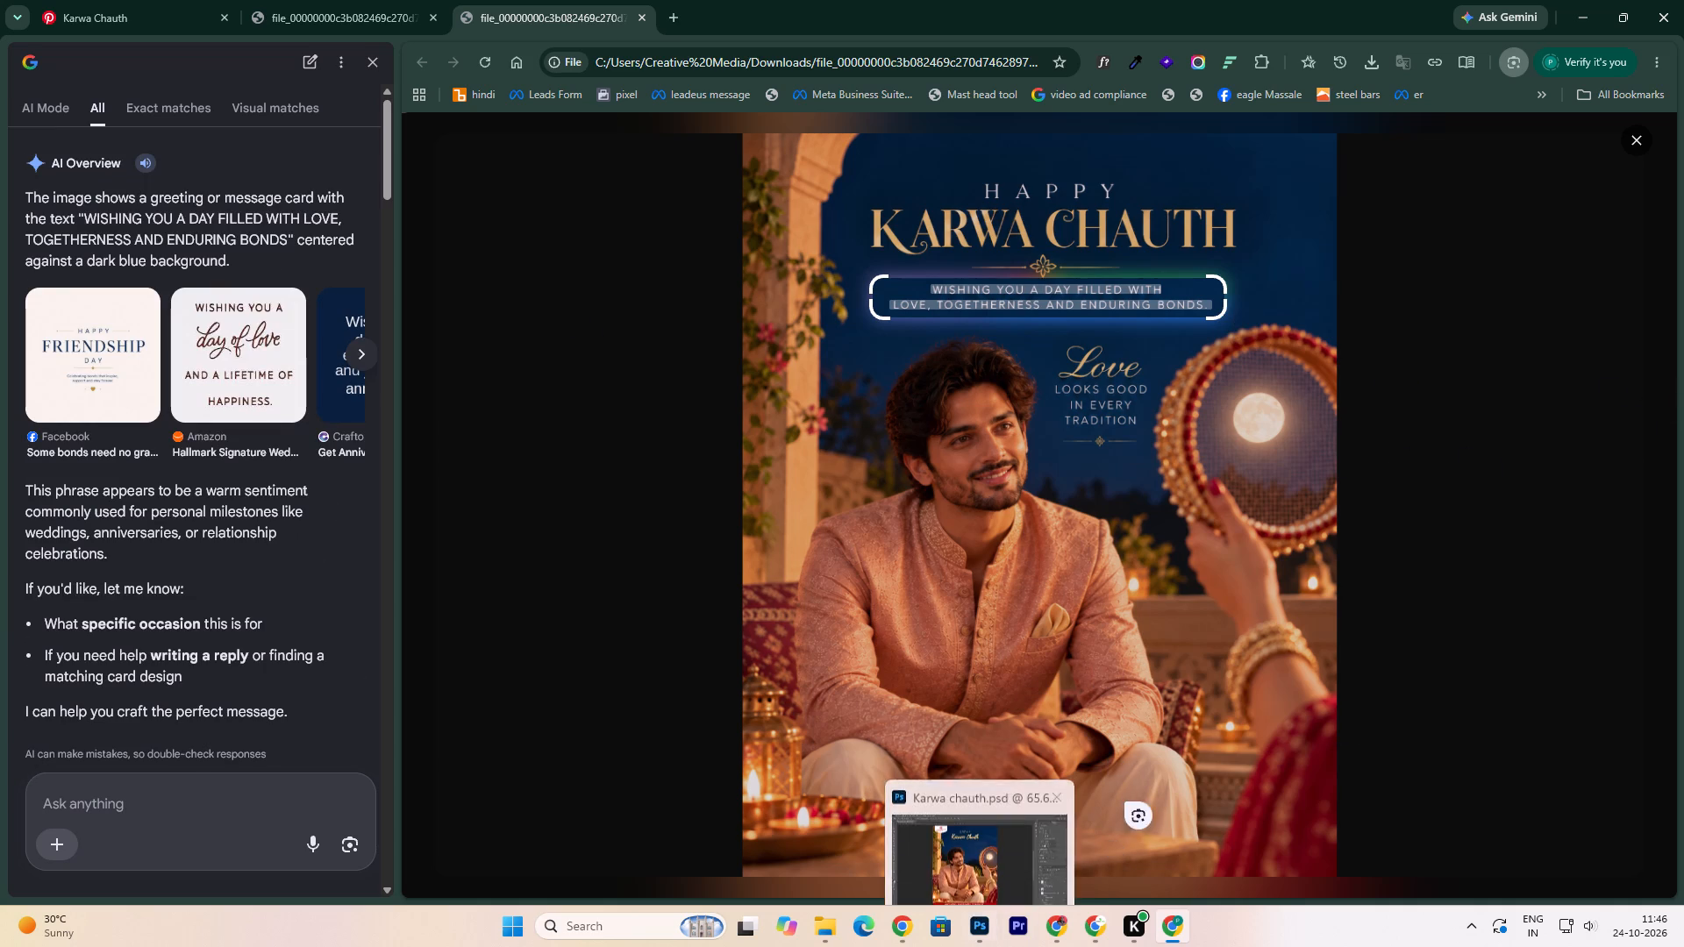
key("ctrl+c")
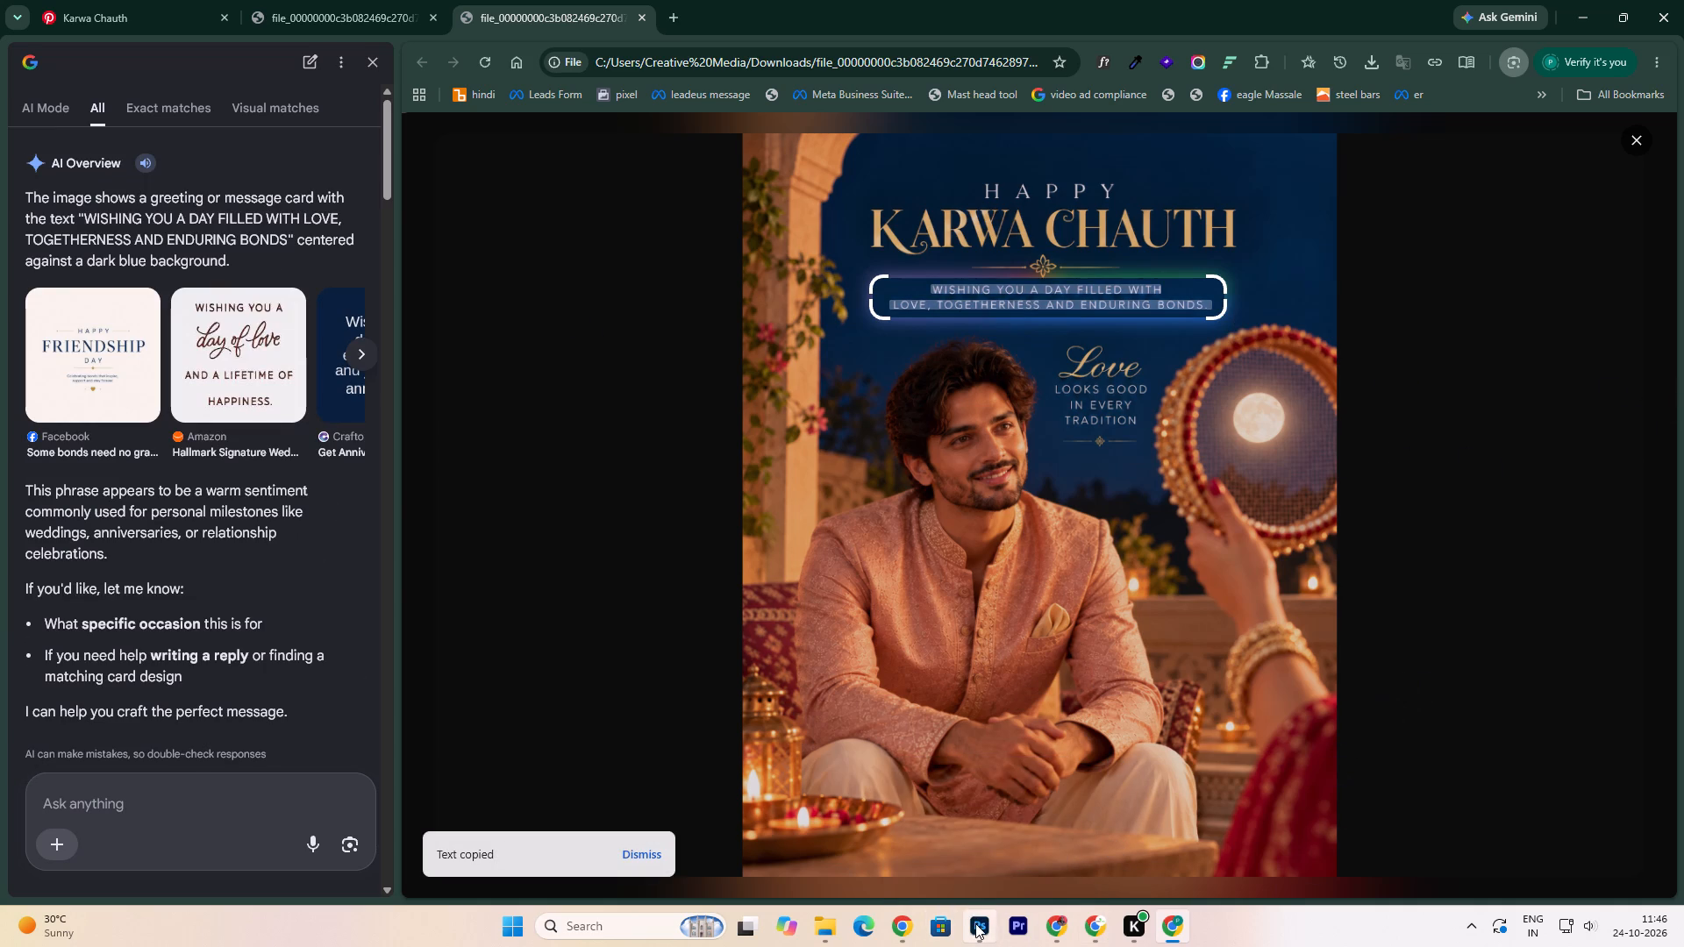
Back in Photoshop, add the copied greeting as a new text layer below the Karwa Chauth lettering.
left_click(975, 923)
left_click(11, 470)
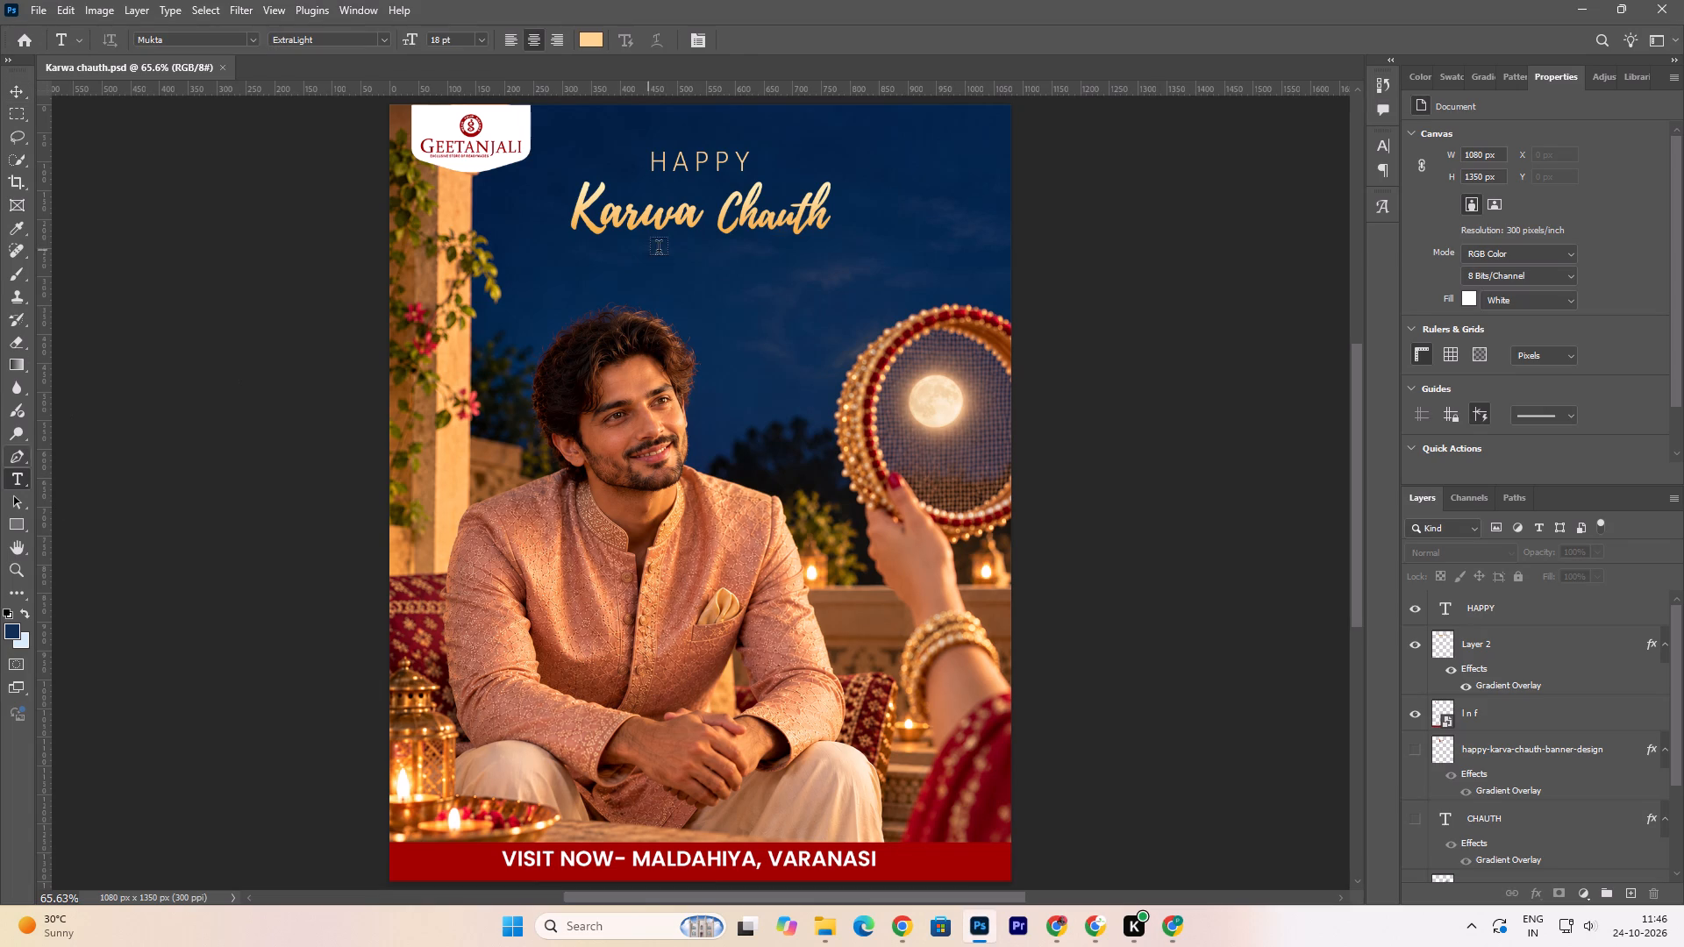
left_click(707, 307)
key("BackSpace")
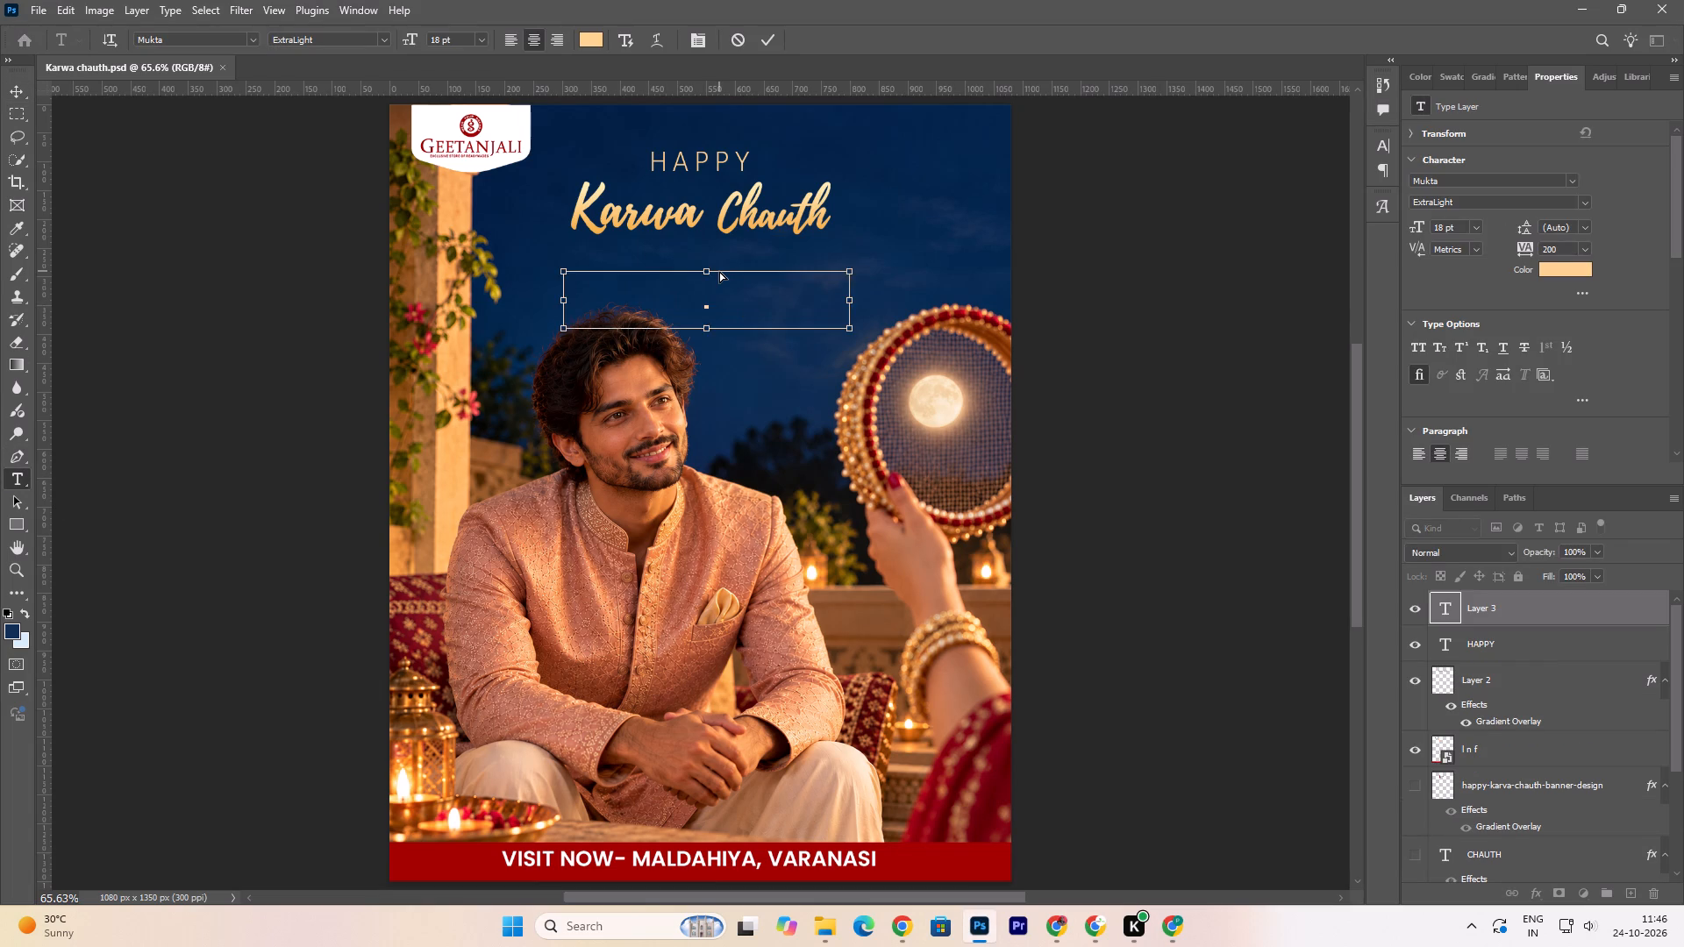
key("ctrl+v")
left_click(767, 32)
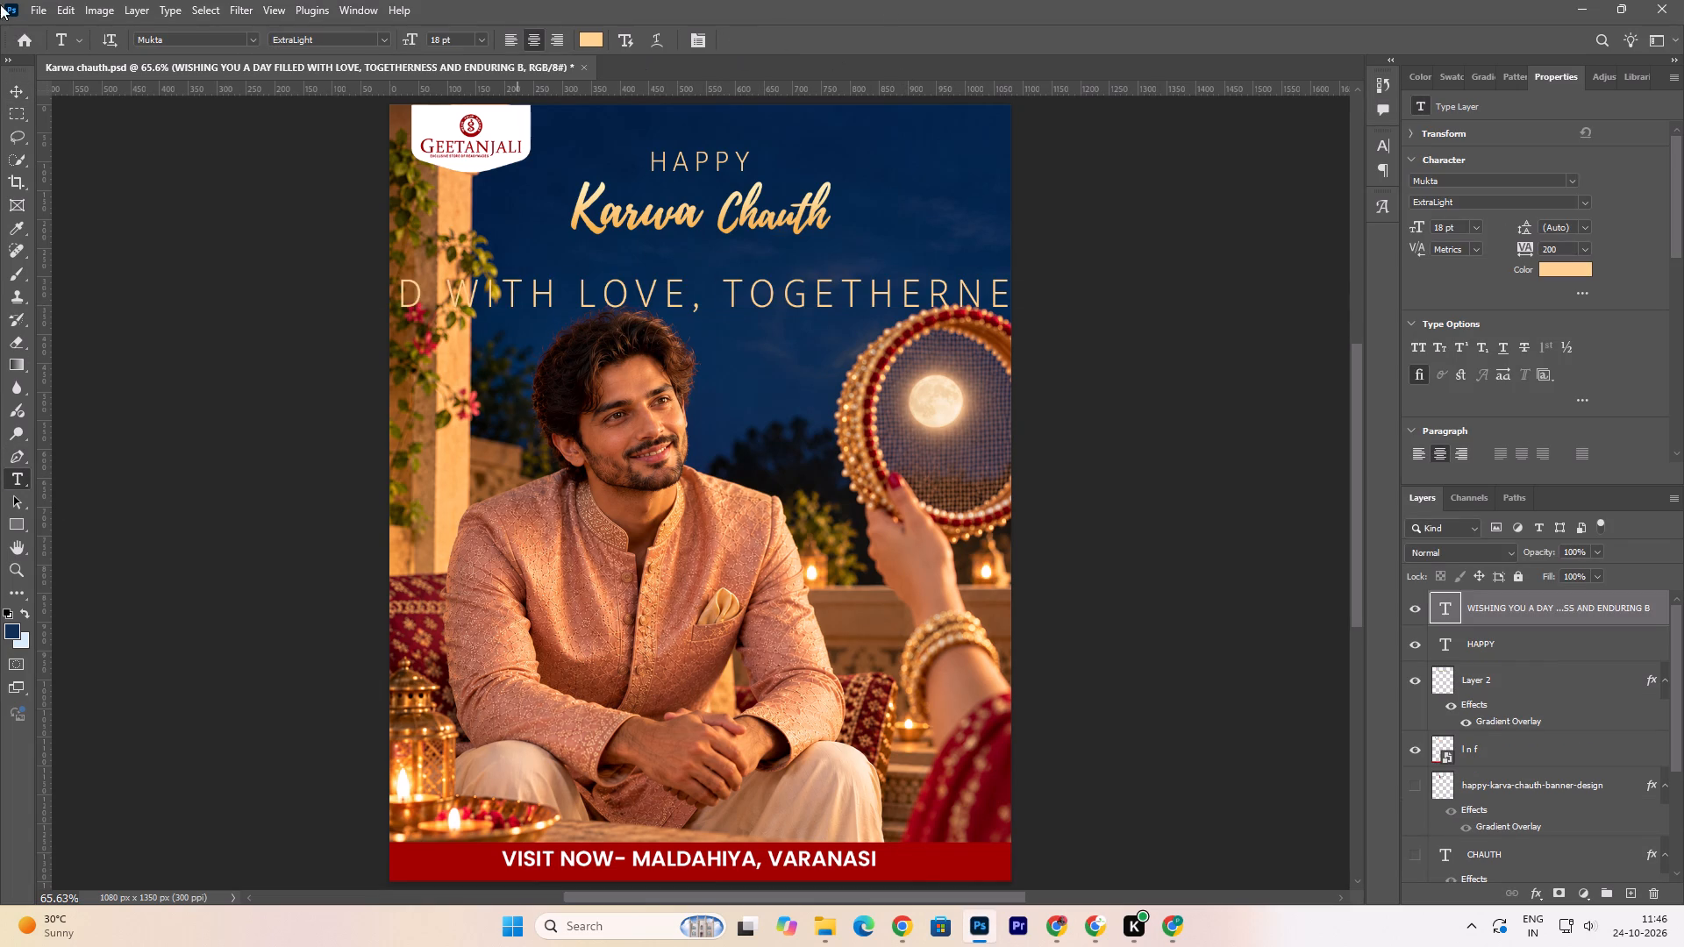
Scale the greeting text down to about 35%, at 6.3 pt.
left_click(18, 92)
left_click(815, 299)
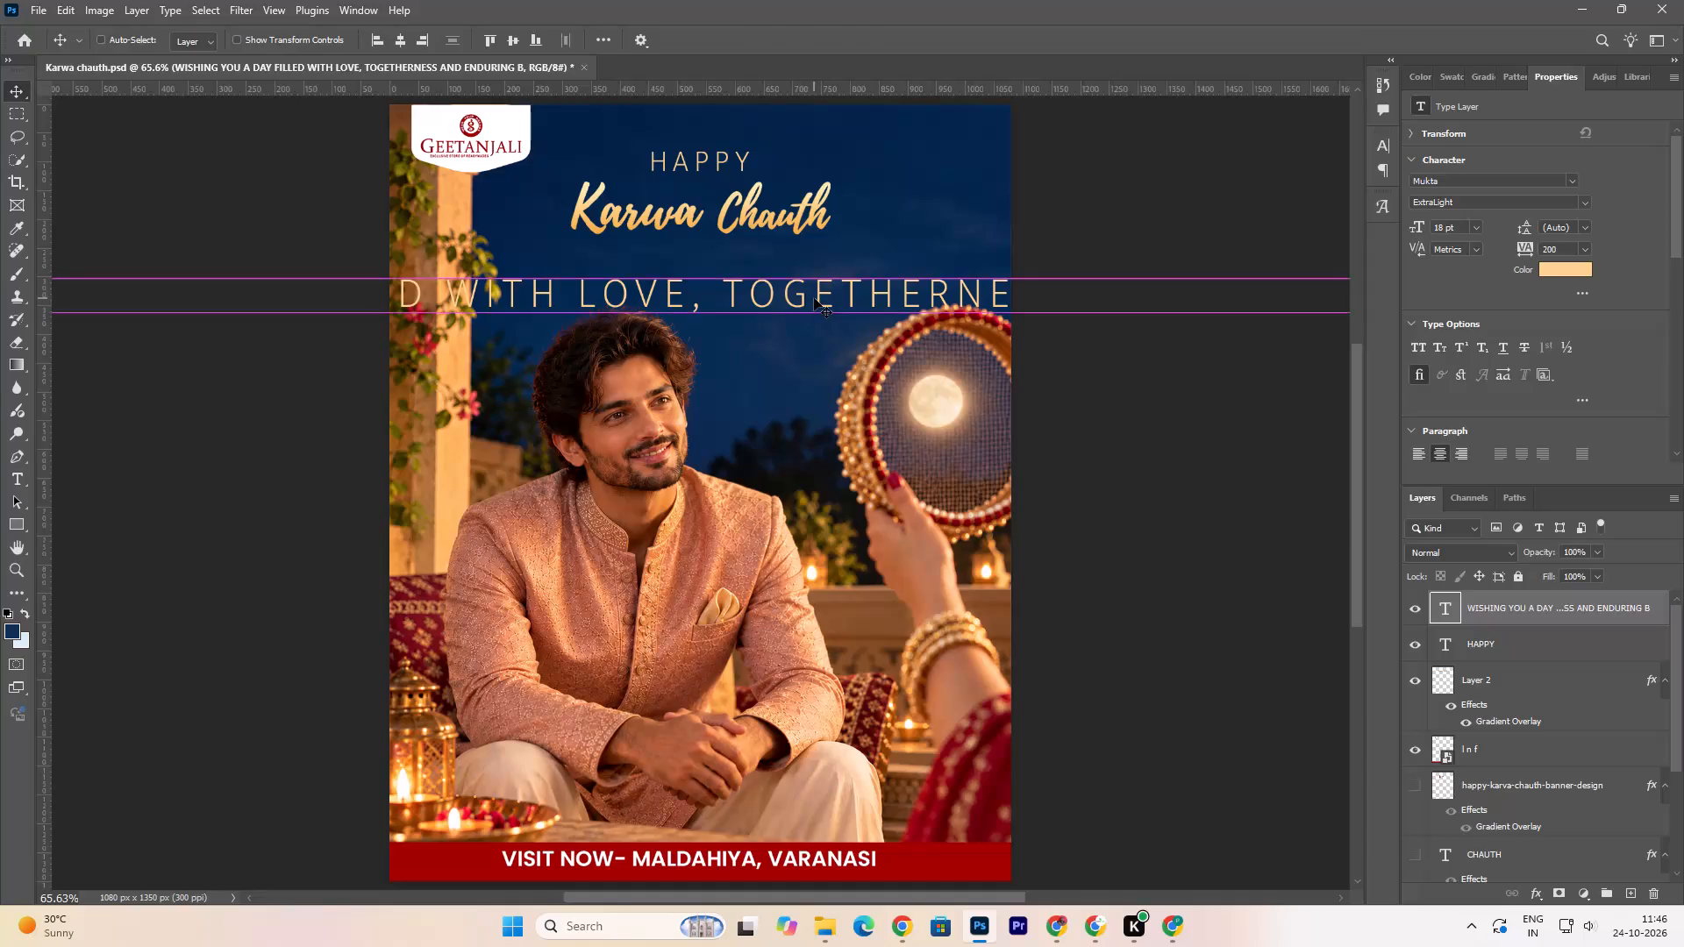
key("ctrl+t")
left_click_drag(705, 274, 770, 309)
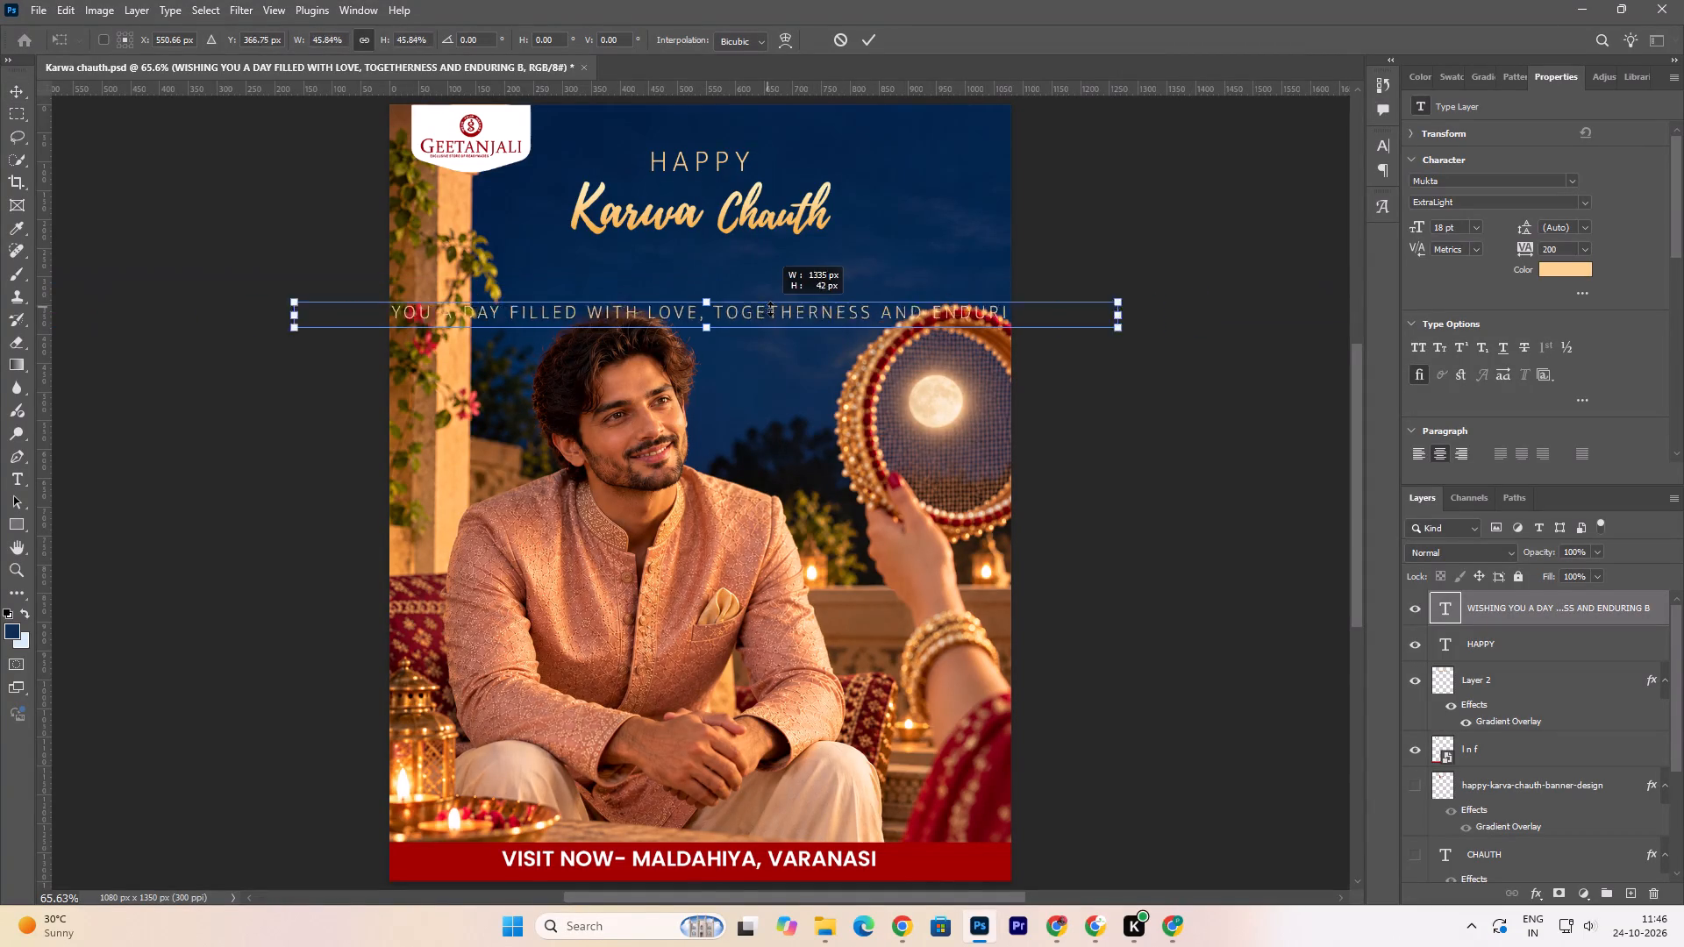
left_click_drag(770, 309, 779, 311)
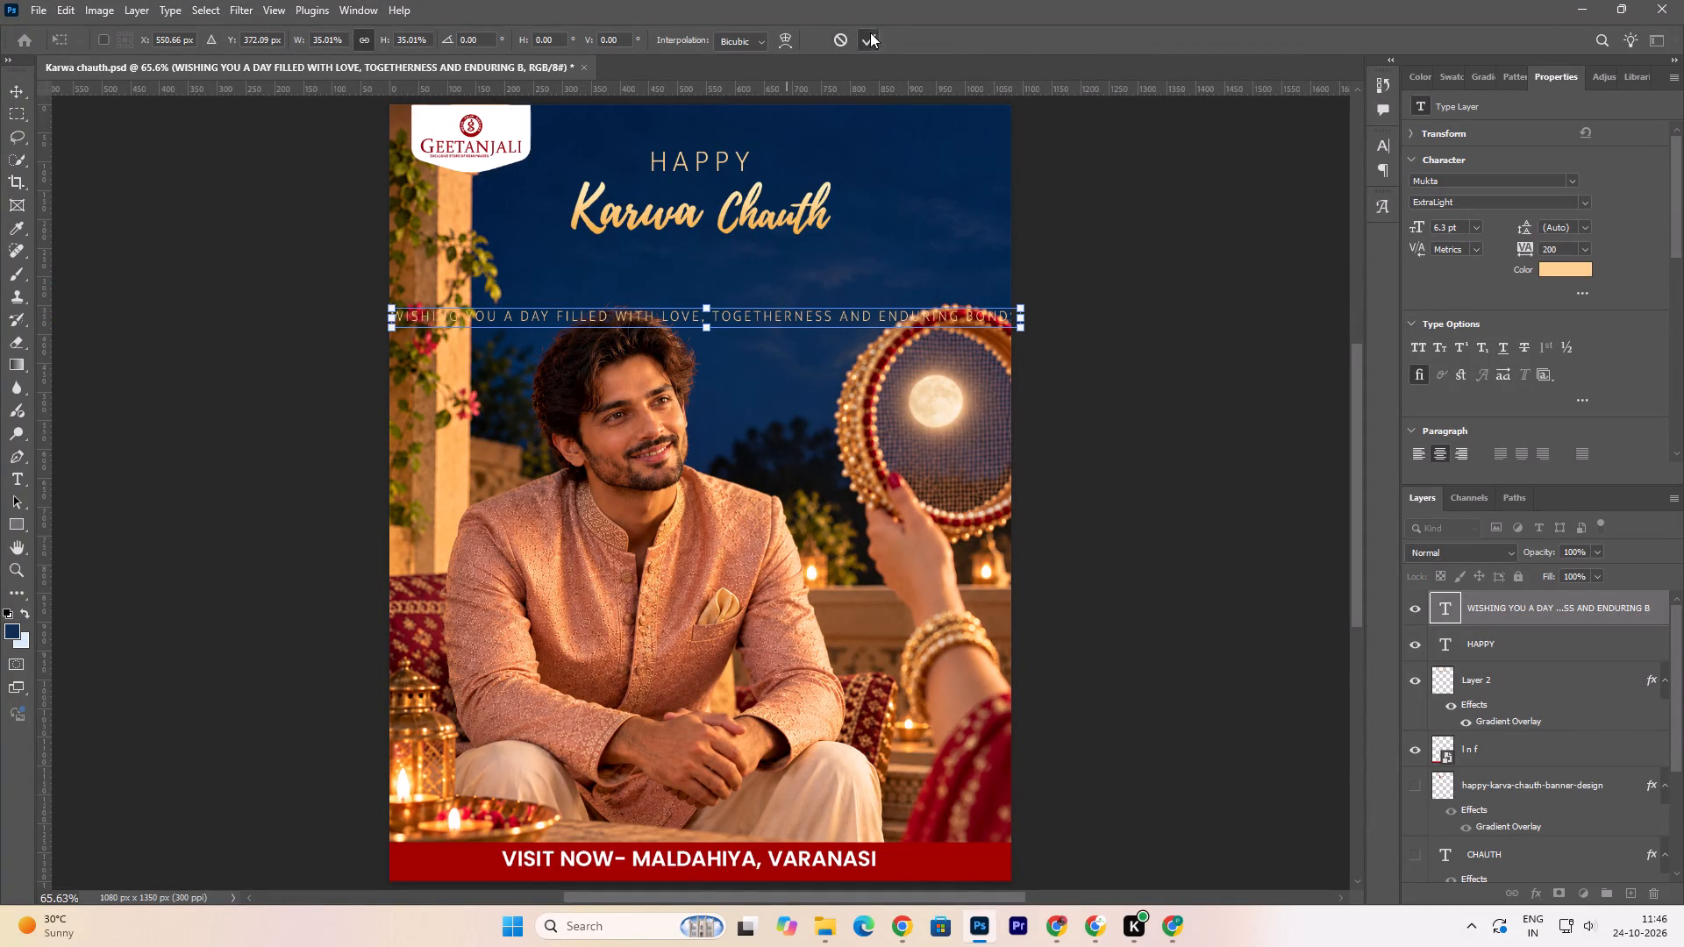
left_click(870, 32)
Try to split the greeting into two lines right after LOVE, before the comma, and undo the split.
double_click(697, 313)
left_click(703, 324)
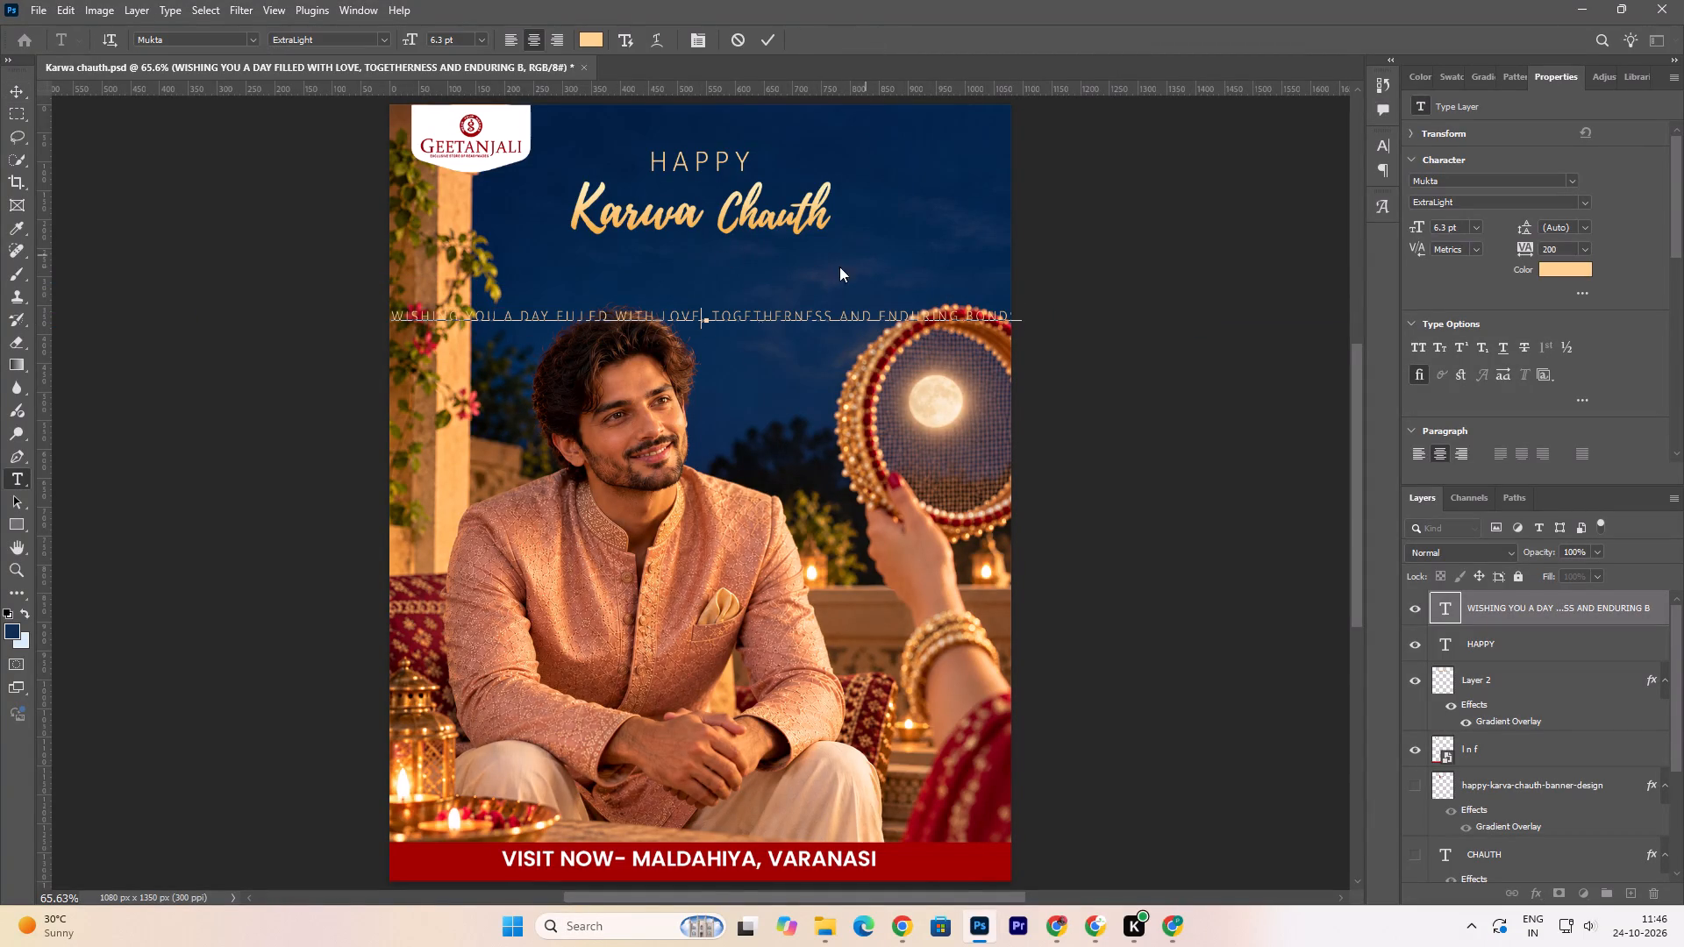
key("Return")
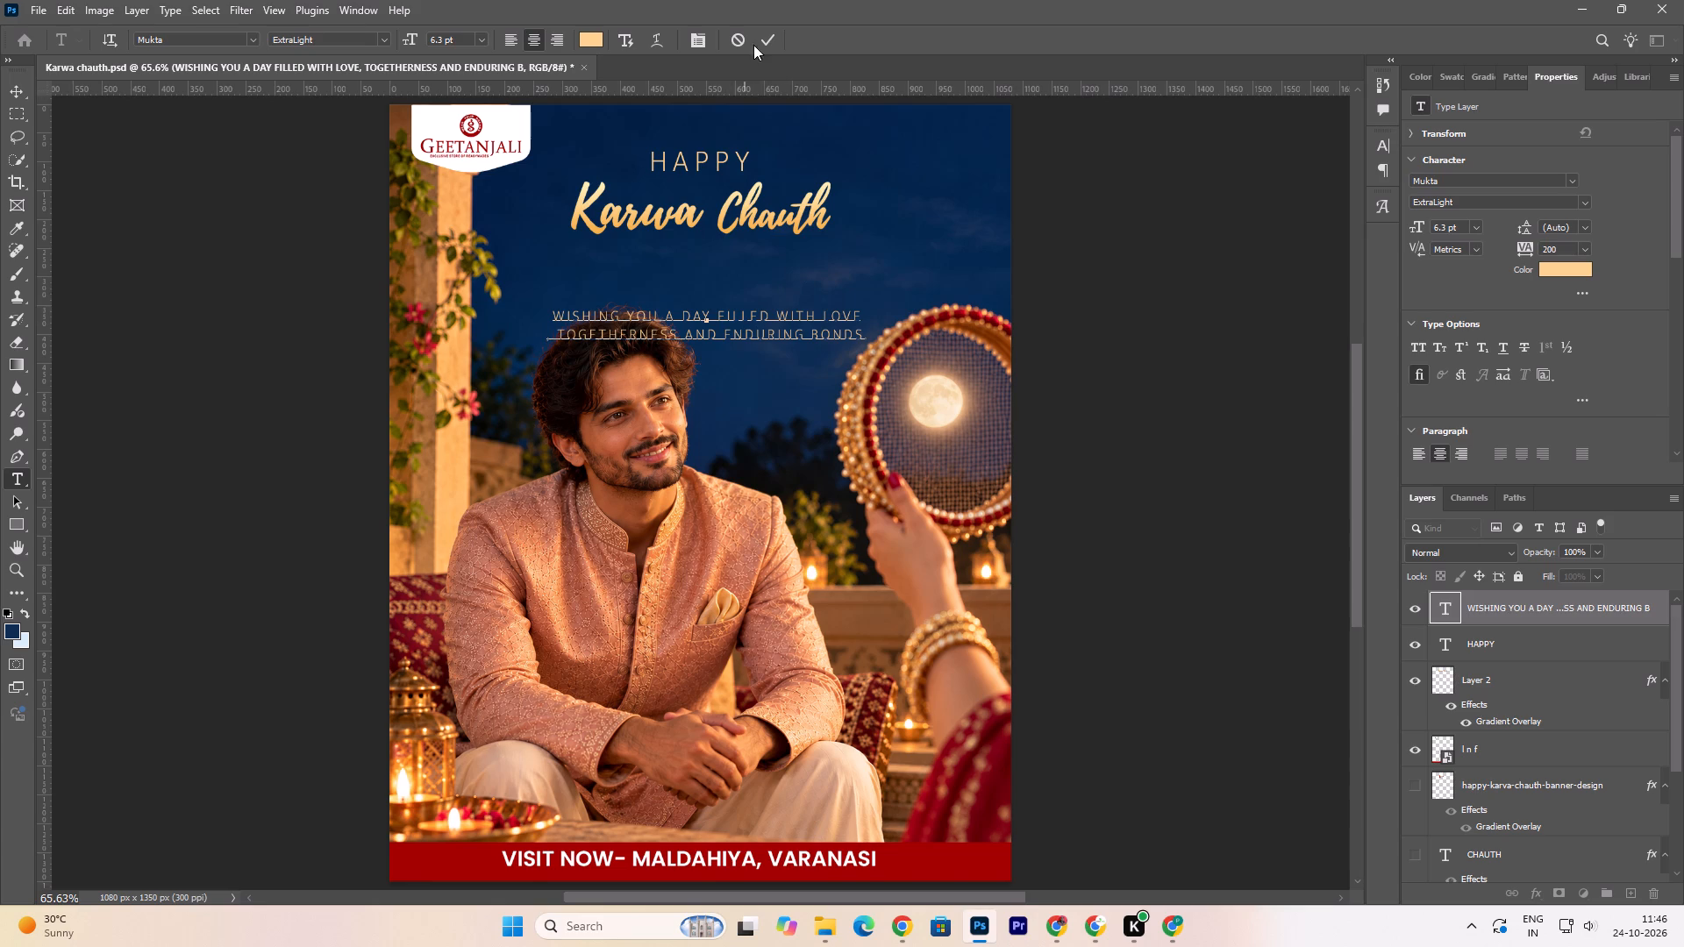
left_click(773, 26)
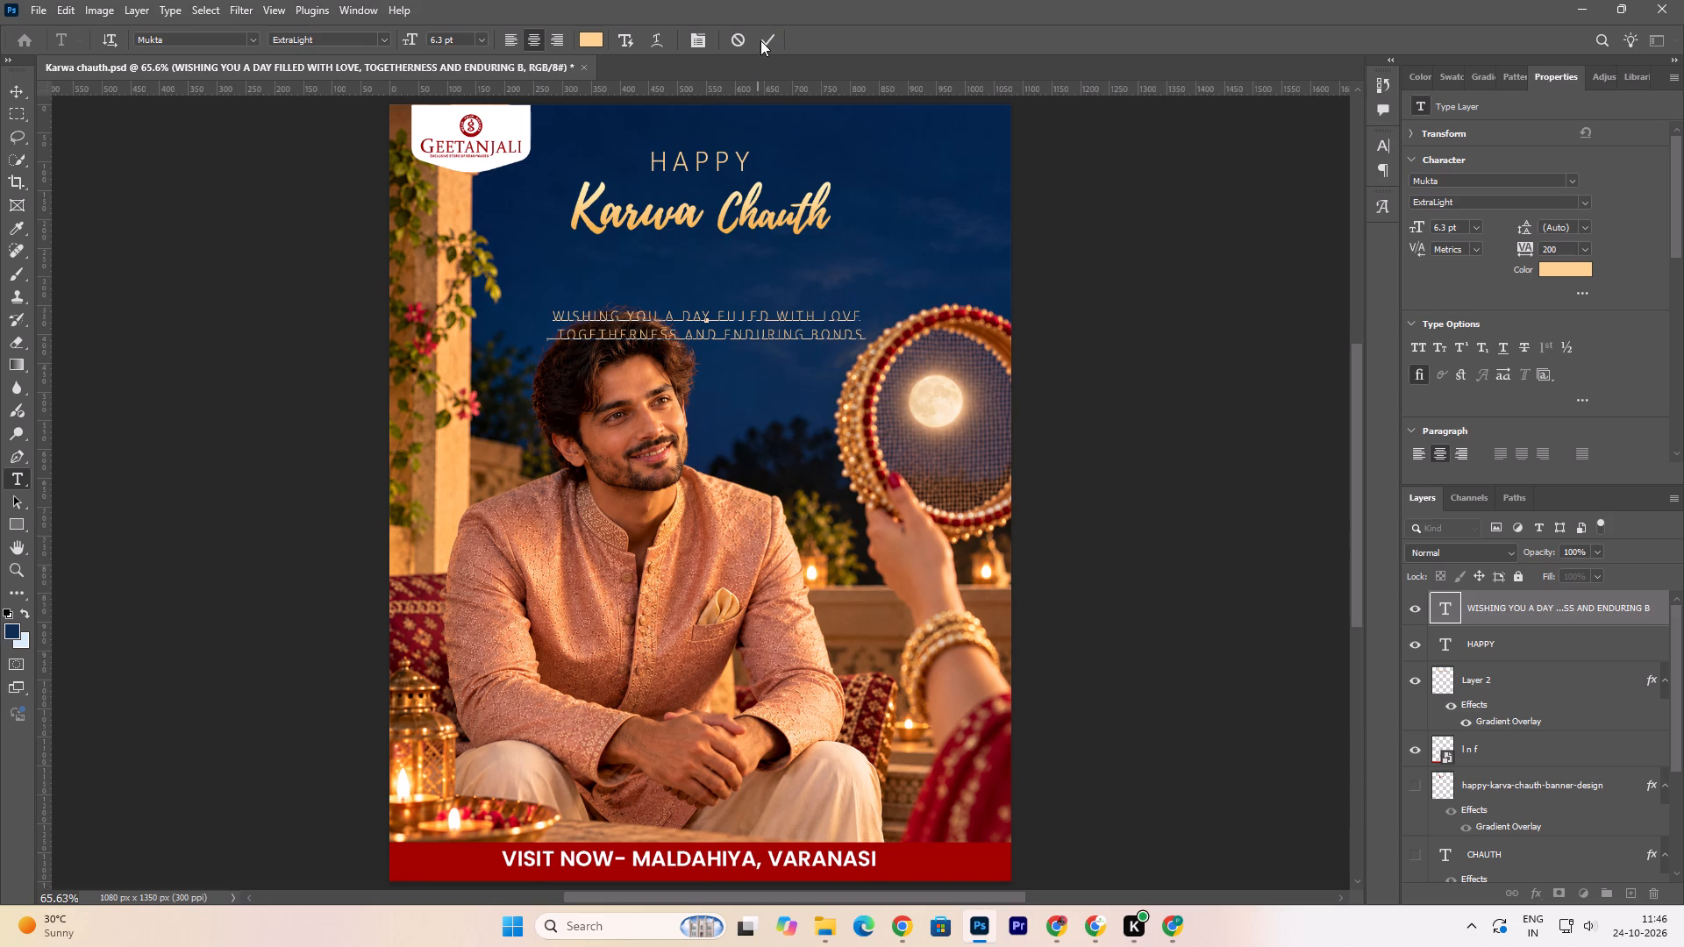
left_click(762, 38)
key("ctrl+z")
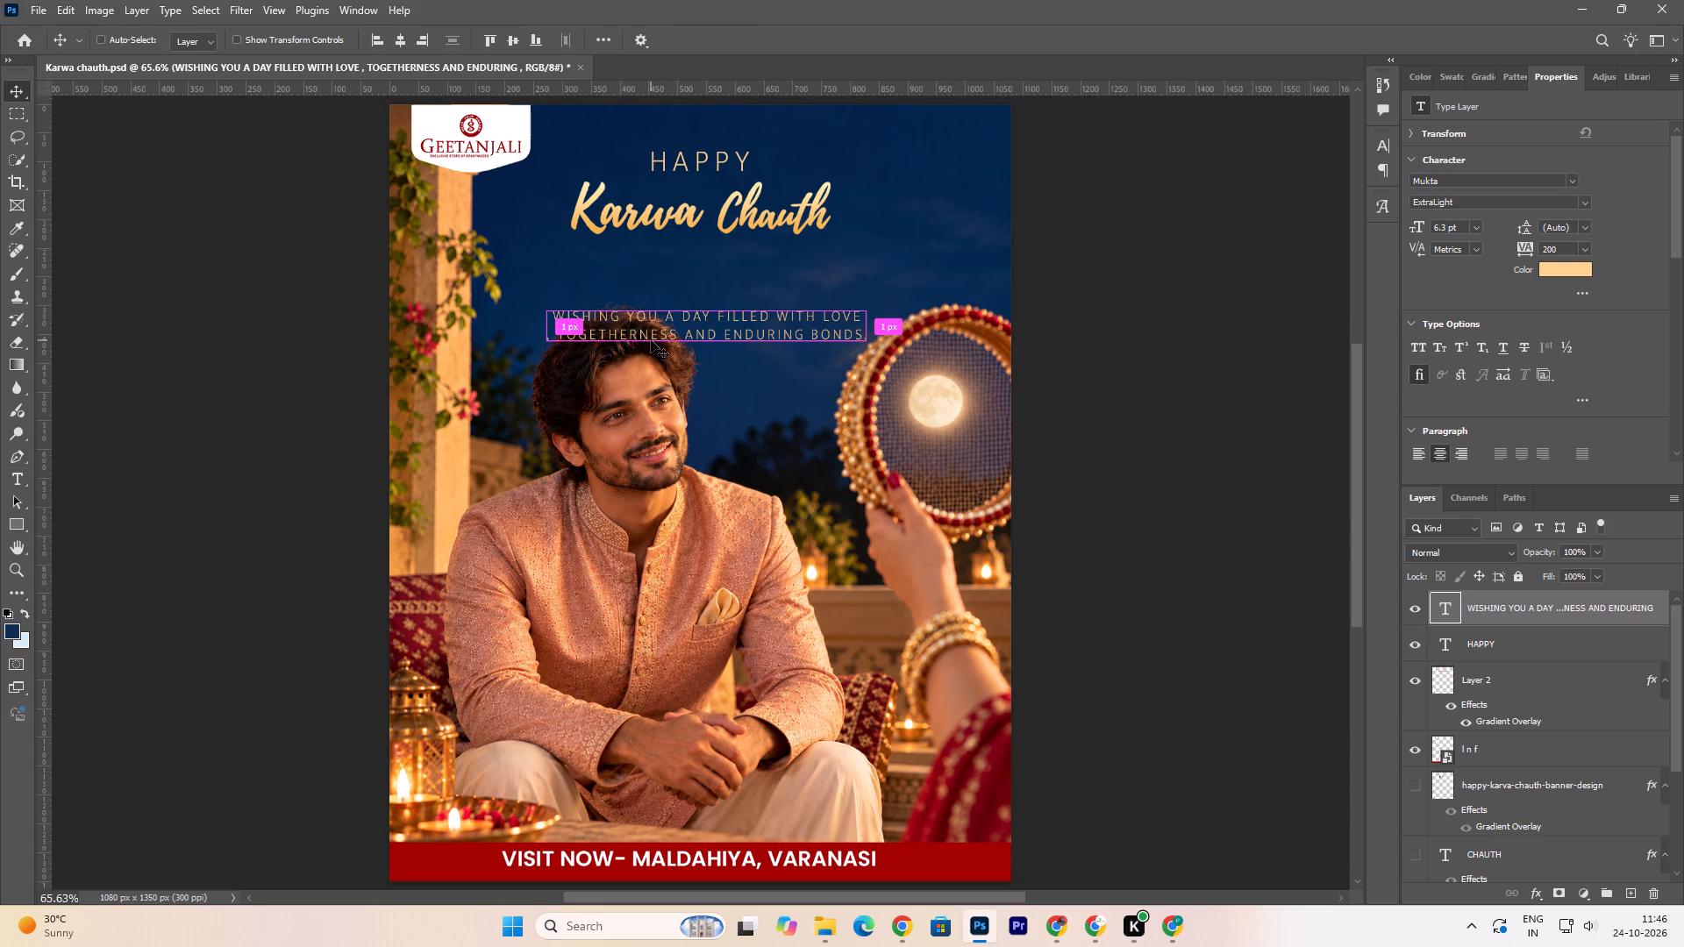
Split the greeting into two lines after "LOVE," so the second line starts with TOGETHERNESS.
double_click(706, 315)
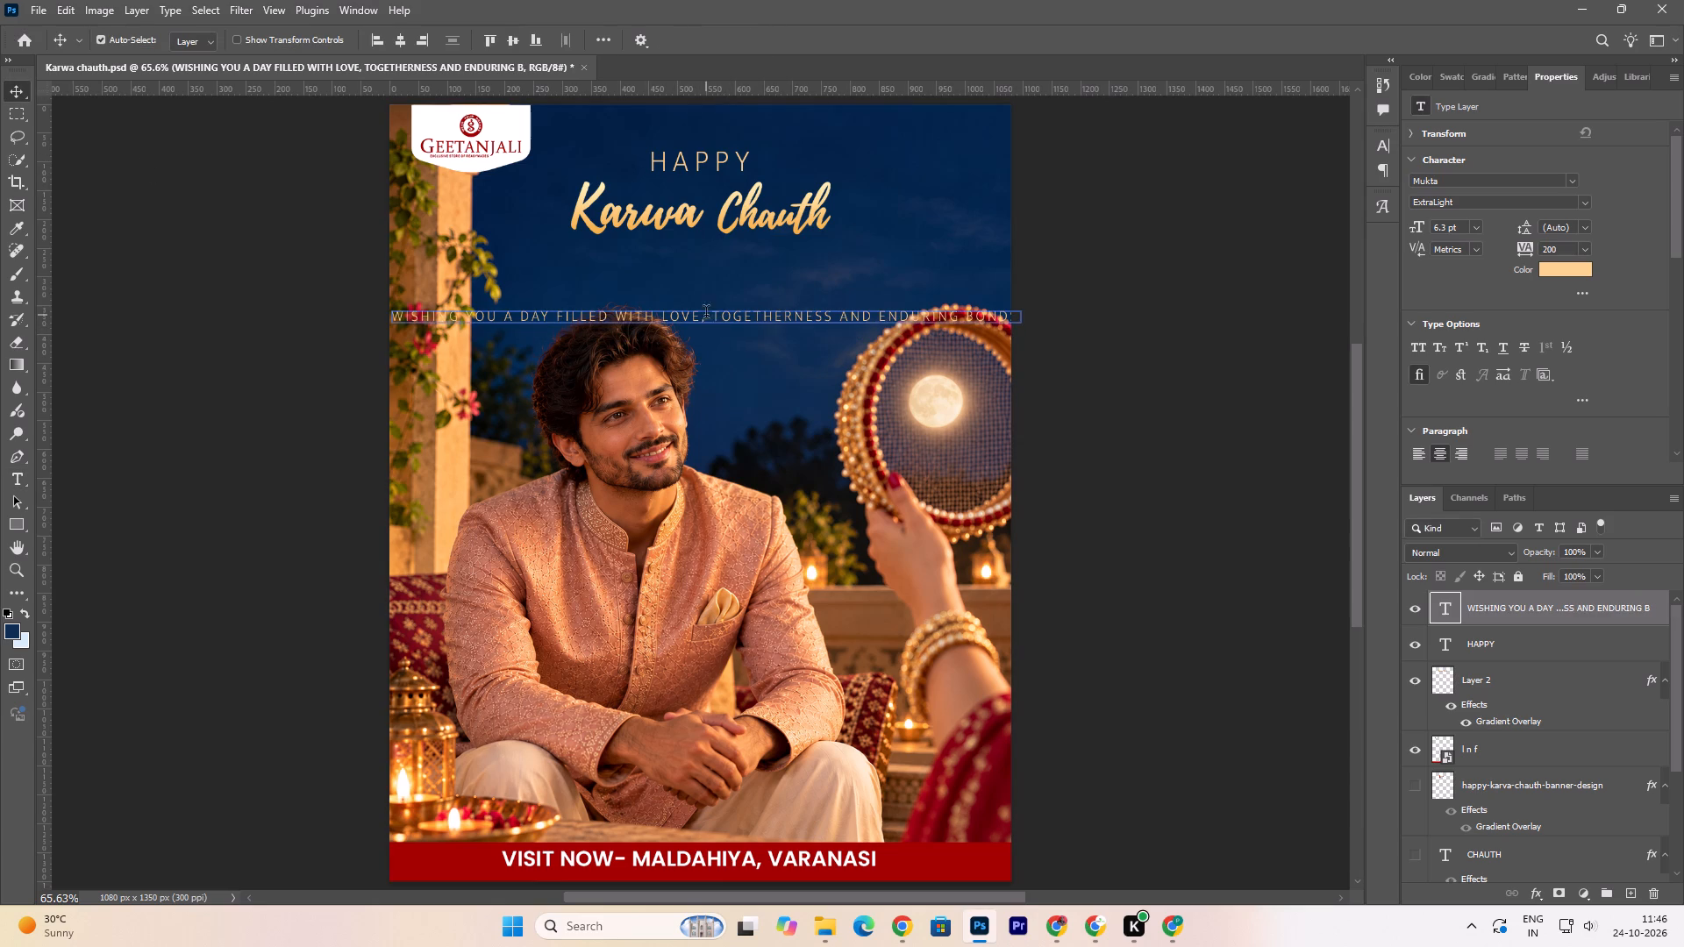
left_click(708, 316)
key("Return")
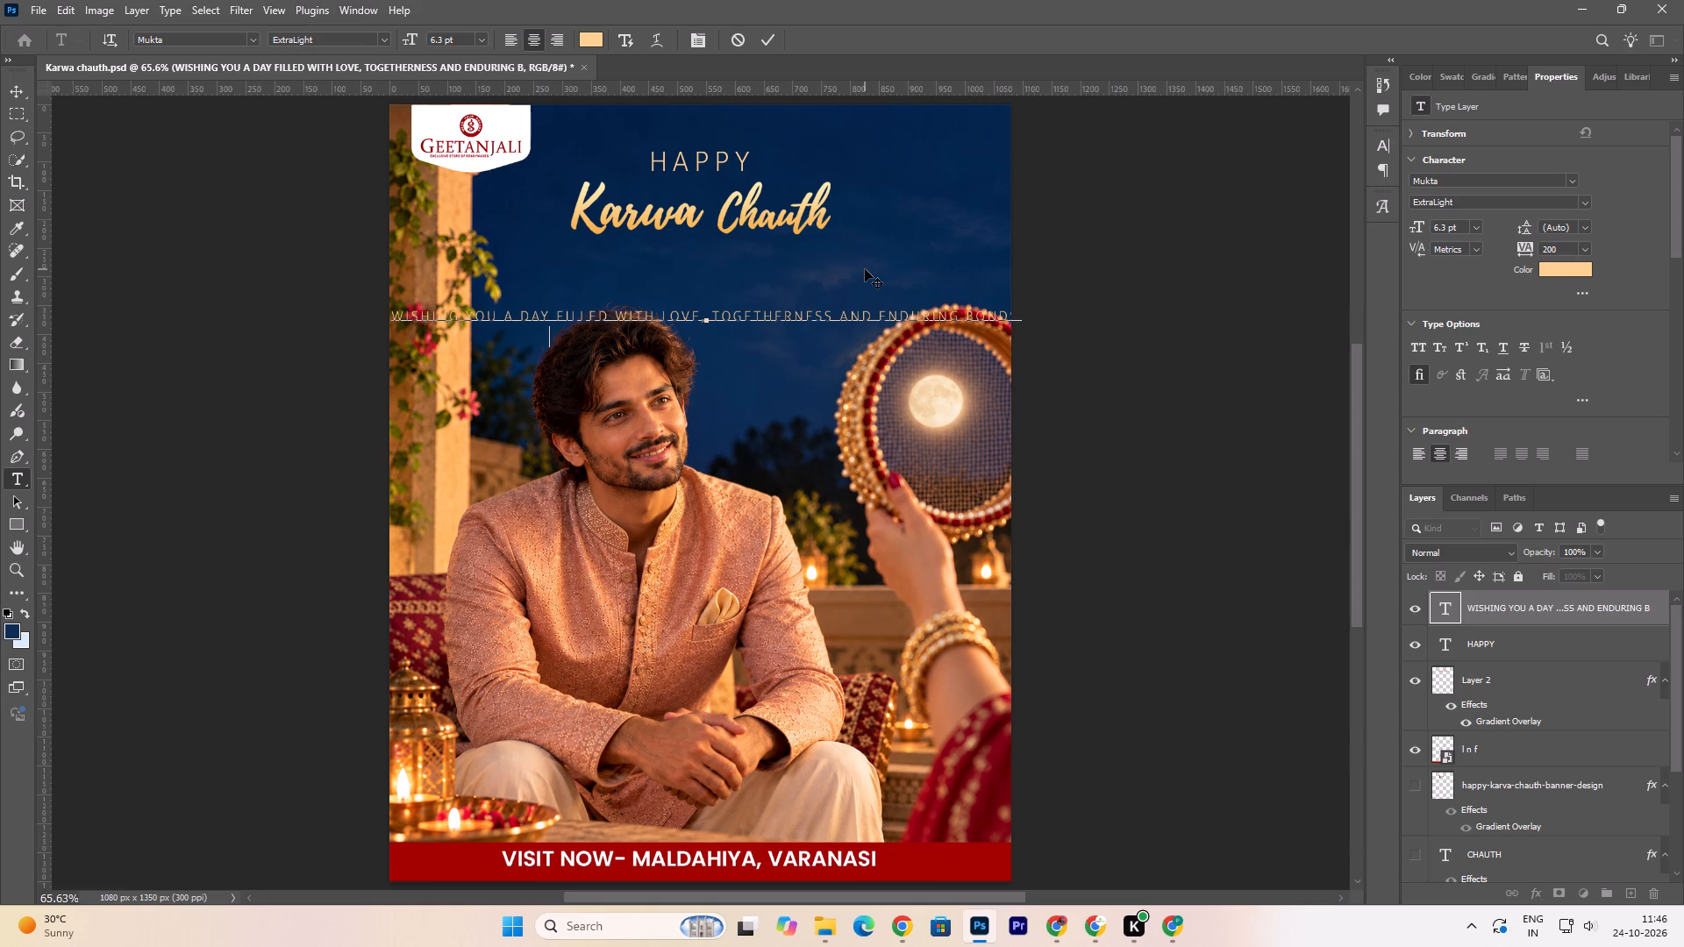
left_click(776, 36)
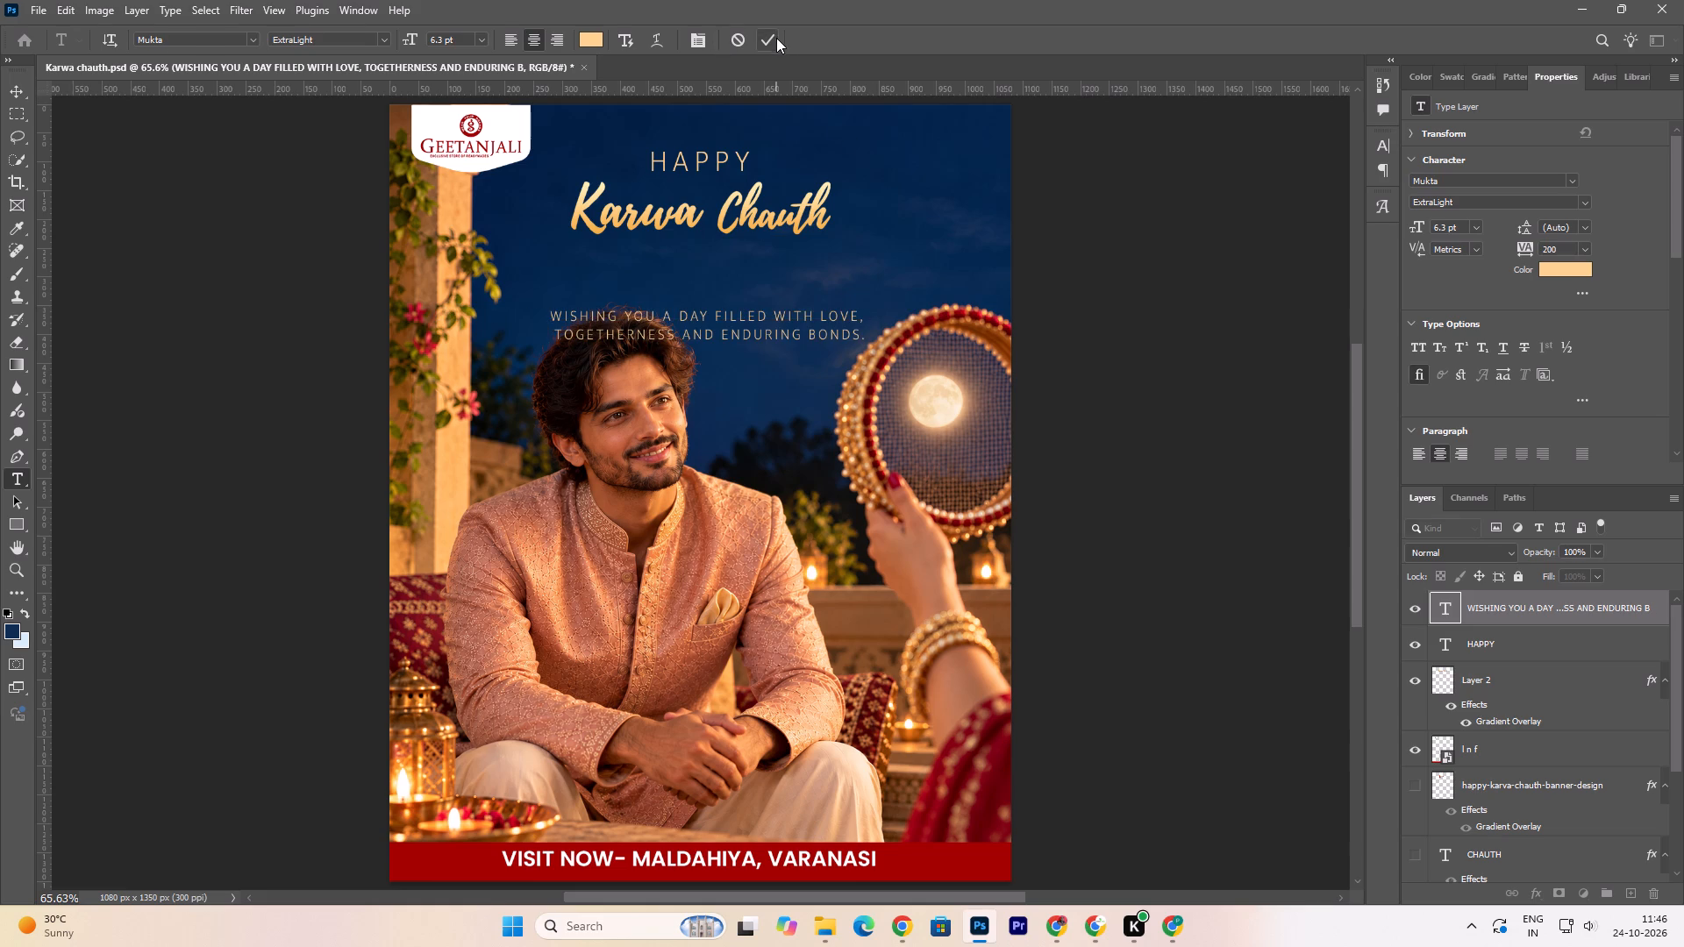
Delete the full stop after BONDS at the end of the greeting.
double_click(851, 331)
left_click(867, 333)
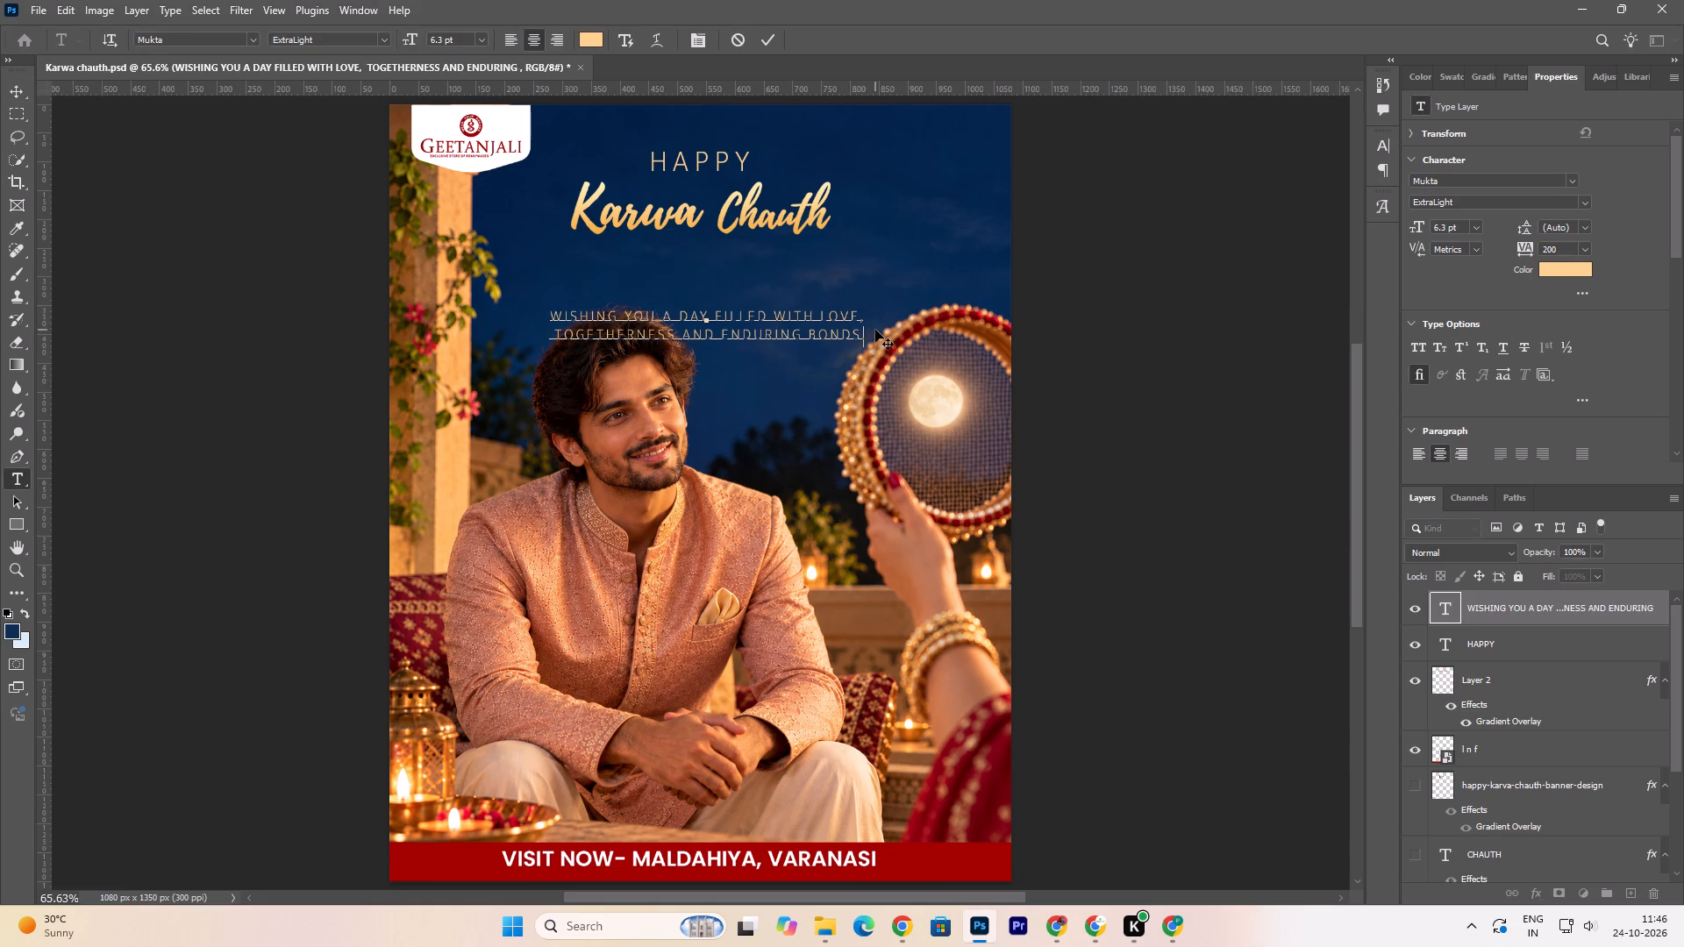
key("BackSpace")
left_click(769, 37)
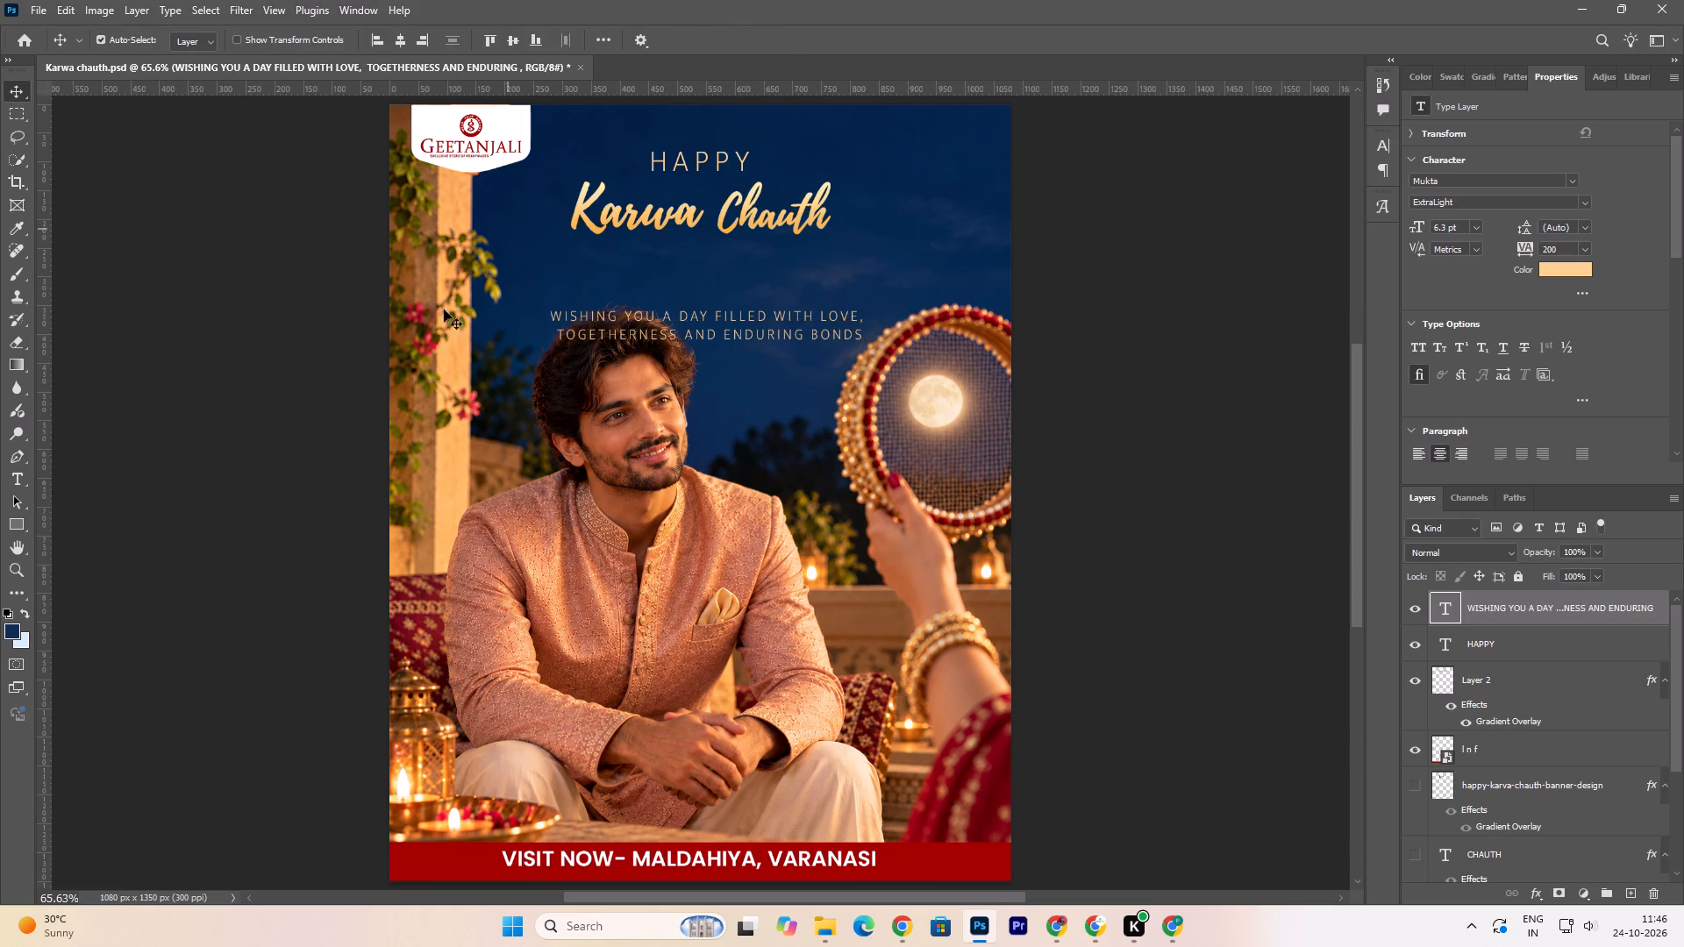
Move the greeting up beneath the Karwa Chauth lettering, scale it to about 5.9 pt and center it under the title.
left_click(15, 98)
left_click(15, 87)
left_click_drag(686, 317, 688, 267)
key("ctrl+t")
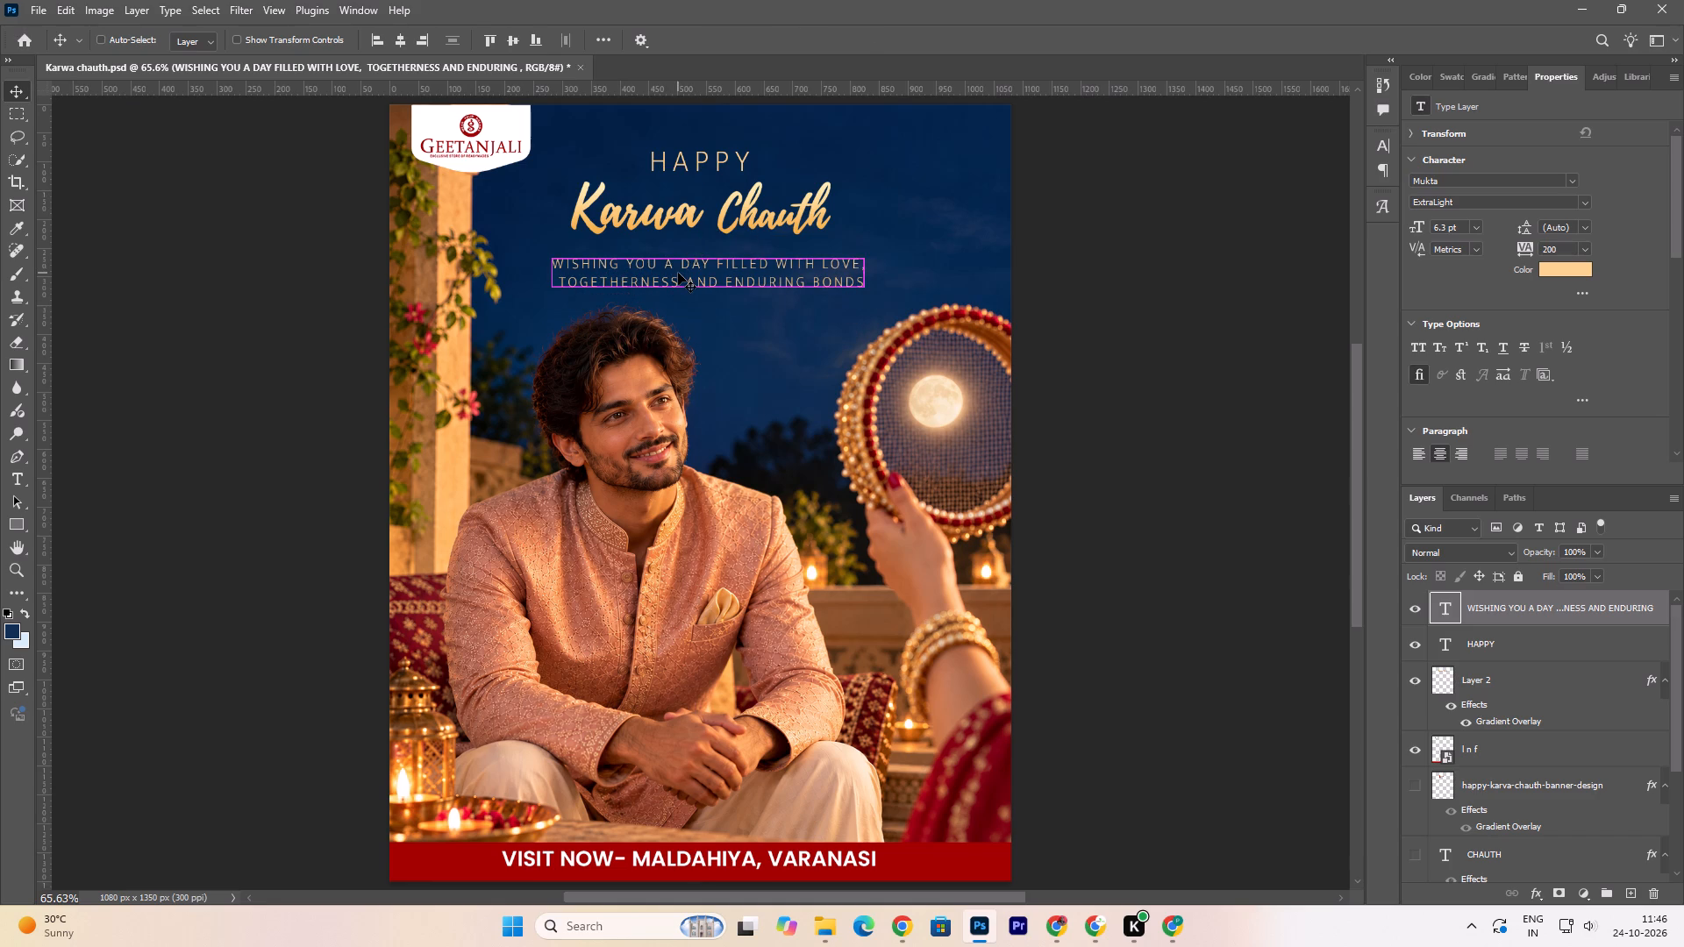
left_click_drag(870, 253, 805, 295)
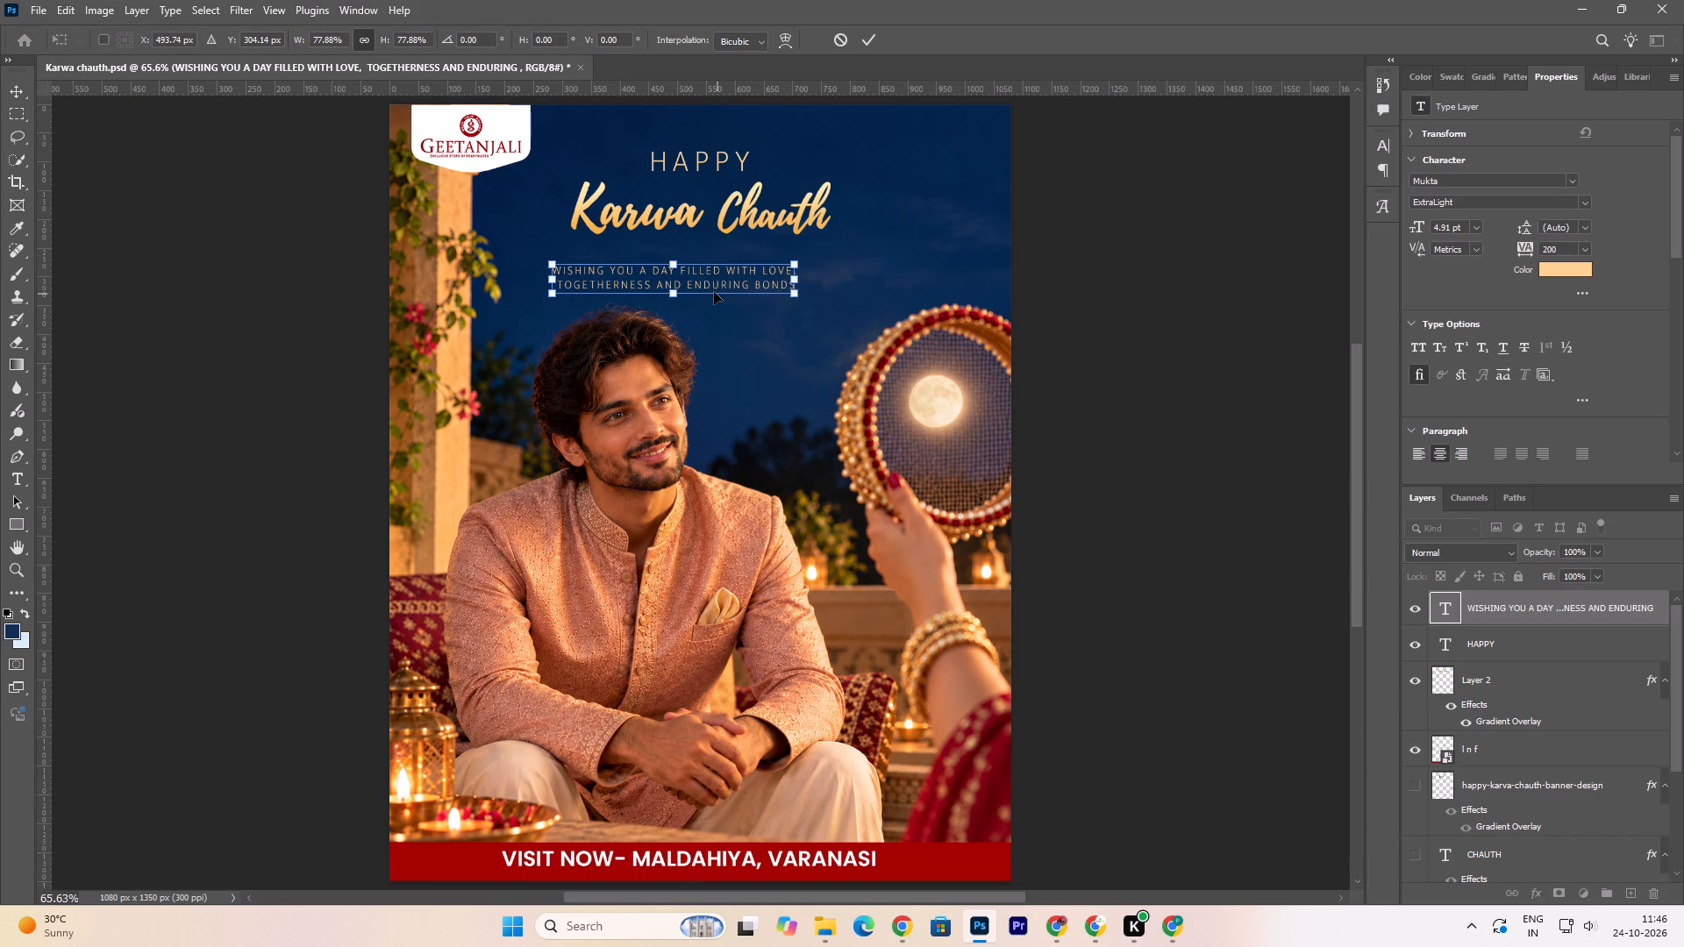
left_click_drag(714, 273, 747, 266)
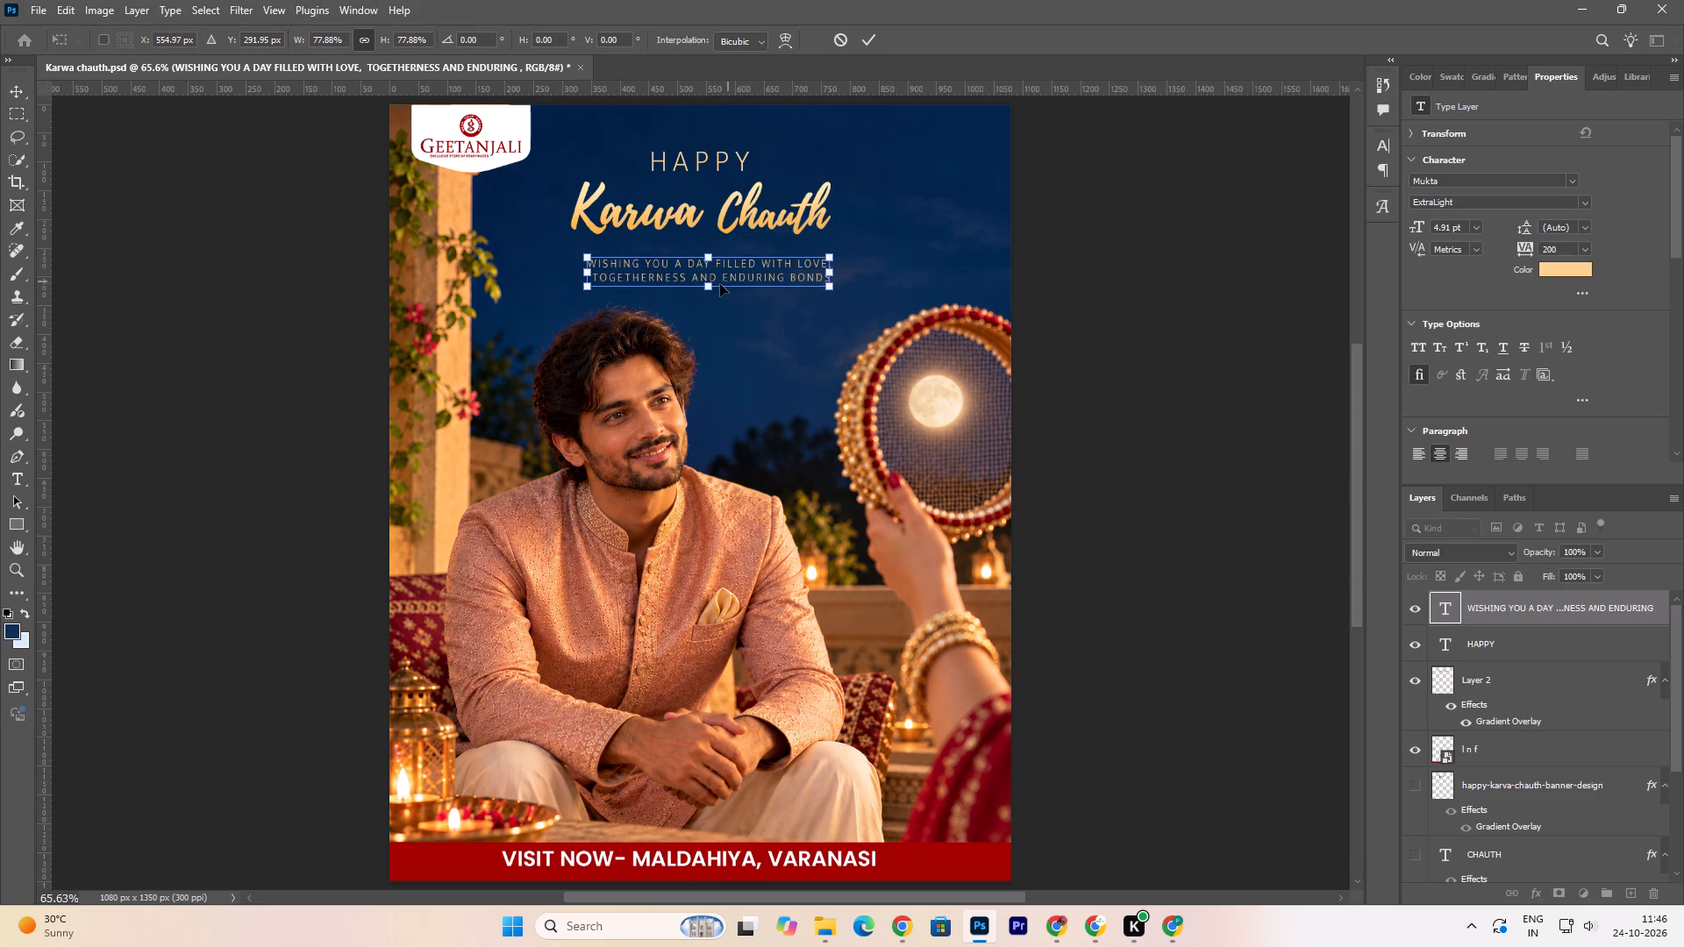
left_click(710, 291)
double_click(649, 267)
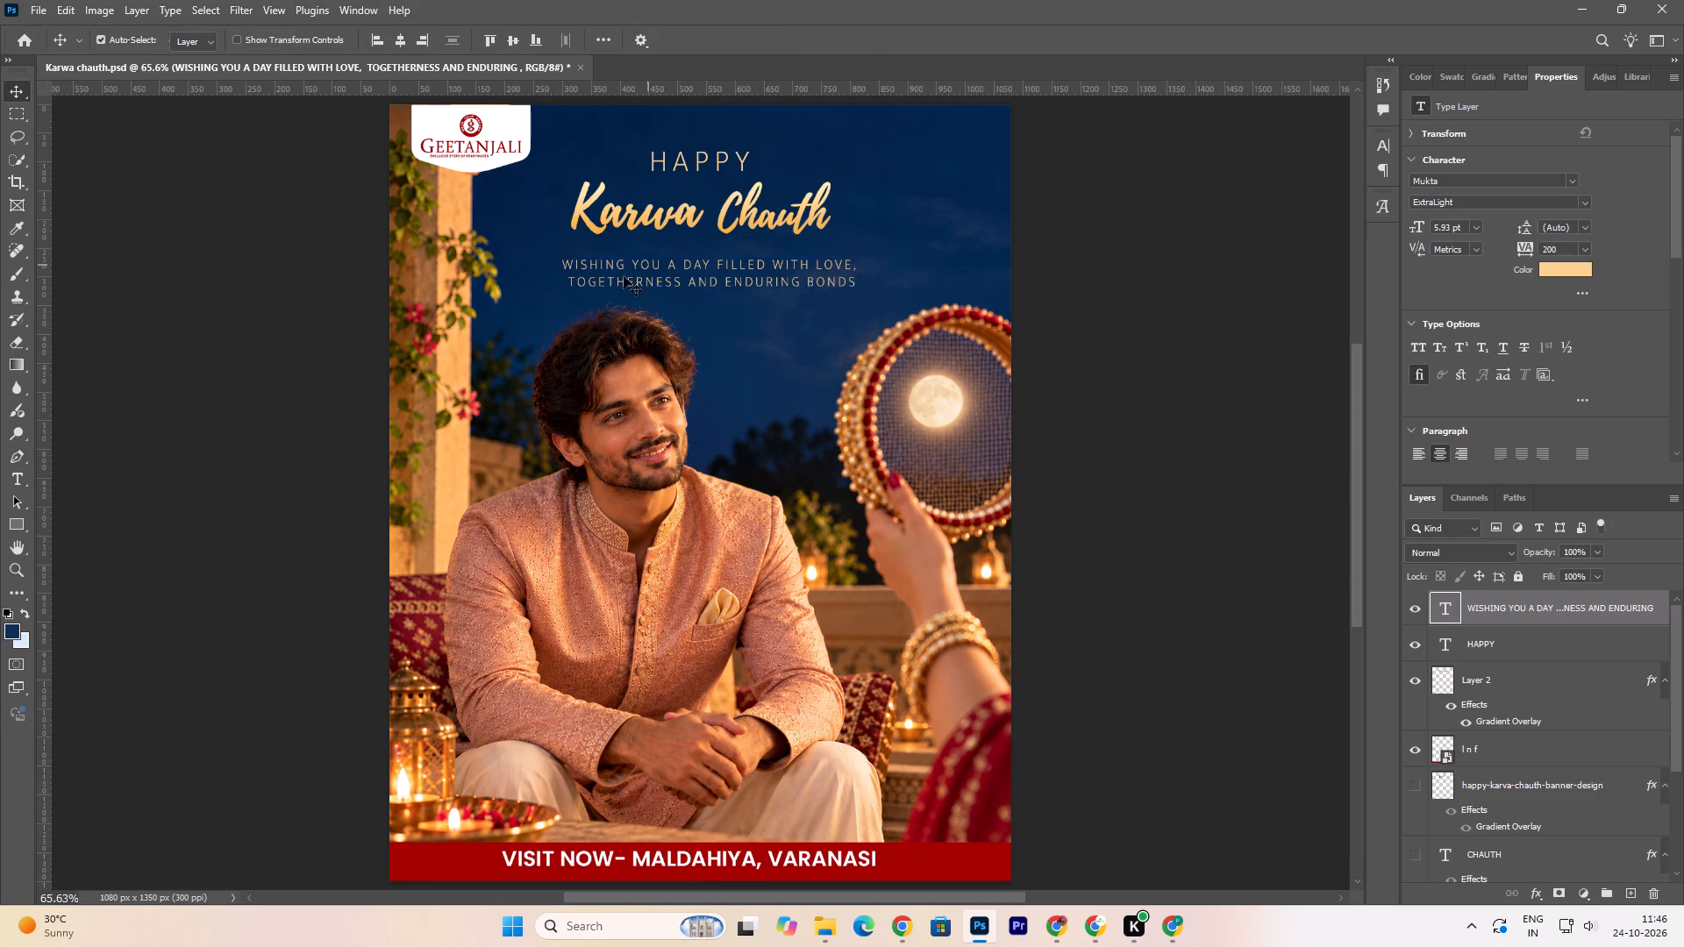
Insert a space before WISHING at the start of the greeting to even out the two lines.
double_click(567, 267)
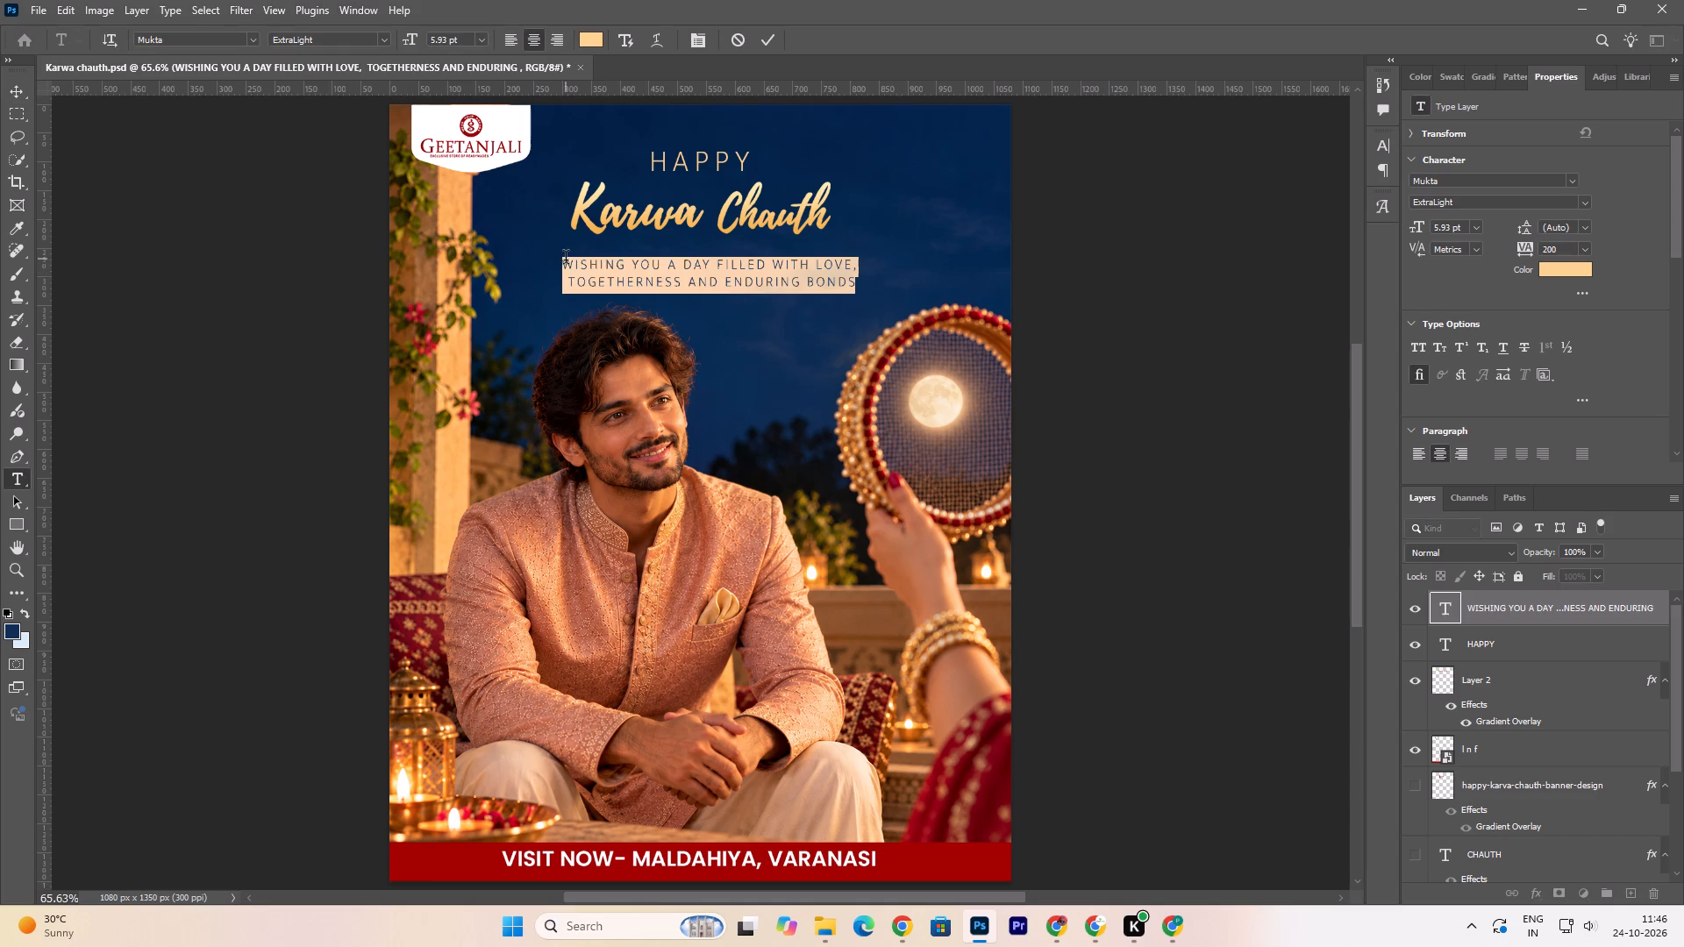
left_click(774, 37)
double_click(627, 263)
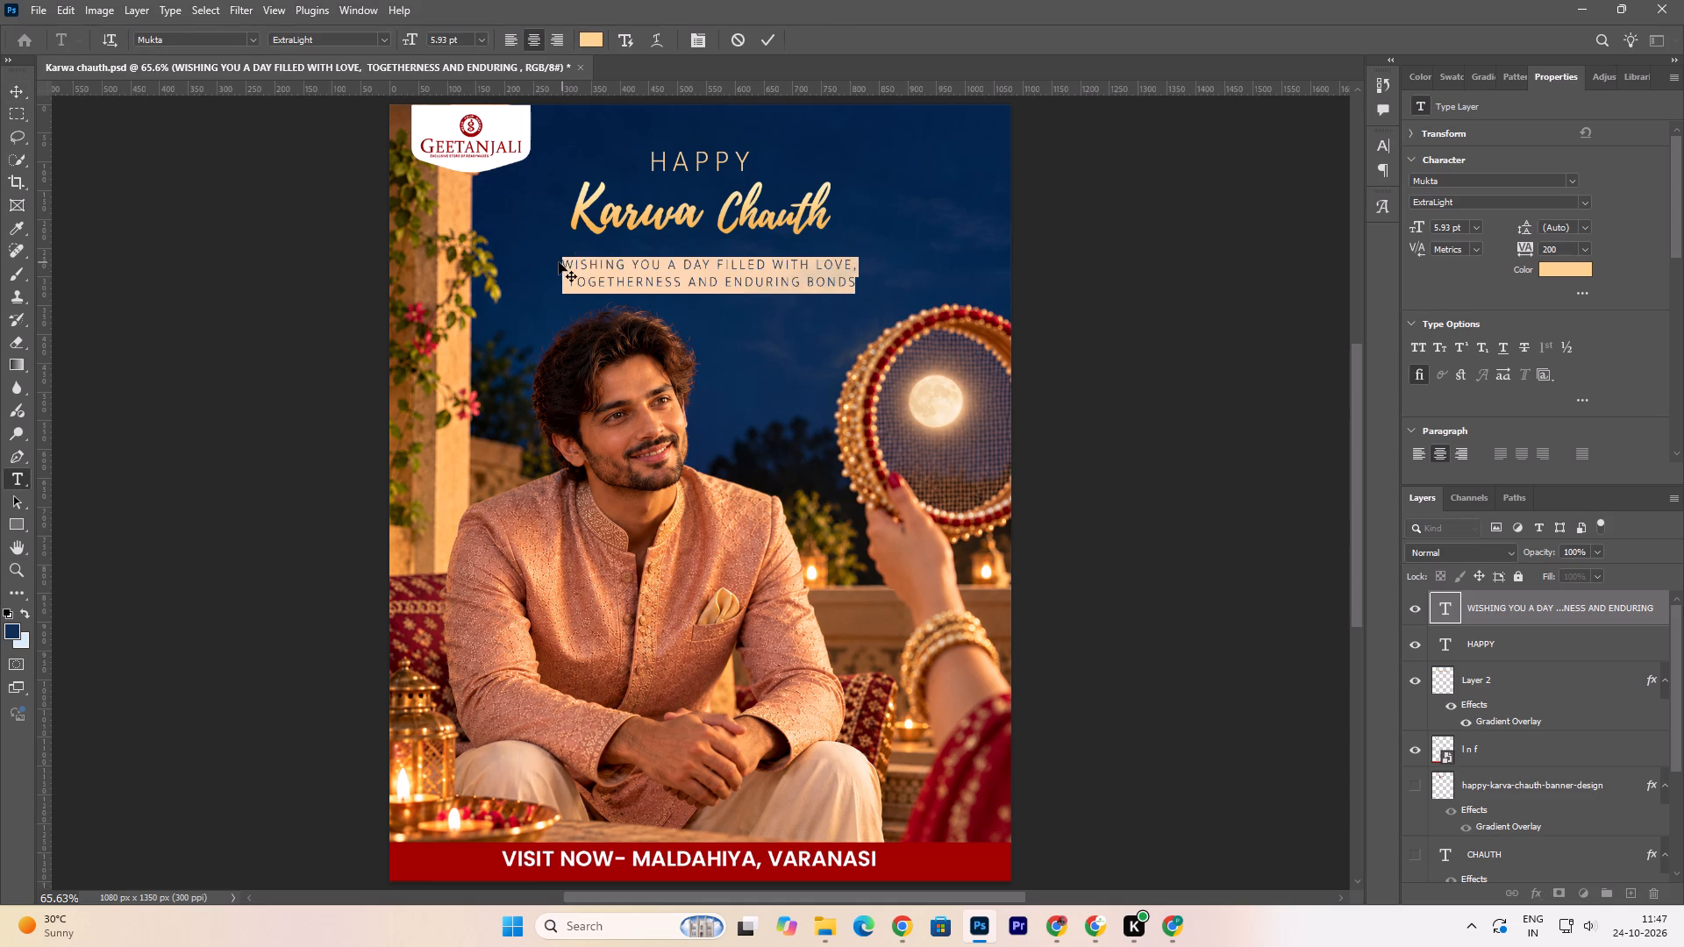
left_click(562, 262)
key("space")
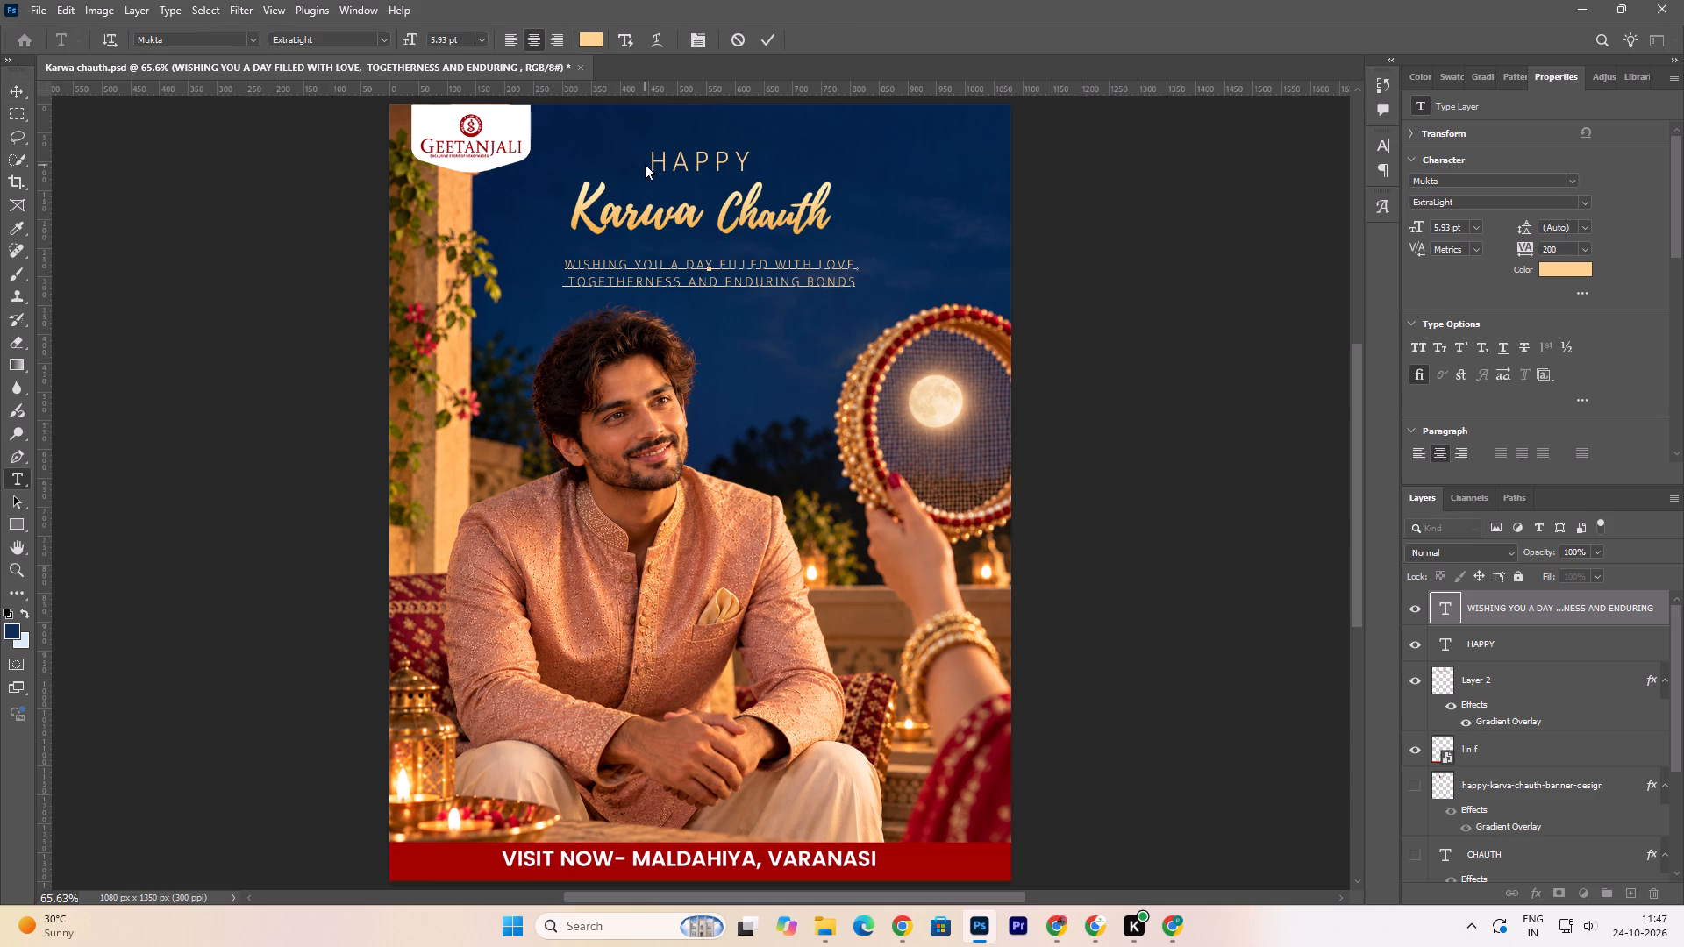
left_click(770, 39)
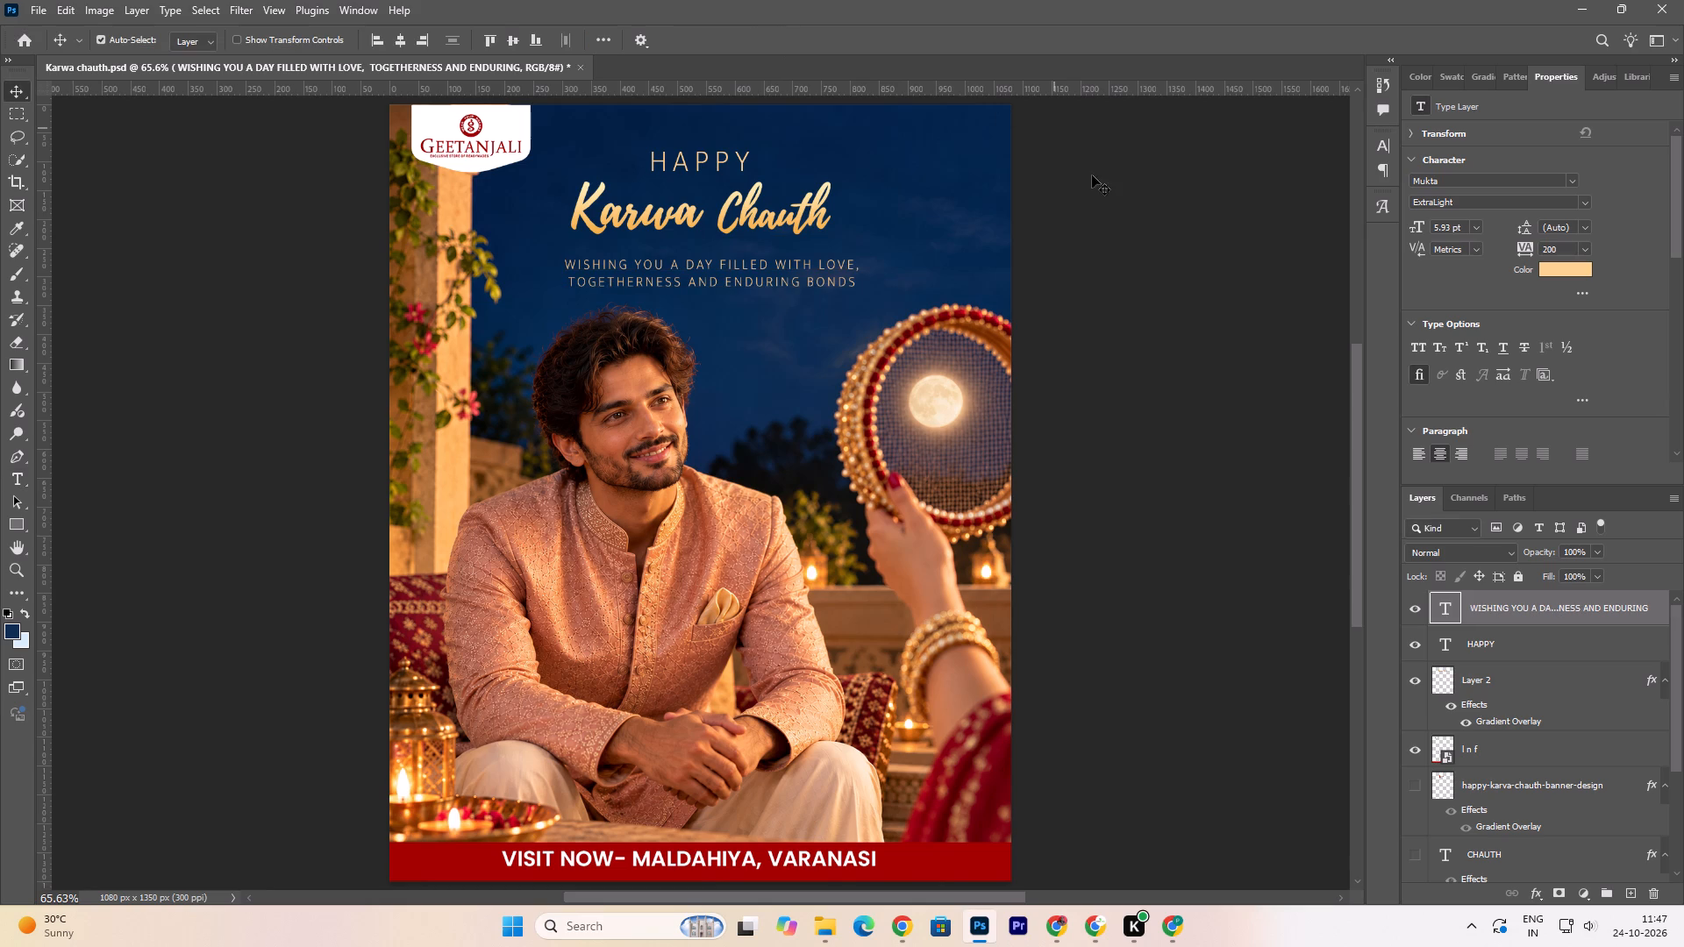
Center the two-line greeting horizontally under the Karwa Chauth title.
left_click(754, 281)
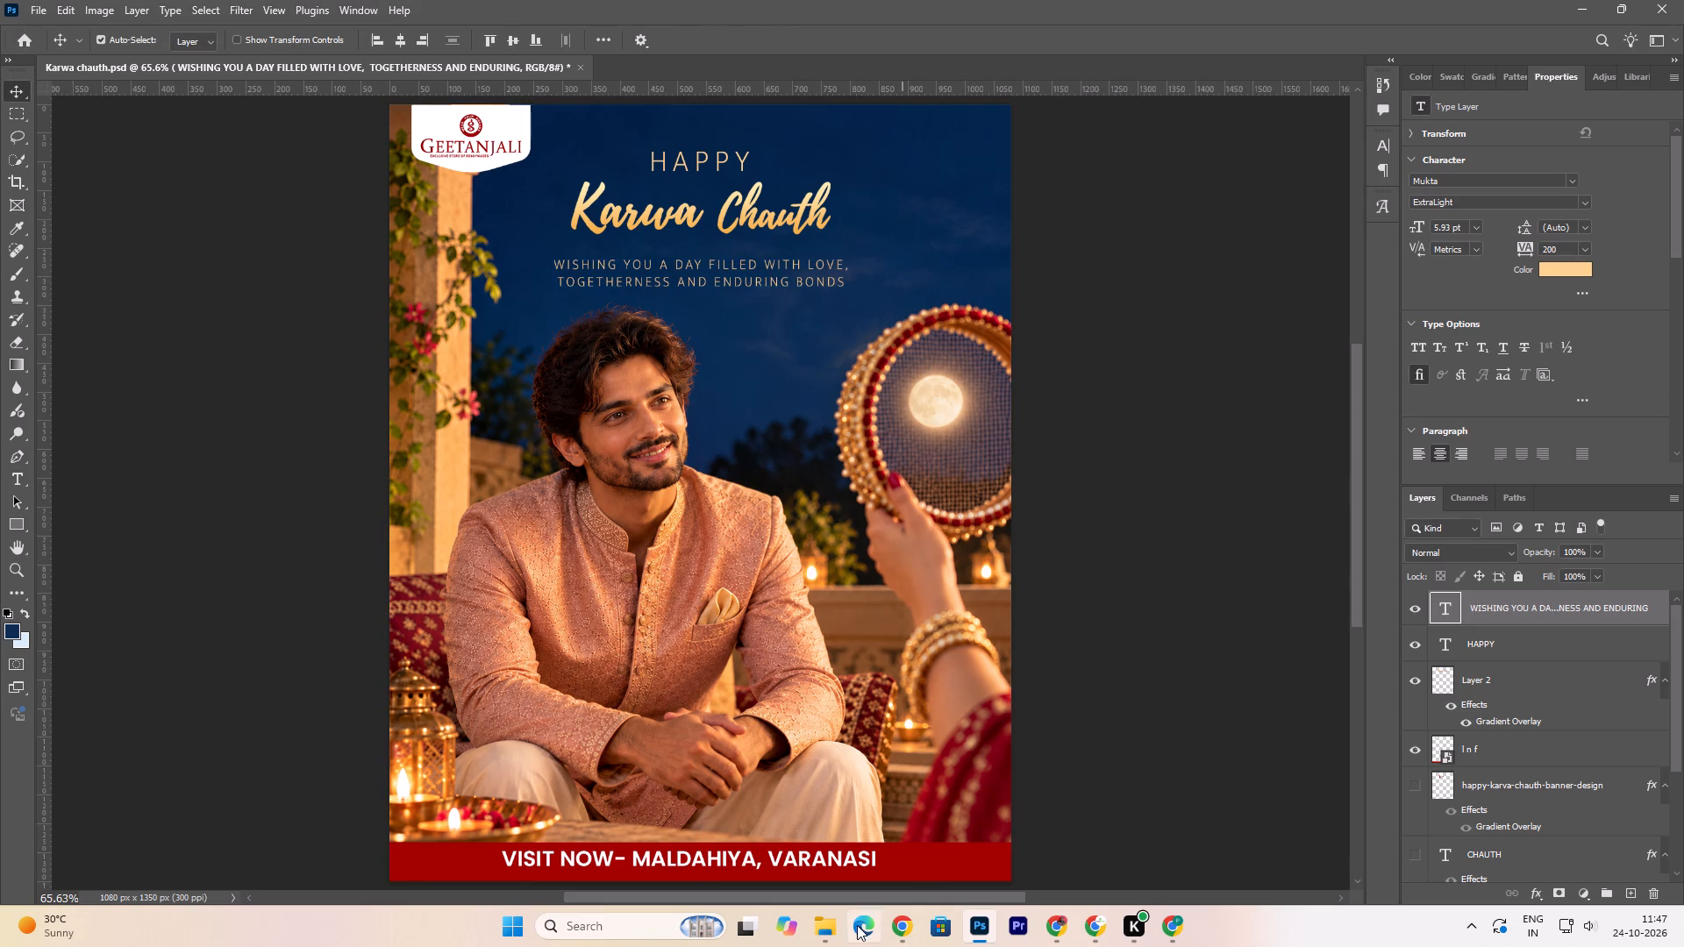
Place the gold-and-luxury-under-line-png image from the ICONS folder on the F: drive onto the poster.
left_click(830, 928)
left_click(166, 678)
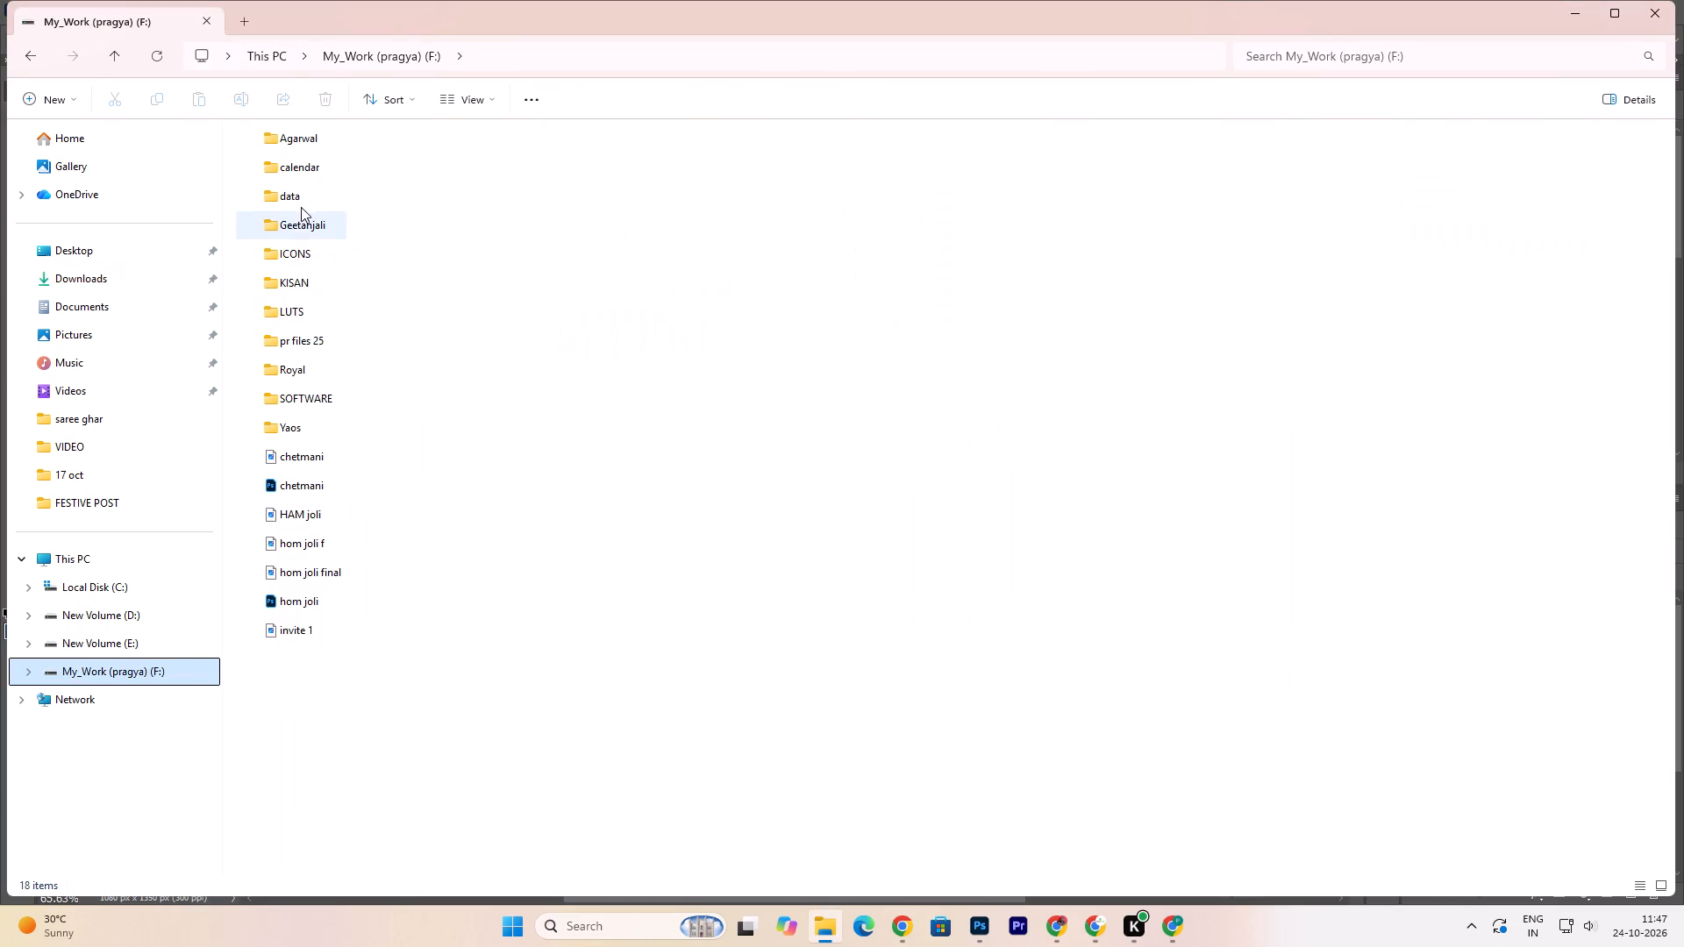
double_click(286, 266)
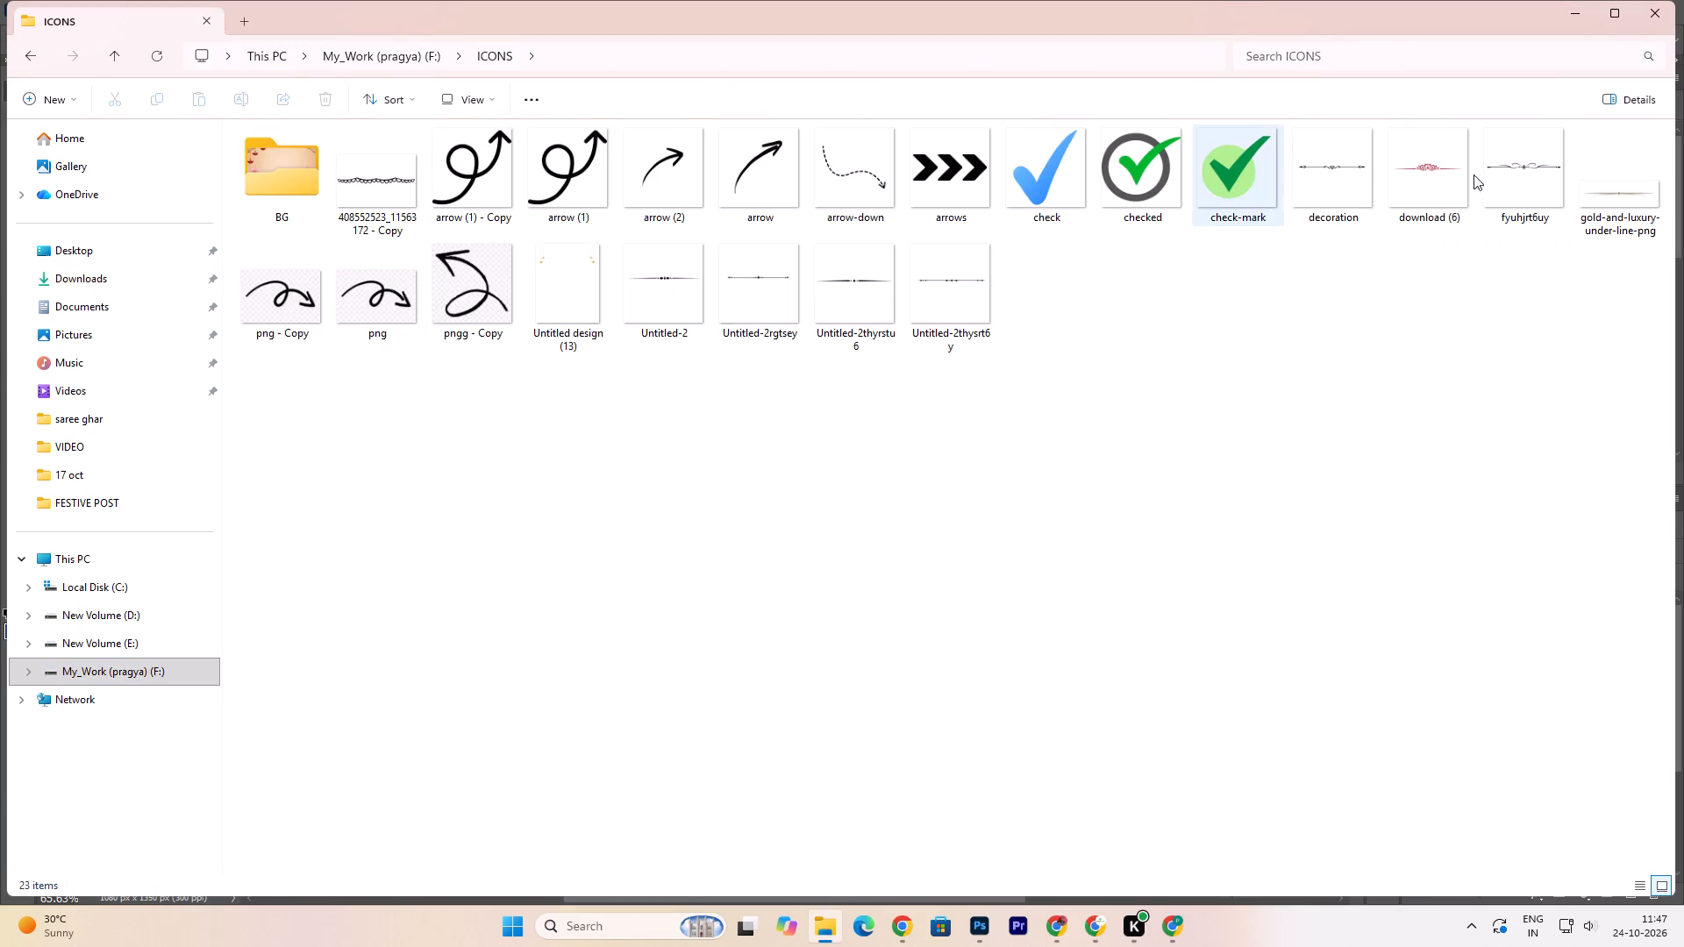
left_click_drag(1609, 189, 1003, 875)
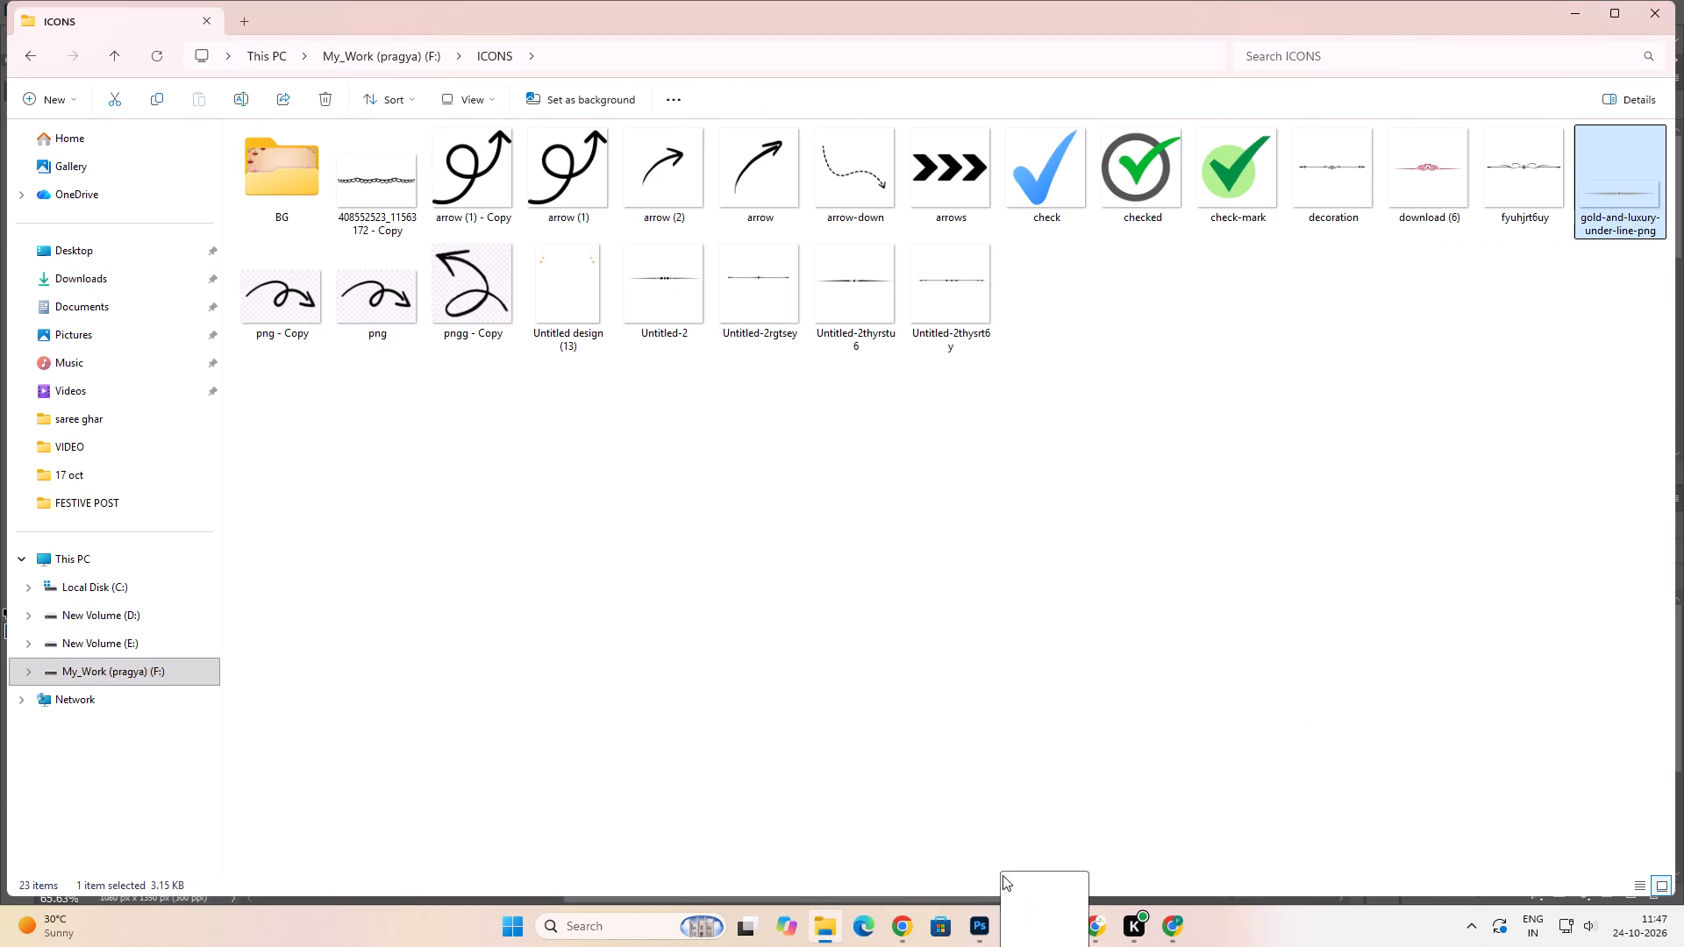
left_click_drag(1003, 875, 704, 353)
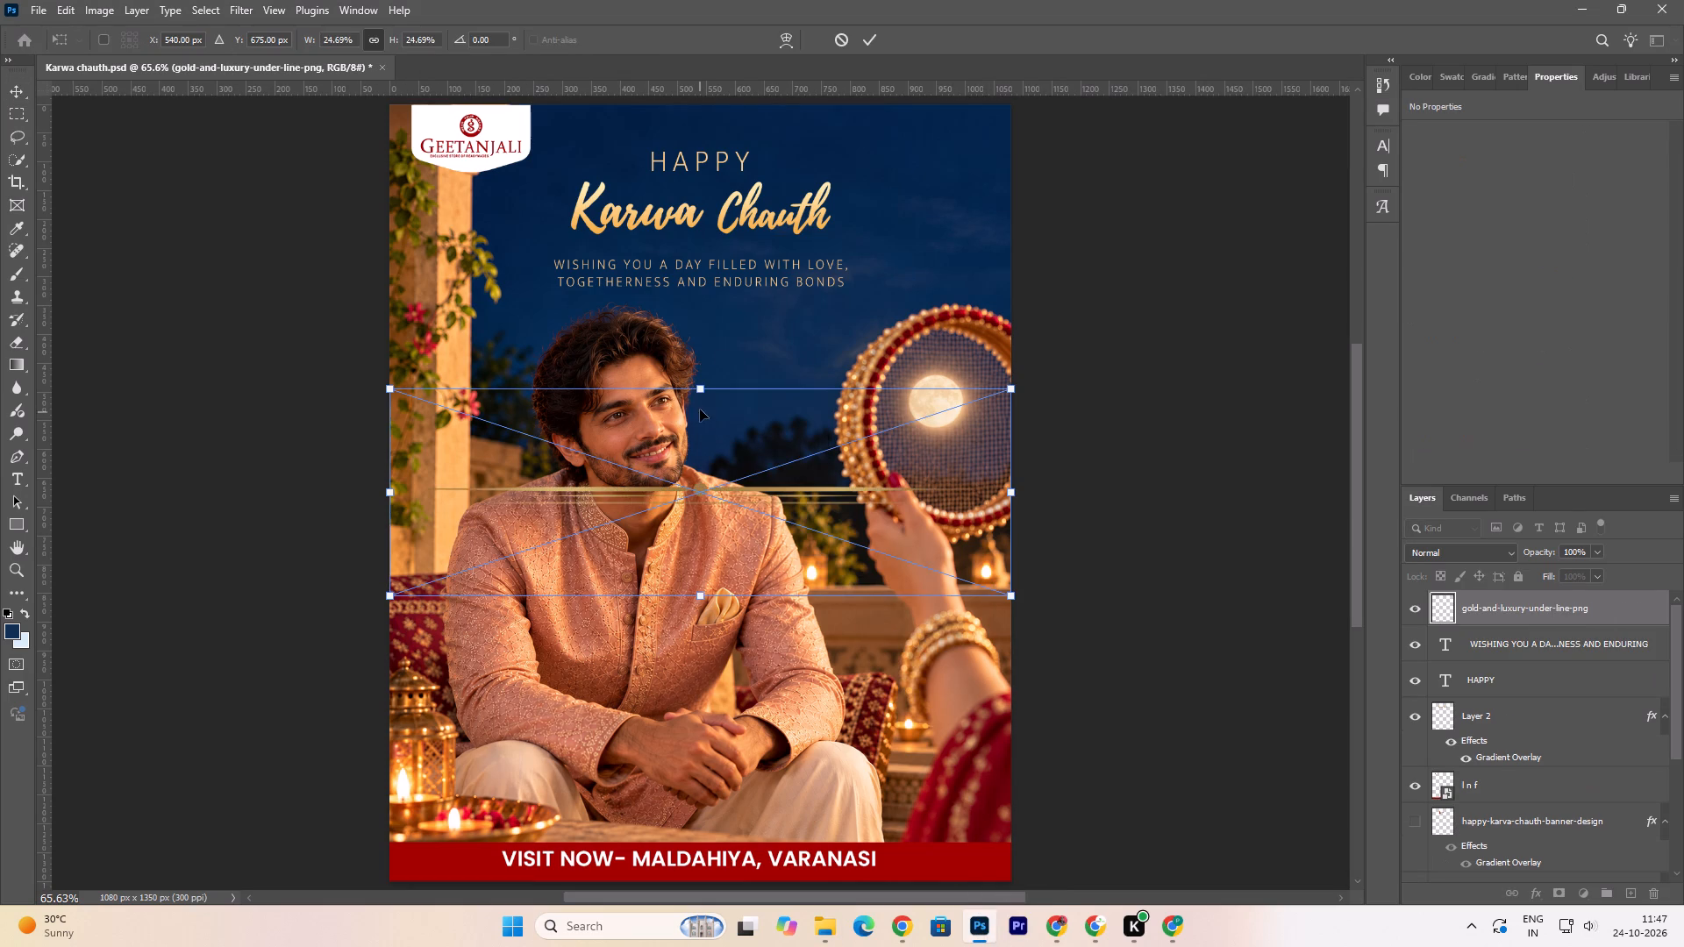
Scale the gold underline to about 6.8% and position it between the Karwa Chauth title and the greeting.
left_click_drag(701, 387, 754, 537)
left_click_drag(720, 564, 754, 314)
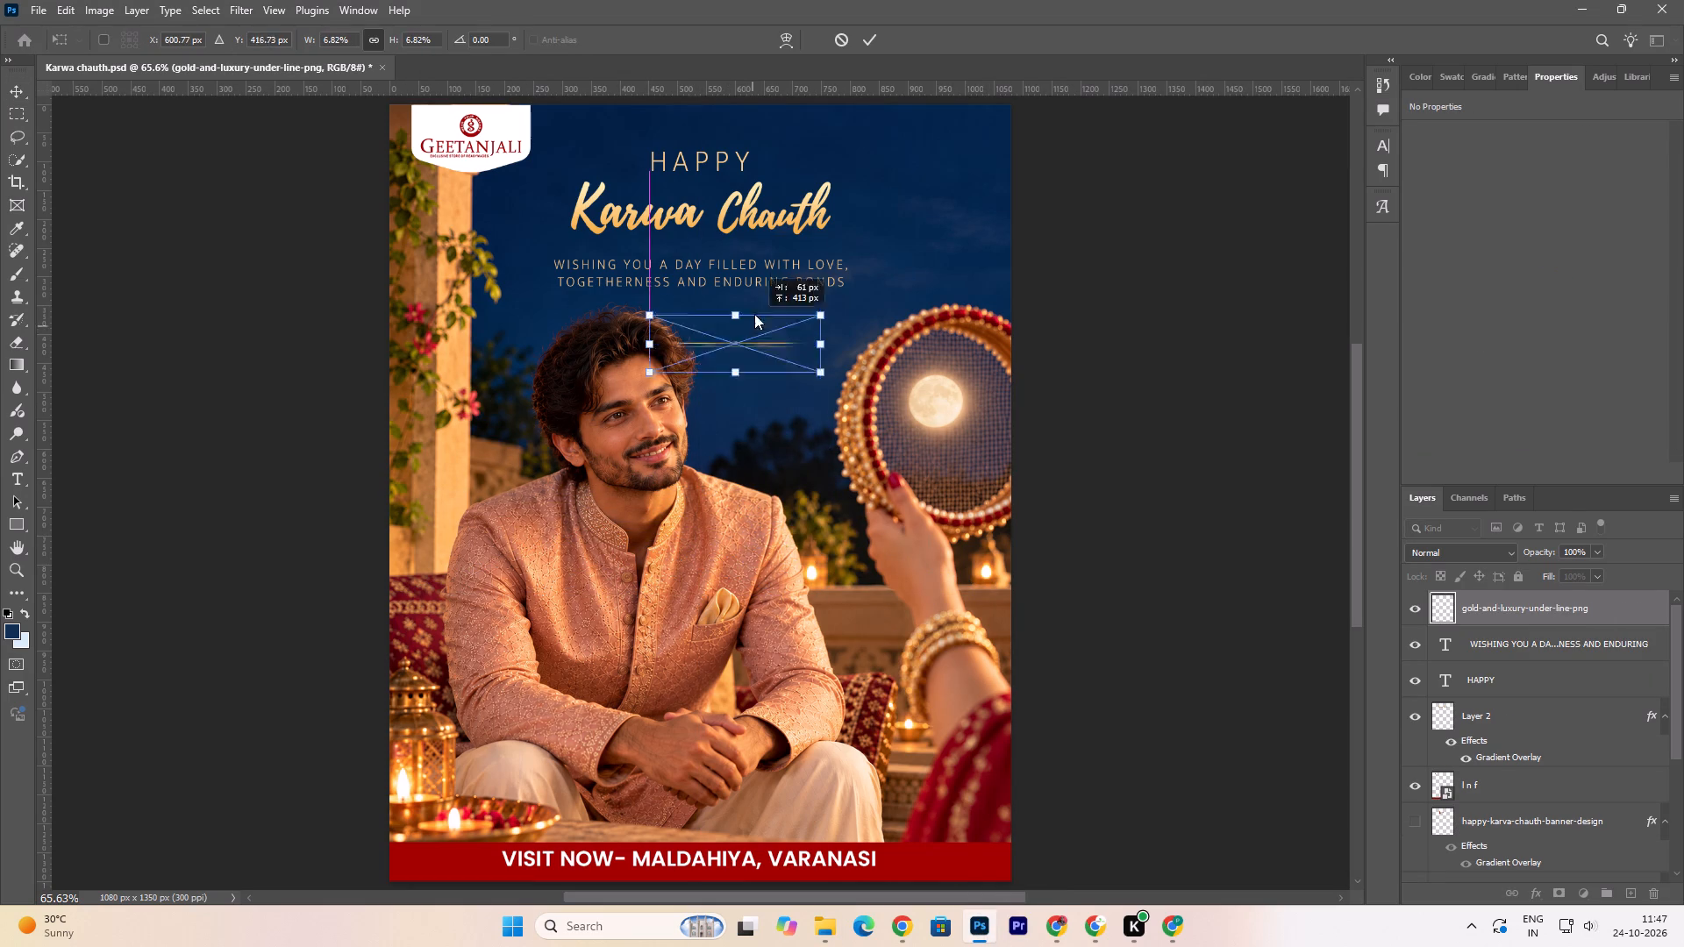
left_click_drag(754, 314, 724, 239)
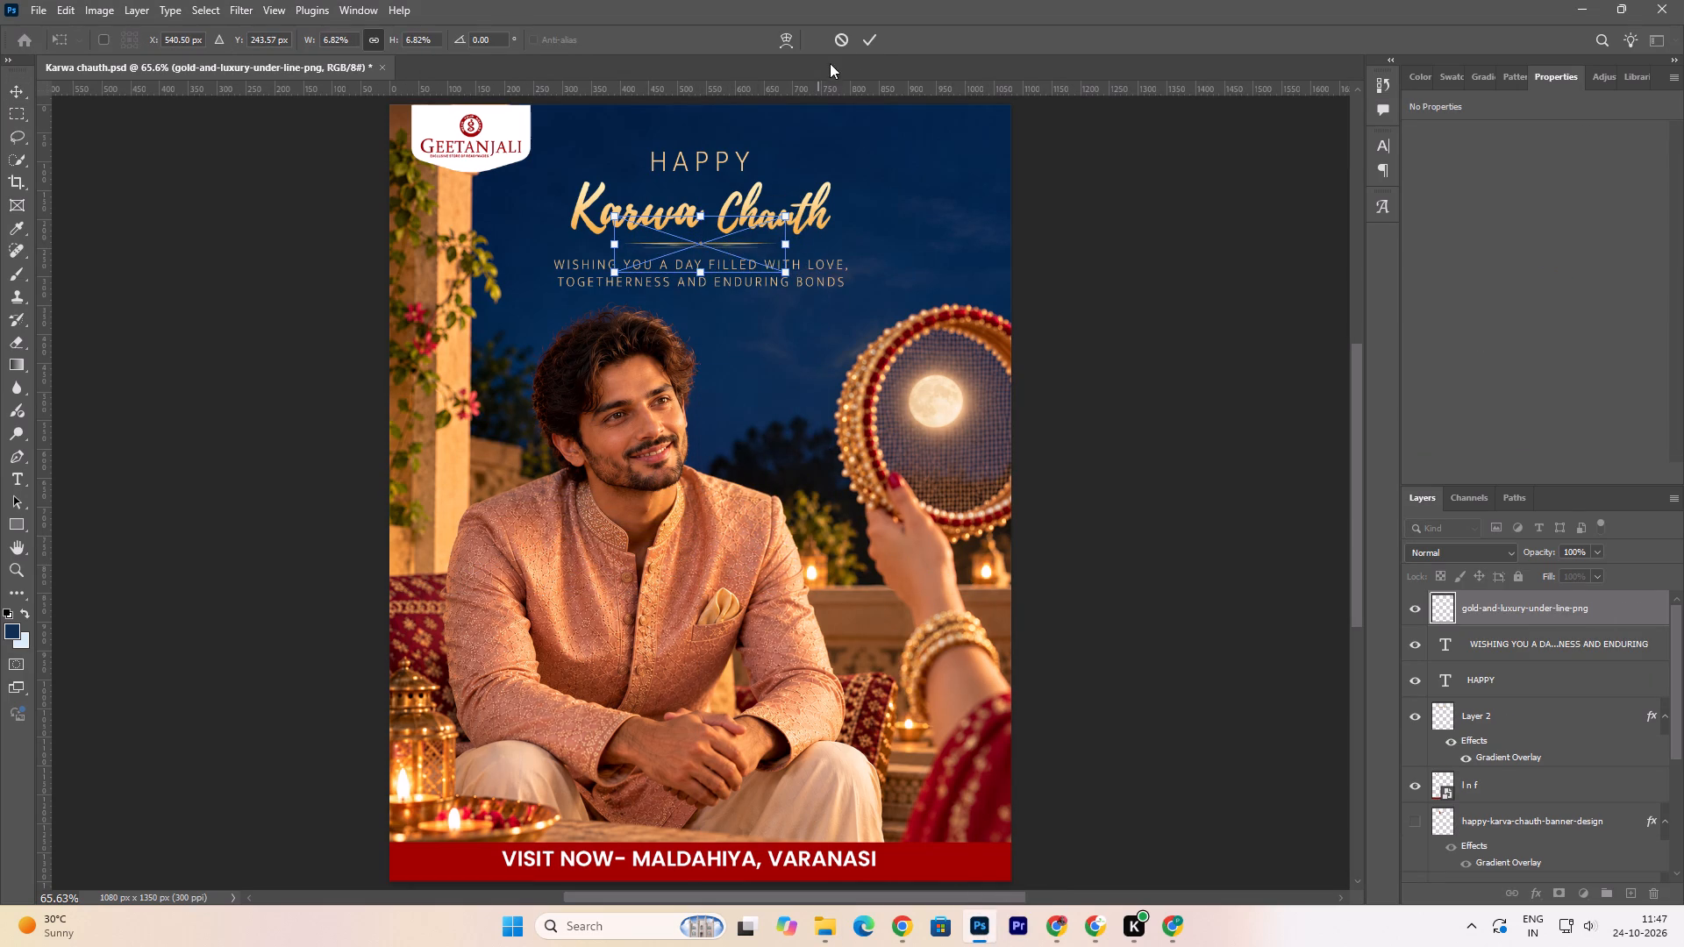
left_click(872, 36)
Center the gold underline horizontally and nudge it slightly down to about Y 240 px.
left_click(701, 246)
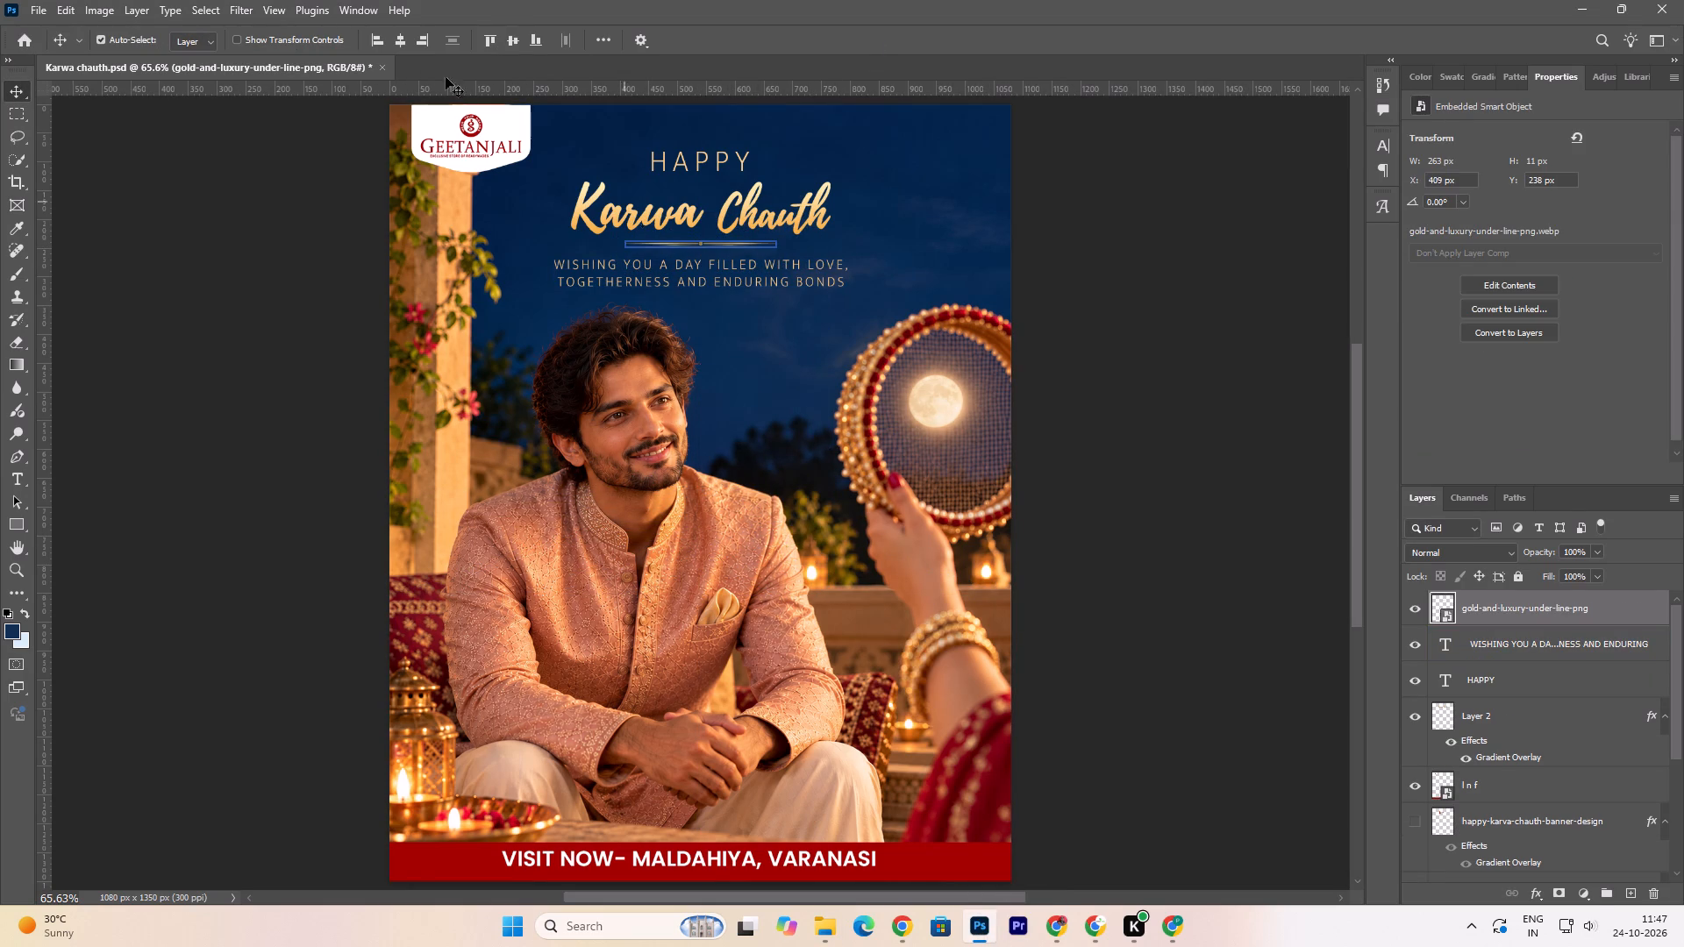
left_click(402, 42)
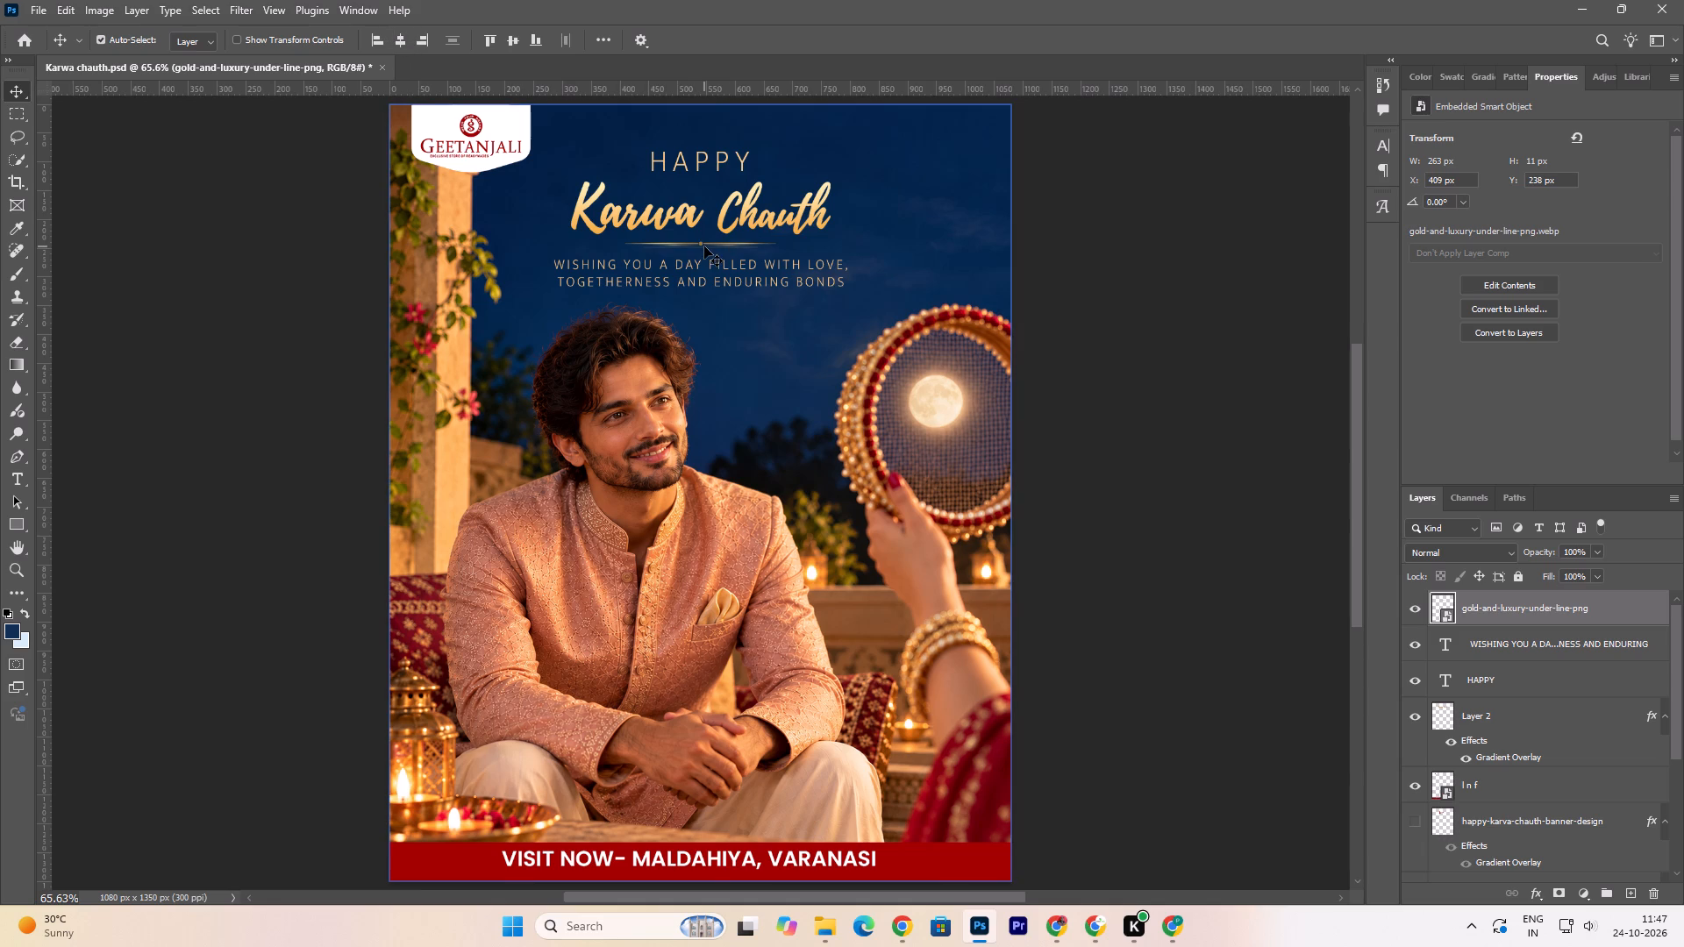
left_click(701, 245)
key("Down")
key("Down")
key("Down")
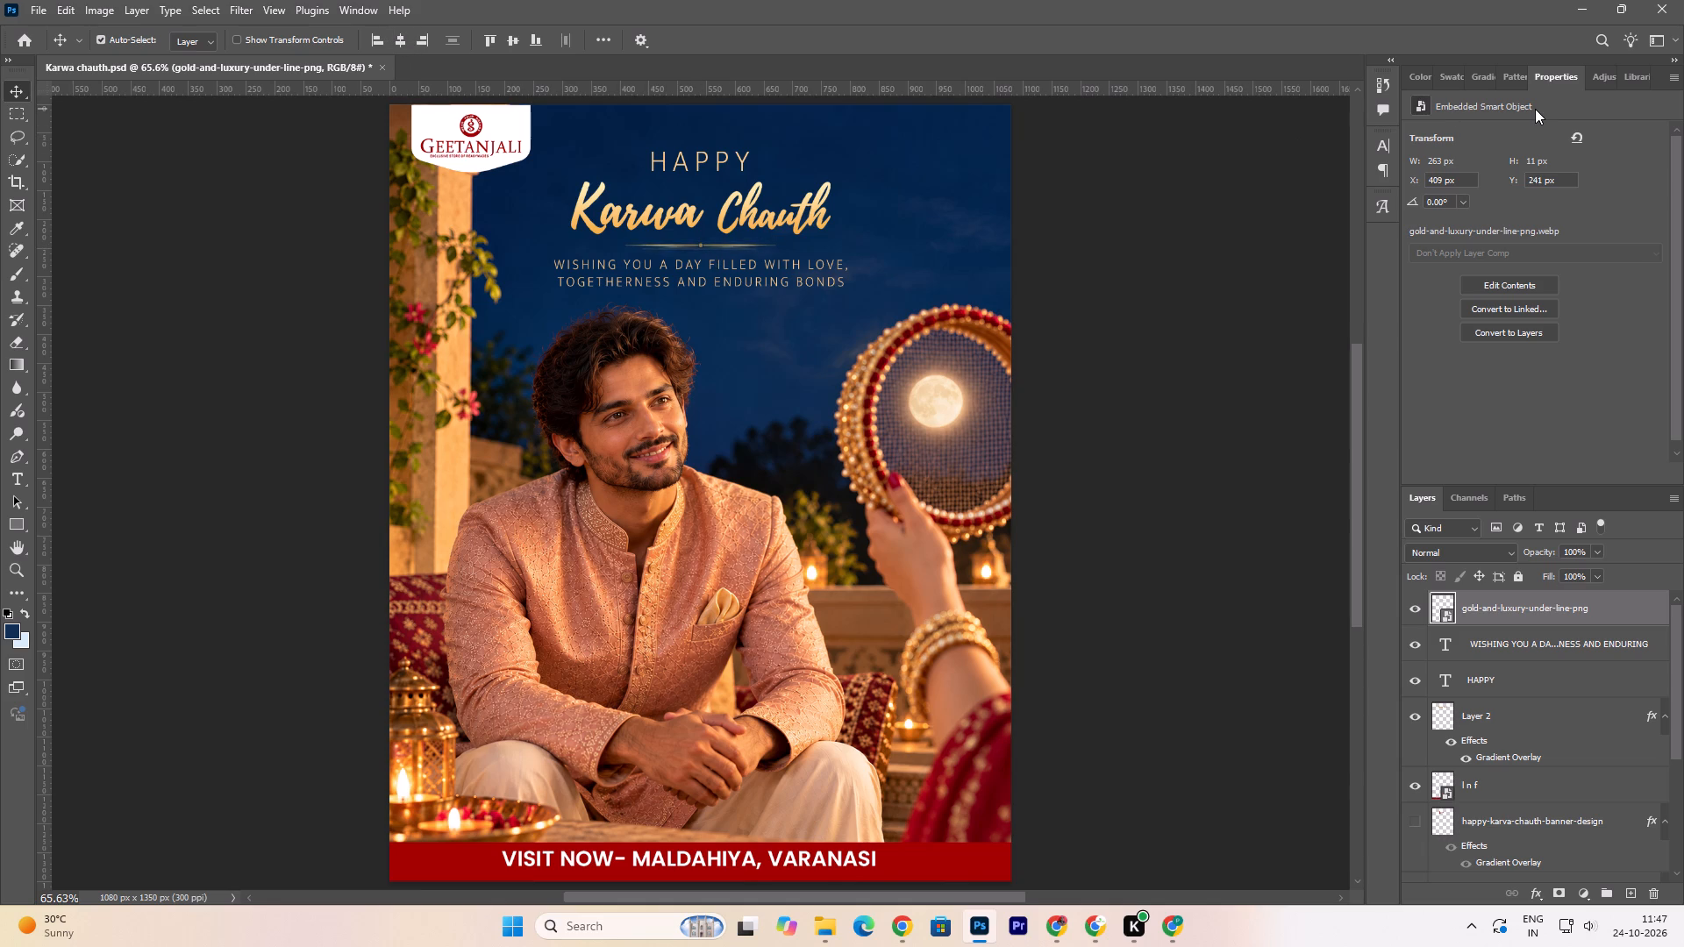
key("Down")
key("Down")
key("Down")
key("Up")
key("Up")
Nudge the greeting down 5 px to open space below the gold underline.
left_click(714, 279)
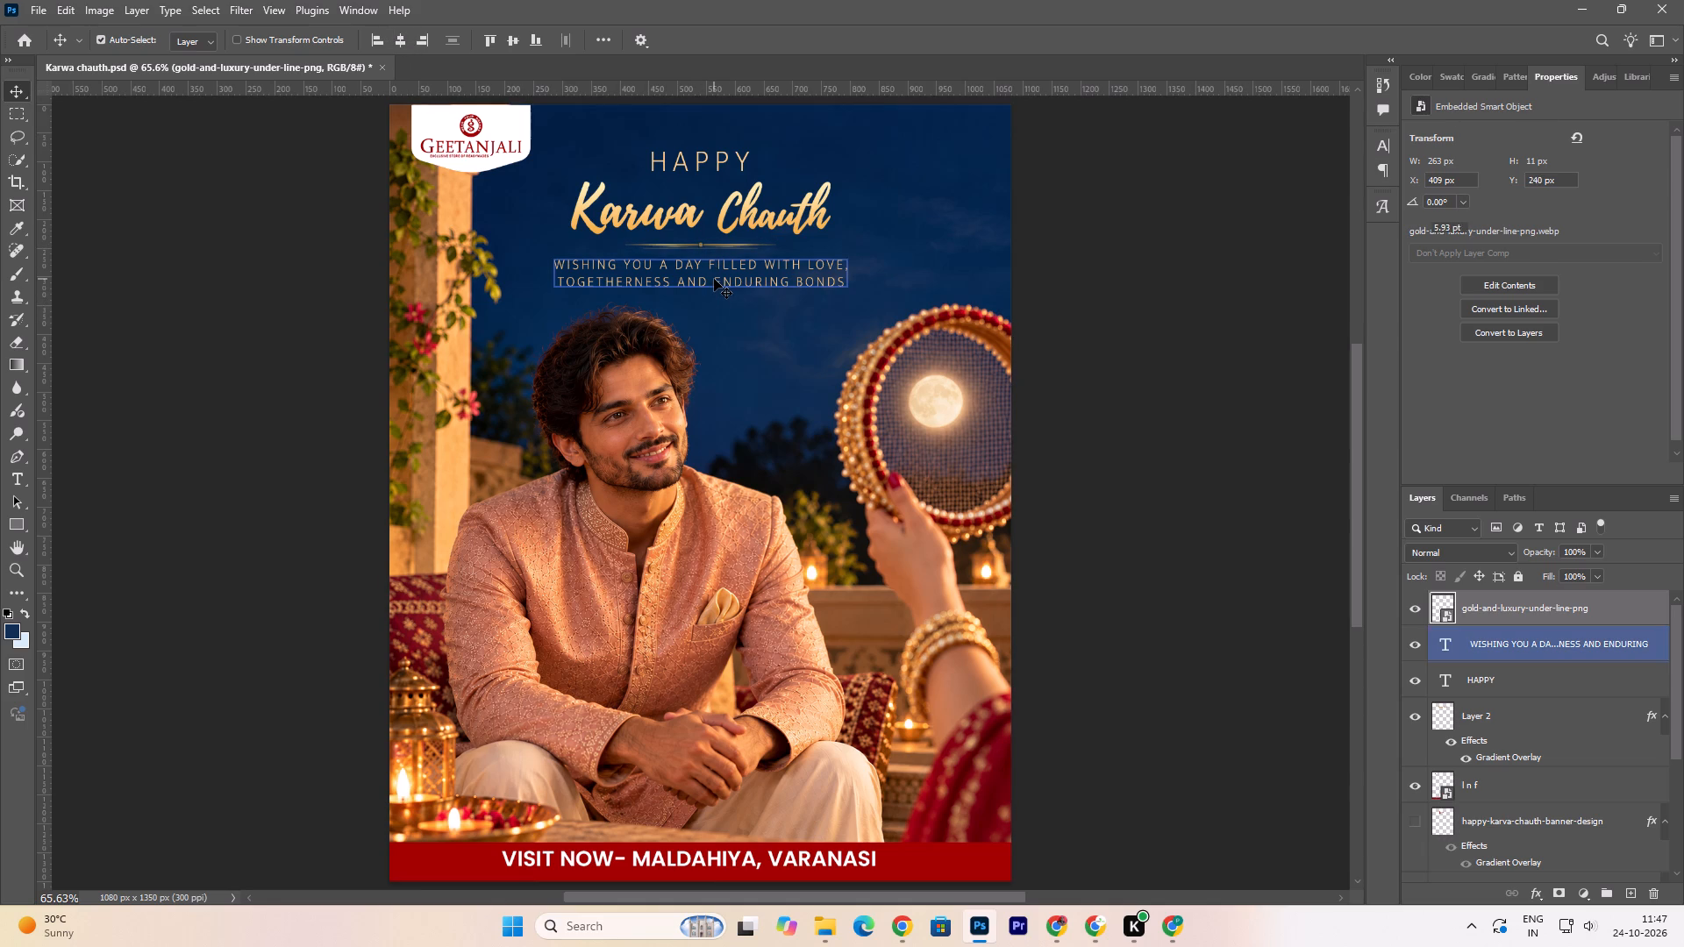
key("Down")
key("Down")
key("Down")
key("Down")
key("Down")
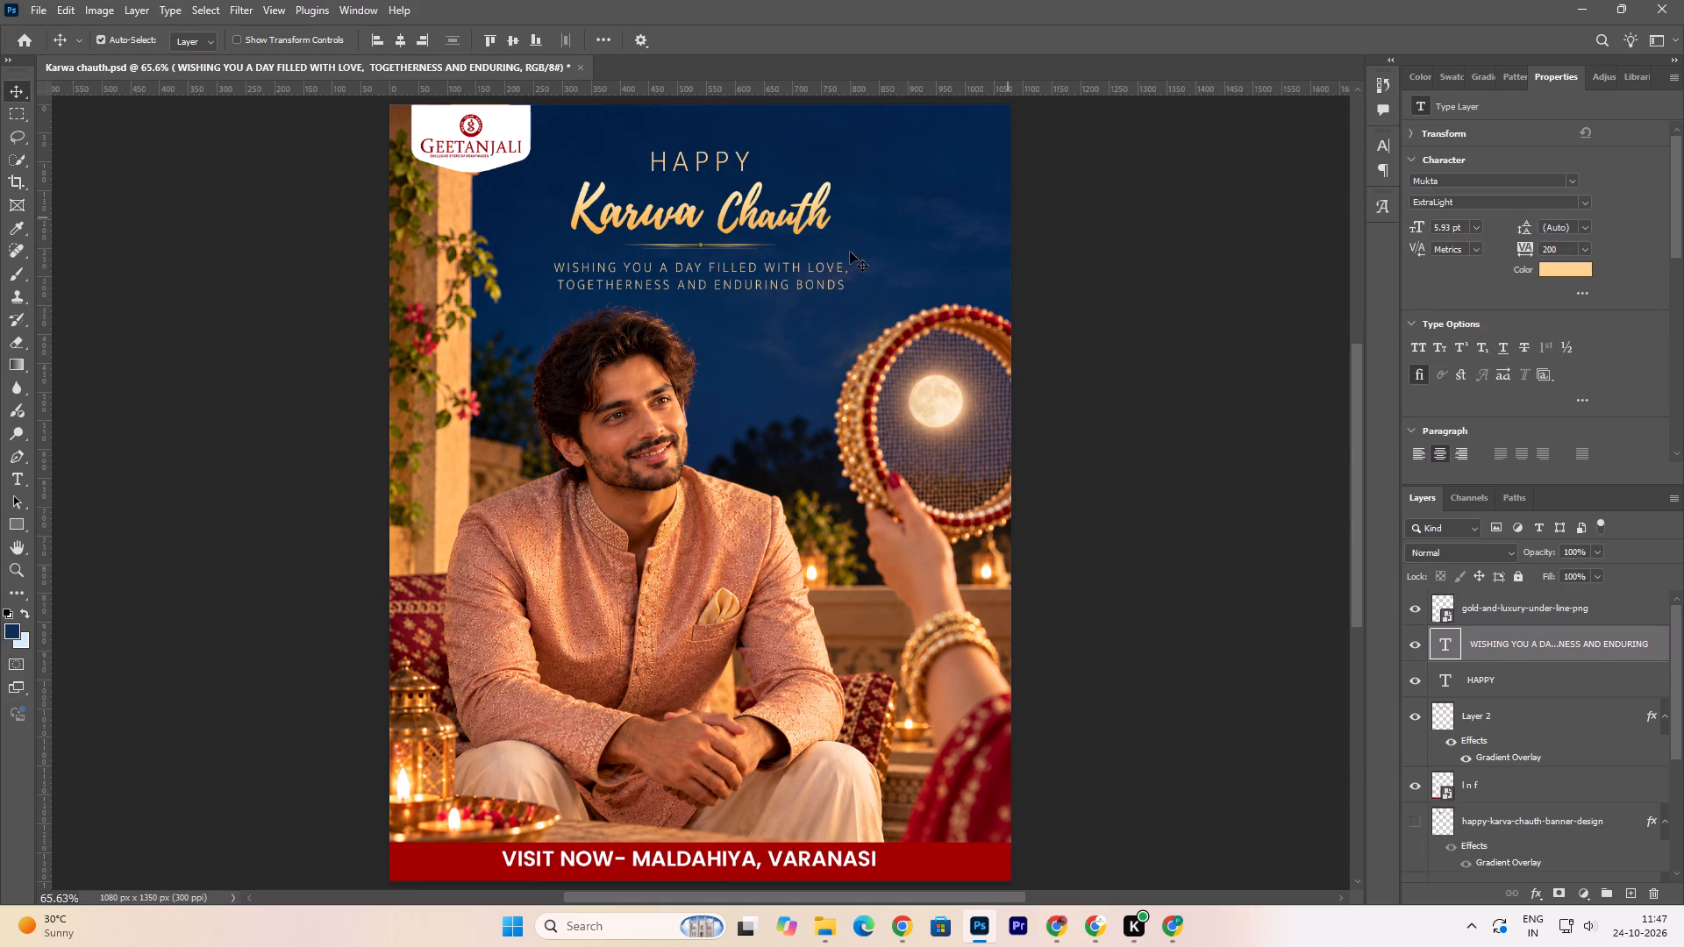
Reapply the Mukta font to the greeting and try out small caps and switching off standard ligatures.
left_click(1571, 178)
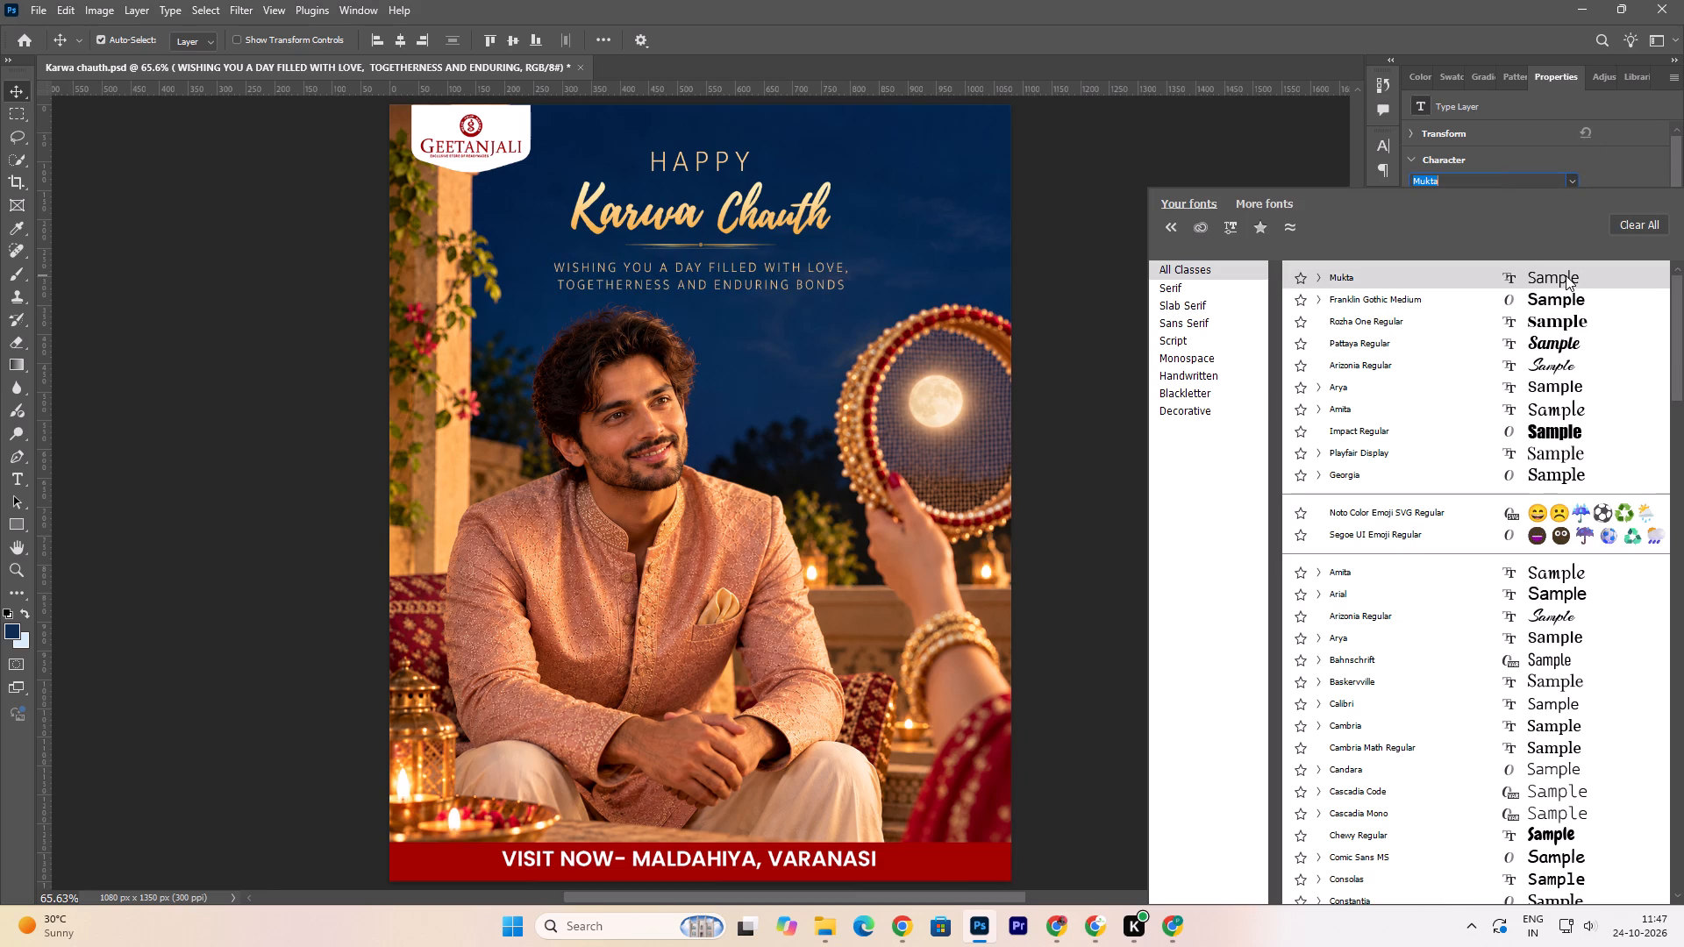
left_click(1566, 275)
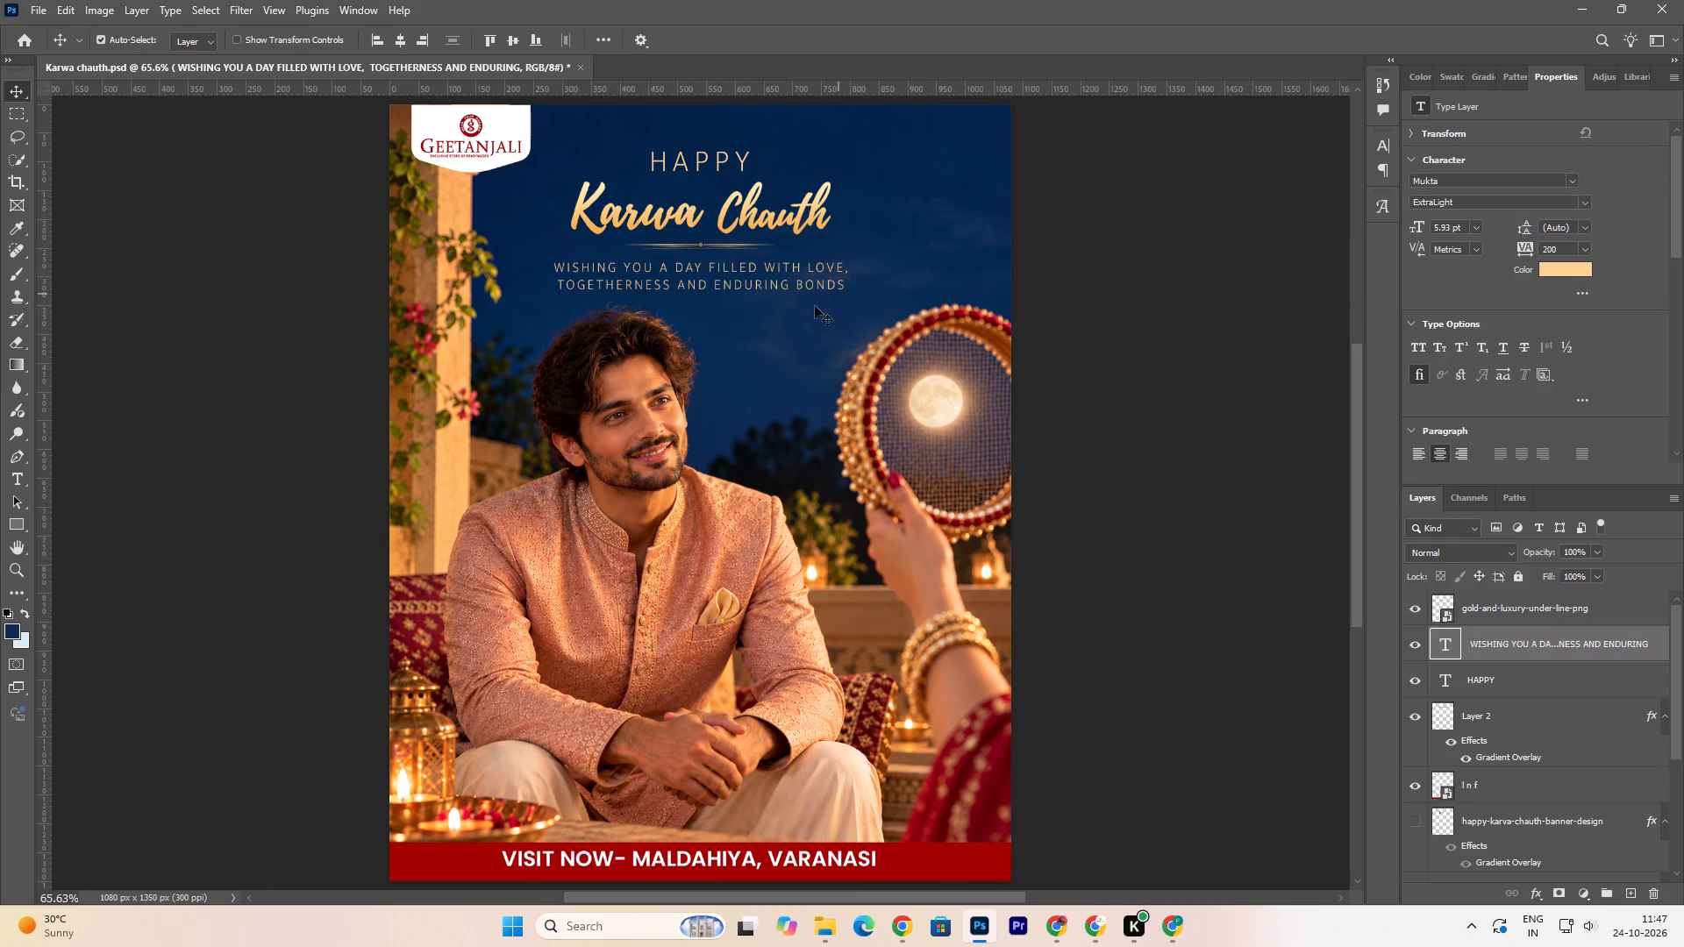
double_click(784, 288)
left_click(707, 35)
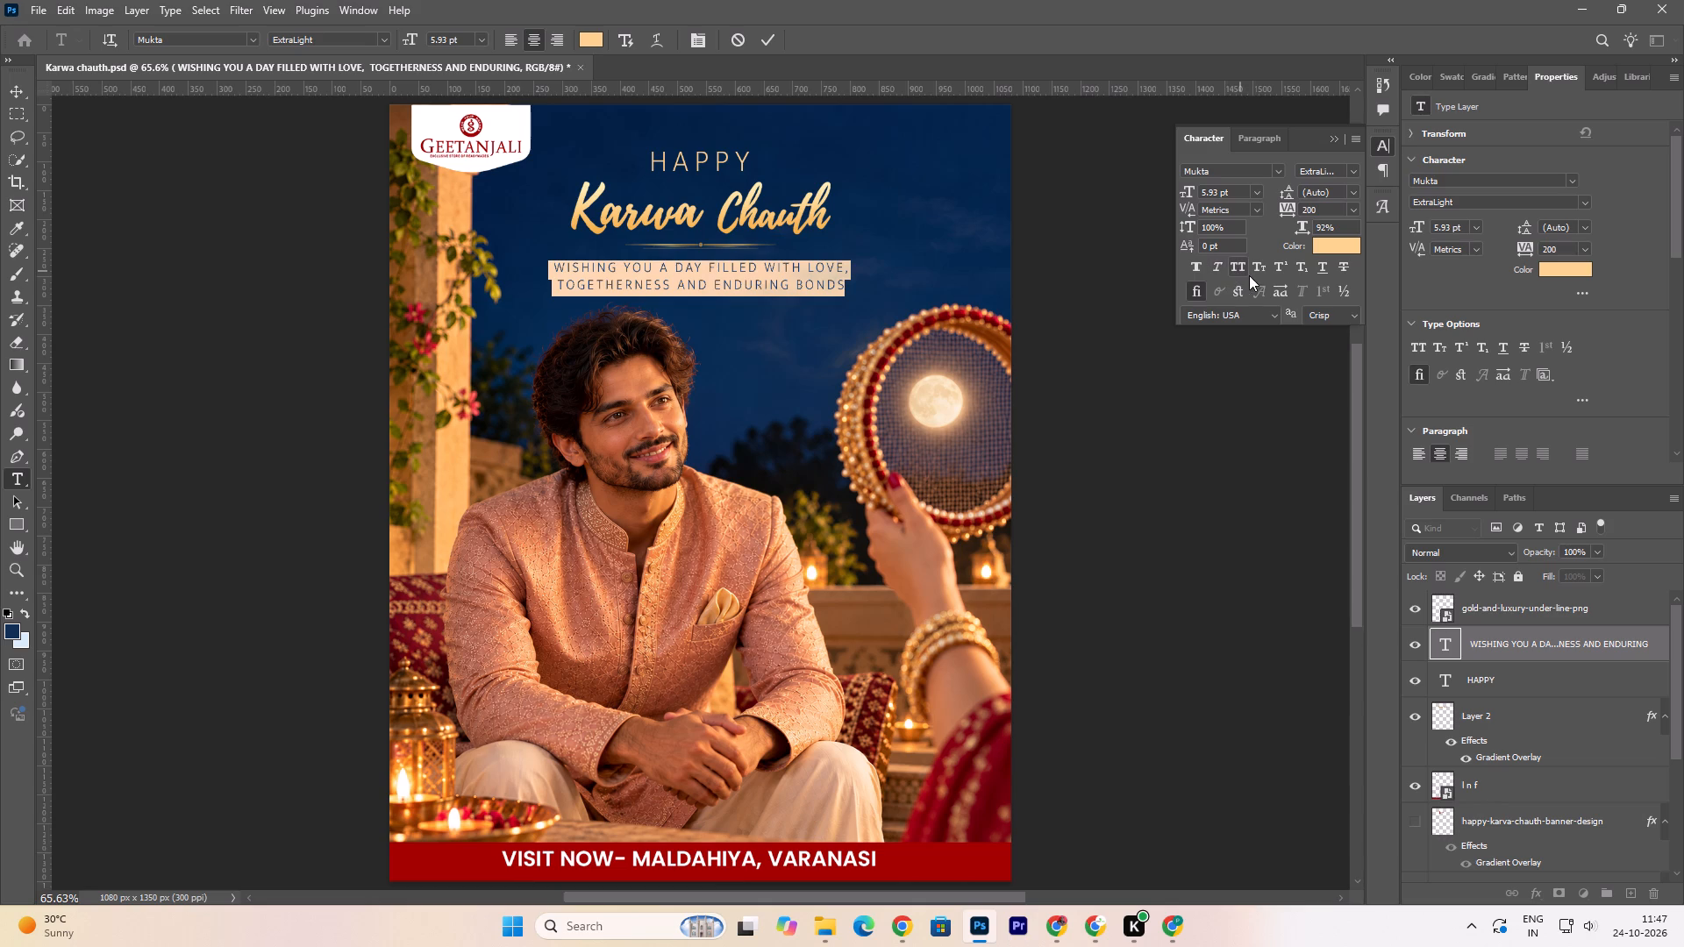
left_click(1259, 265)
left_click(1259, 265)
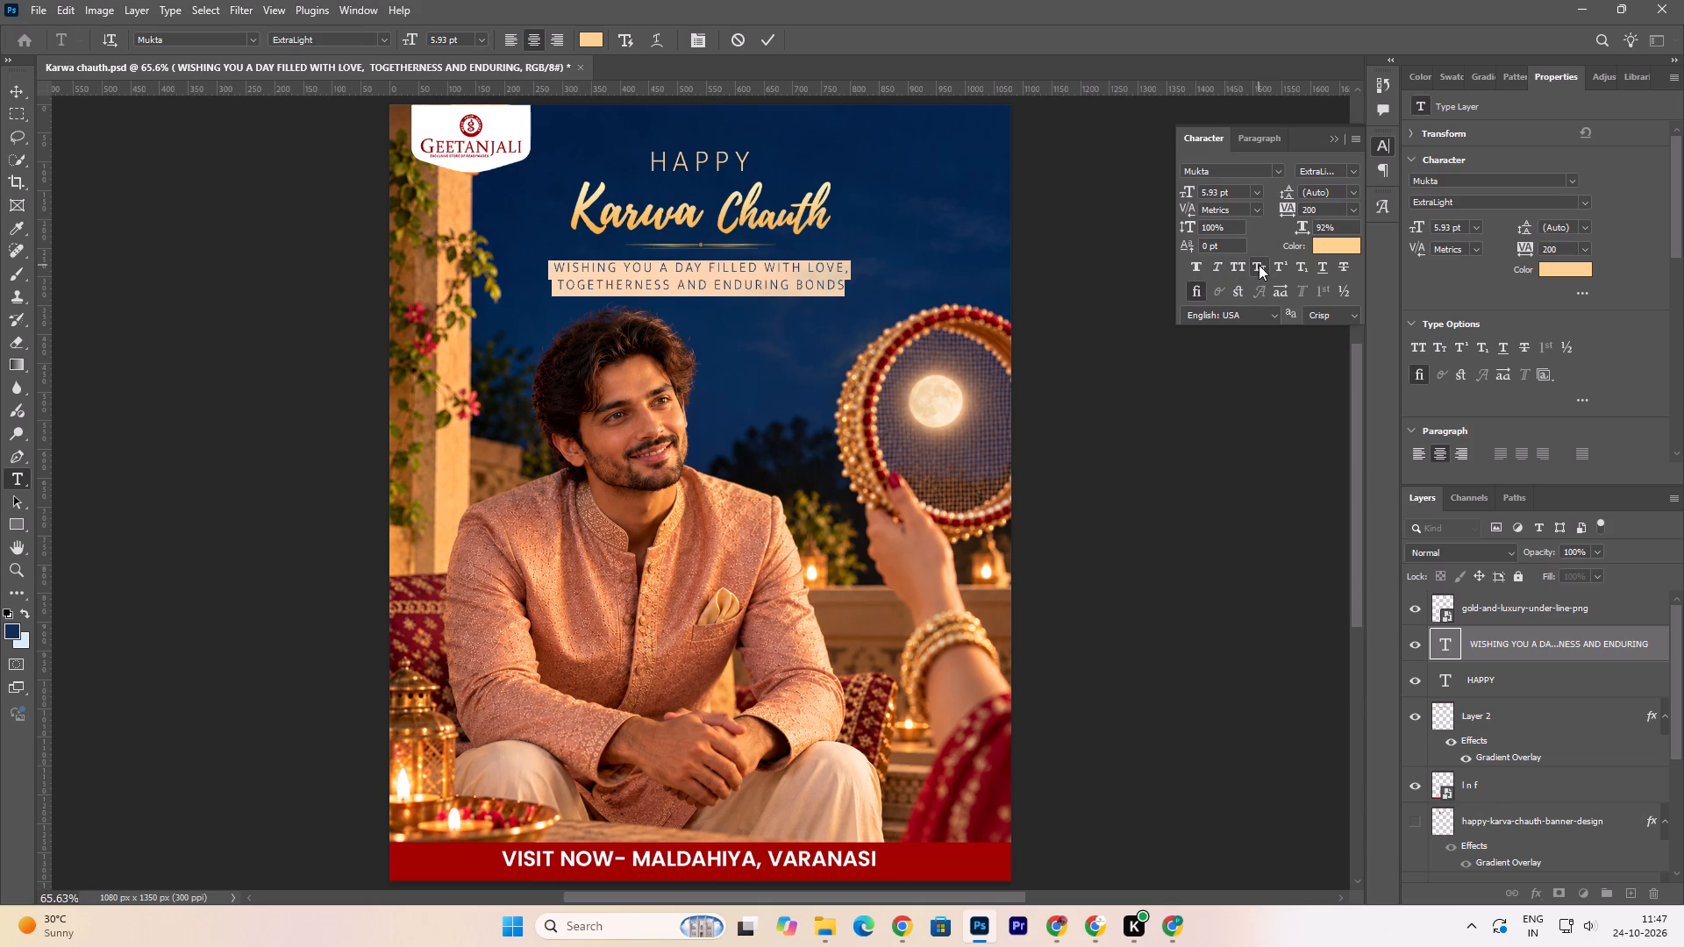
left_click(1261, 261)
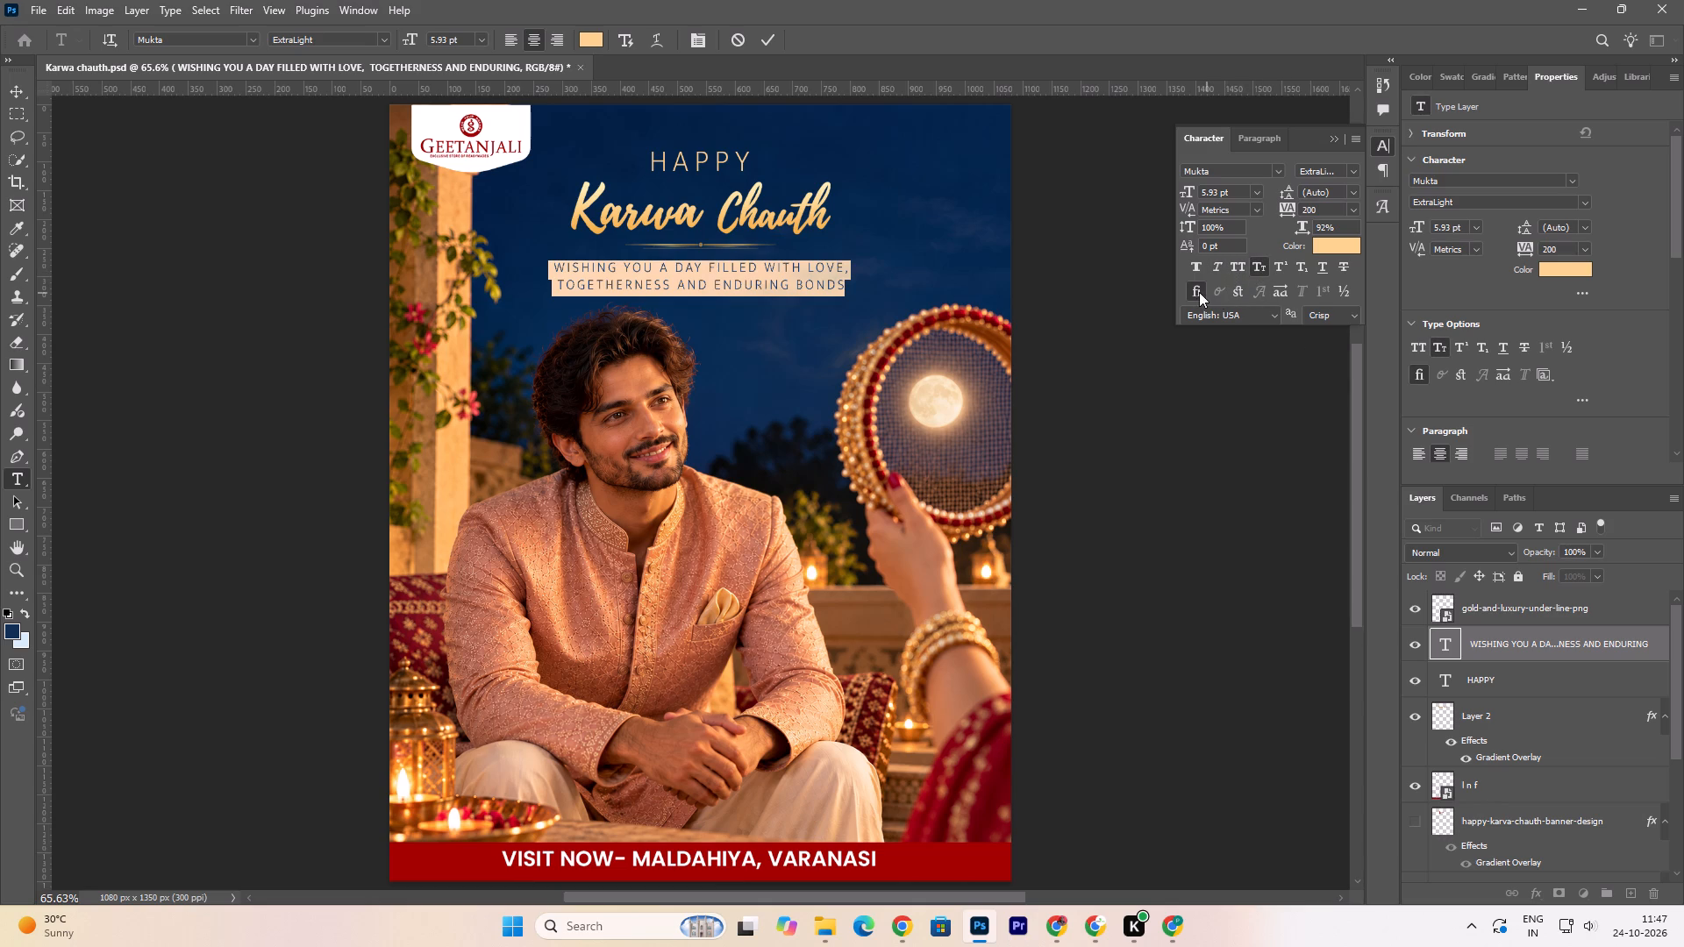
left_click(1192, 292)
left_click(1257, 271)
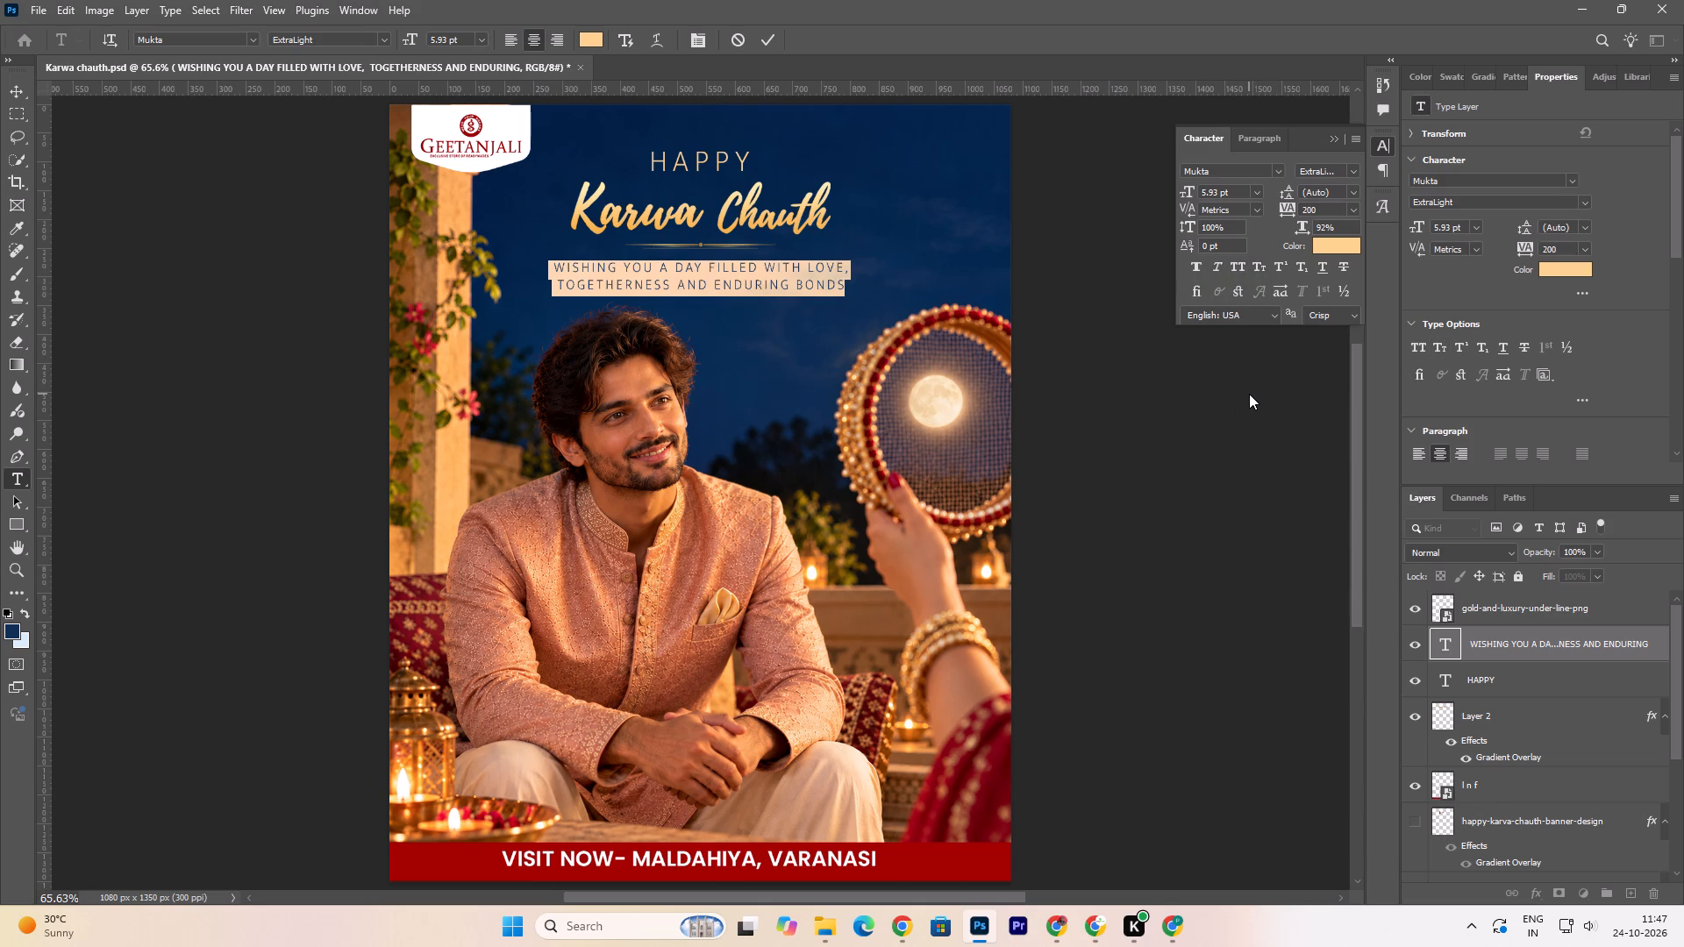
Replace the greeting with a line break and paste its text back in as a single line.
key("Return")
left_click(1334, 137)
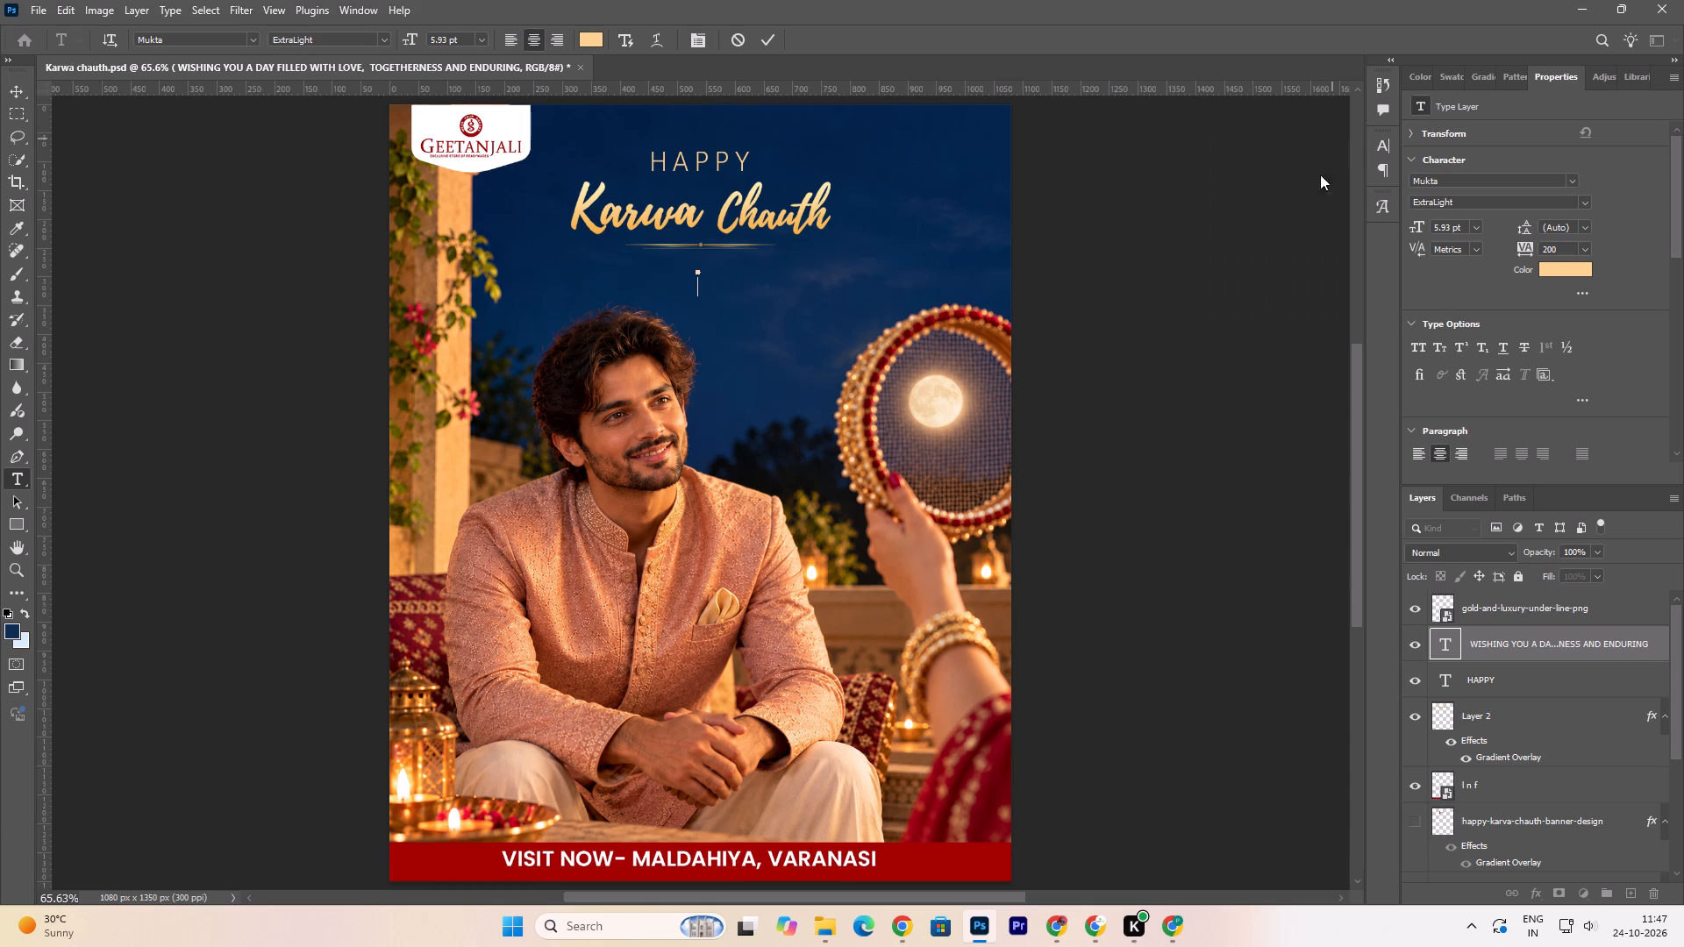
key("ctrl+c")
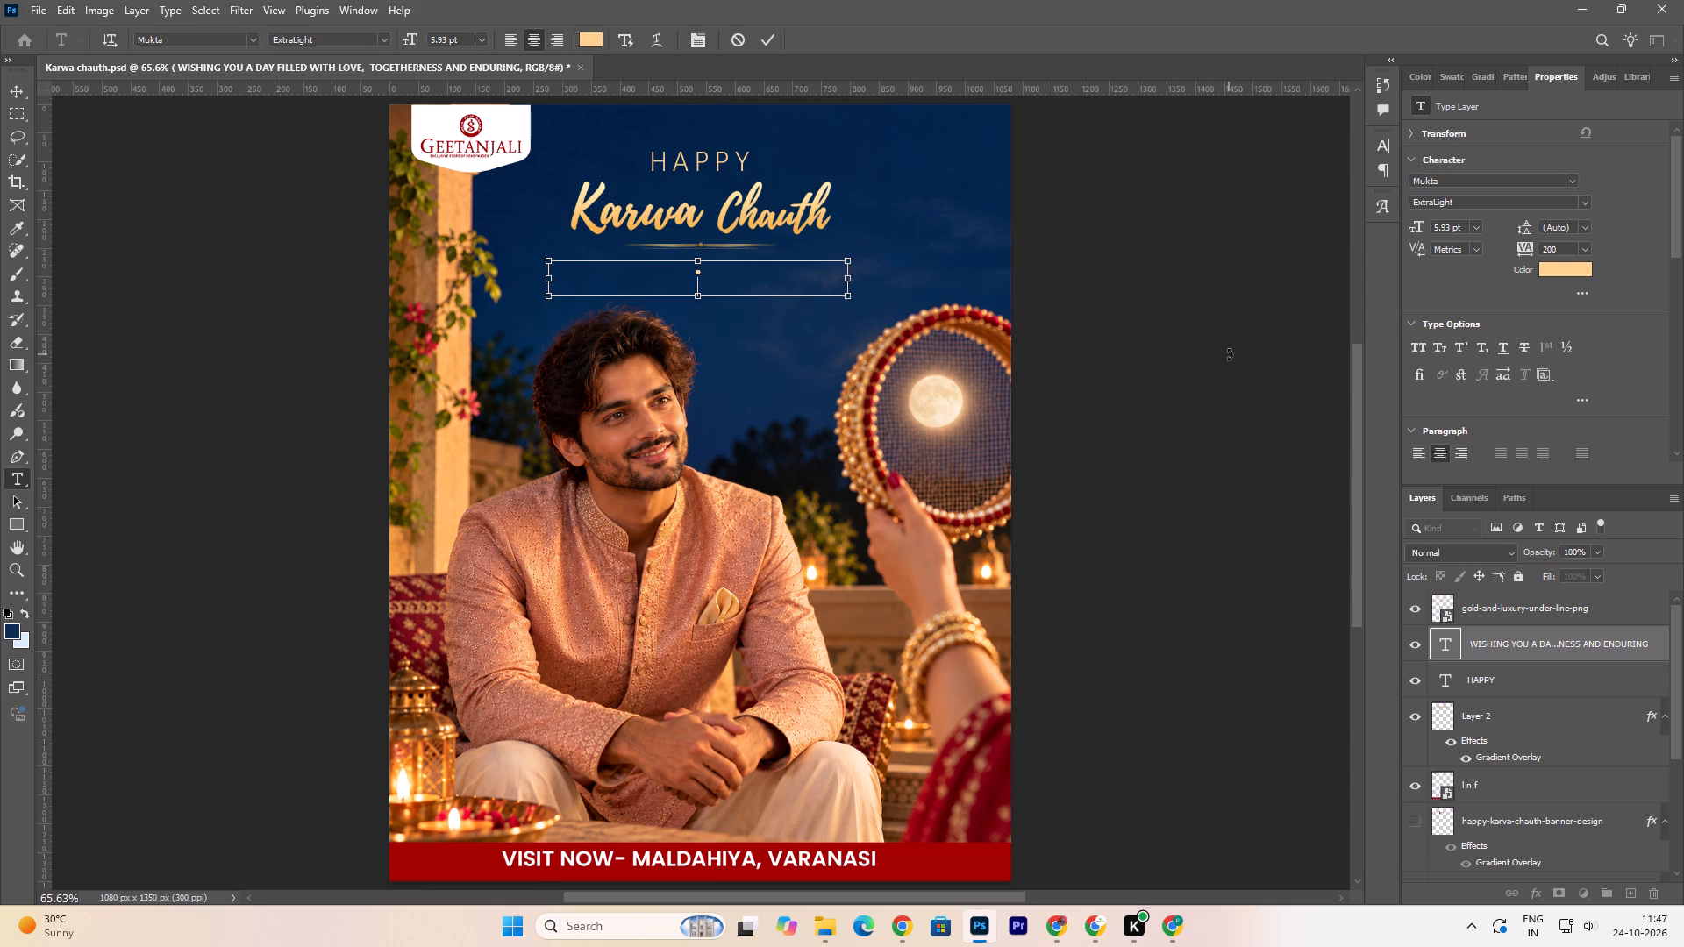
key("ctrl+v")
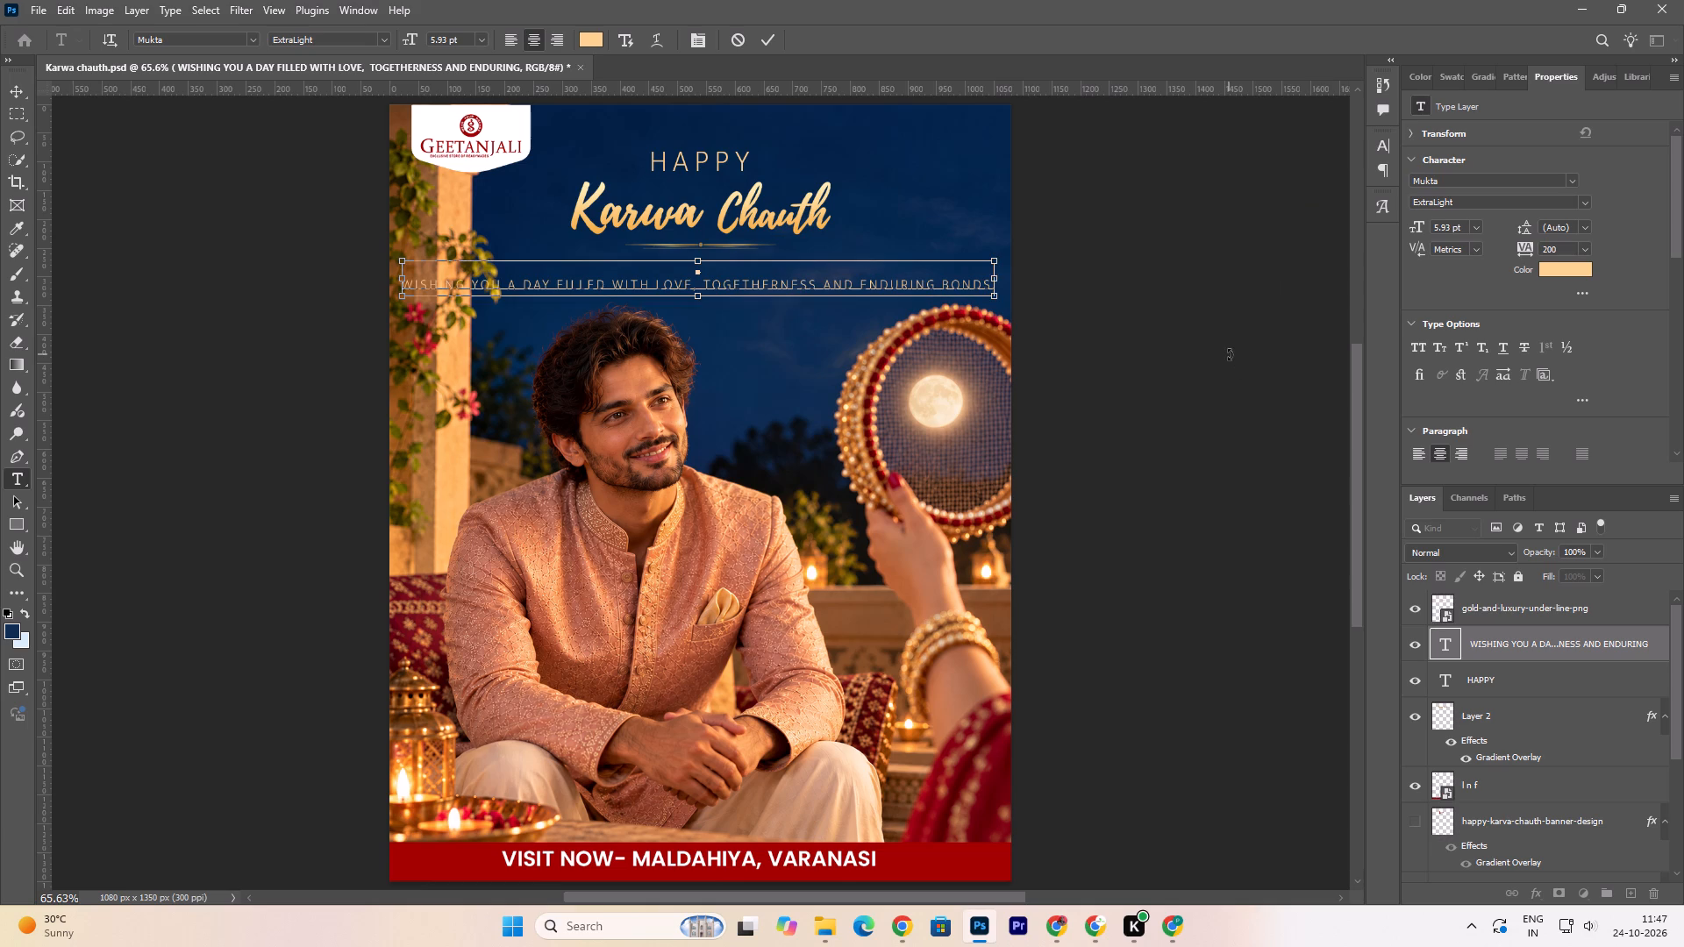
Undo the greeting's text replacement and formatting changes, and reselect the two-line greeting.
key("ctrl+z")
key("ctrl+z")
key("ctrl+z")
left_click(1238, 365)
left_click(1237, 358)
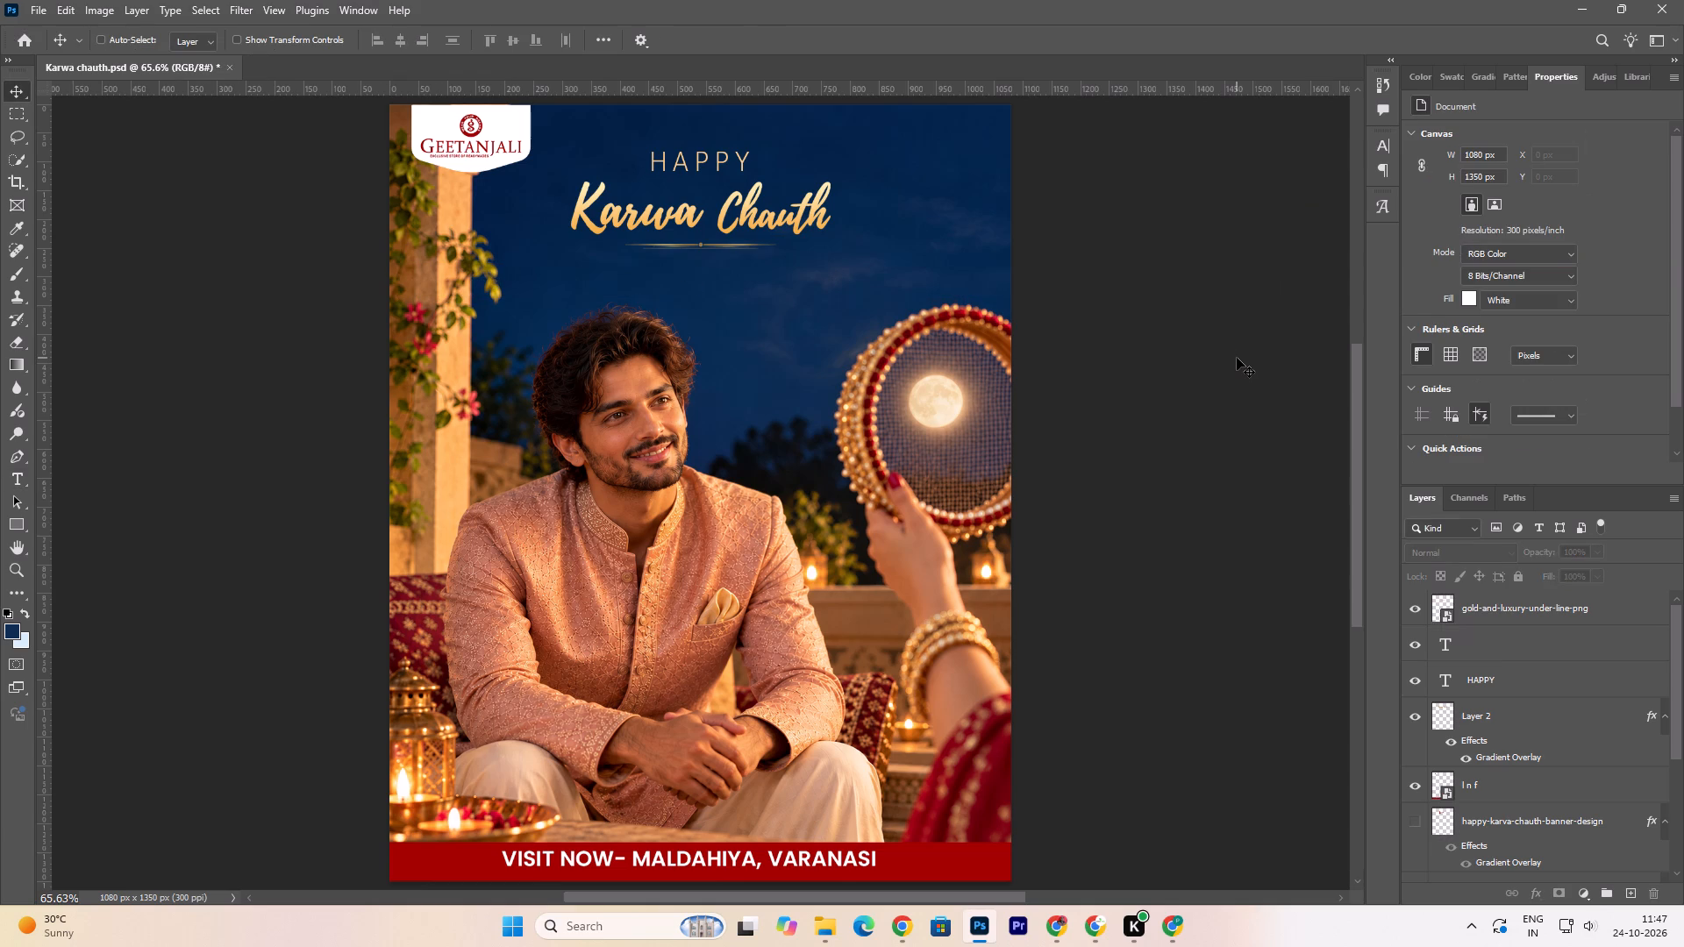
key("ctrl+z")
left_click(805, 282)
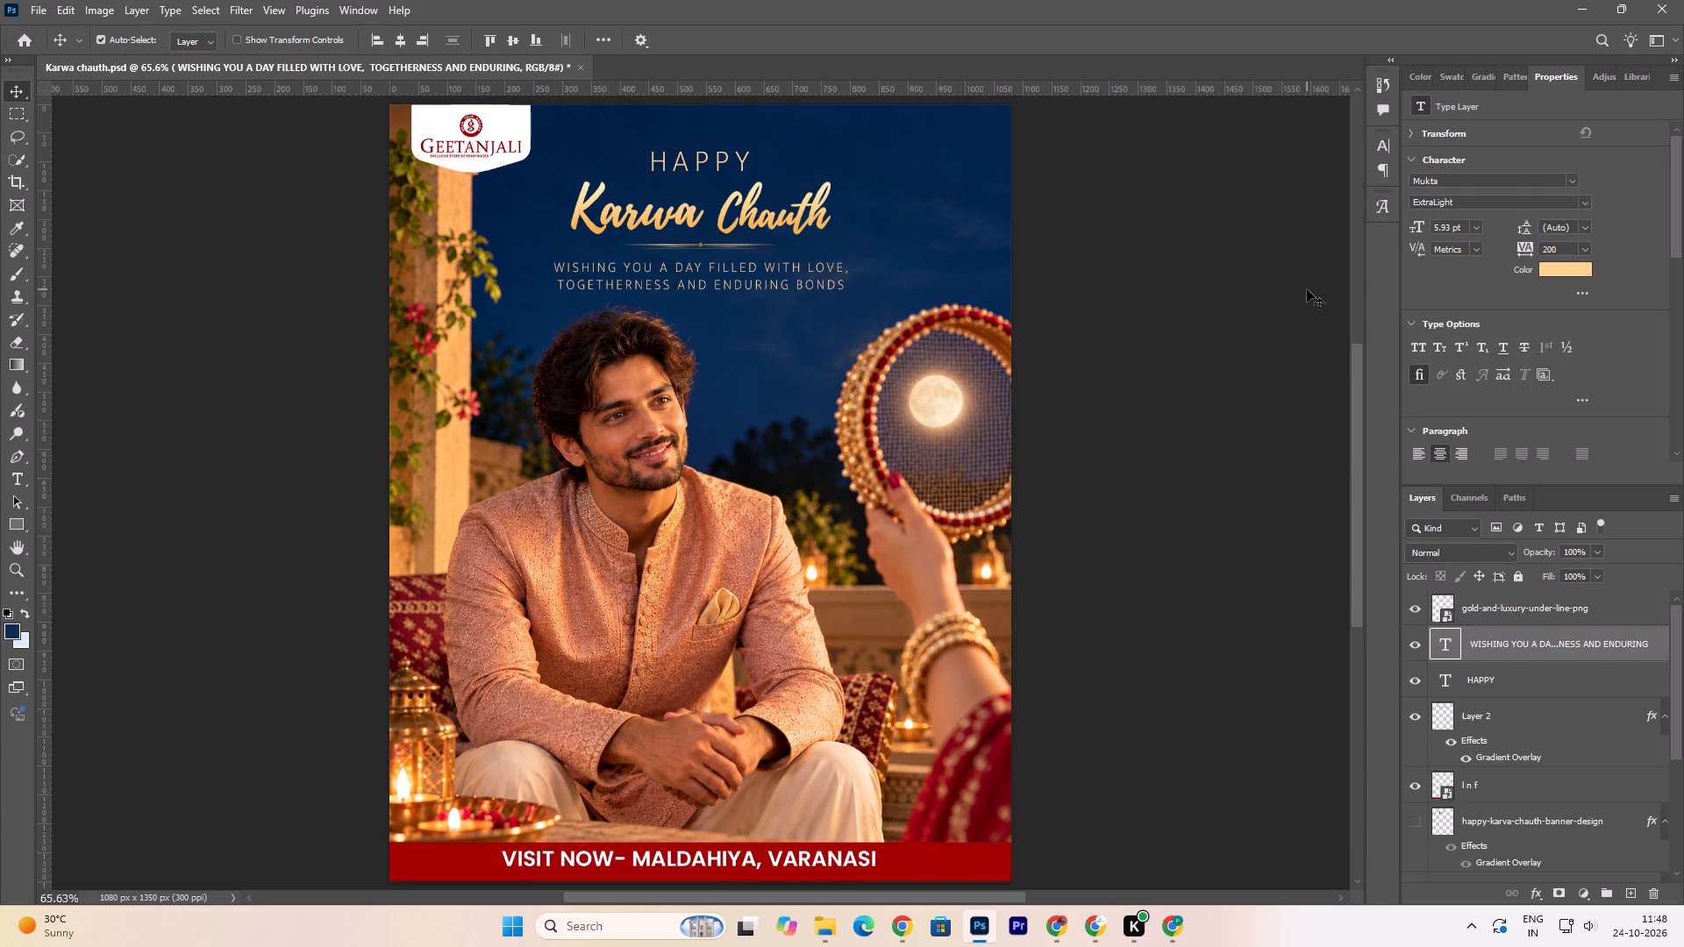
Apply small caps to the whole greeting text.
double_click(782, 271)
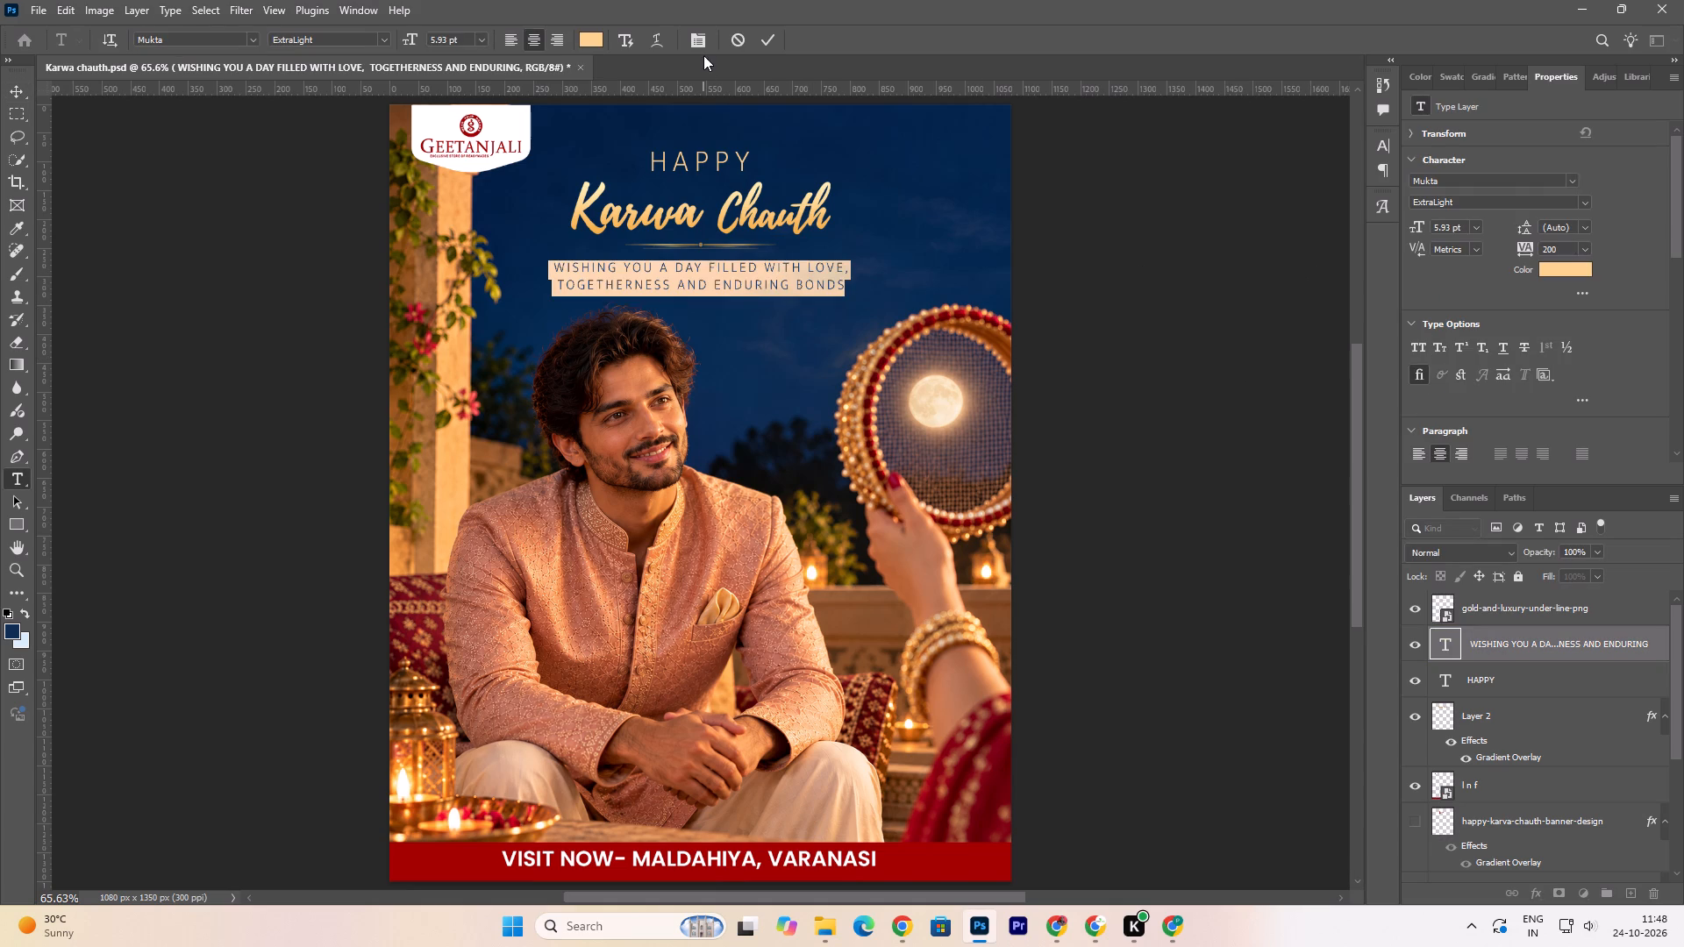
left_click(696, 41)
left_click(1260, 265)
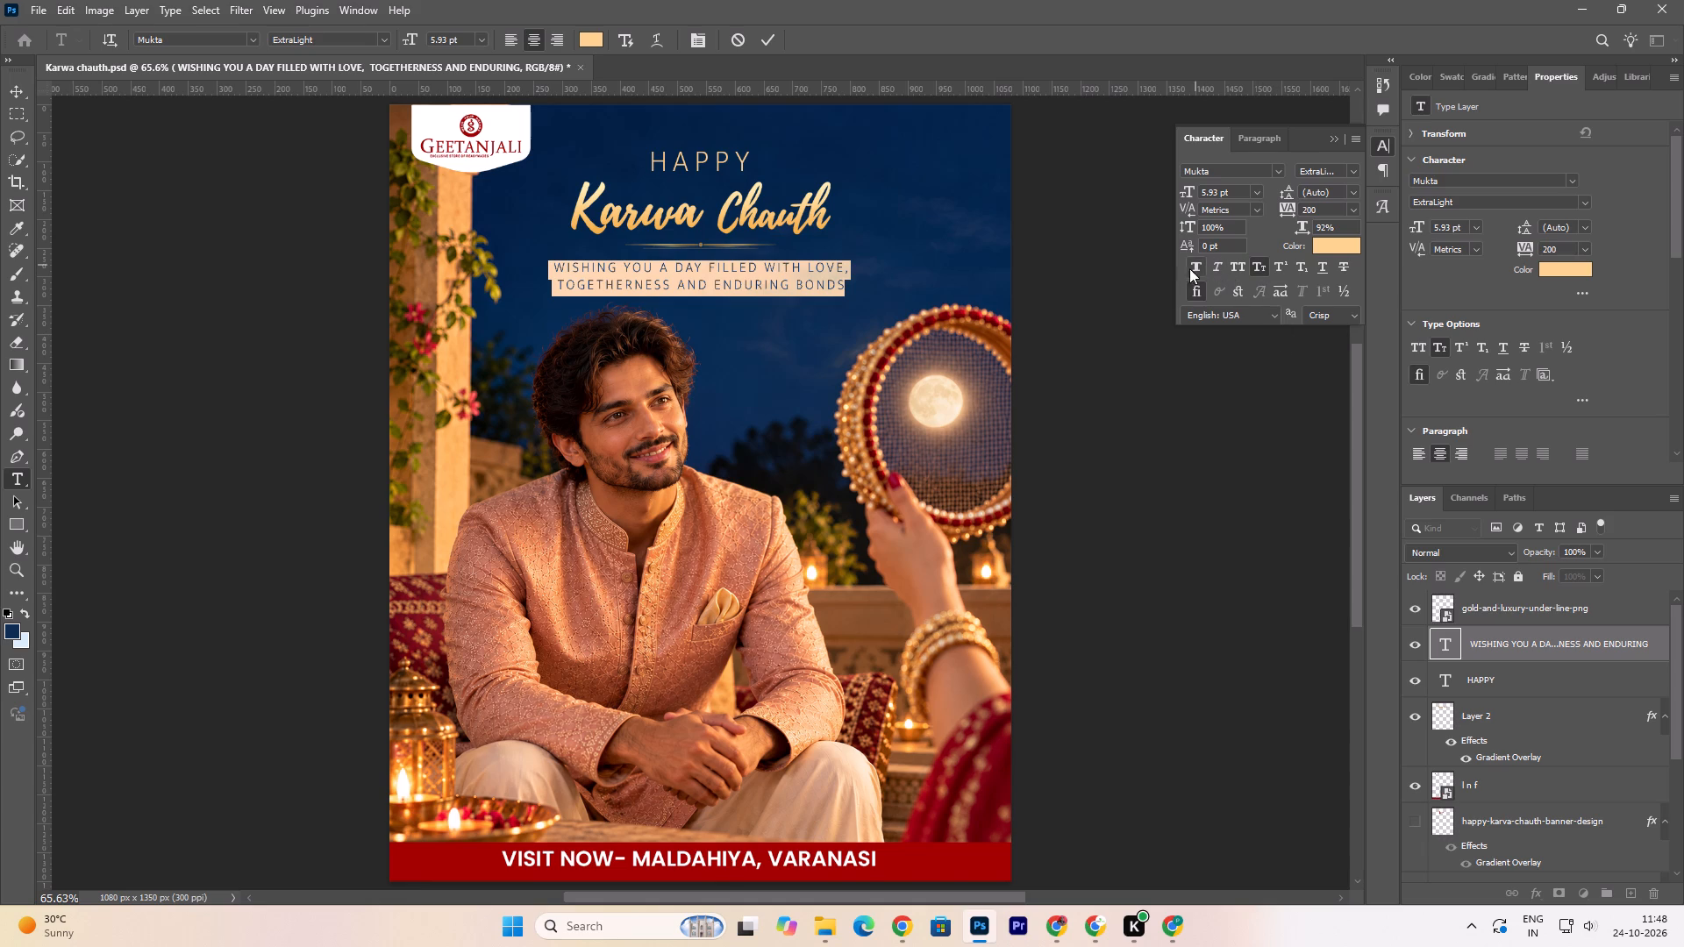
left_click(1158, 368)
left_click(1333, 135)
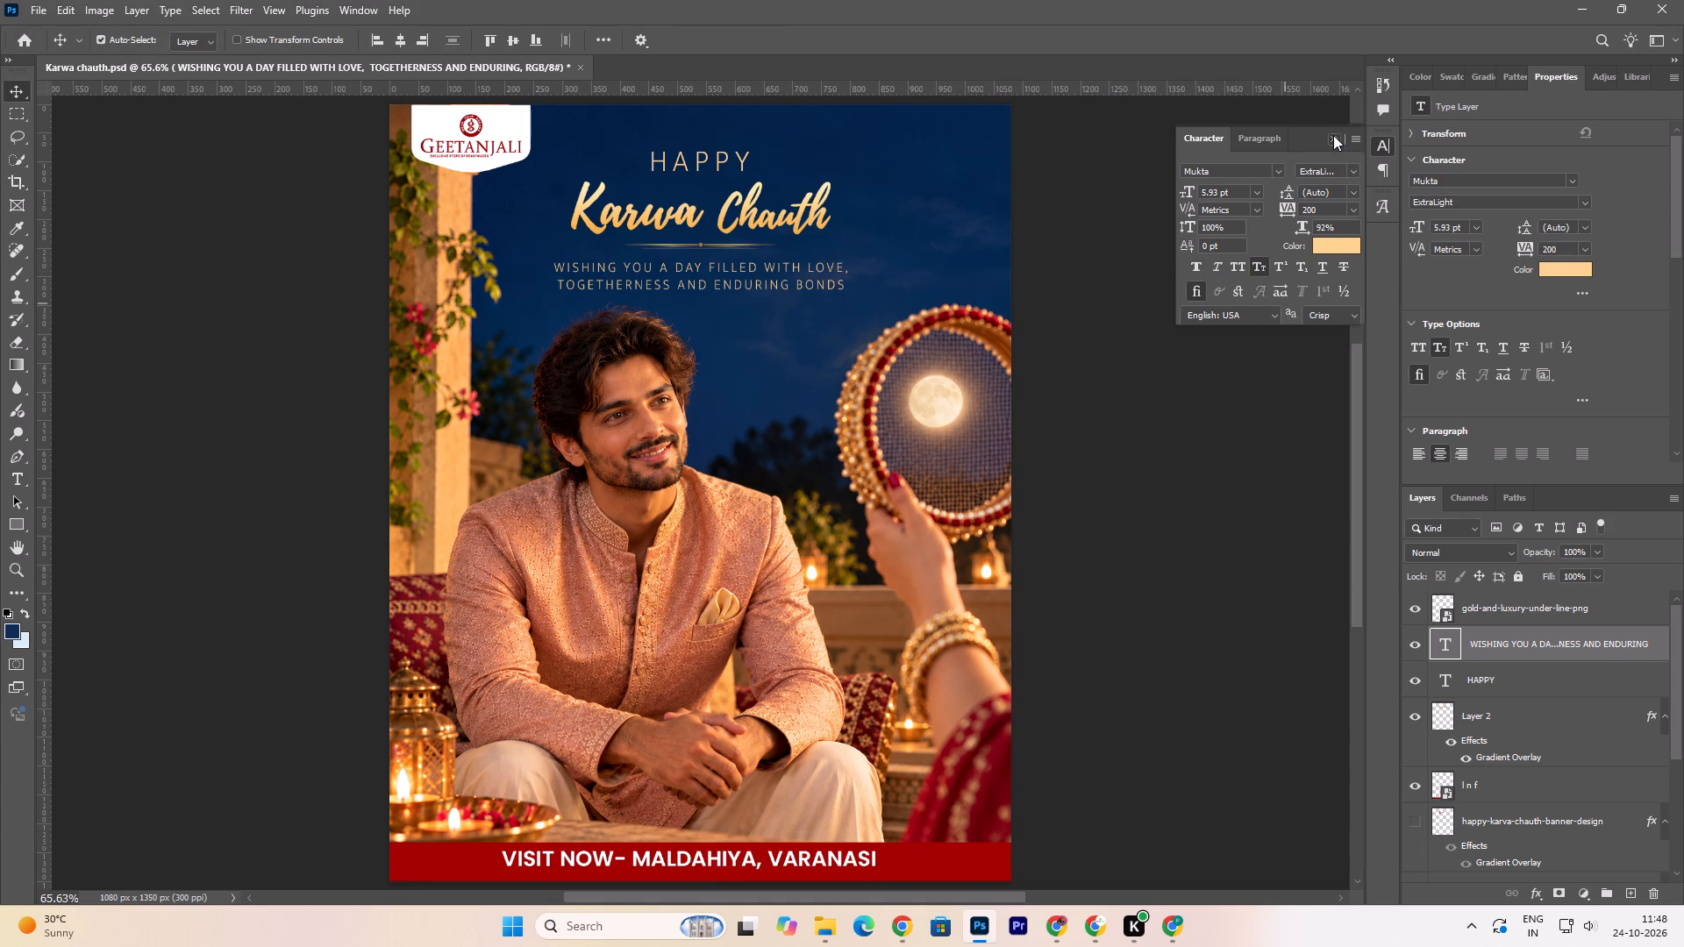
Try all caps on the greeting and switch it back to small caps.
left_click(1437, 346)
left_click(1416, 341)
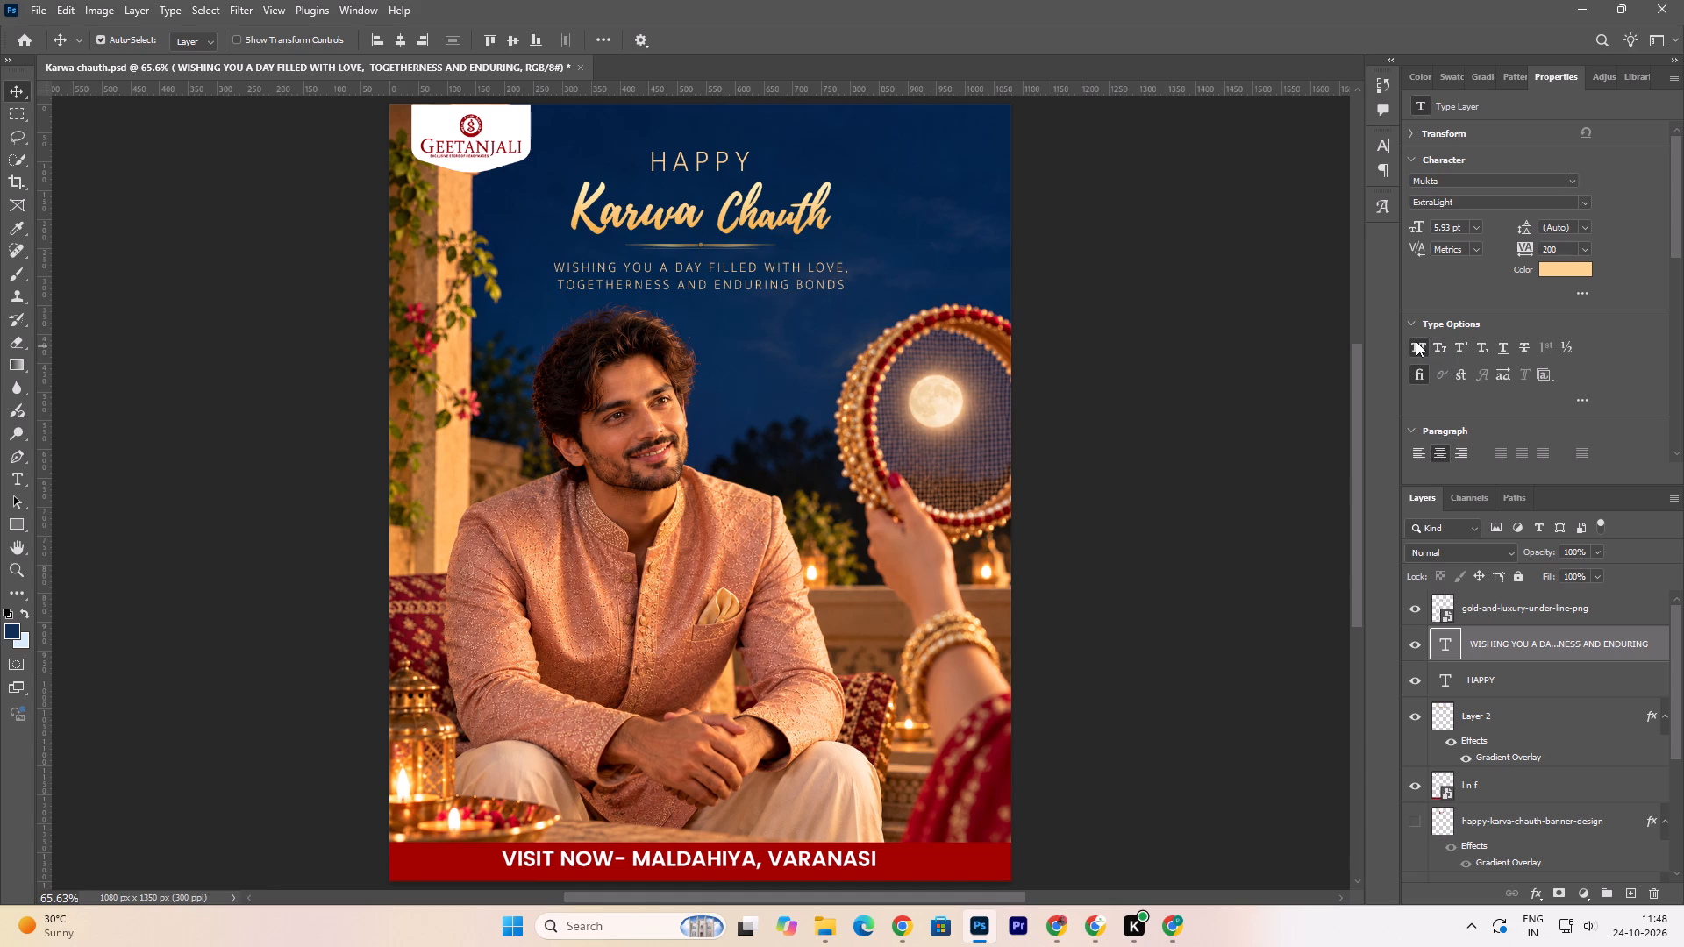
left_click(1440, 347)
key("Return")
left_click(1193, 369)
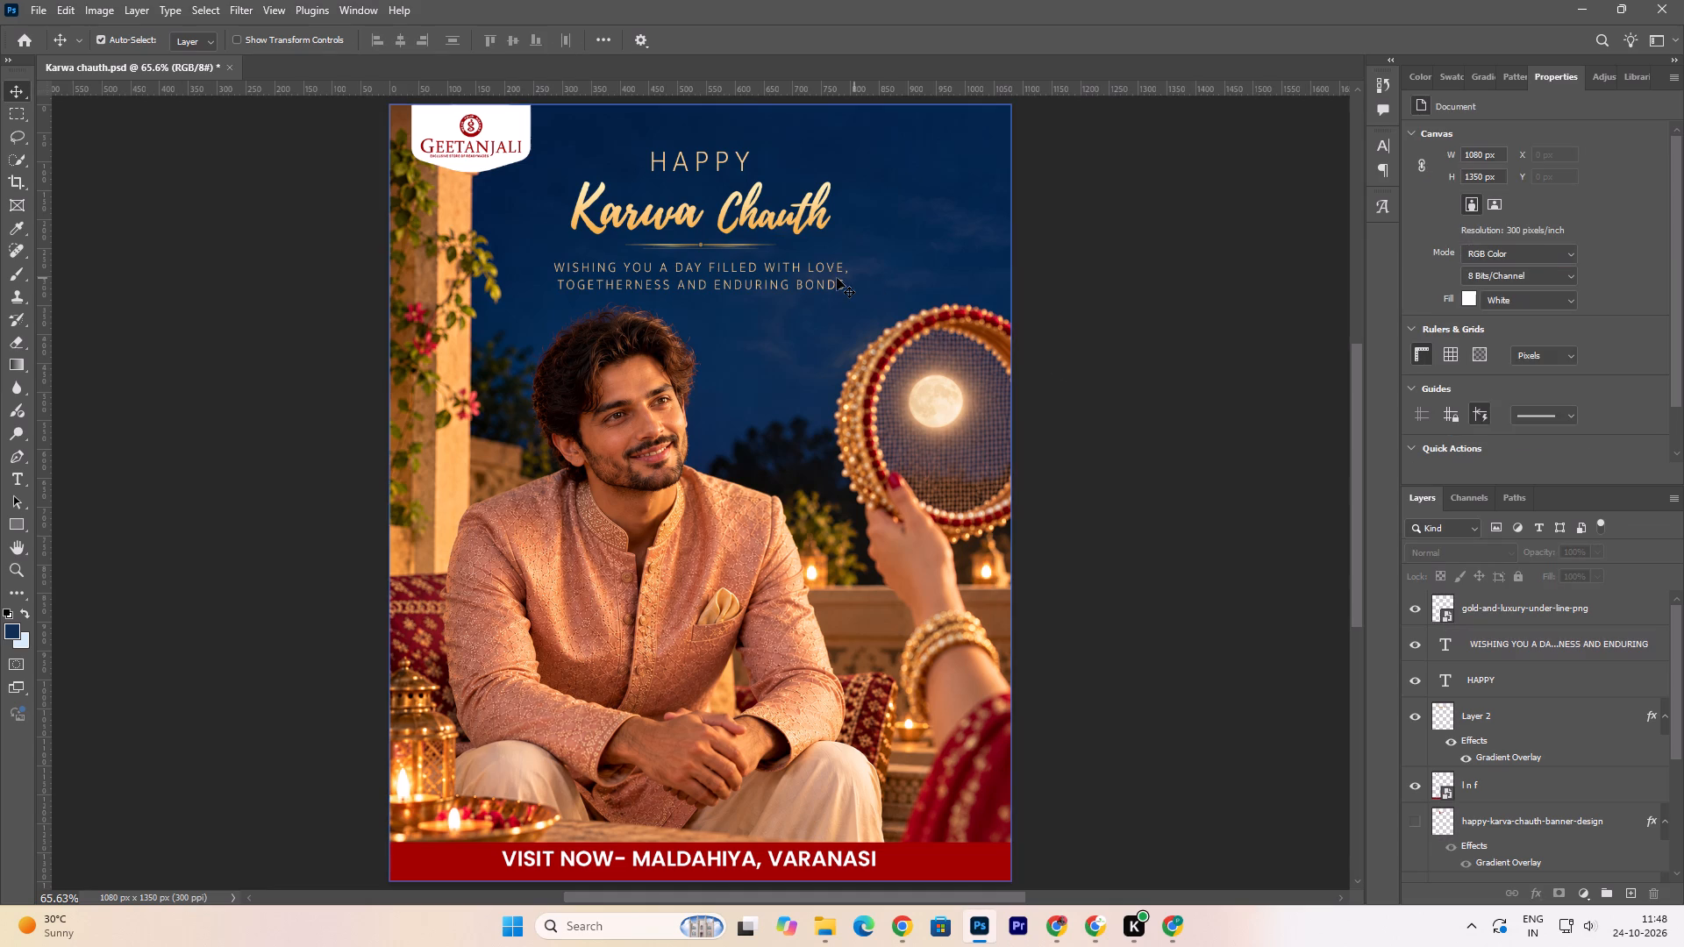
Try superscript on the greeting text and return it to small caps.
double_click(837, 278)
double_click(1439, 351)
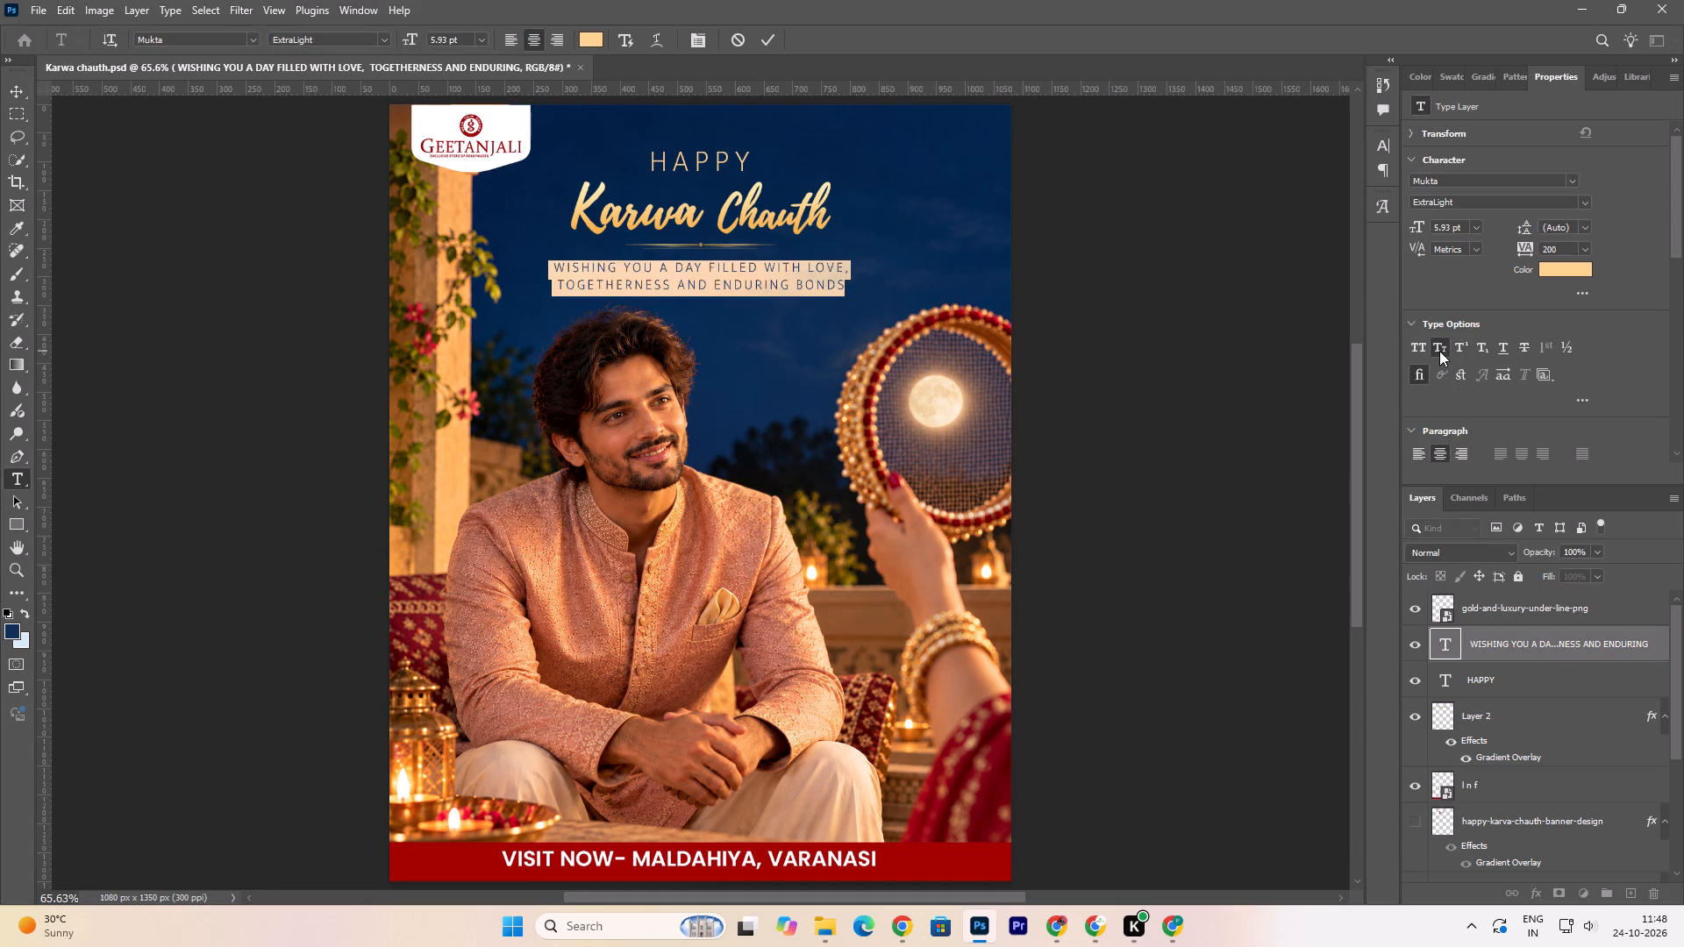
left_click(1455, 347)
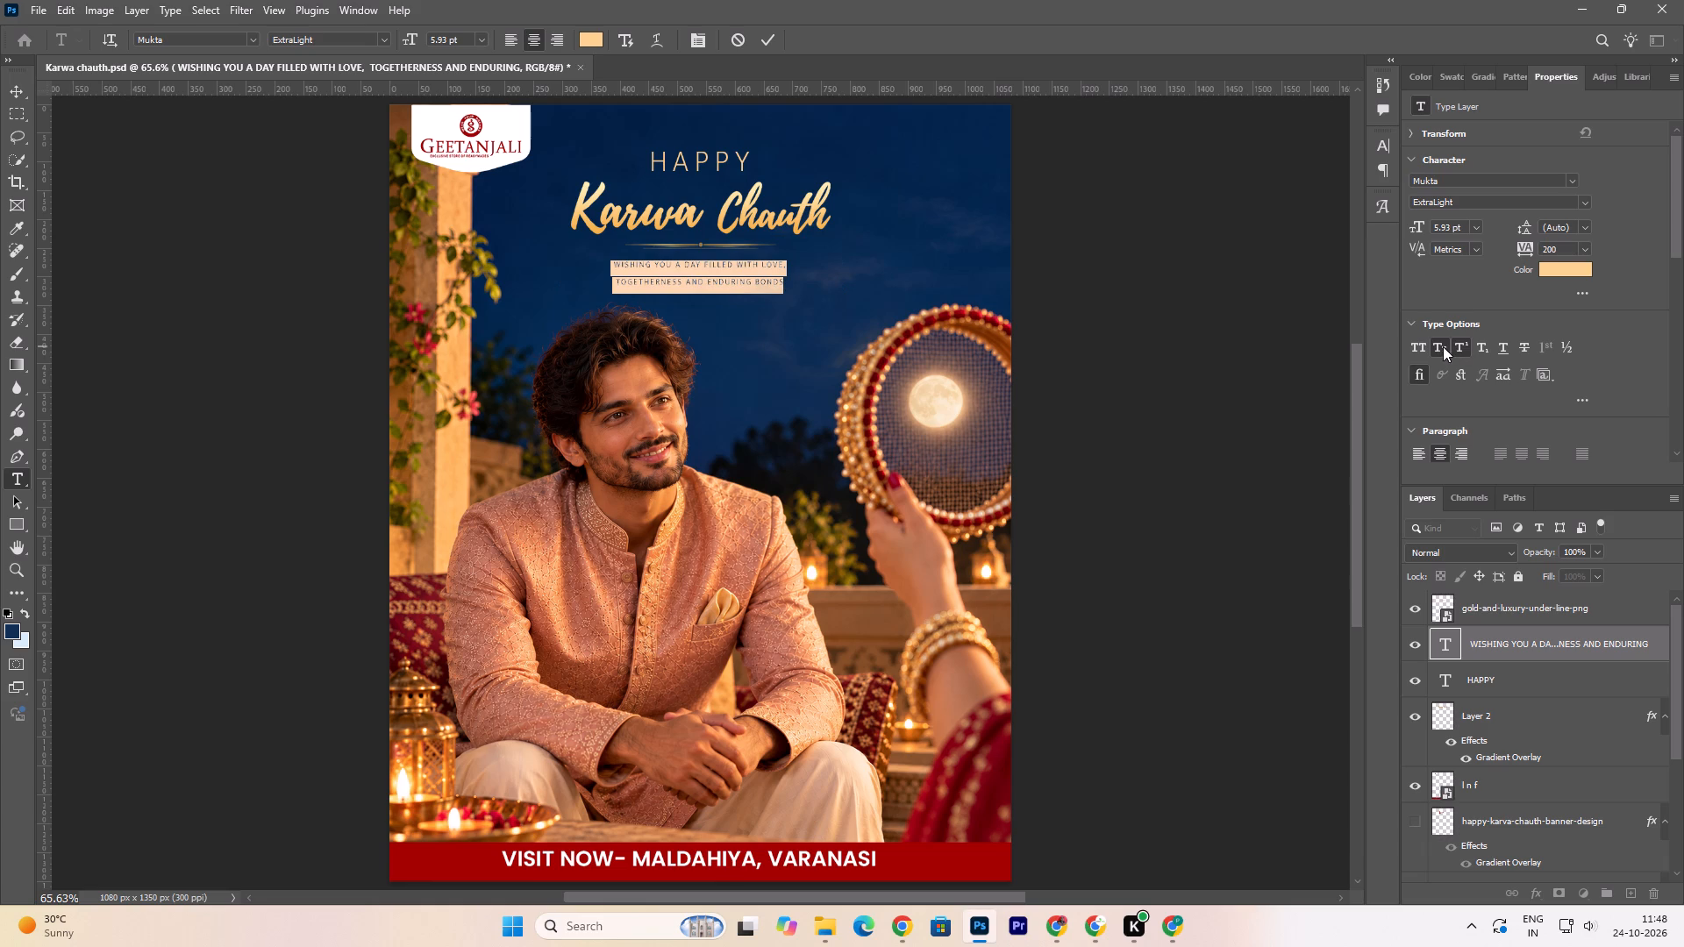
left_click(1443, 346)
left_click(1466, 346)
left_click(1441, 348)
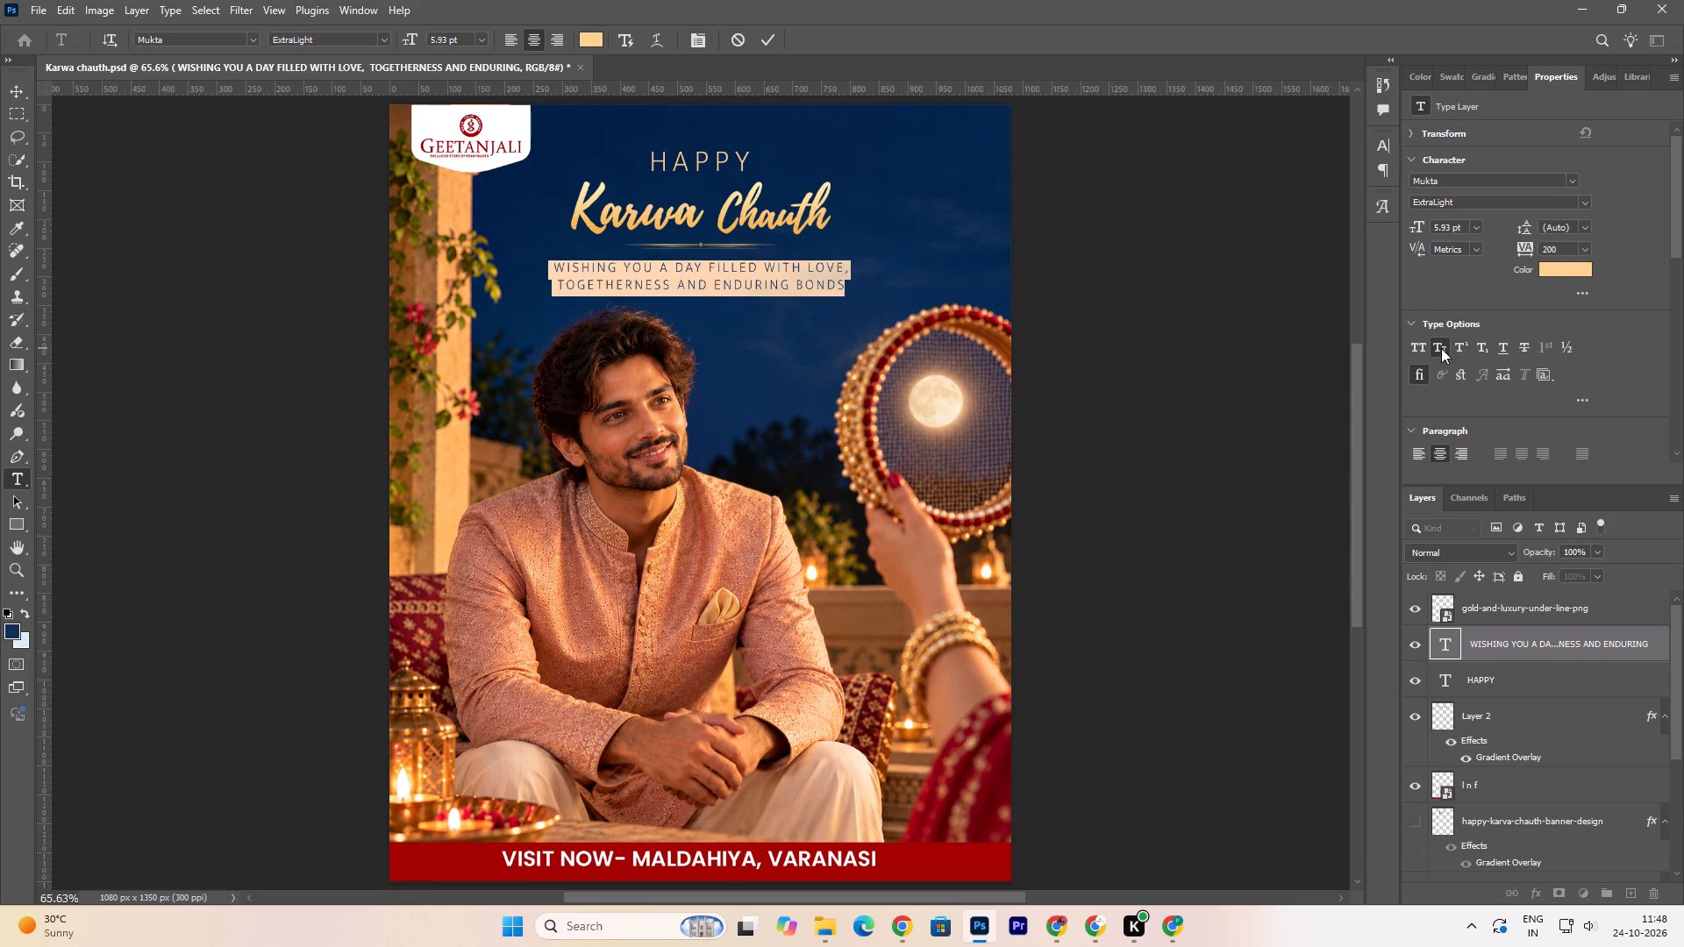
Turn off standard ligatures for the greeting, compare all caps, and keep small caps.
left_click(1424, 371)
left_click(1440, 351)
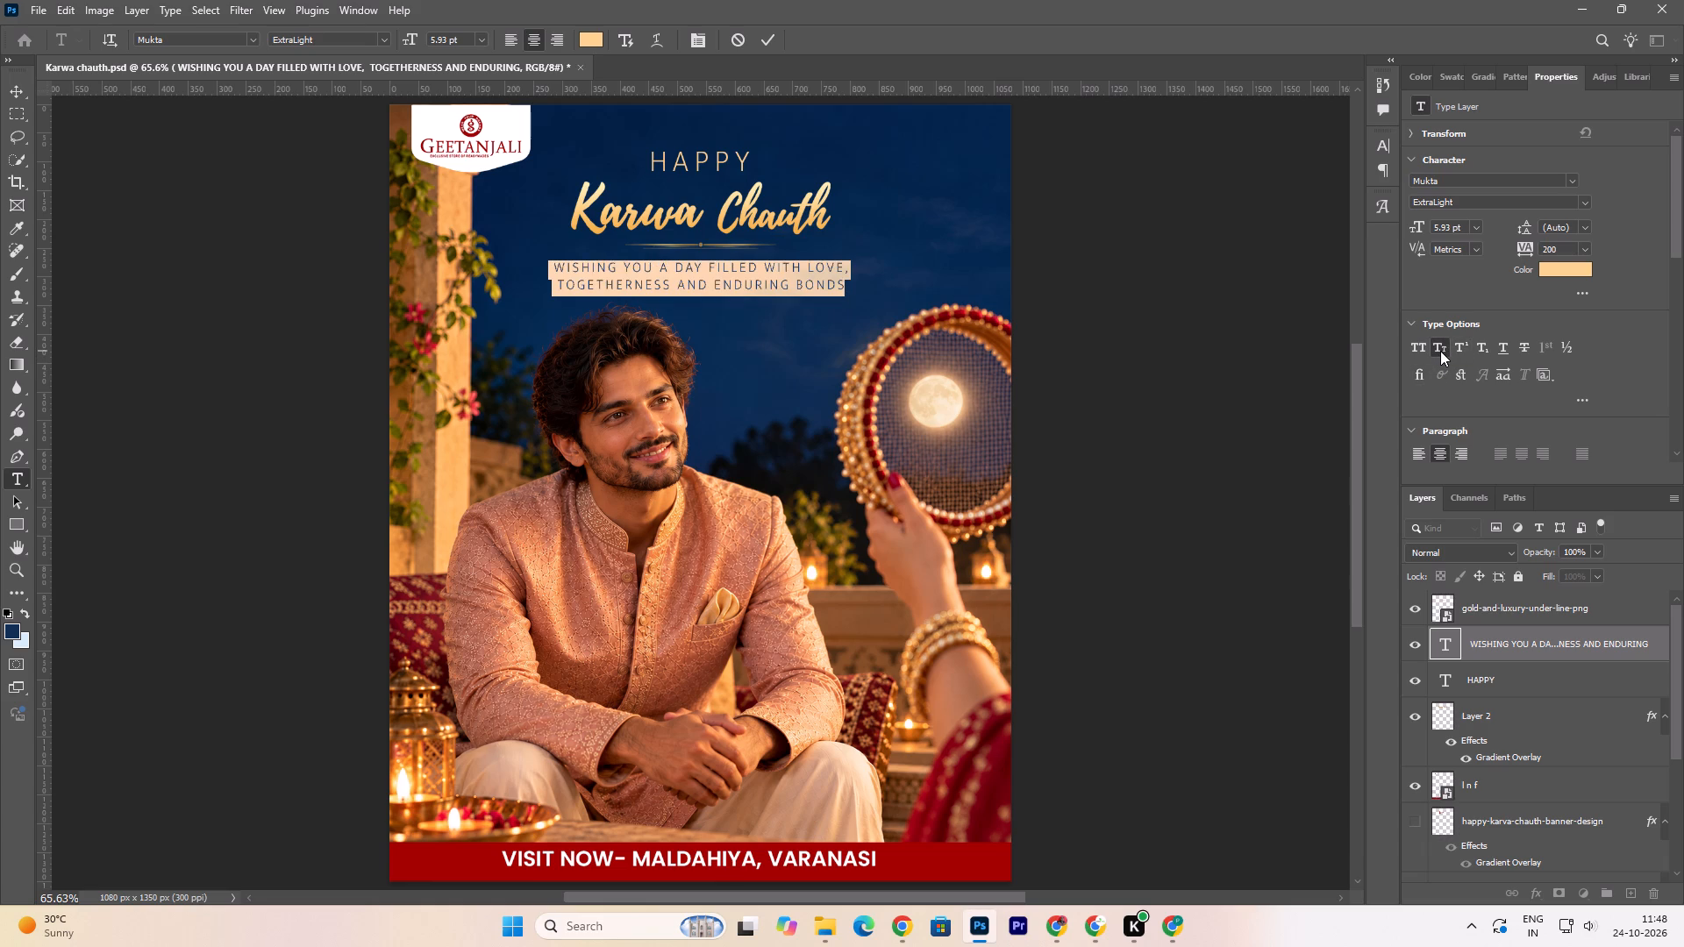
left_click(1421, 346)
left_click(1439, 348)
left_click(1101, 377)
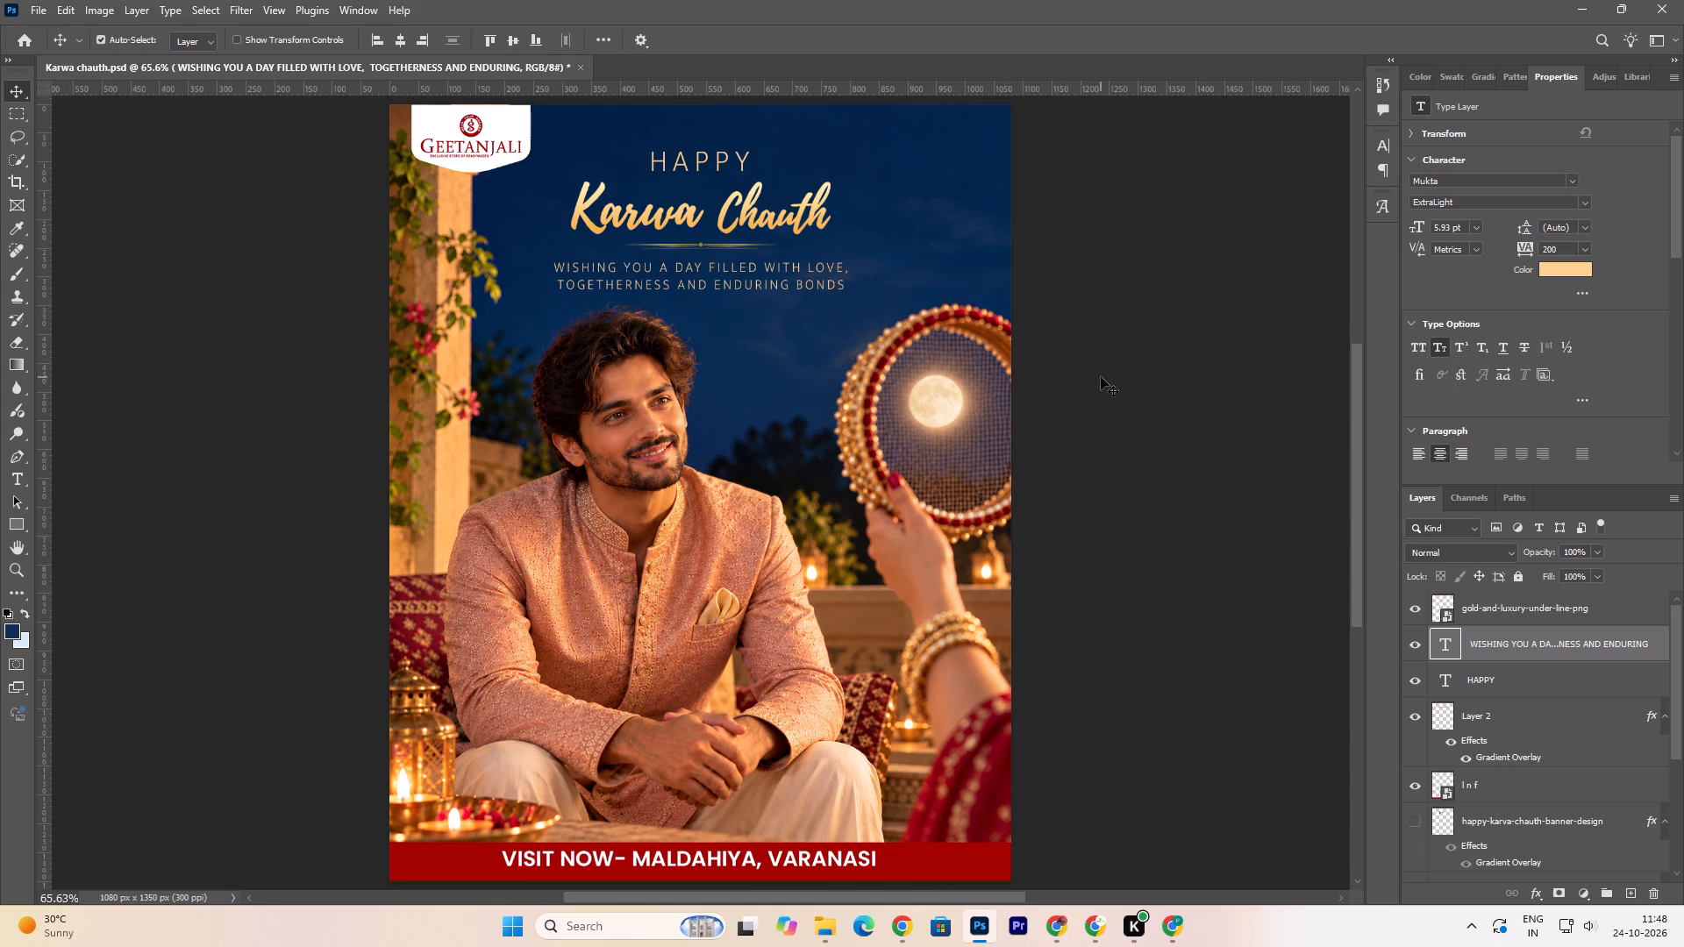
Scale the two-line greeting text down proportionally to 5.37 pt.
left_click(1102, 378)
left_click(783, 273)
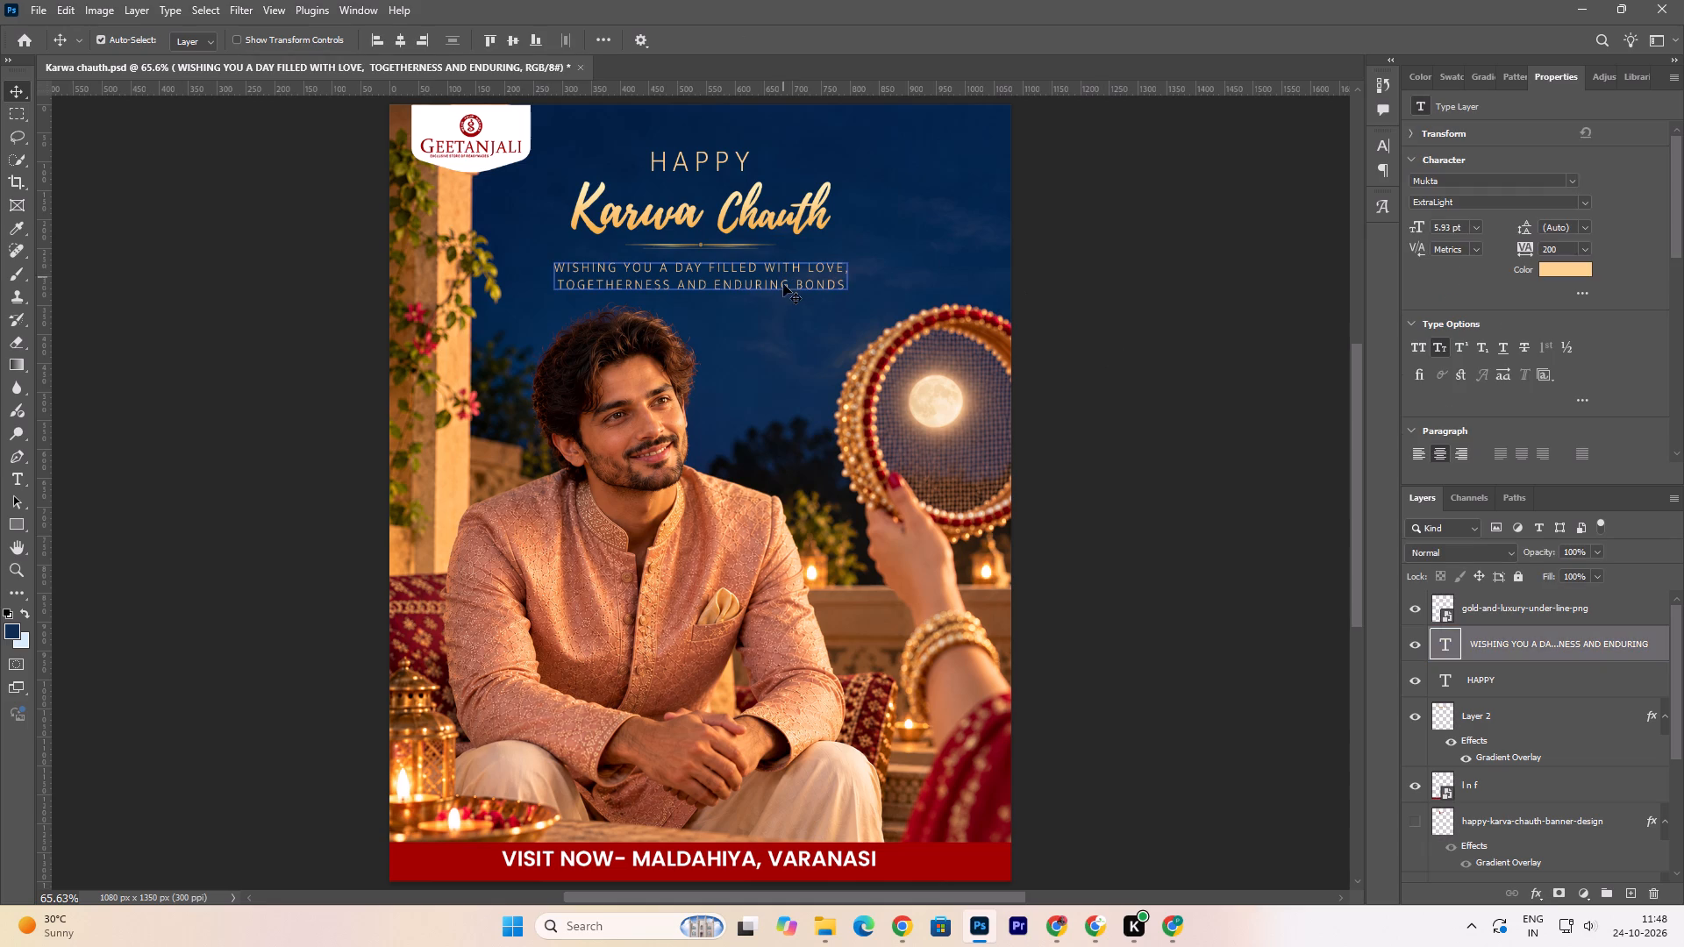
key("ctrl+t")
left_click_drag(846, 263, 835, 267)
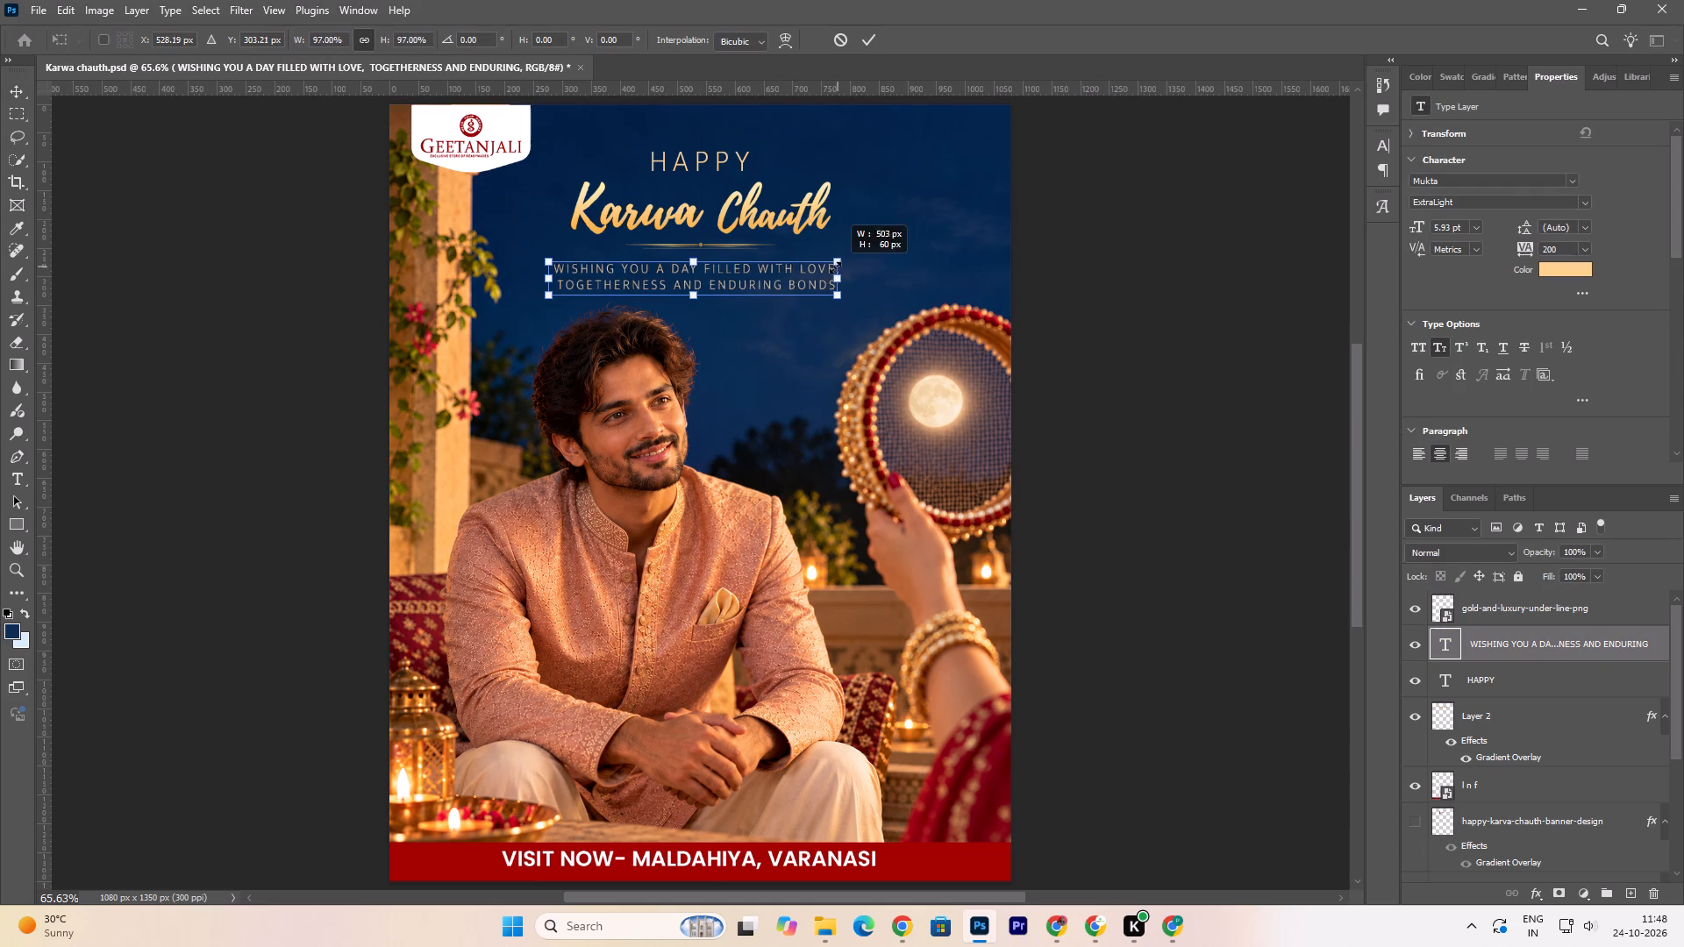
left_click_drag(835, 267, 819, 275)
left_click(874, 32)
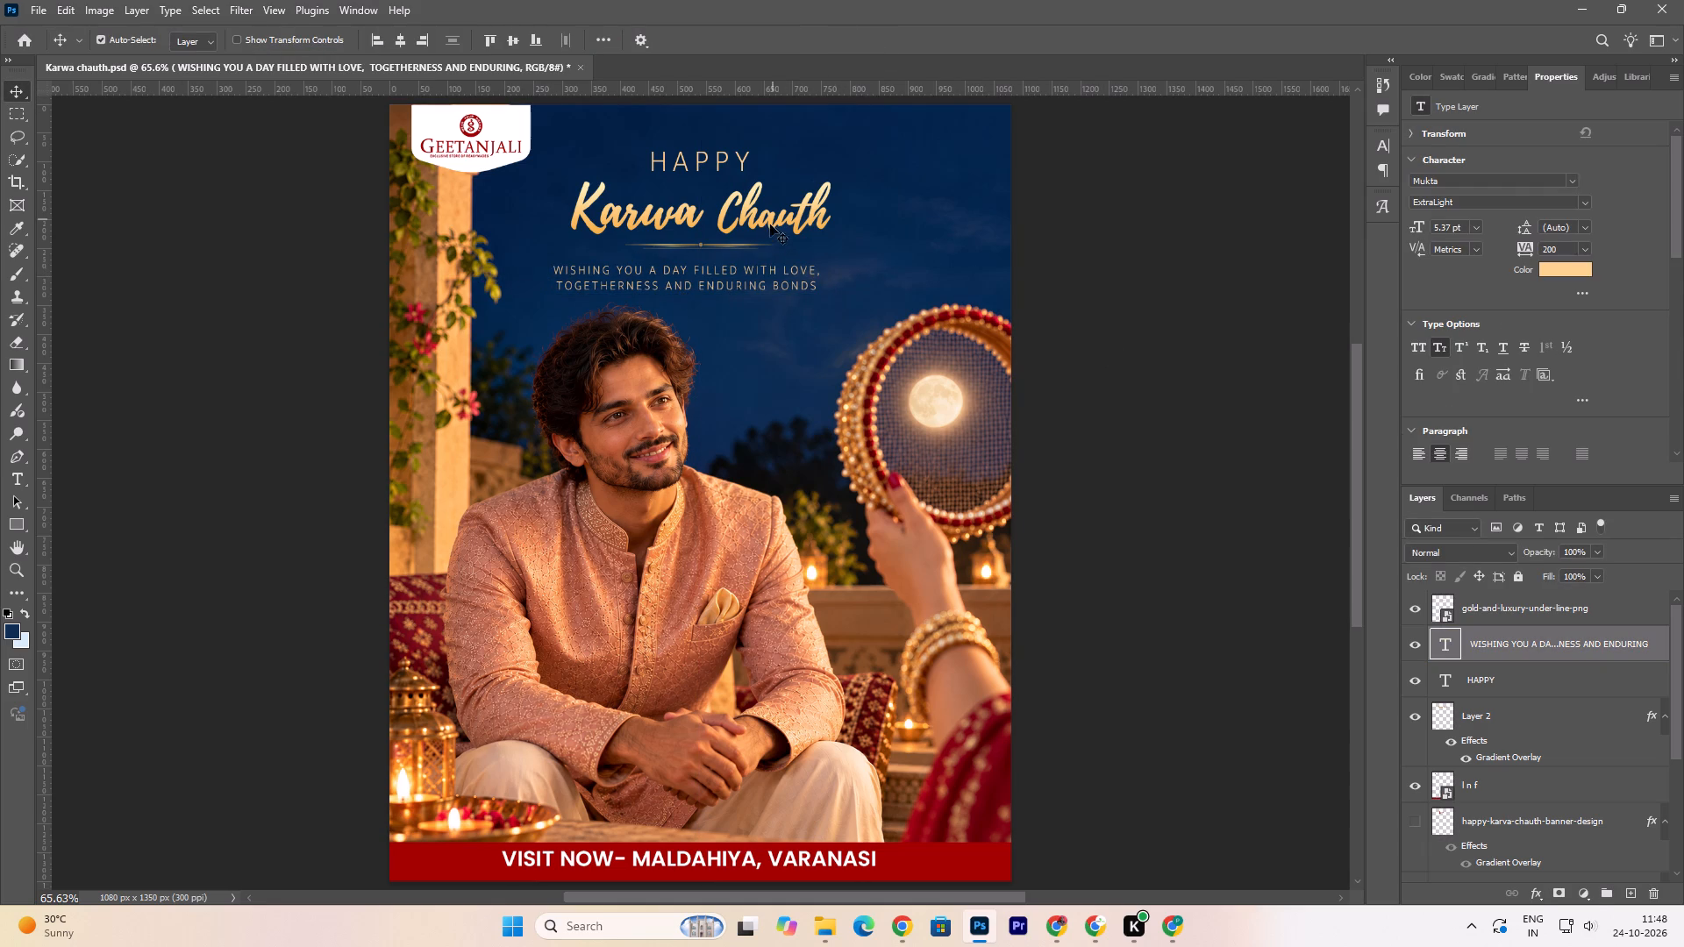
Centre the greeting horizontally on the poster below the gold underline and nudge it up slightly.
left_click_drag(739, 271, 757, 273)
left_click(753, 273)
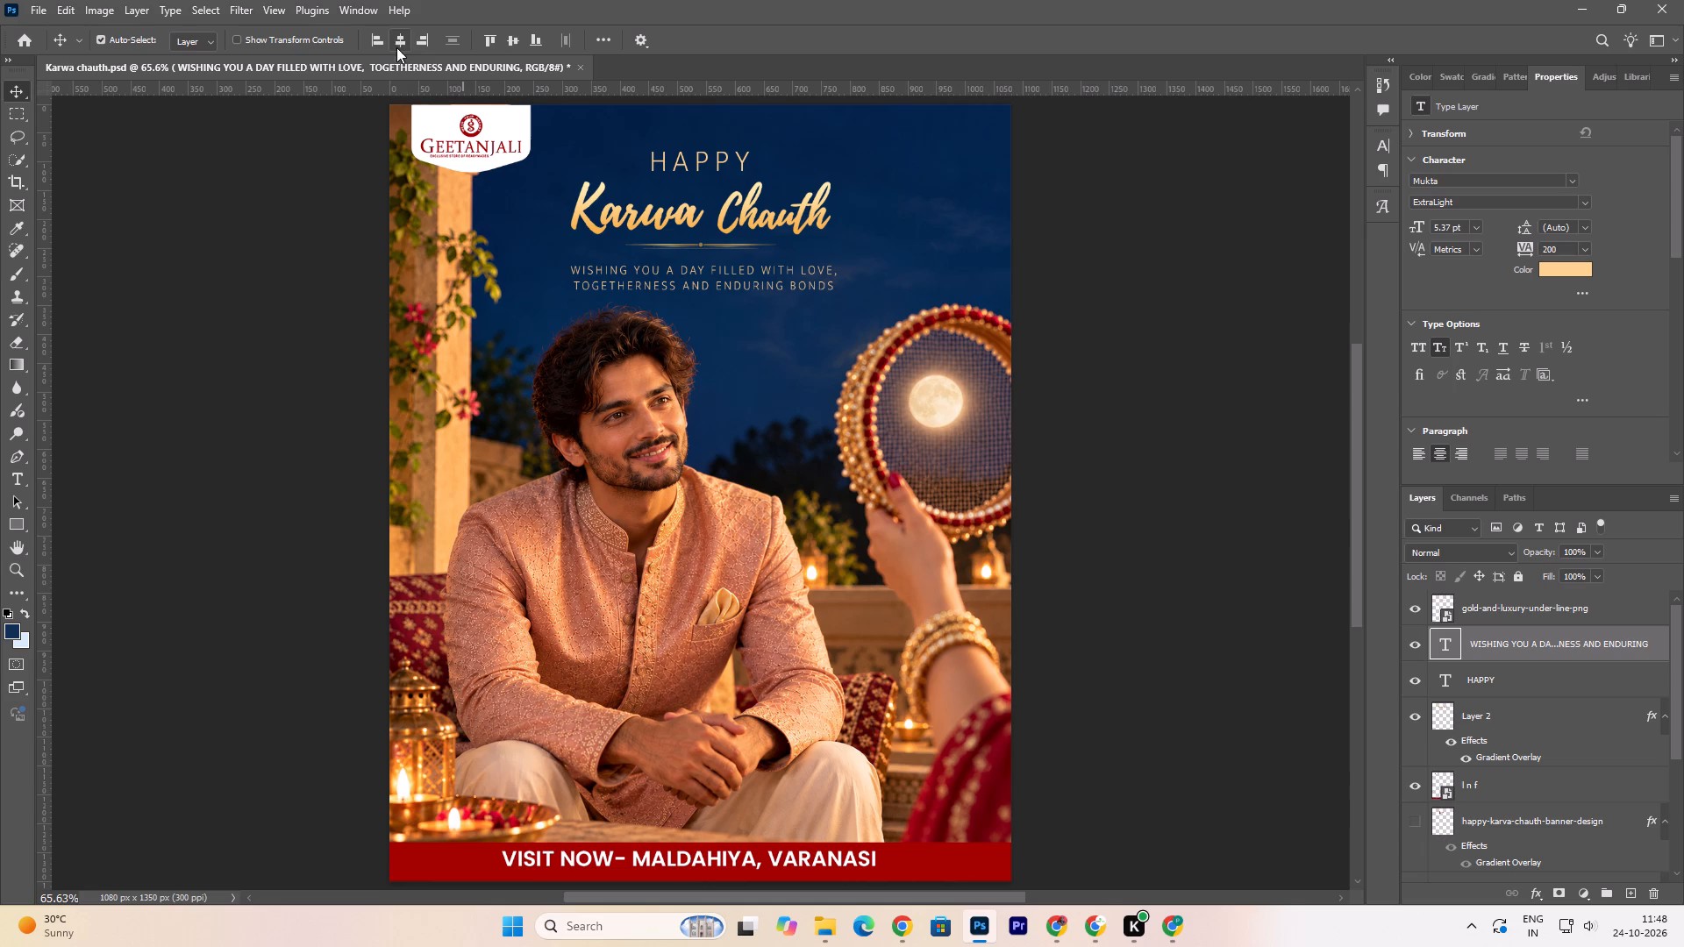
left_click(402, 45)
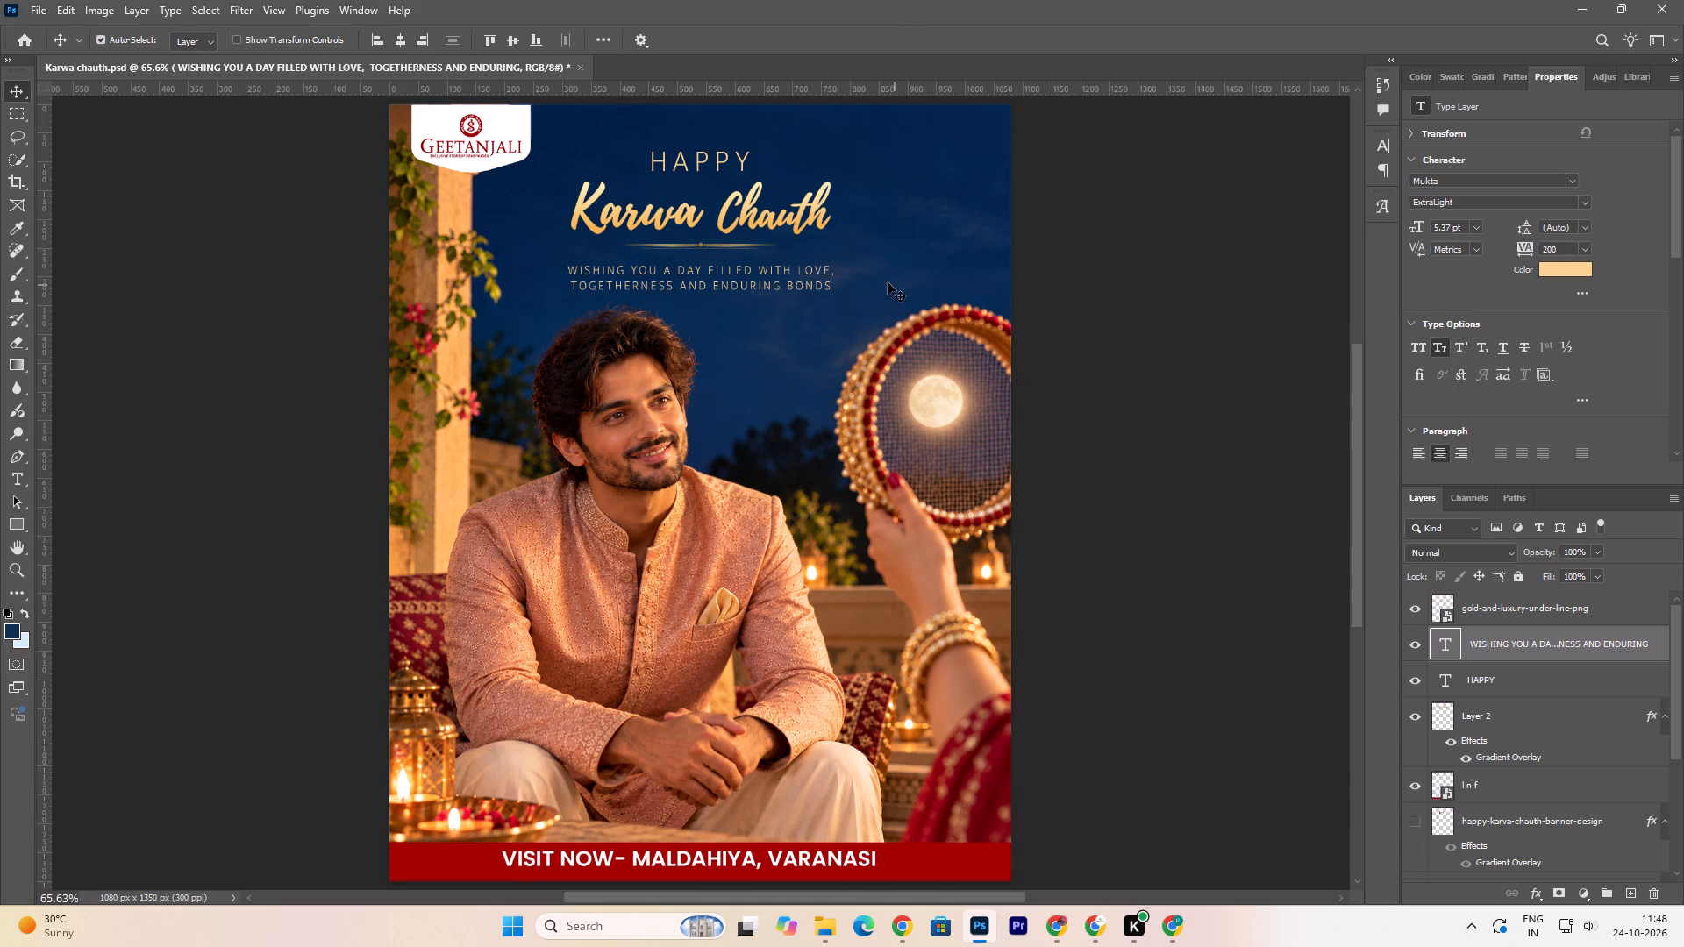
left_click(787, 288)
key("Up")
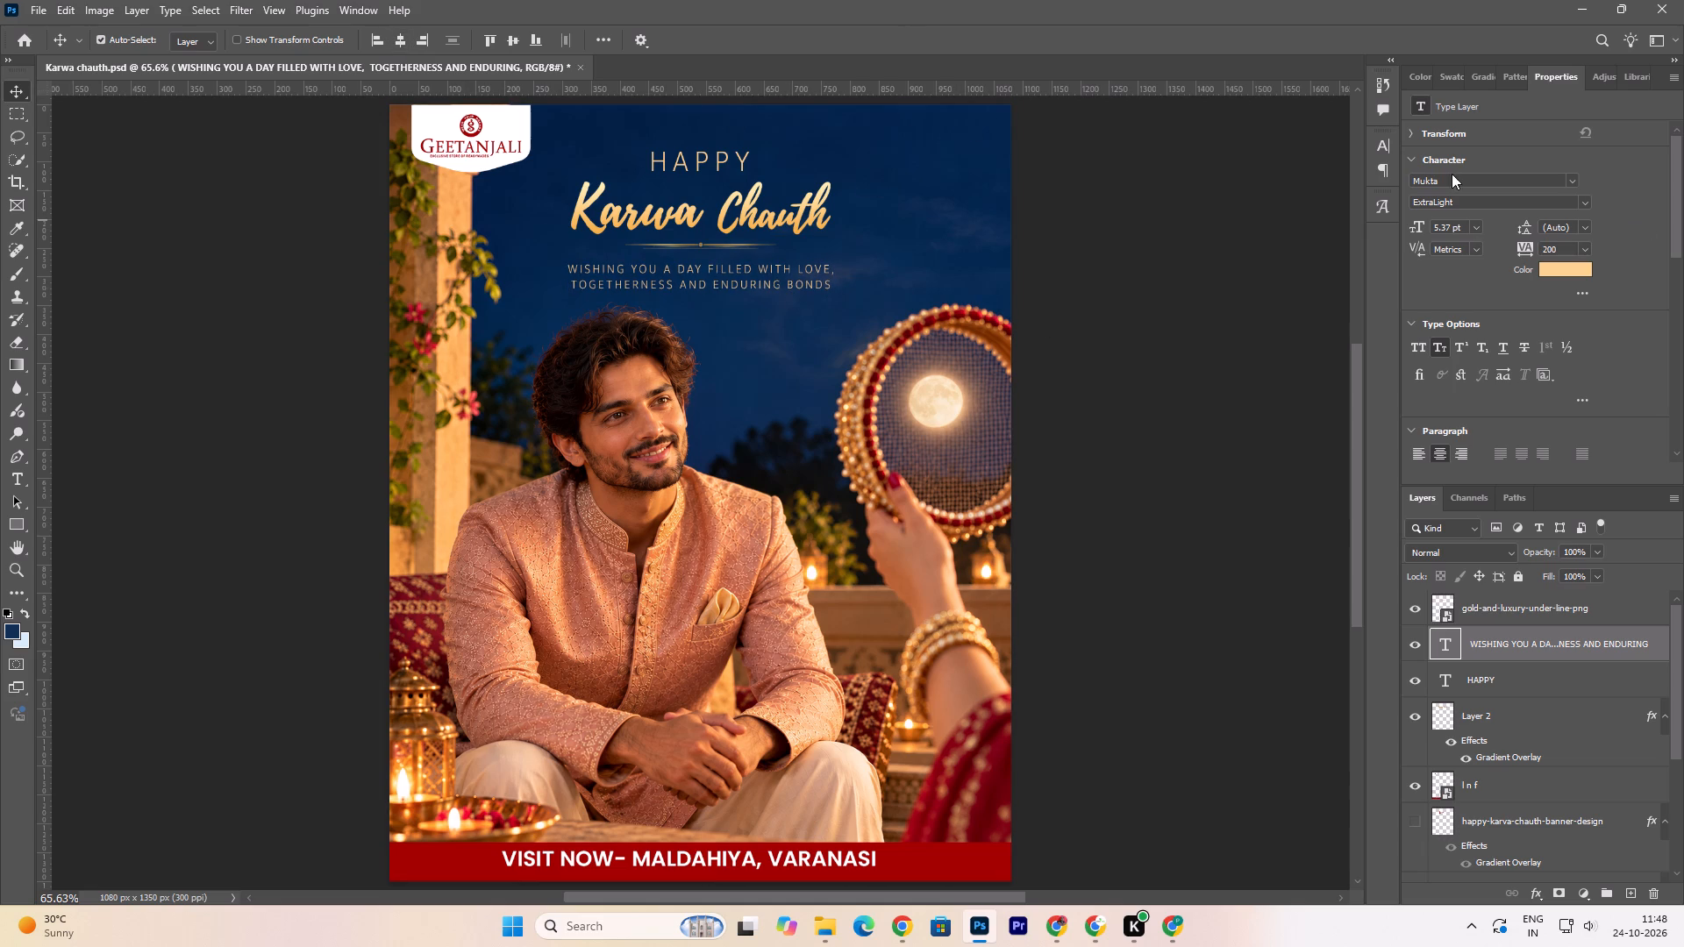
Nudge the gold Karwa Chauth title up about 8 px, to Y 124 px.
left_click(737, 227)
left_click(738, 220)
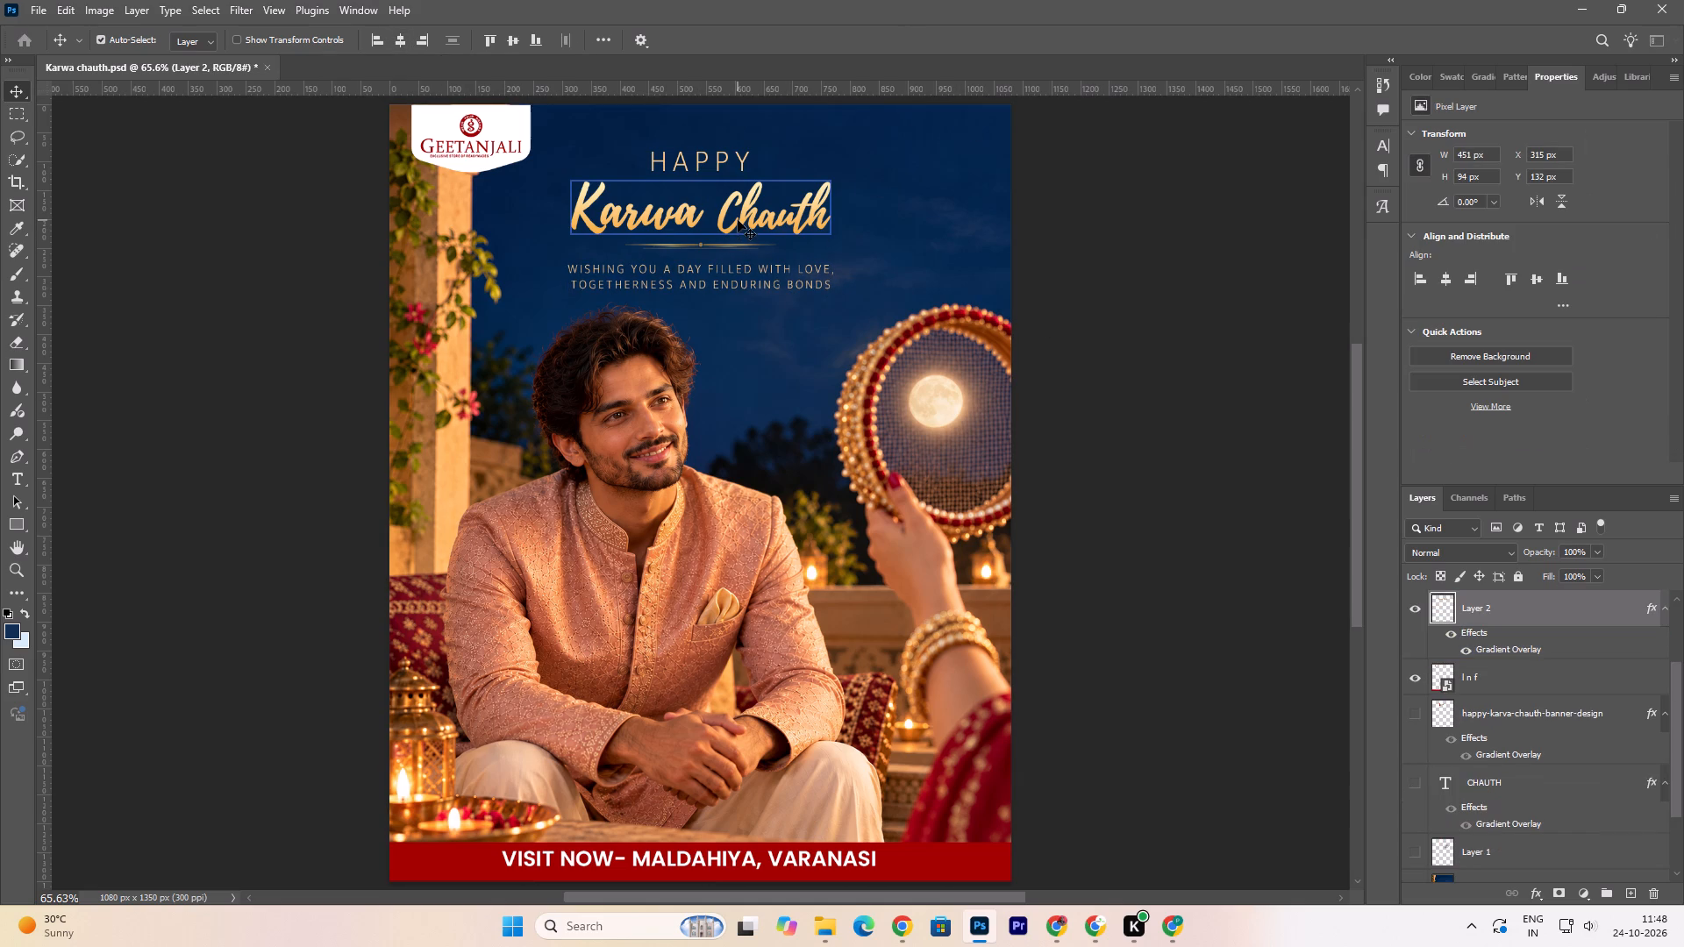
key("Up")
key("Up")
key("Up")
key("Up")
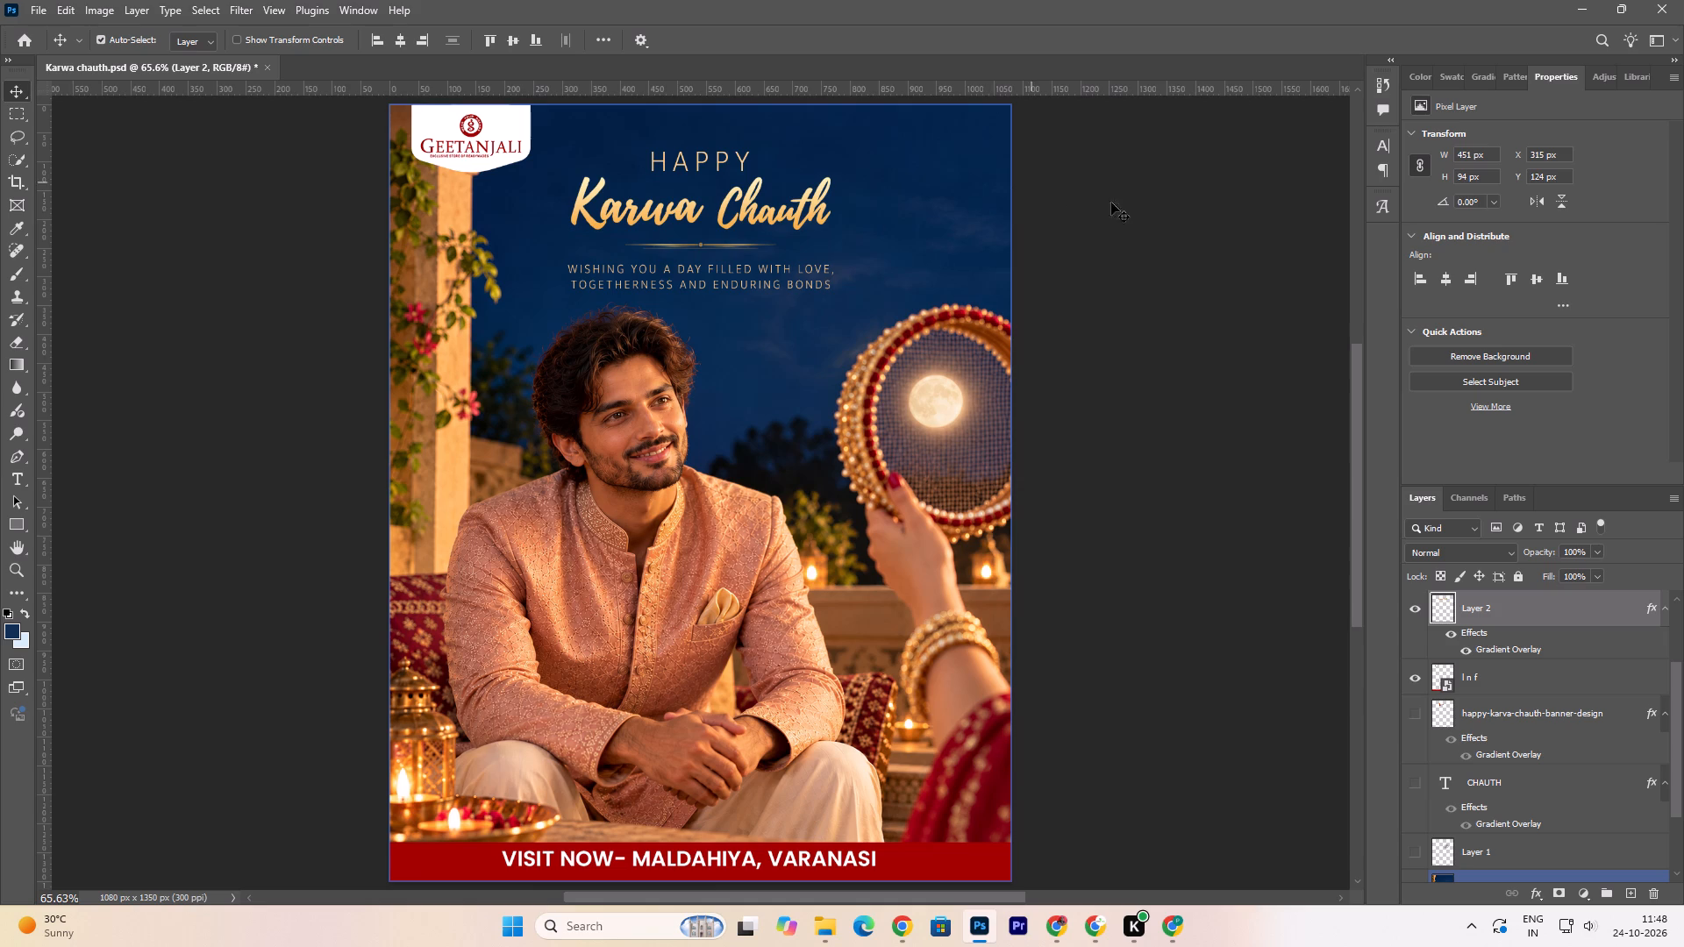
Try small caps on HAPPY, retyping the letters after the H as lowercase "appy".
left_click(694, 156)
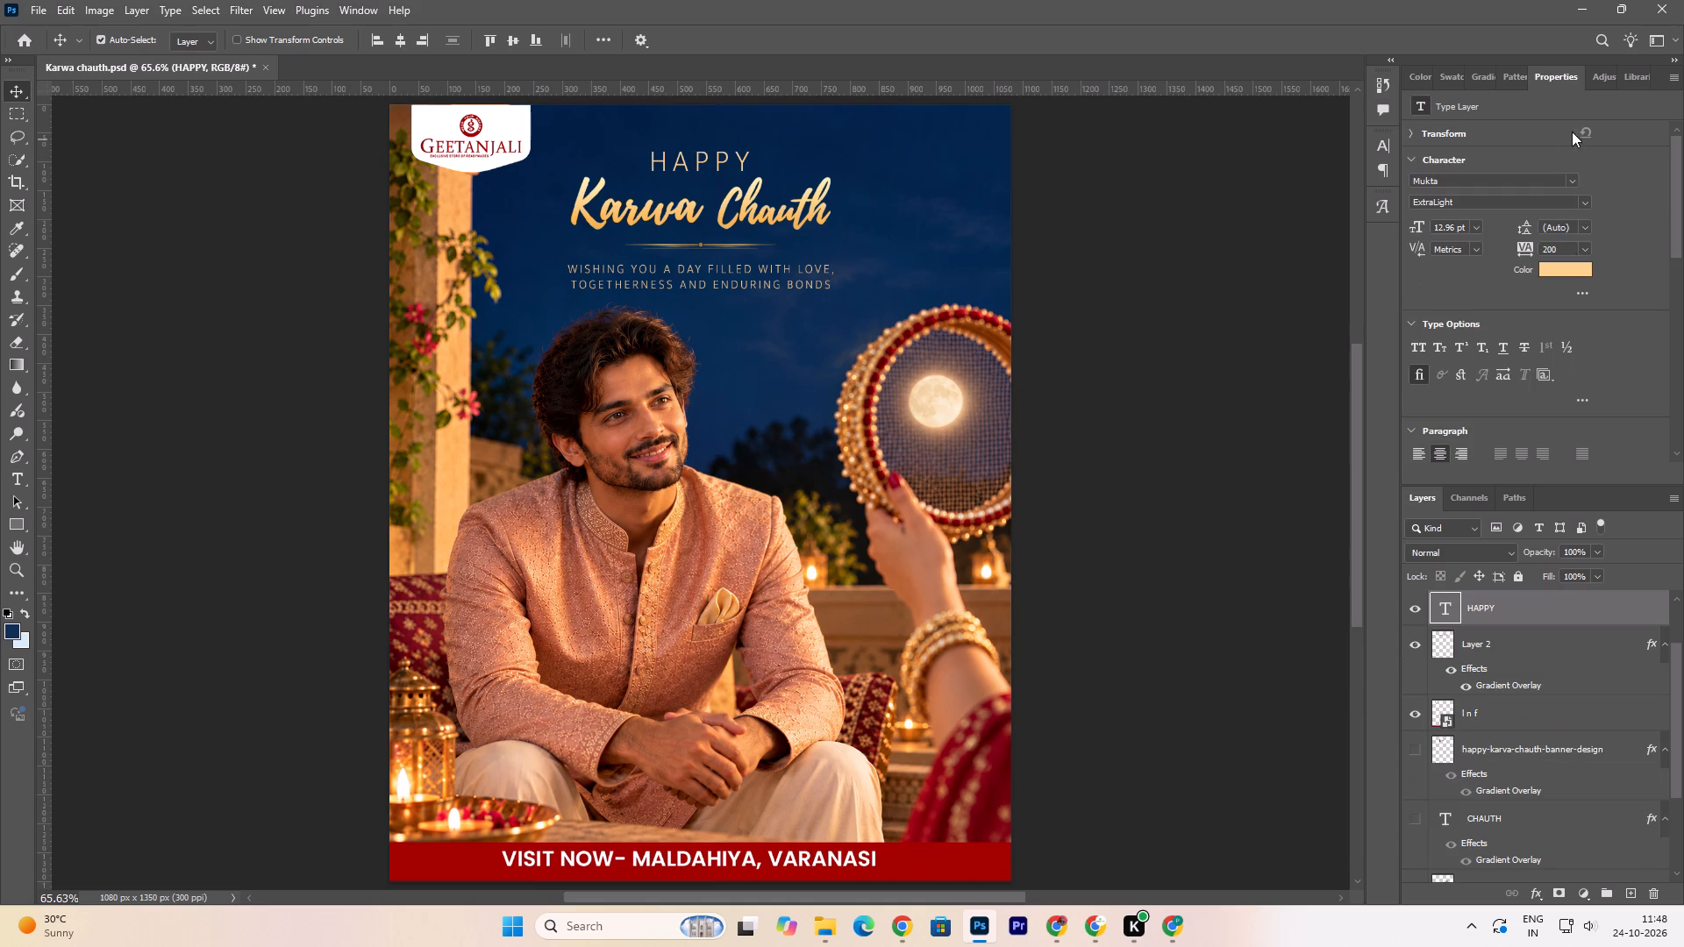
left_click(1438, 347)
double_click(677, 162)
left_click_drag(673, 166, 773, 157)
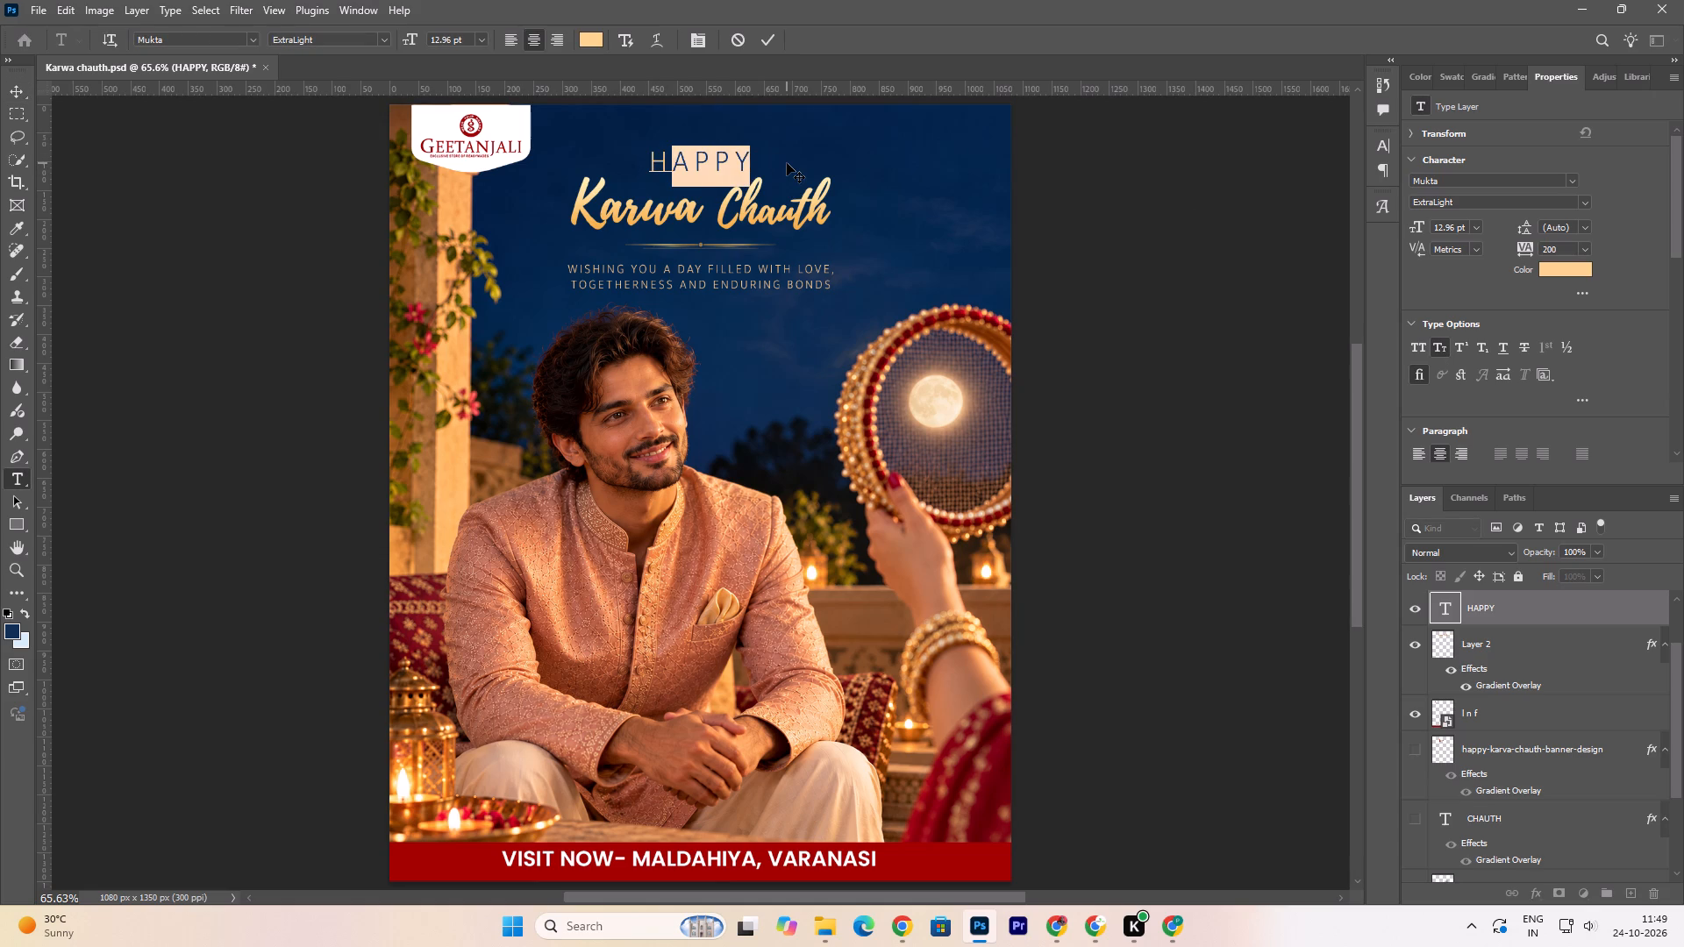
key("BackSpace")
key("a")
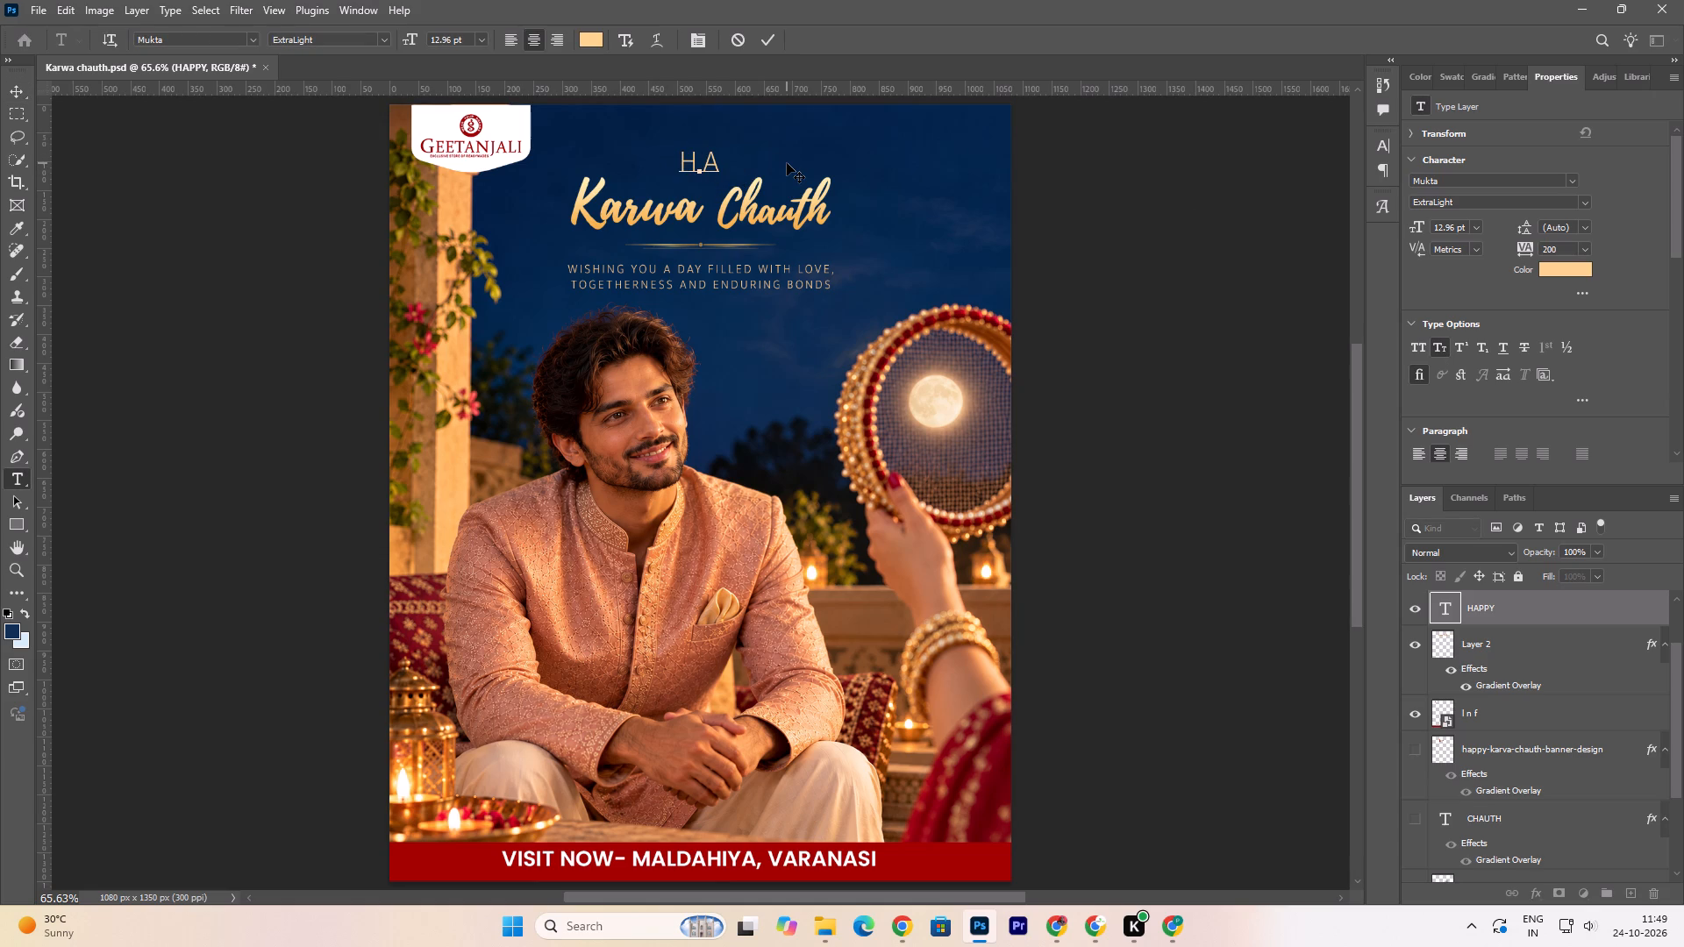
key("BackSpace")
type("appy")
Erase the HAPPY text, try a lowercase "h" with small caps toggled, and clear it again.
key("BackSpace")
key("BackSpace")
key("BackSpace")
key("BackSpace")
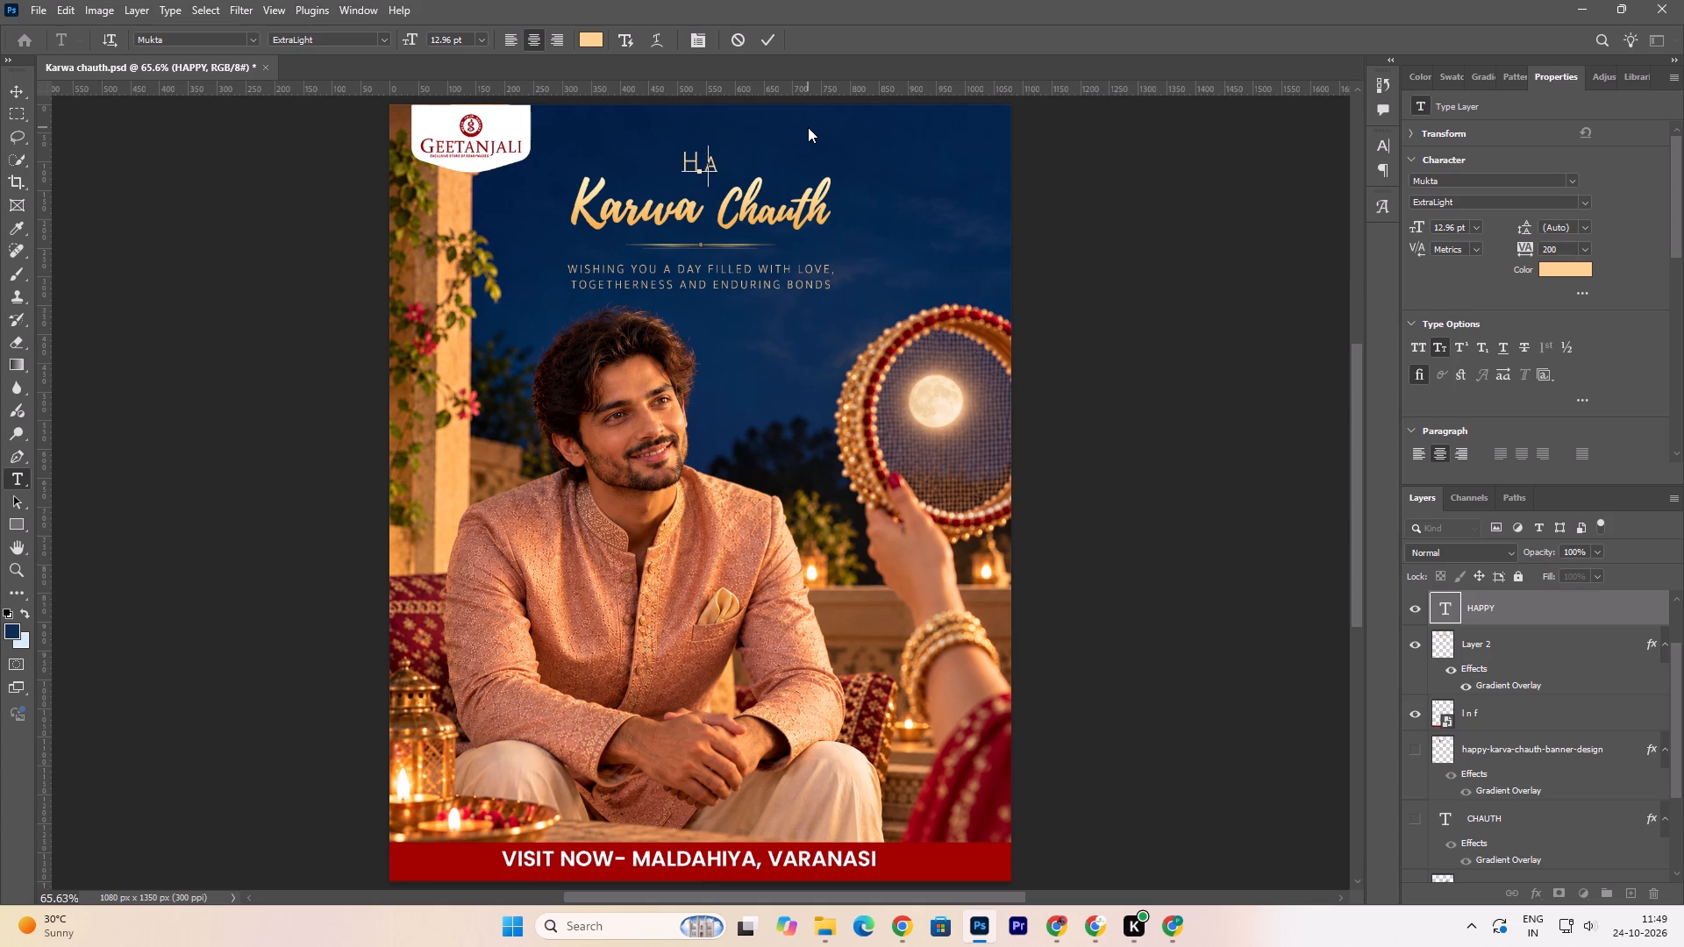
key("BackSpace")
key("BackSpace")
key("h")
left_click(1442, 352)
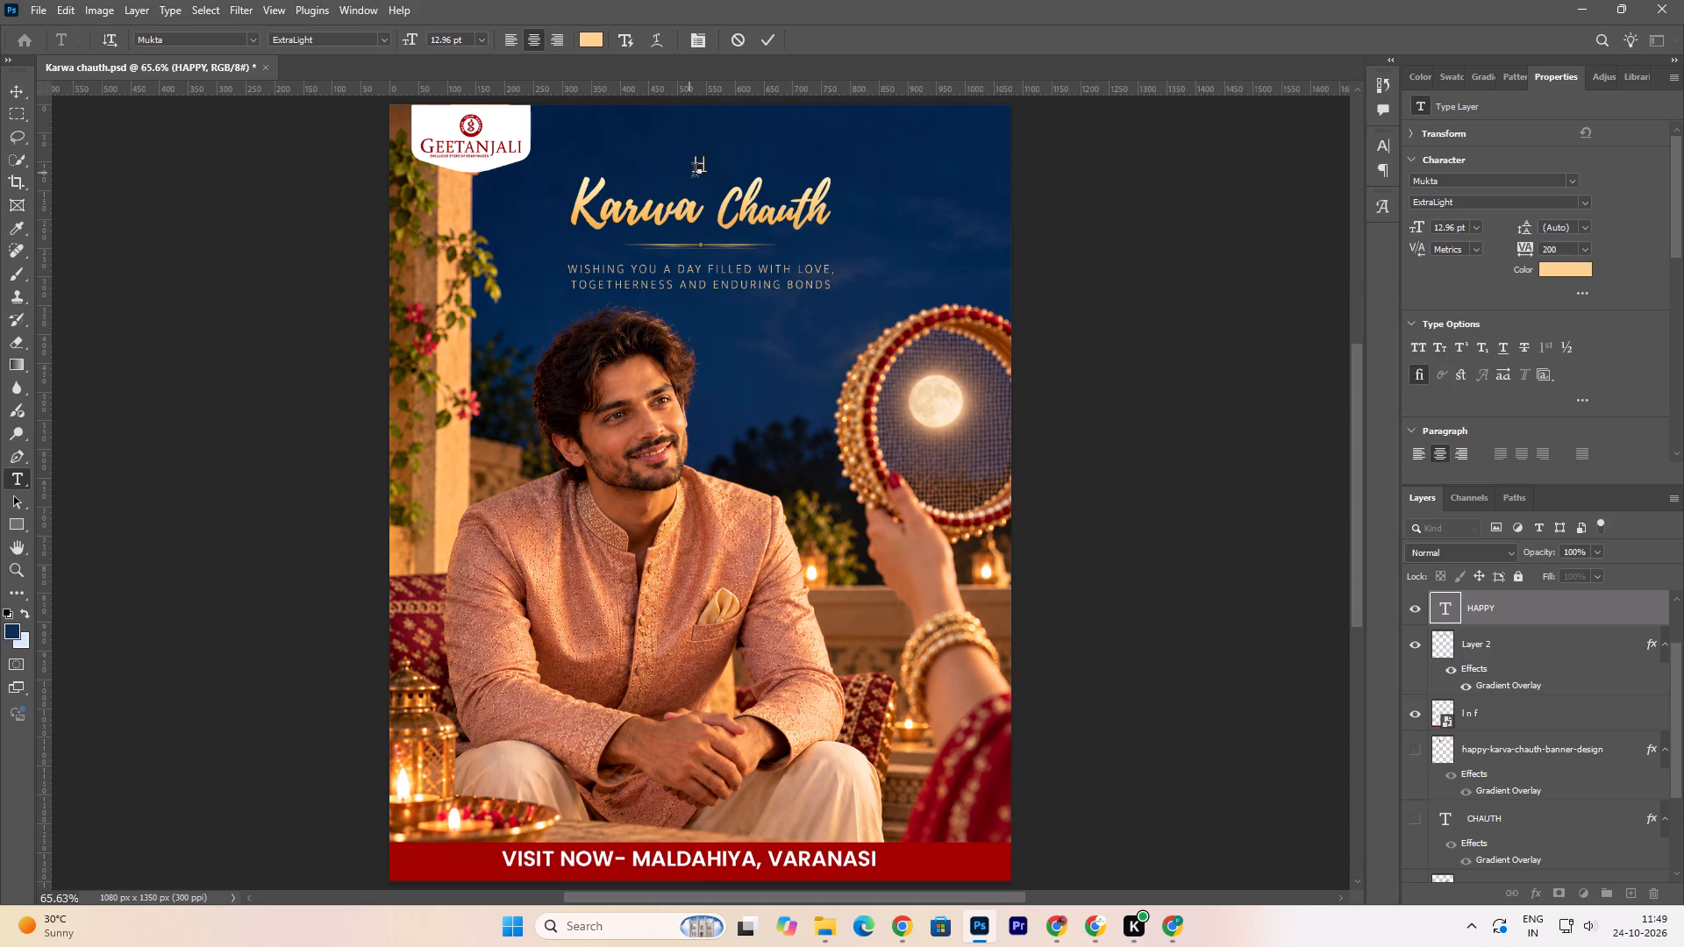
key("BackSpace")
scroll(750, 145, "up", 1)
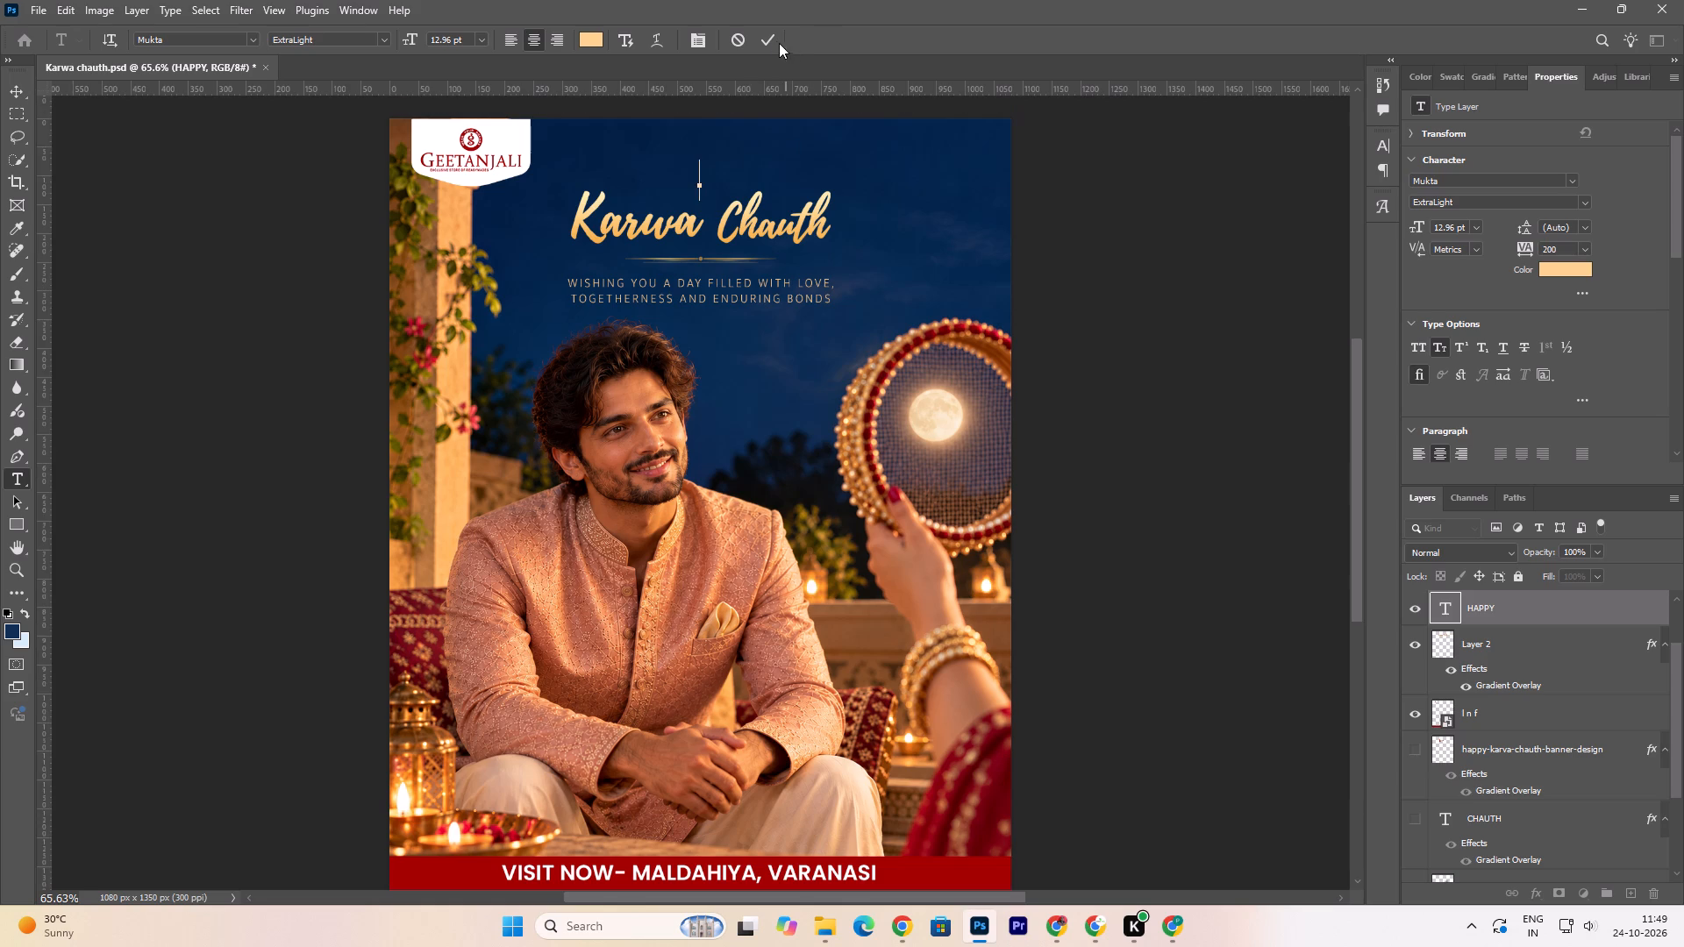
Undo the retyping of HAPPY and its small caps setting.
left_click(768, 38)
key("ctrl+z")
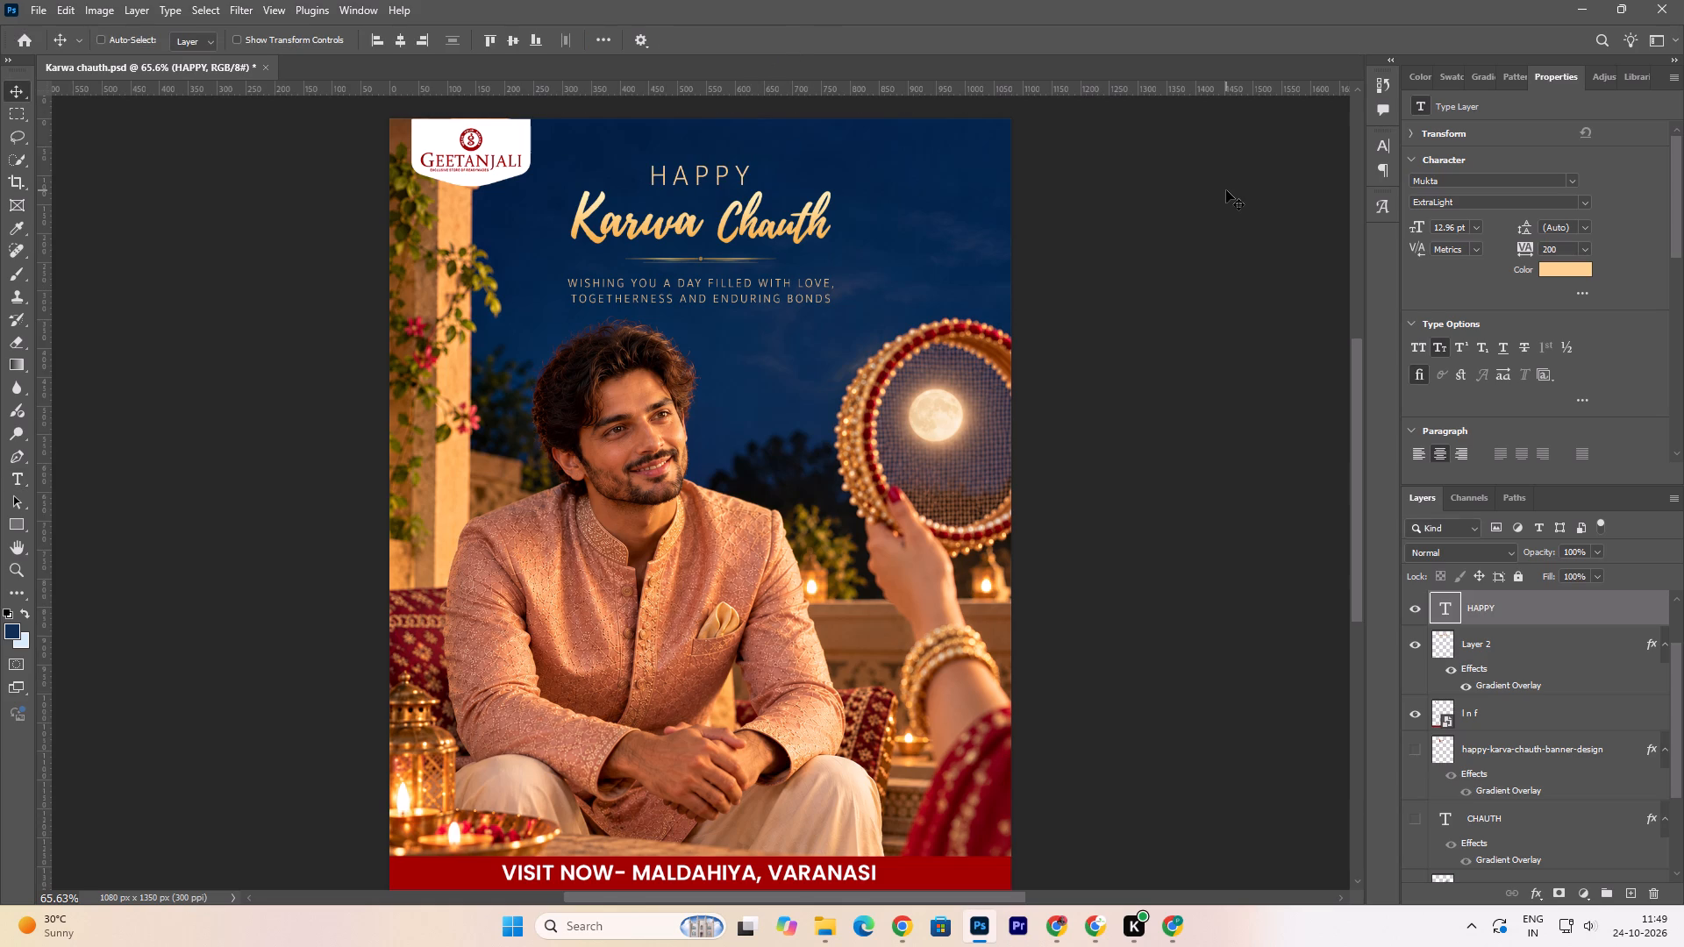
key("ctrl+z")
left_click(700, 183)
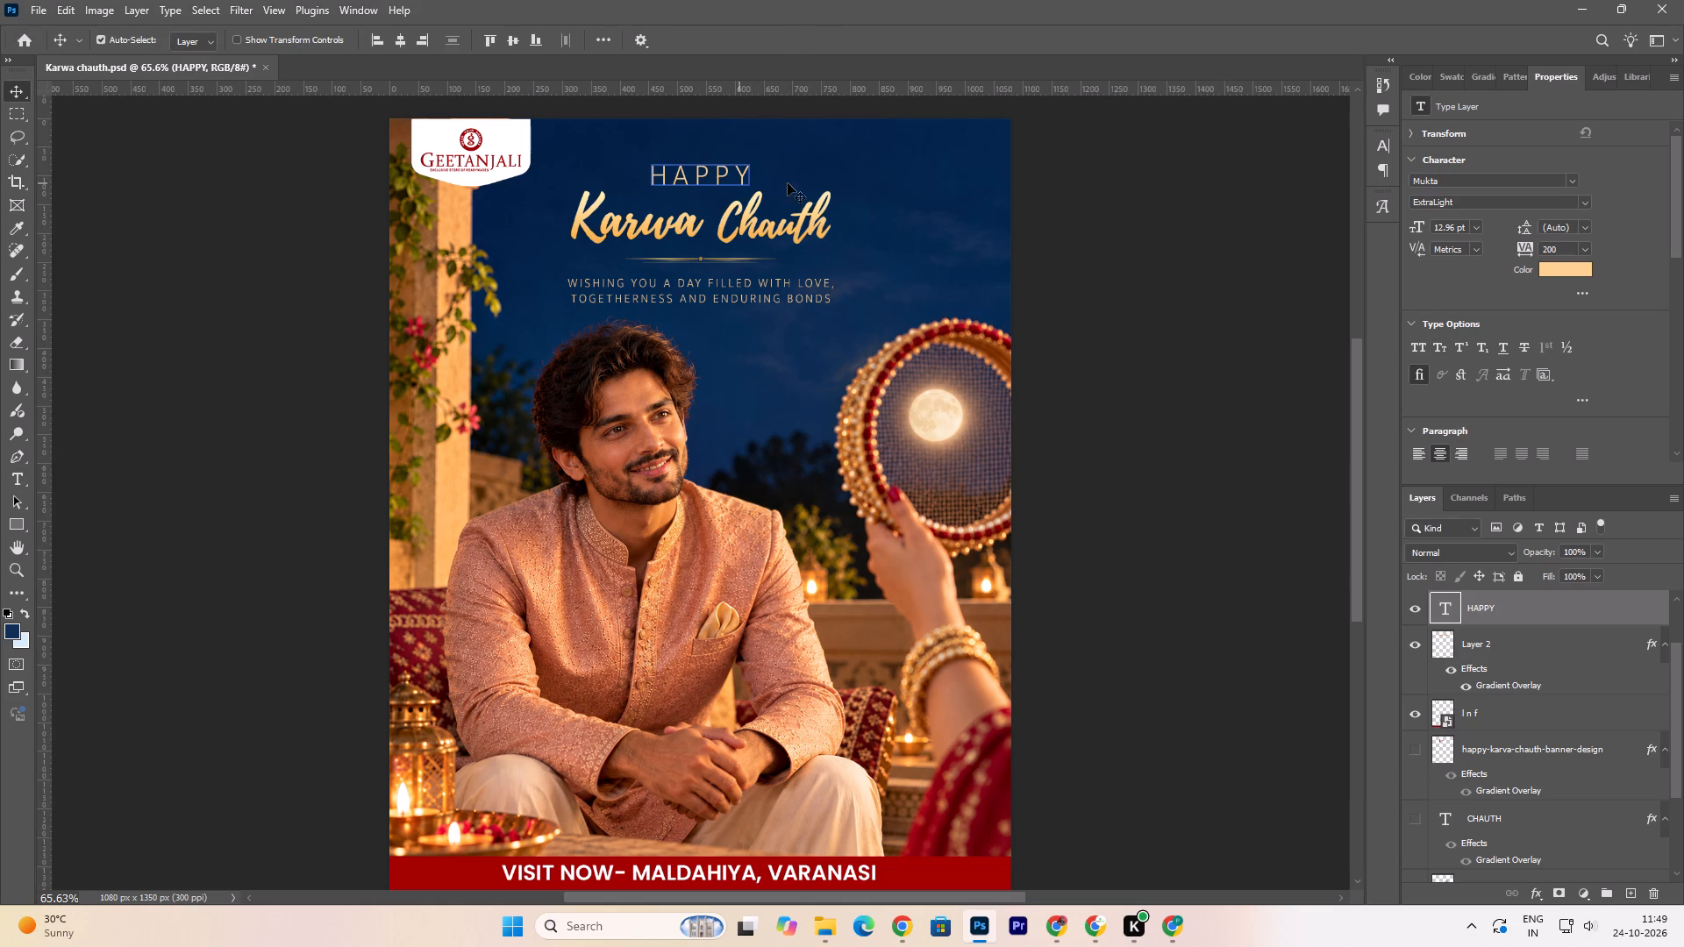
Turn off small caps for the whole two-line greeting text.
left_click(686, 289)
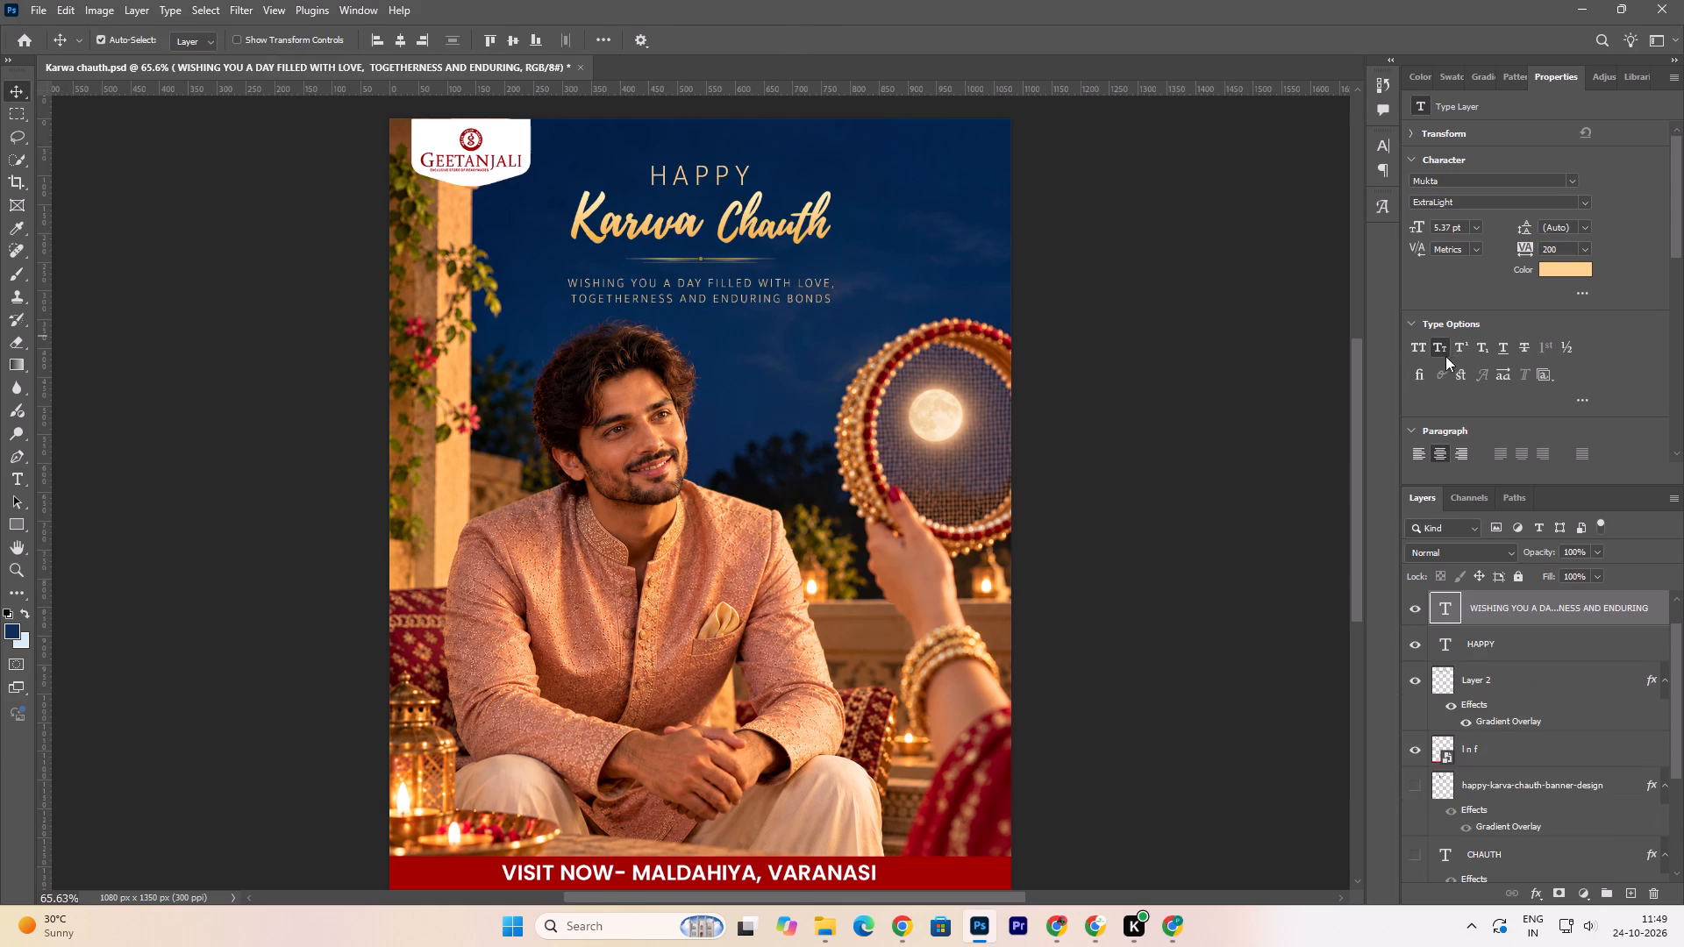
left_click(1440, 352)
key("Return")
double_click(813, 286)
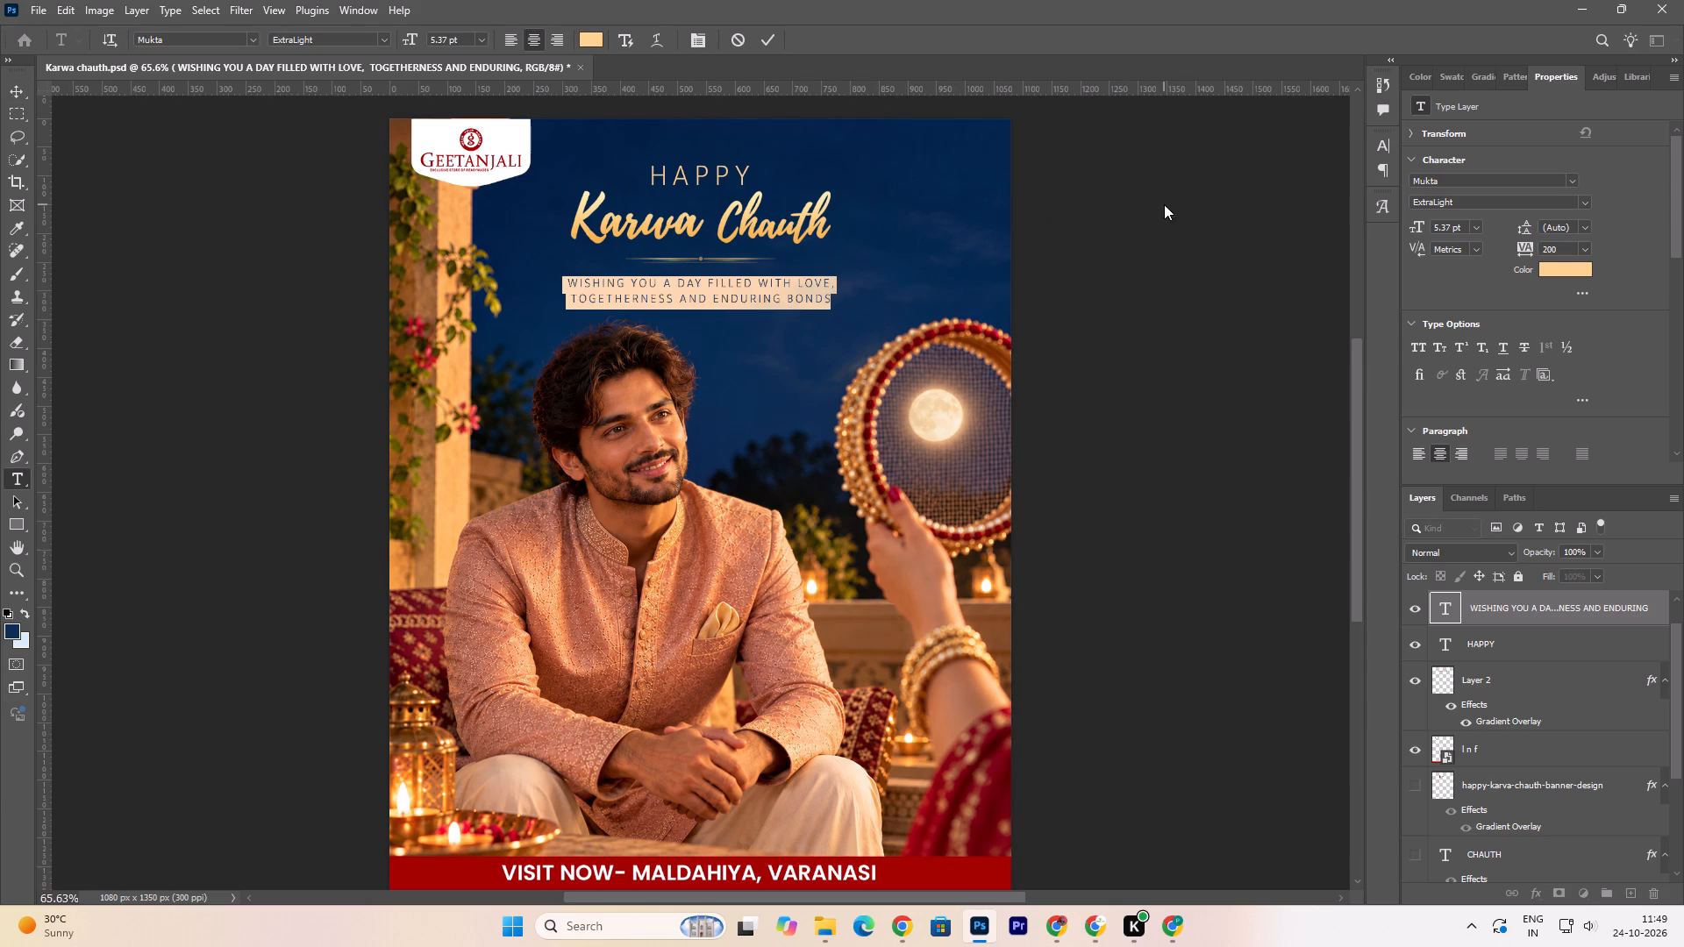
left_click(767, 32)
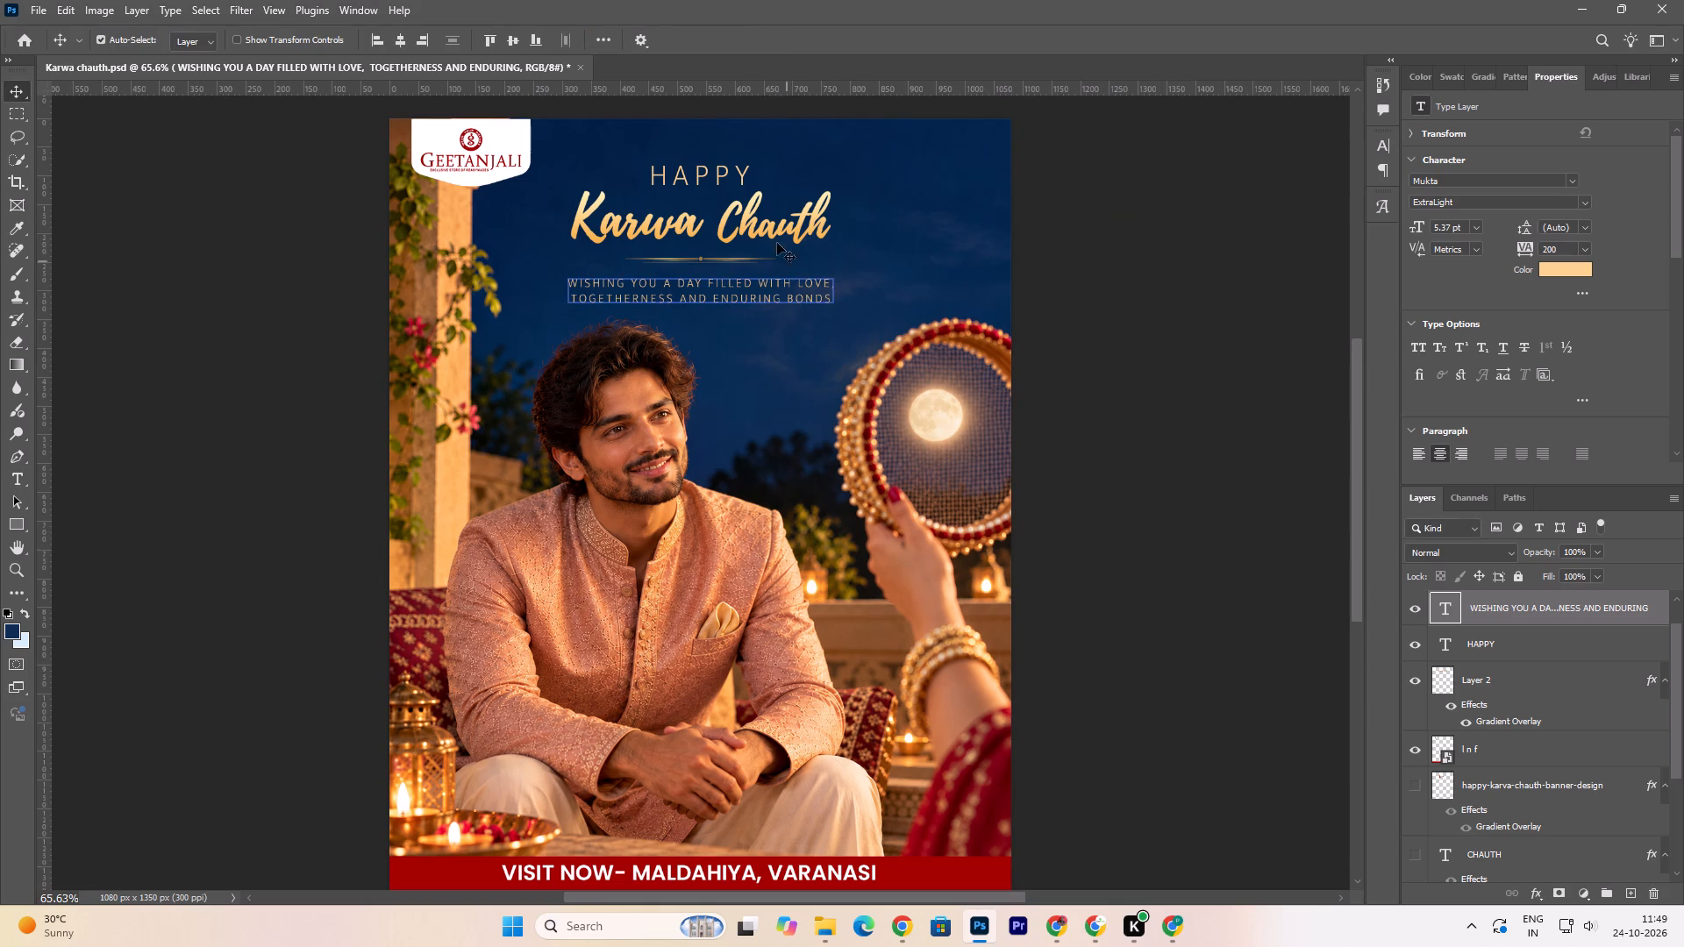
Scale the HAPPY text up proportionally by about 122% to 15.76 pt, keeping it above the title.
left_click(727, 165)
left_click(725, 187)
left_click(724, 179)
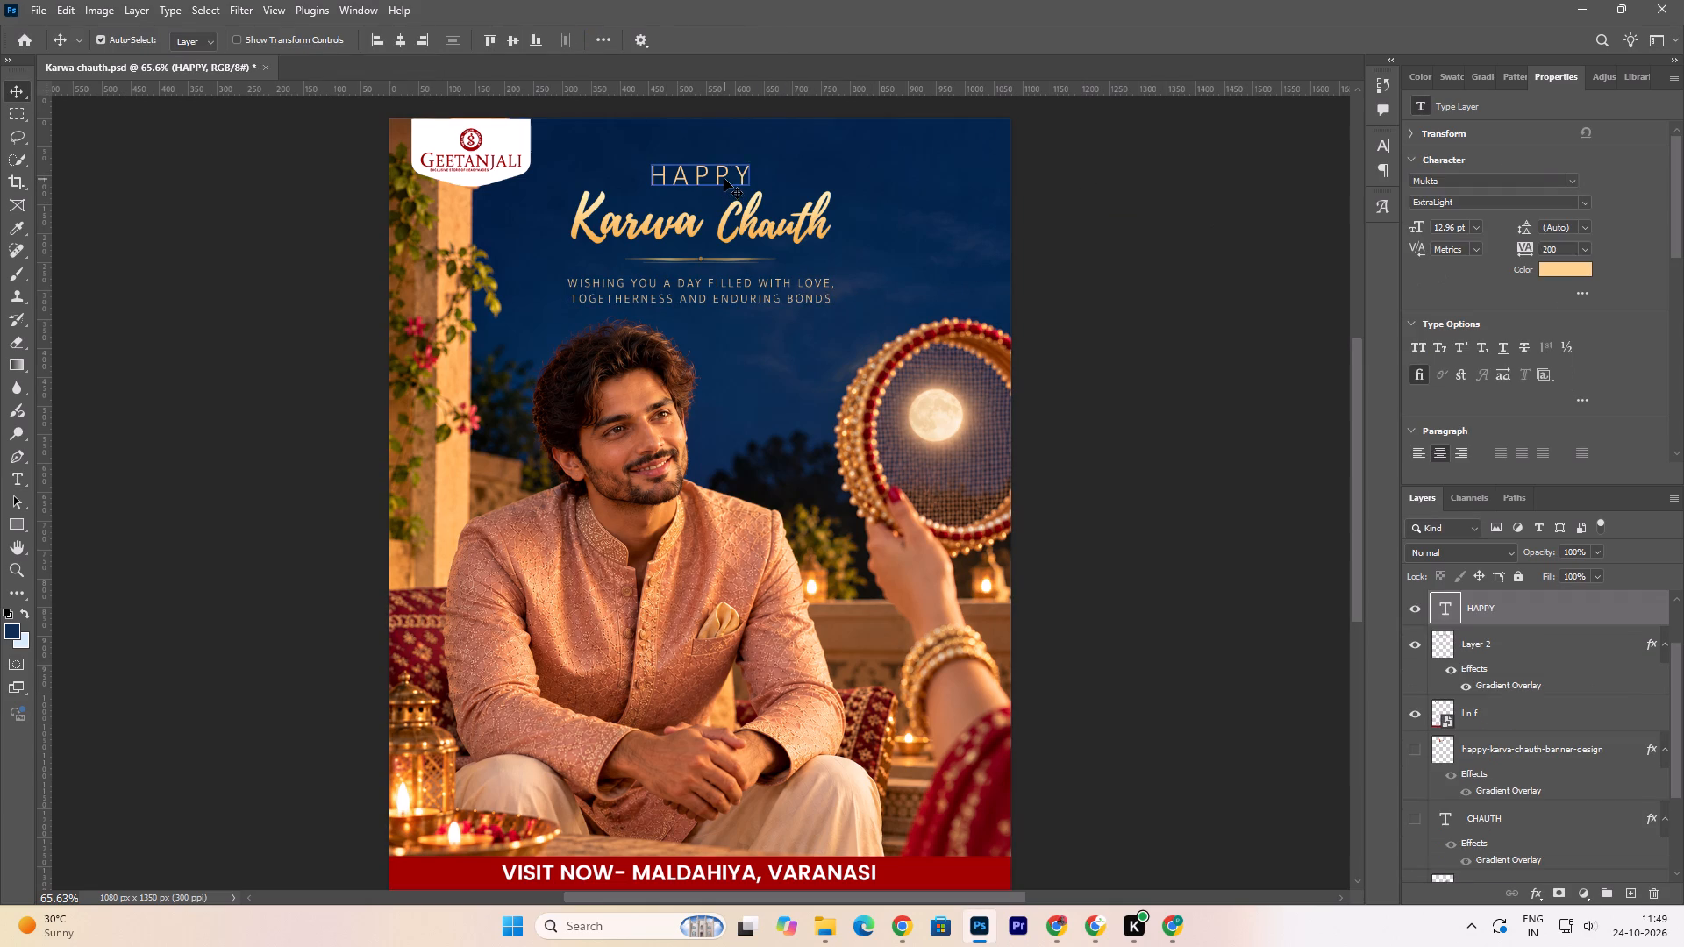
key("ctrl+t")
left_click_drag(749, 157, 768, 147)
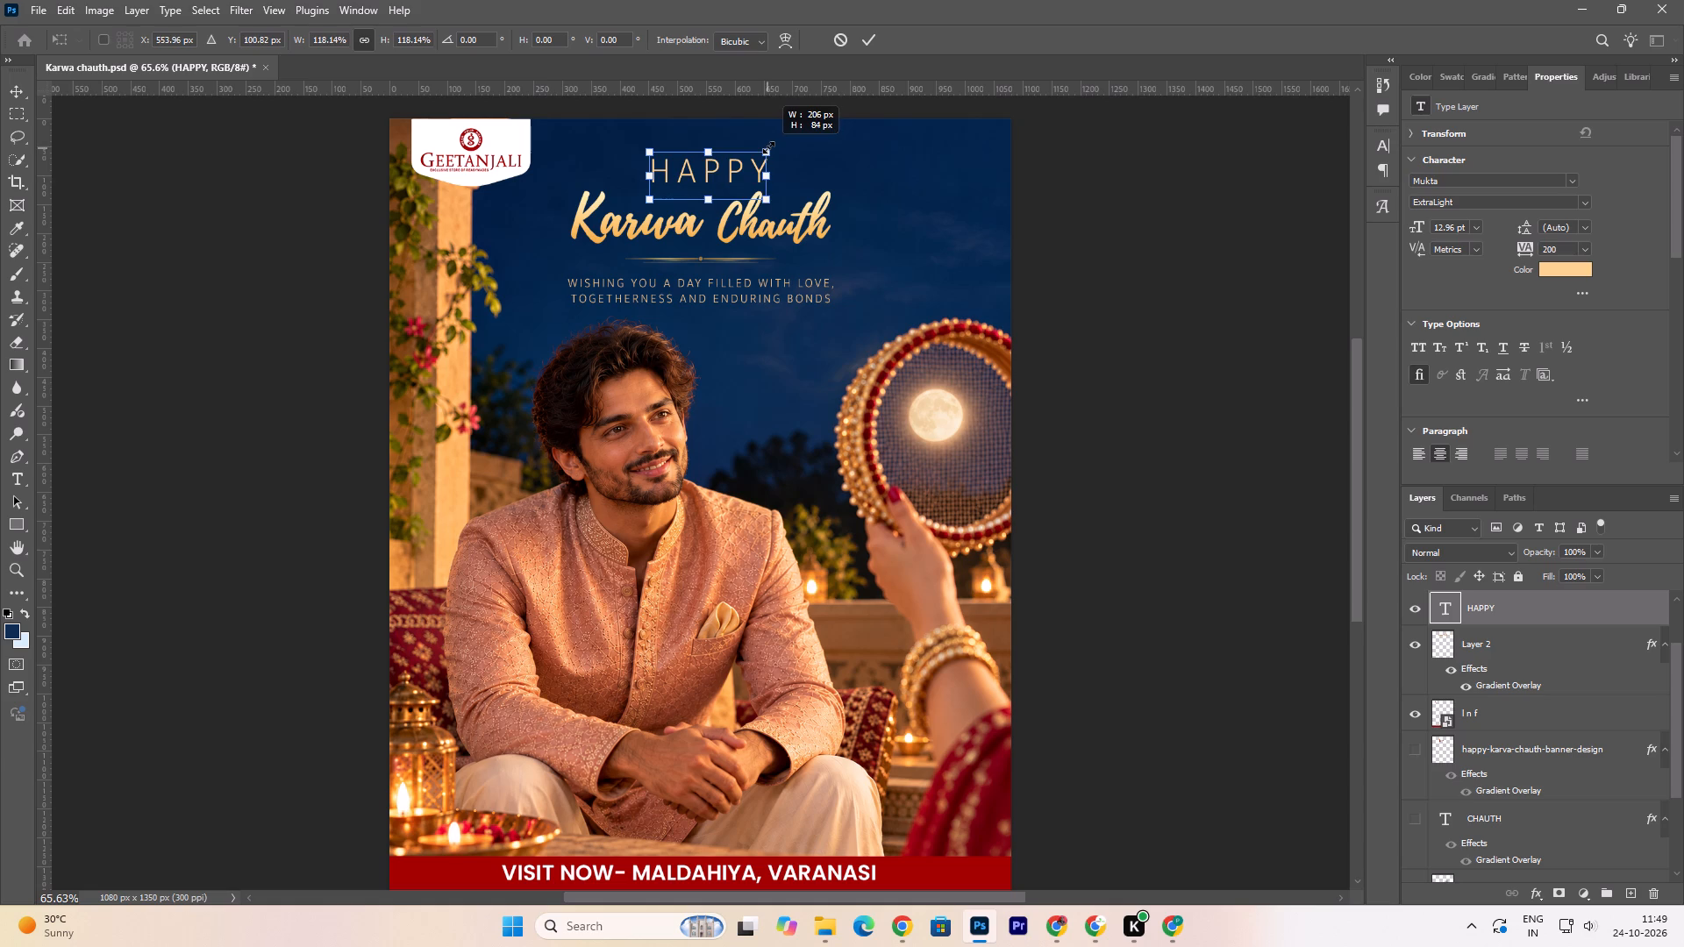
left_click_drag(768, 147, 769, 145)
left_click(731, 169)
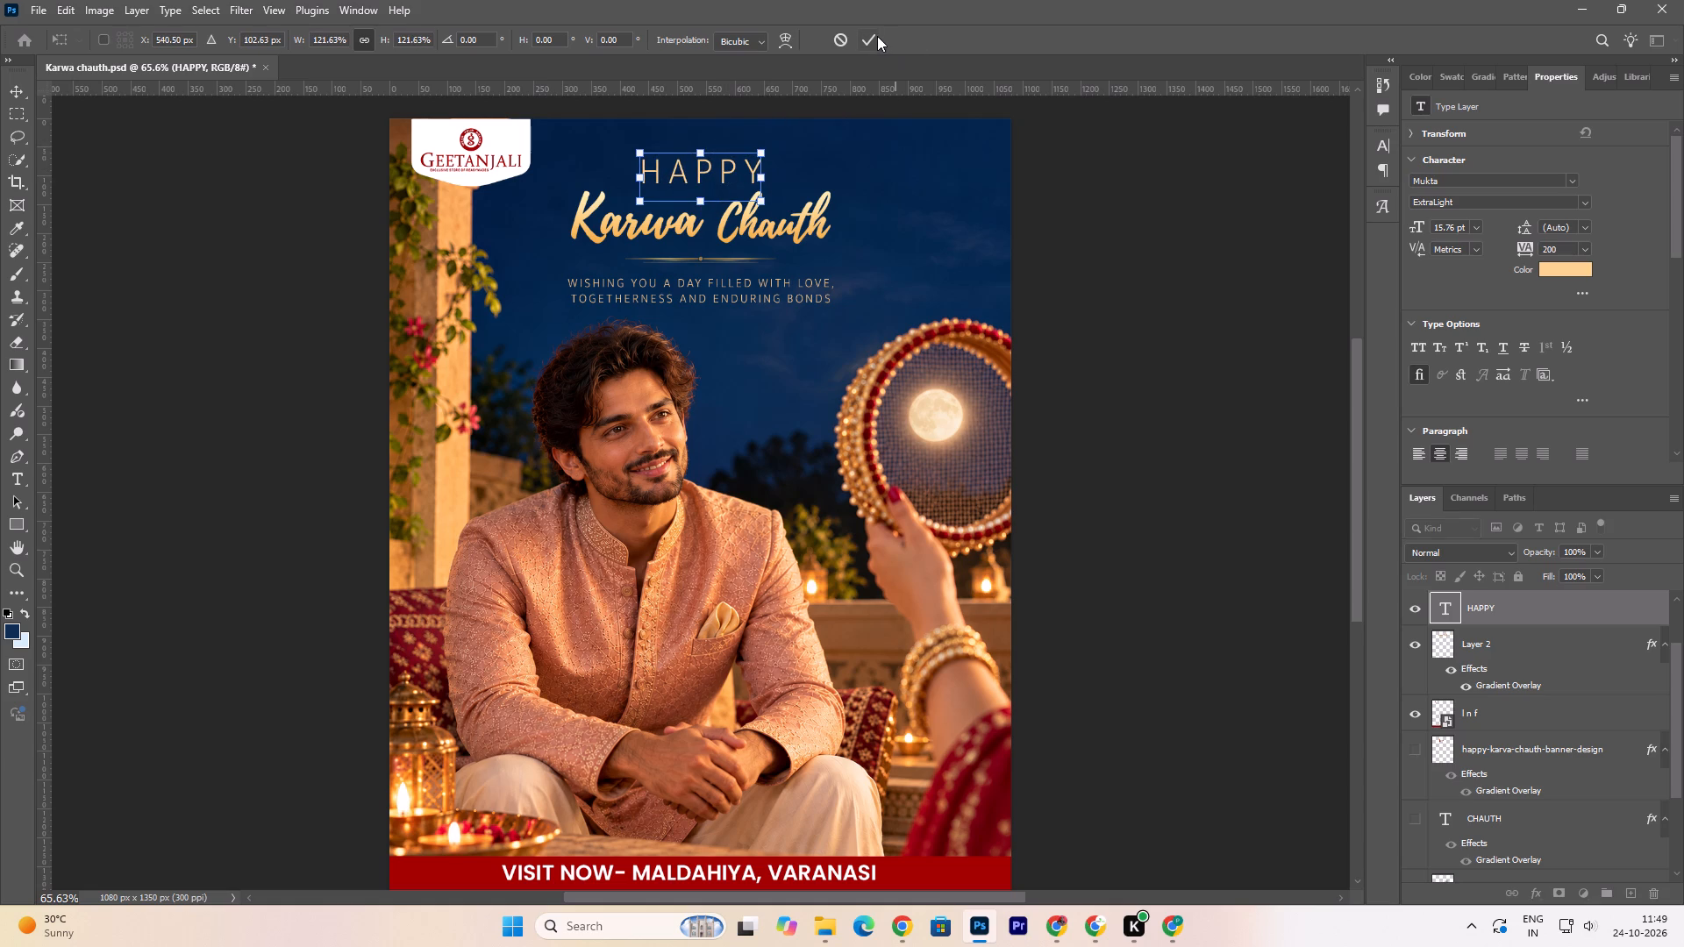
left_click(877, 36)
Centre HAPPY horizontally on the poster and nudge it slightly higher above the Karwa Chauth title.
left_click(698, 176)
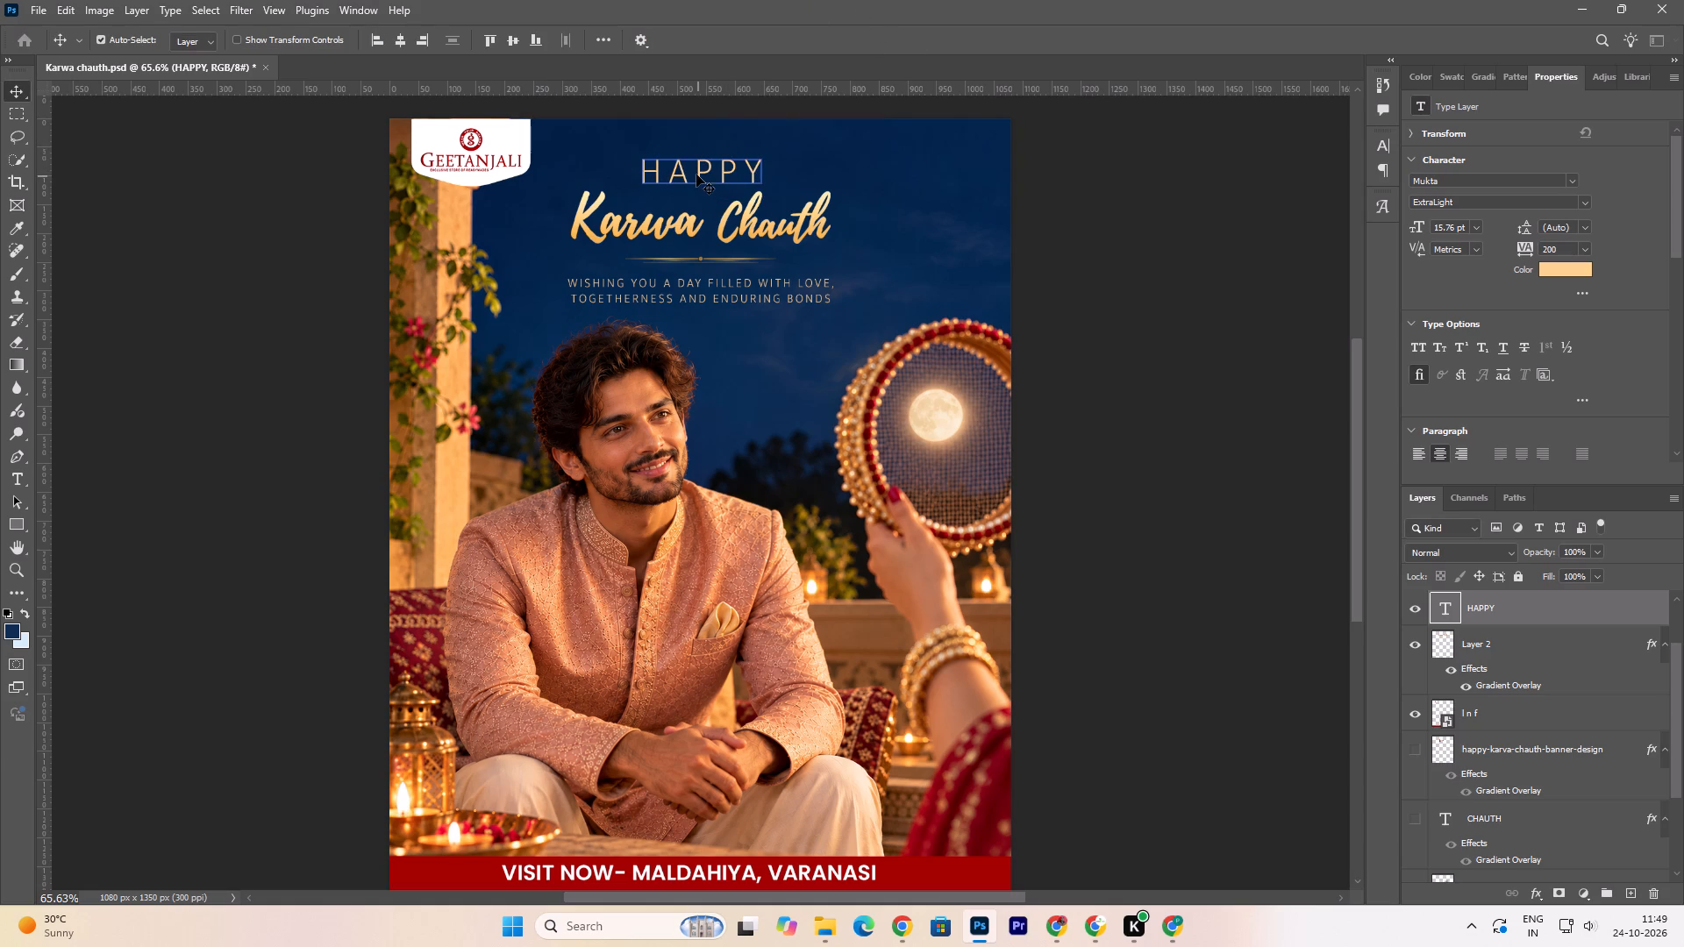
left_click(401, 39)
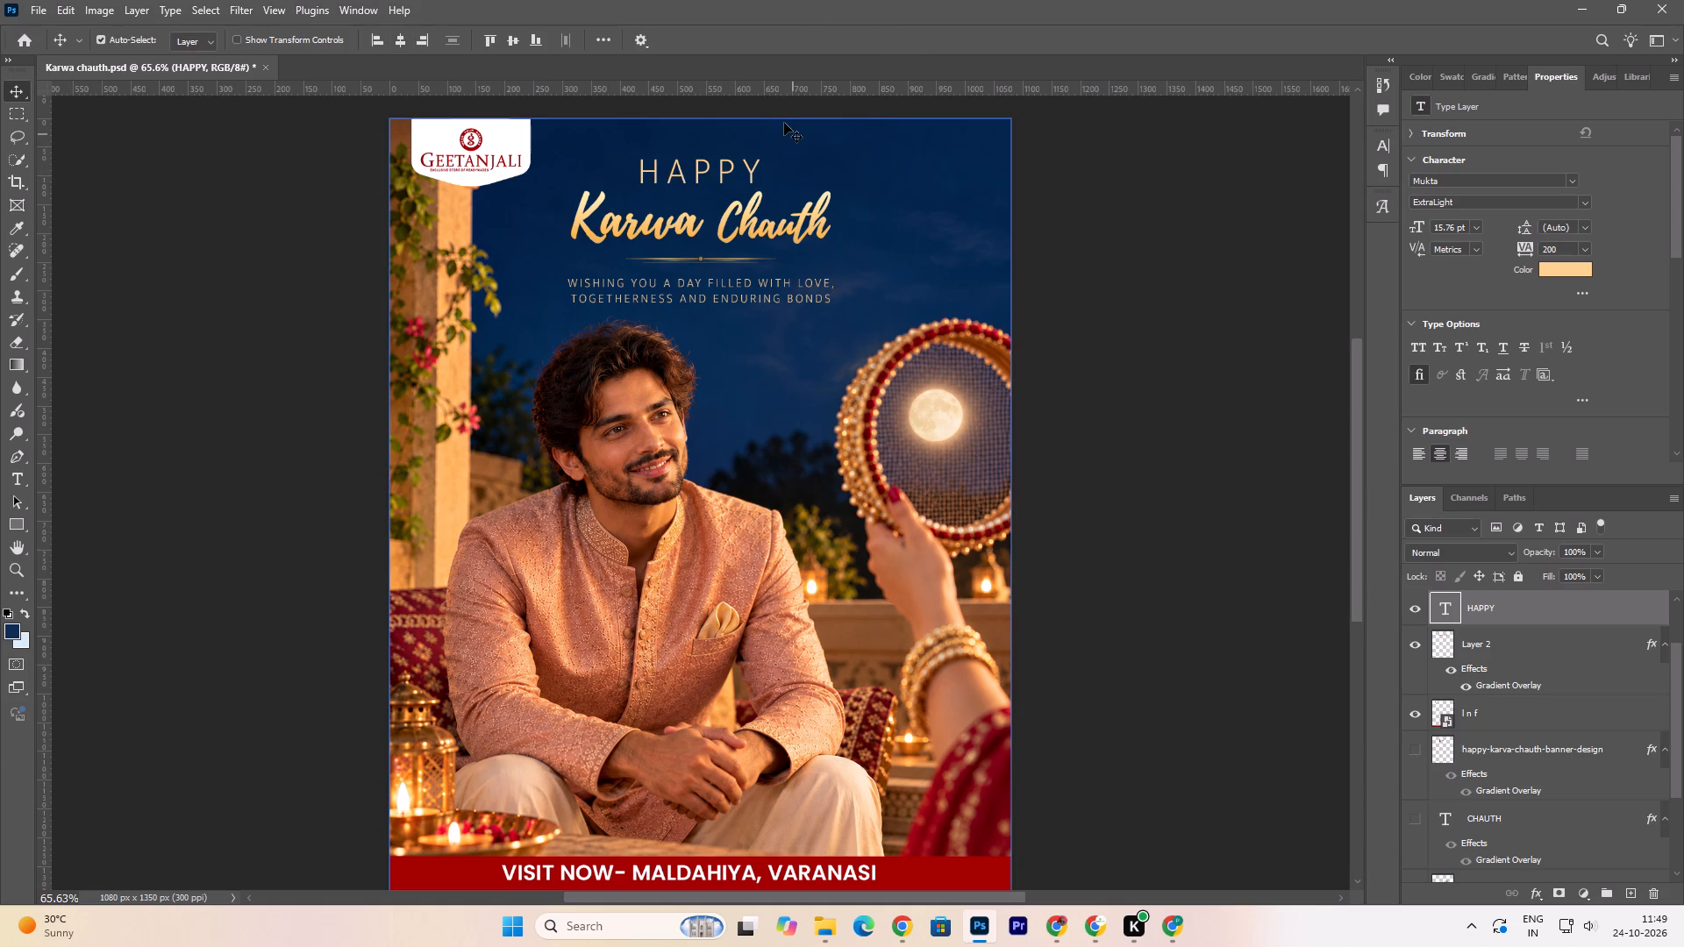
left_click(739, 166)
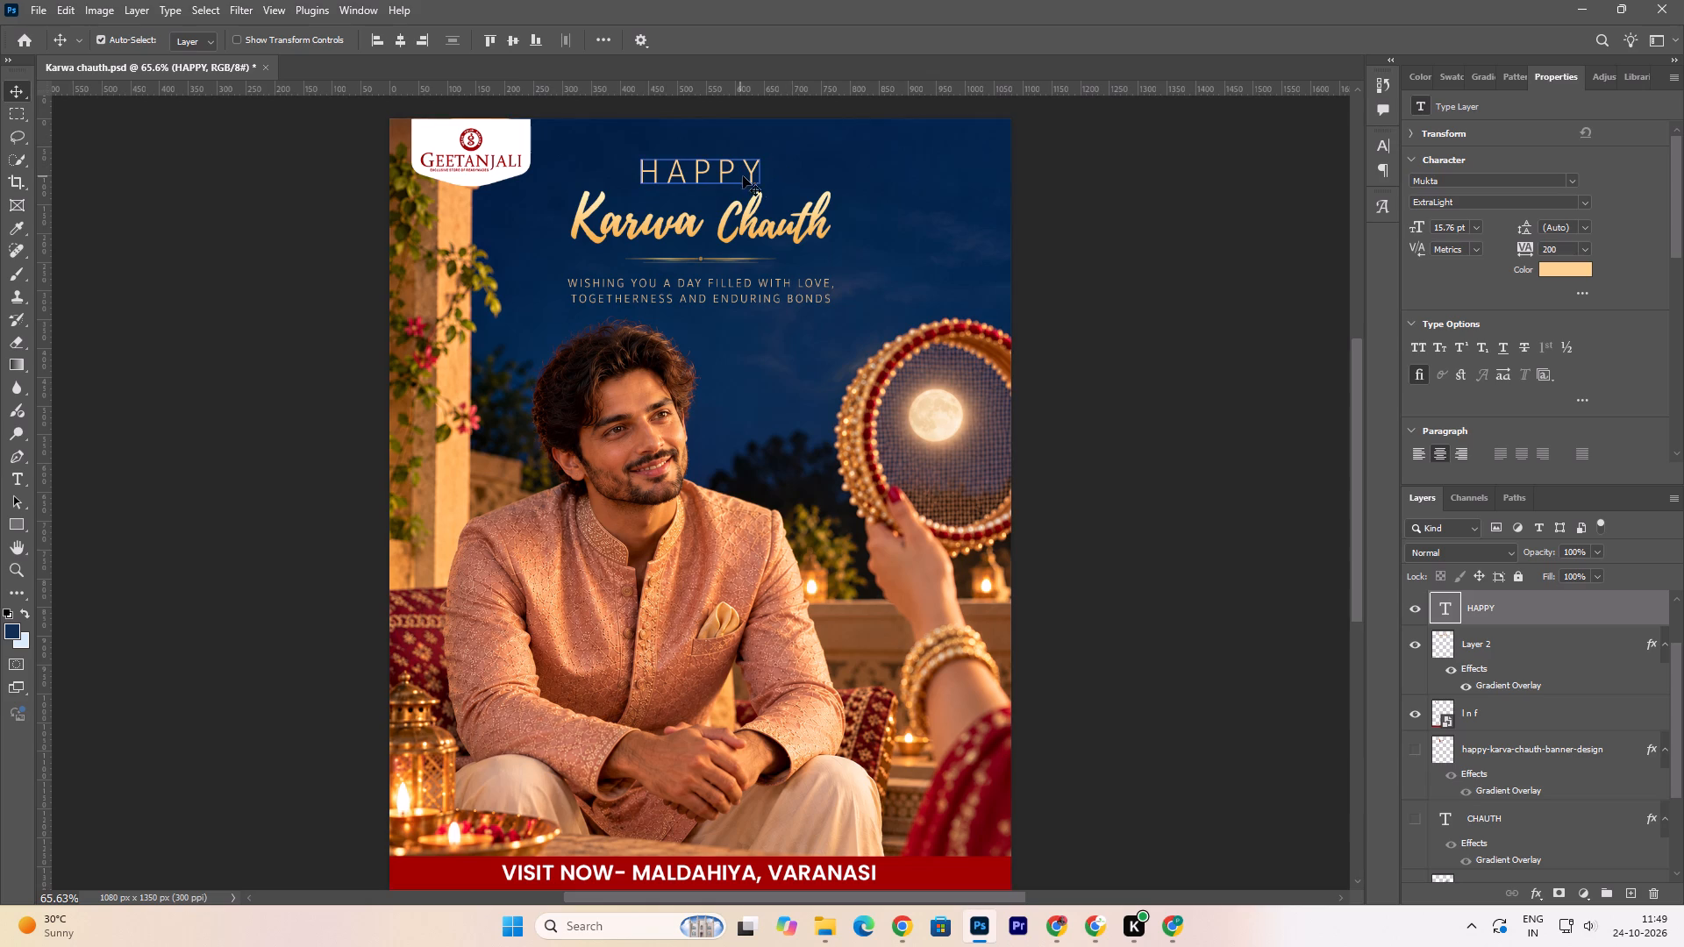
key("Down")
key("Down")
key("Down")
key("Up")
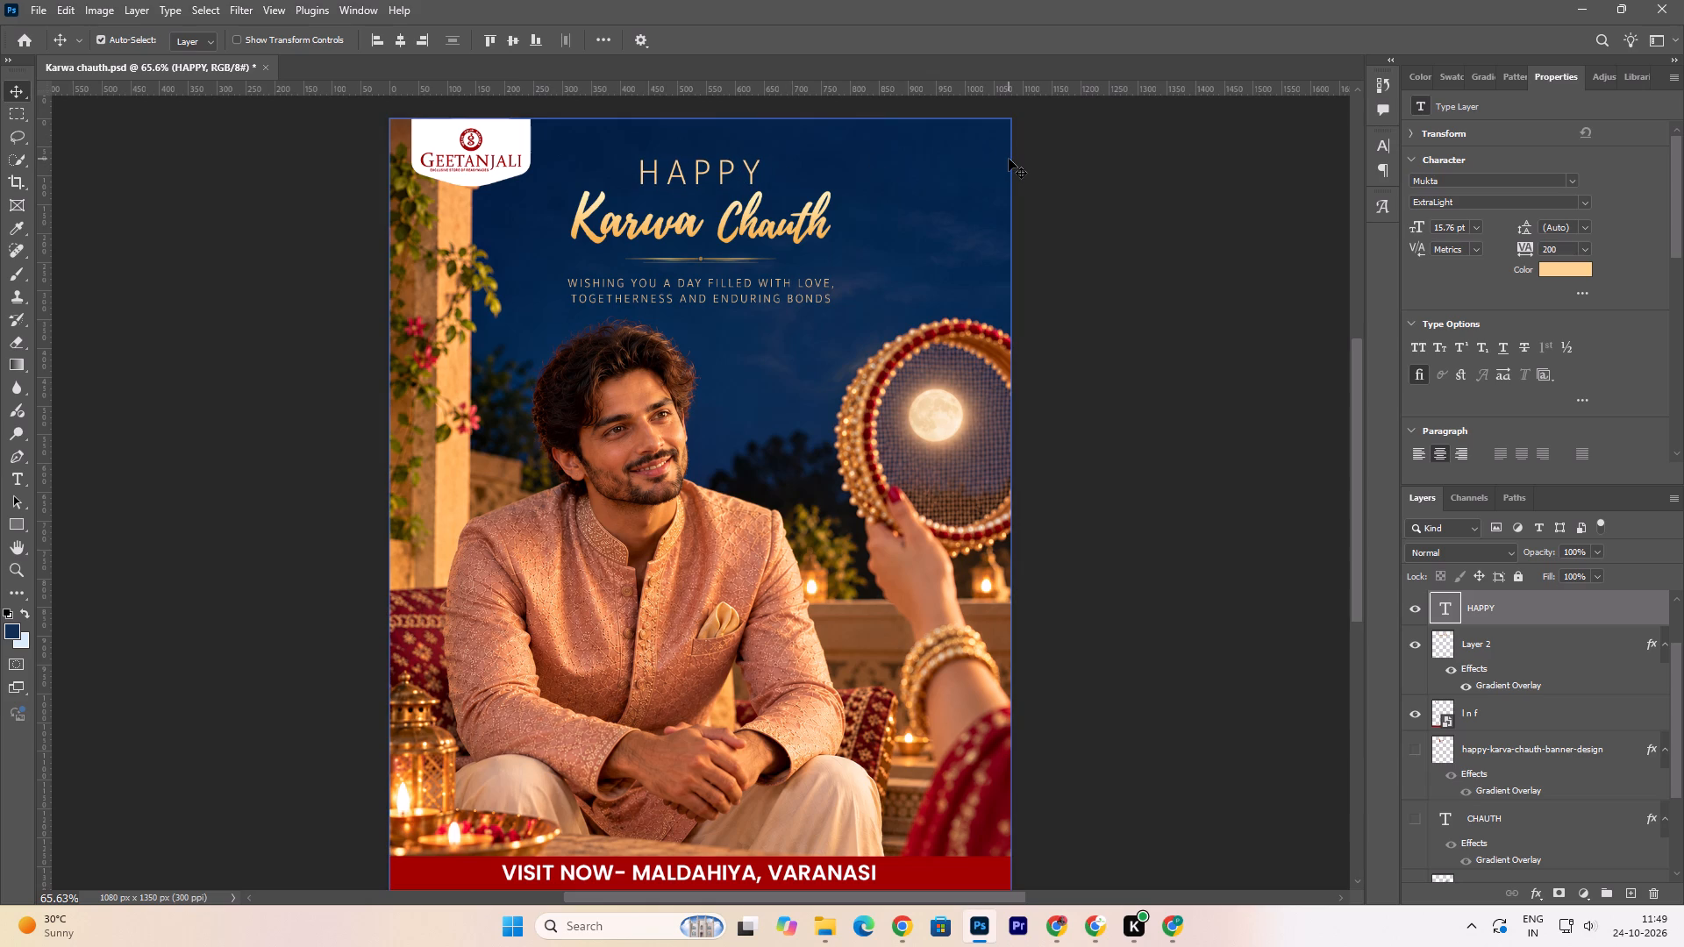
key("Up")
key("Up")
key("Up")
key("Up")
key("Up")
key("Up")
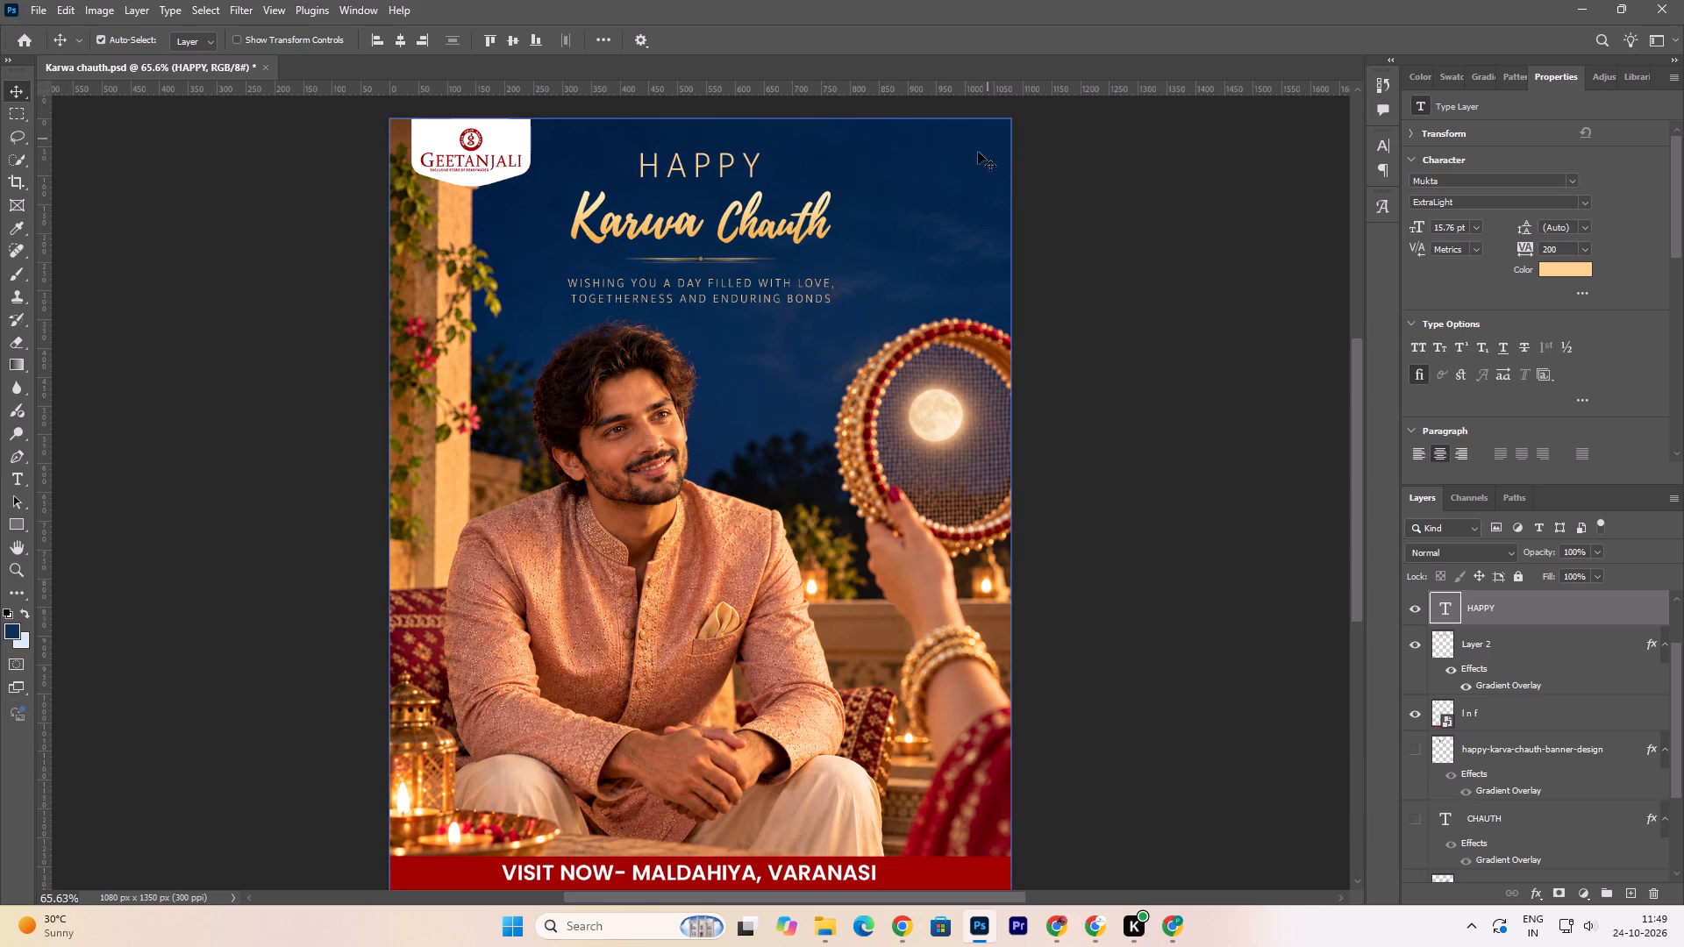
Set the tracking of the HAPPY text to 250.
double_click(703, 156)
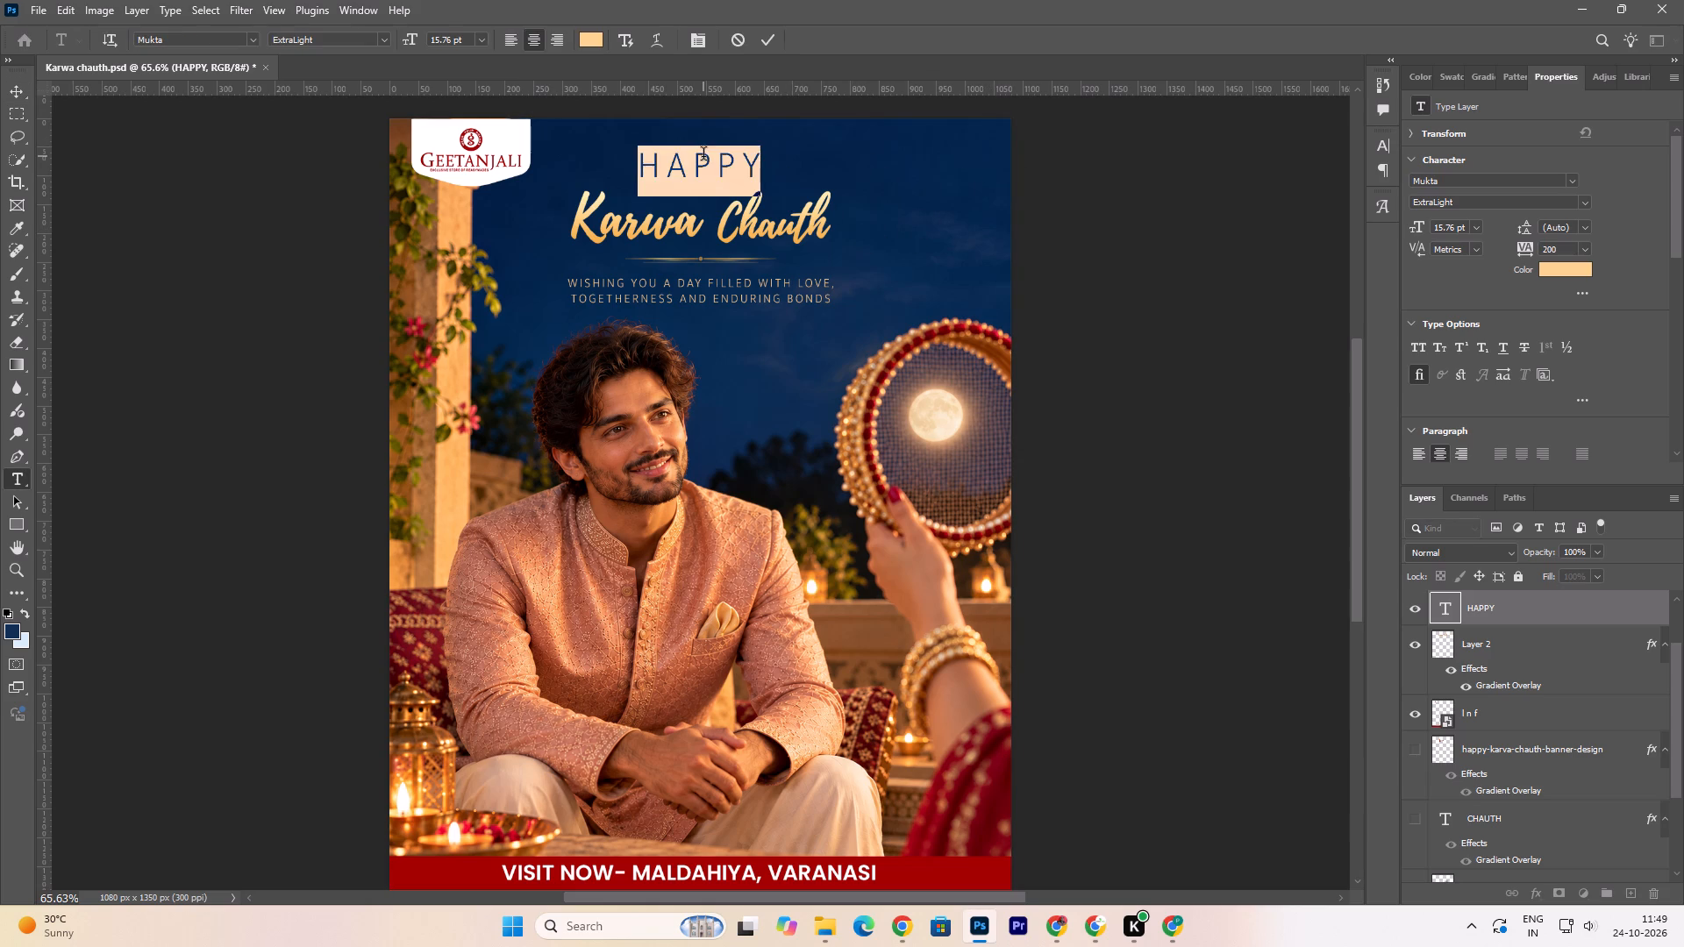
left_click(701, 39)
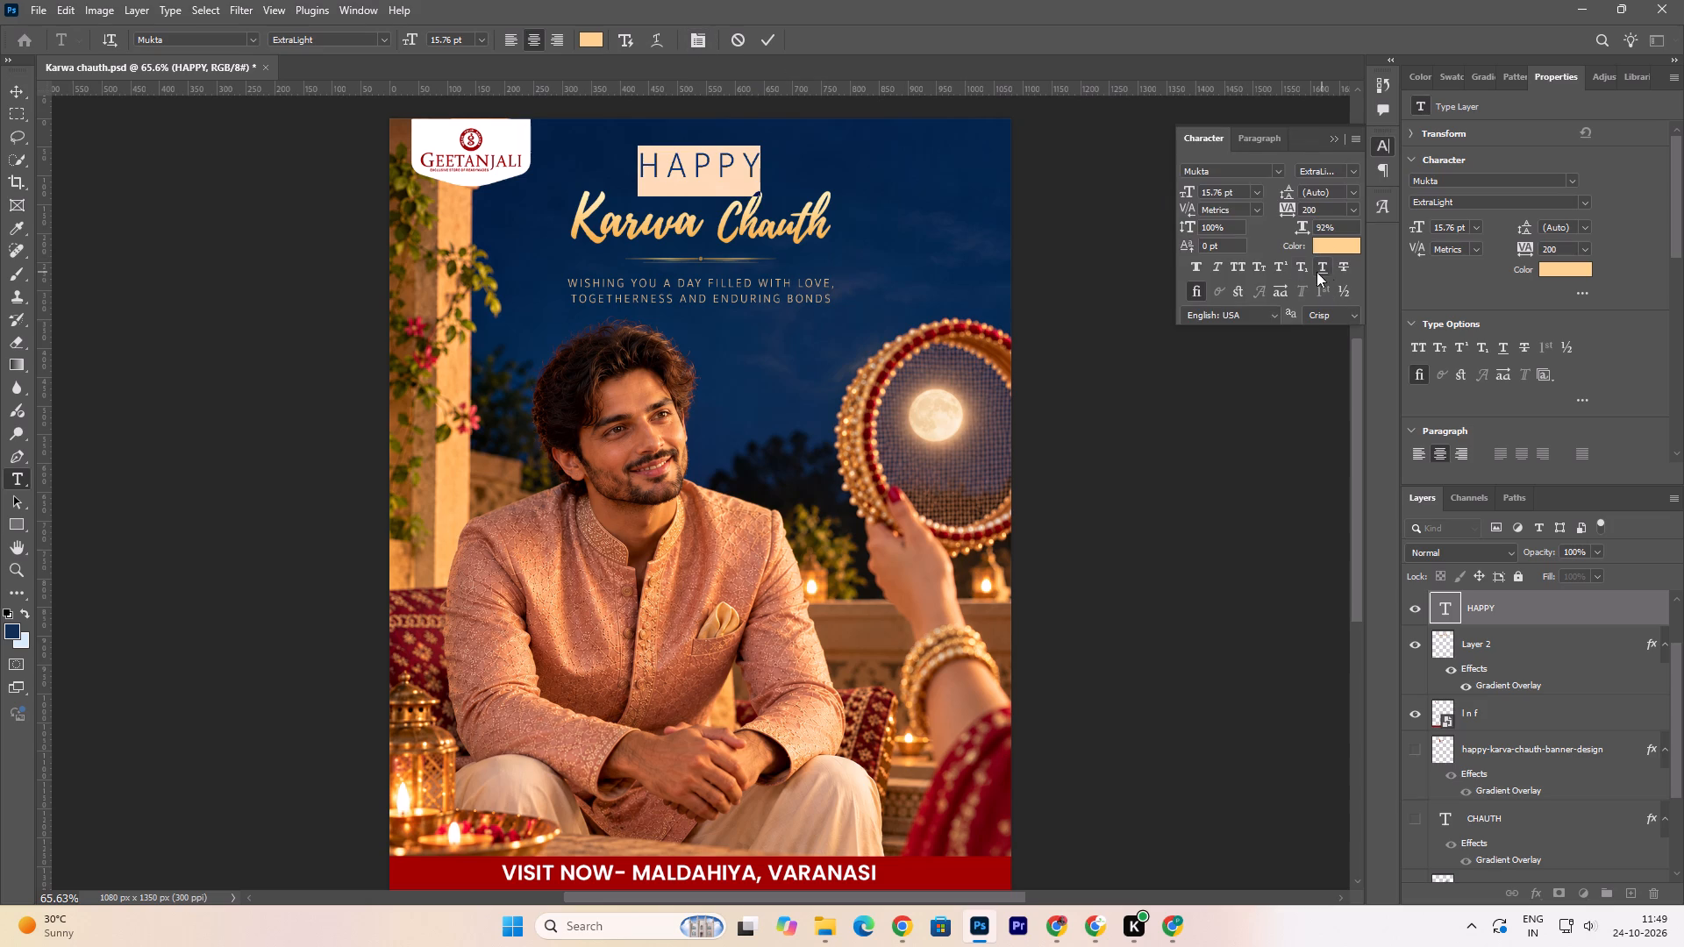
left_click(1353, 204)
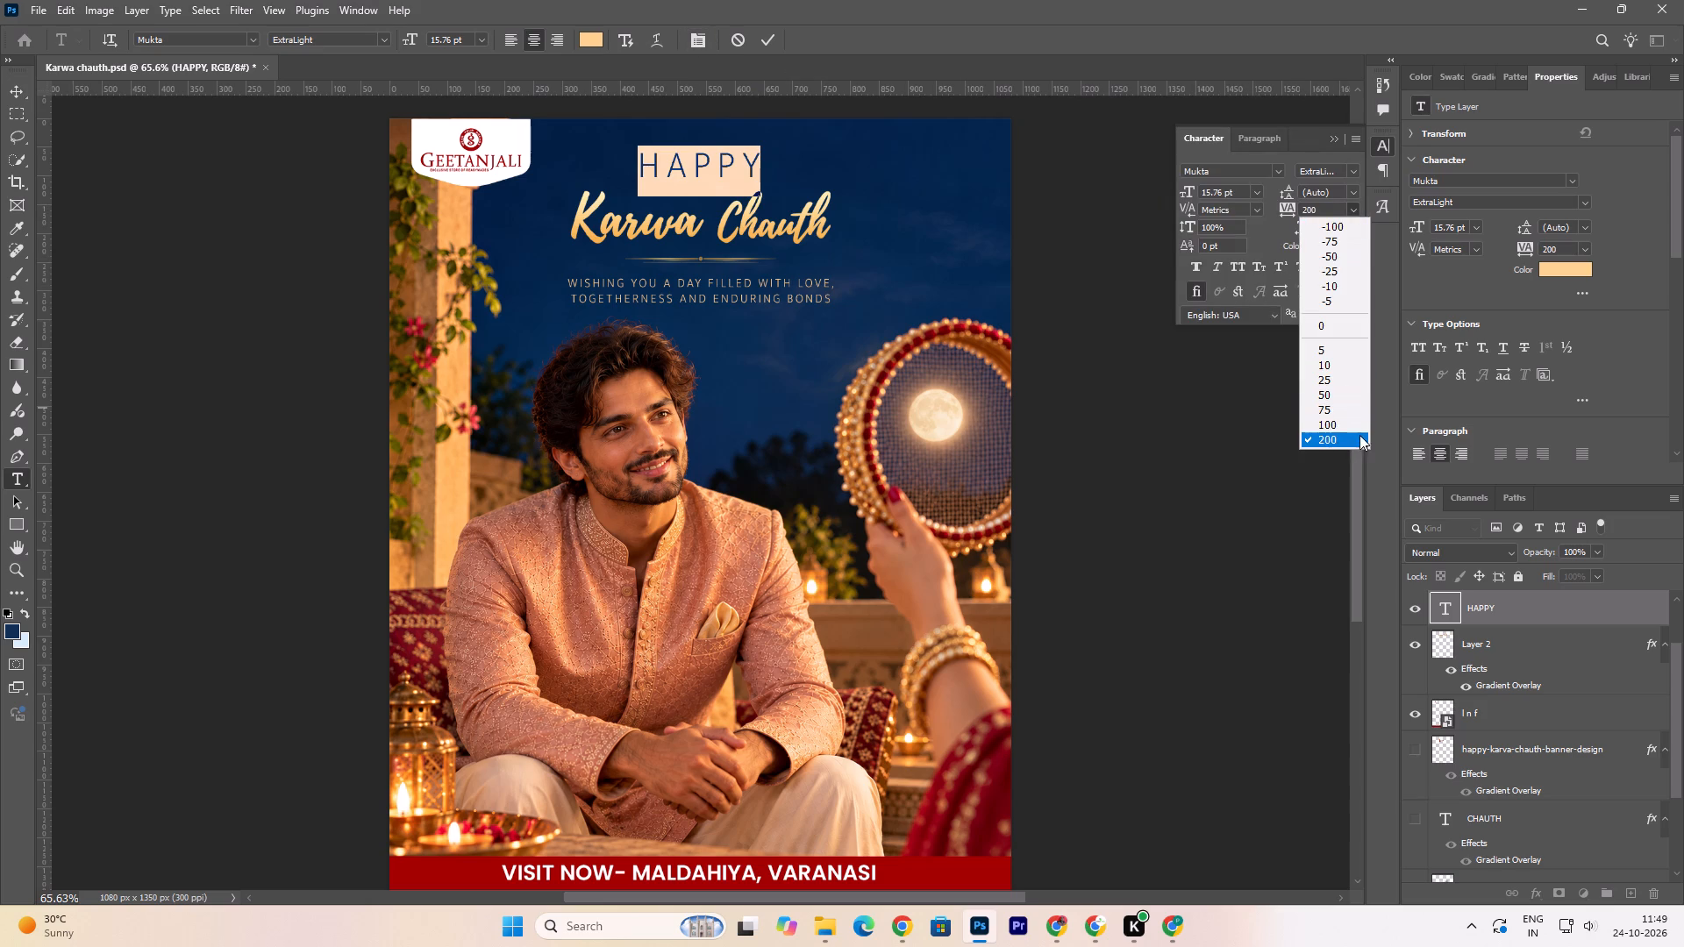
left_click_drag(1259, 397, 1263, 383)
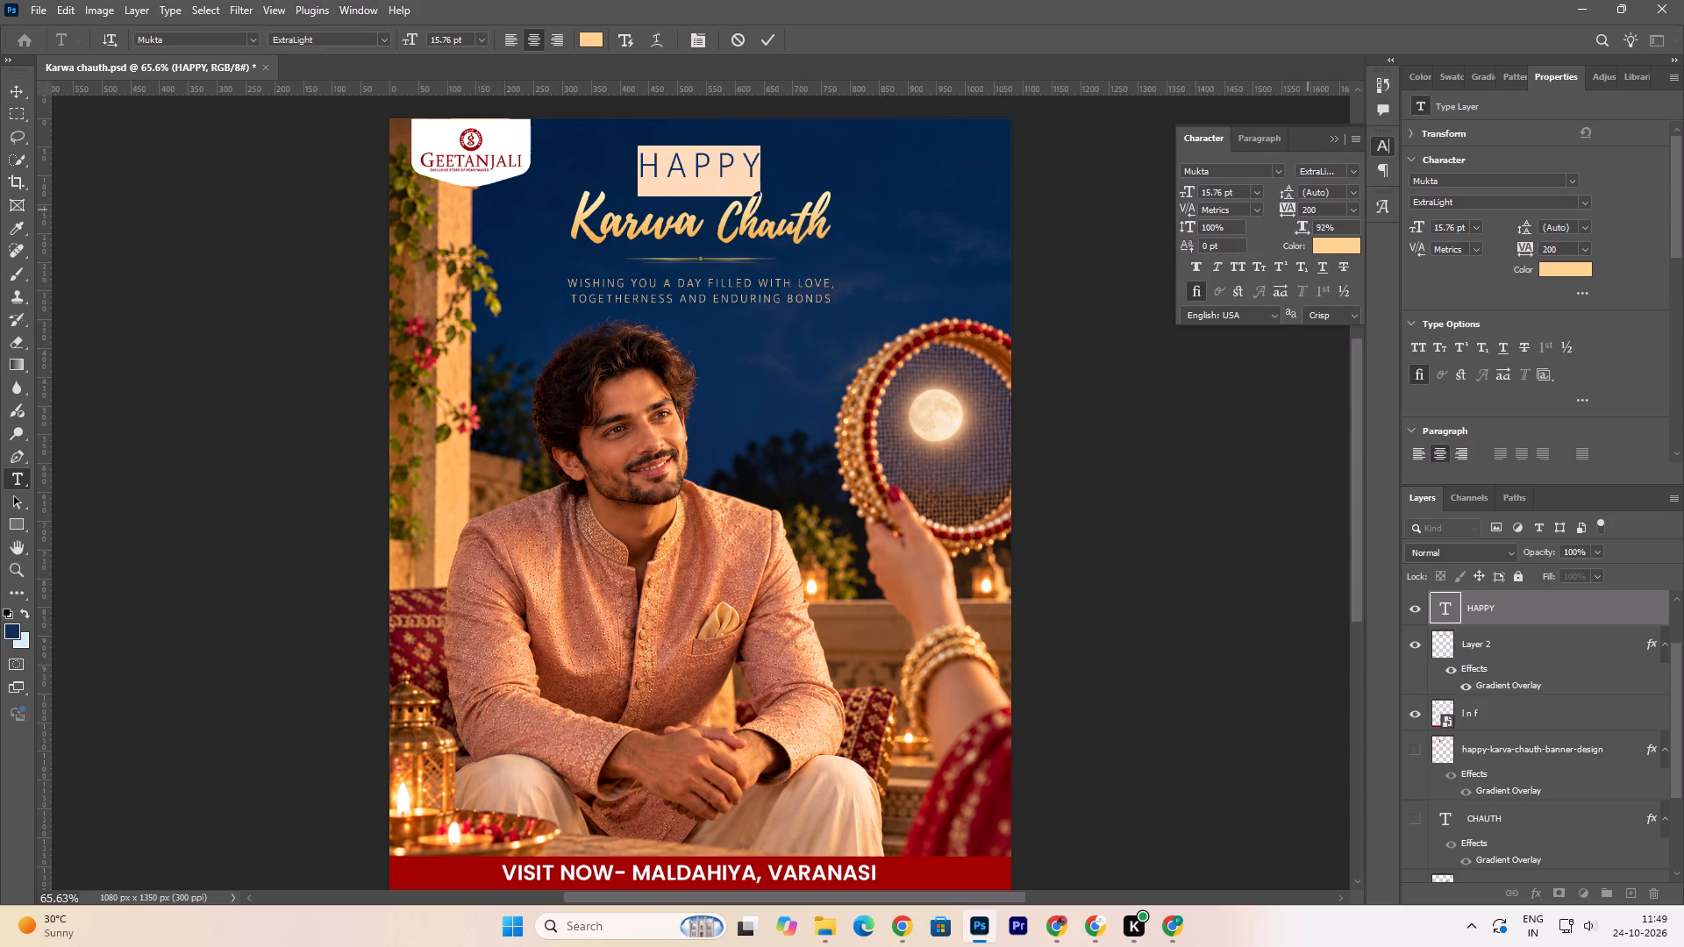
left_click(1310, 206)
key("BackSpace")
key("5")
key("Return")
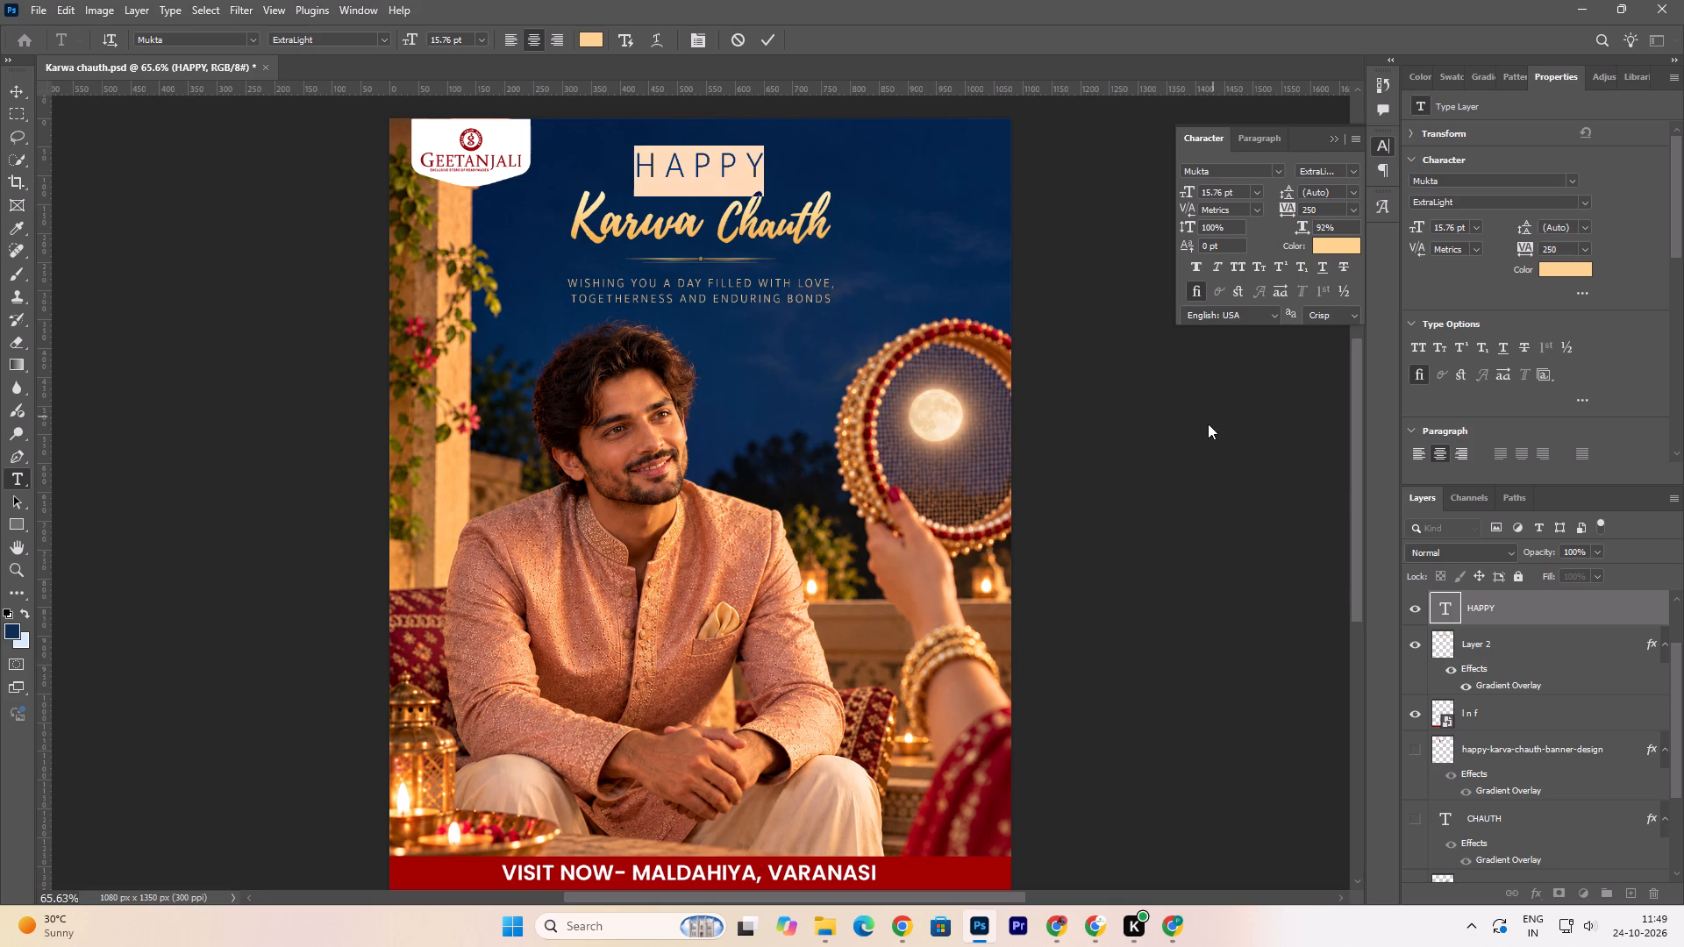
left_click(1209, 427)
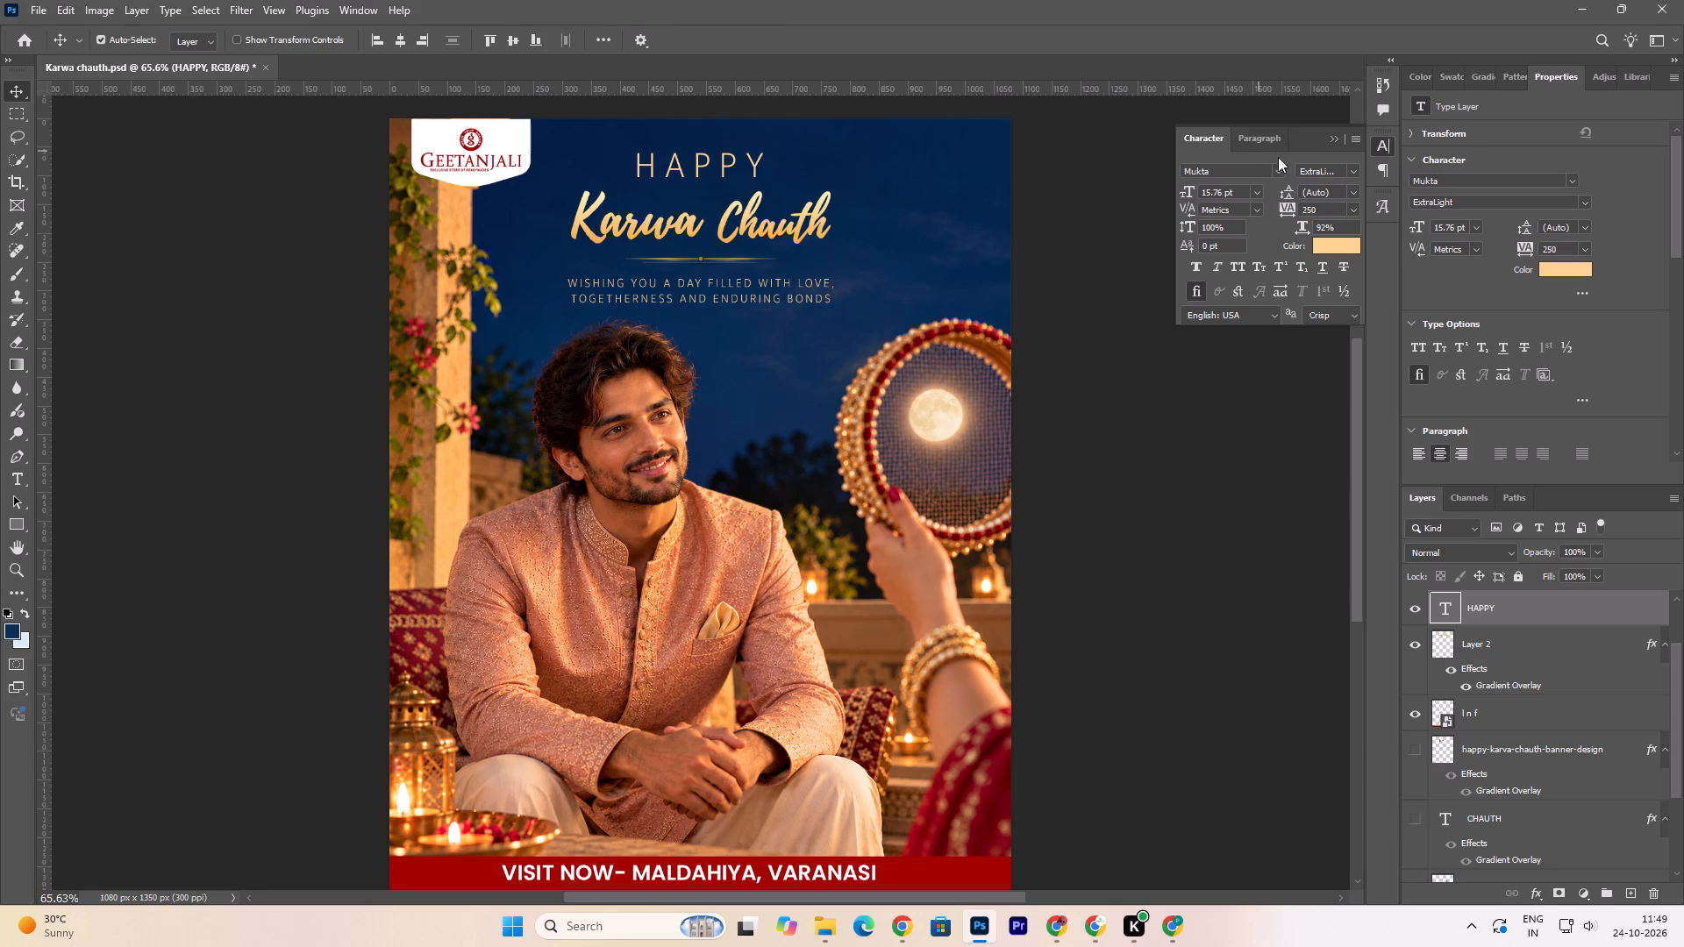
left_click(1335, 134)
Centre HAPPY and the gold Karwa Chauth title horizontally on the poster.
left_click(705, 176)
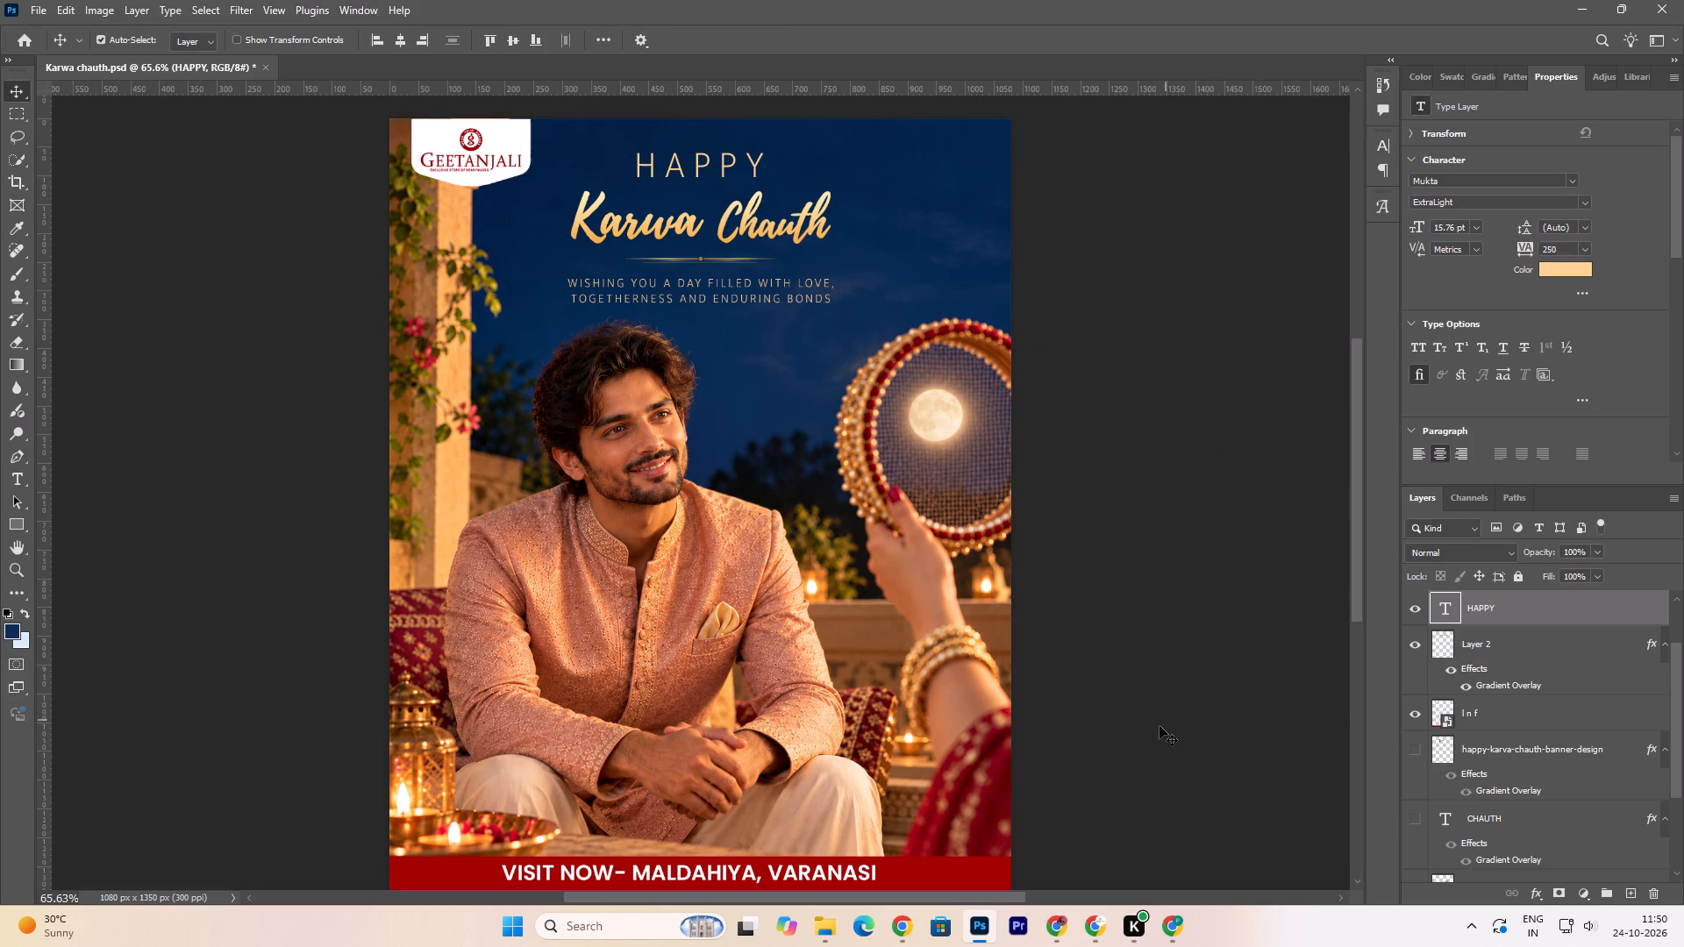
left_click(689, 166)
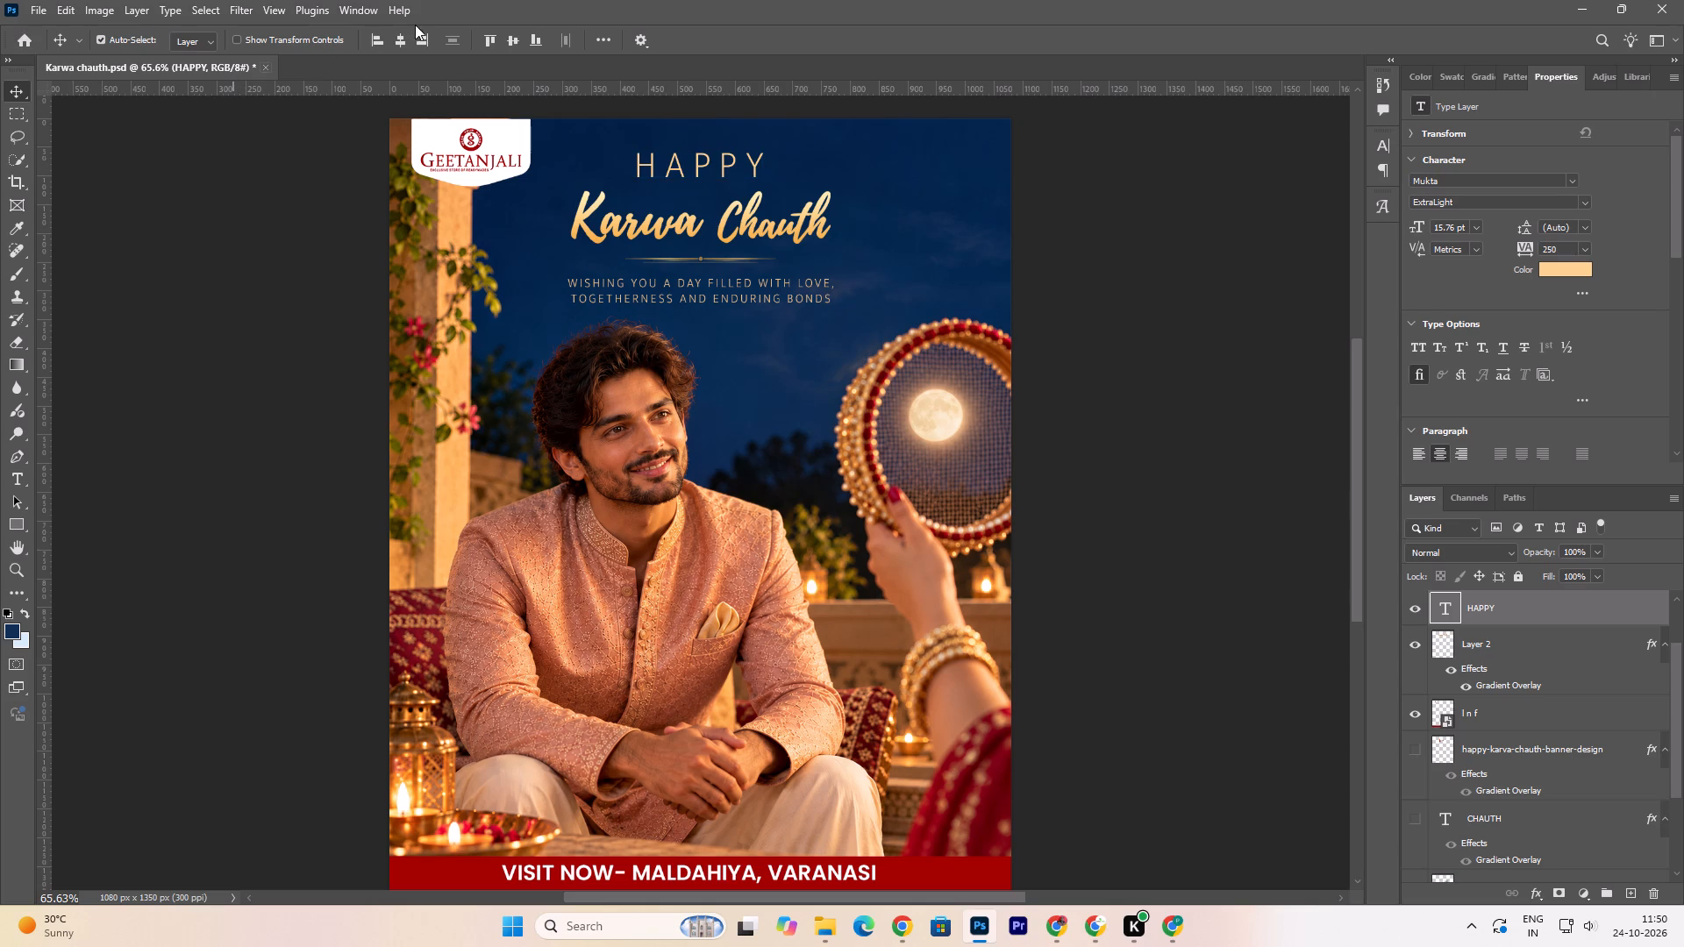
left_click(401, 35)
left_click(777, 224)
left_click(775, 232)
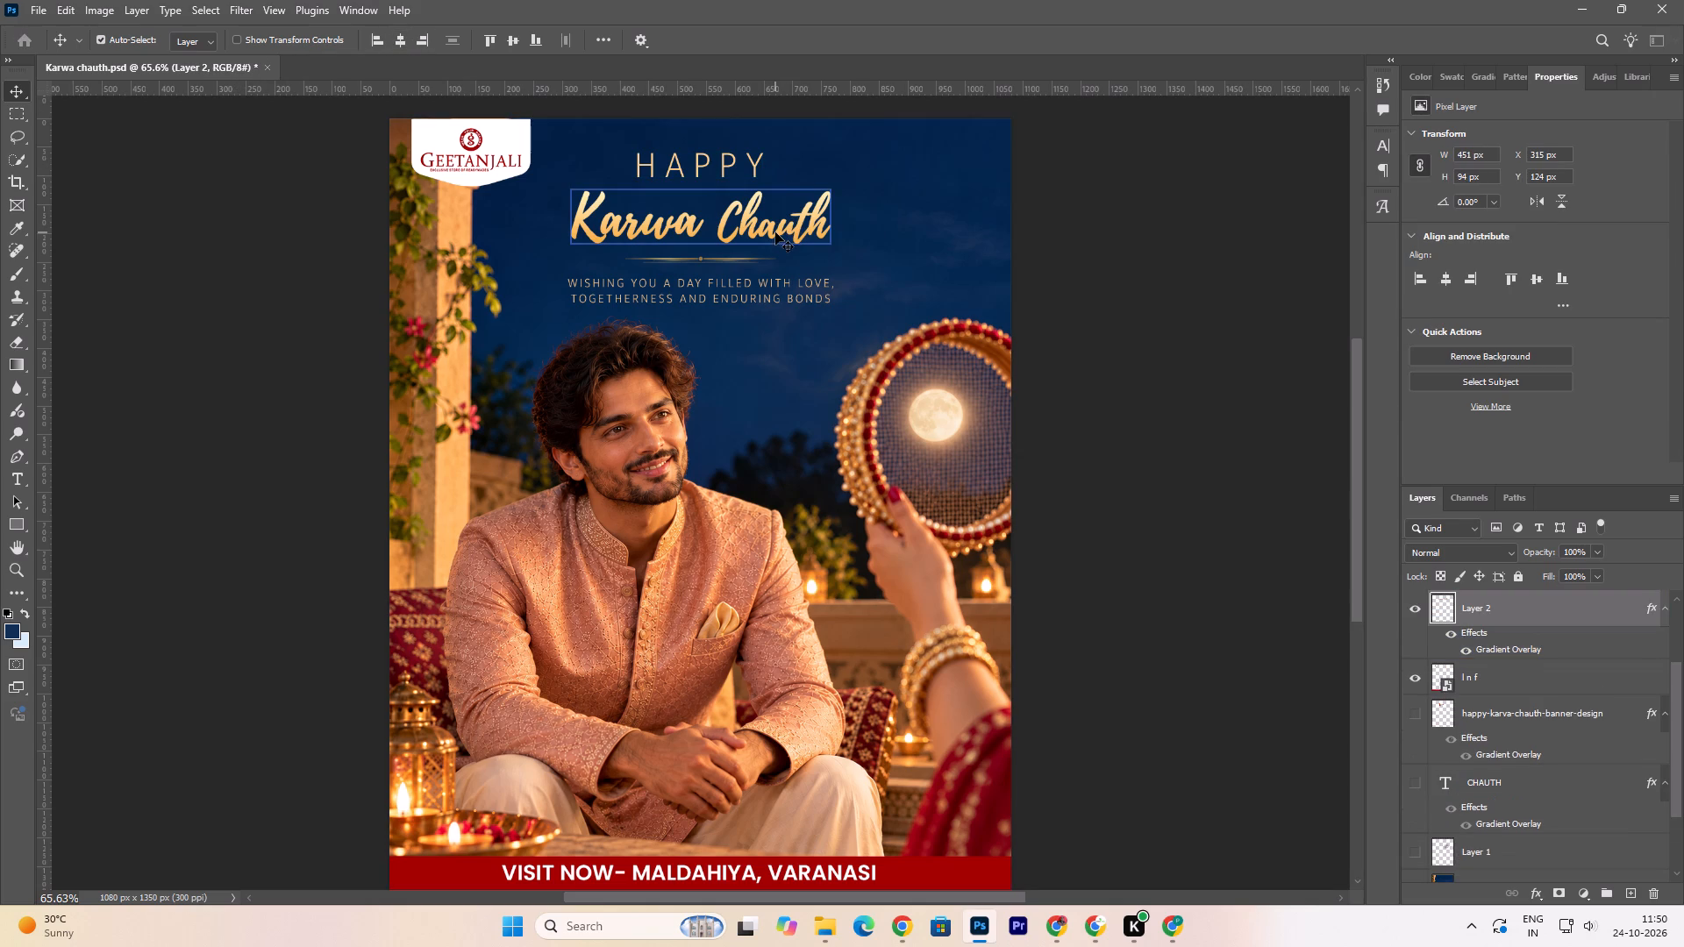
left_click(399, 39)
Nudge the gold Karwa Chauth title slightly higher, to Y 120 px, and save the document.
left_click(727, 223)
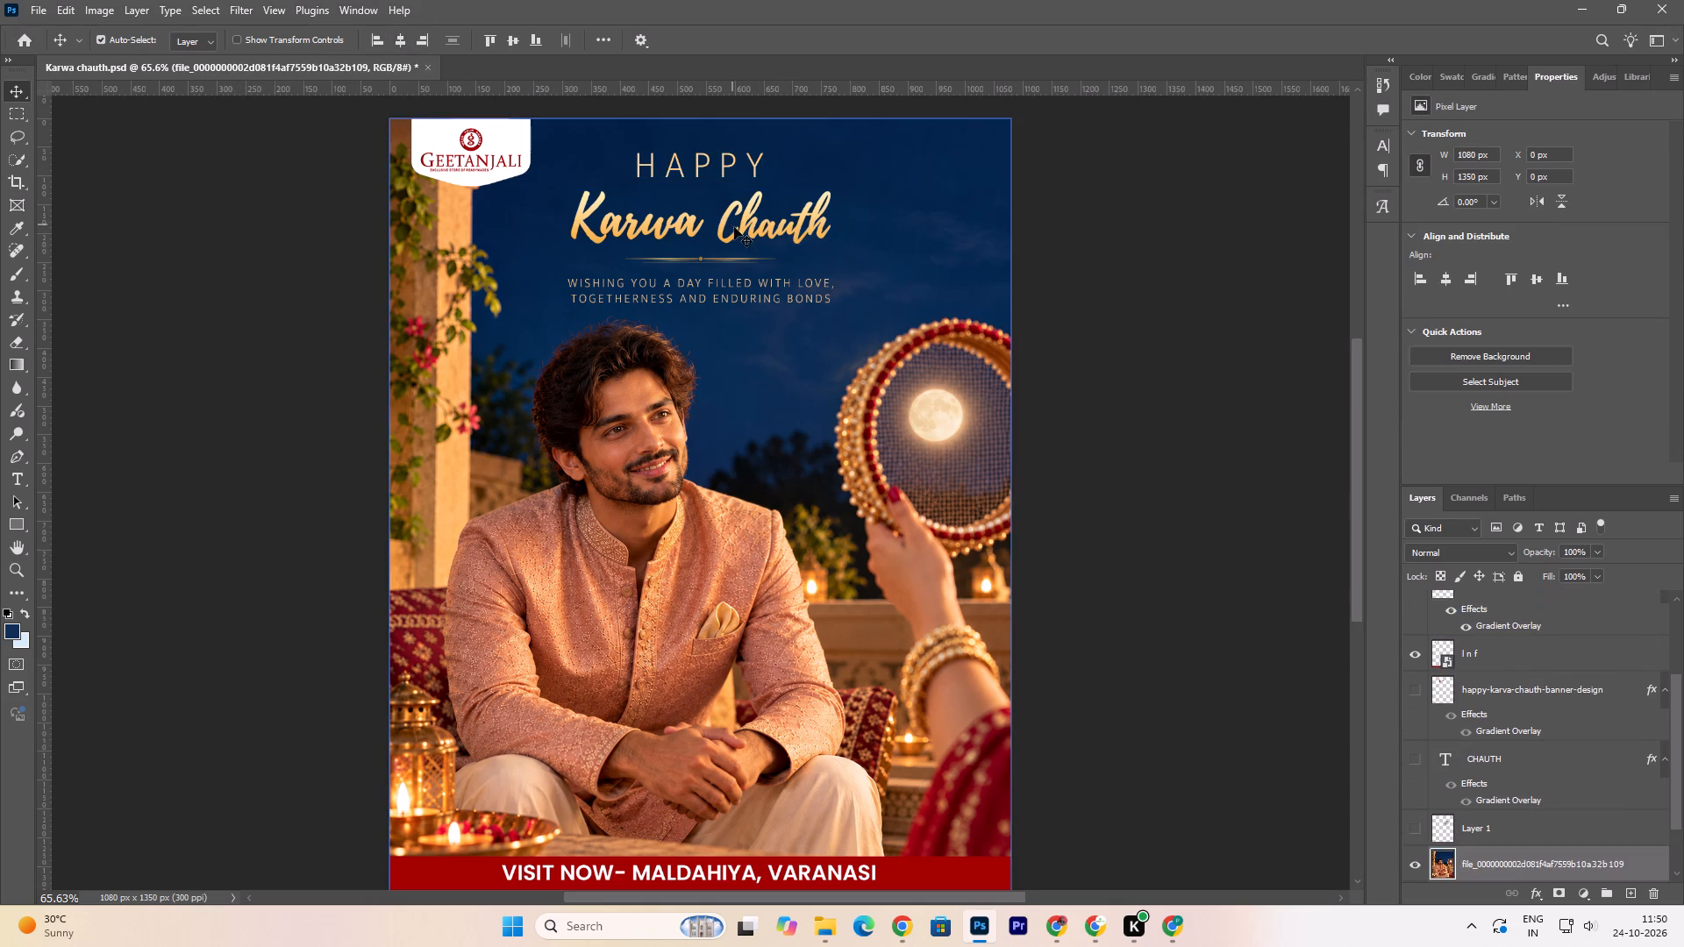
left_click(741, 229)
key("Up")
key("Up")
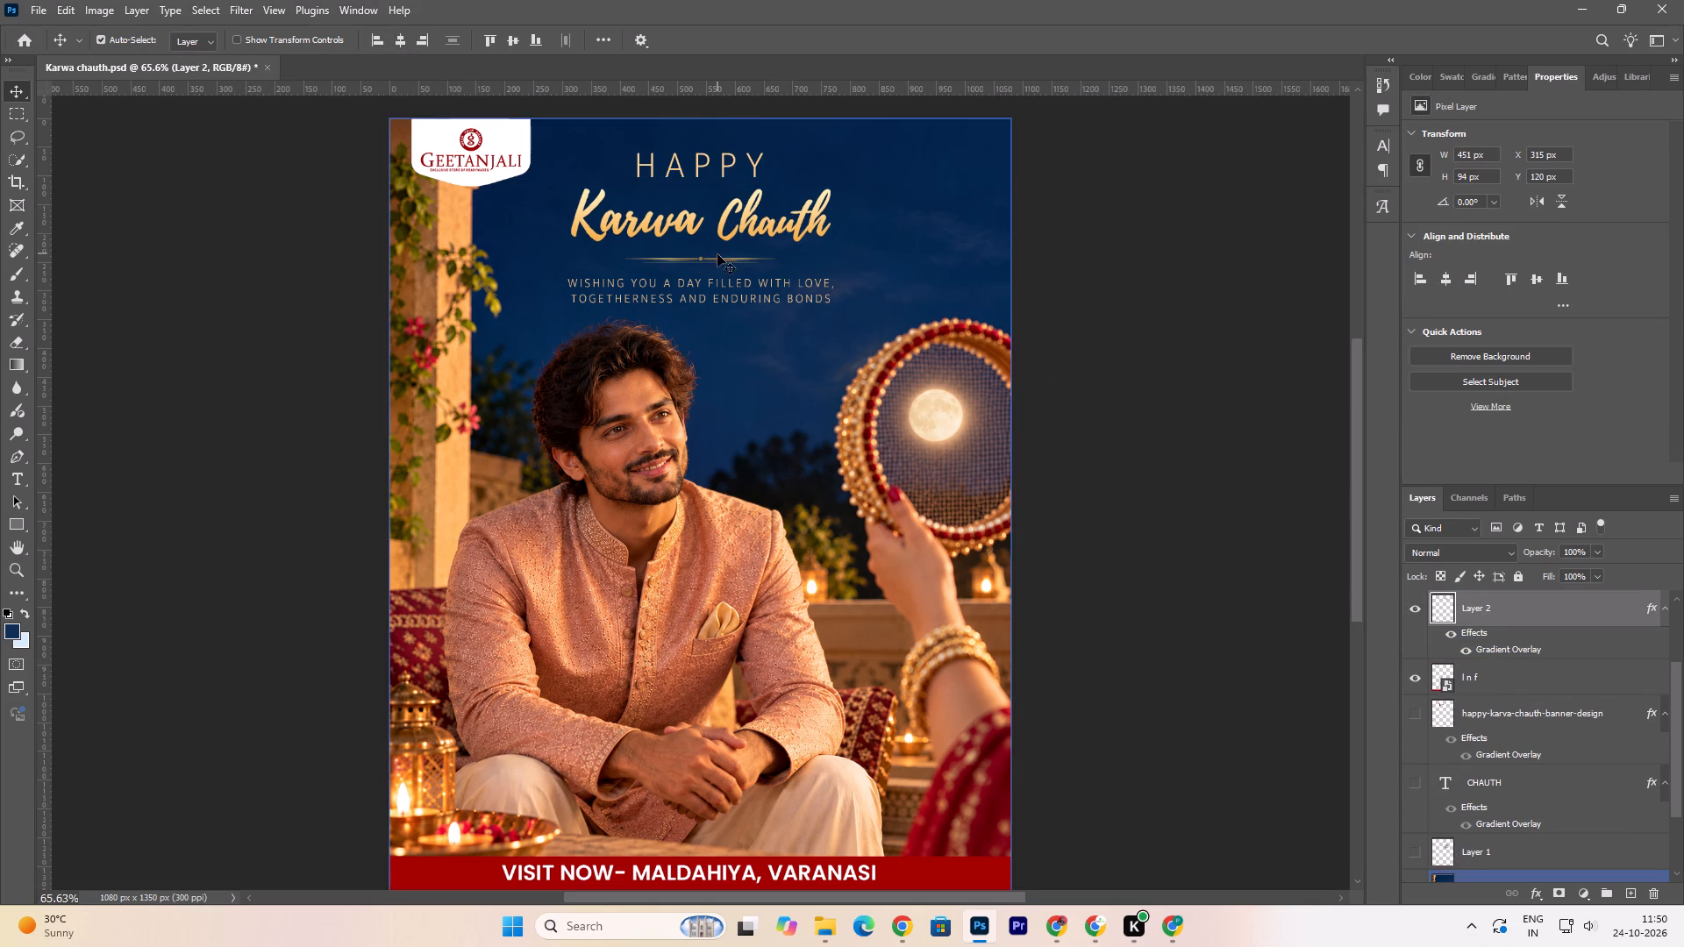
left_click(737, 294)
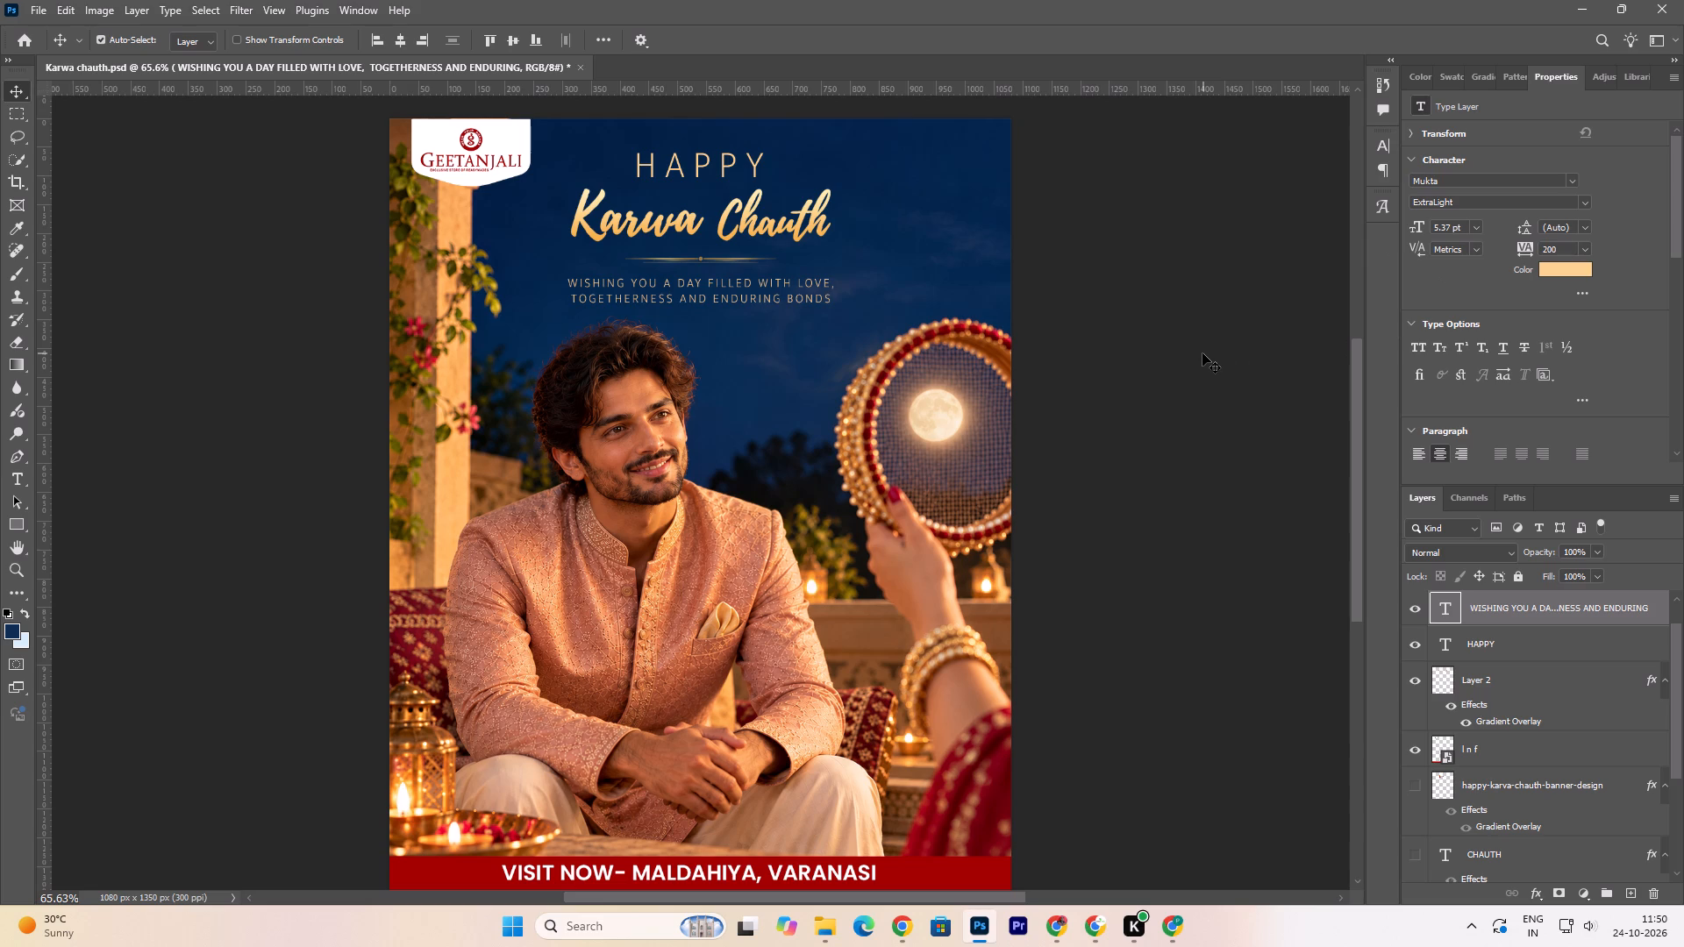
key("ctrl+s")
Scale the gold Karwa Chauth title up proportionally to about 109%, keeping it between HAPPY and the underline.
left_click(794, 228)
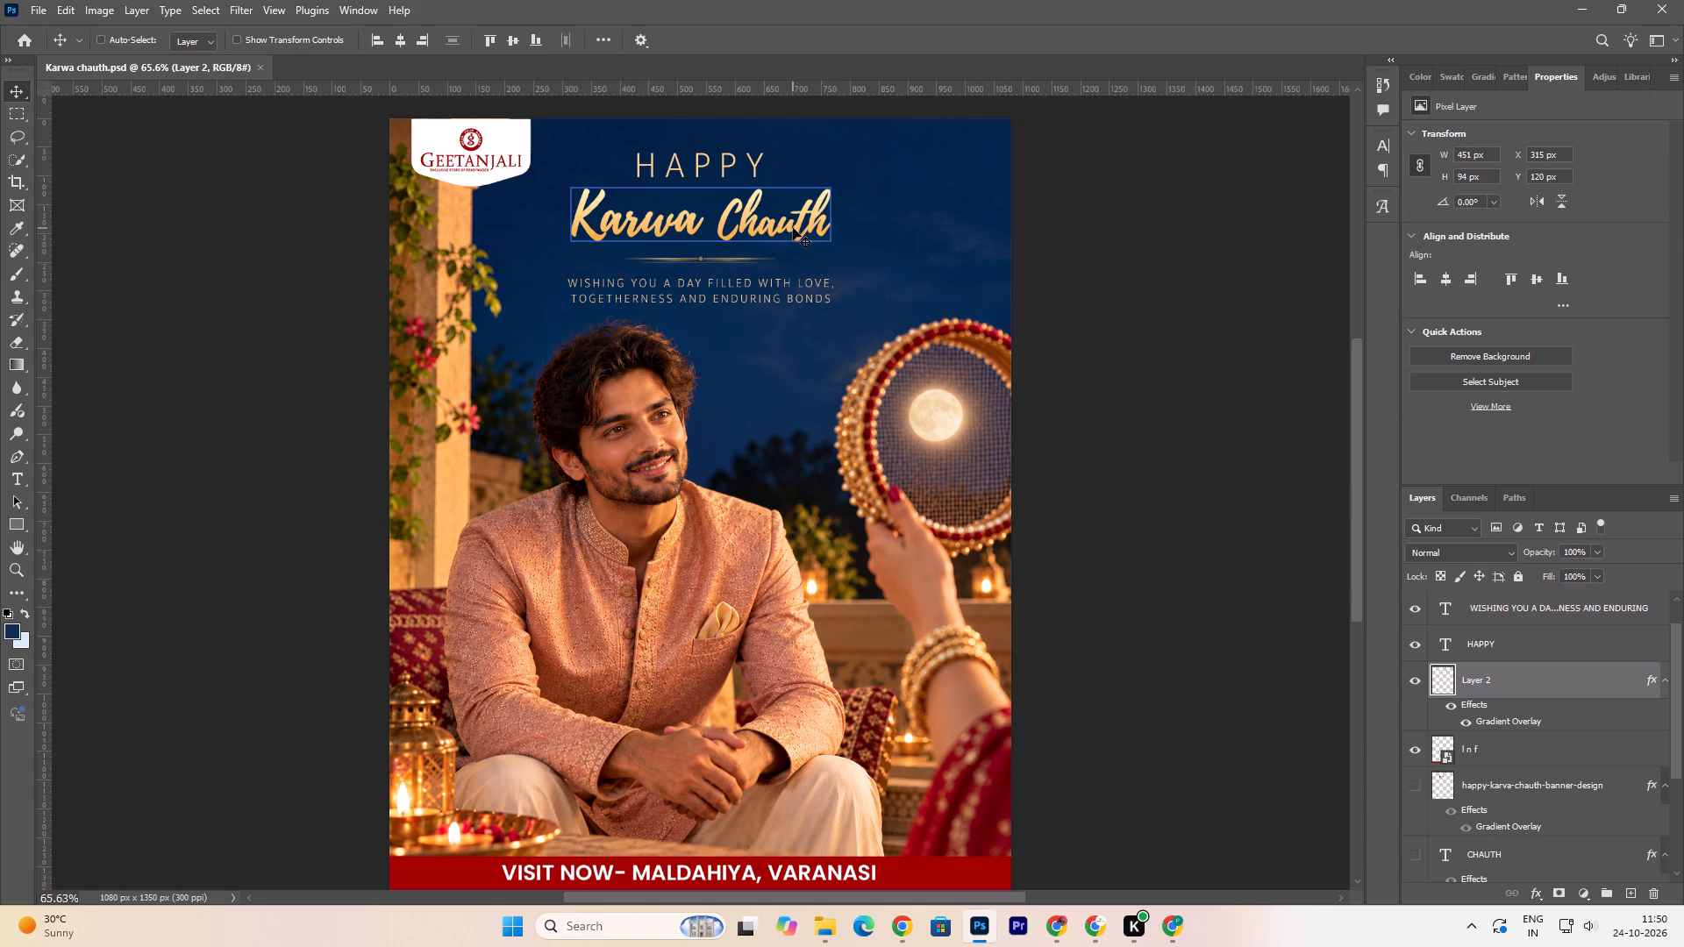
key("ctrl+t")
left_click_drag(833, 241, 858, 241)
left_click_drag(804, 227, 789, 230)
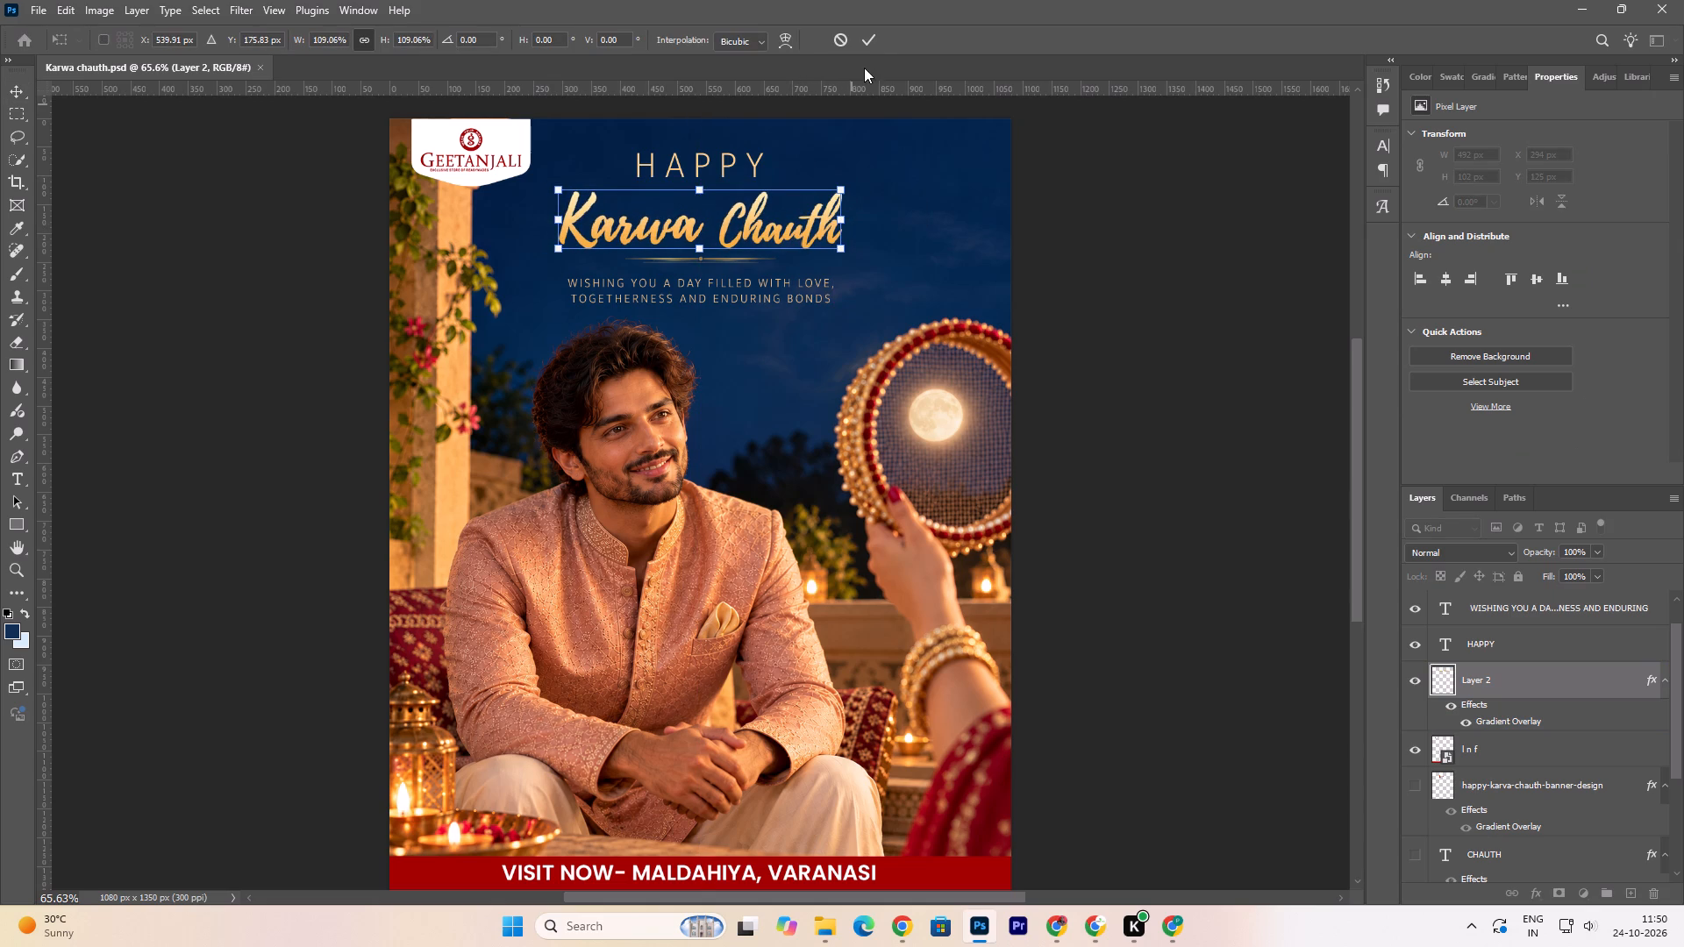
left_click(868, 36)
Centre the enlarged gold title horizontally on the poster and nudge it up to Y 117 px.
left_click(798, 238)
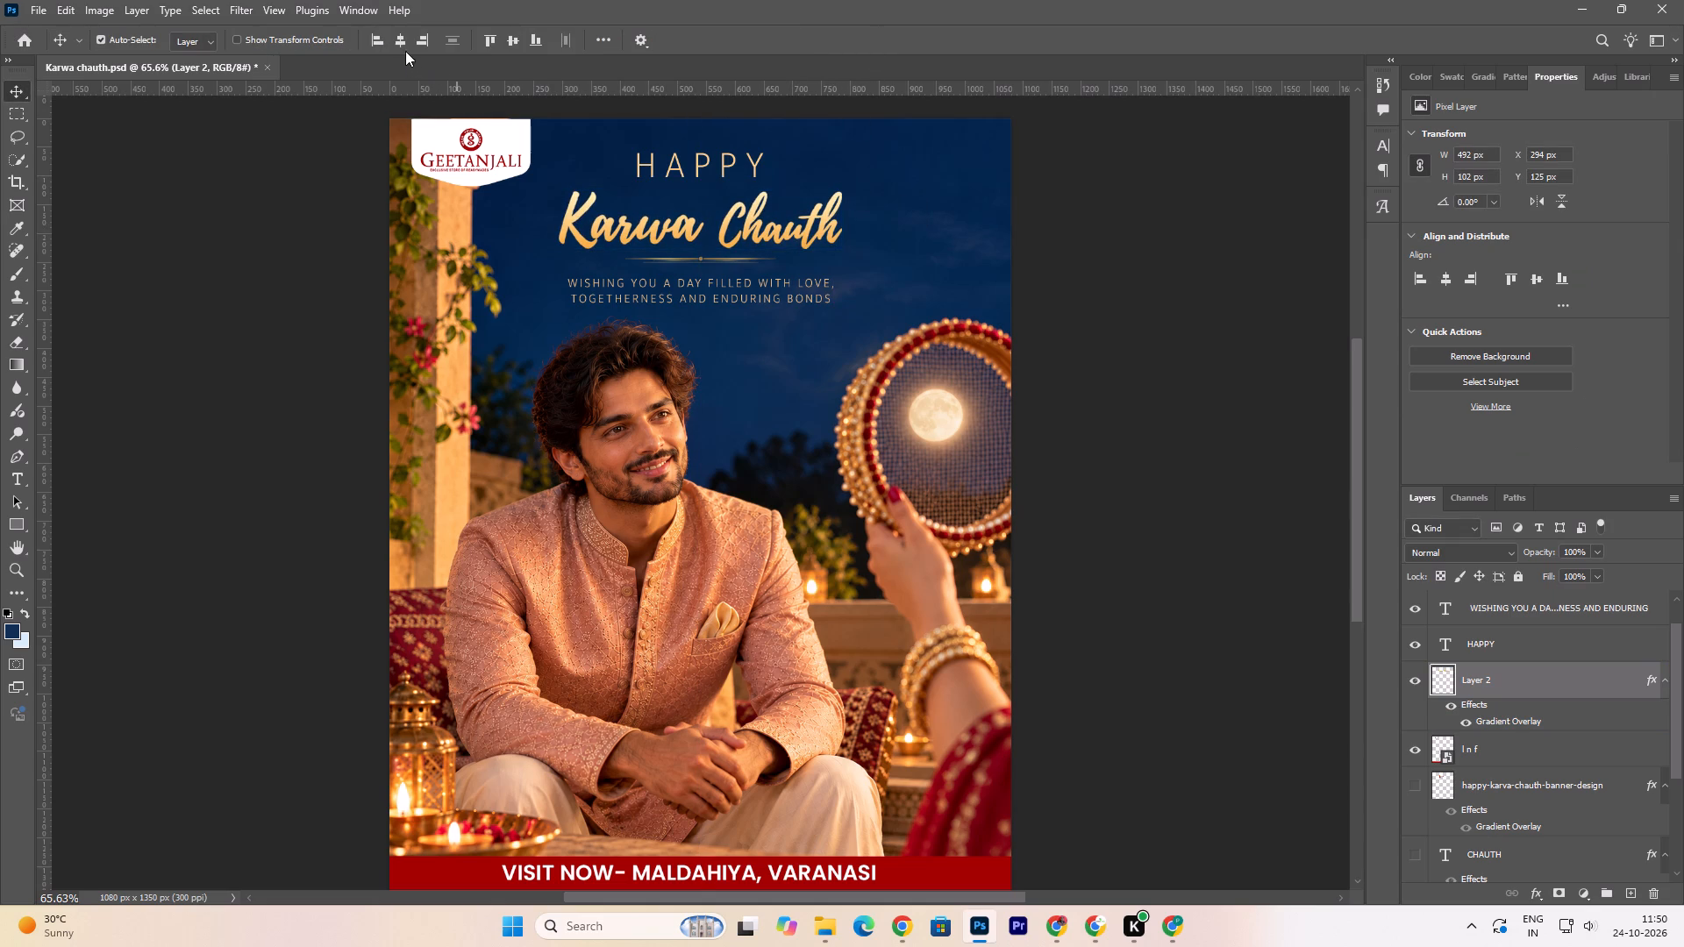
left_click_drag(398, 44, 390, 50)
left_click(781, 233)
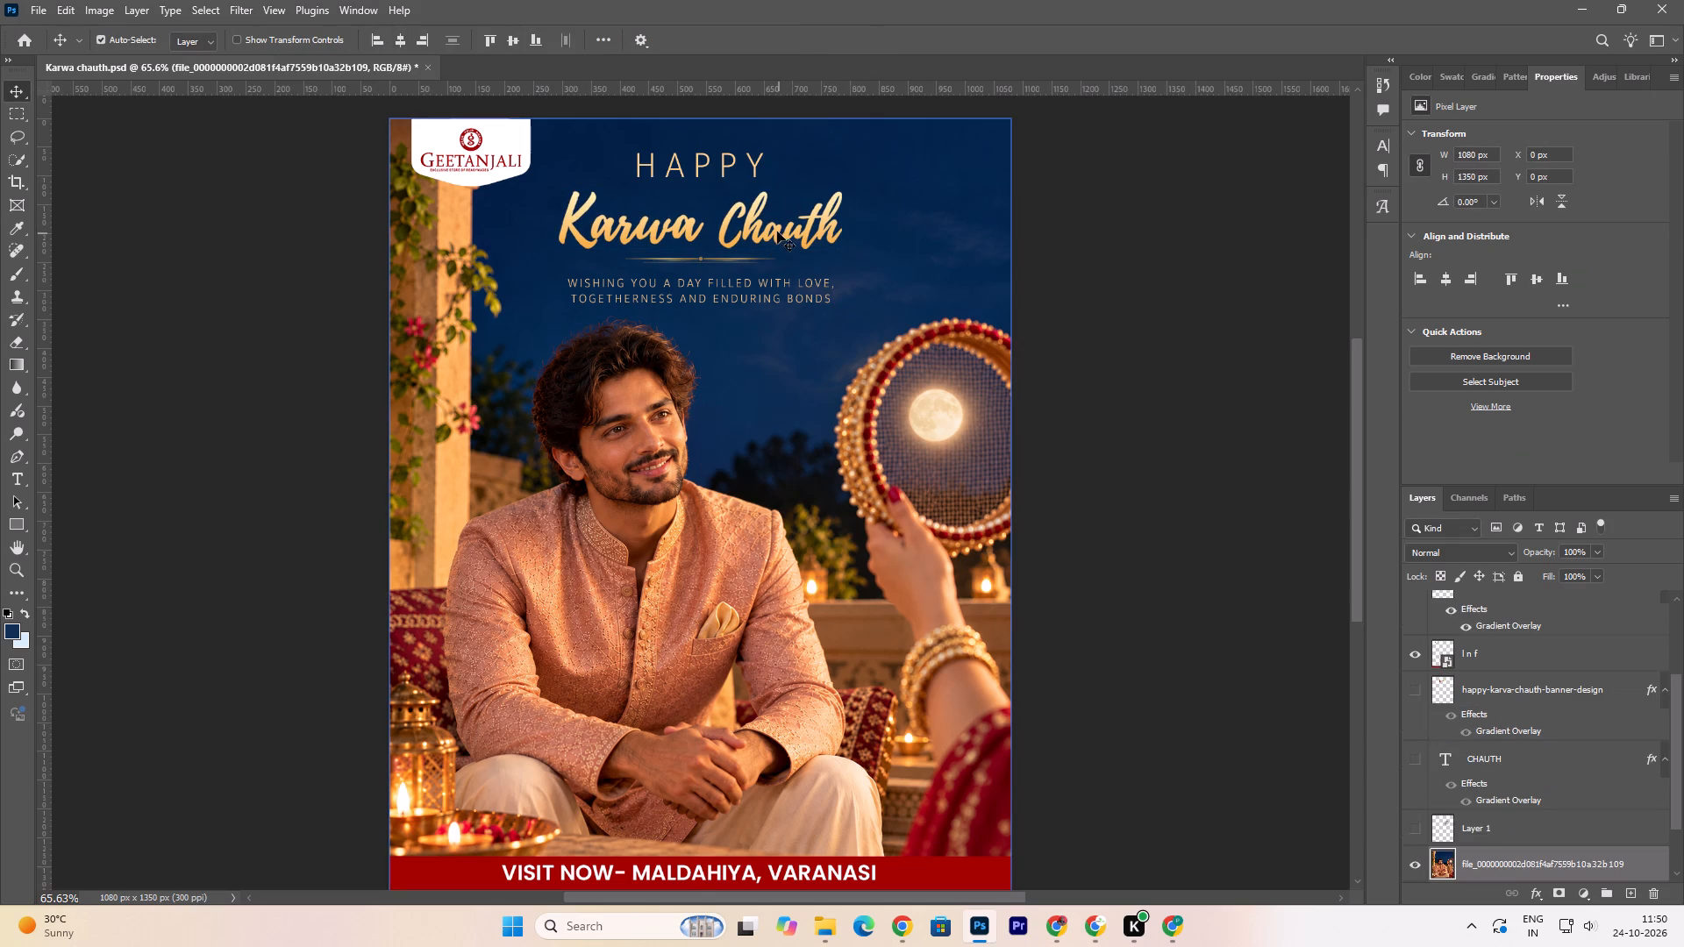
left_click(757, 232)
key("Up")
key("Up")
key("Up")
key("Up")
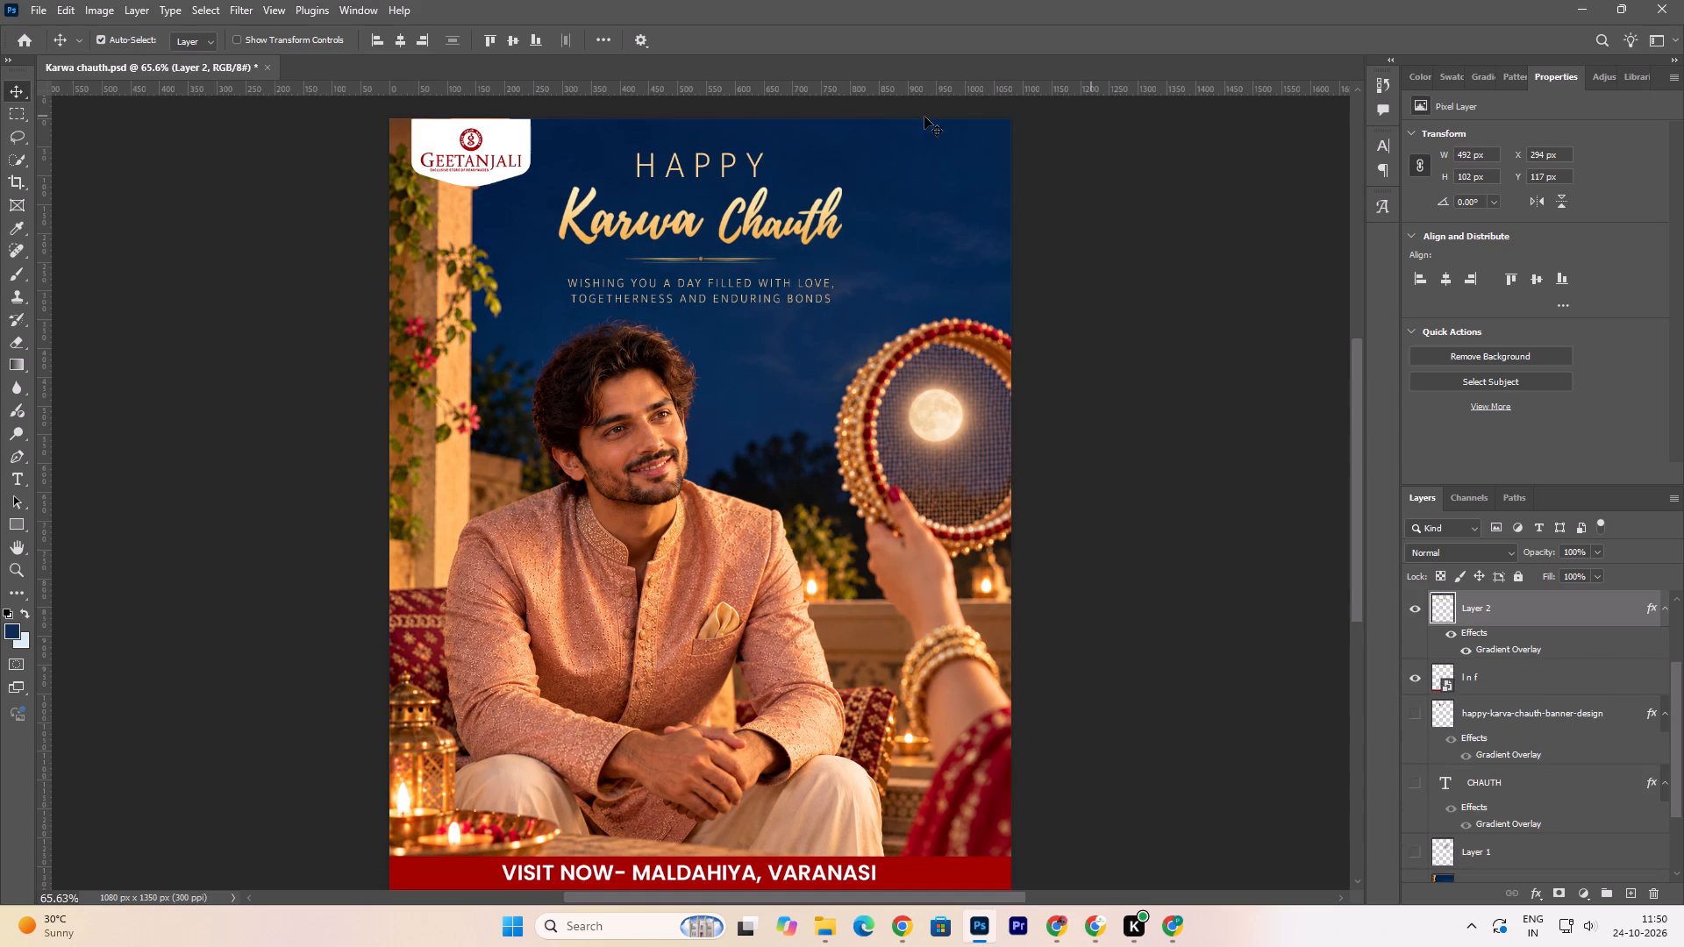
Scale HAPPY down proportionally to about 60% (9.51 pt) and place it centred just above the gold title.
left_click(725, 167)
key("ctrl+t")
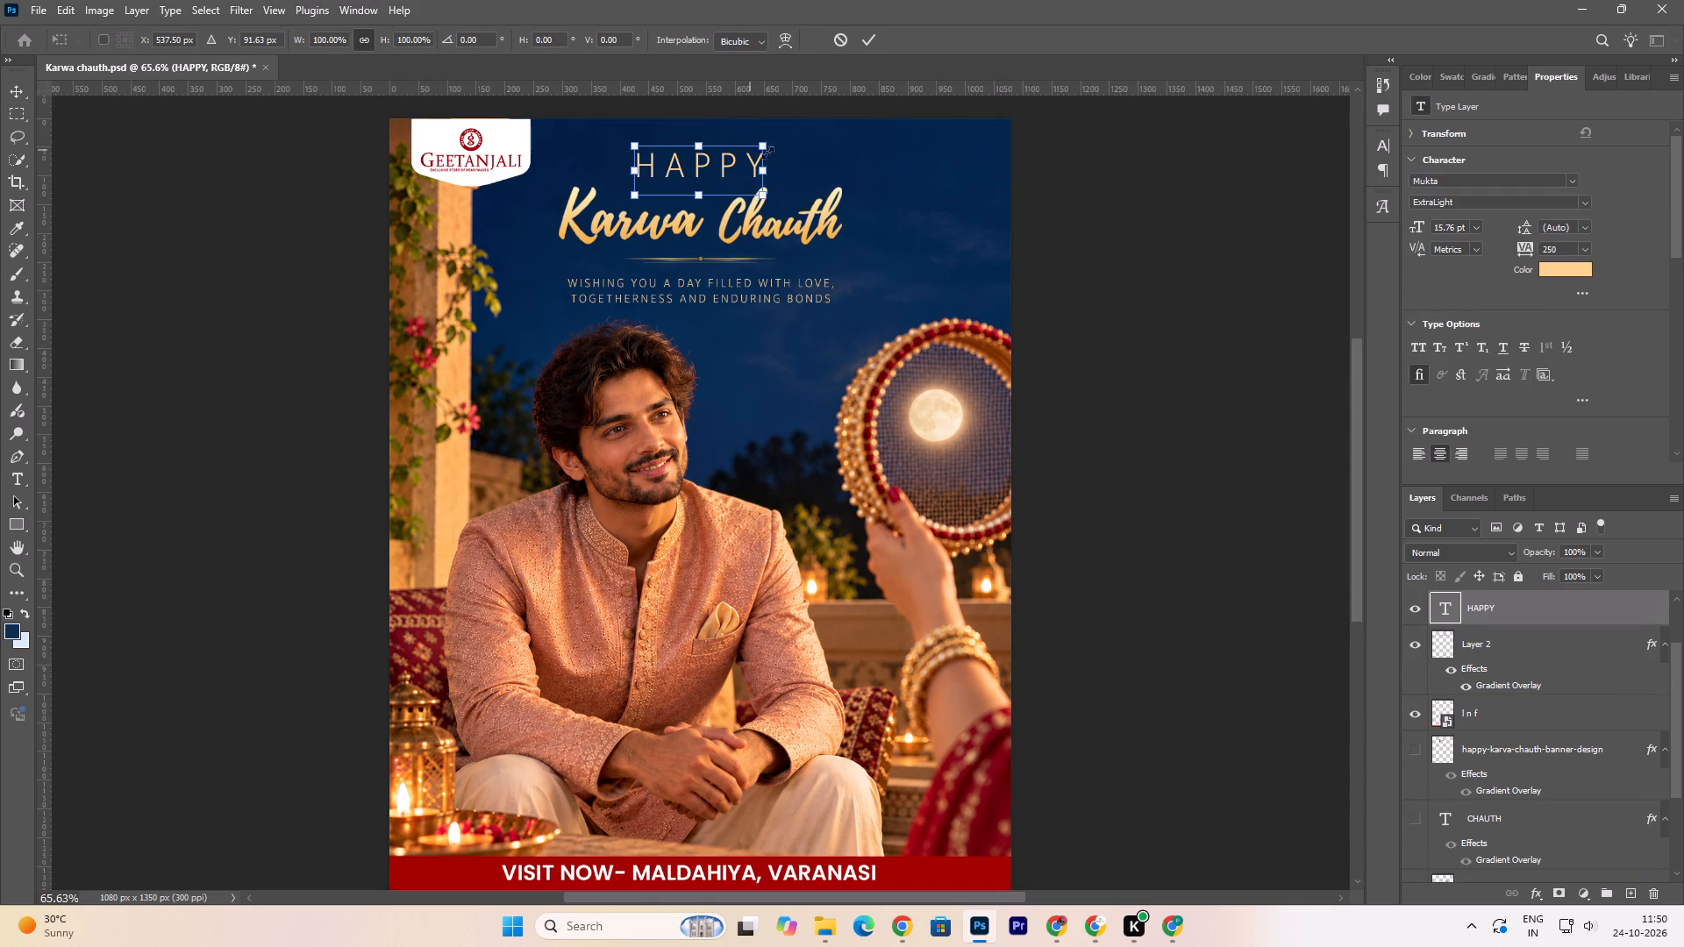
left_click_drag(764, 146, 717, 174)
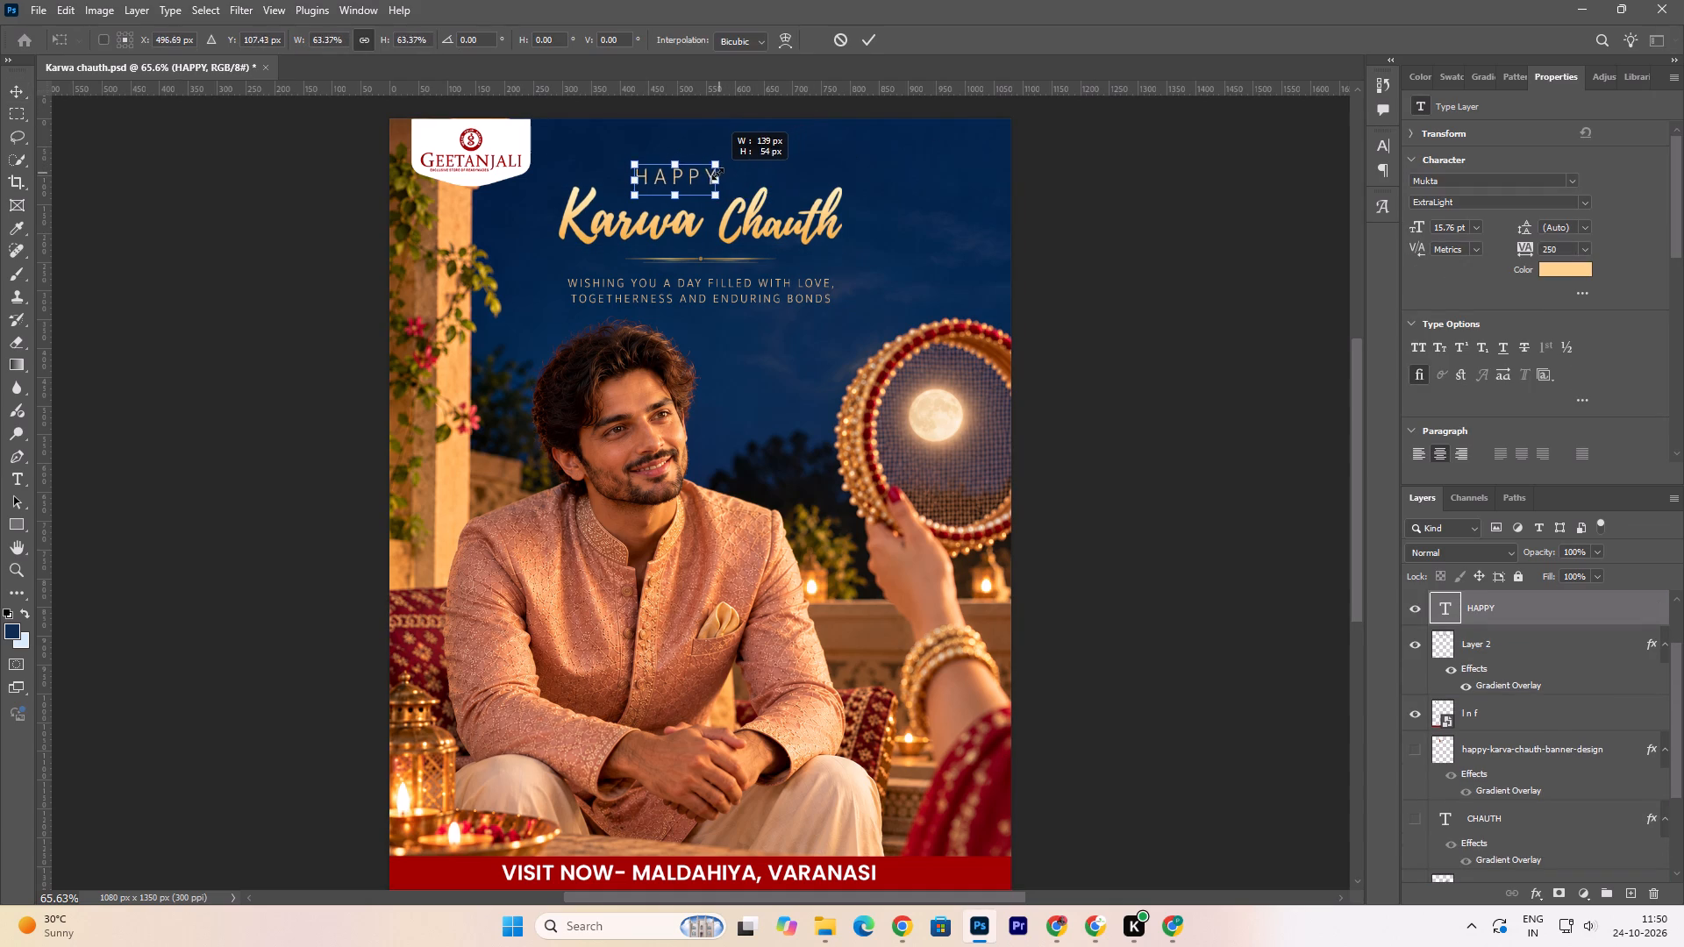
left_click_drag(717, 174, 717, 174)
left_click_drag(687, 179, 717, 172)
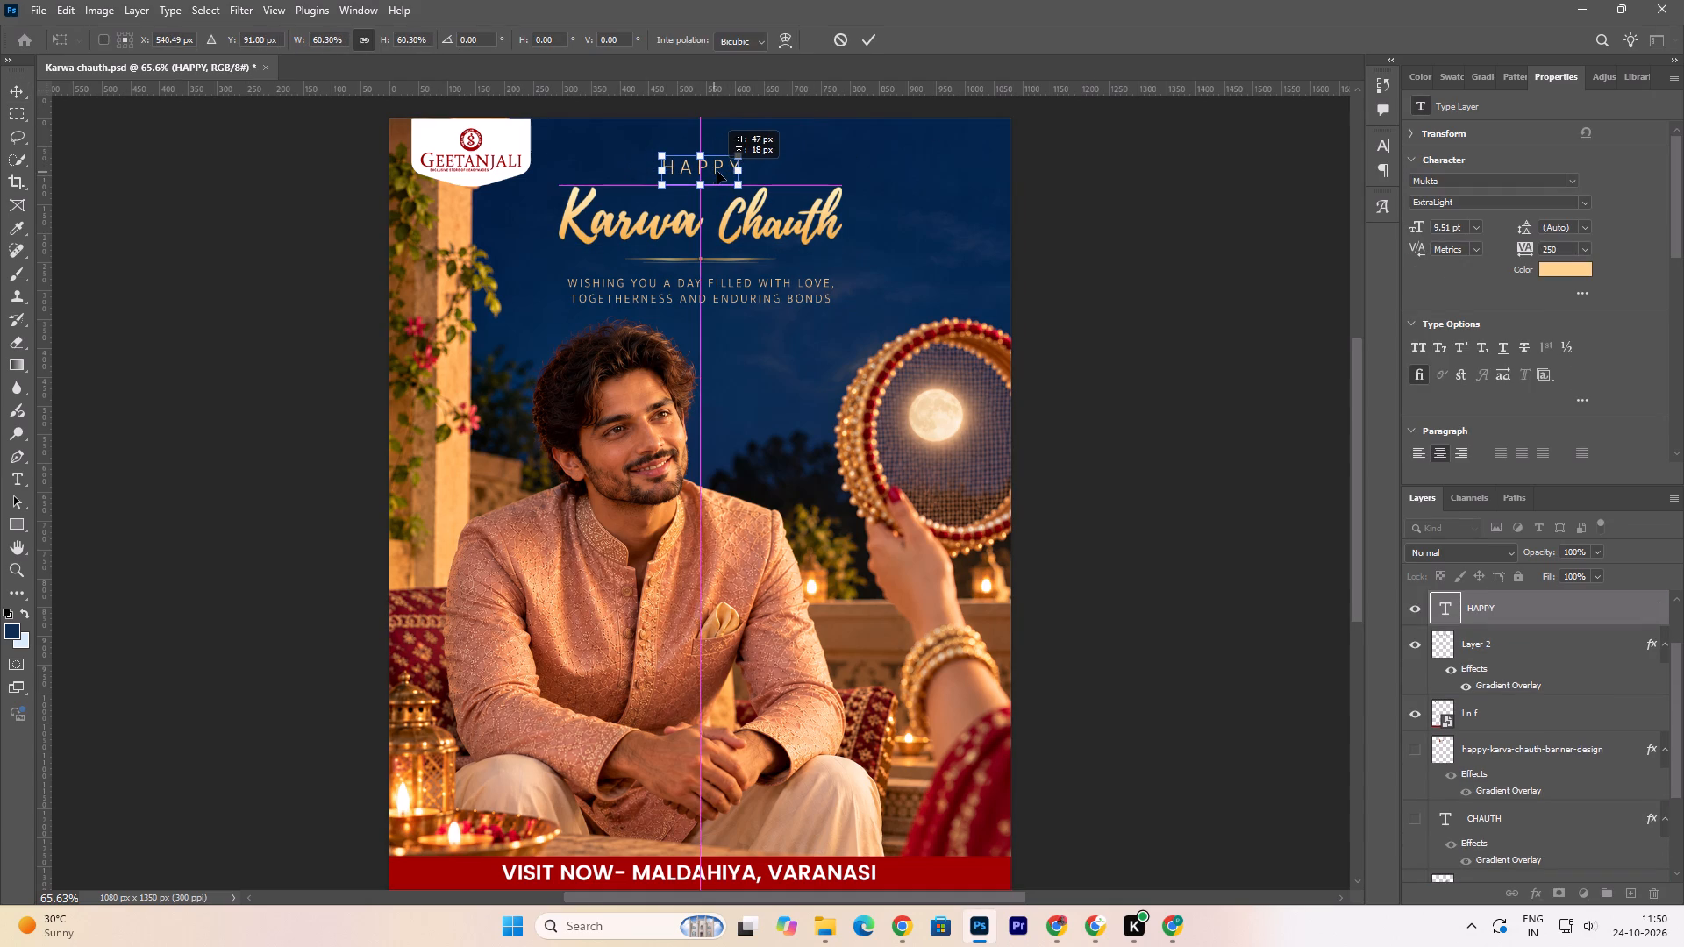
left_click_drag(717, 172, 719, 172)
left_click(874, 36)
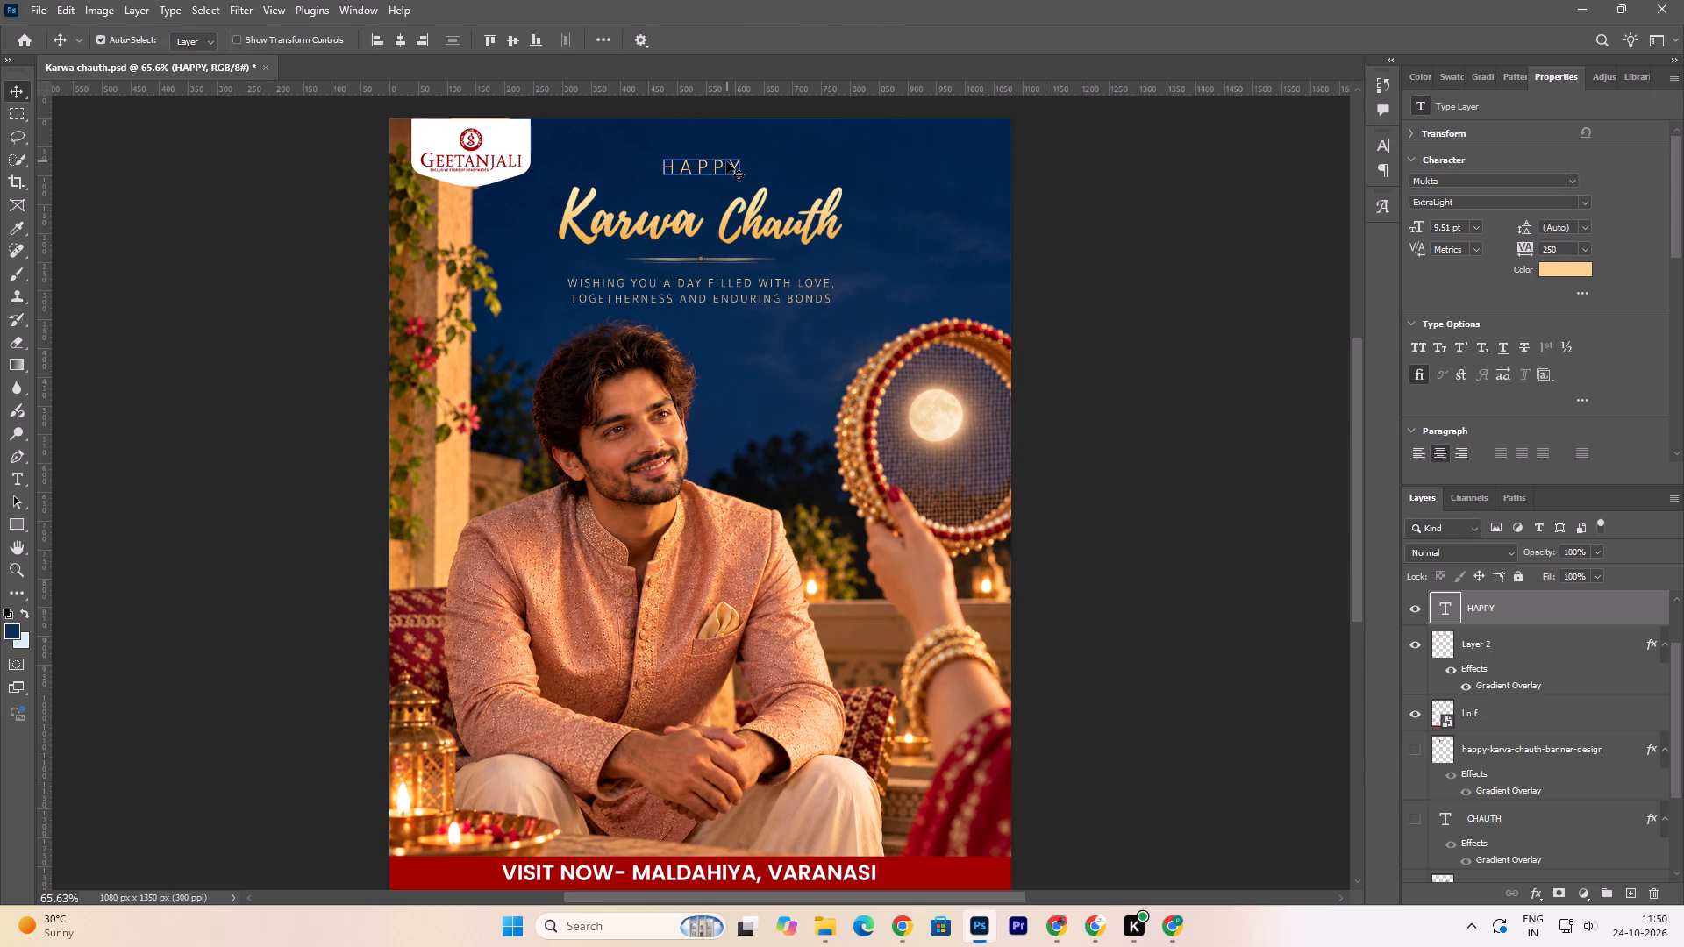
Centre HAPPY horizontally on the poster, nudge it down closer to the gold title, and save the document.
left_click(725, 167)
left_click(400, 39)
key("Down")
key("Down")
key("Down")
key("Down")
key("Down")
key("Down")
key("Down")
key("Down")
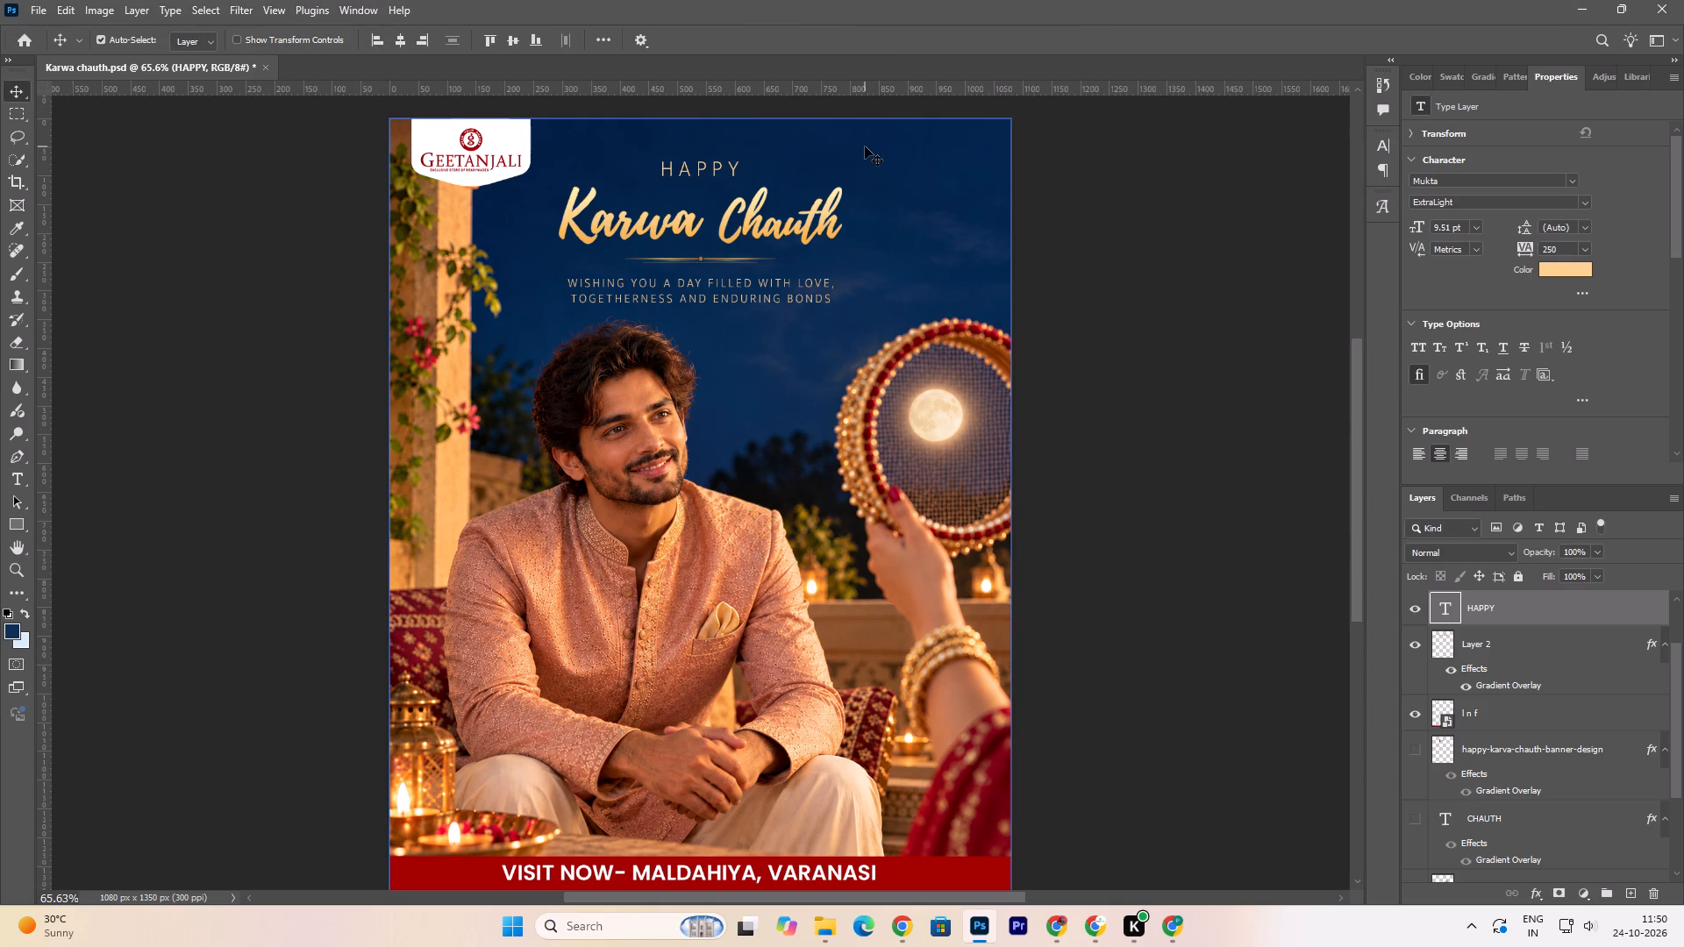
key("Down")
key("Down")
key("Down")
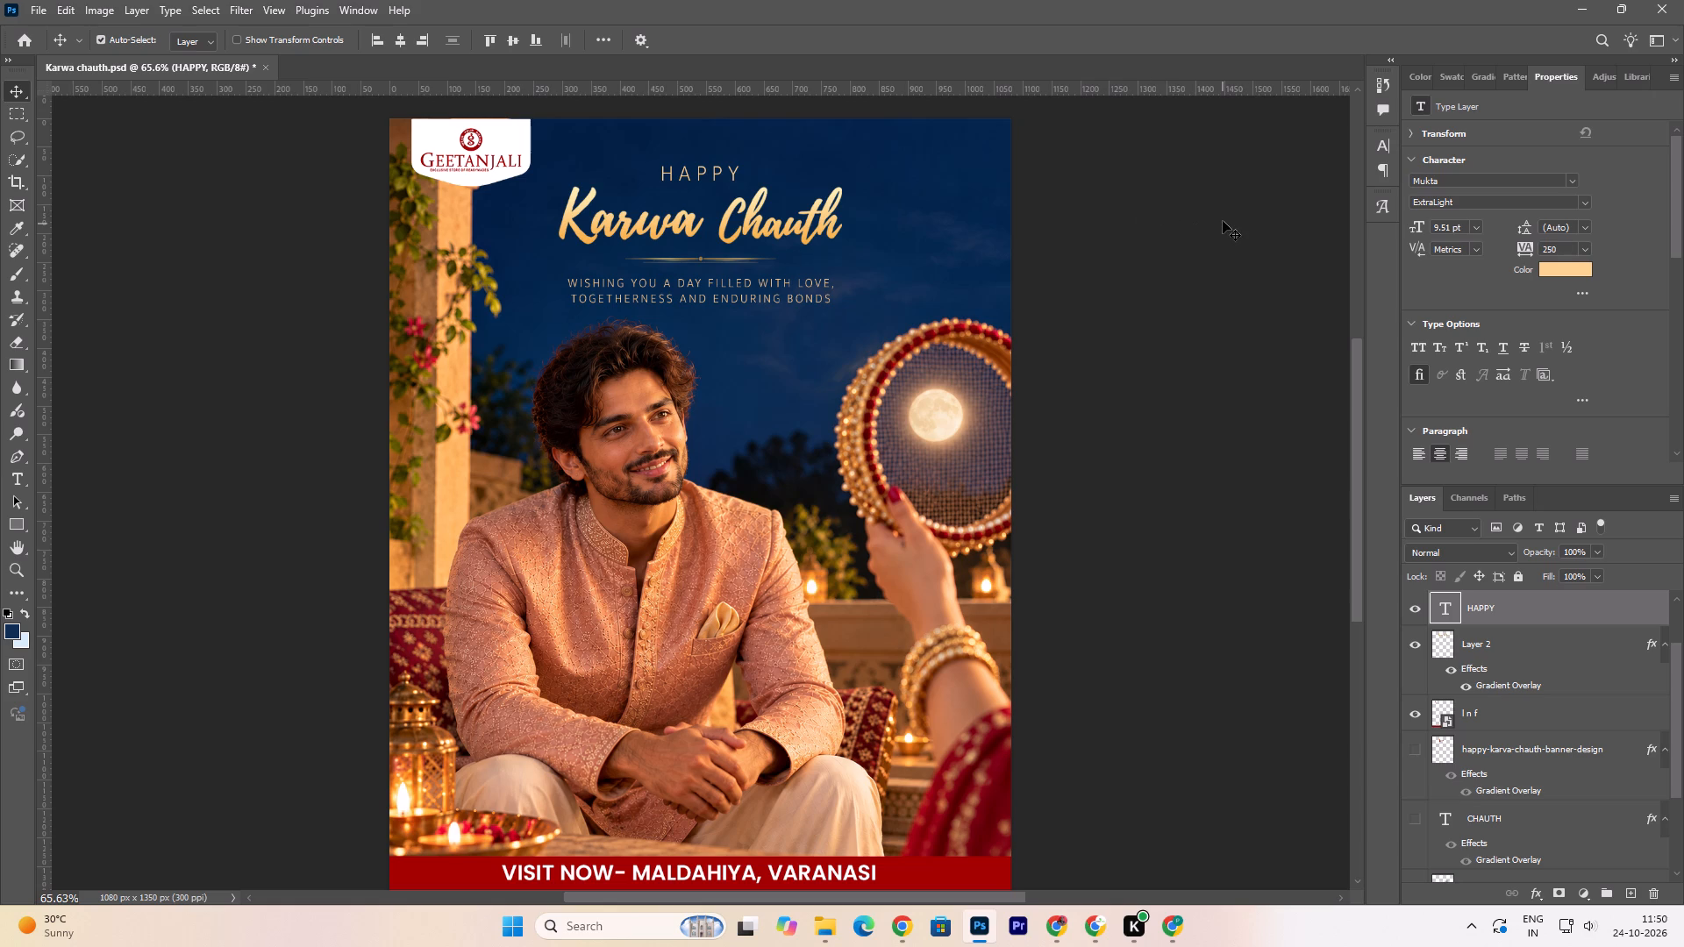
key("ctrl+s")
Scale HAPPY up proportionally to about 112% (10.64 pt) and centre it horizontally on the poster.
left_click(715, 172)
key("ctrl+t")
left_click_drag(741, 160, 749, 153)
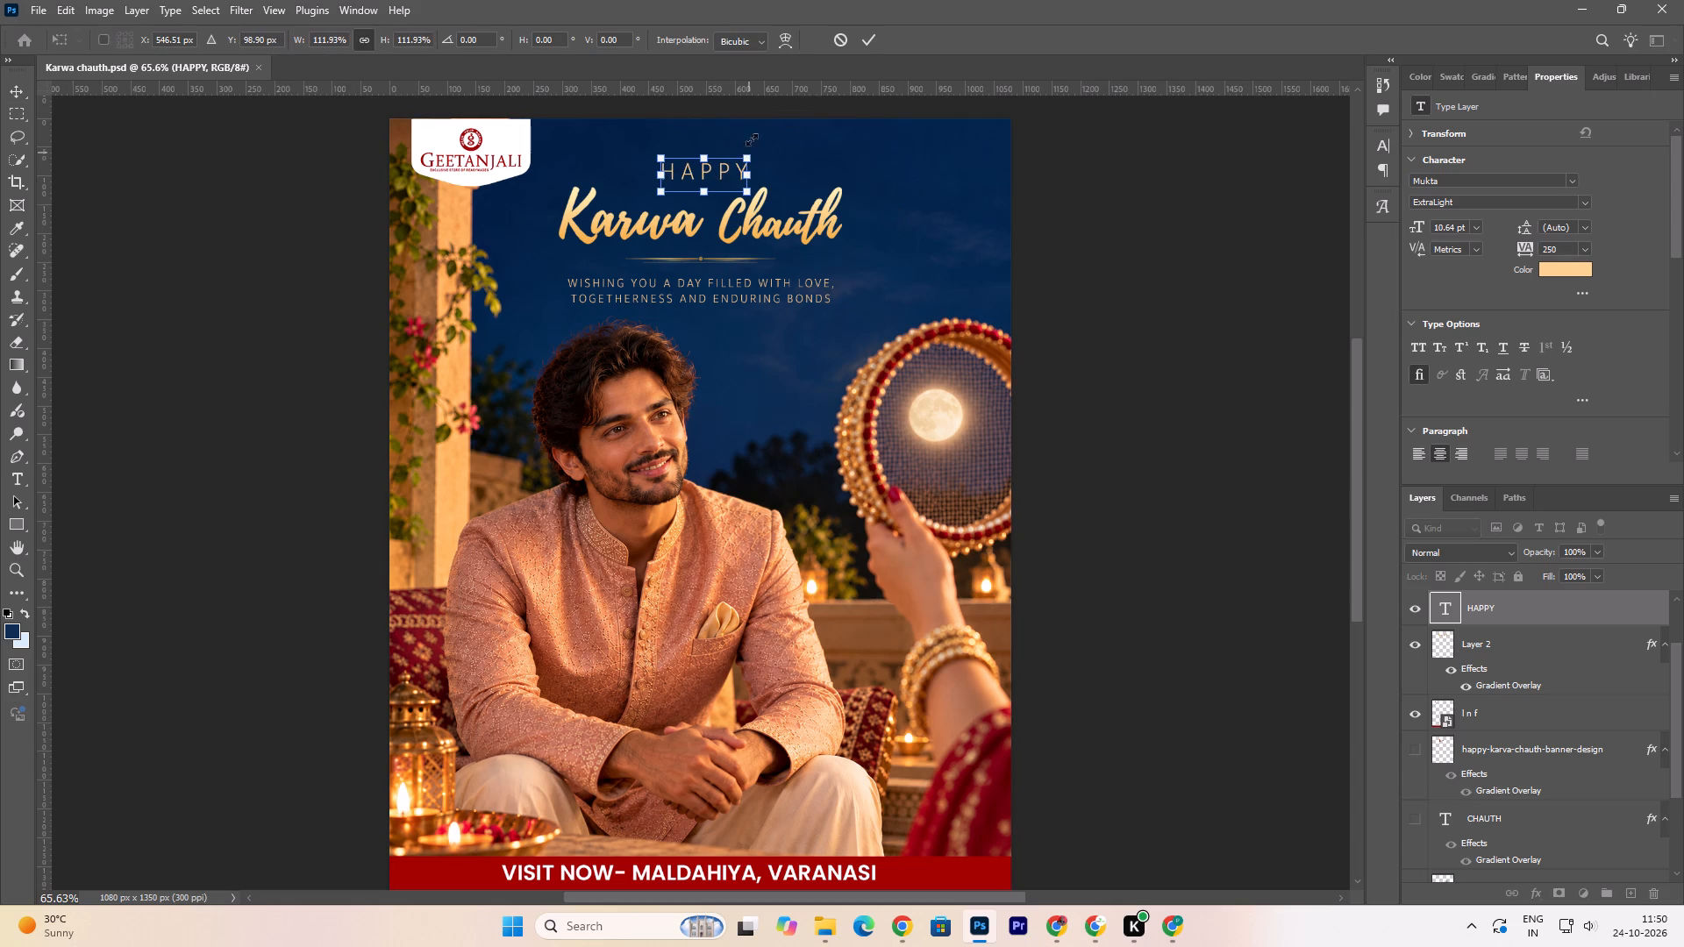
left_click(868, 38)
left_click(703, 176)
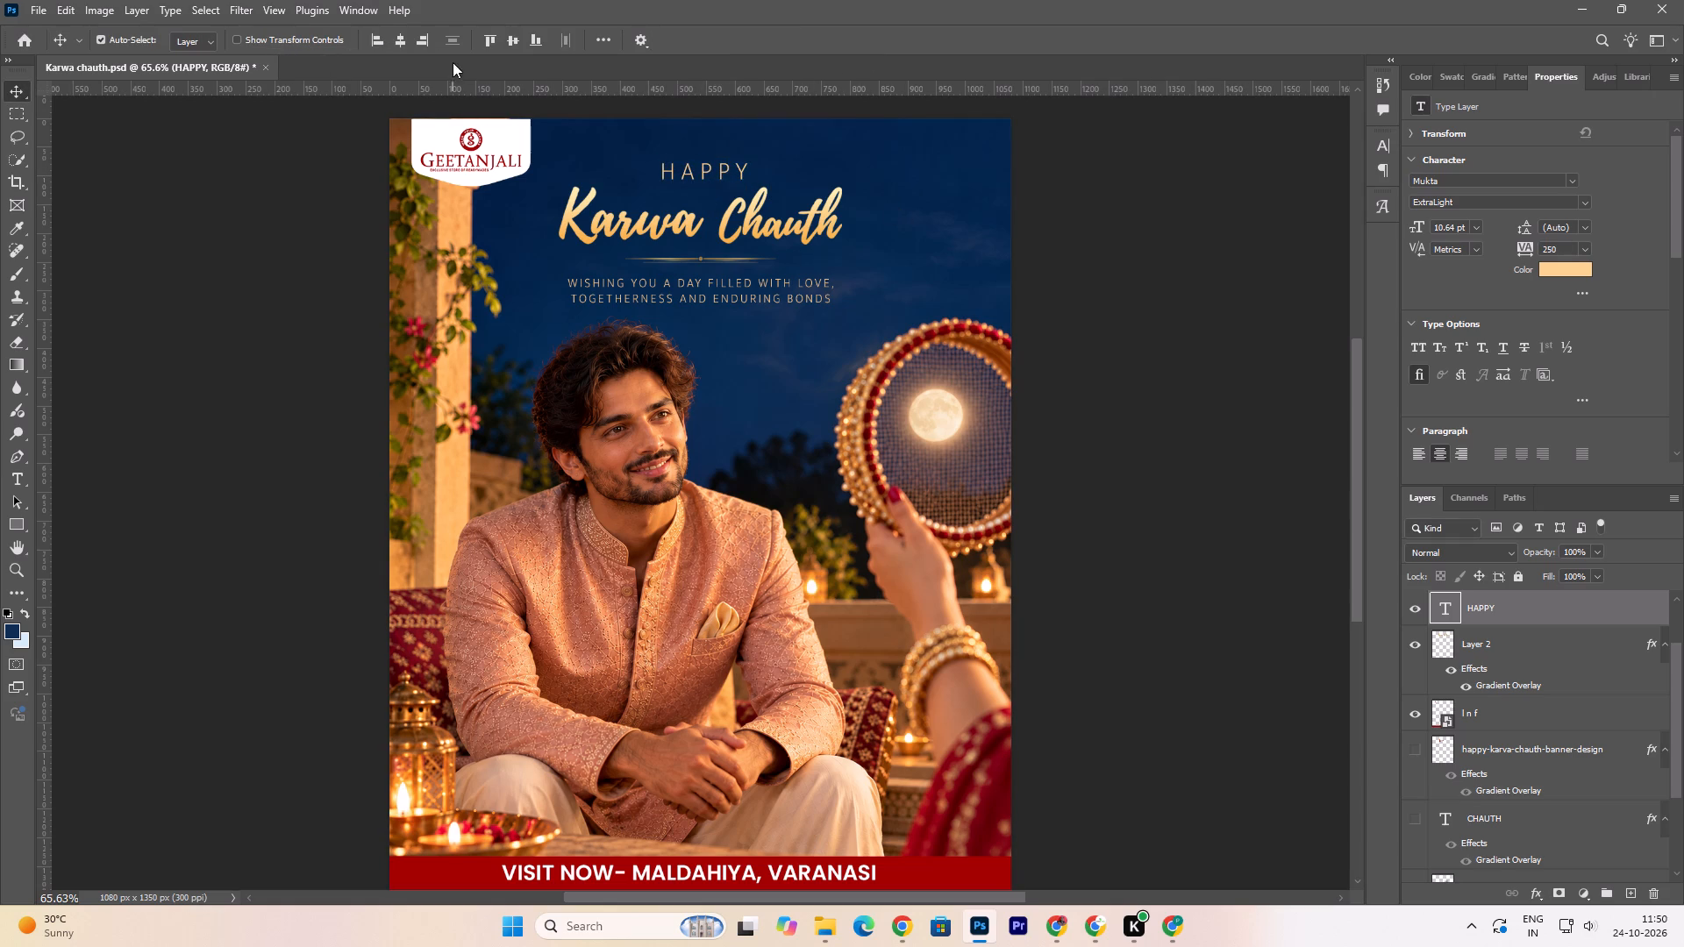
left_click(405, 39)
Align the gold title, the underline and the two-line greeting to the poster's horizontal centre, and save the document.
left_click(660, 225)
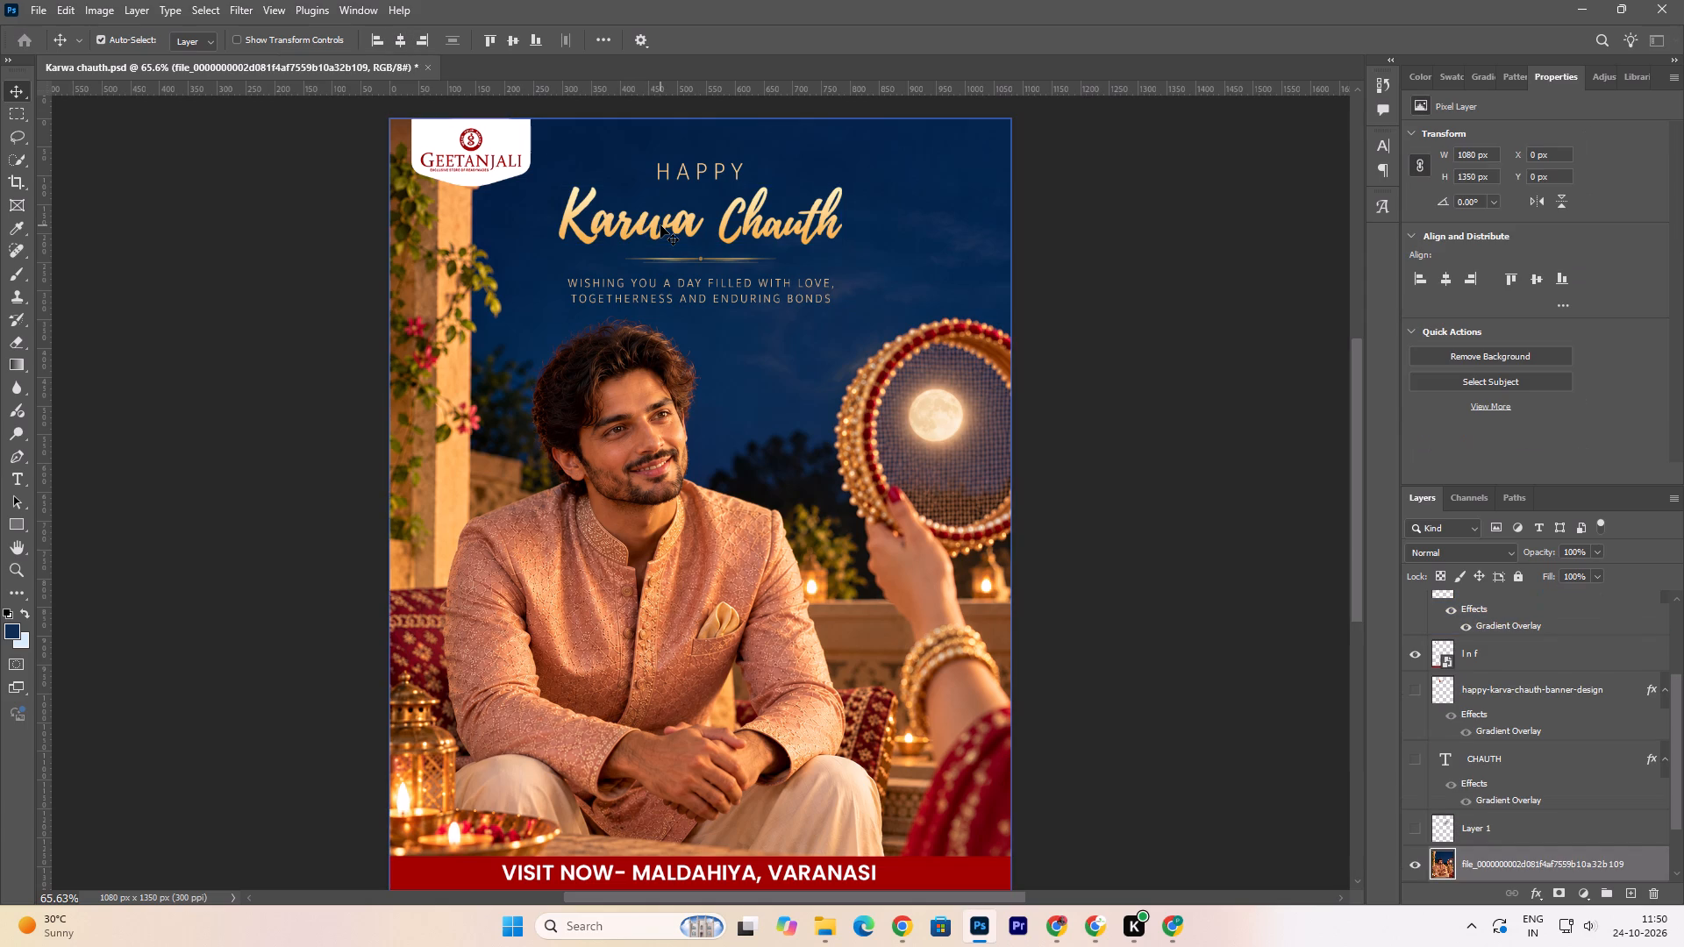
left_click(669, 230)
left_click(676, 229)
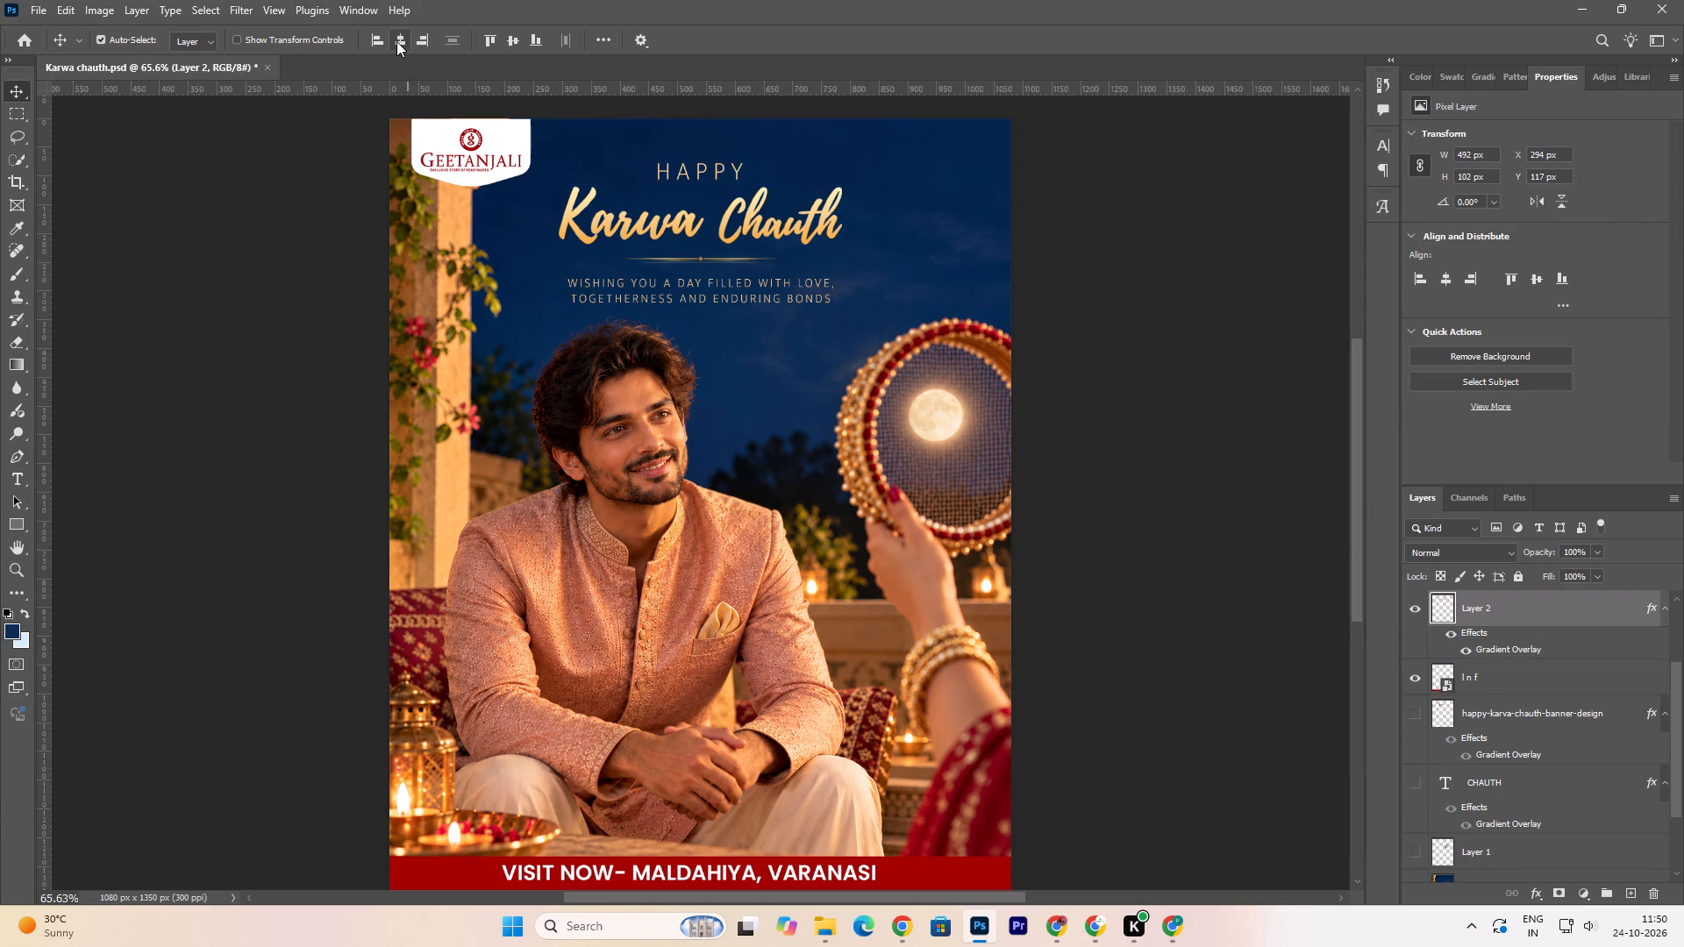
left_click(396, 41)
left_click(699, 260)
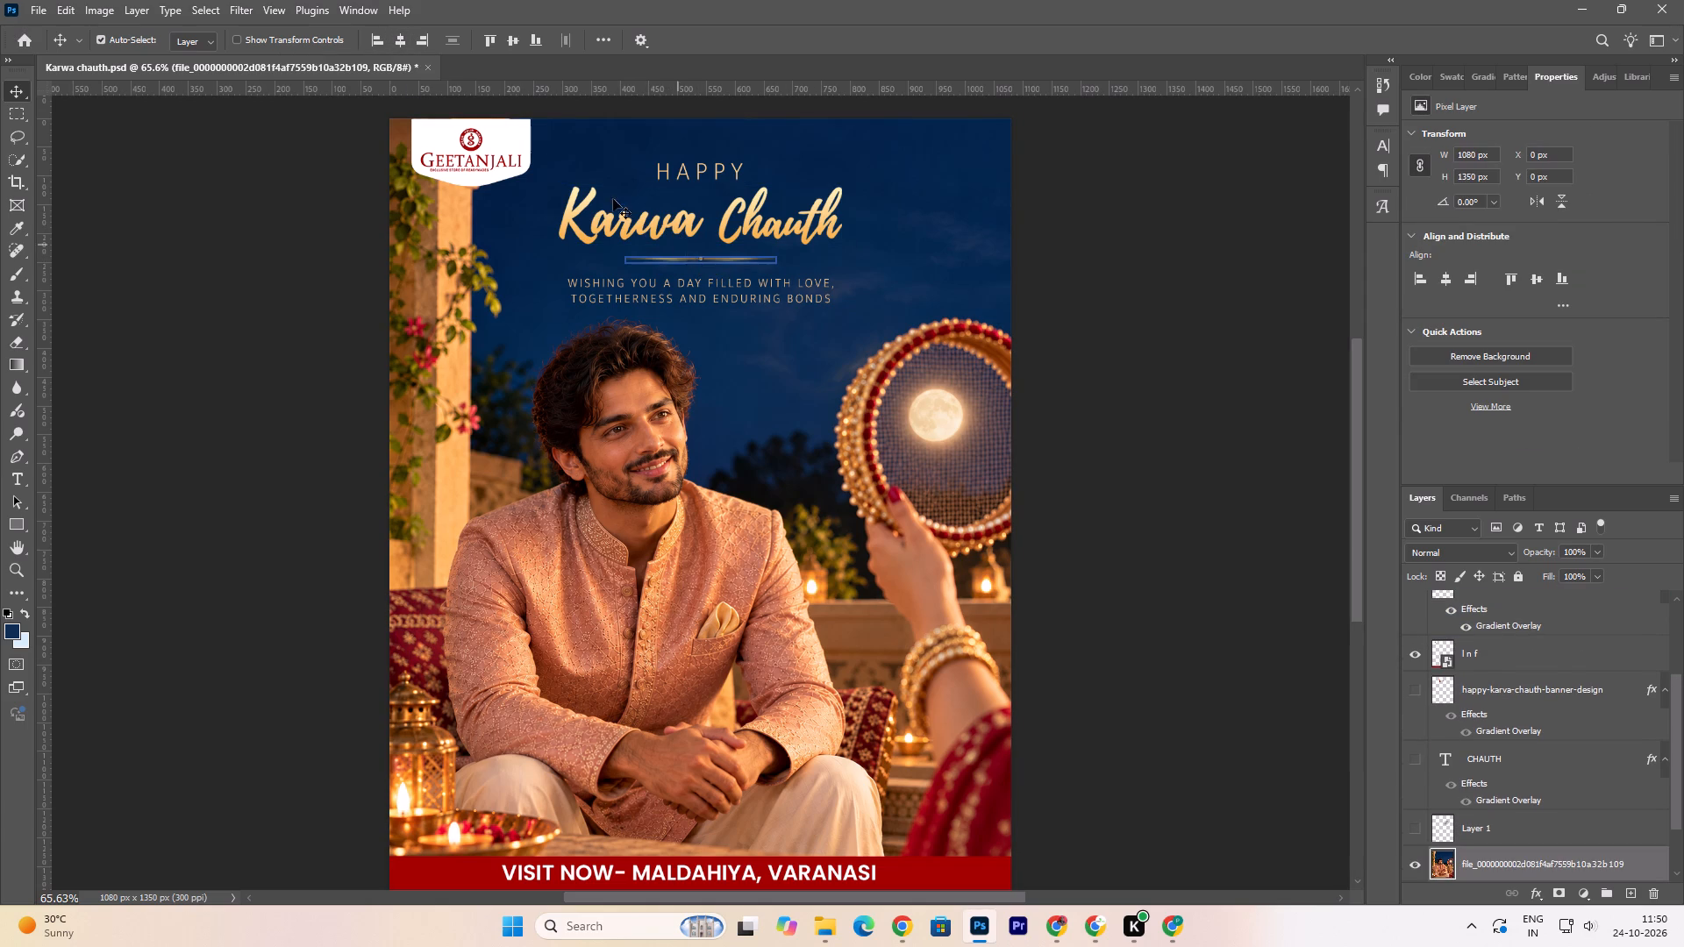
left_click(400, 39)
left_click(721, 285)
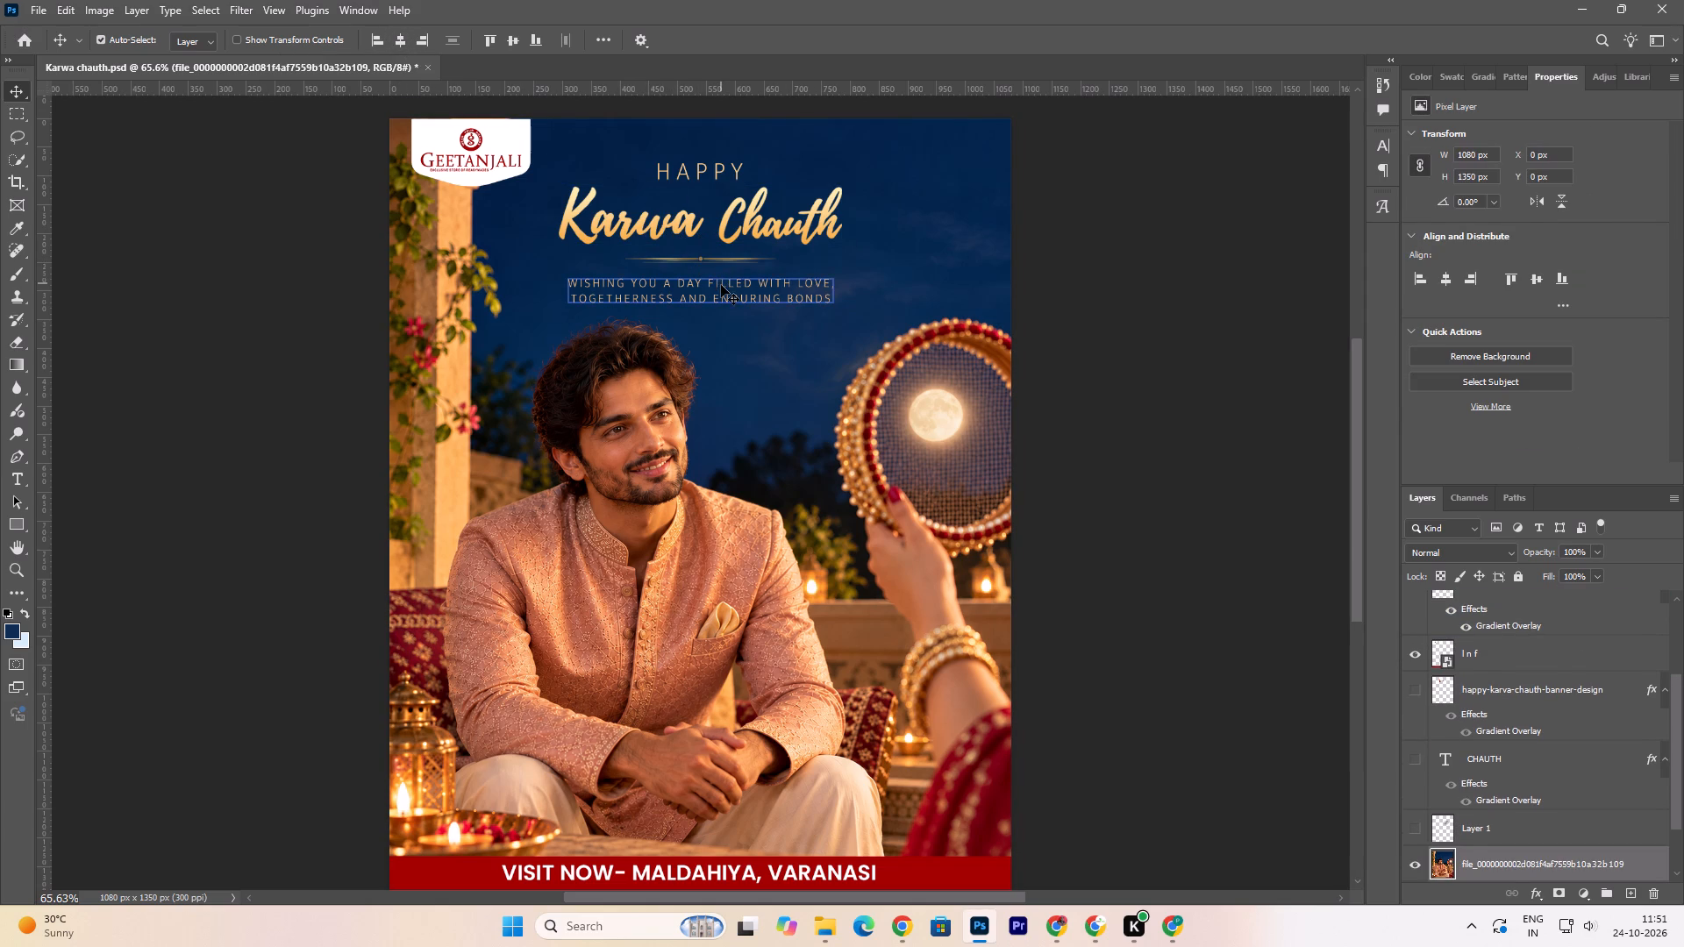
left_click(404, 40)
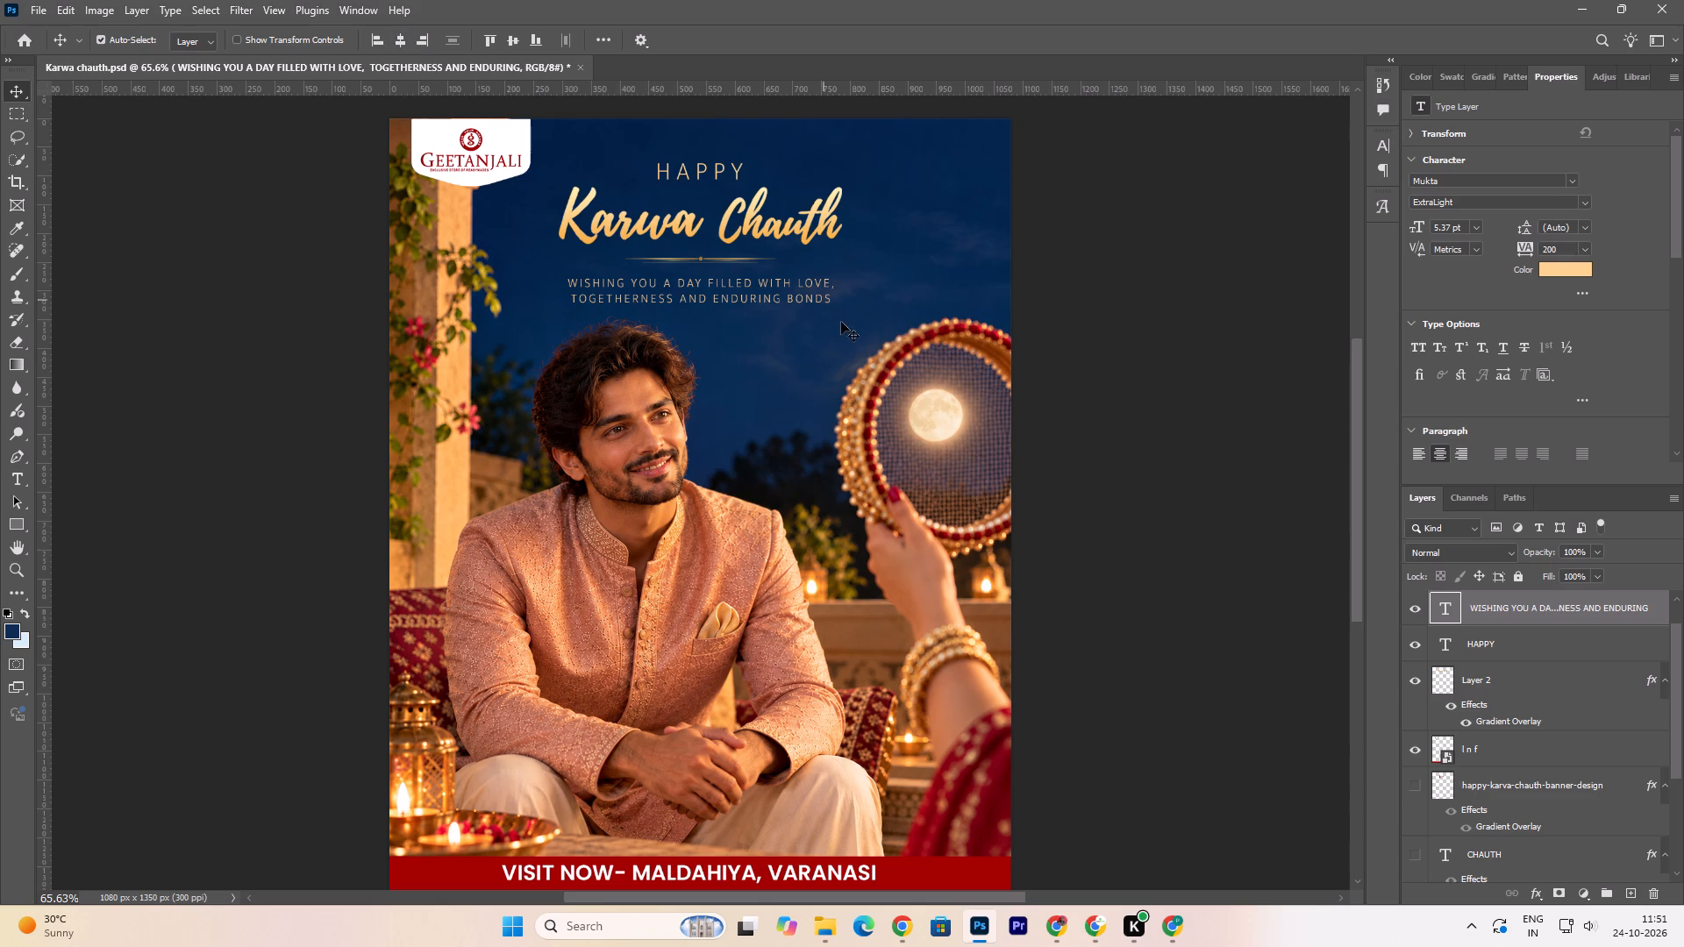
key("ctrl+s")
Nudge HAPPY down about 10 px closer to the gold Karwa Chauth title and save the document.
key("ctrl+s")
left_click(705, 174)
key("Down")
key("Down")
key("Down")
key("Down")
key("Down")
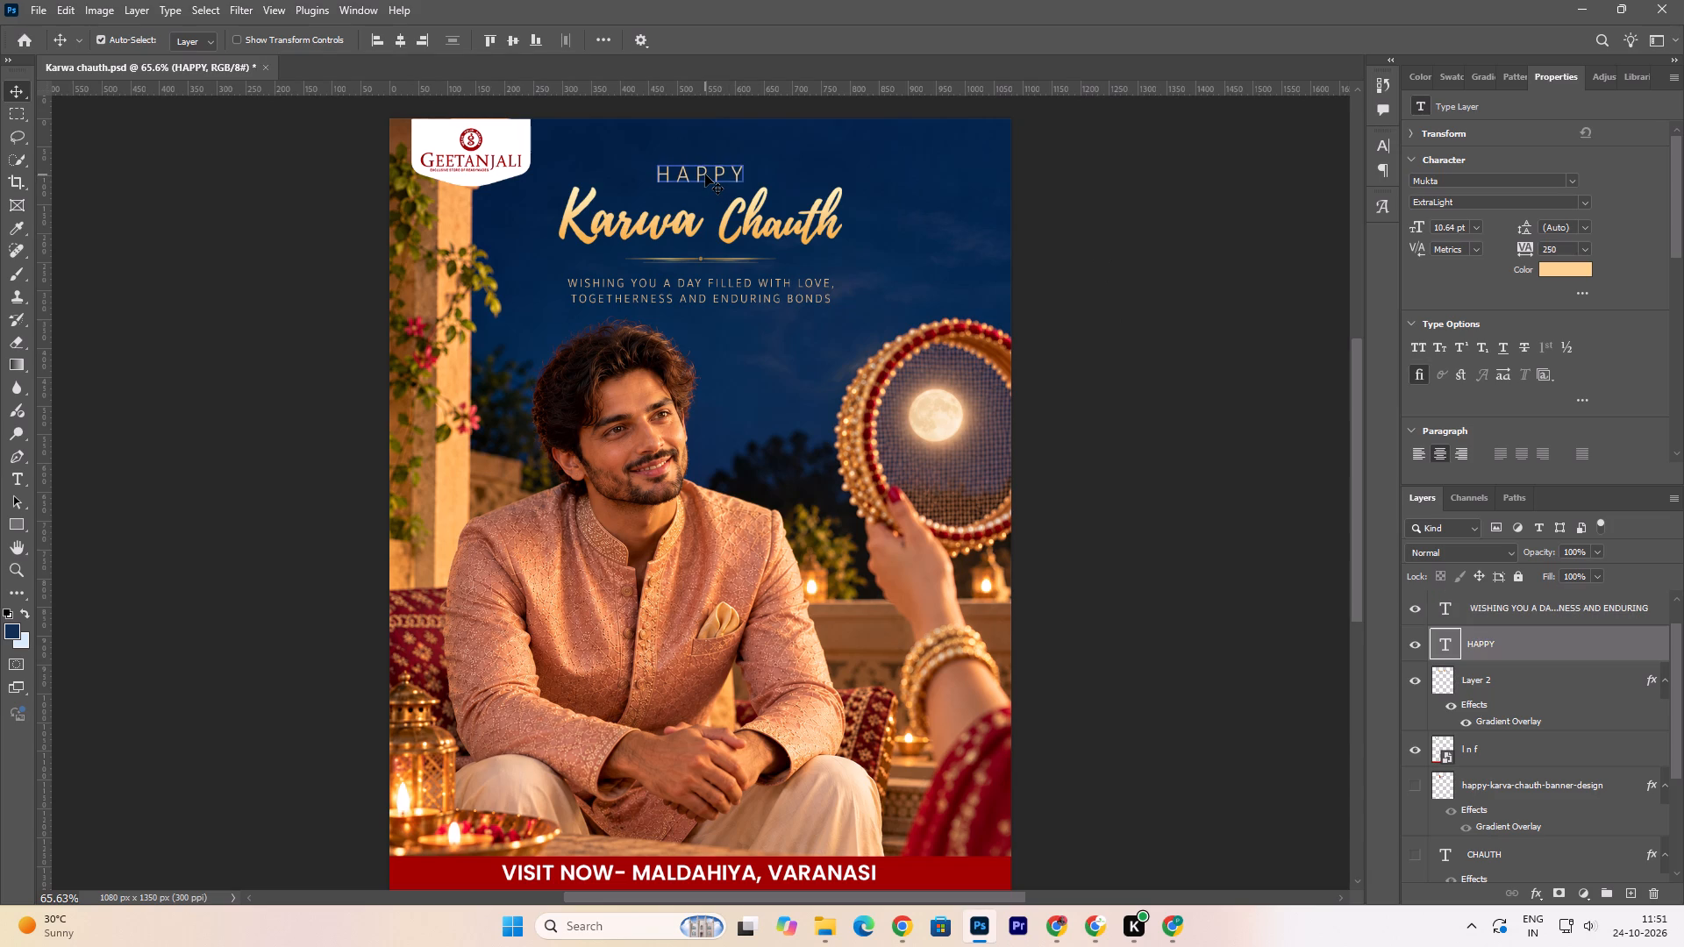
key("Down")
key("Down")
key("Down")
key("Down")
key("Down")
left_click(1252, 378)
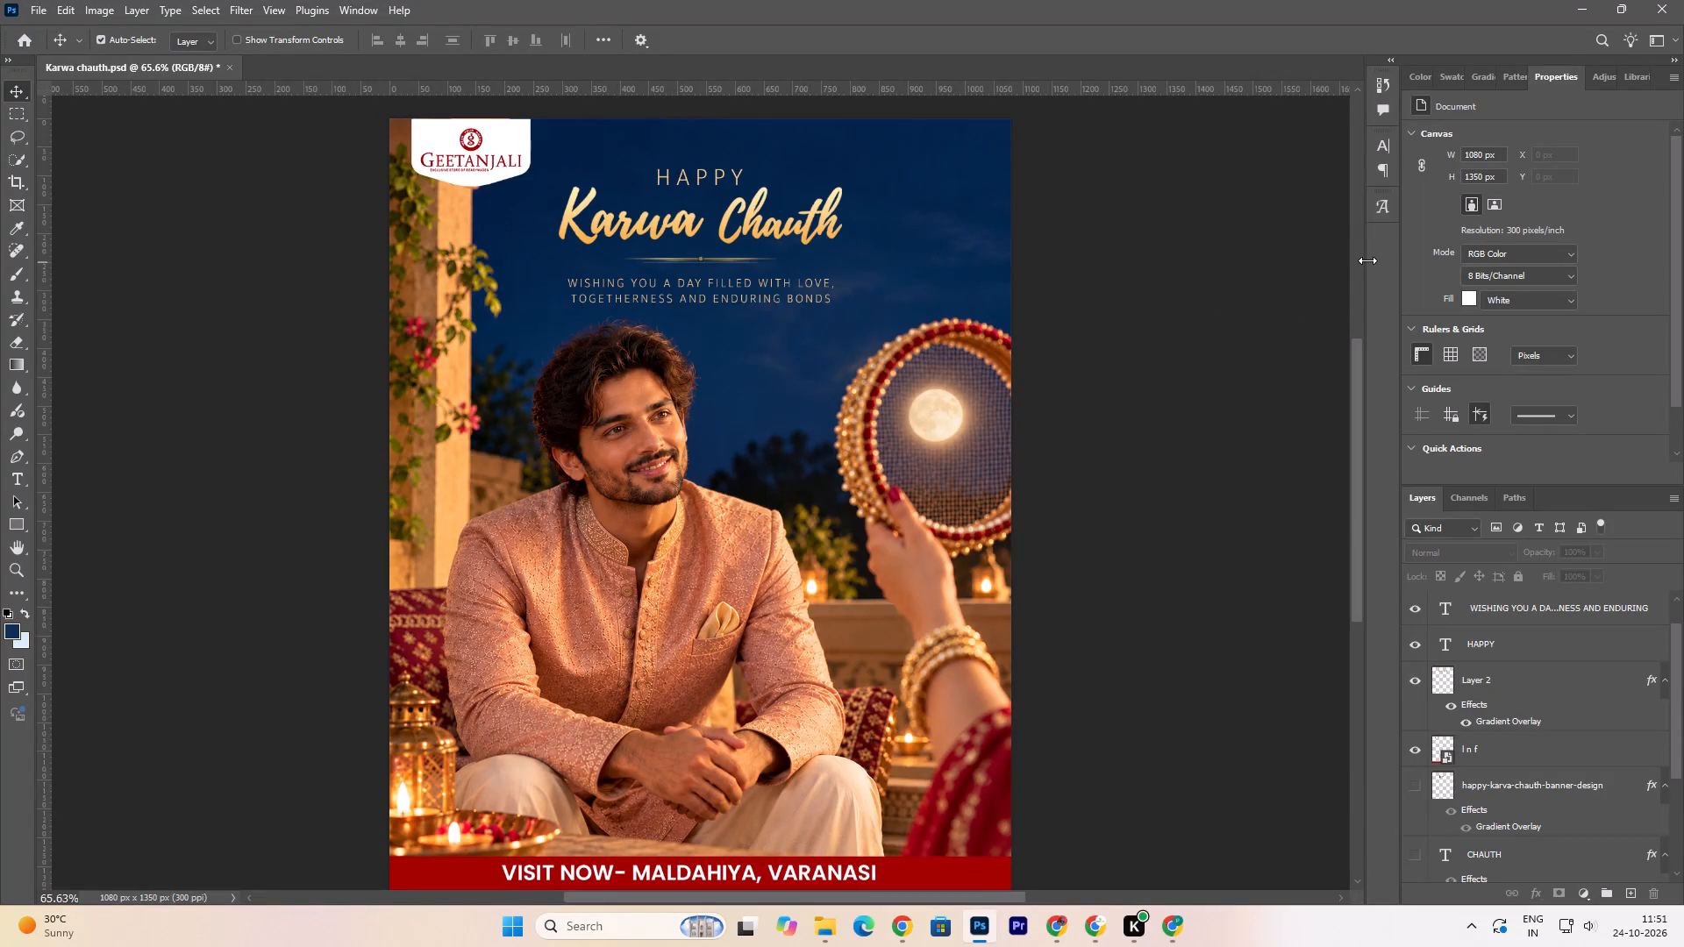
key("ctrl+s")
key("ctrl+s")
Nudge HAPPY back up by 1 px and save the document.
scroll(1234, 694, "down", 1)
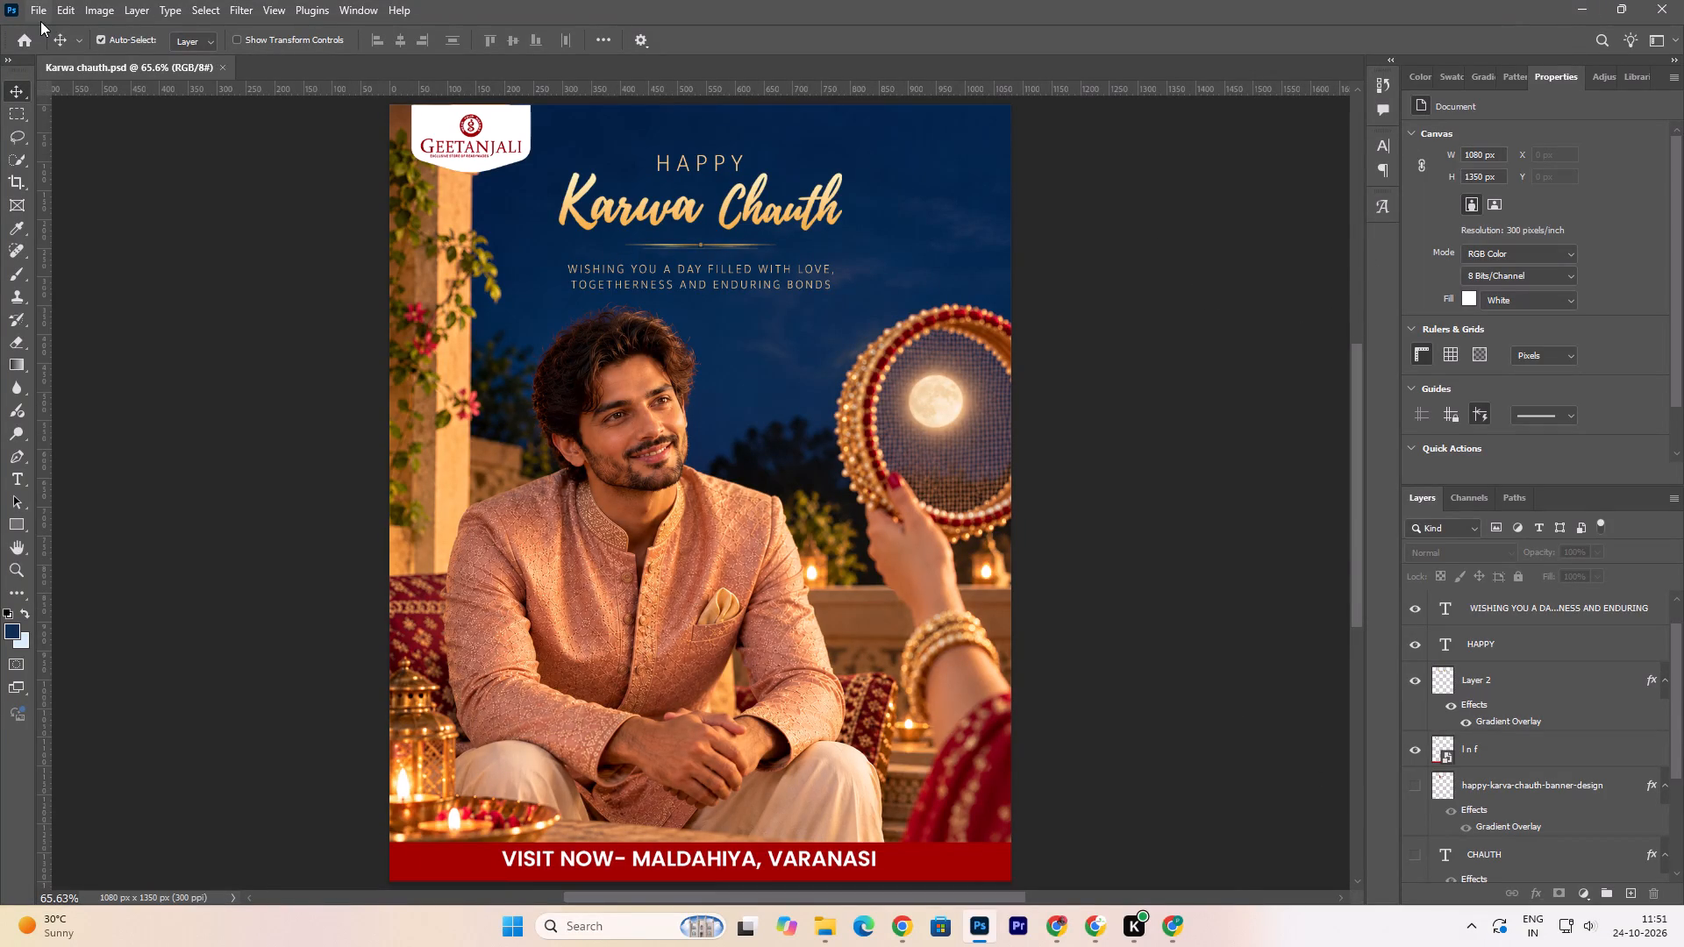
left_click(717, 167)
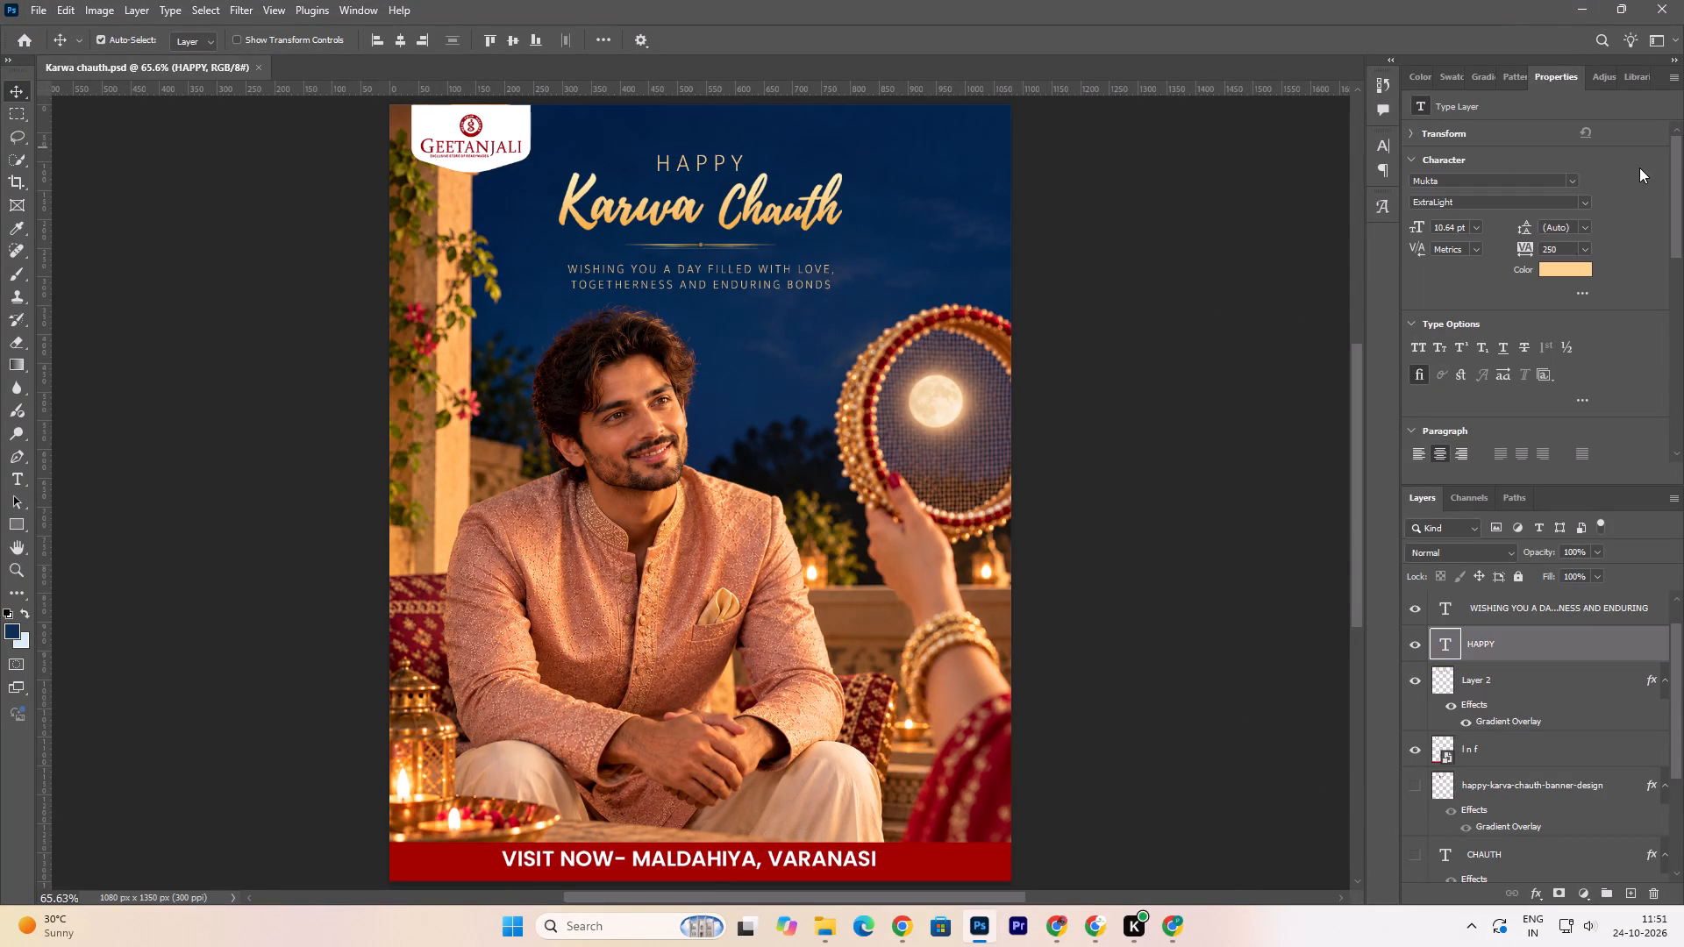
key("Up")
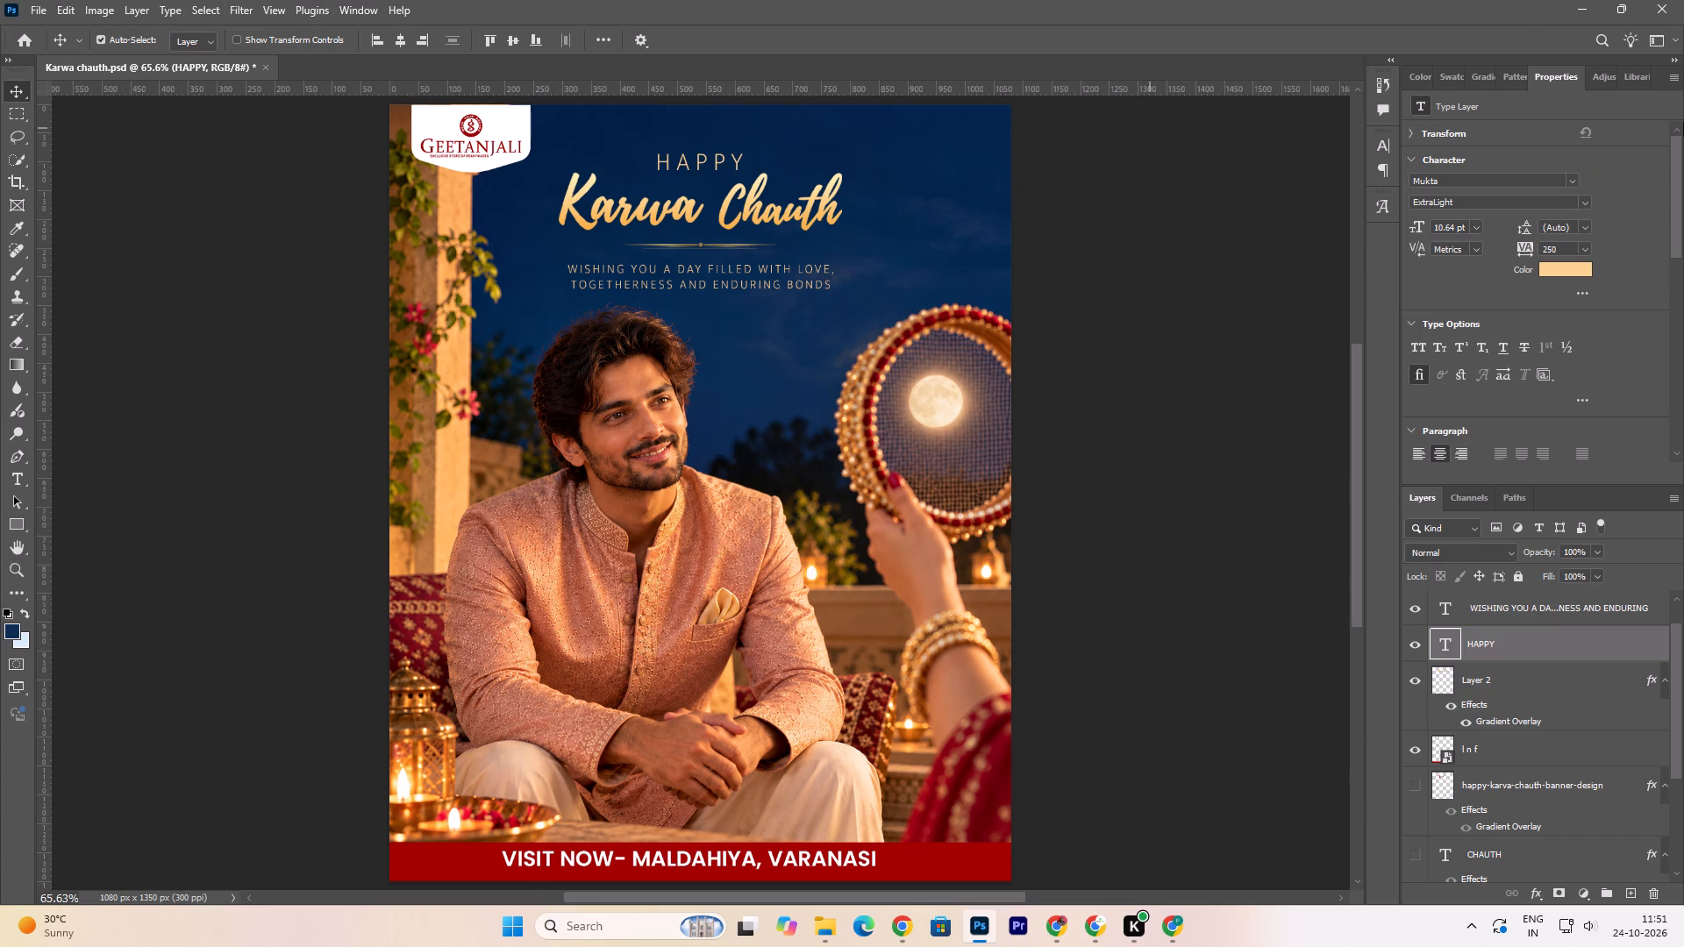
key("ctrl+s")
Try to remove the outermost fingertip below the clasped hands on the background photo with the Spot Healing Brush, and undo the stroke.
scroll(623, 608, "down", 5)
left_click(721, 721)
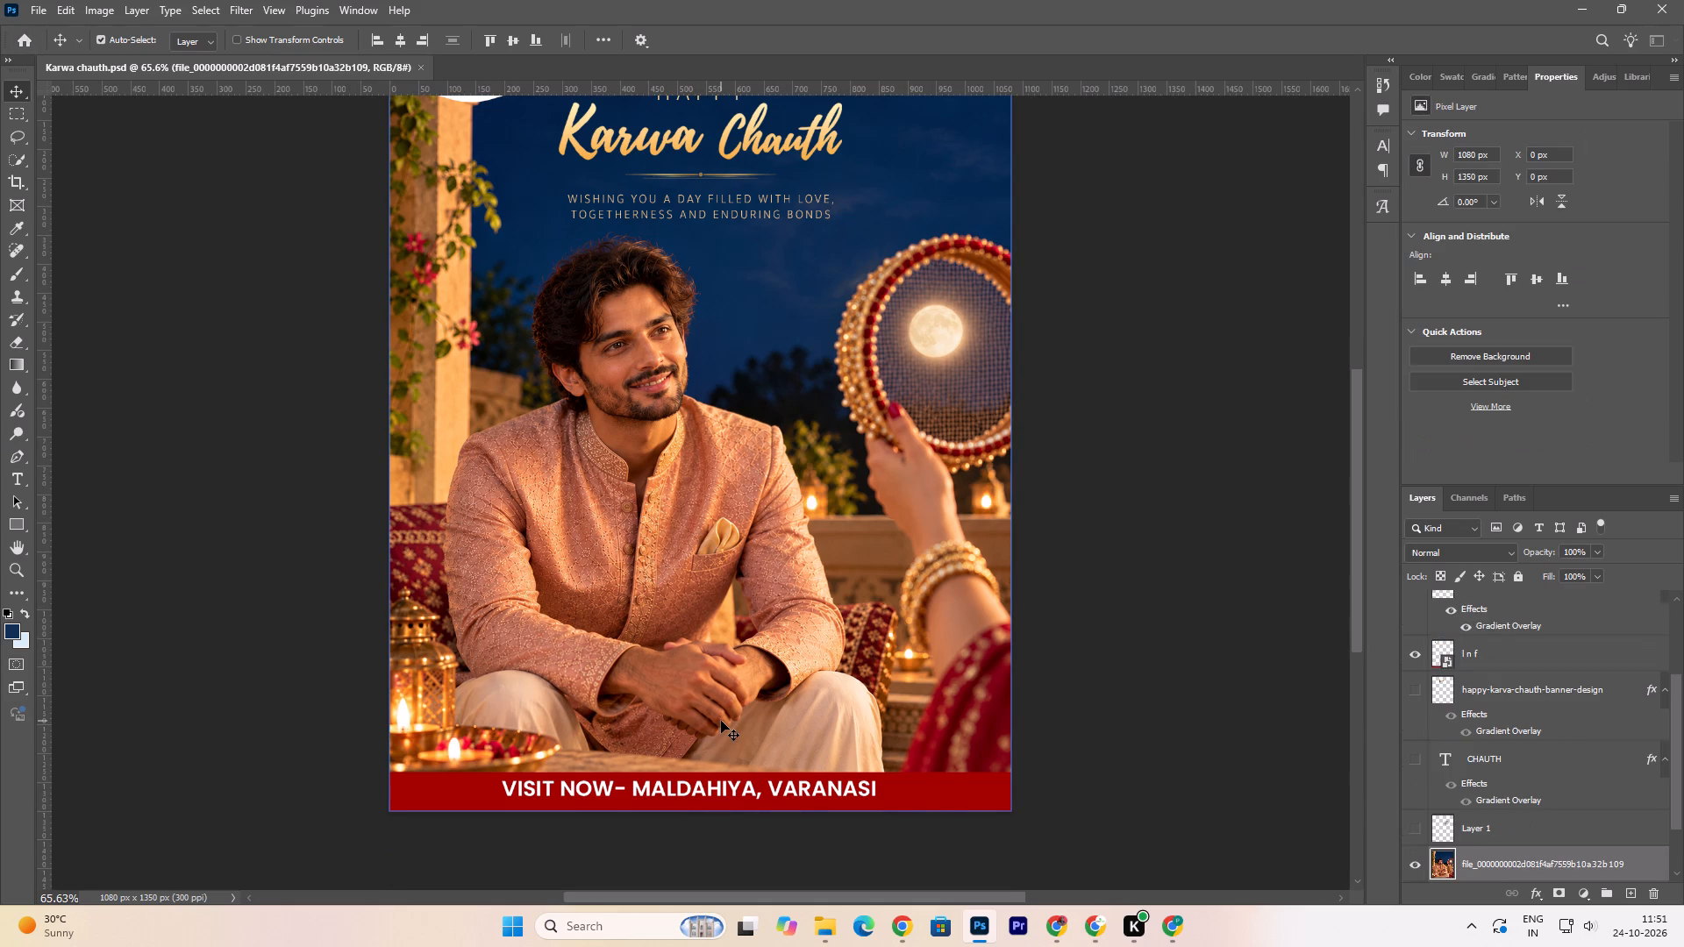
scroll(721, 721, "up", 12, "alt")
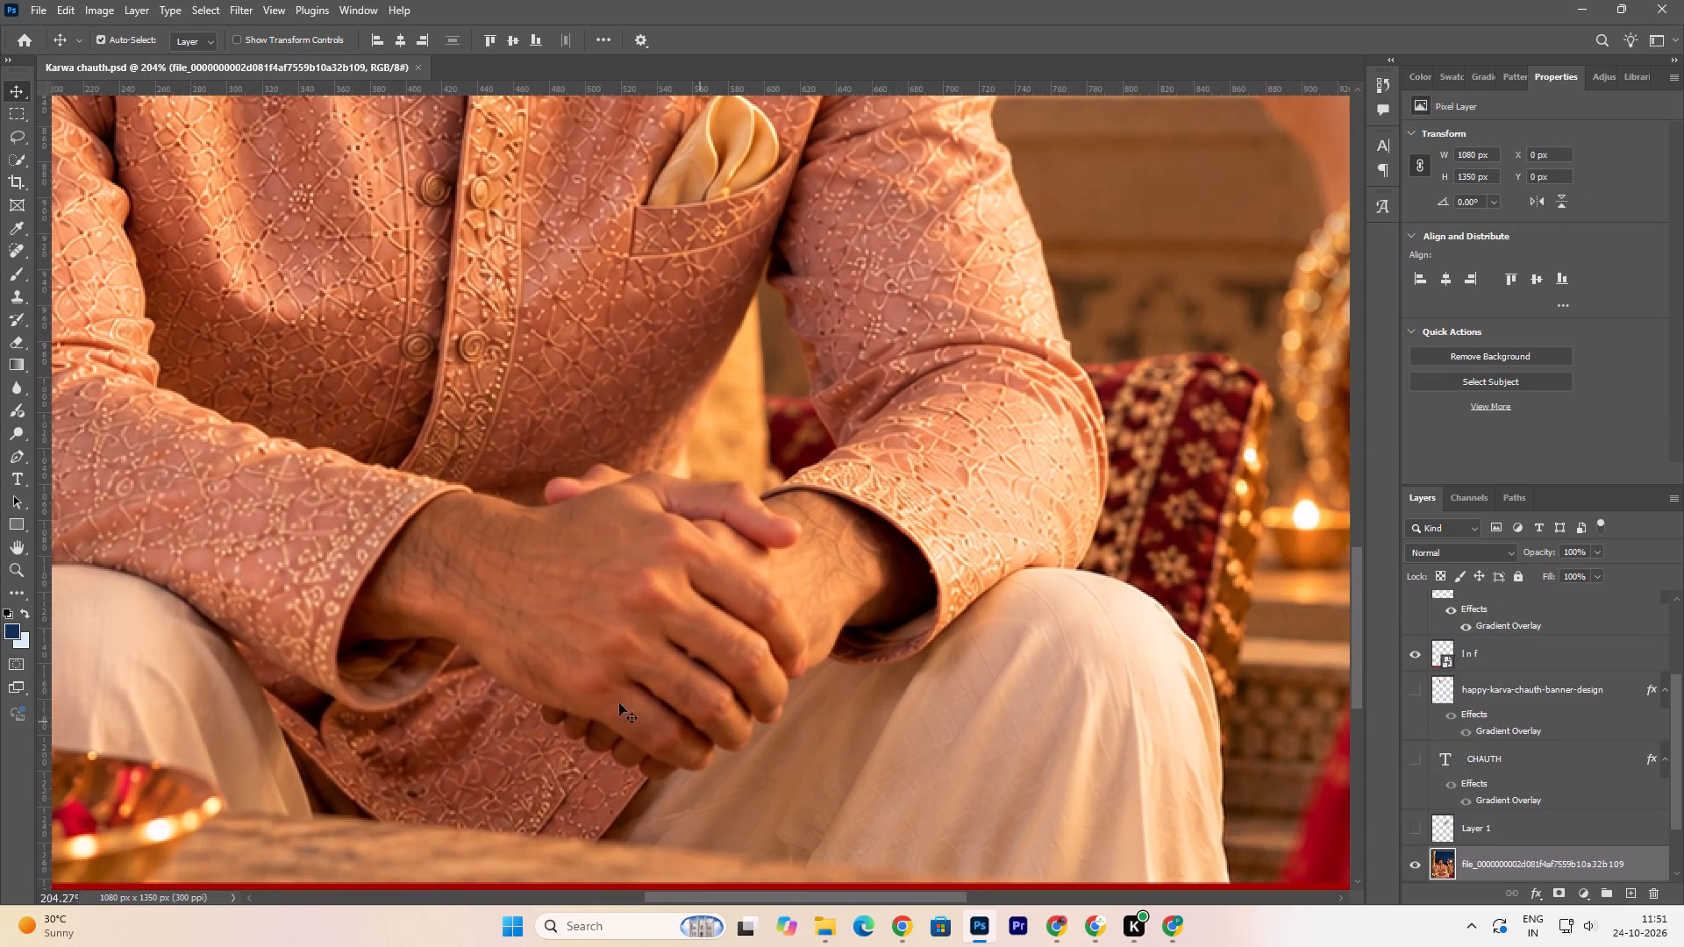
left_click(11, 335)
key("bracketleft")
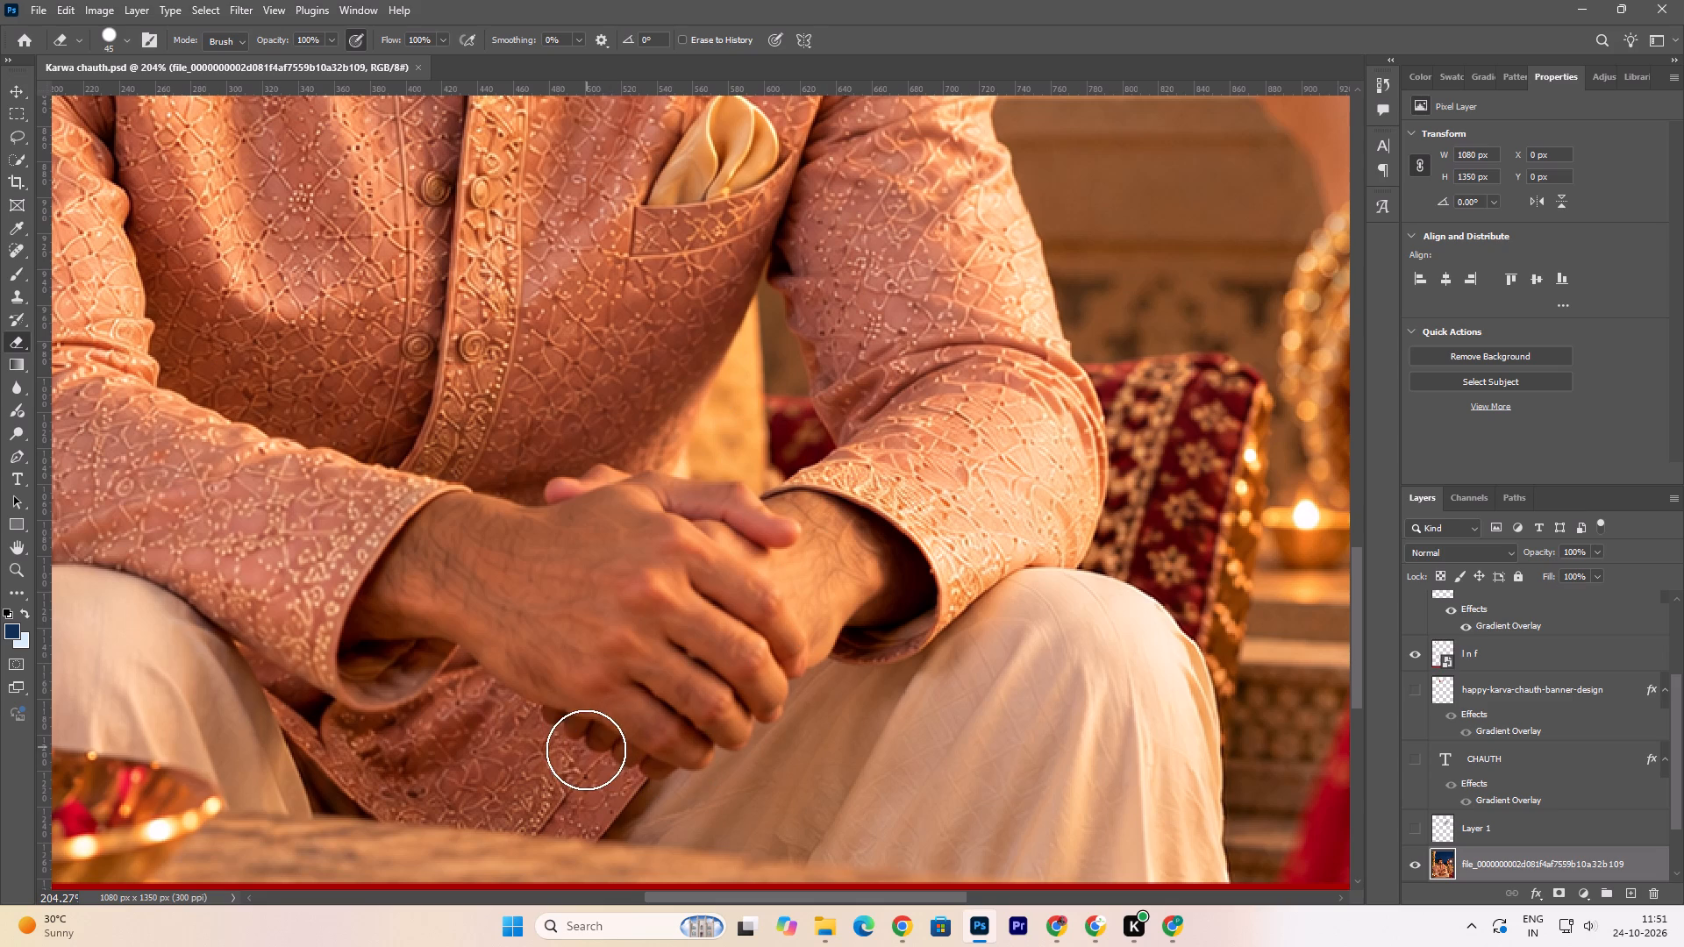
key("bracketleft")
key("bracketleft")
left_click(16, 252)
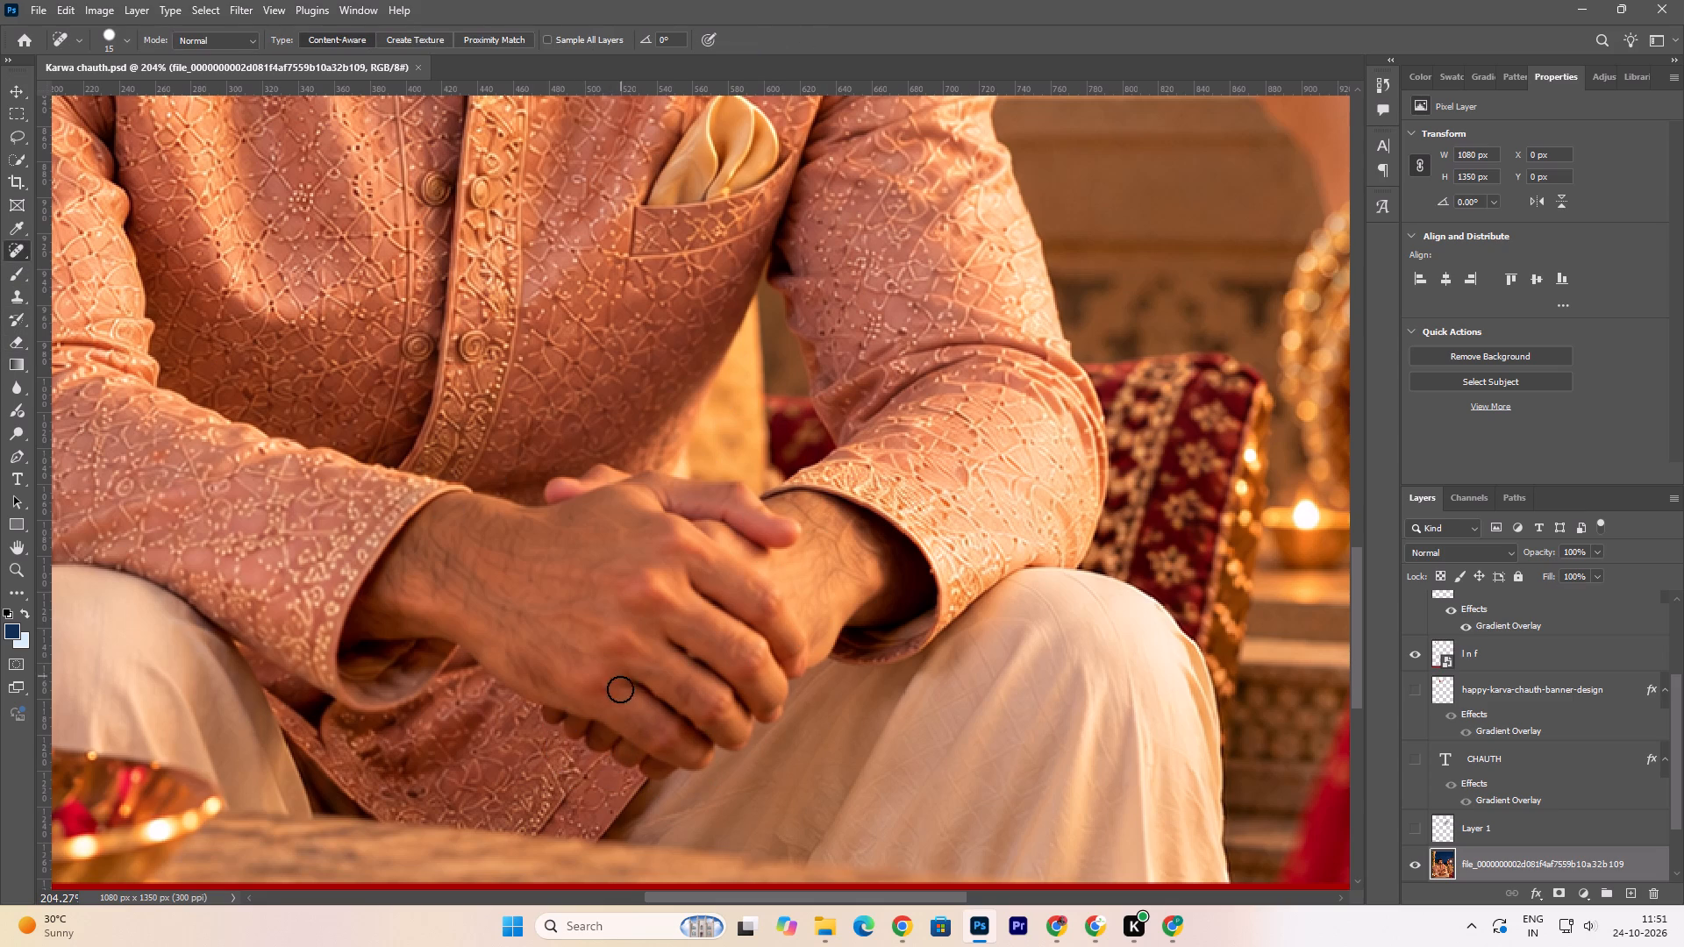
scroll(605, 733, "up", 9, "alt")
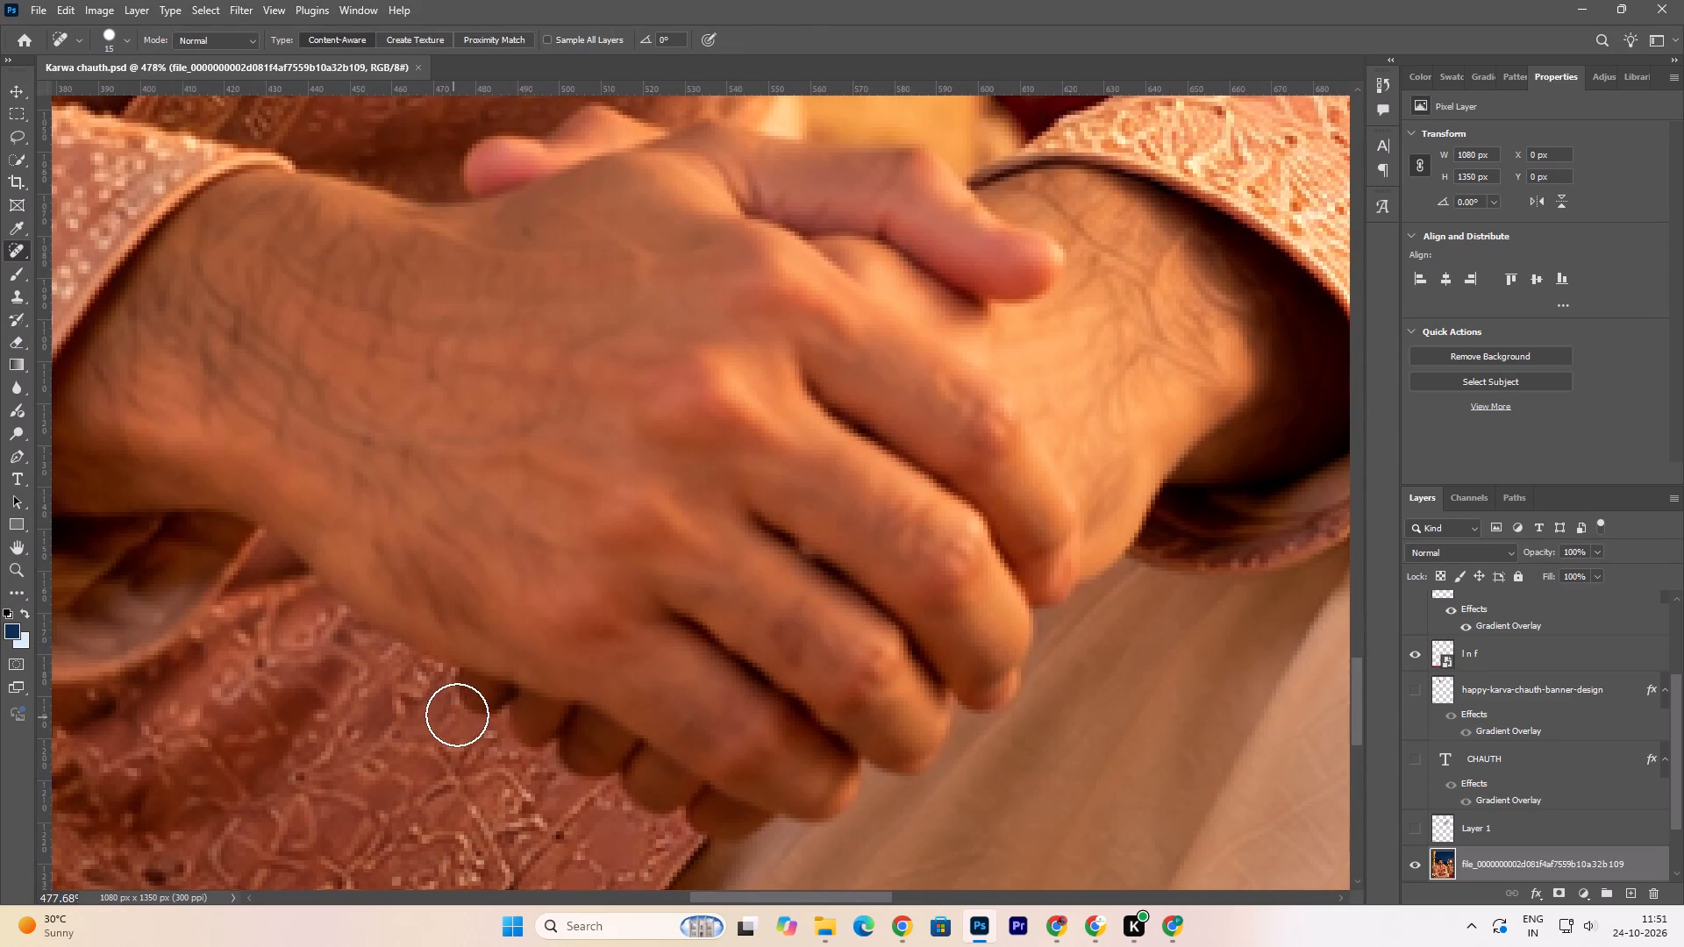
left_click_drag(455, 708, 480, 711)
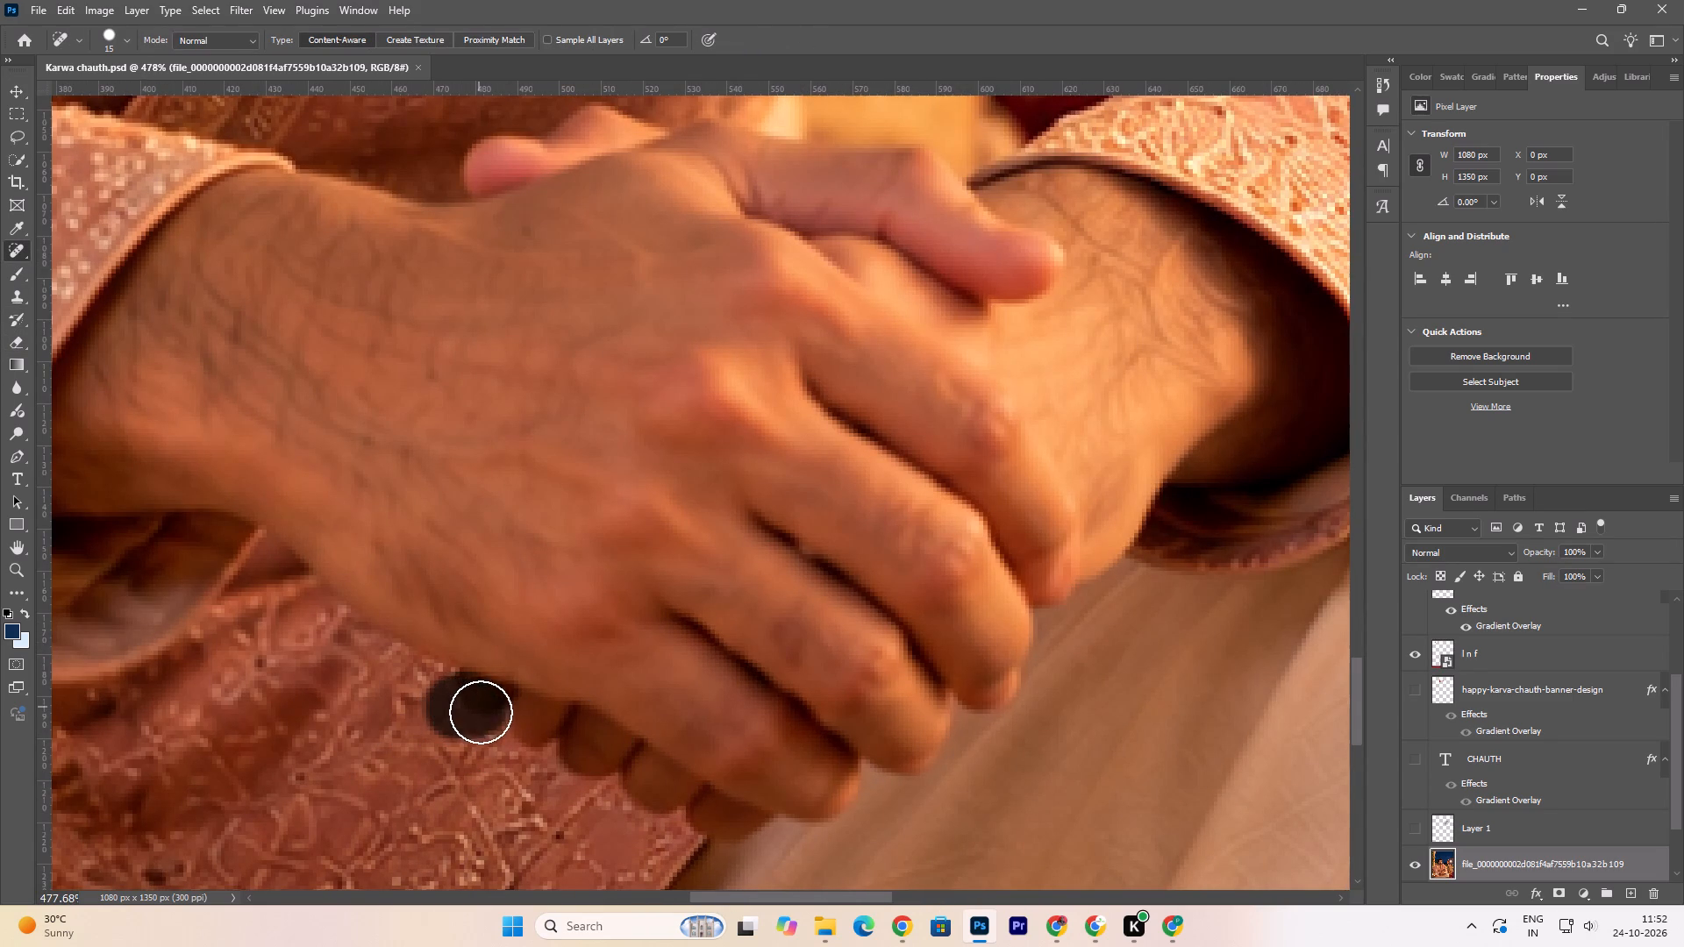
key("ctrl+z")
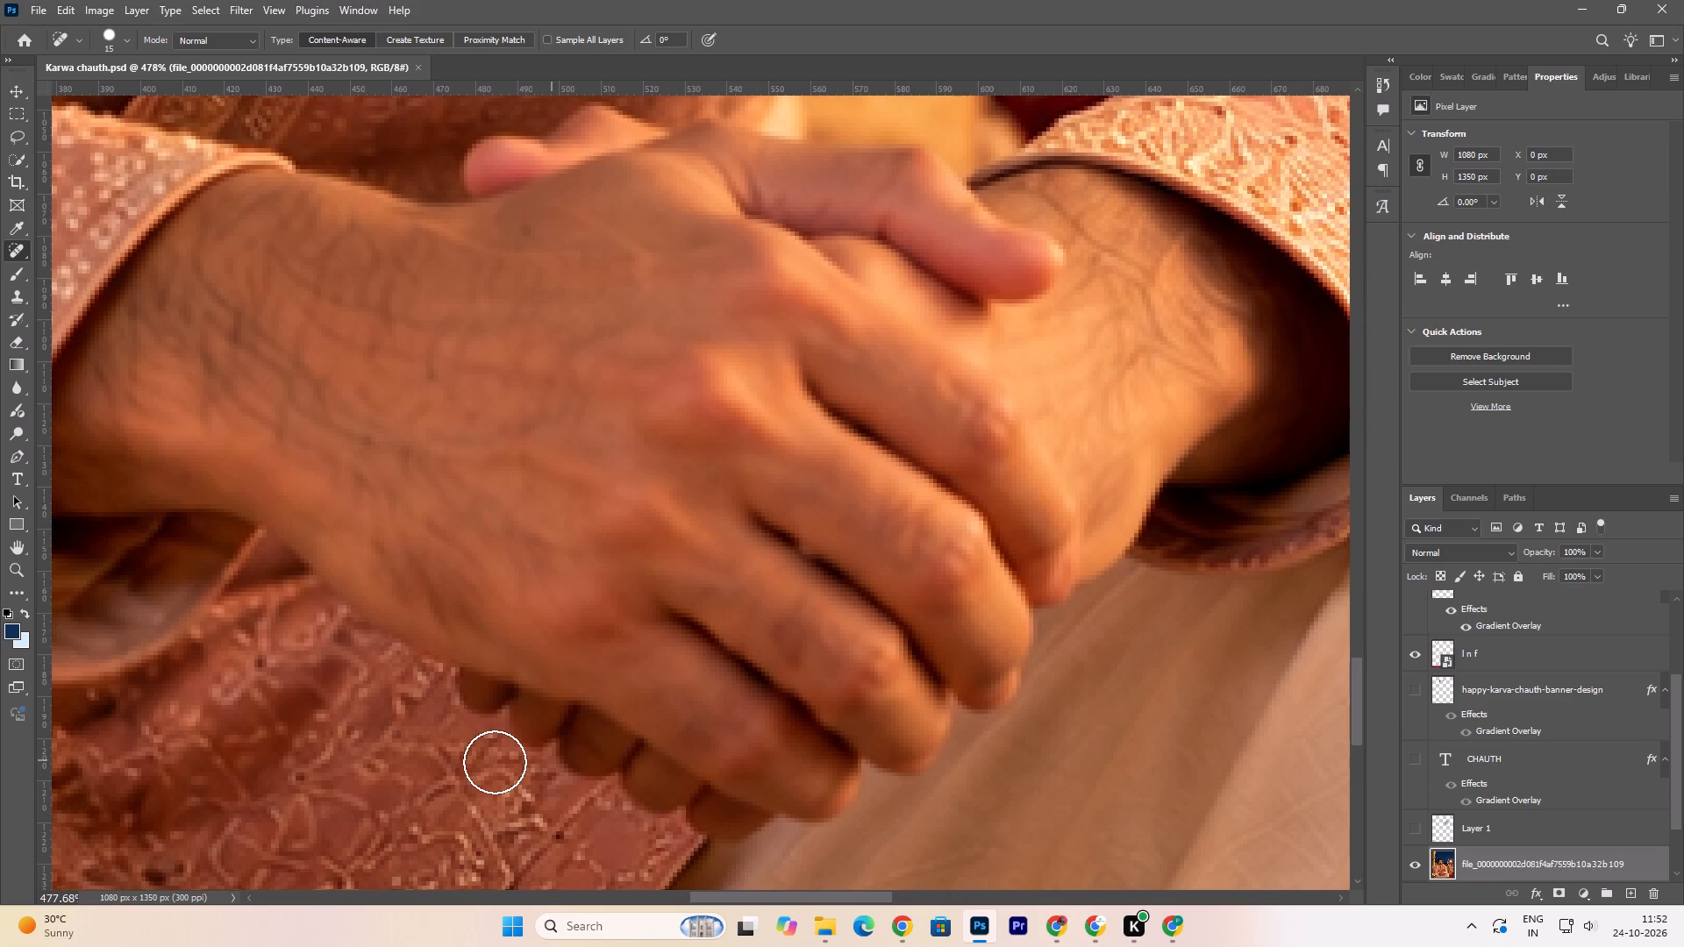
Add a new empty layer directly above the background photo for retouching the fingertip below the clasped hands.
scroll(495, 762, "up", 9, "alt")
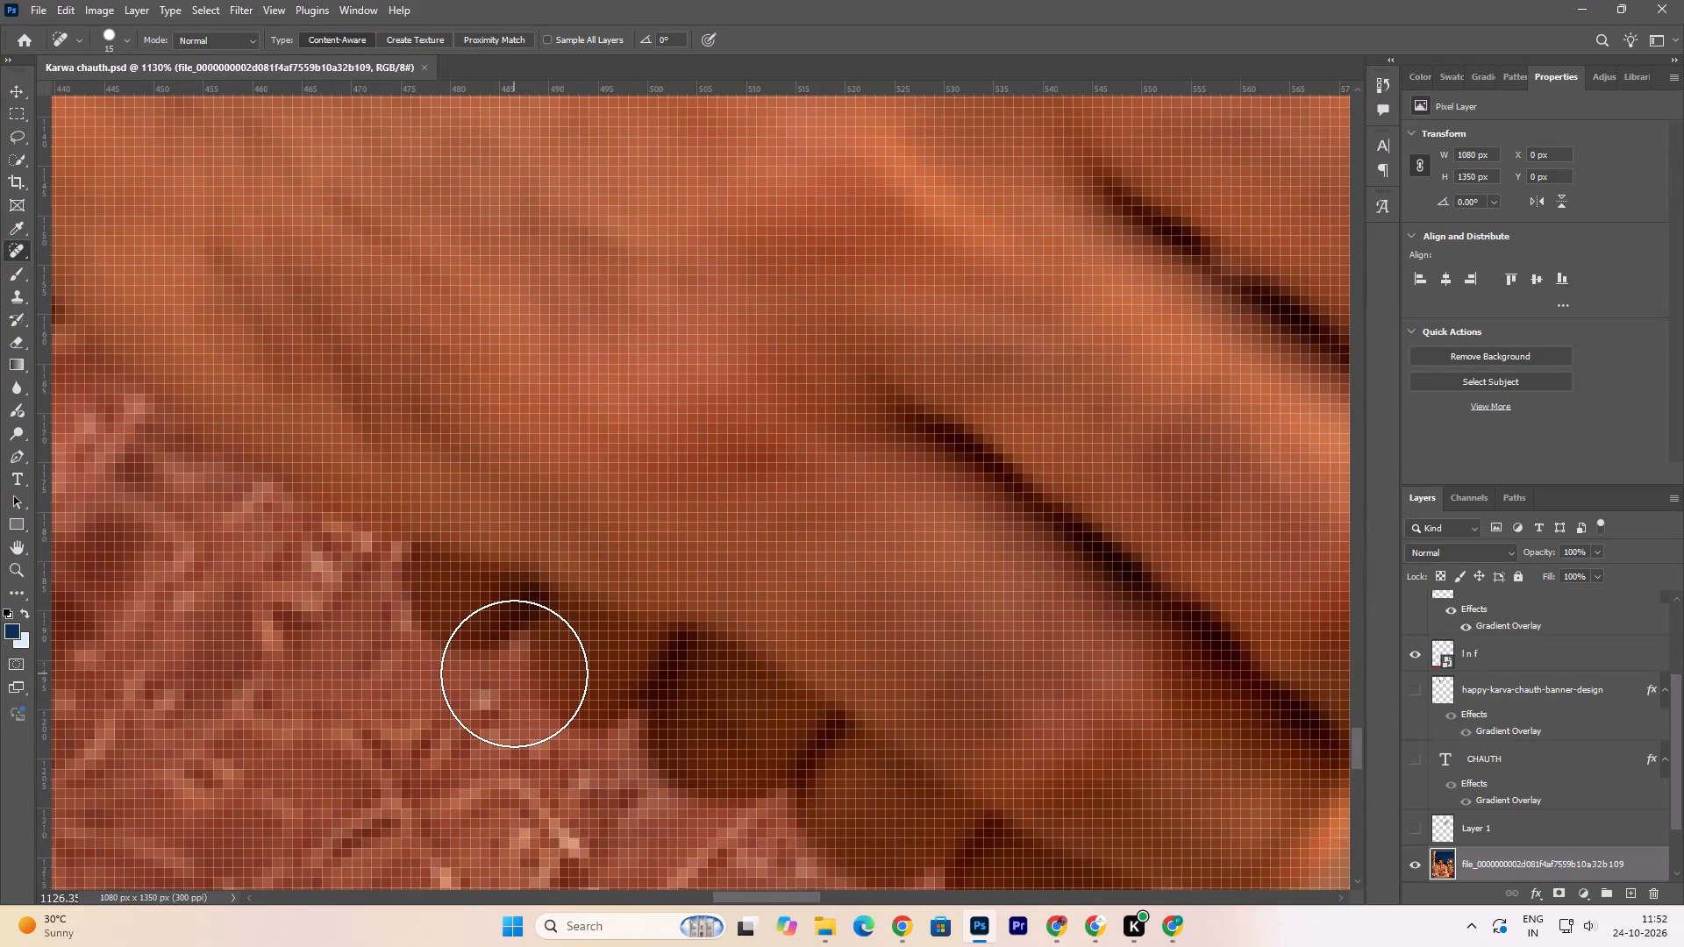
type("[[")
key("bracketleft")
key("bracketleft")
left_click(1634, 896)
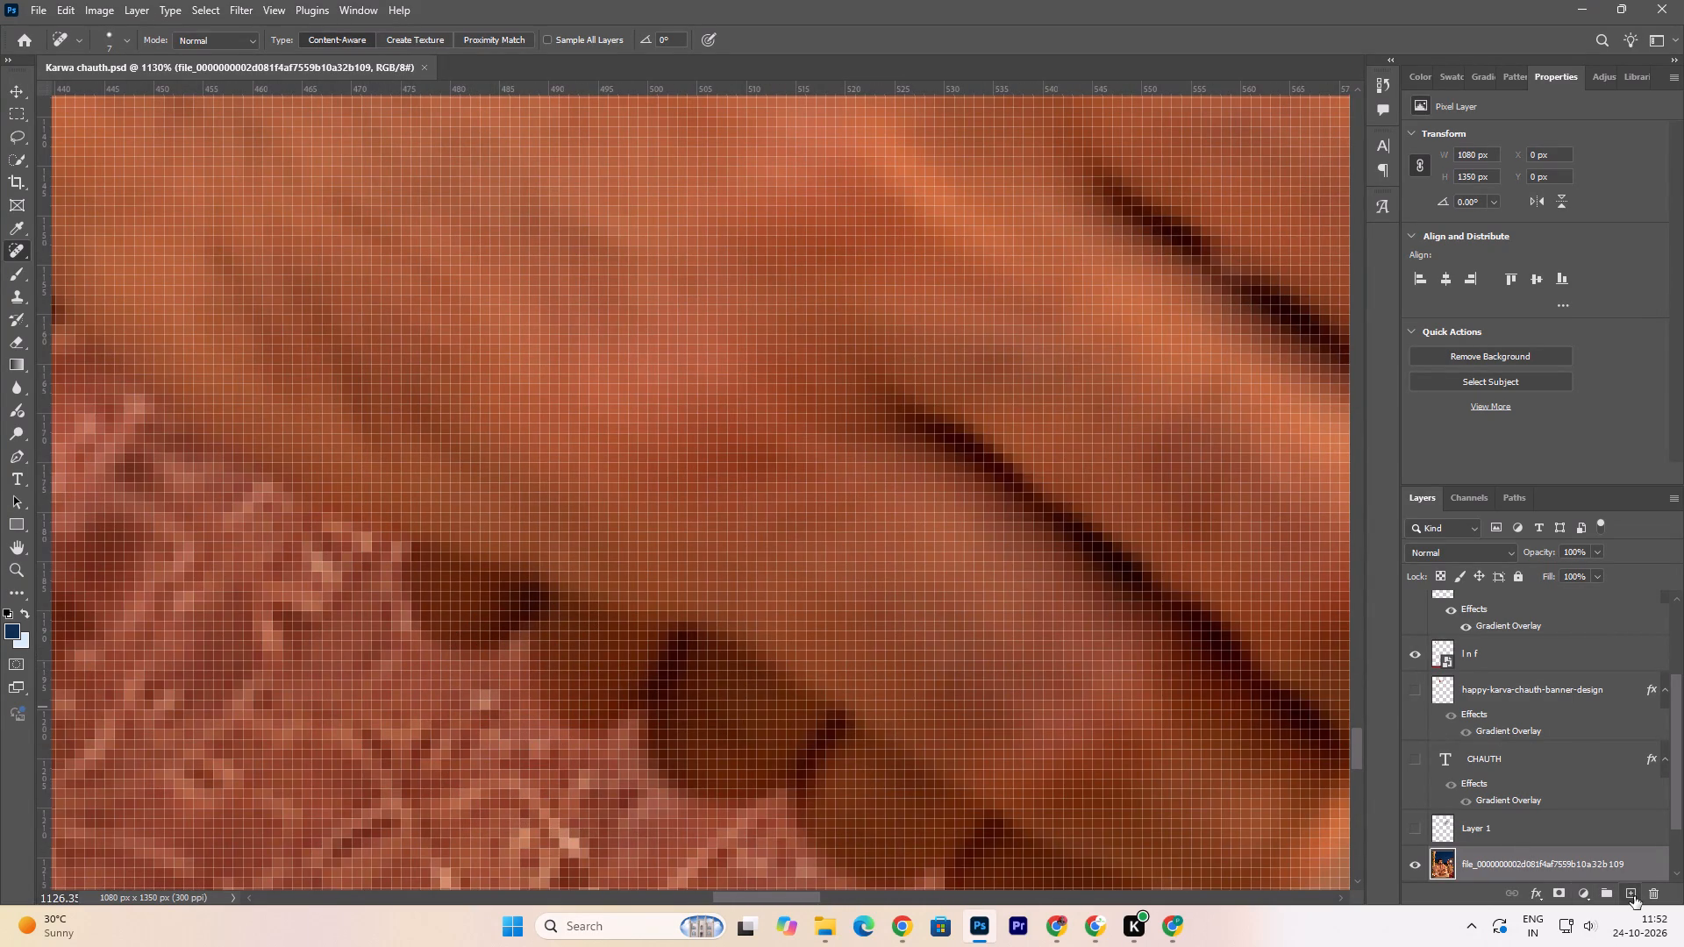
Paint over the outermost fingertip below the hands using a small brush in brown #9c573b sampled from the kurta.
left_click(13, 272)
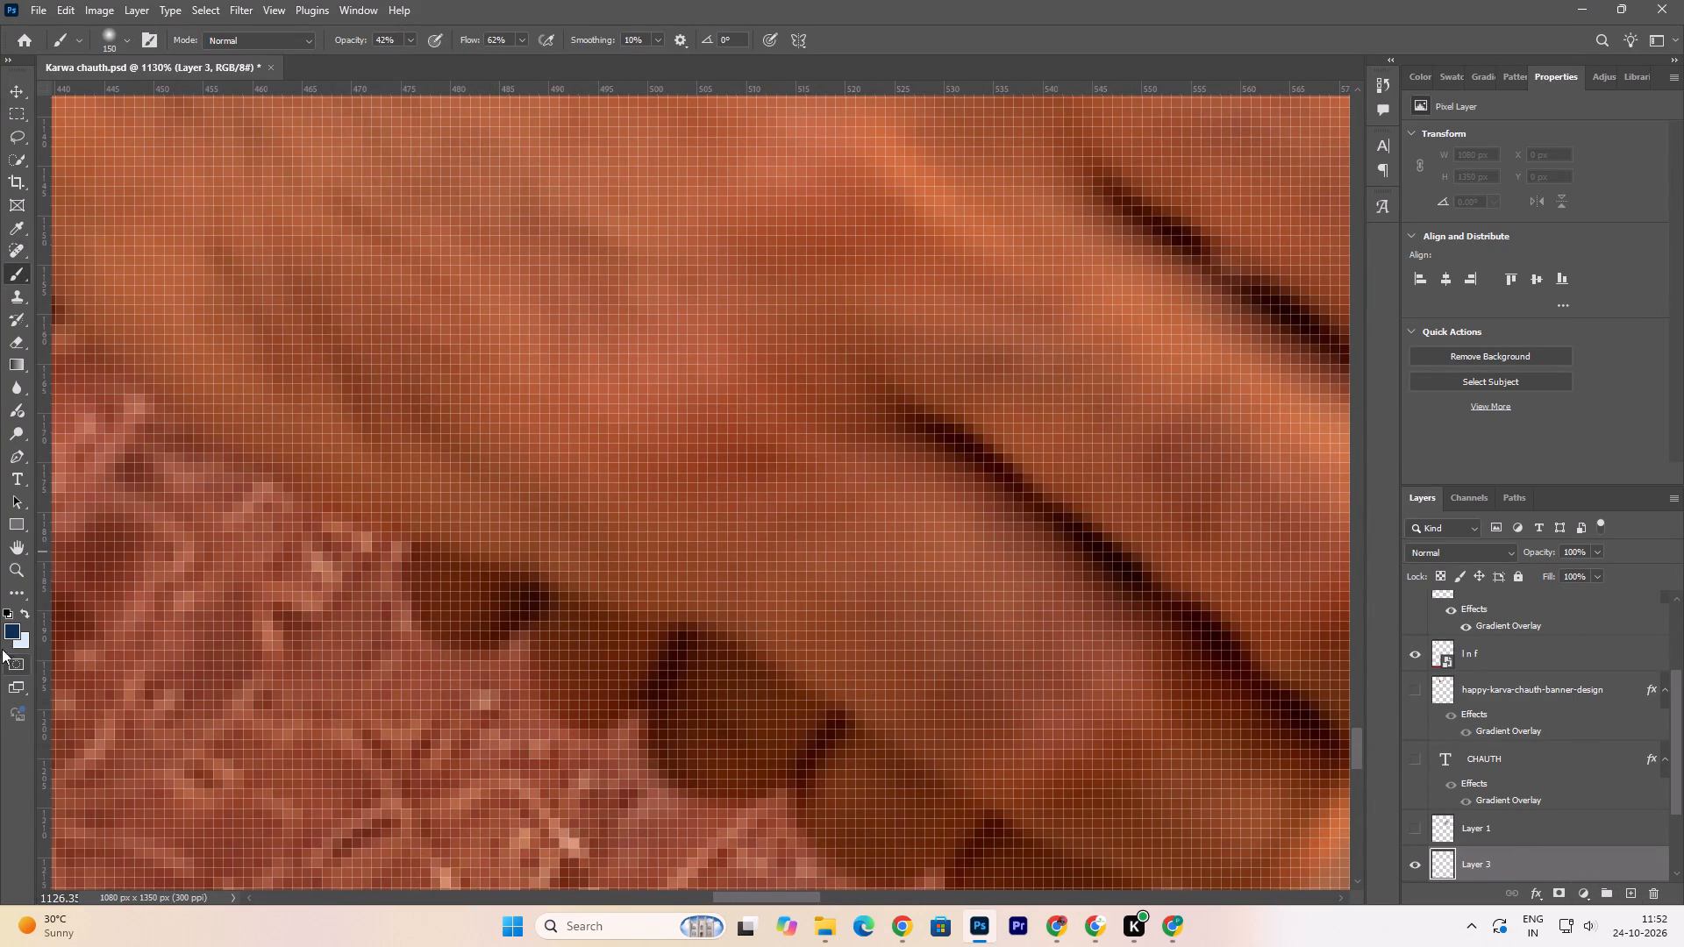
left_click(7, 633)
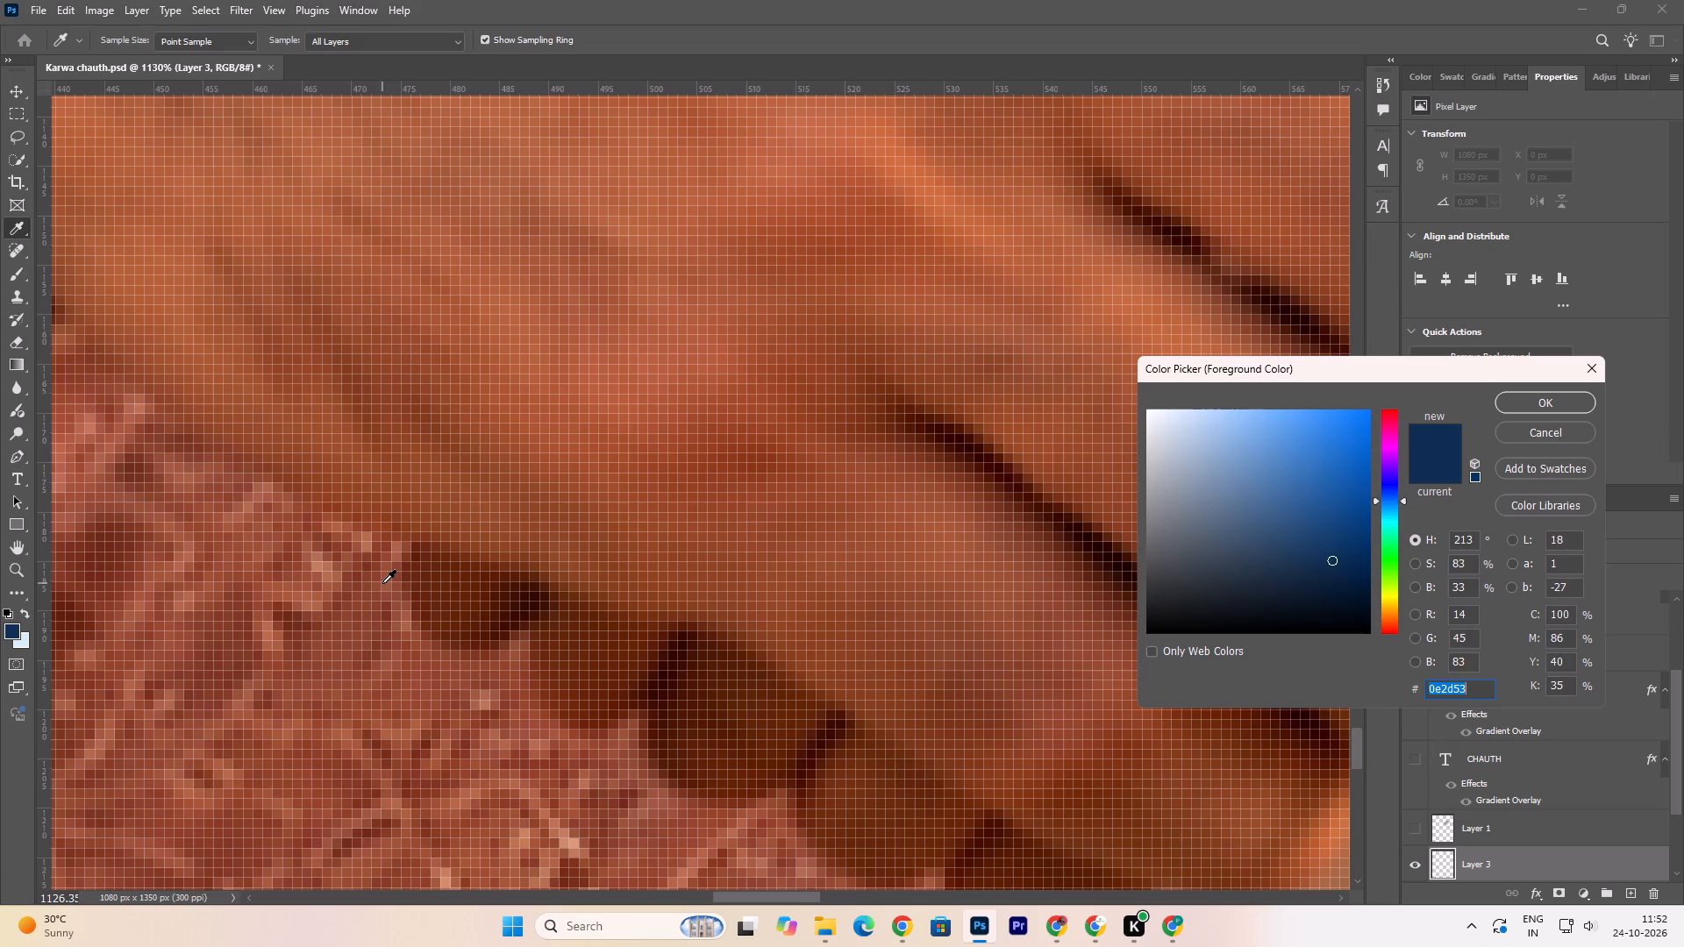
left_click(382, 583)
left_click(1543, 401)
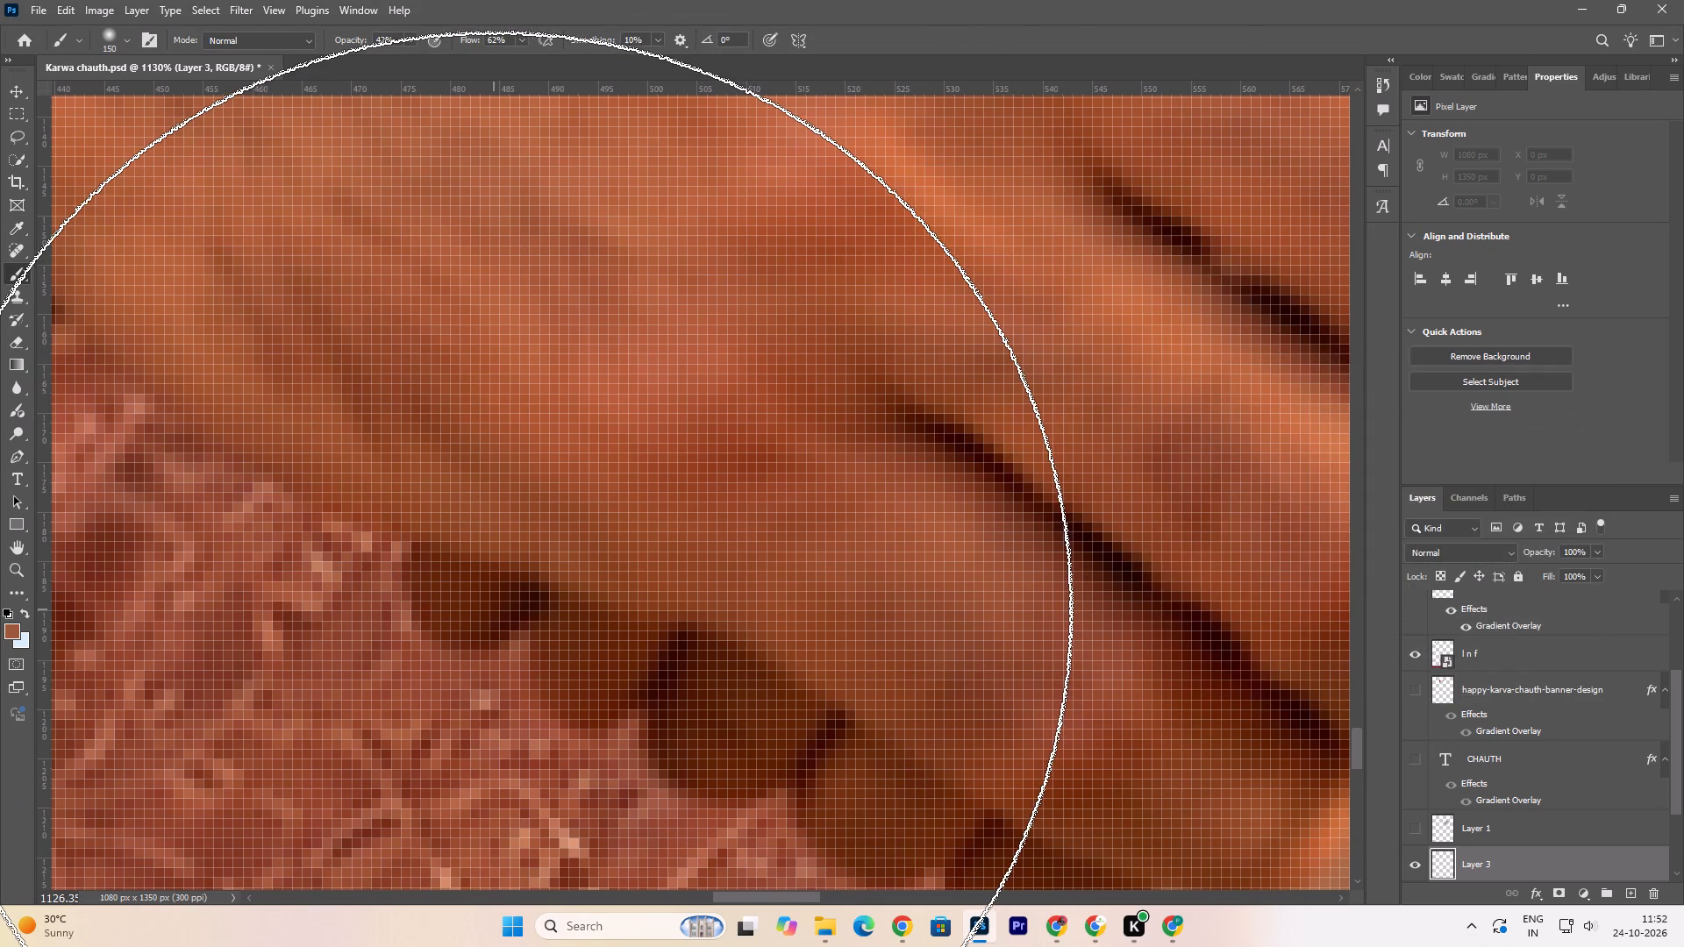
key("bracketleft")
key("bracketleft")
key("bracketleft")
key("bracketleft")
key("bracketleft")
key("bracketleft")
key("bracketleft")
key("bracketleft")
key("bracketleft")
key("bracketleft")
key("bracketleft")
key("bracketleft")
key("bracketleft")
key("bracketleft")
type("[[")
key("bracketleft")
left_click_drag(436, 616, 440, 626)
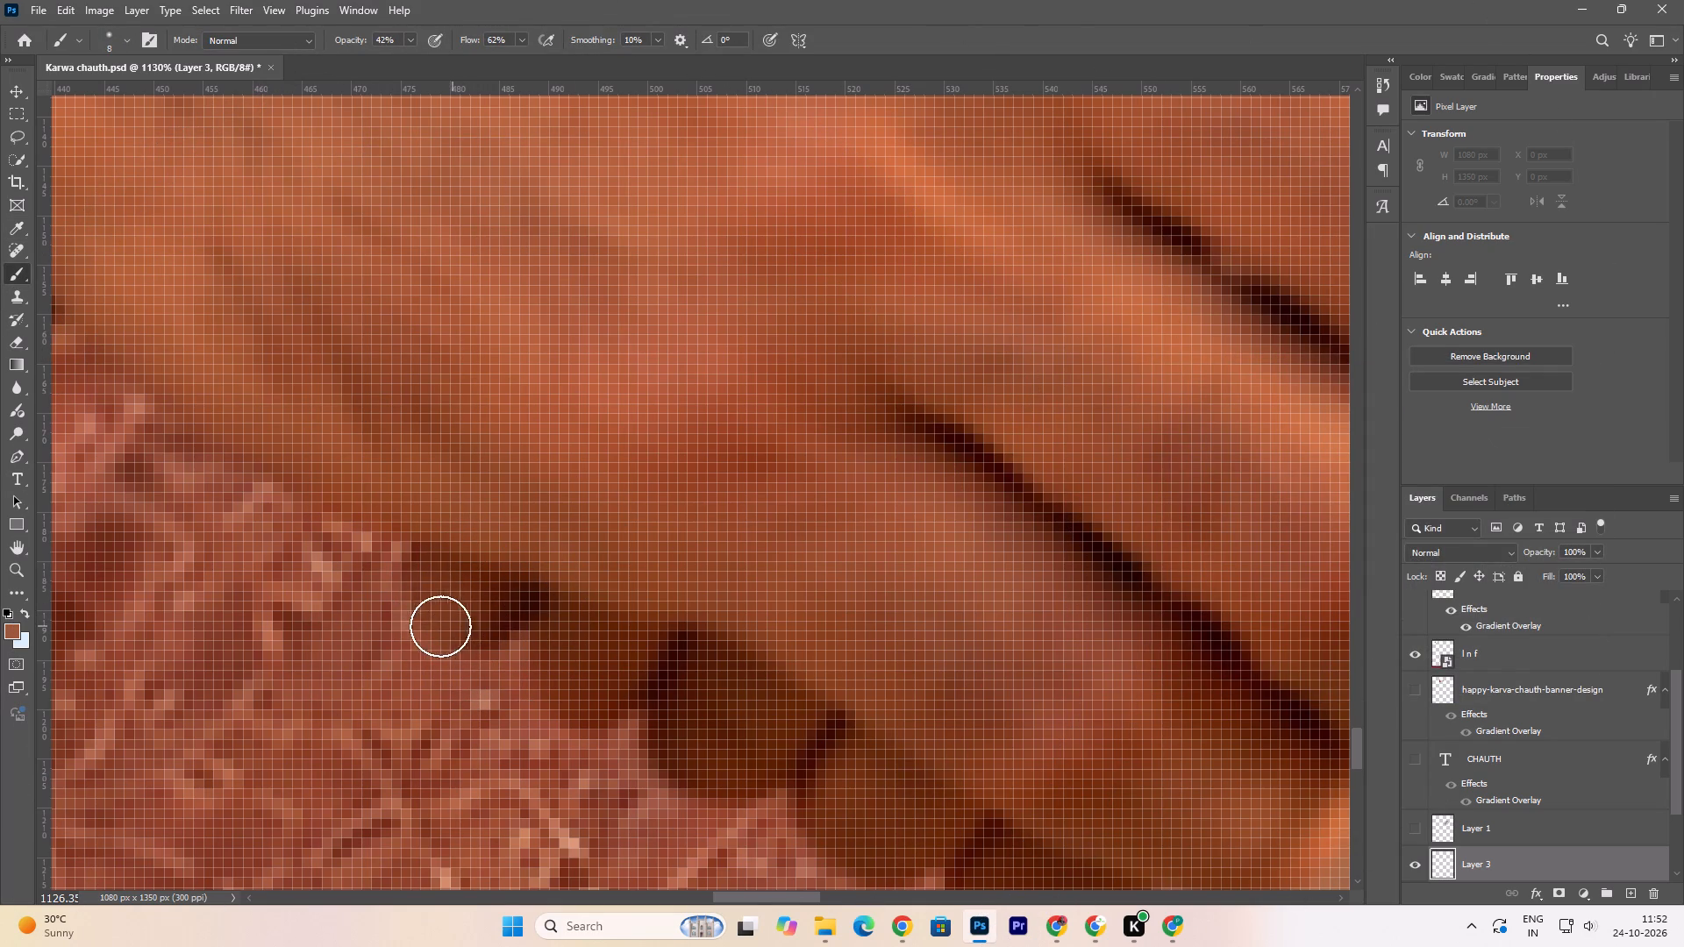
left_click_drag(440, 626, 405, 583)
left_click(405, 583)
left_click(415, 595)
left_click(422, 608)
left_click(434, 623)
left_click(445, 630)
left_click(453, 630)
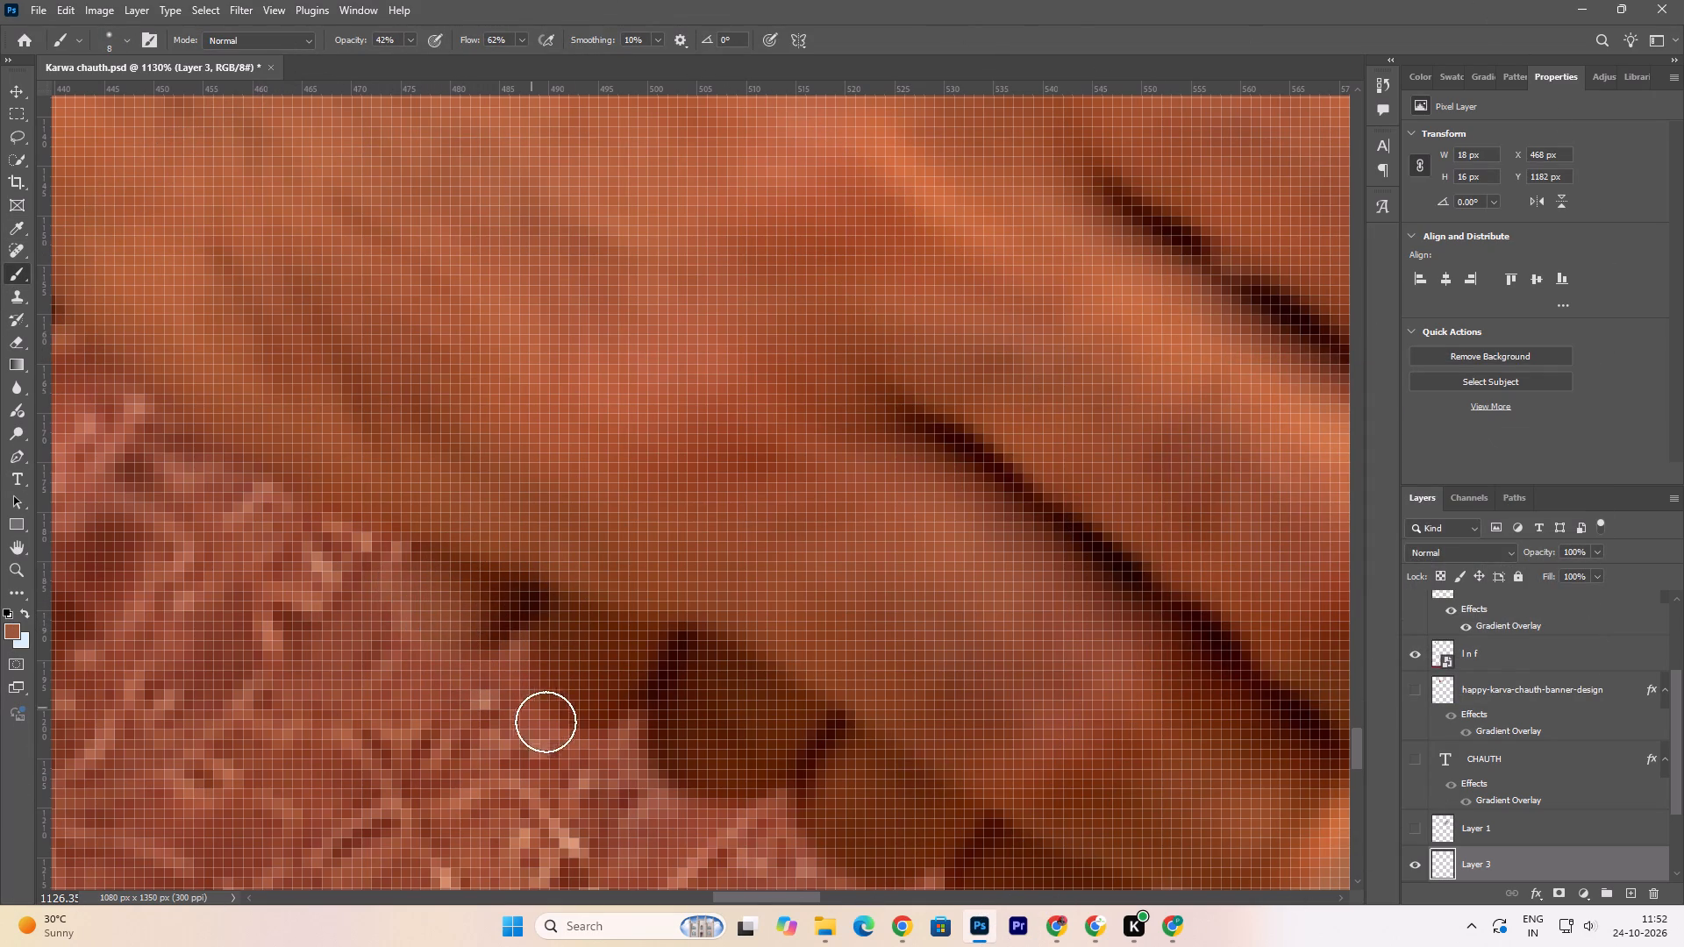
Sample the kurta brown #9a5236 and paint over the remaining dark part of the fingertip along the hand's lower edge.
left_click(16, 629)
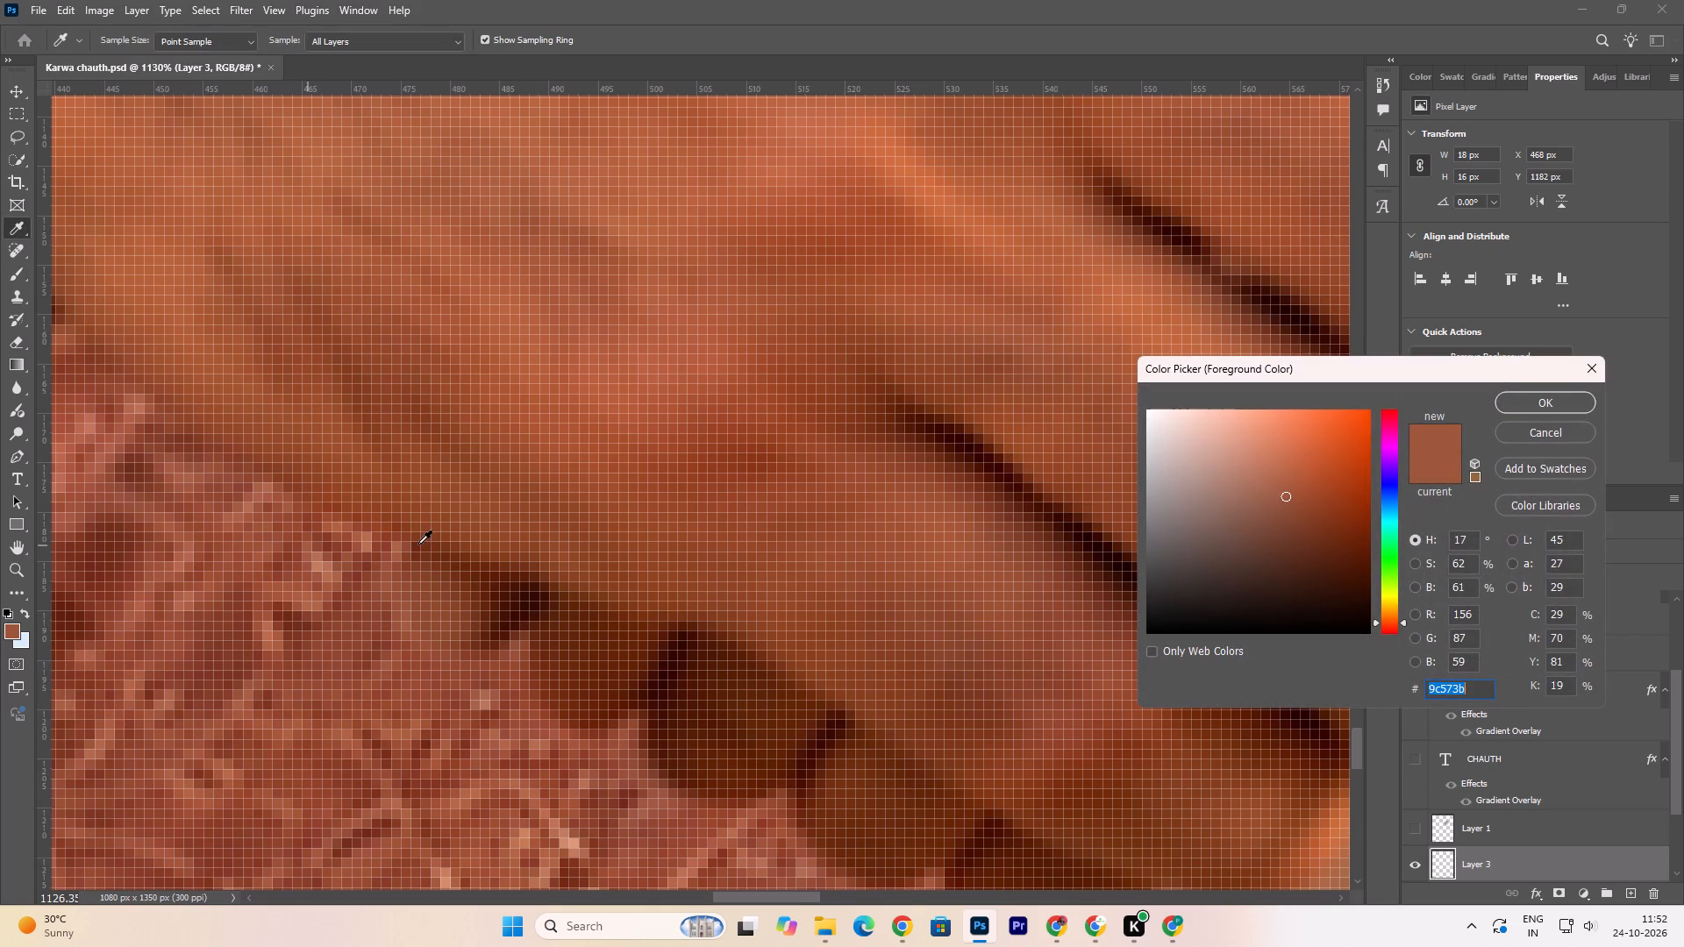
left_click(346, 568)
left_click(348, 557)
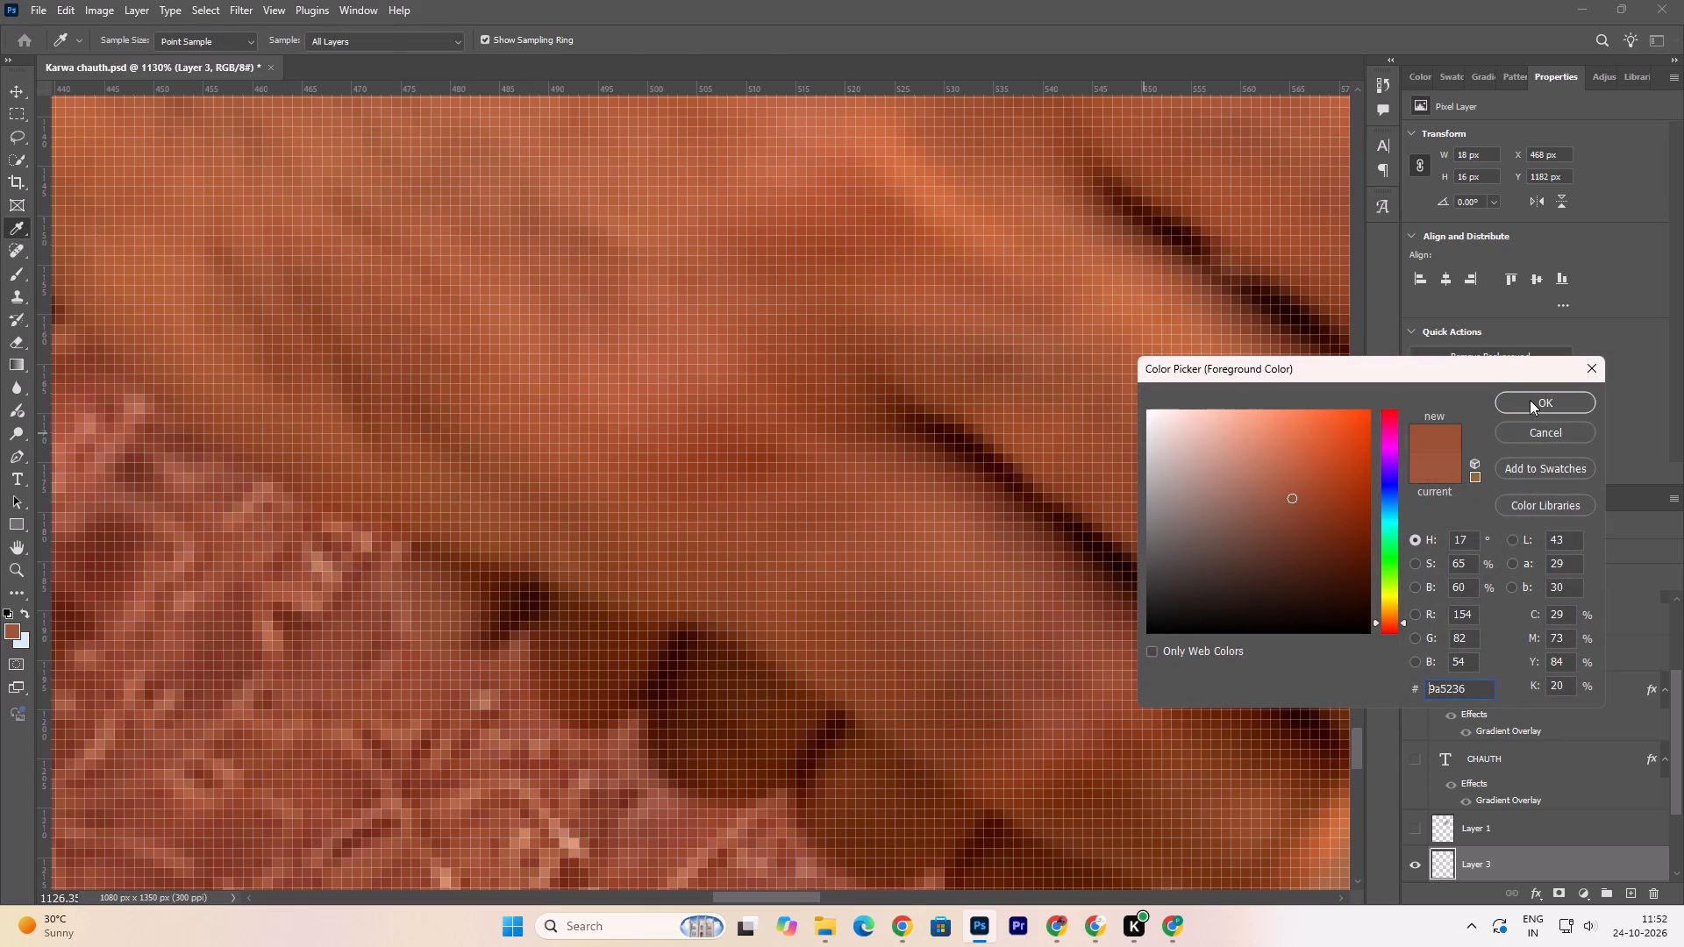
left_click(1530, 400)
left_click_drag(468, 639, 432, 610)
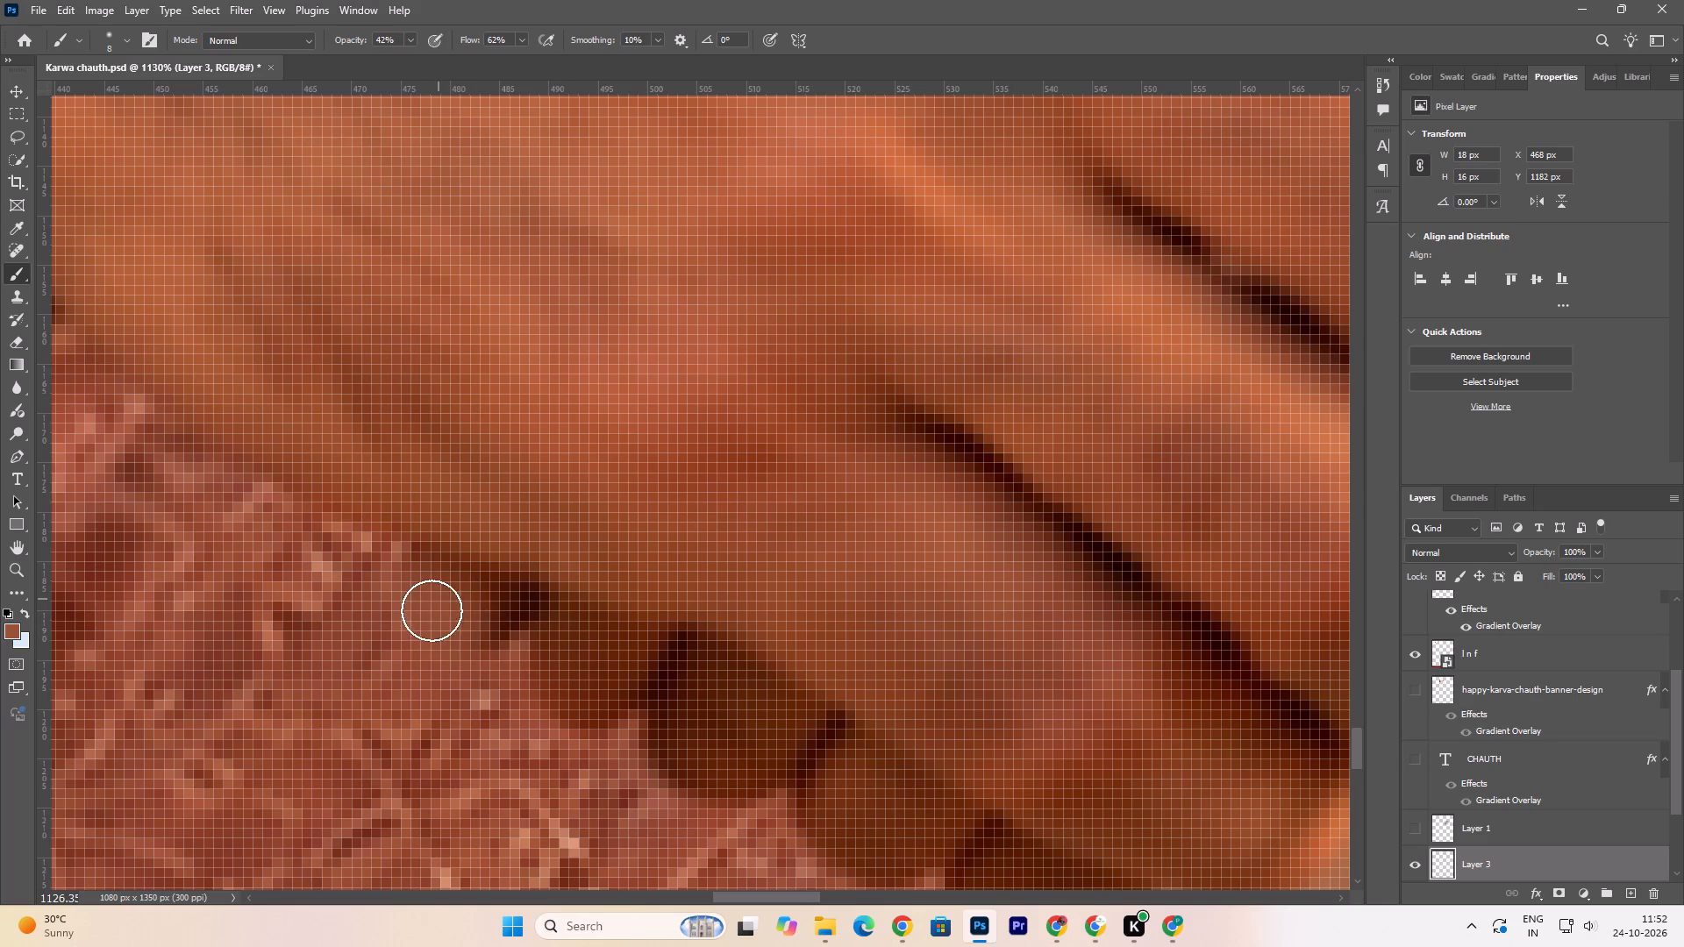
left_click_drag(432, 610, 506, 620)
triple_click(503, 618)
left_click(499, 616)
left_click(489, 609)
left_click(477, 602)
left_click(466, 599)
left_click(453, 595)
left_click(431, 581)
double_click(422, 573)
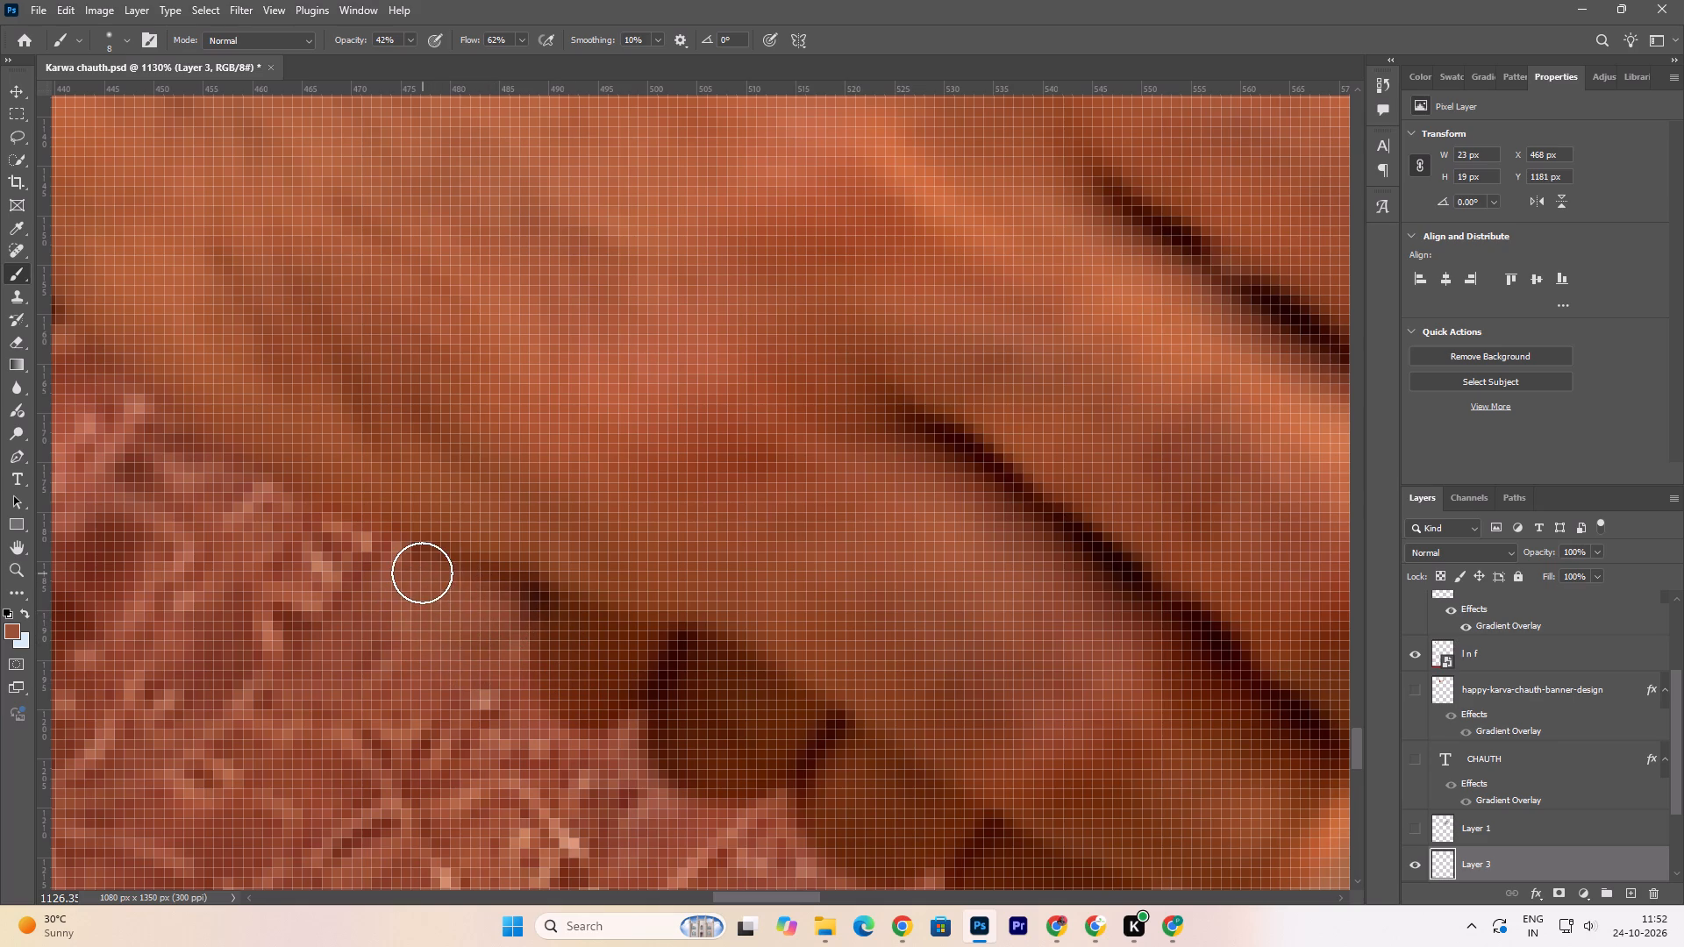
double_click(417, 575)
Cover the last dark traces of the fingertip, beside the neighbouring finger and under the hand's edge, with the same brown.
left_click_drag(444, 611, 450, 632)
left_click(459, 647)
left_click_drag(477, 643, 482, 634)
left_click(483, 621)
left_click(494, 614)
left_click(507, 609)
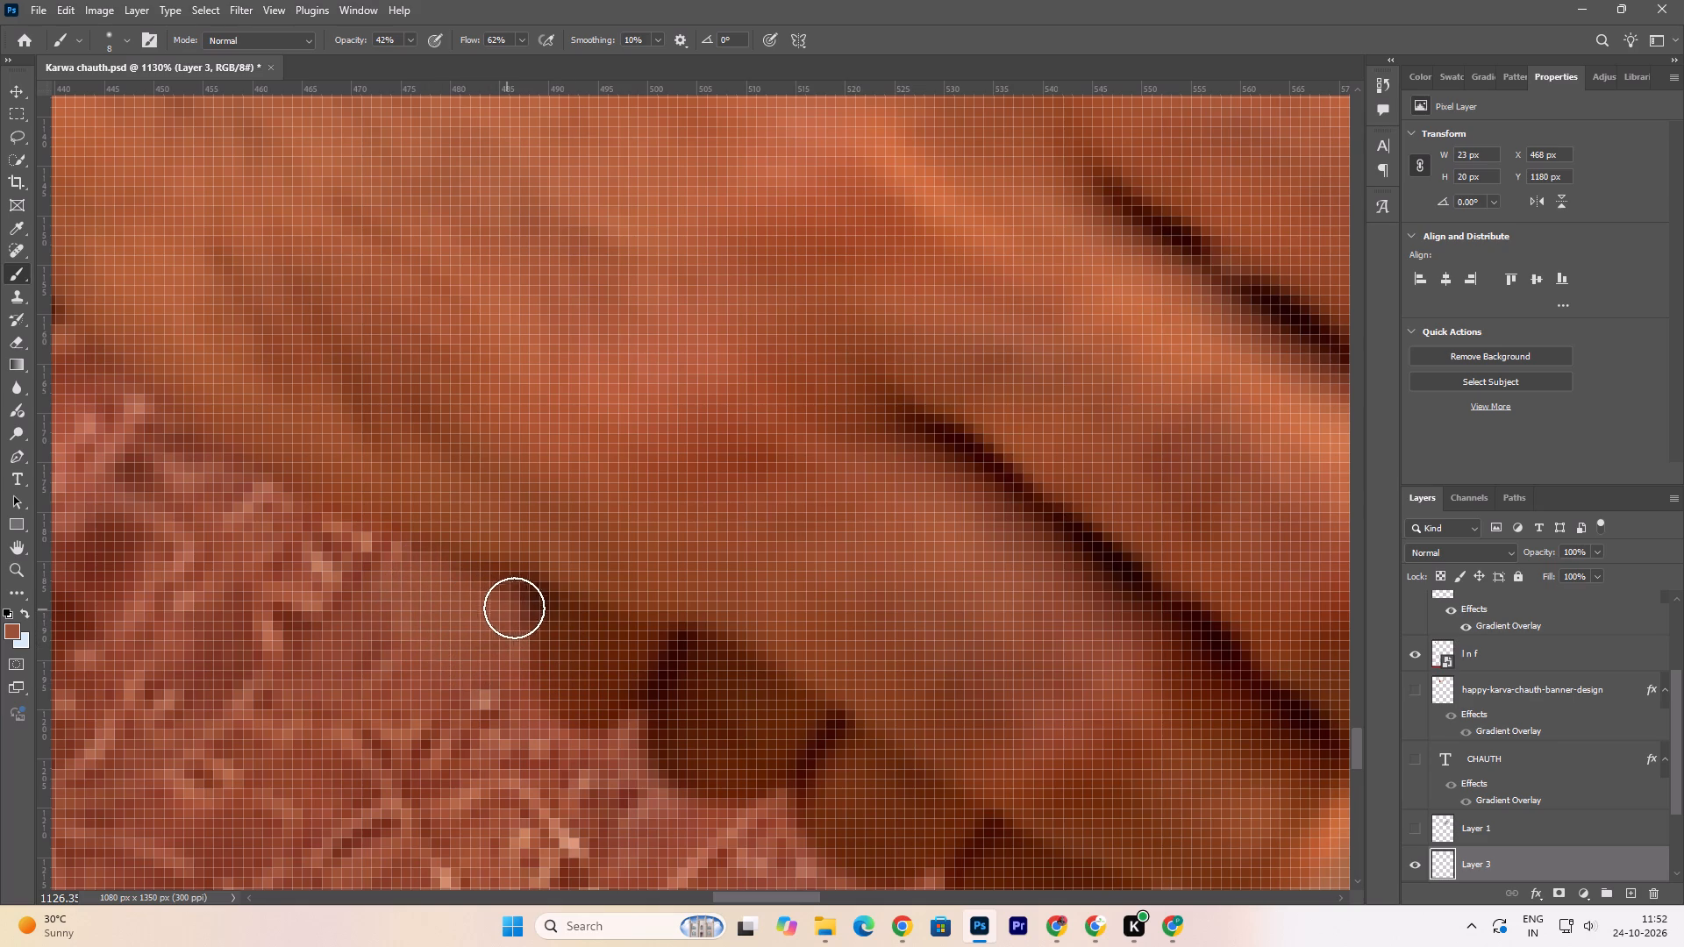
left_click(516, 605)
left_click(517, 602)
left_click(489, 604)
left_click(478, 601)
left_click(467, 595)
left_click(441, 586)
double_click(417, 579)
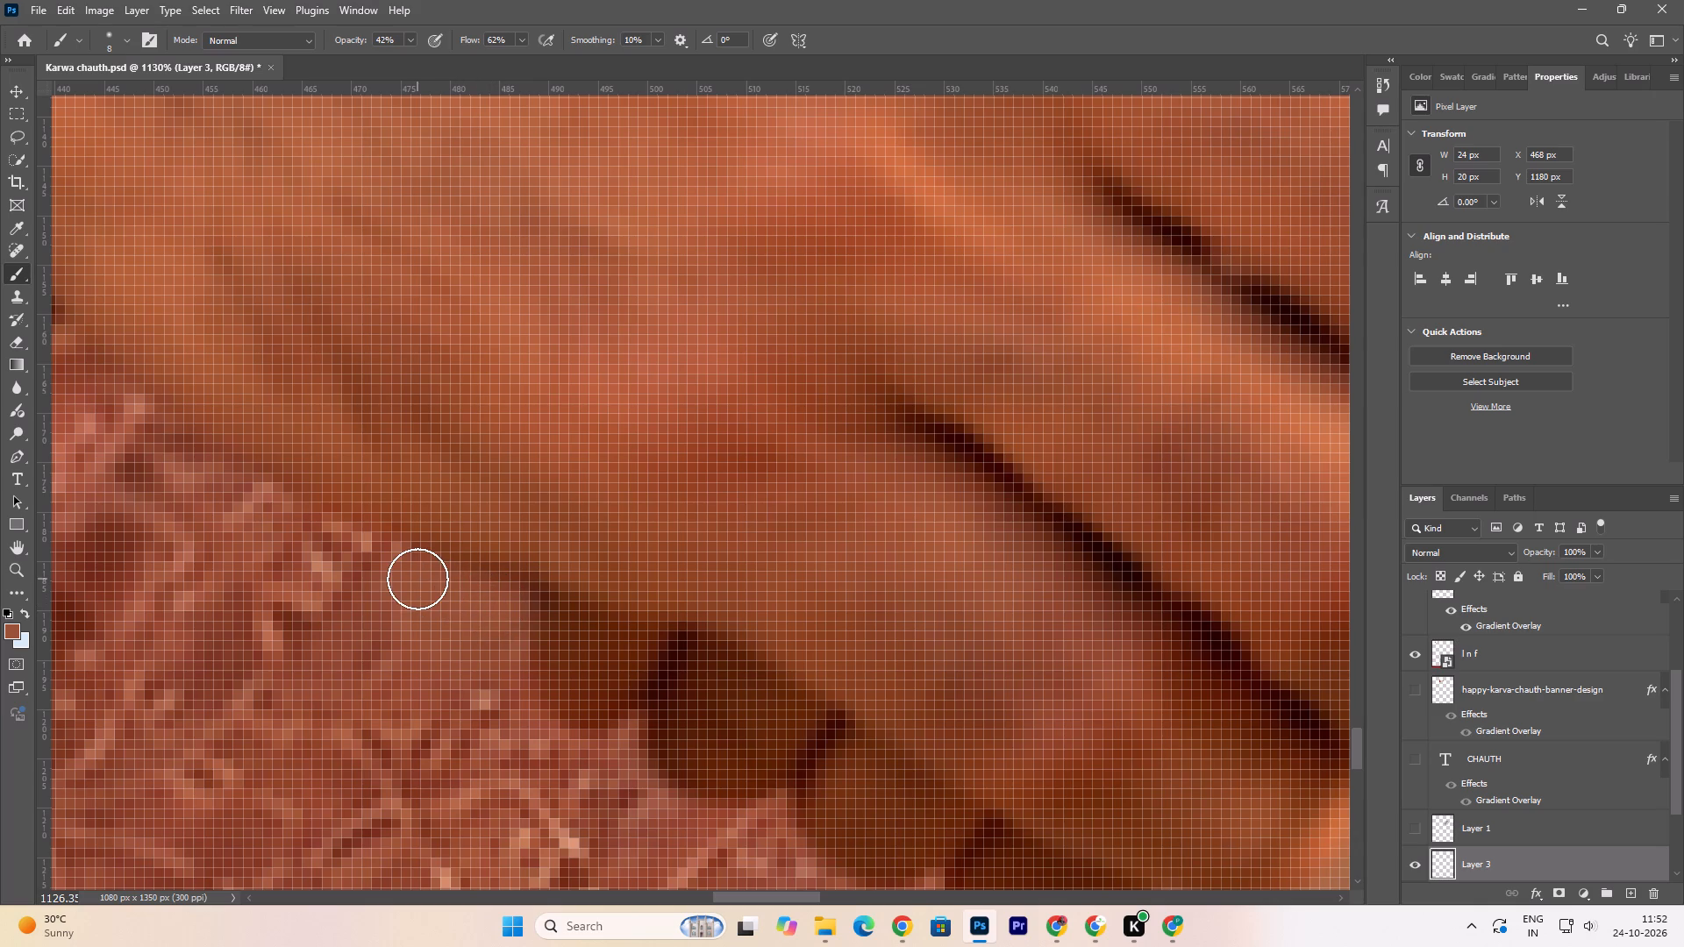
left_click(392, 573)
left_click(506, 608)
left_click_drag(499, 633, 495, 647)
left_click_drag(489, 668, 480, 673)
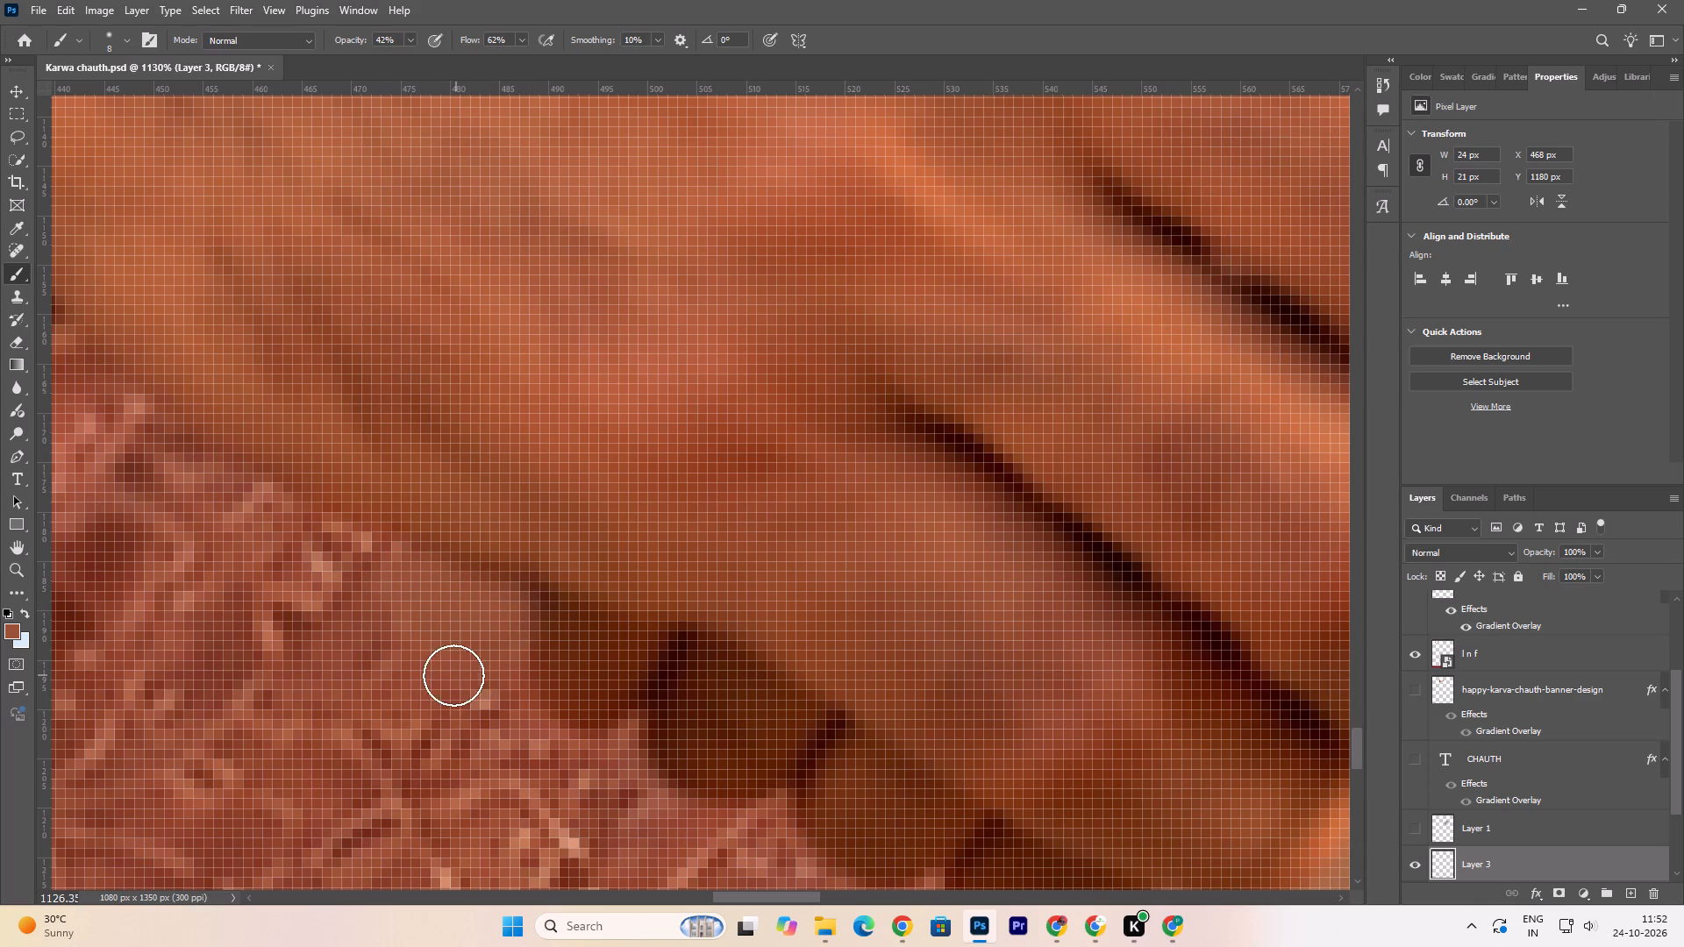
Blend the painted patch into the surrounding kurta embroidery with brush dabs, fit the poster in view and save the document.
left_click_drag(453, 675, 439, 670)
left_click(397, 646)
left_click(374, 631)
left_click(395, 685)
left_click_drag(410, 684, 419, 686)
left_click_drag(428, 698, 435, 710)
left_click(445, 721)
left_click_drag(449, 704, 461, 700)
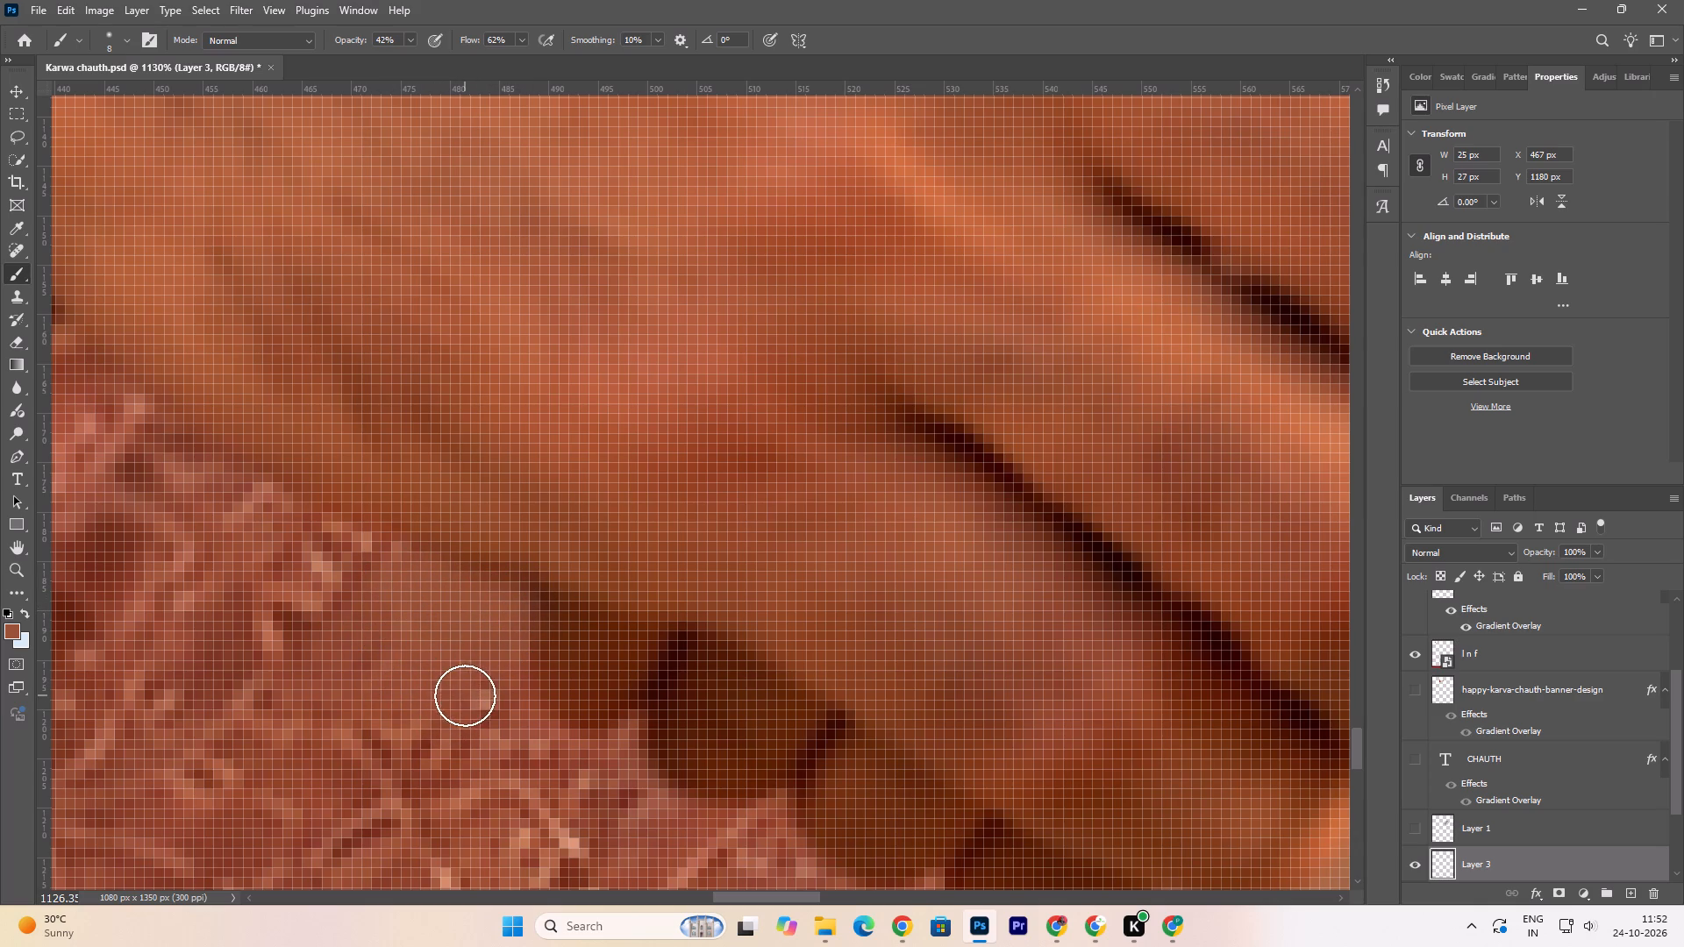
key("ctrl+0")
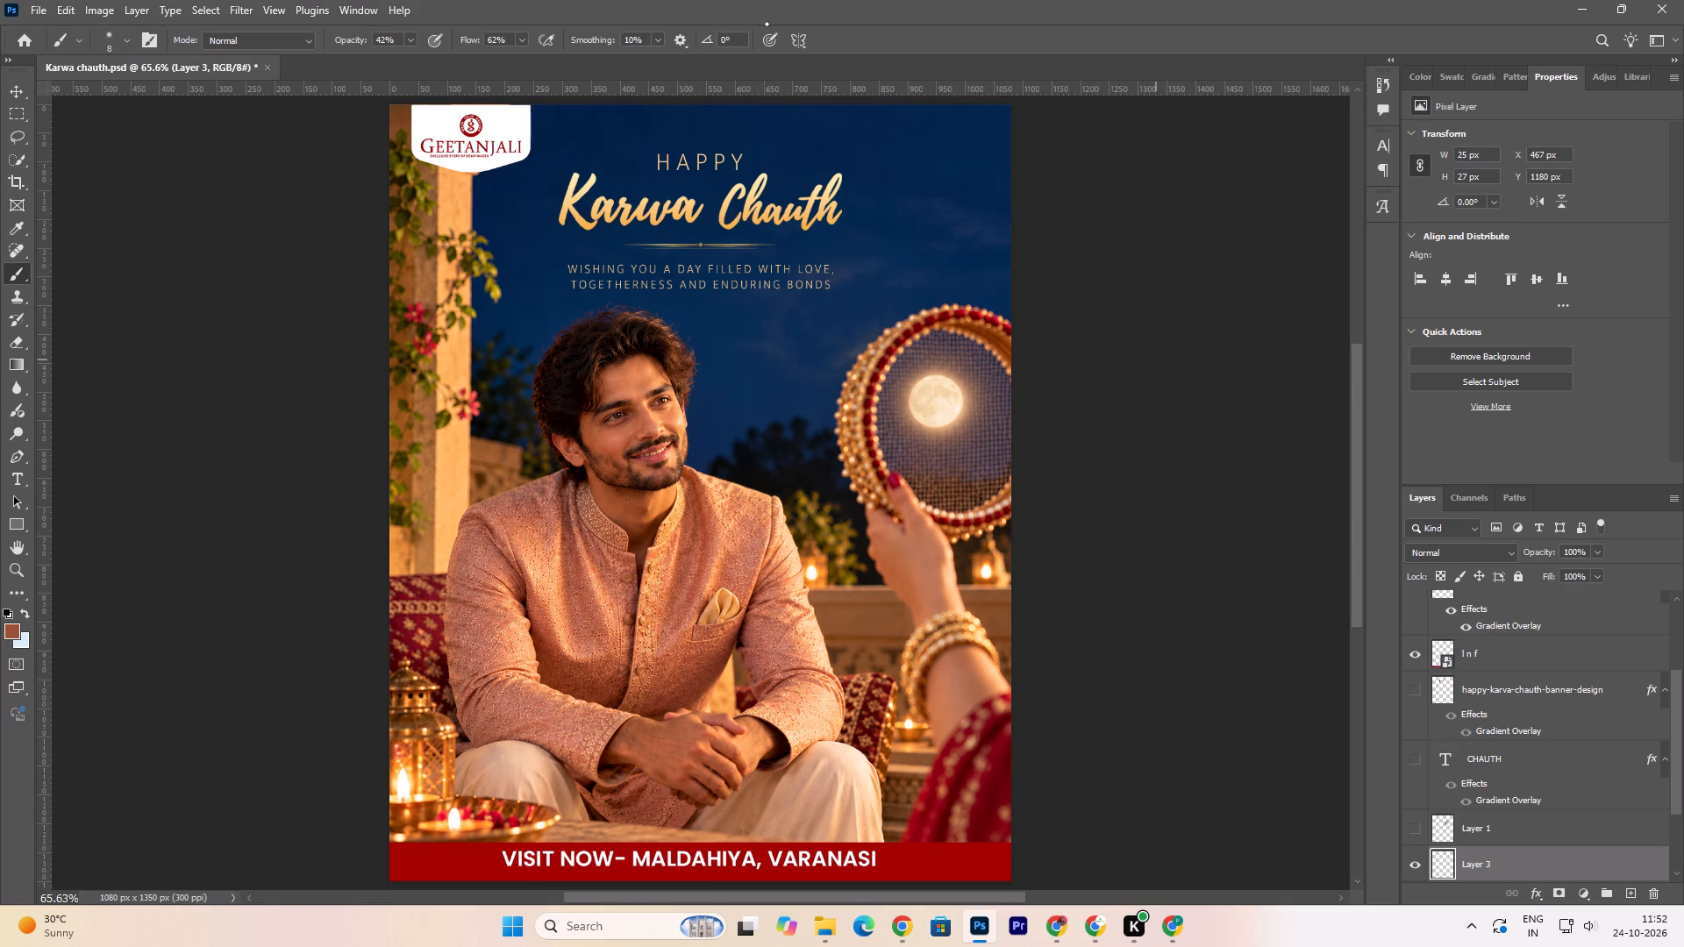
left_click(11, 87)
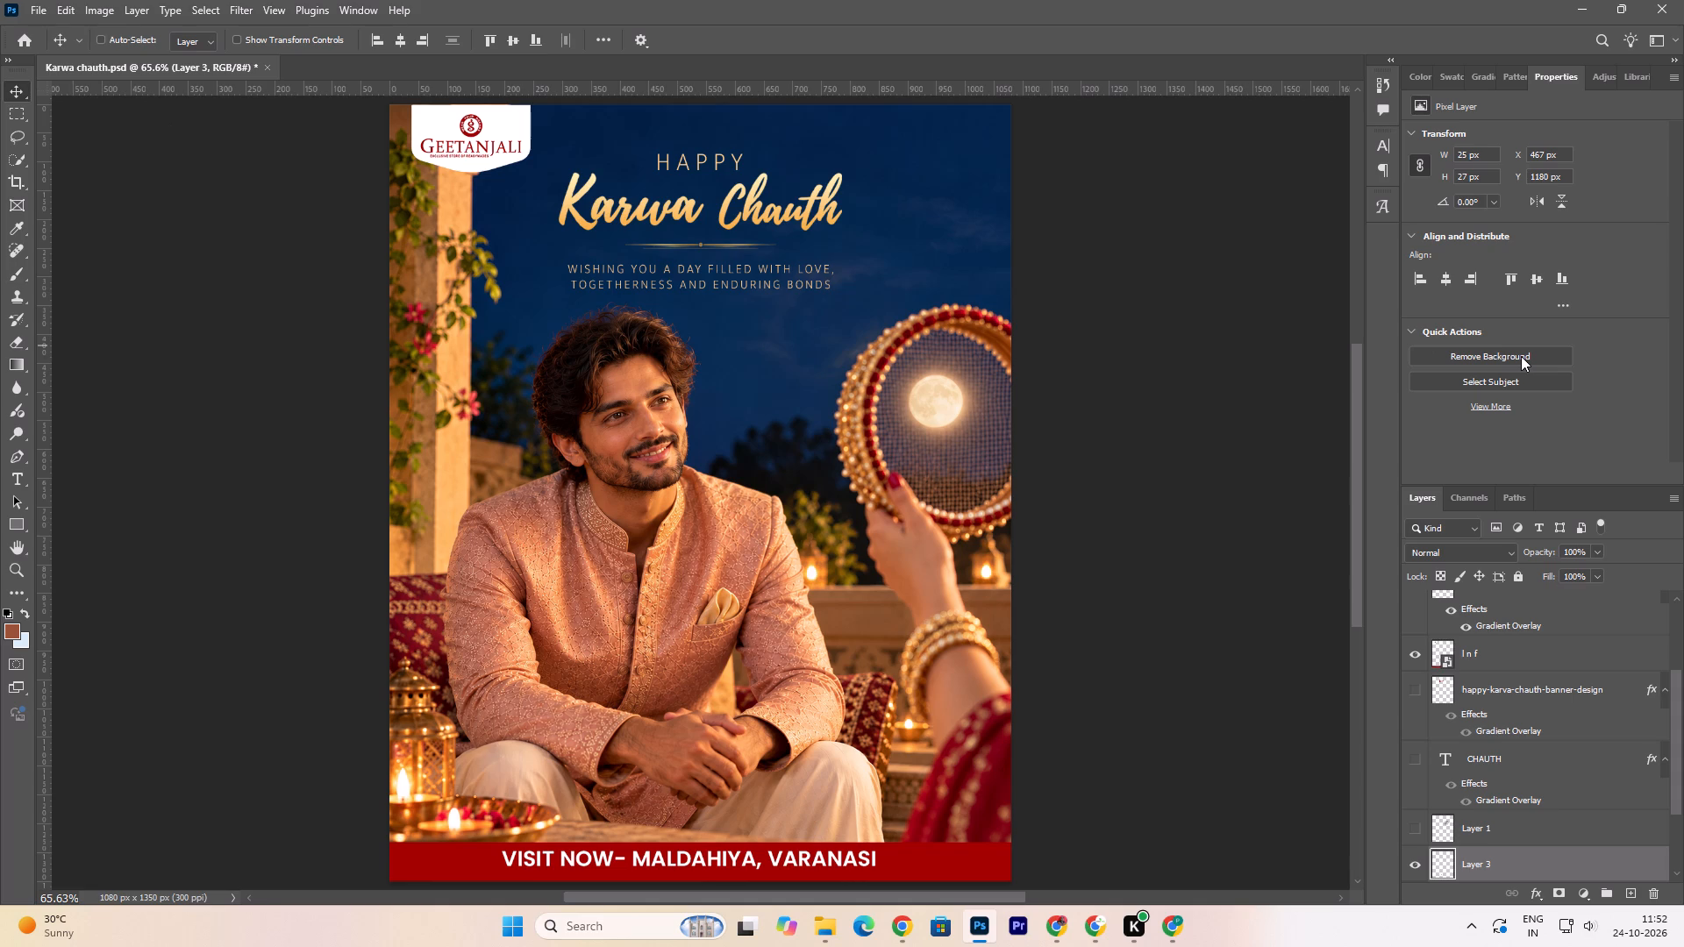
key("ctrl+s")
key("ctrl+s")
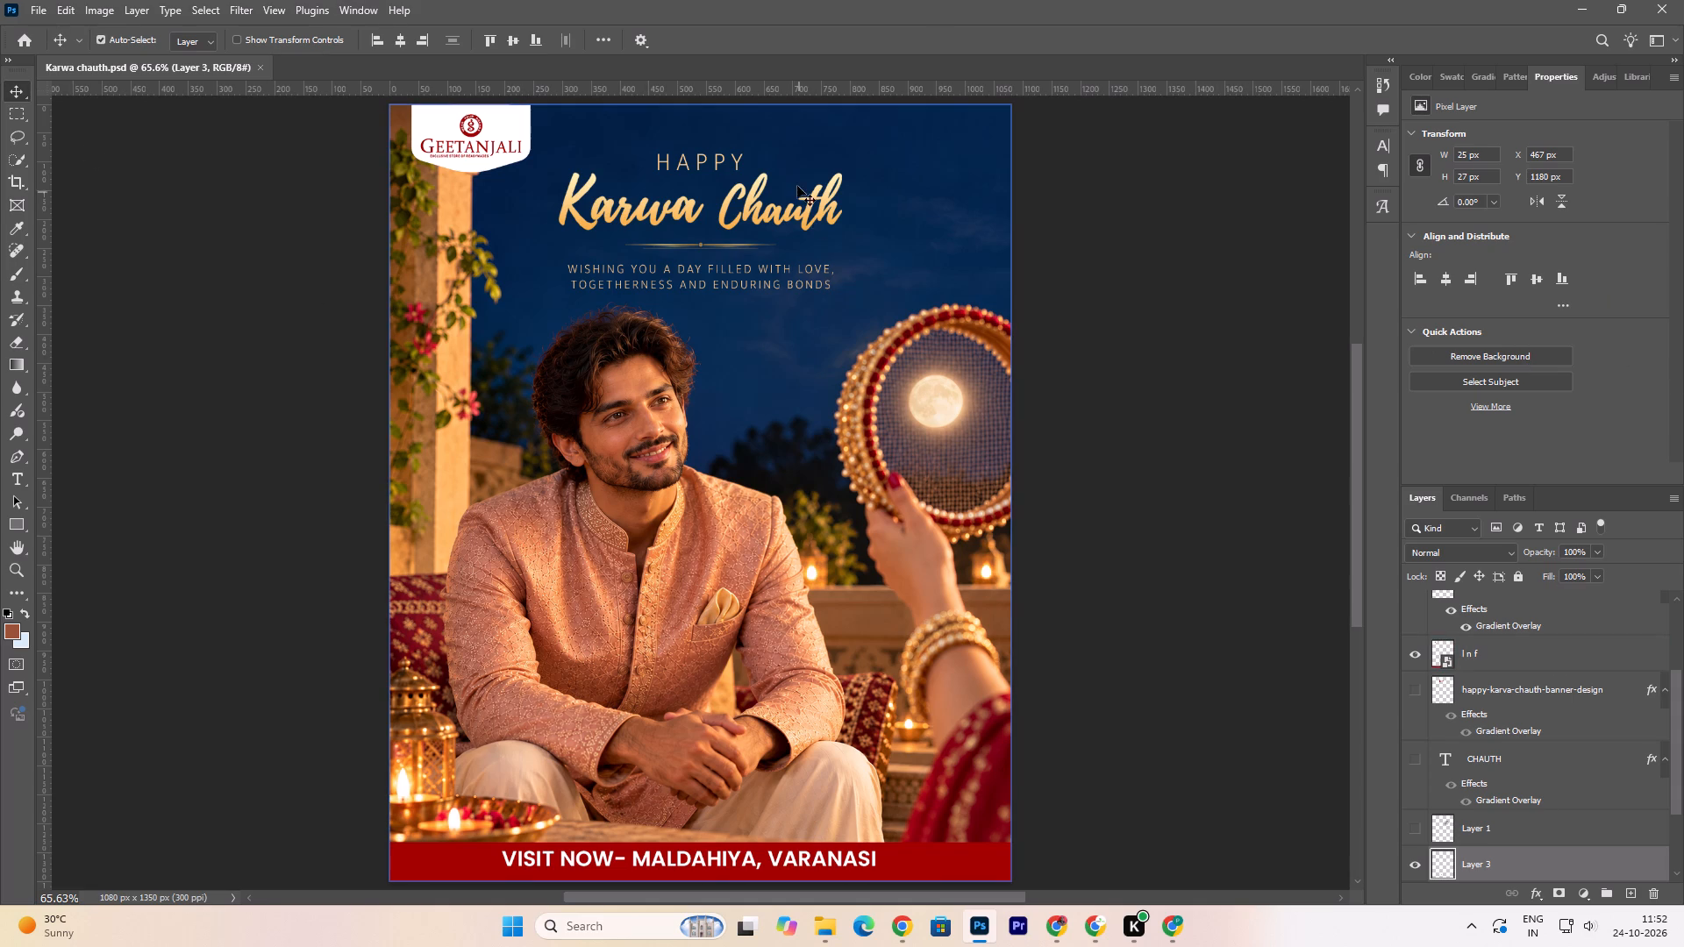
Open the gradient overlay of the Karwa Chauth title and change its orange stop to a fully saturated #ff9900.
left_click(773, 218)
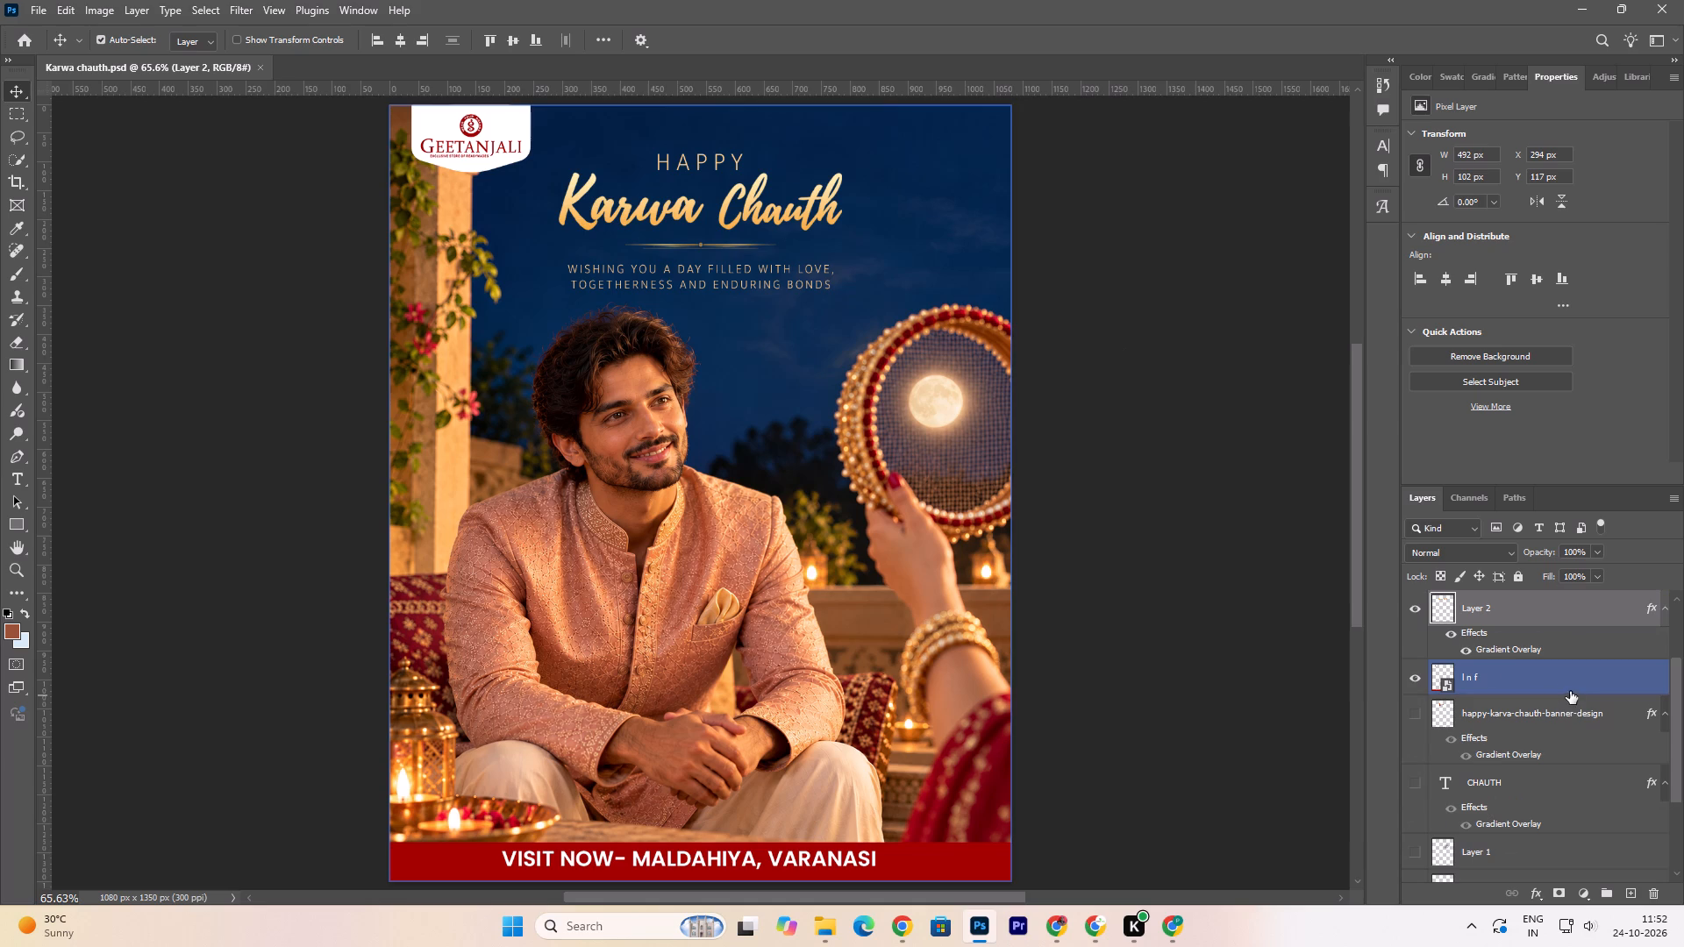
left_click(1489, 645)
double_click(1494, 649)
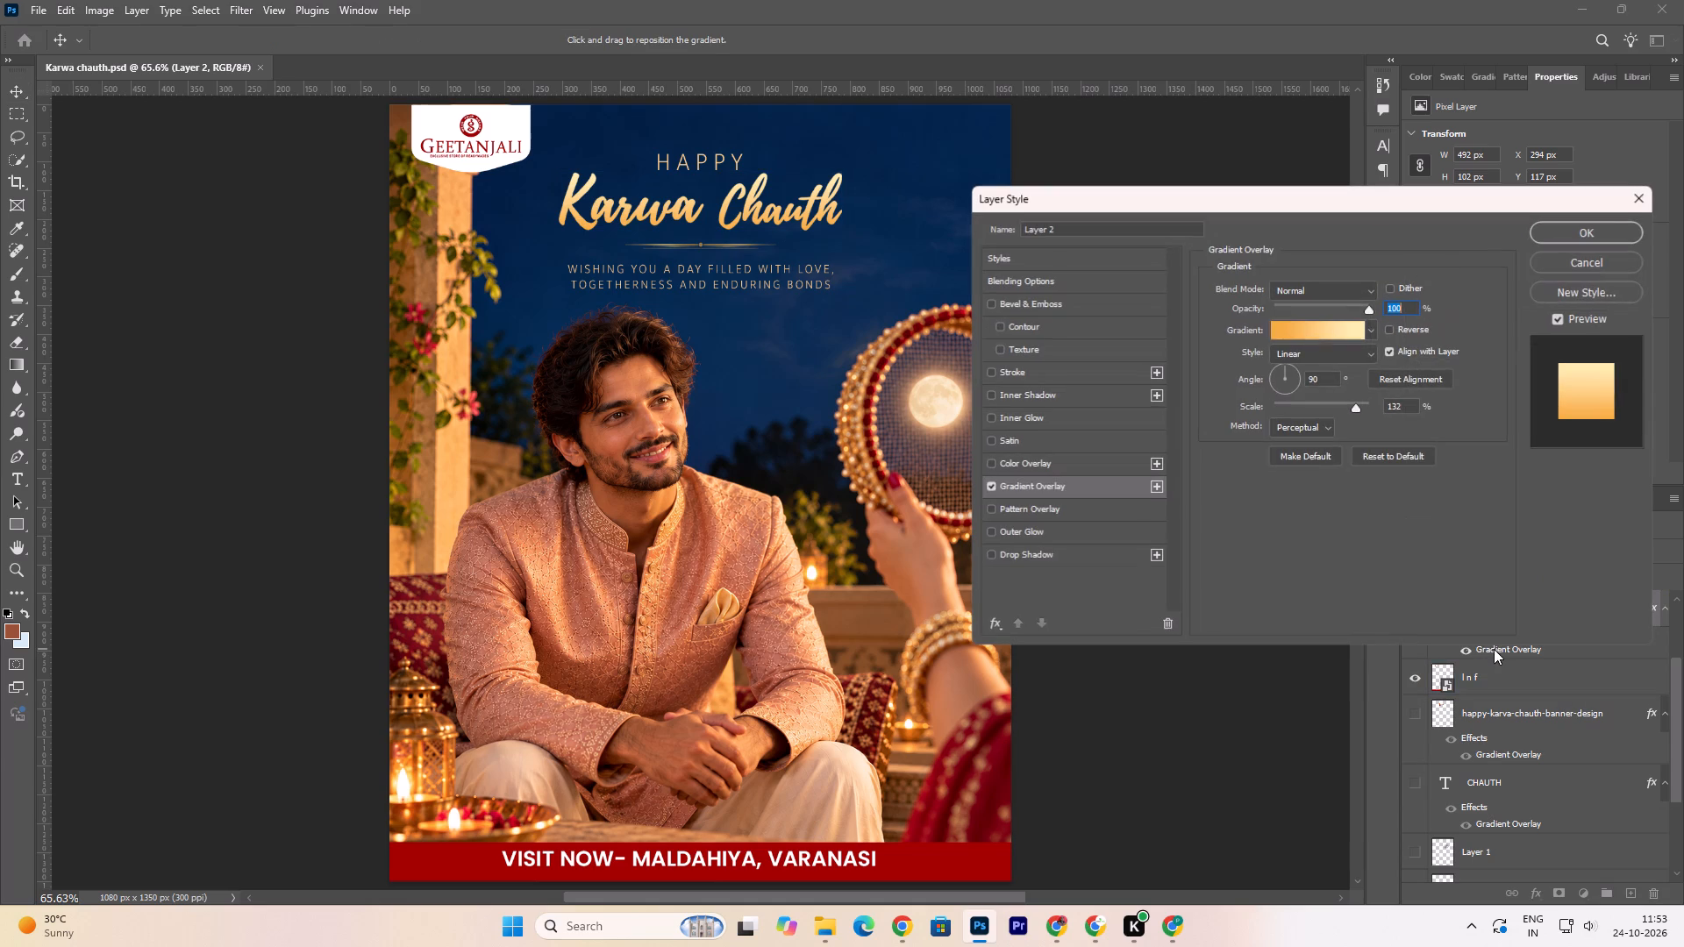
left_click(1335, 330)
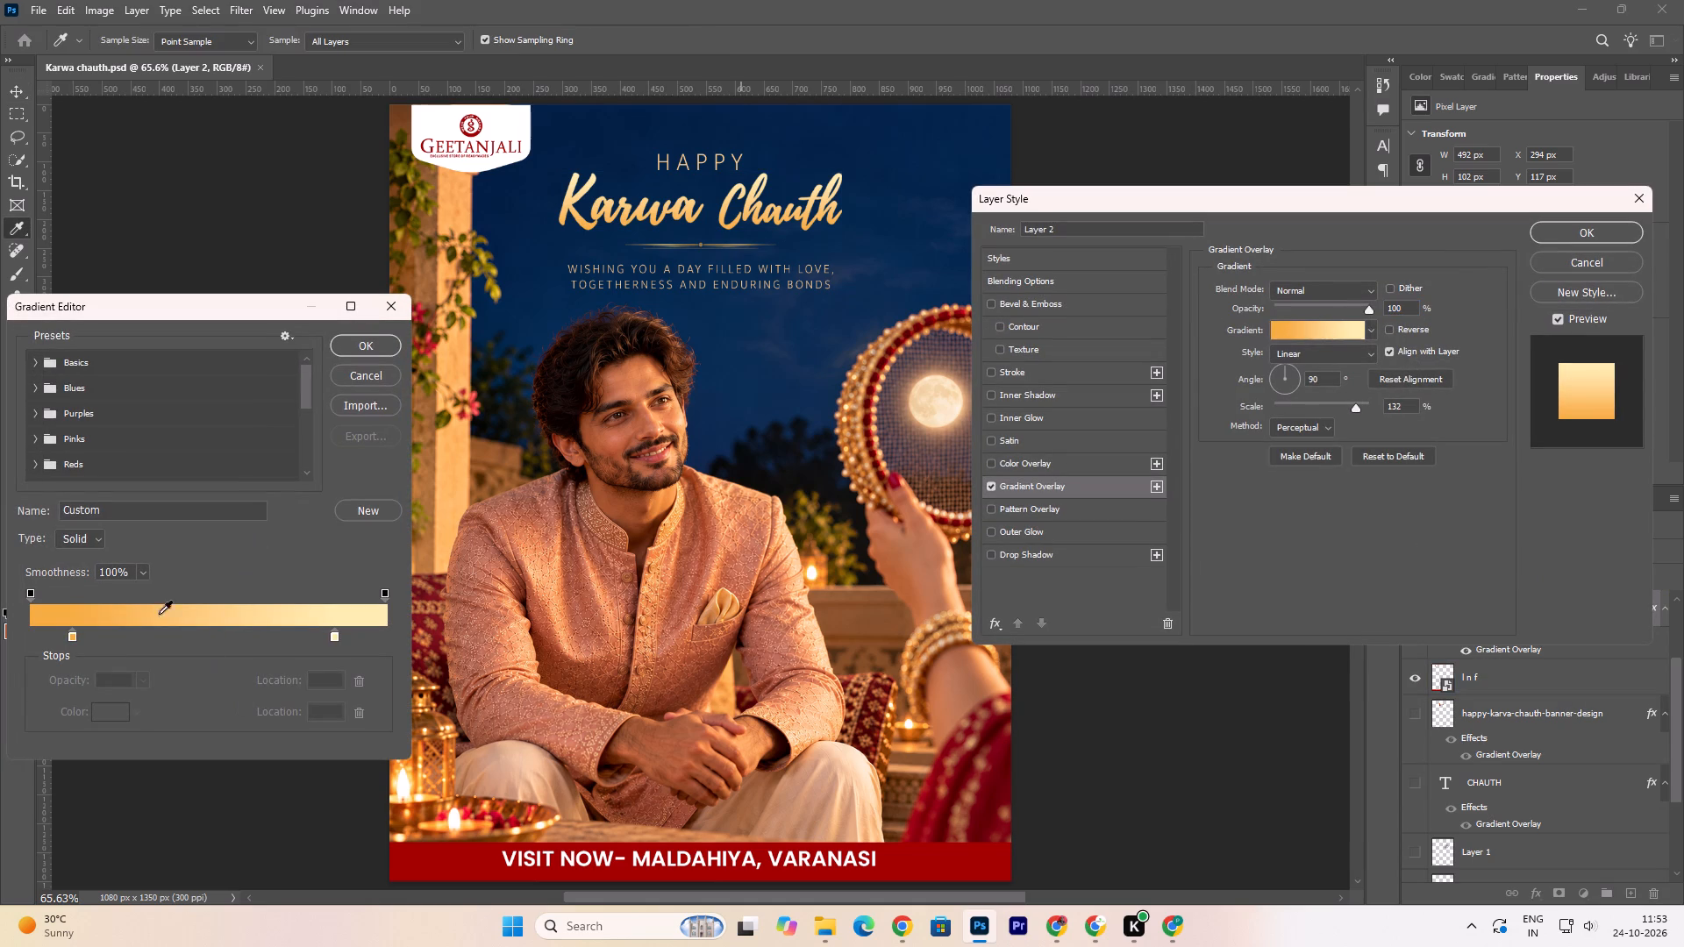
left_click(69, 635)
left_click(113, 714)
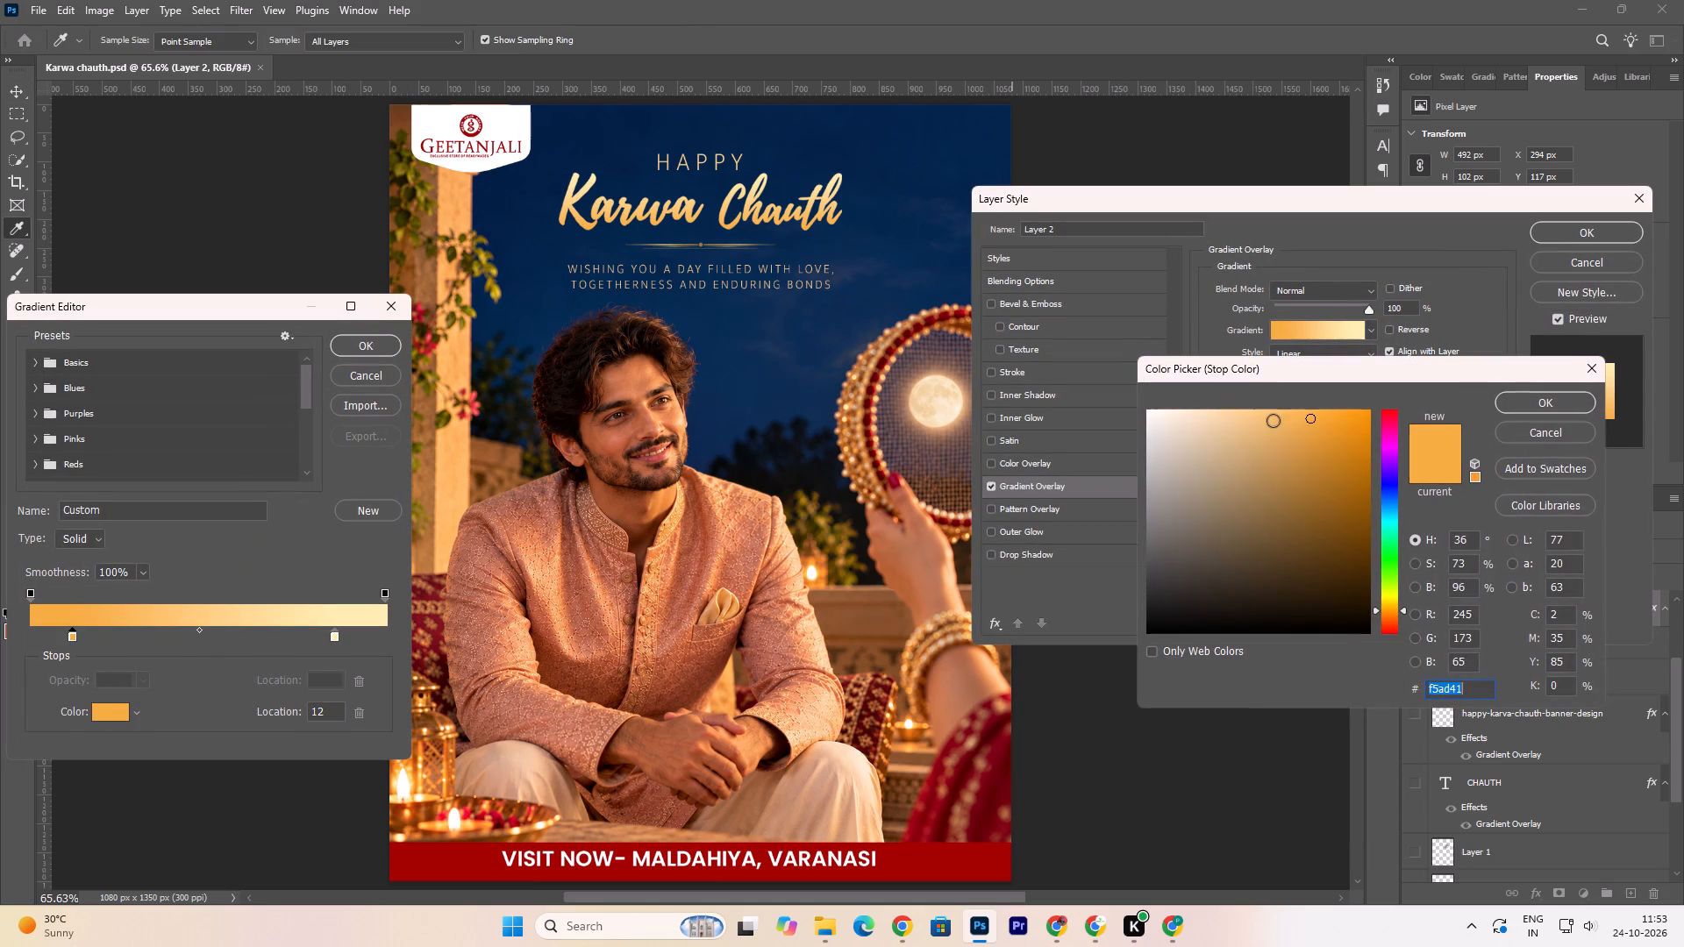
left_click(1343, 424)
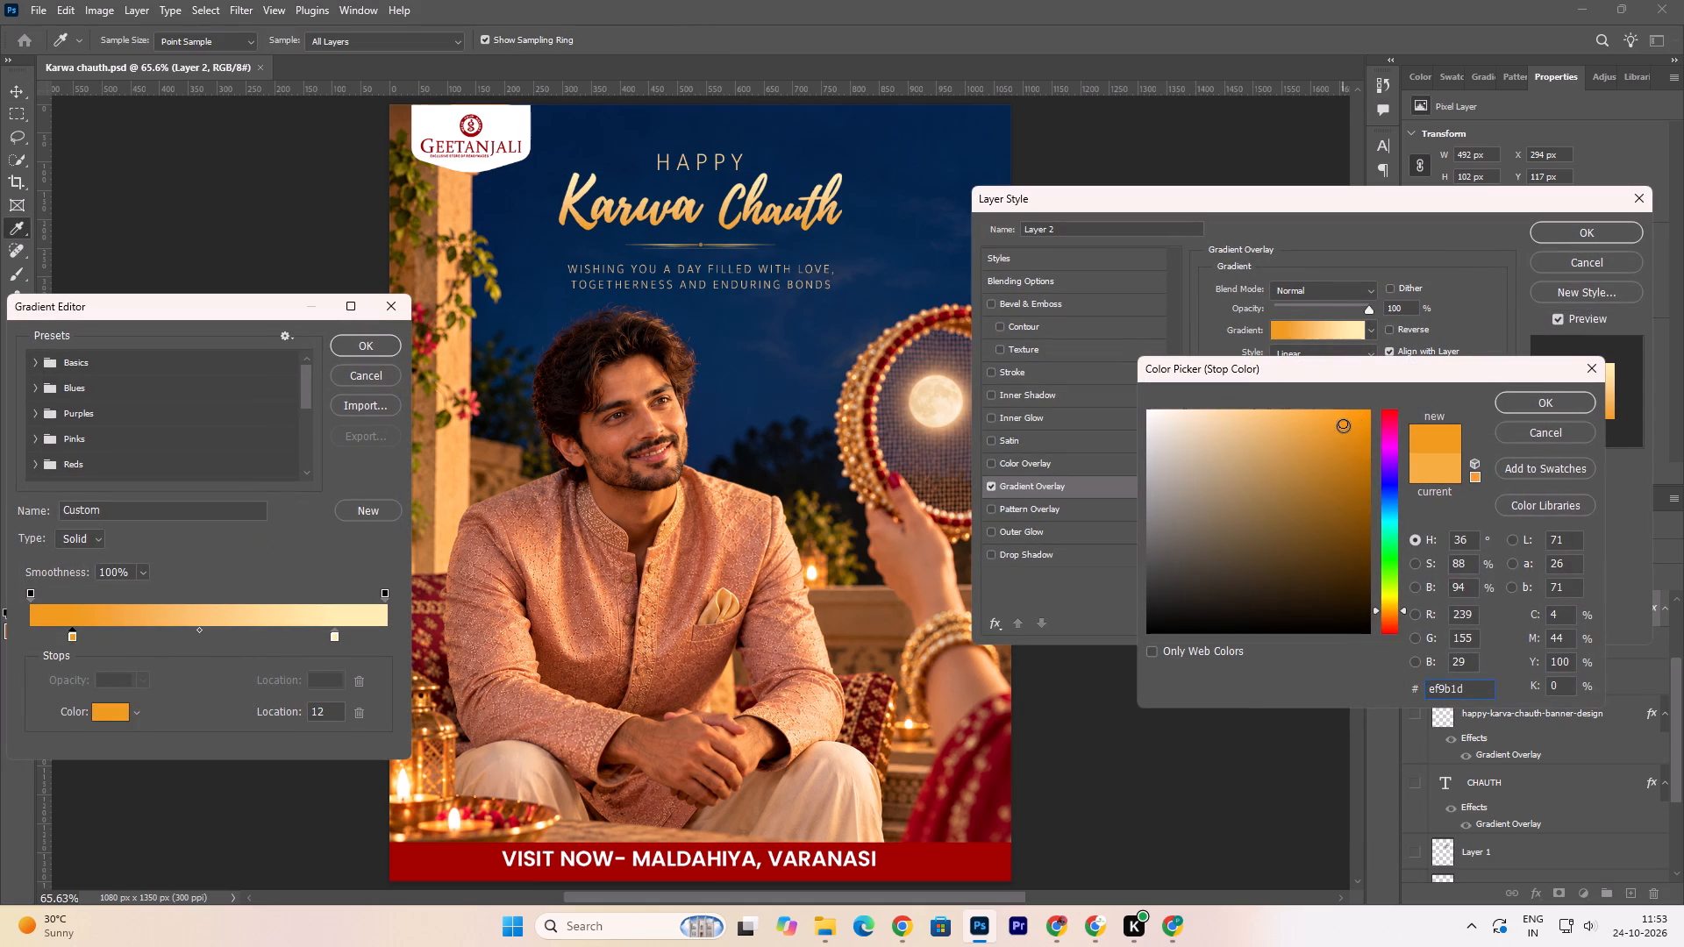
left_click(1343, 425)
left_click(1355, 436)
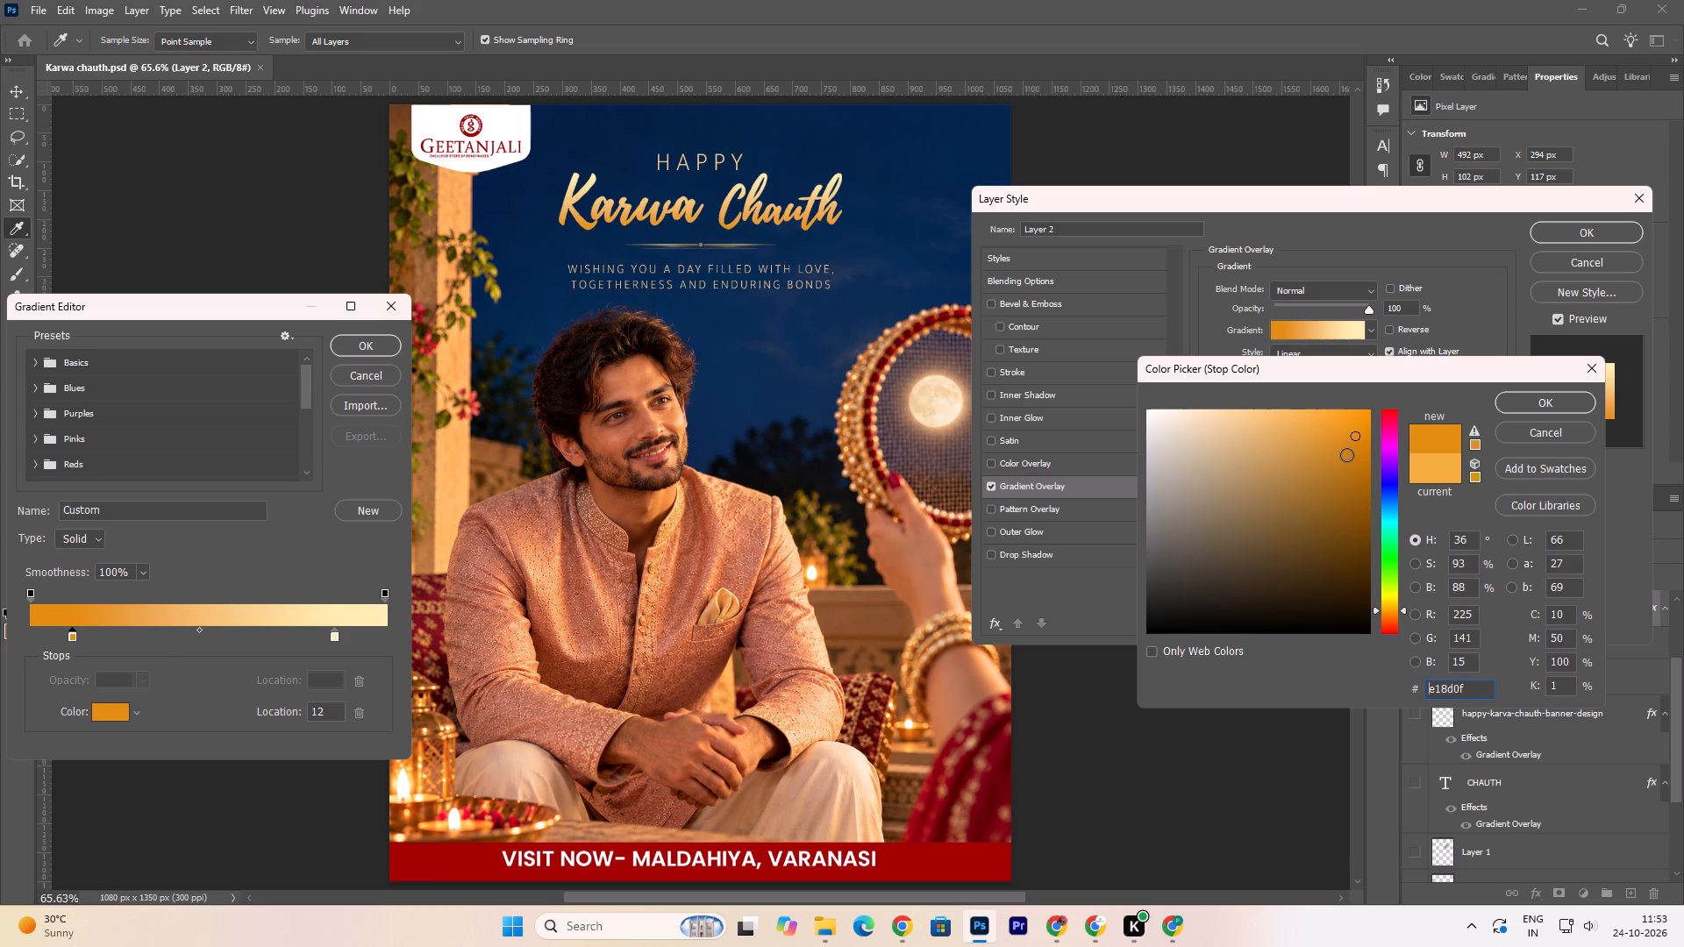
left_click(1329, 408)
left_click_drag(1331, 409, 1366, 399)
left_click_drag(1363, 420, 1376, 396)
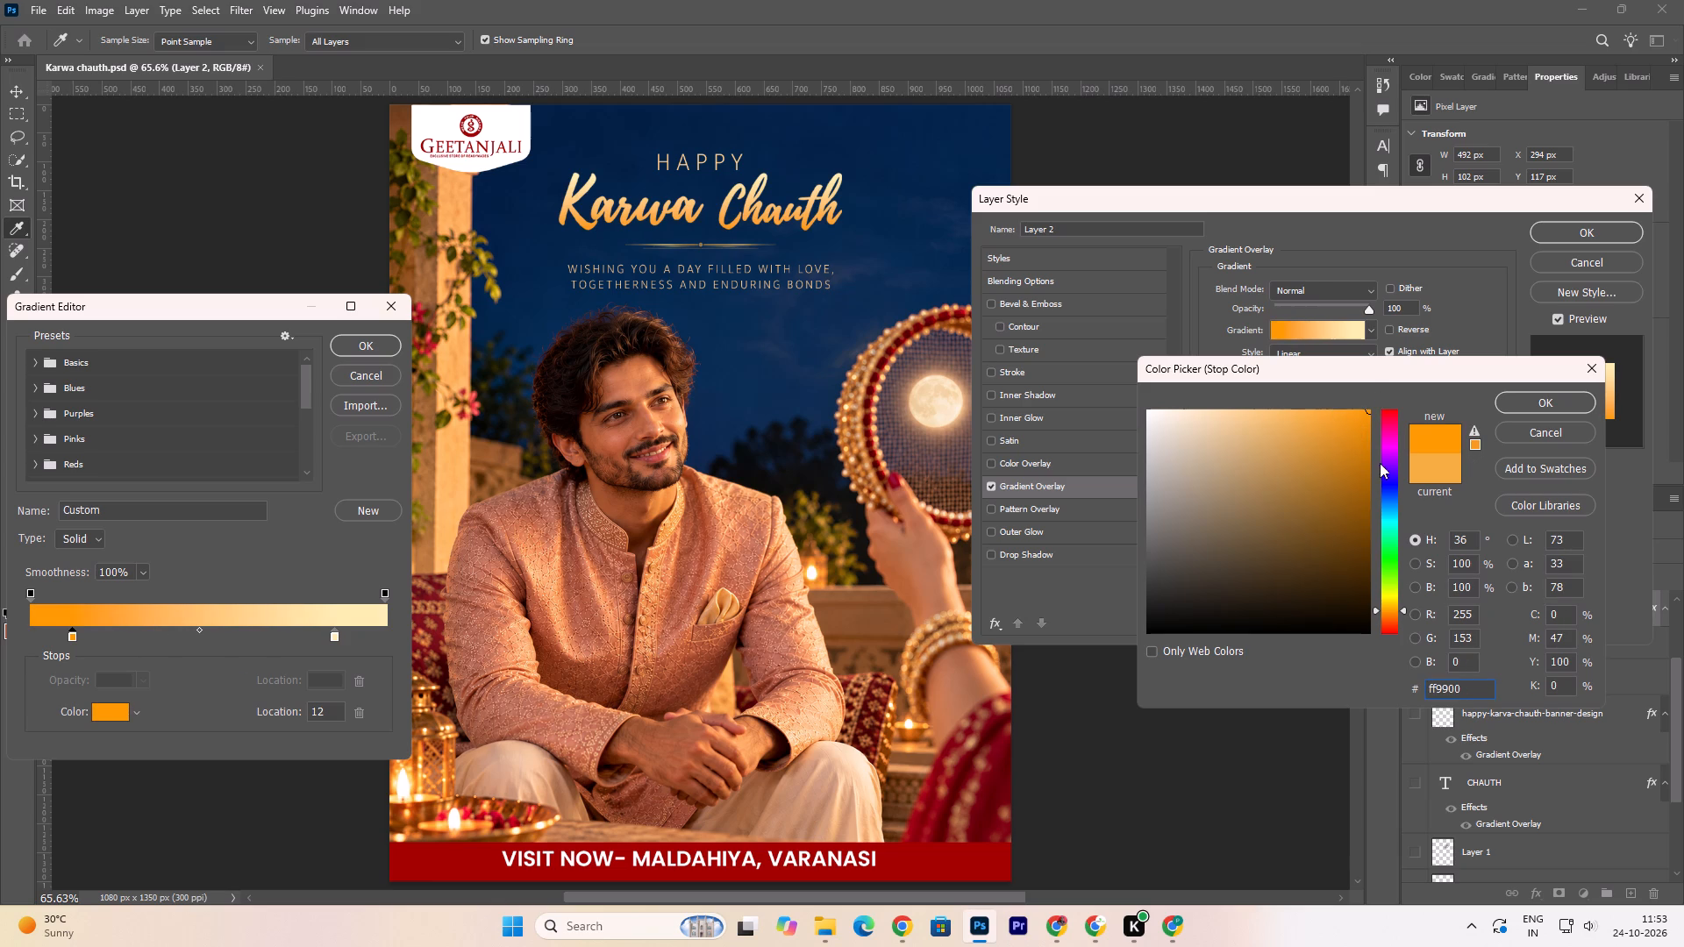
Shift the orange stop's hue to 32° and set its colour to the softer orange #fca033.
left_click(1389, 609)
left_click(1392, 611)
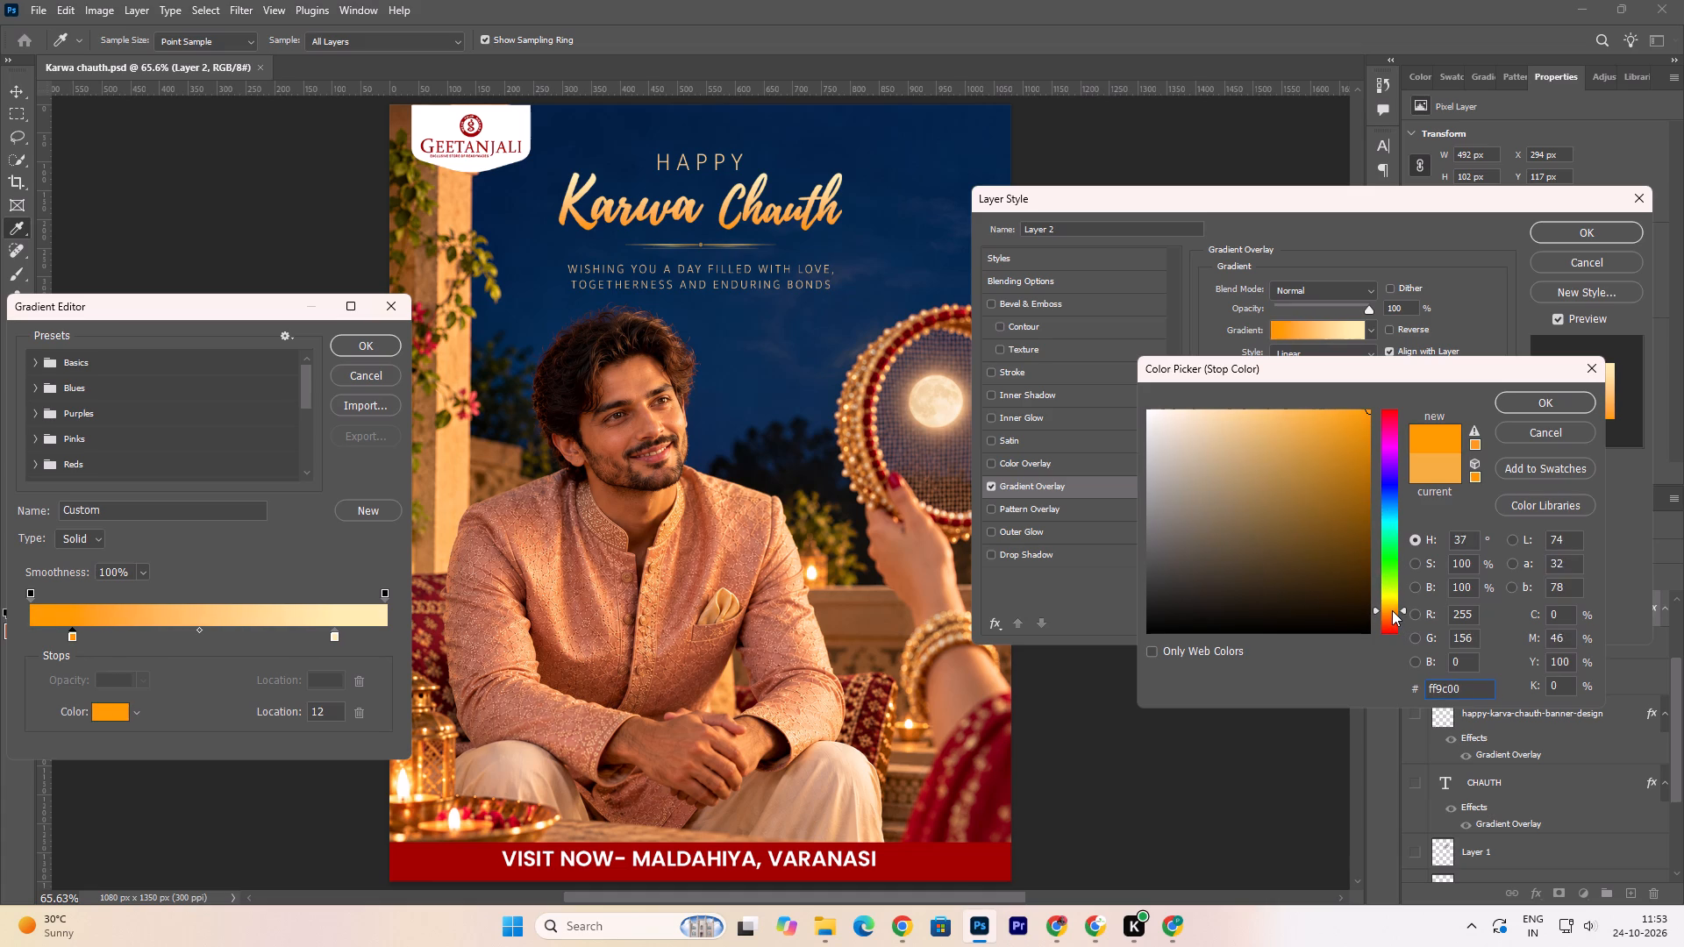
left_click(1343, 413)
left_click(1335, 415)
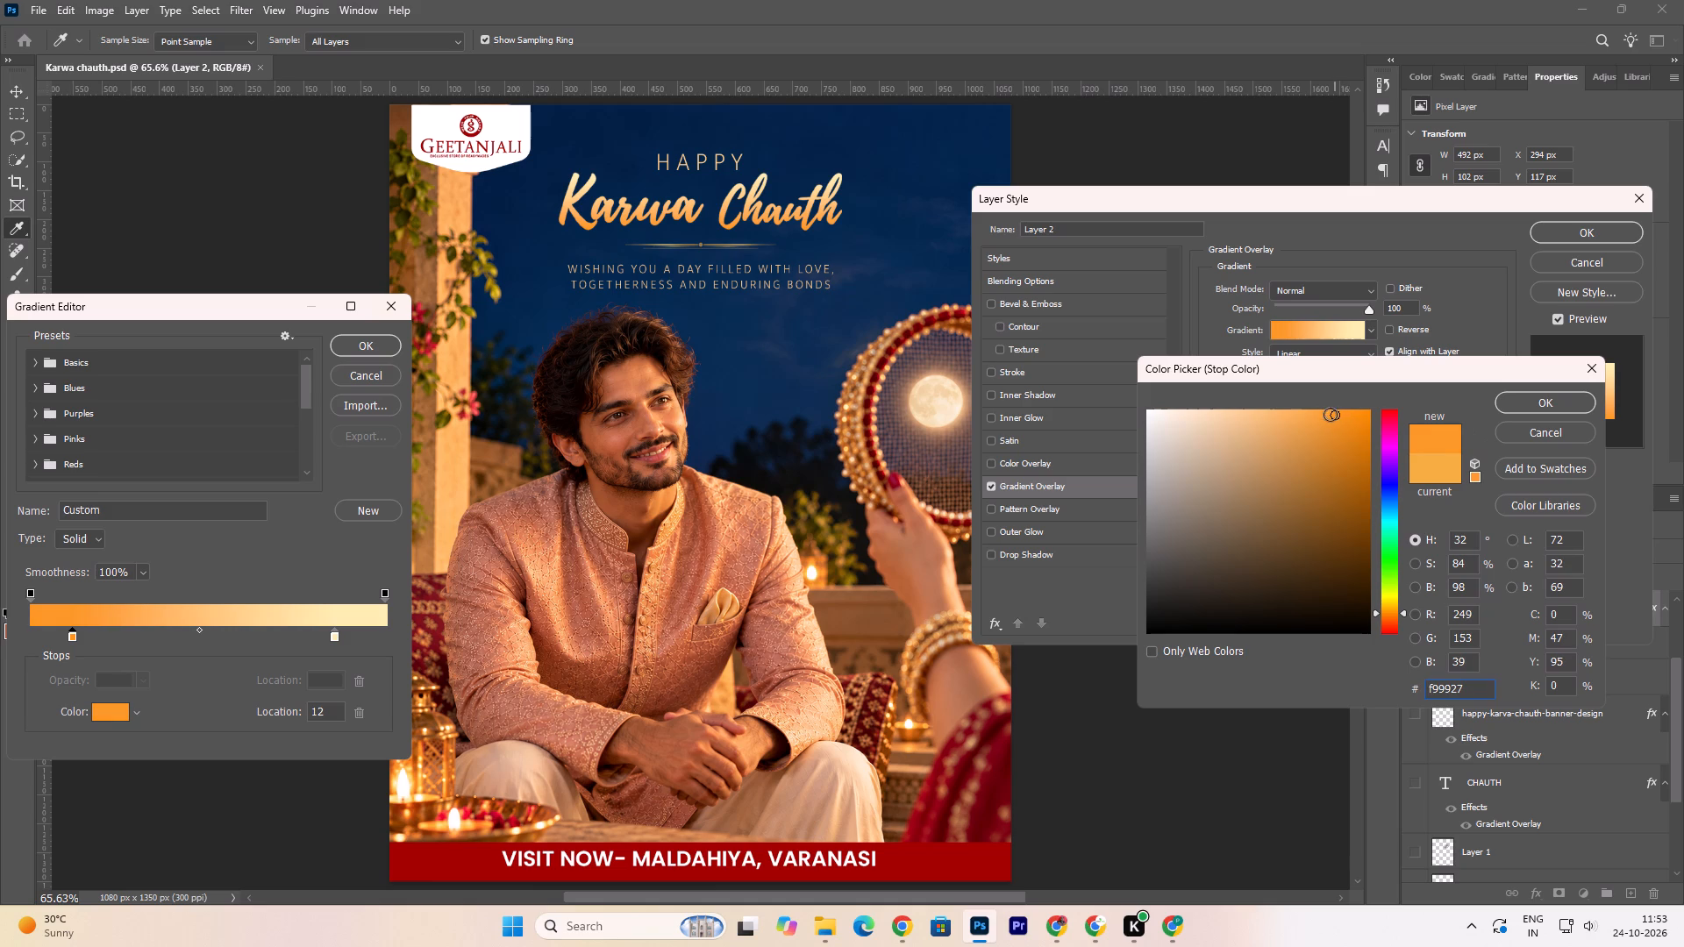
left_click(1329, 413)
left_click(1324, 412)
left_click_drag(199, 630, 225, 633)
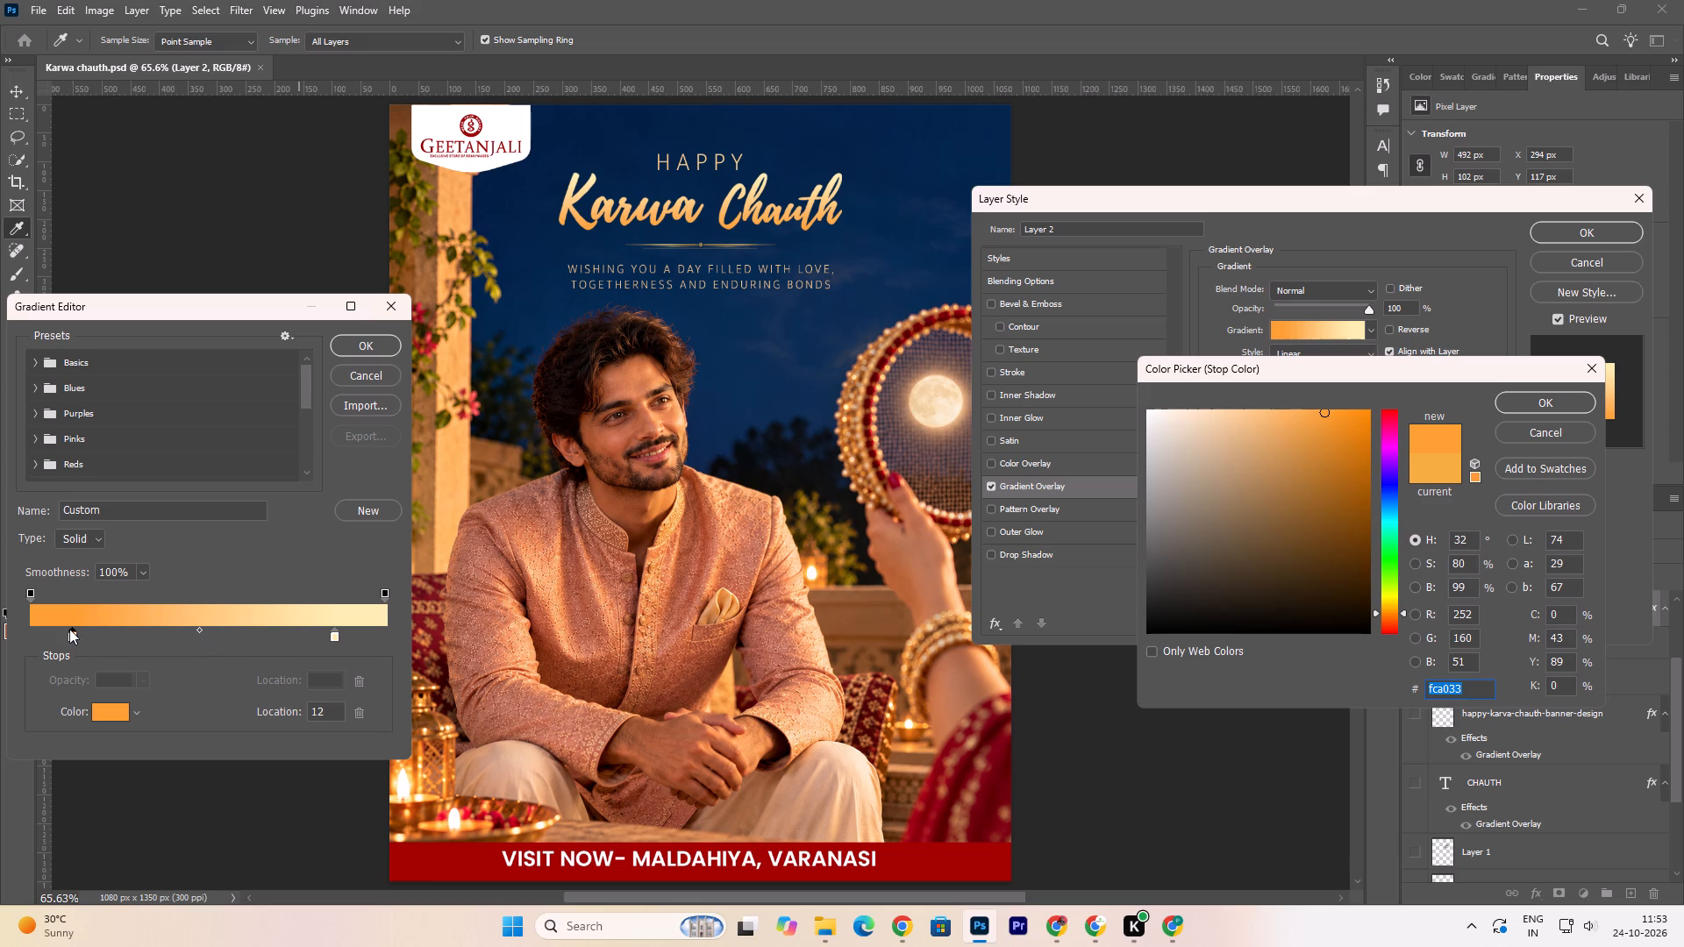
left_click_drag(72, 636, 17, 634)
left_click_drag(72, 638, 30, 637)
left_click(1552, 404)
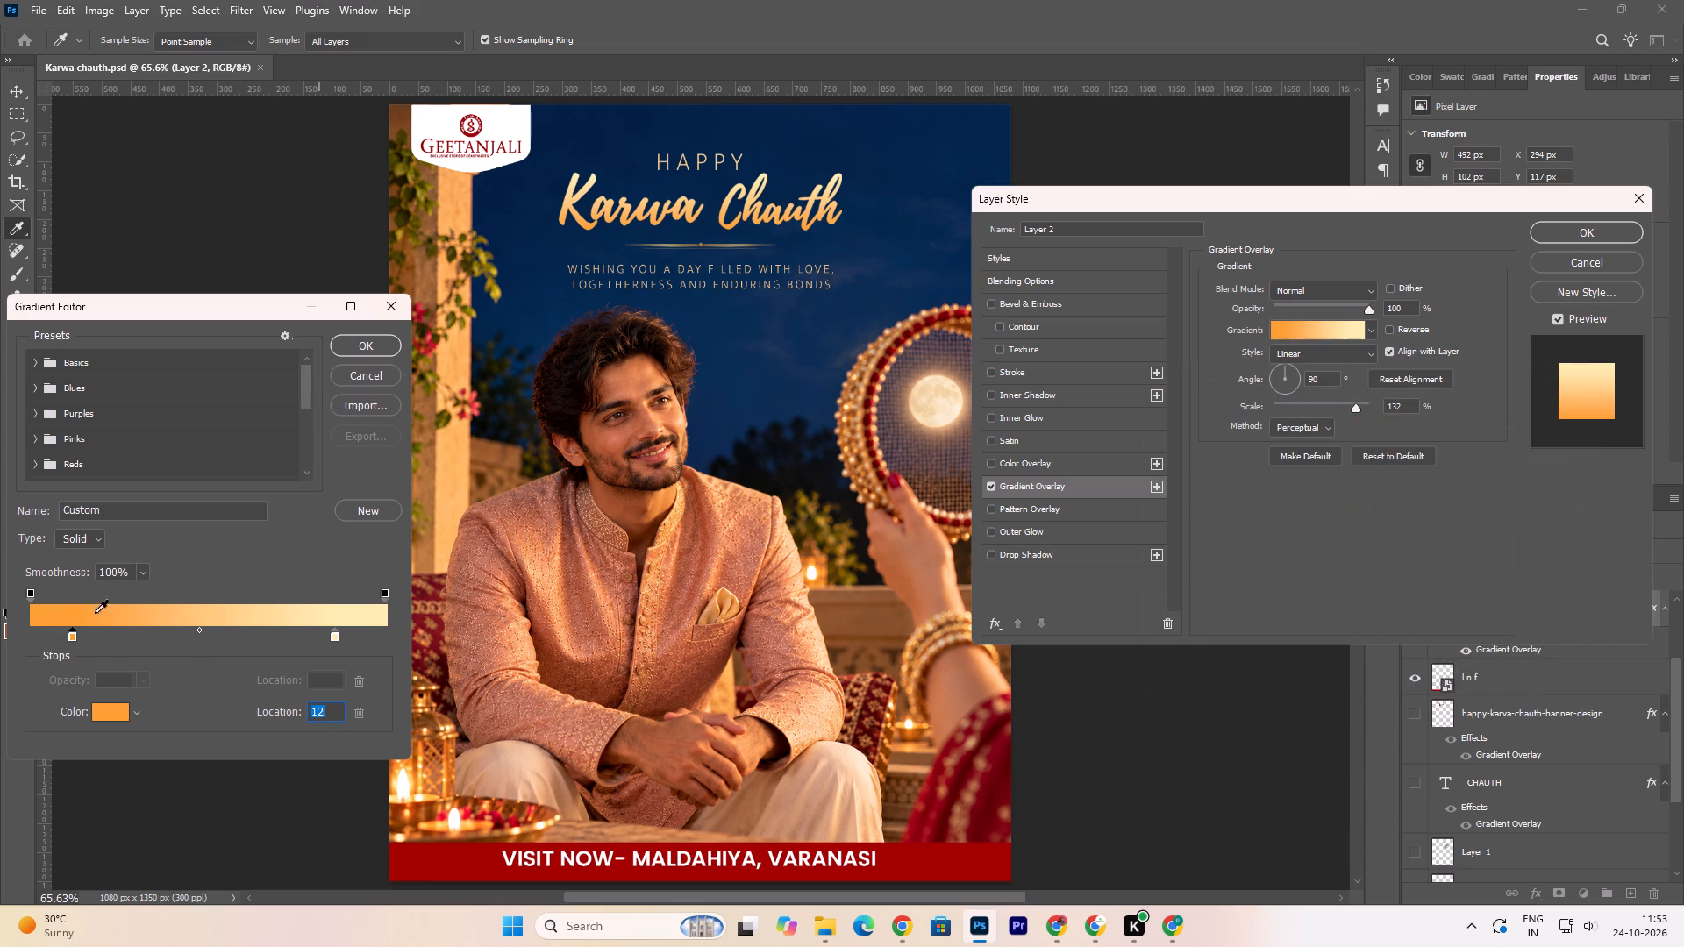
Spread the title gradient's colour stops to the ends, orange at location 0 and pale yellow at 100.
left_click_drag(71, 638, 4, 644)
left_click_drag(177, 627, 208, 630)
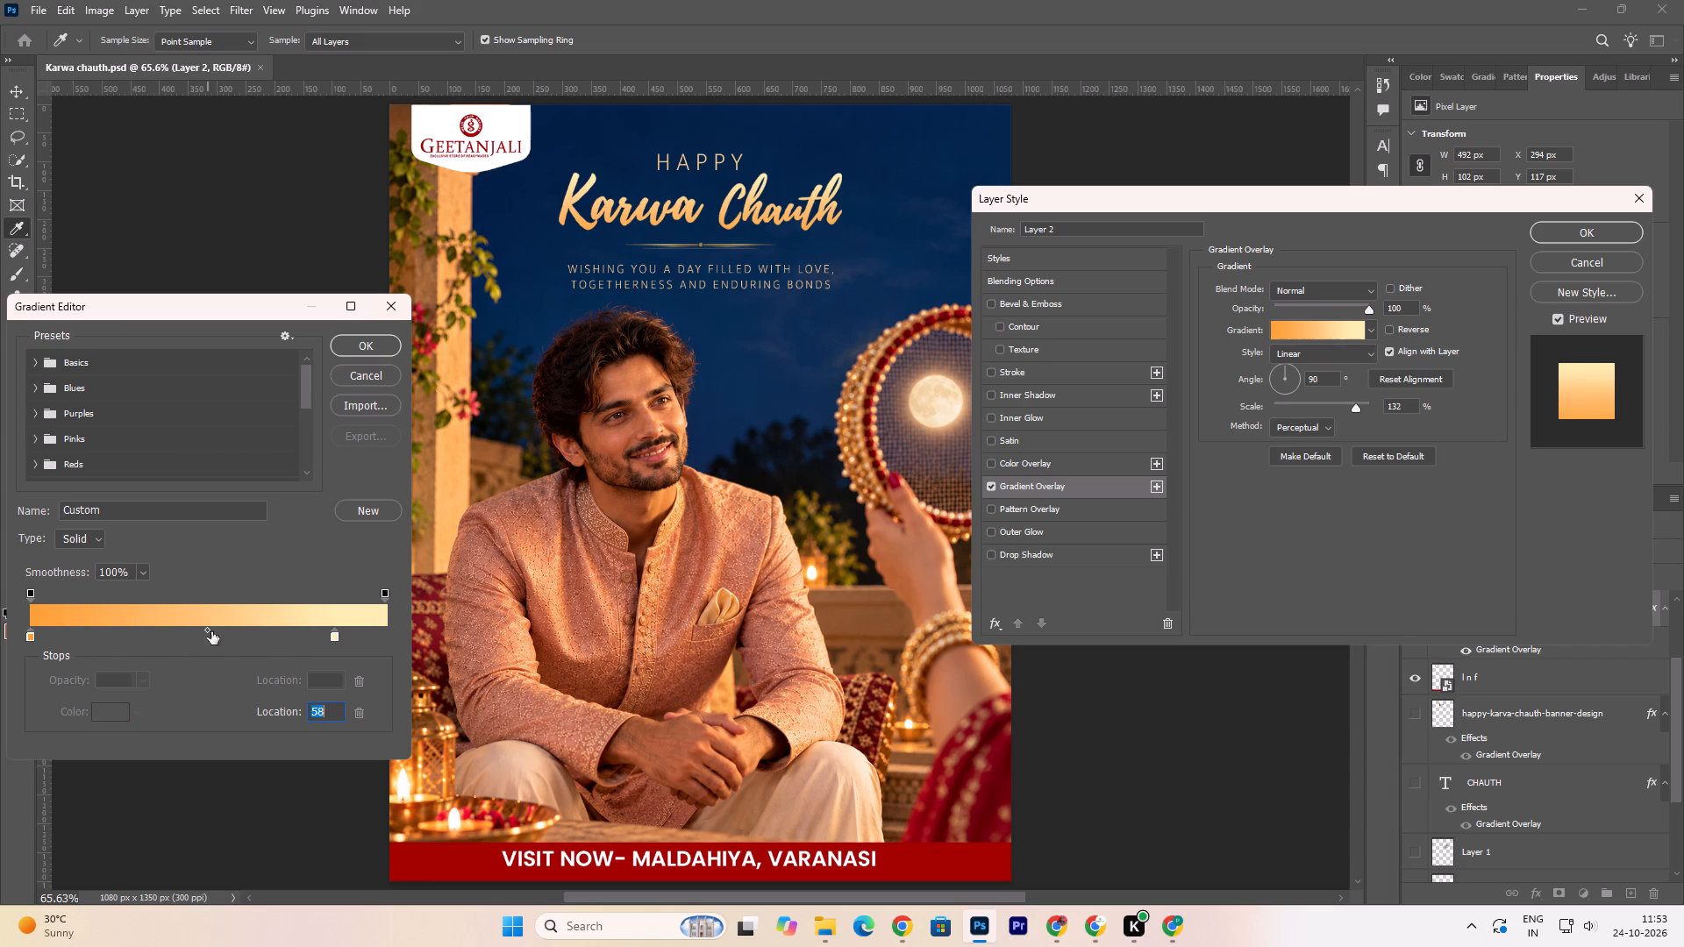
left_click_drag(335, 637, 376, 632)
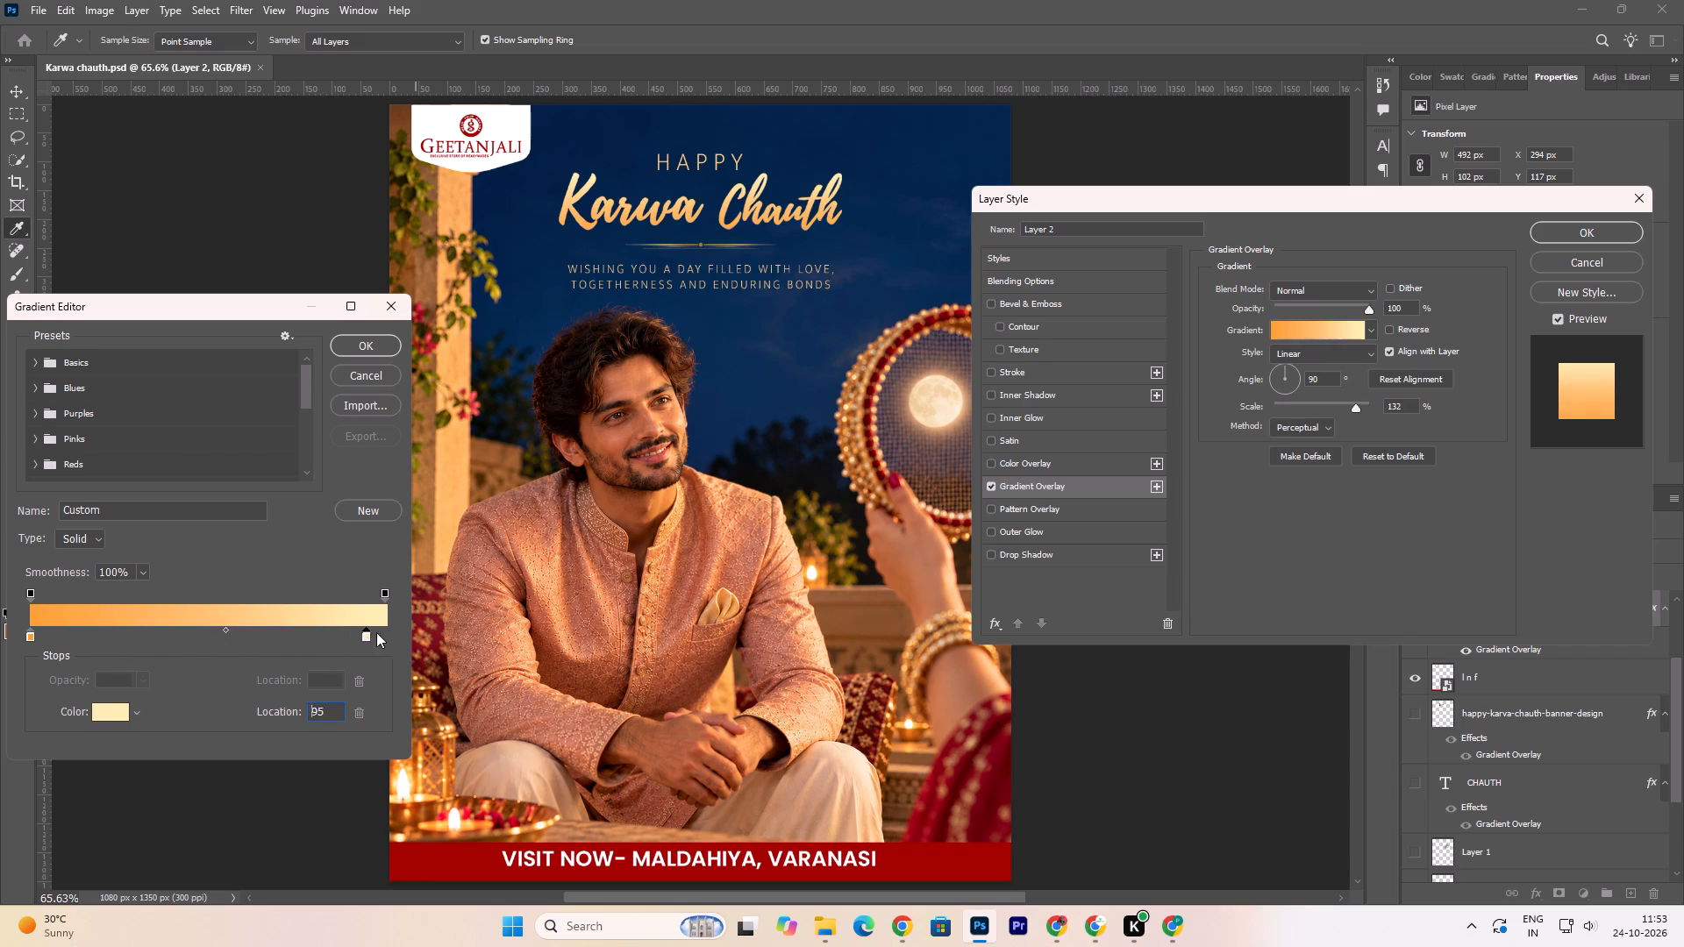
left_click_drag(376, 632, 401, 632)
Set the midpoint between the two gradient stops to location 42 and apply the title's gradient overlay.
left_click_drag(238, 631, 196, 638)
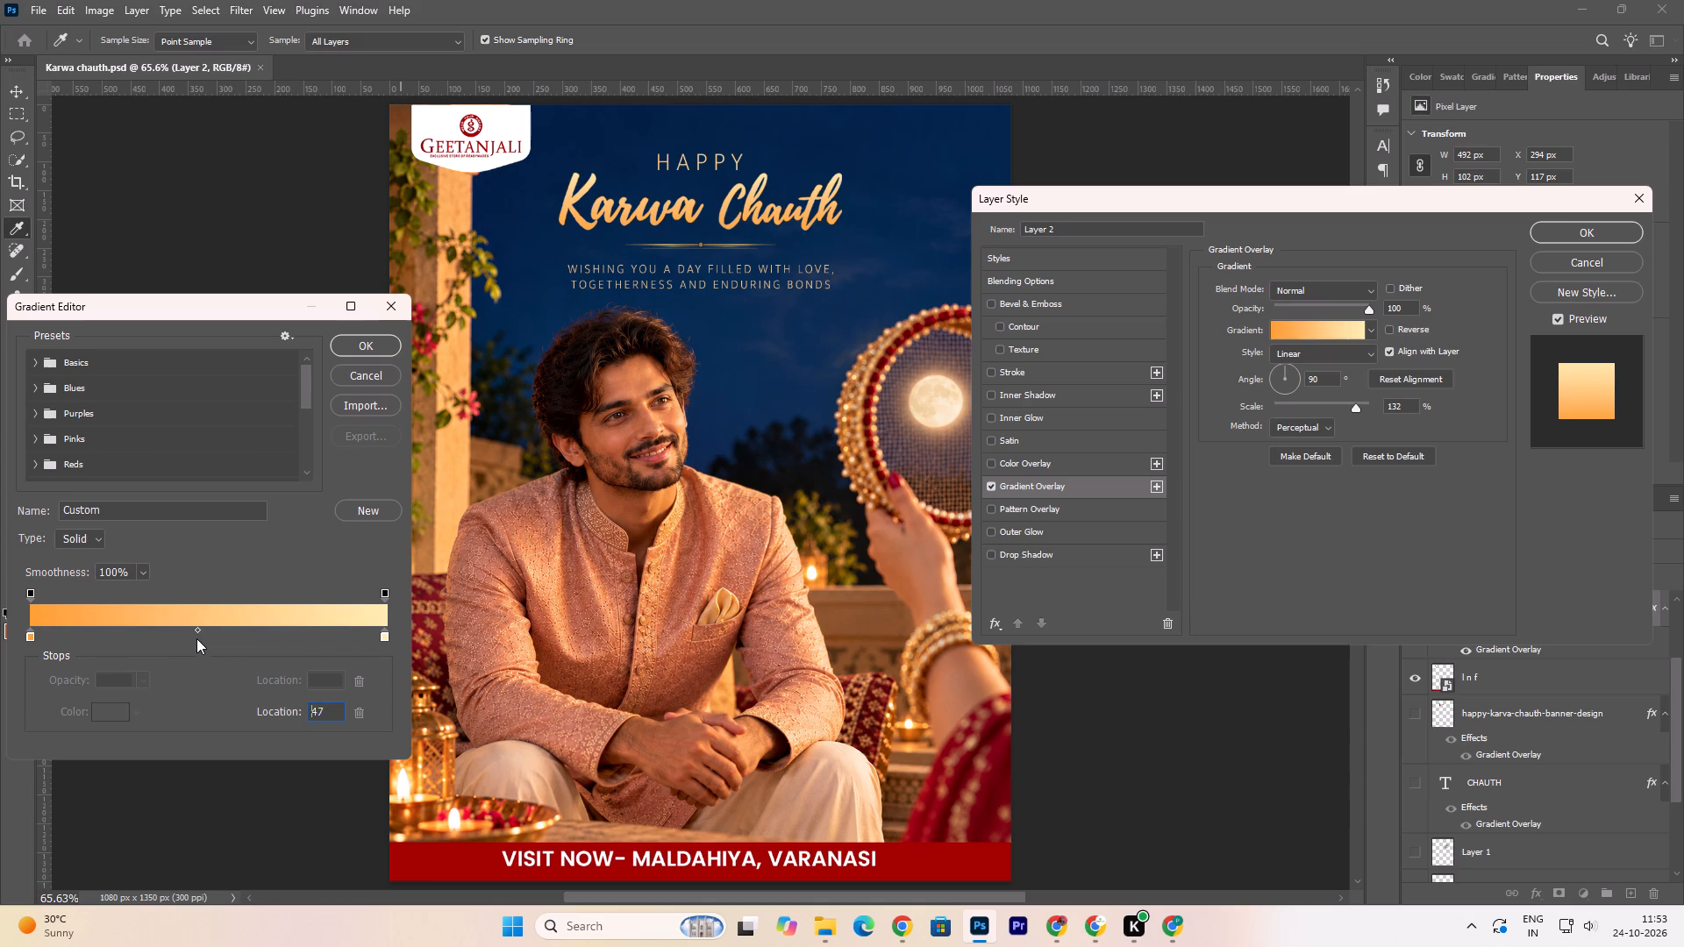
left_click_drag(196, 638, 181, 643)
left_click_drag(182, 630, 182, 629)
left_click_drag(182, 629, 192, 630)
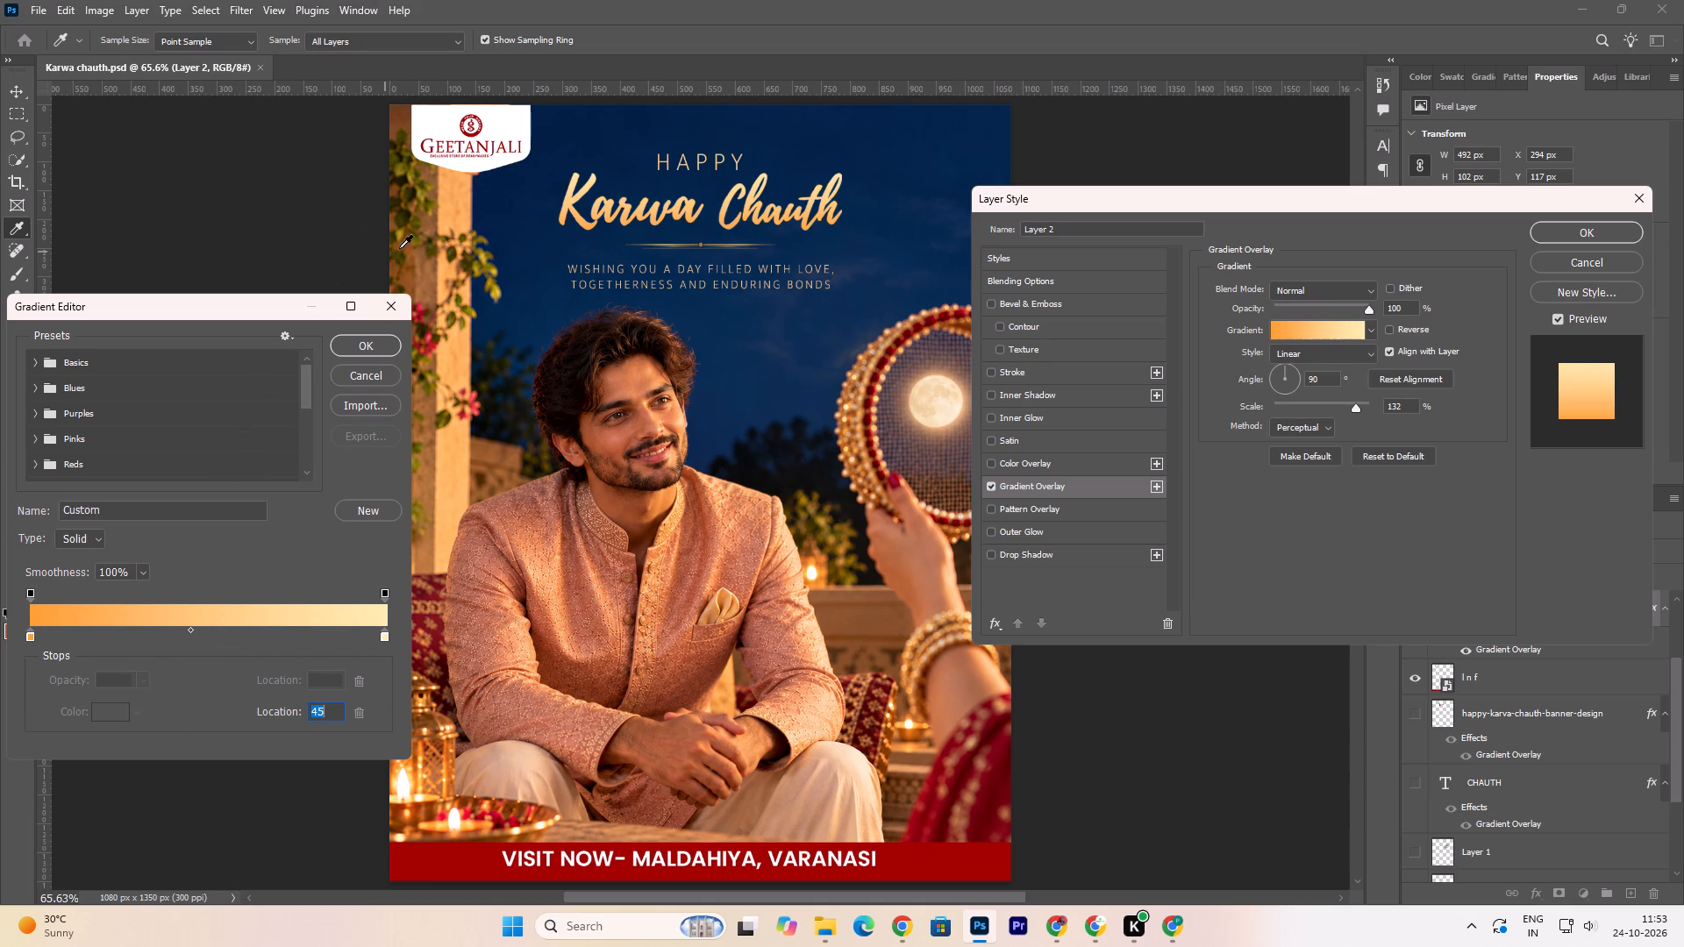
left_click_drag(189, 629, 182, 630)
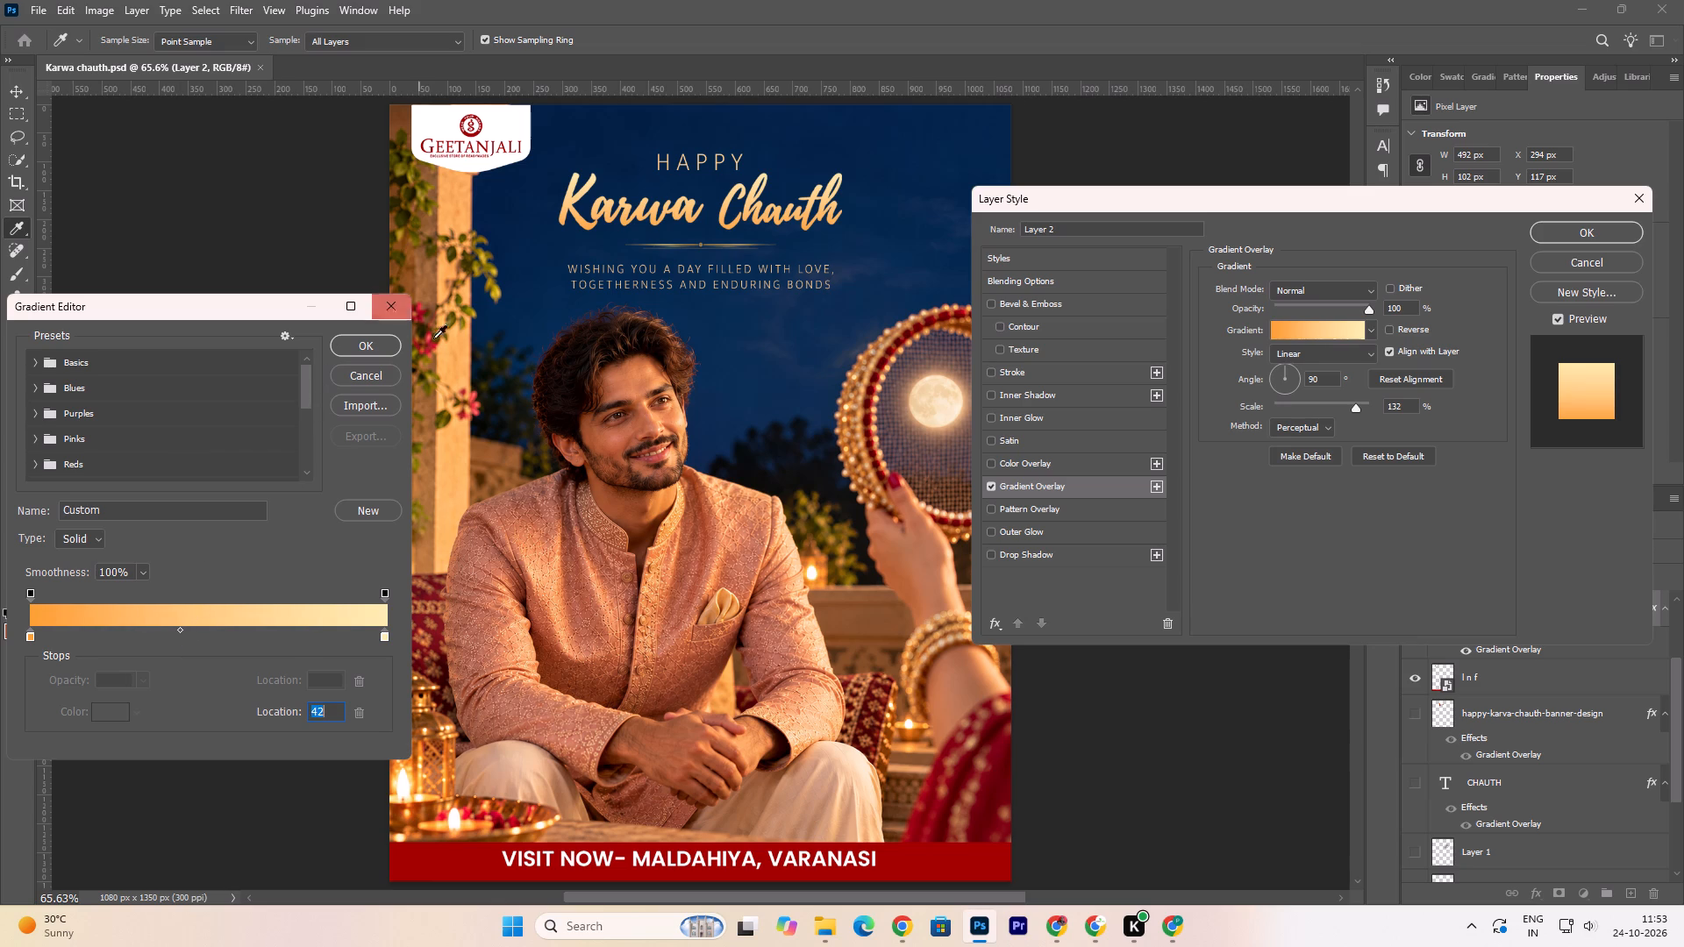
left_click(365, 345)
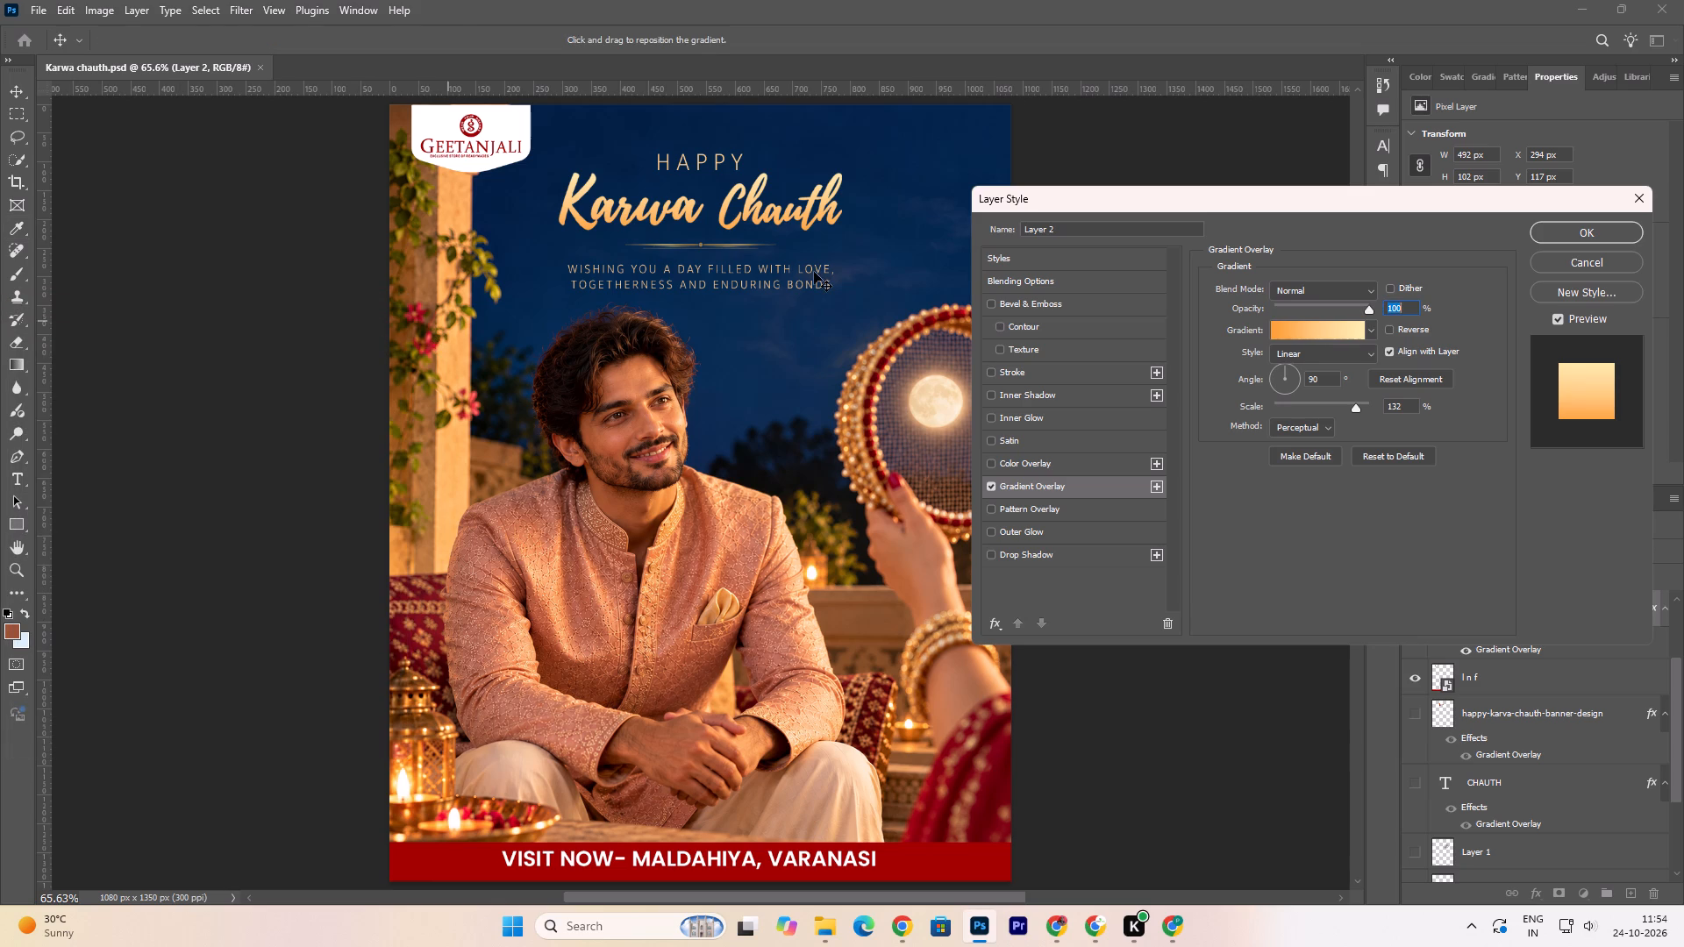
left_click(1578, 234)
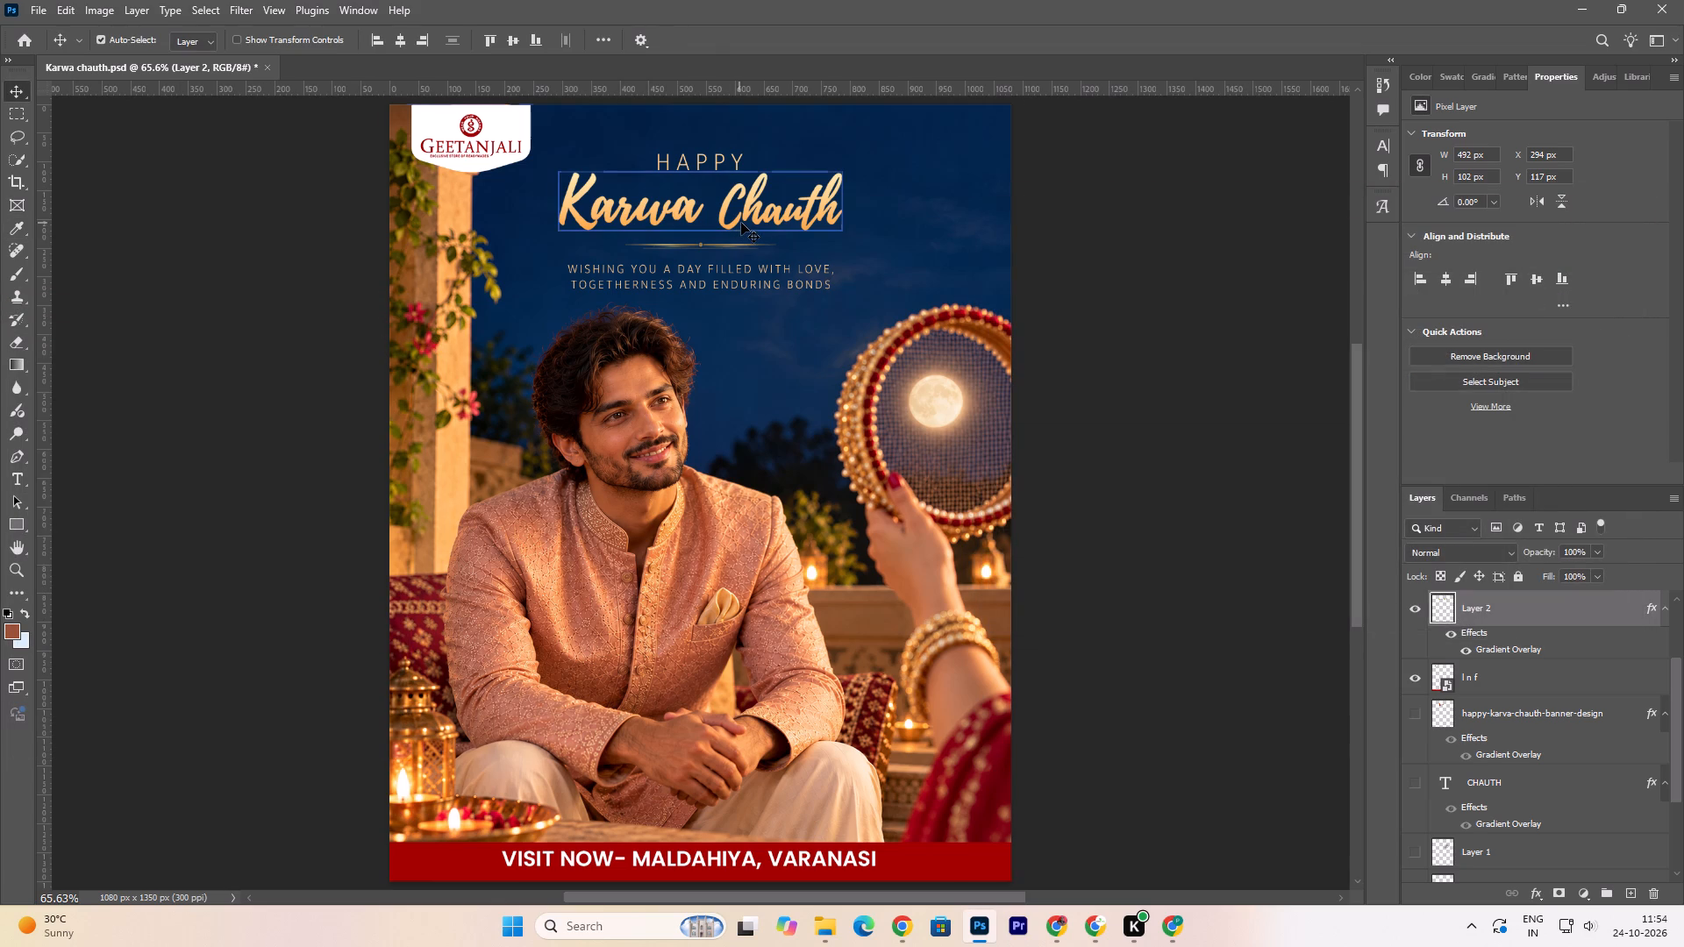
Add a Multiply drop shadow to the Karwa Chauth title with 32% opacity, 4 px distance, 1% spread and 5 px size.
left_click(741, 223)
left_click(760, 217)
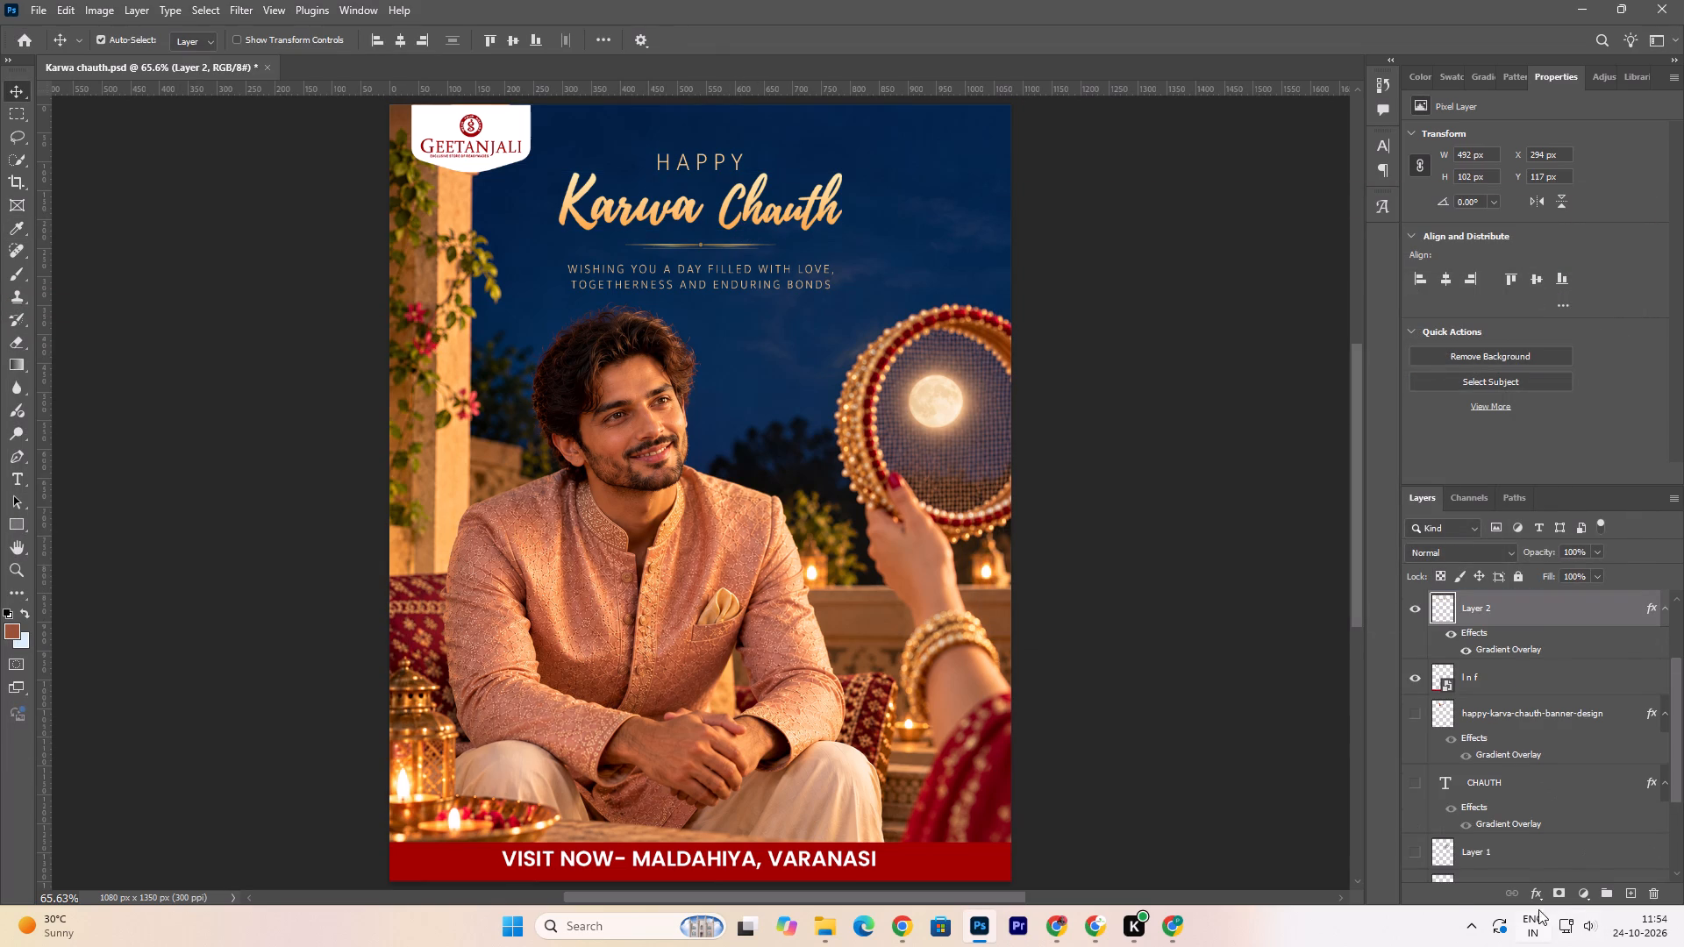
left_click(1541, 898)
left_click(1557, 888)
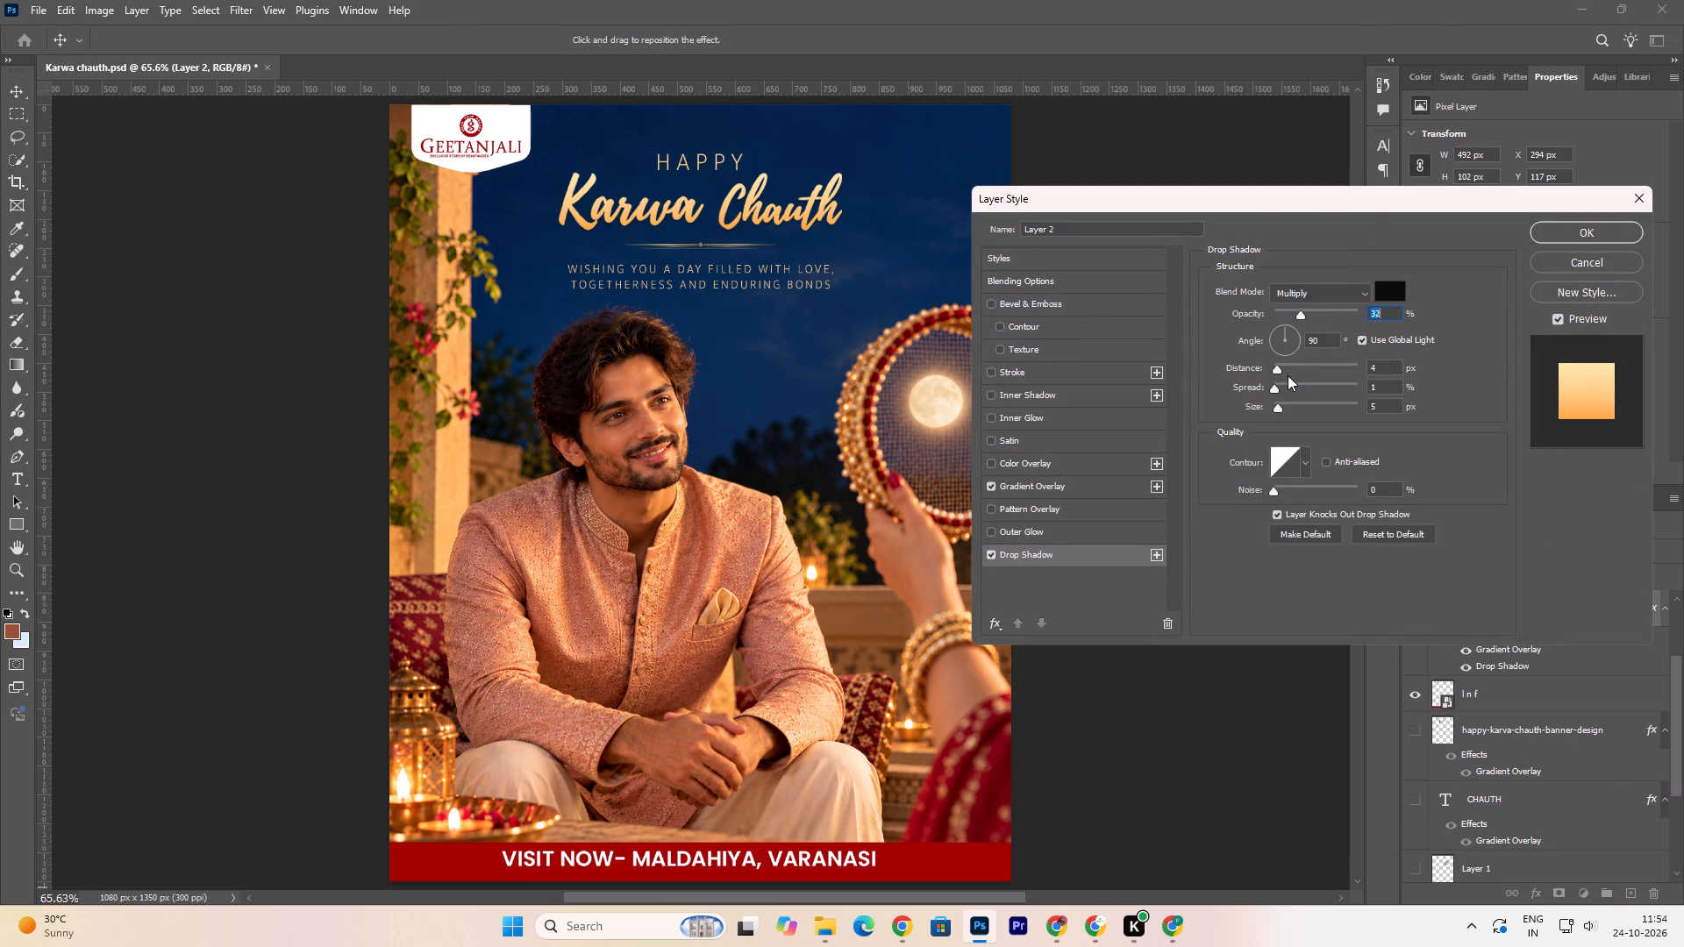
left_click(1595, 231)
Centre HAPPY, the Karwa Chauth title and the wishing tagline horizontally on the poster.
left_click(697, 164)
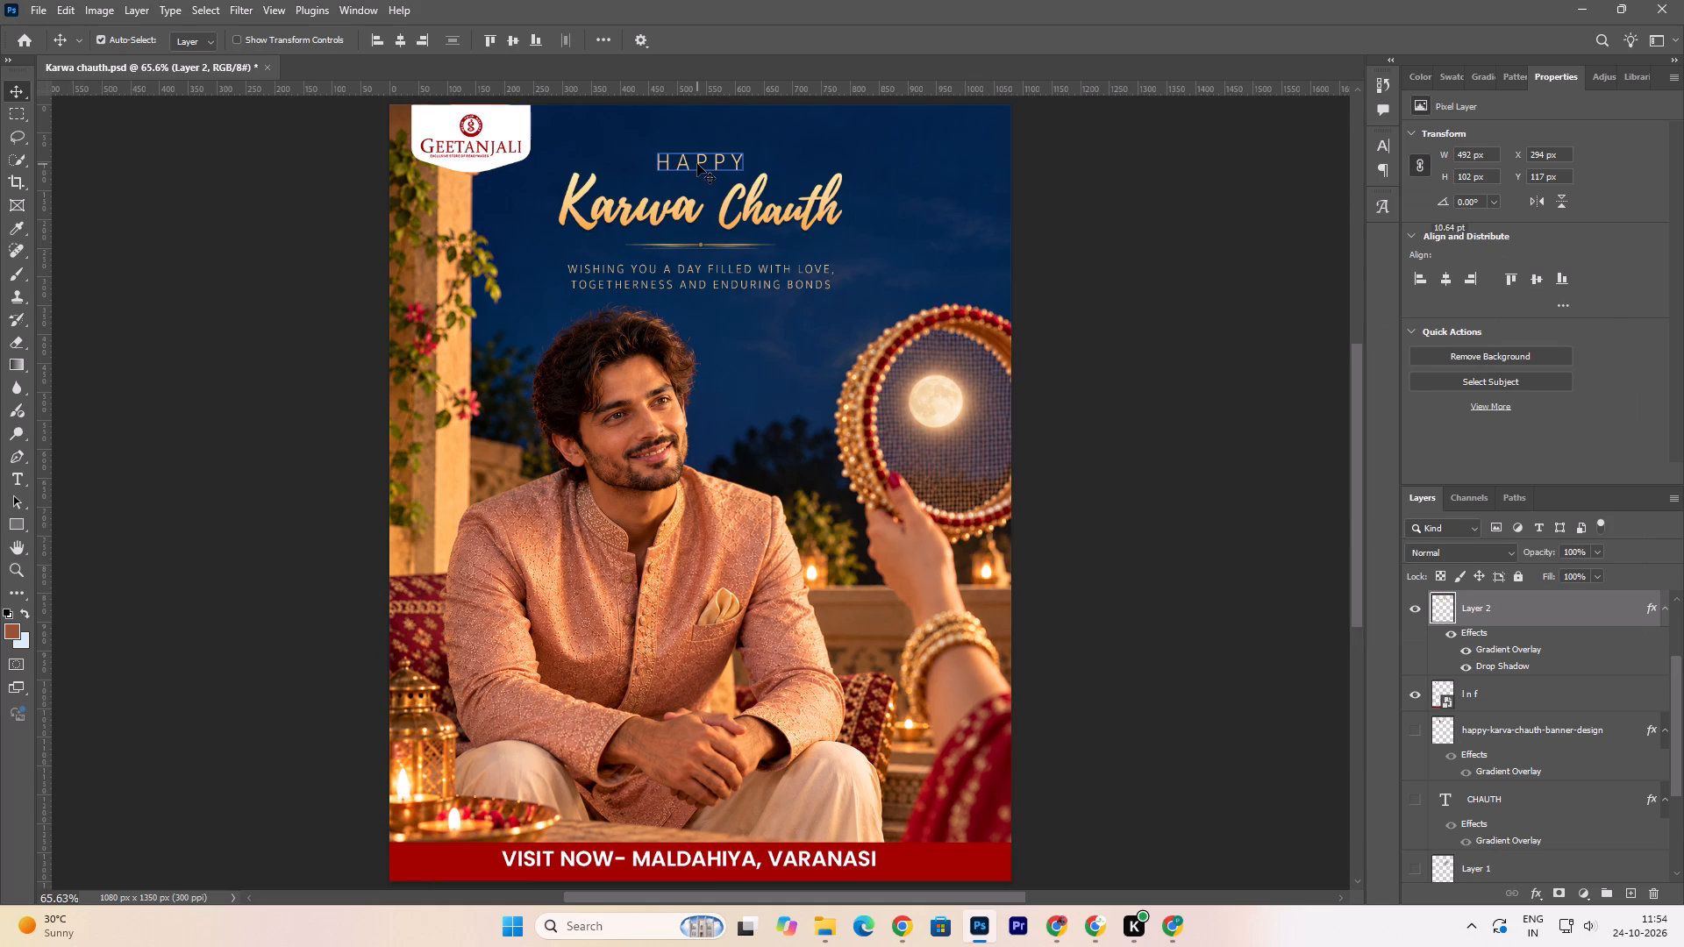
left_click(400, 43)
left_click(742, 210)
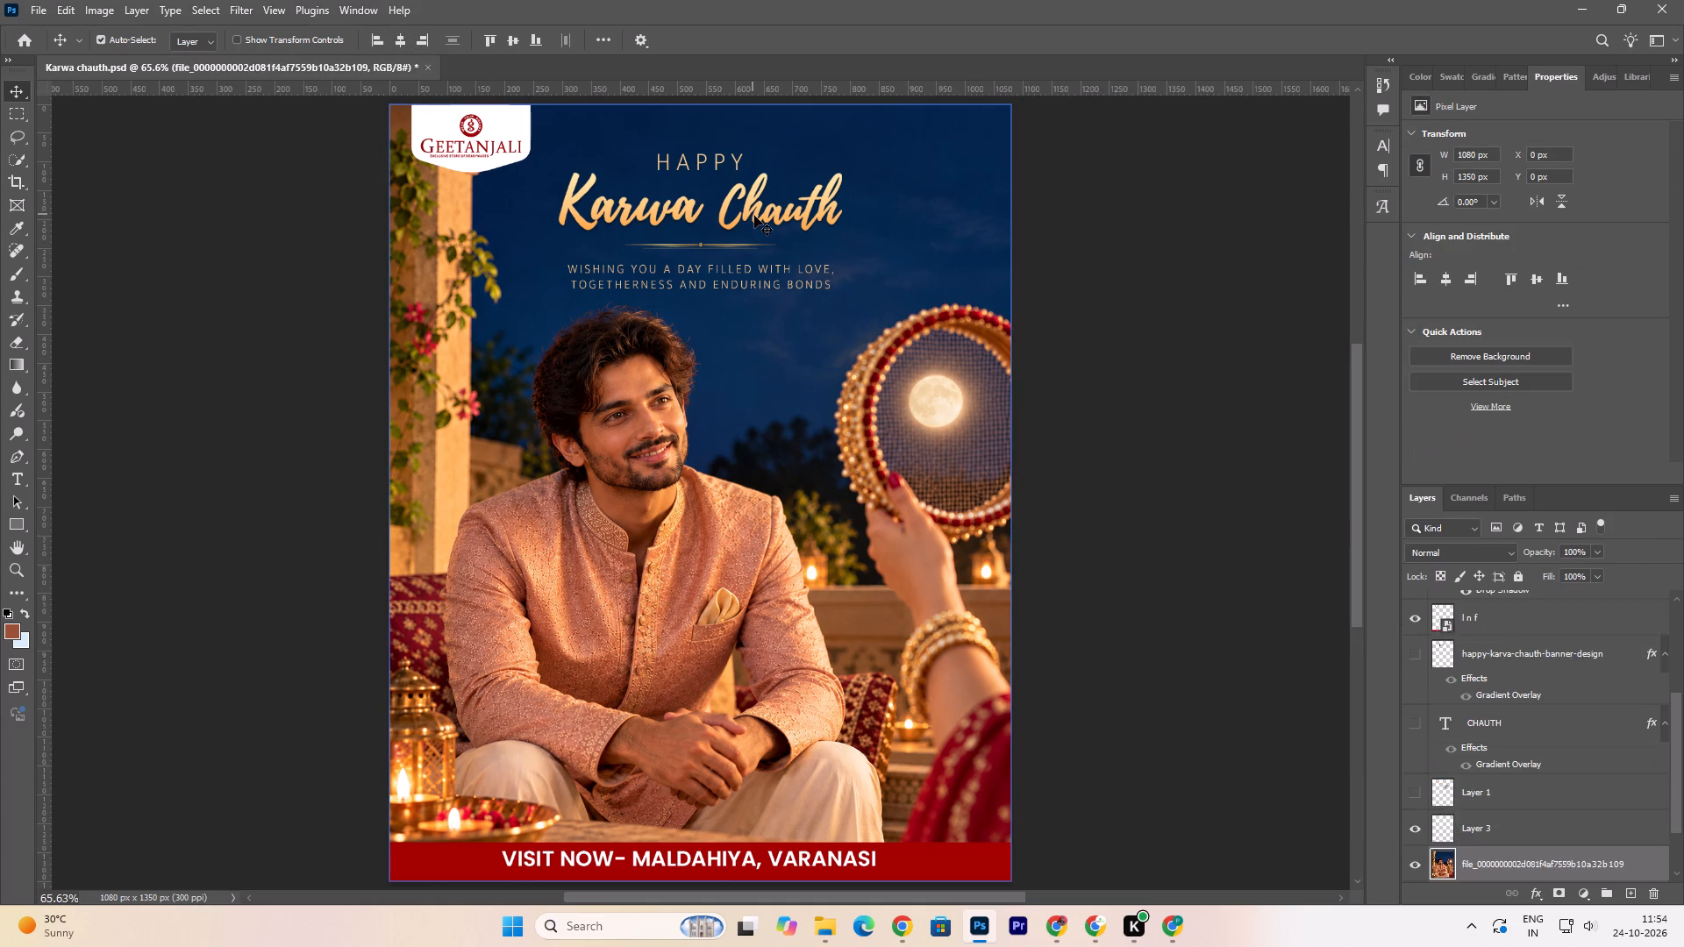
left_click(754, 216)
left_click(401, 39)
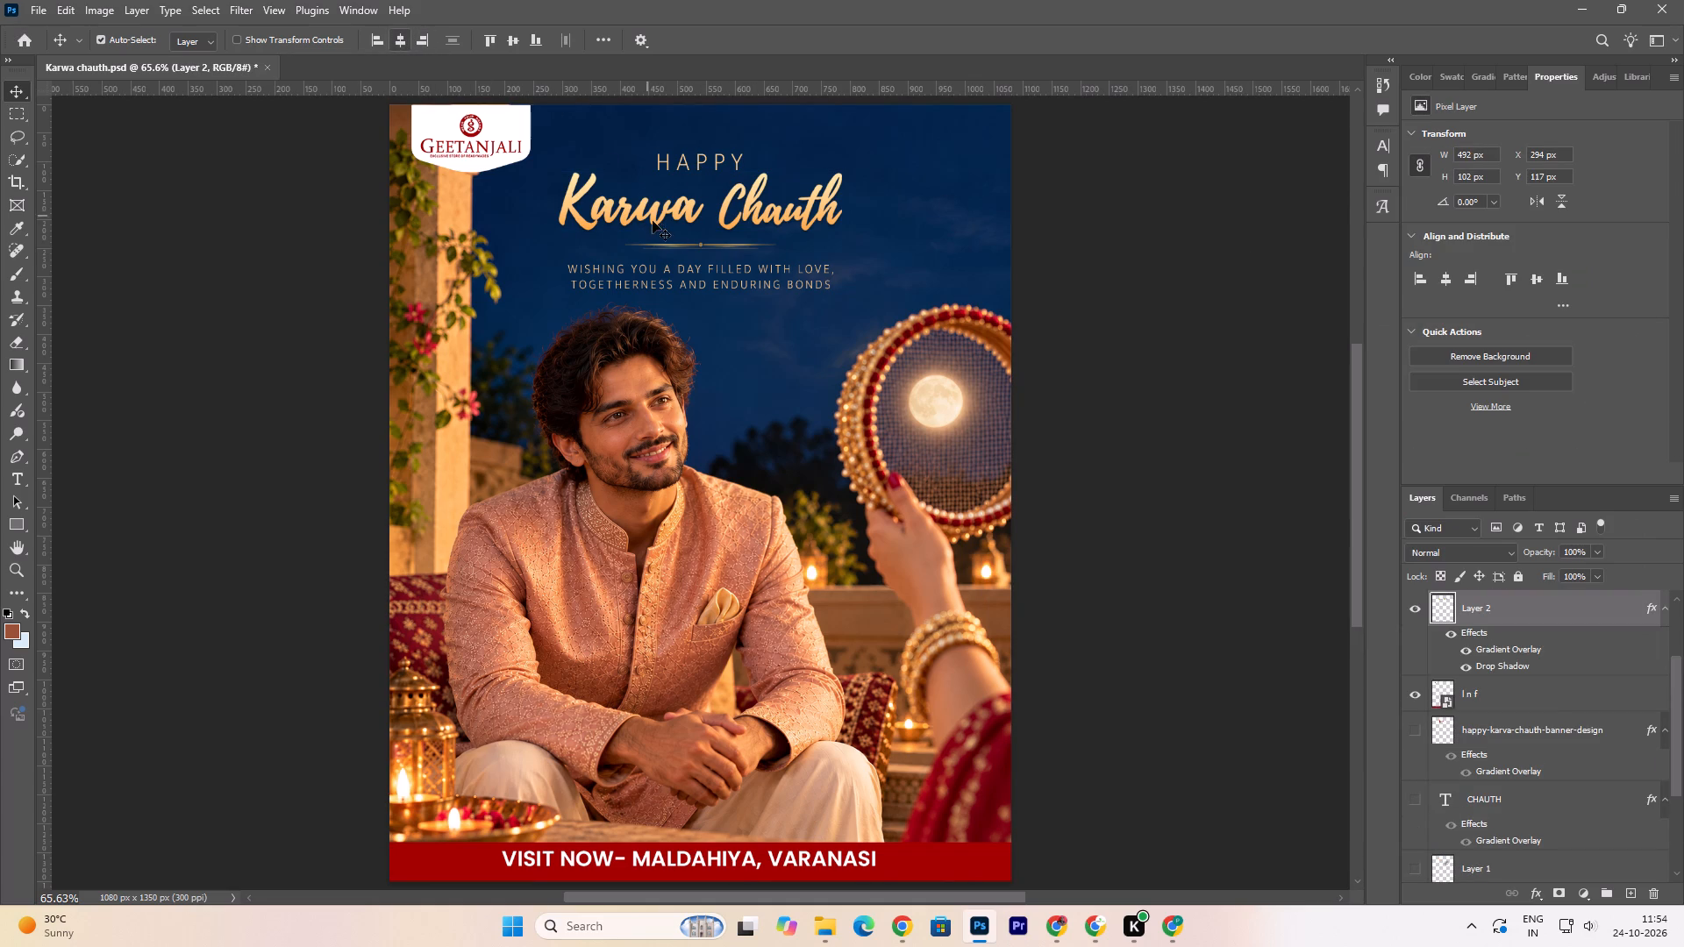
left_click(701, 273)
left_click(400, 38)
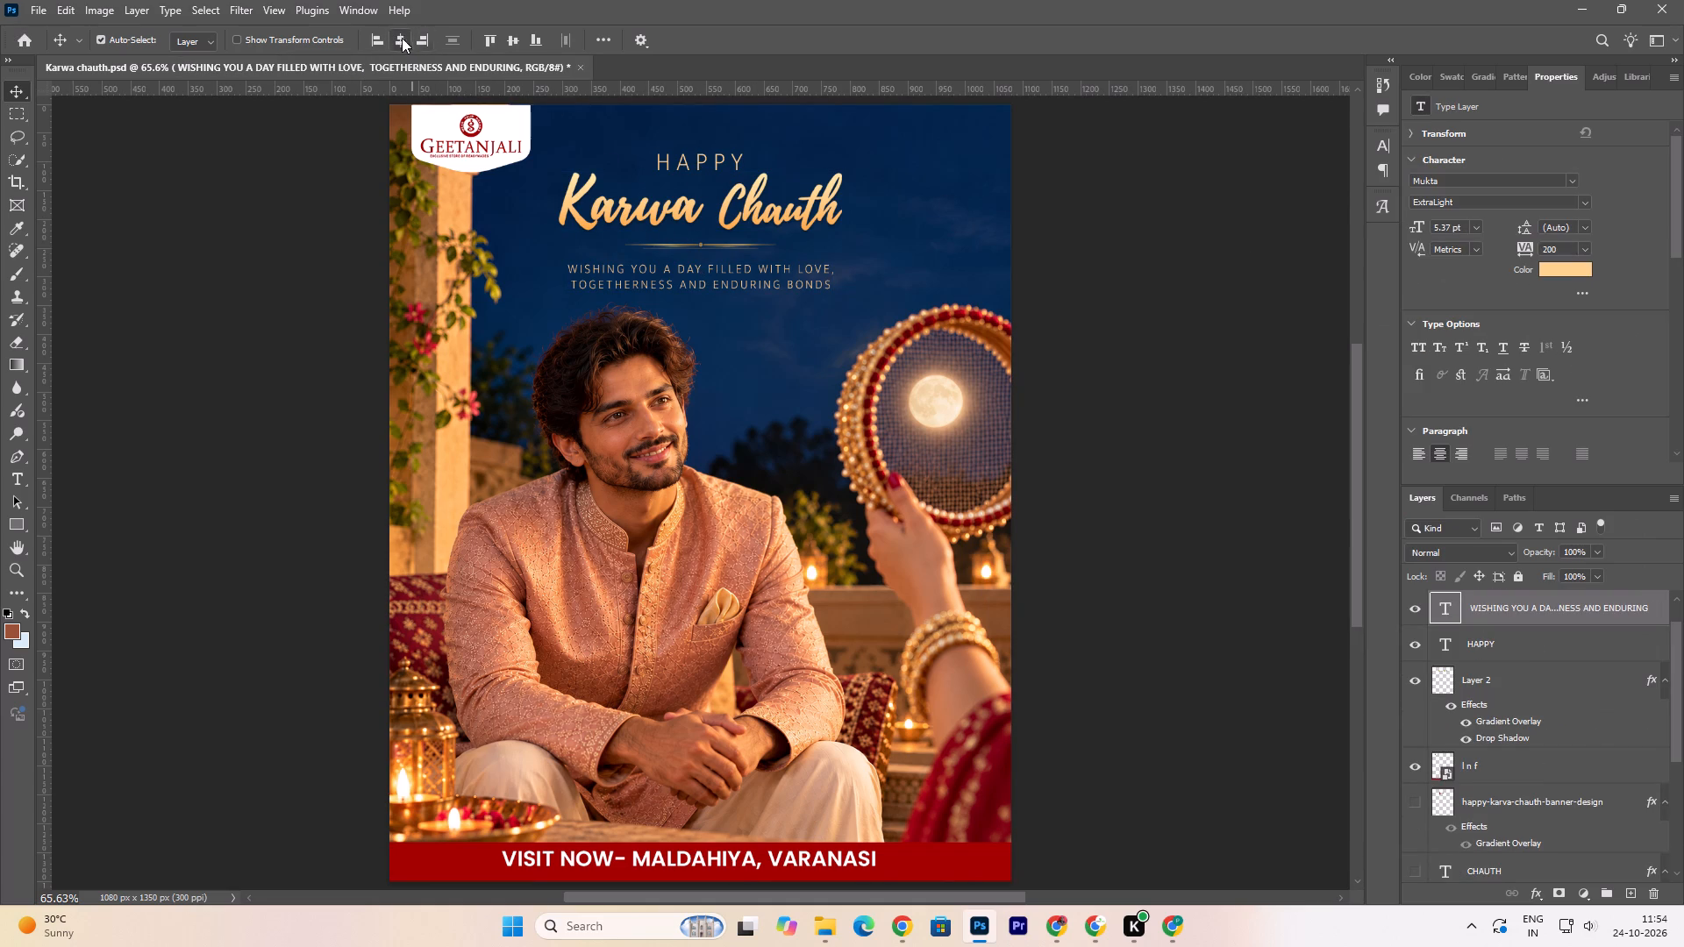
Recolour the wishing tagline white (#ffffff), compare it with the previous colour, and save the poster.
left_click(812, 284)
left_click(1580, 274)
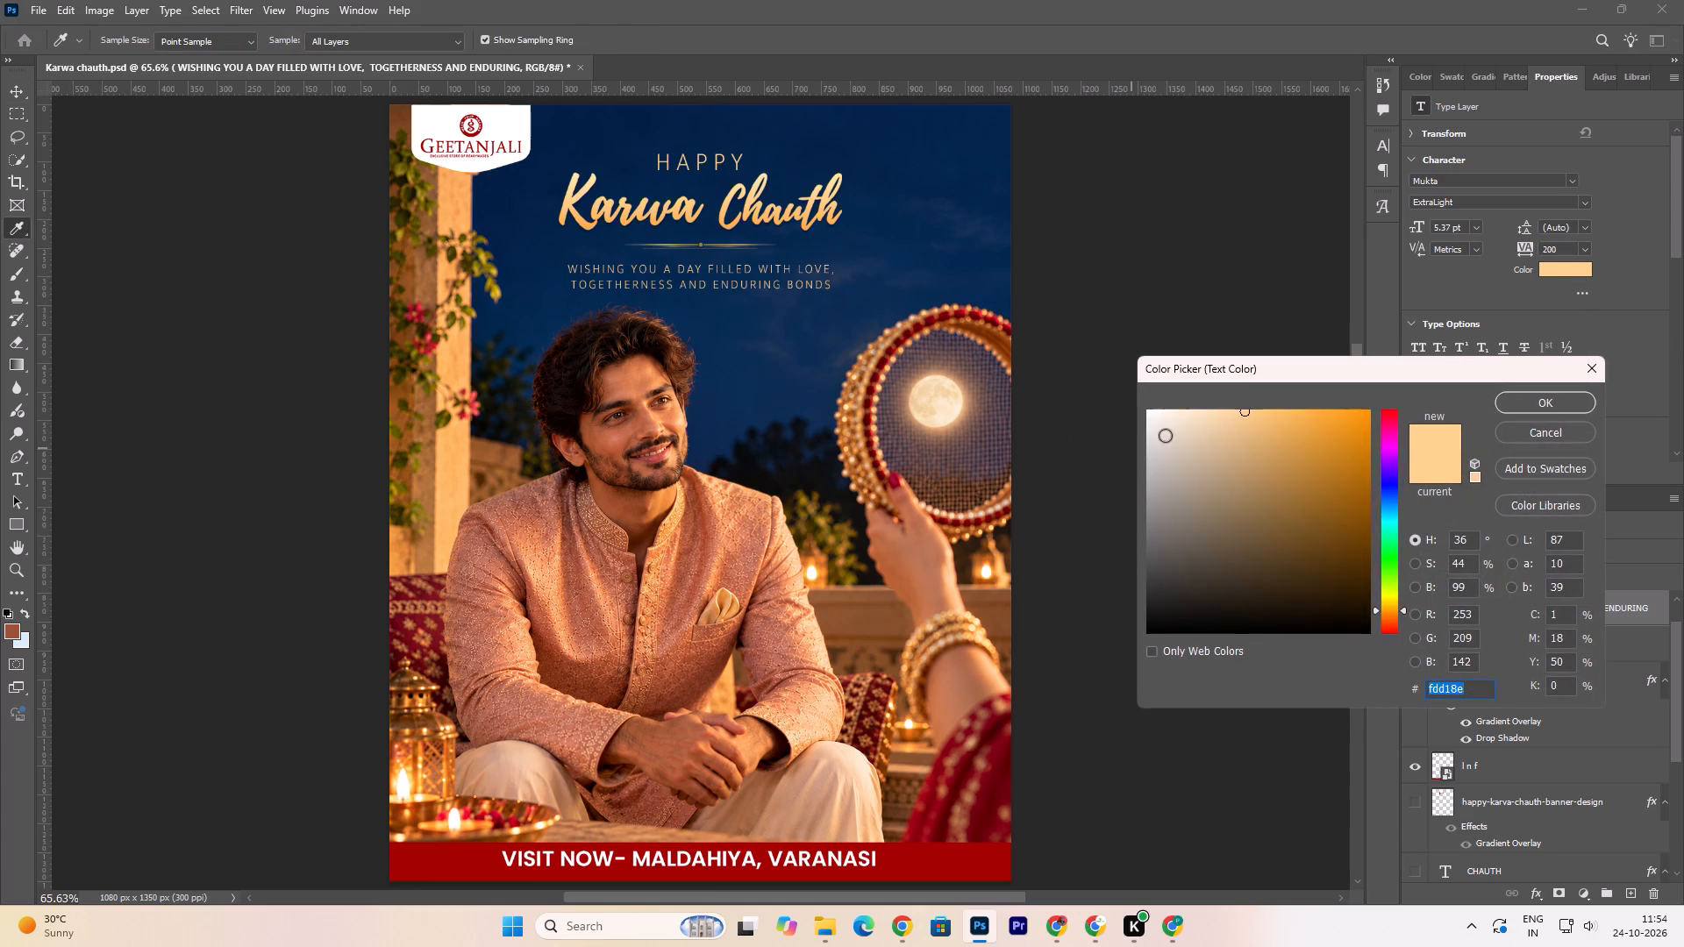
left_click_drag(1153, 425, 1101, 364)
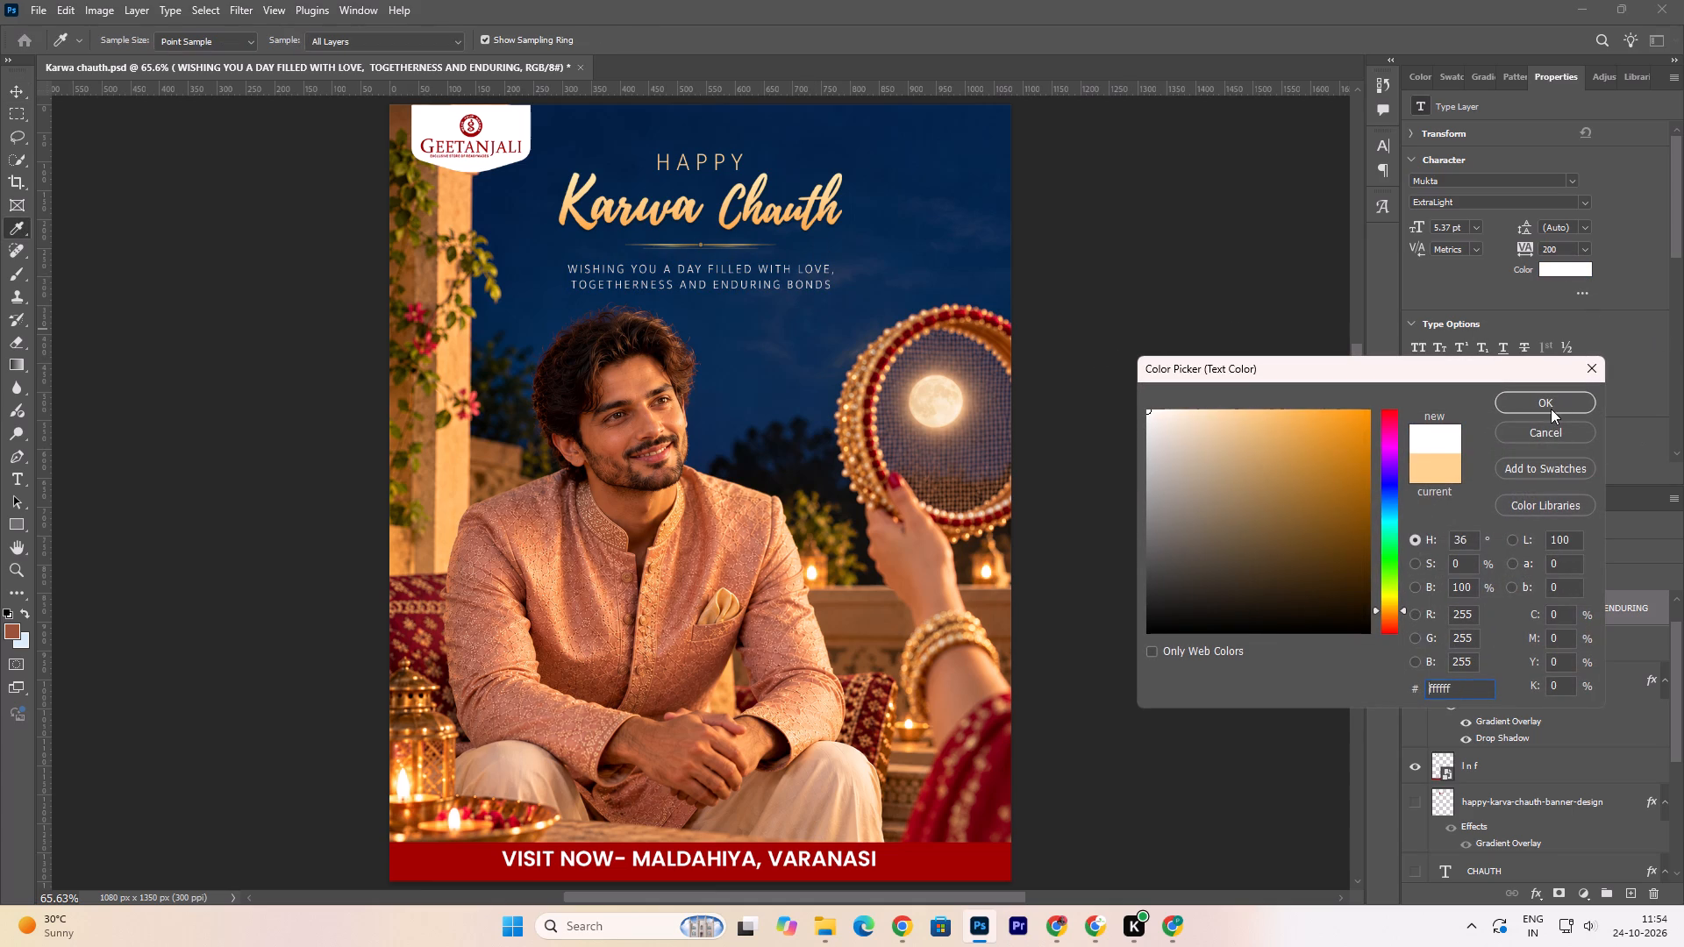
left_click(1551, 403)
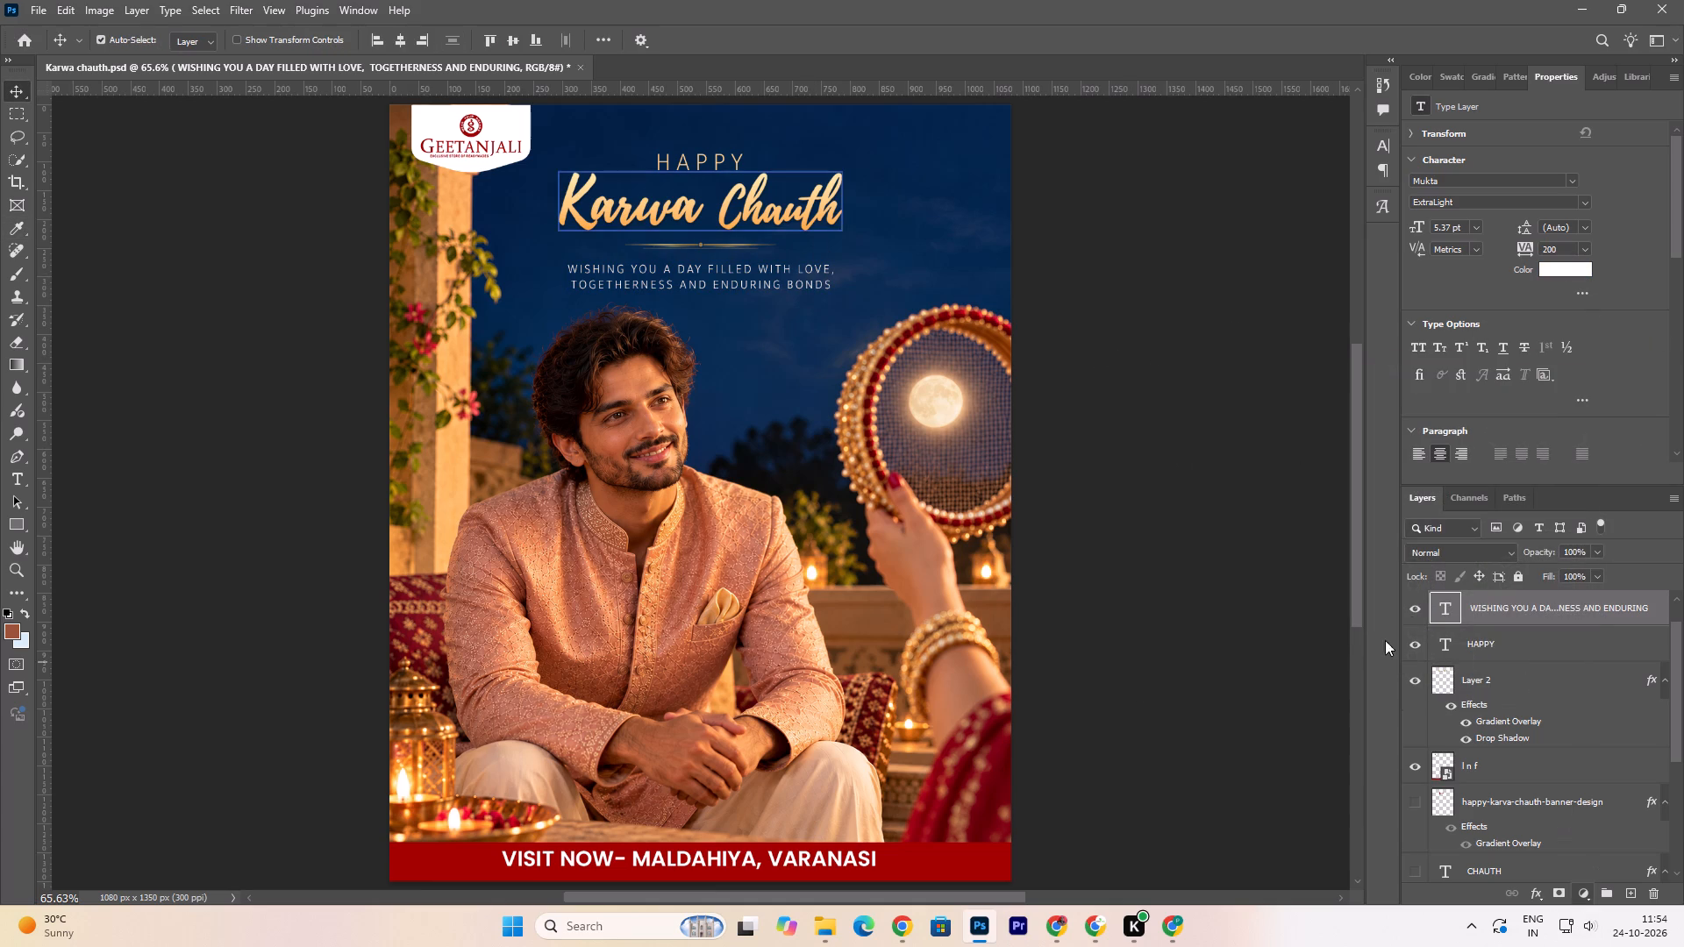
key("ctrl+s")
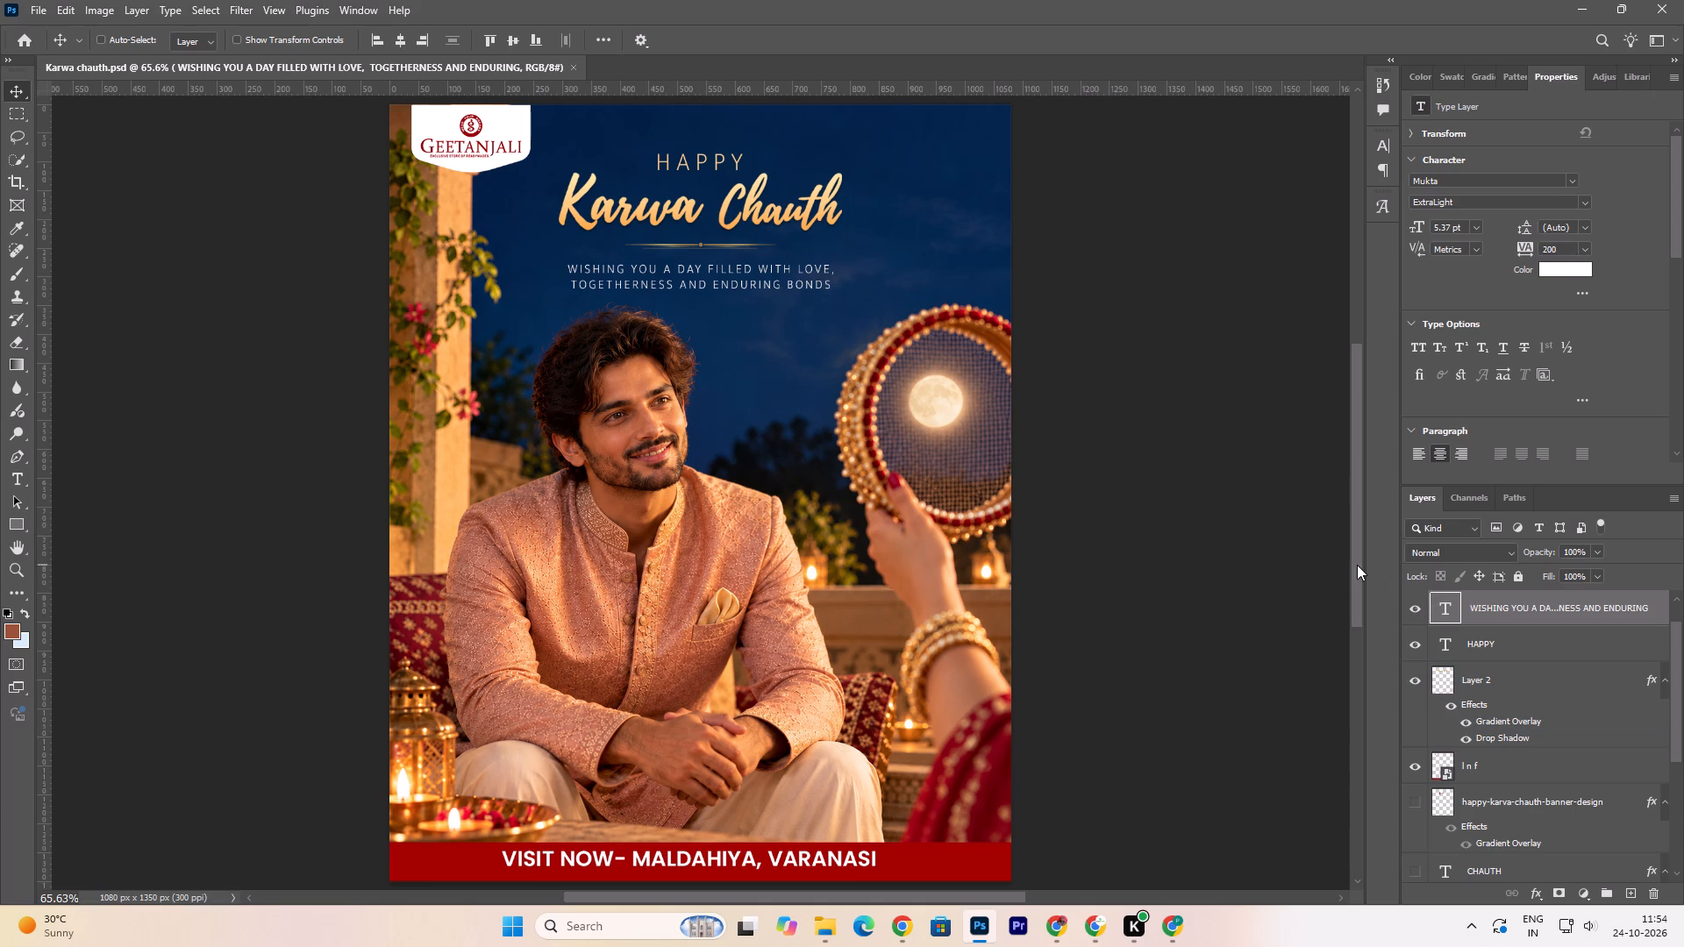
key("ctrl+s")
key("ctrl+z")
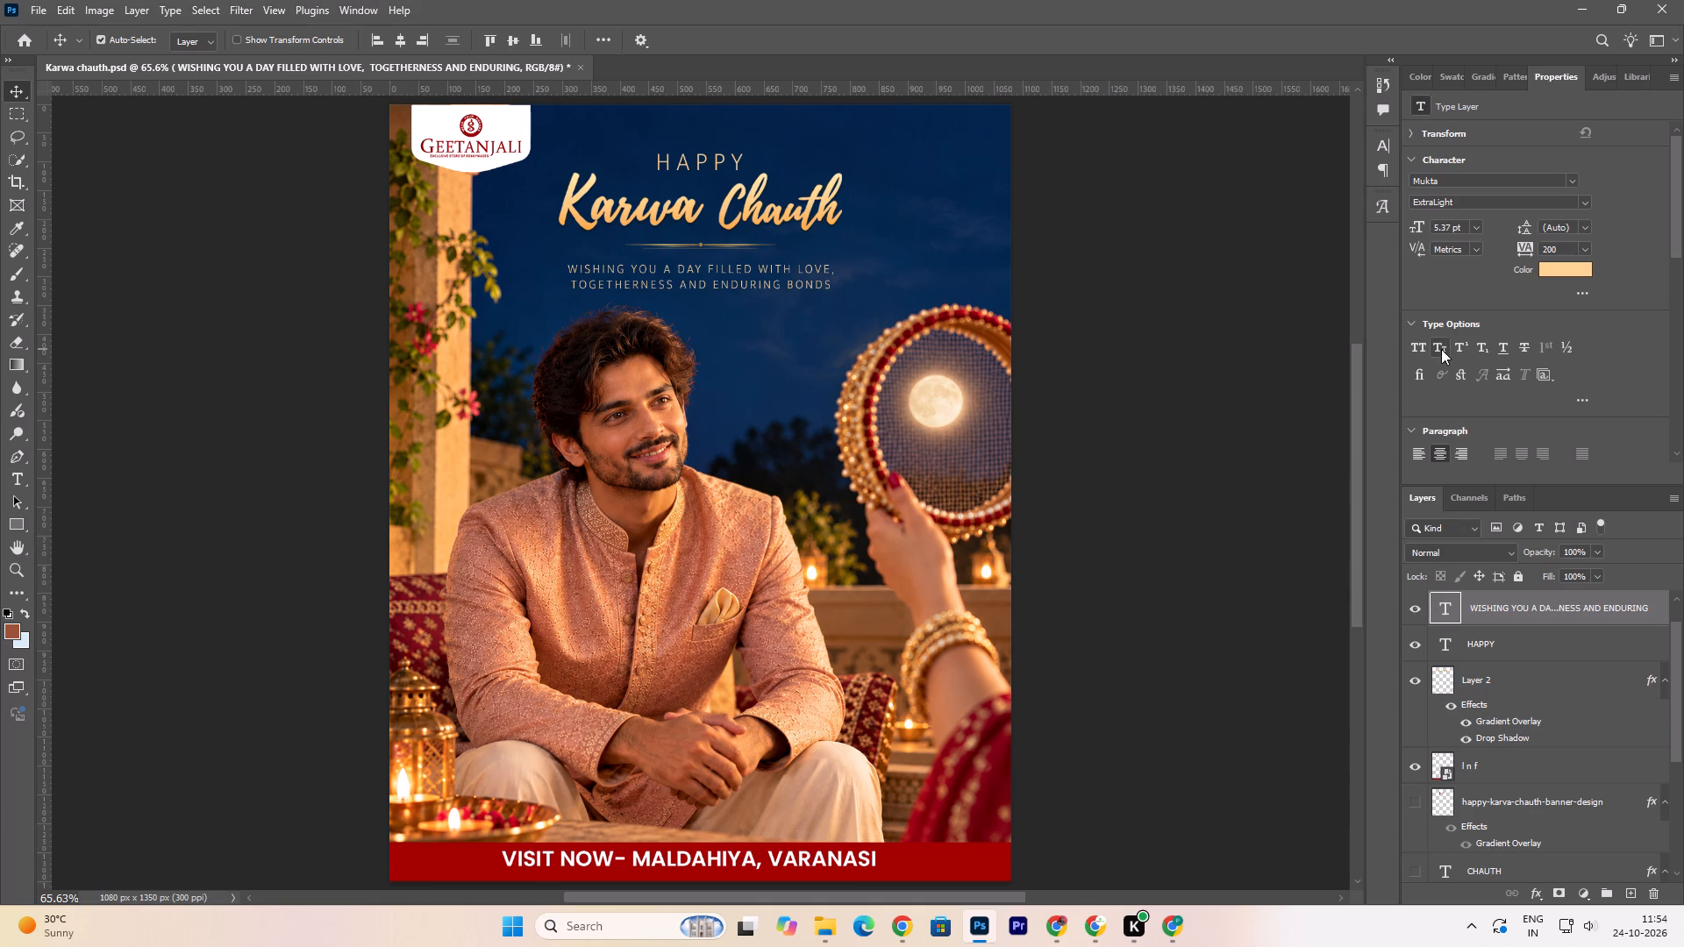
key("ctrl+shift+z")
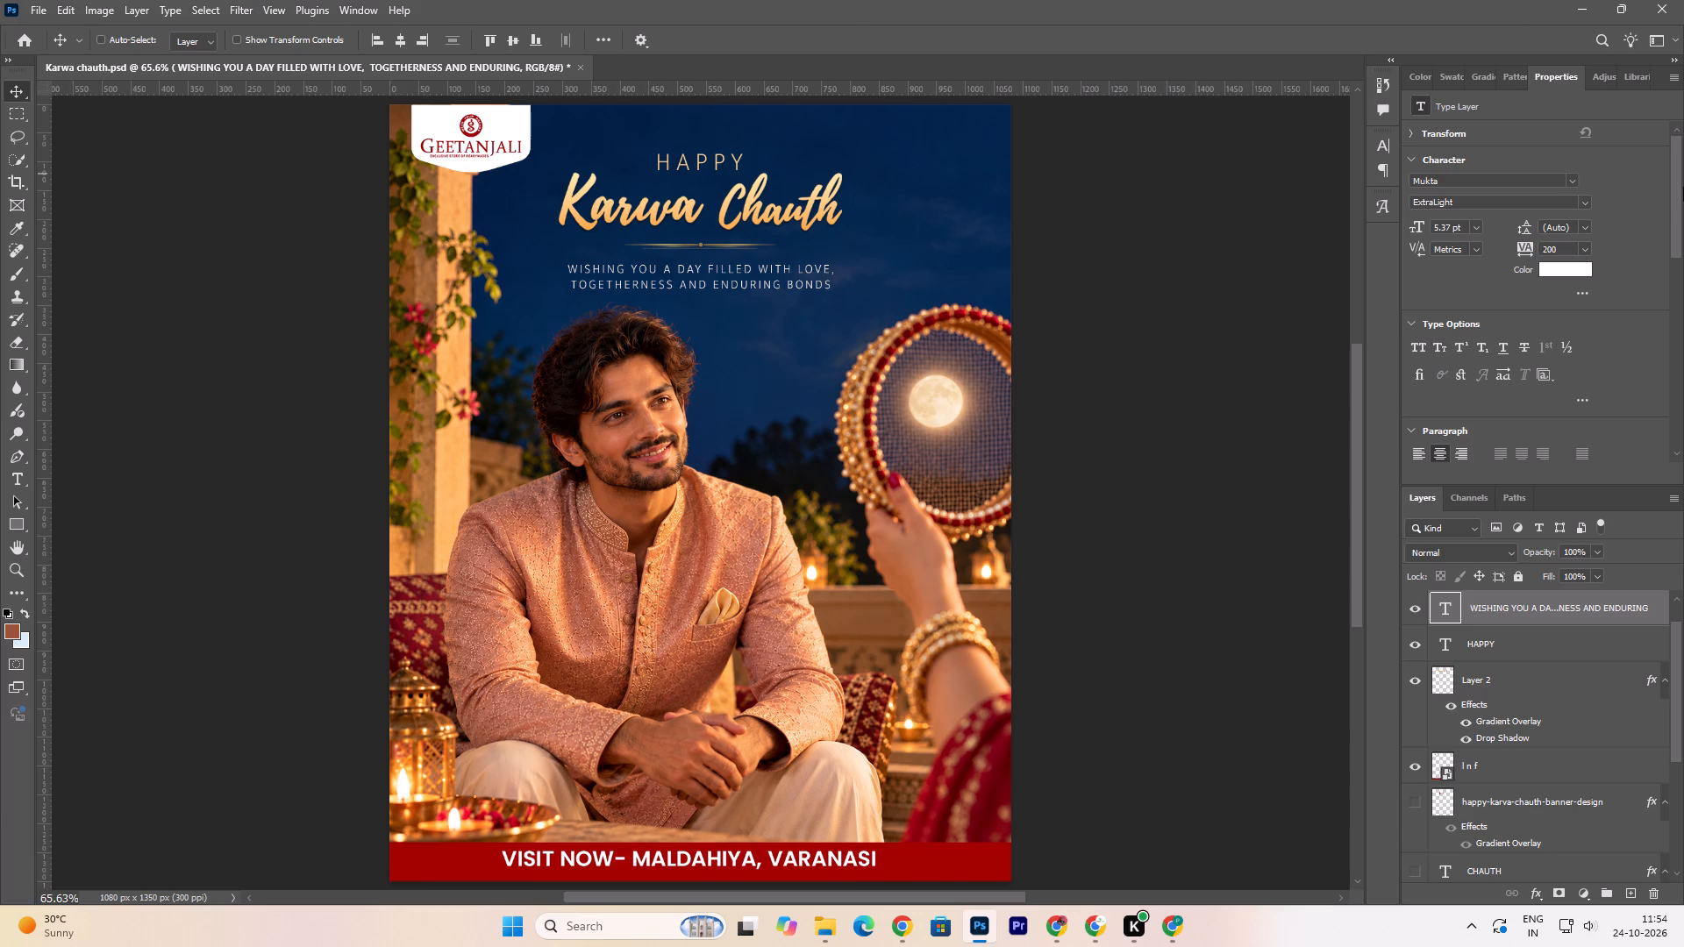
key("ctrl+s")
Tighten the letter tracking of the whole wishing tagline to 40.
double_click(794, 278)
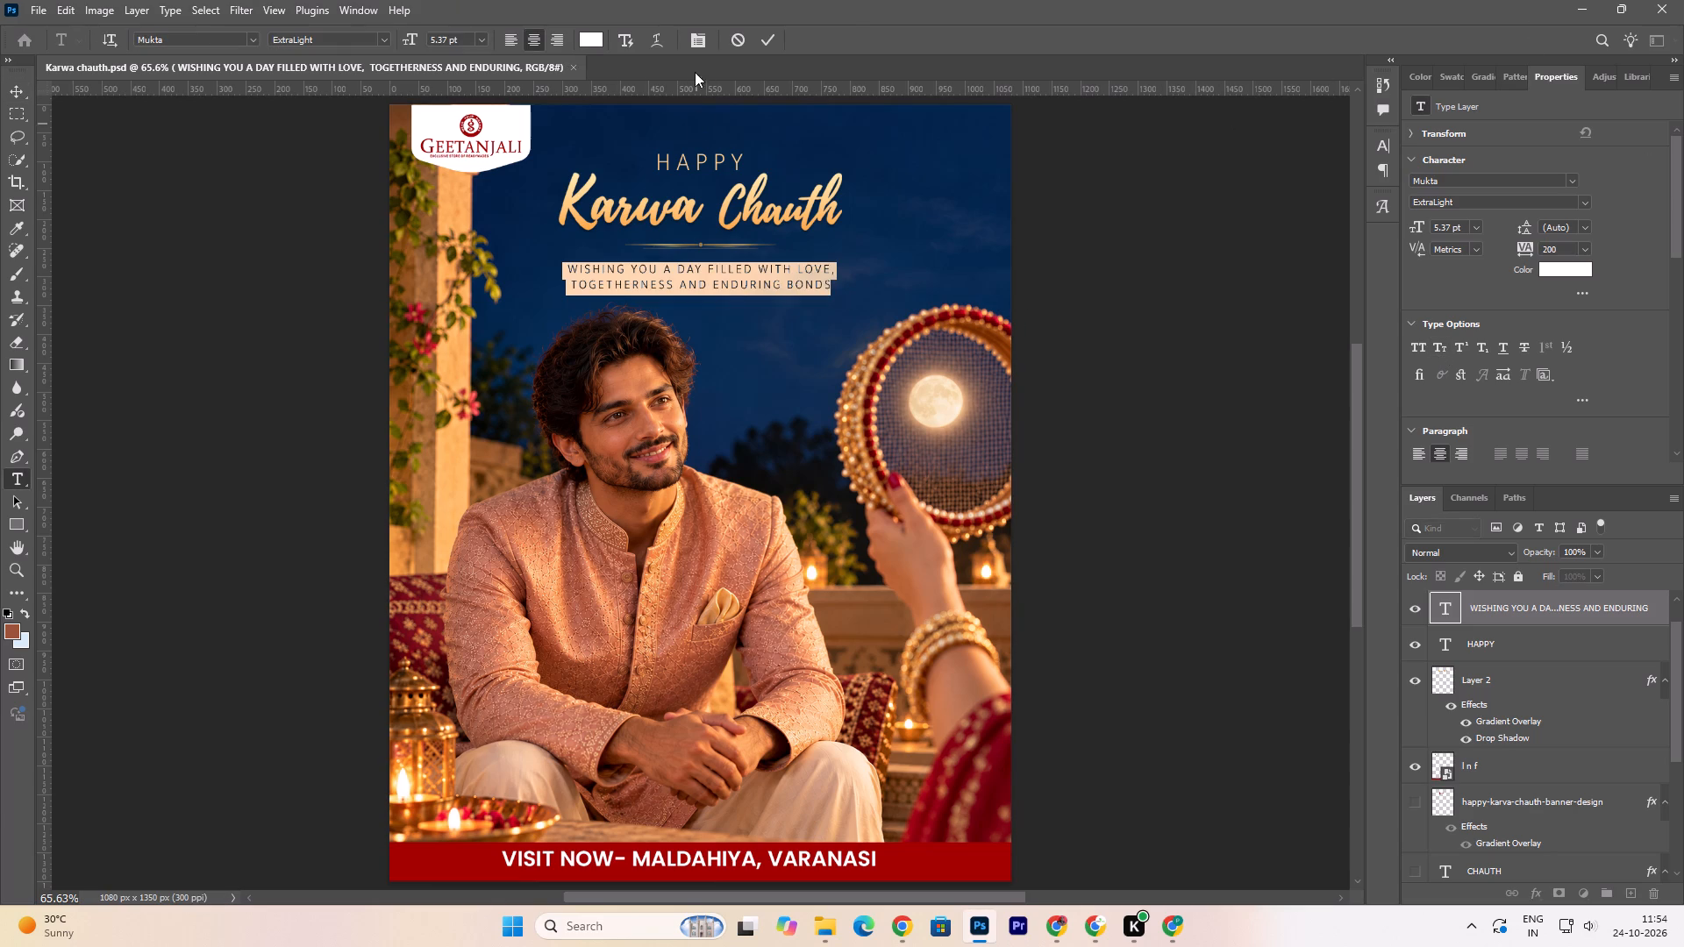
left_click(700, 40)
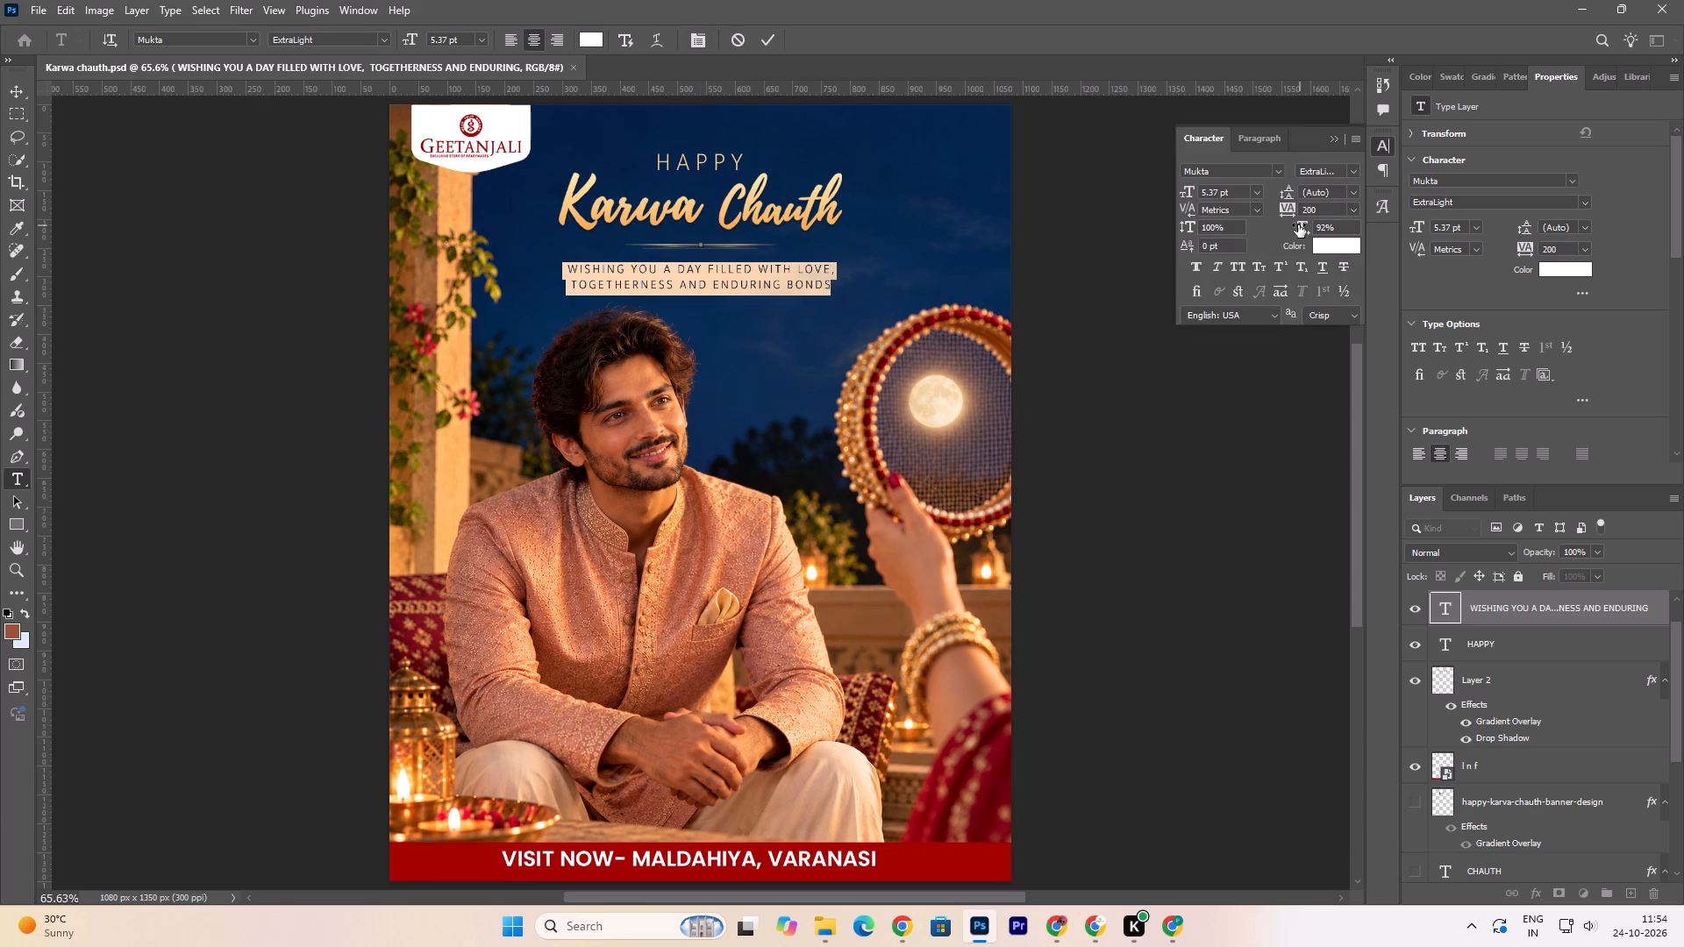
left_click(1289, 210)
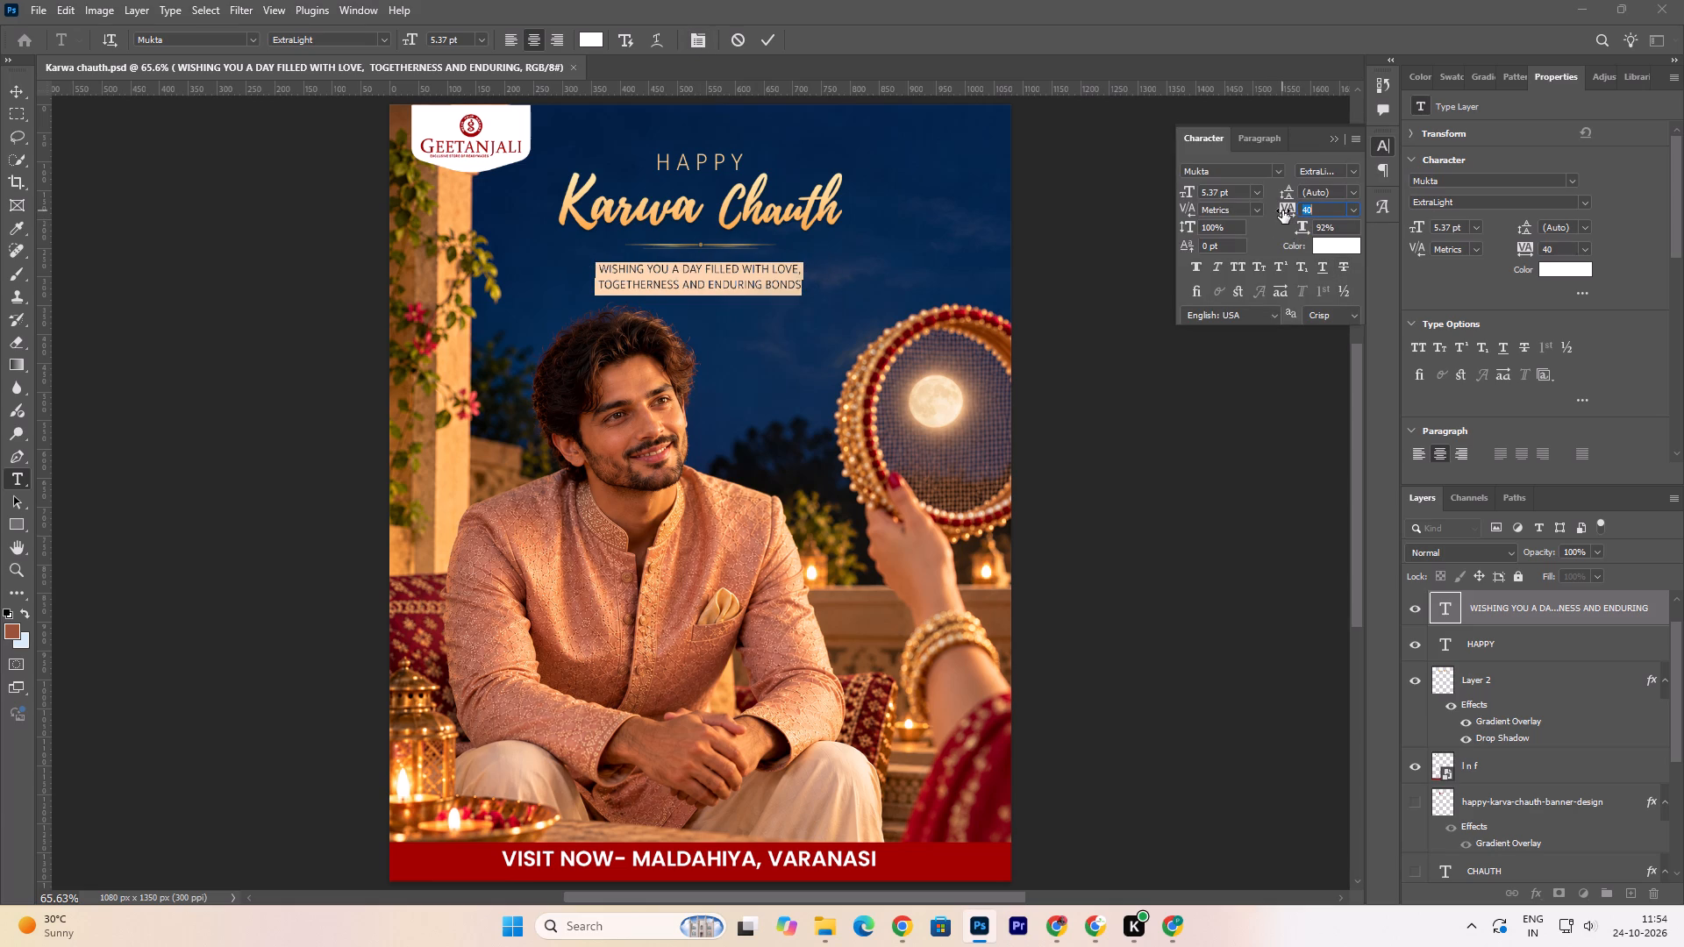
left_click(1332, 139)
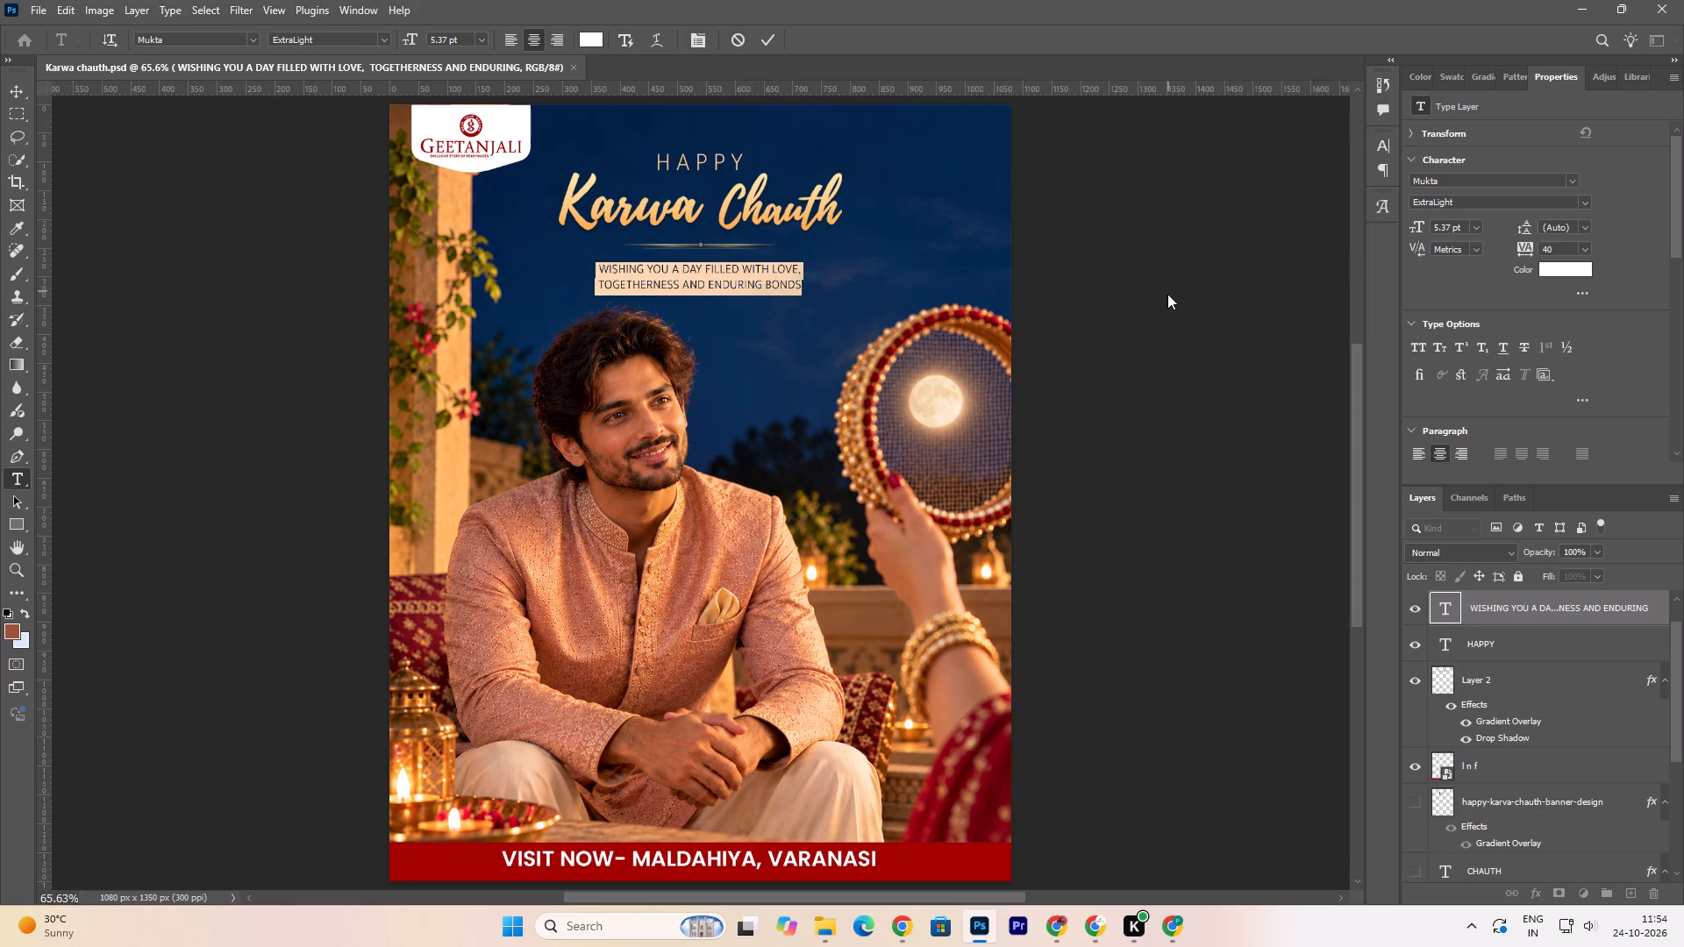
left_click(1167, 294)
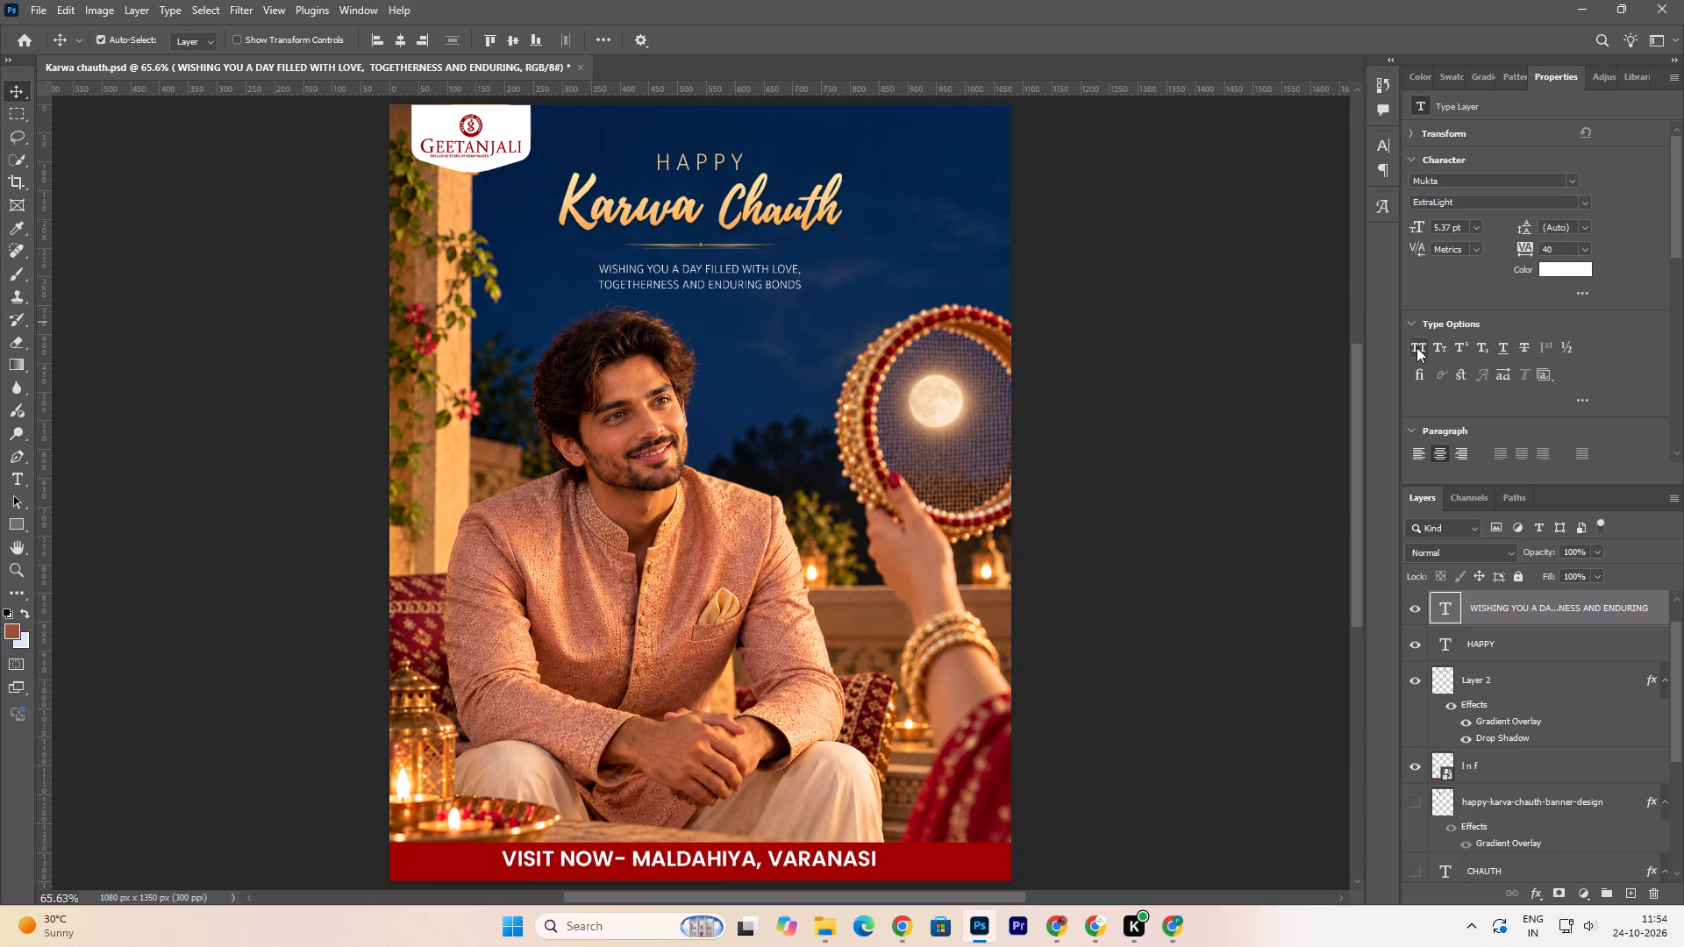
Set the letter tracking of the whole wishing tagline to 140.
double_click(791, 282)
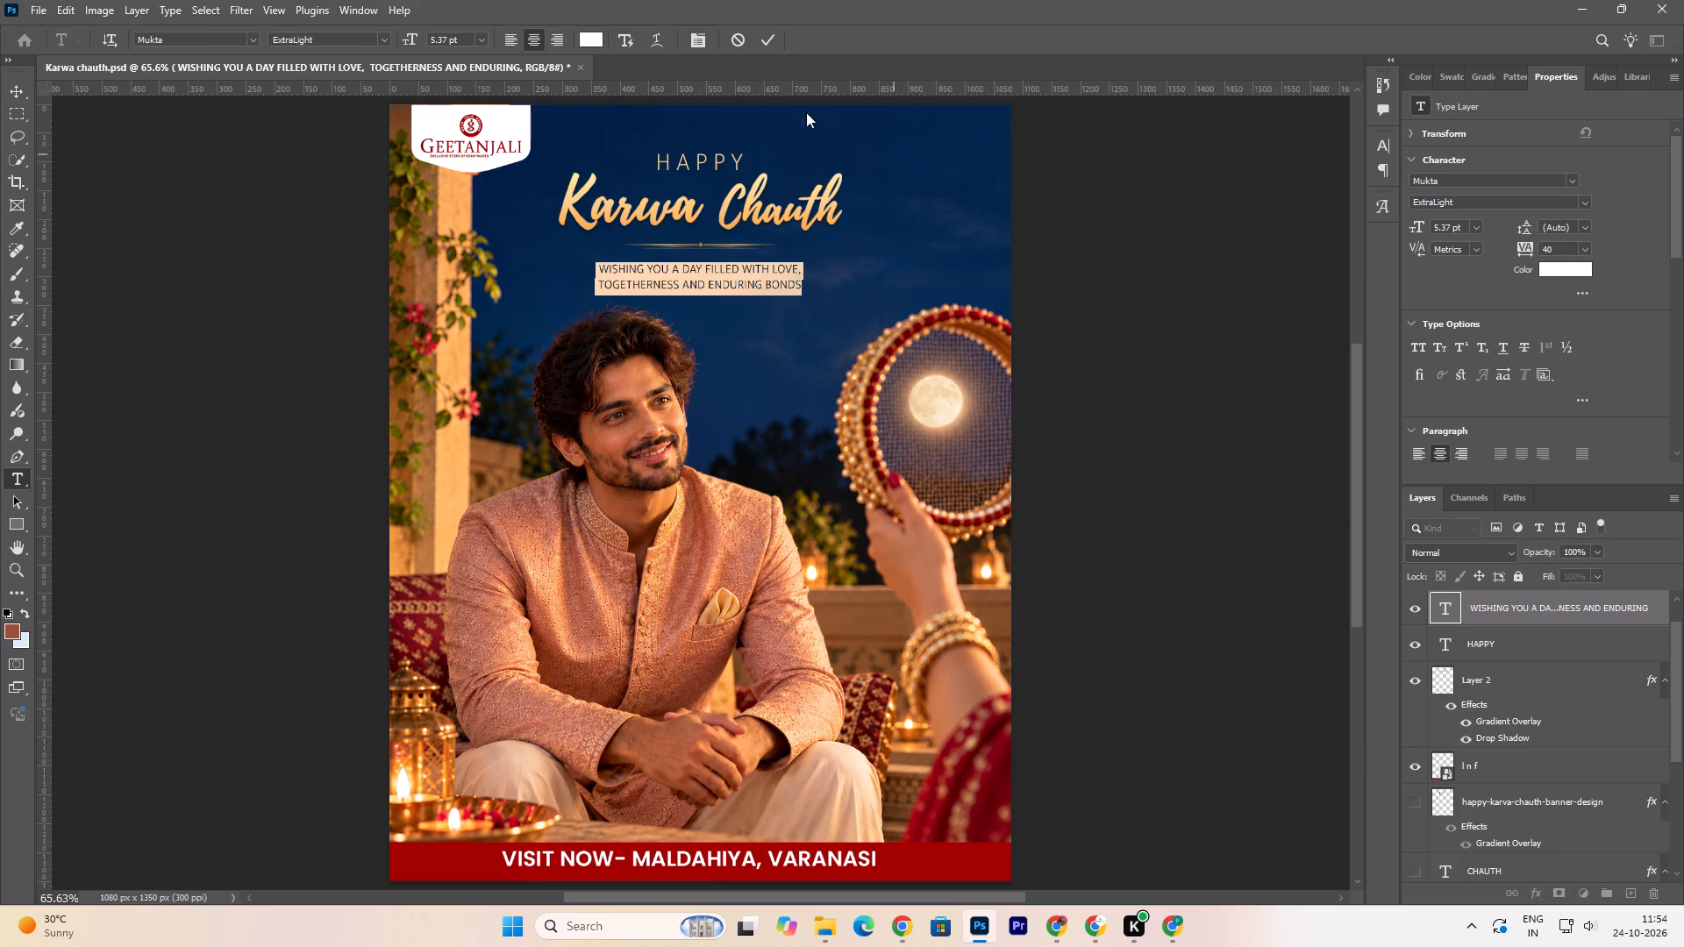
left_click(695, 40)
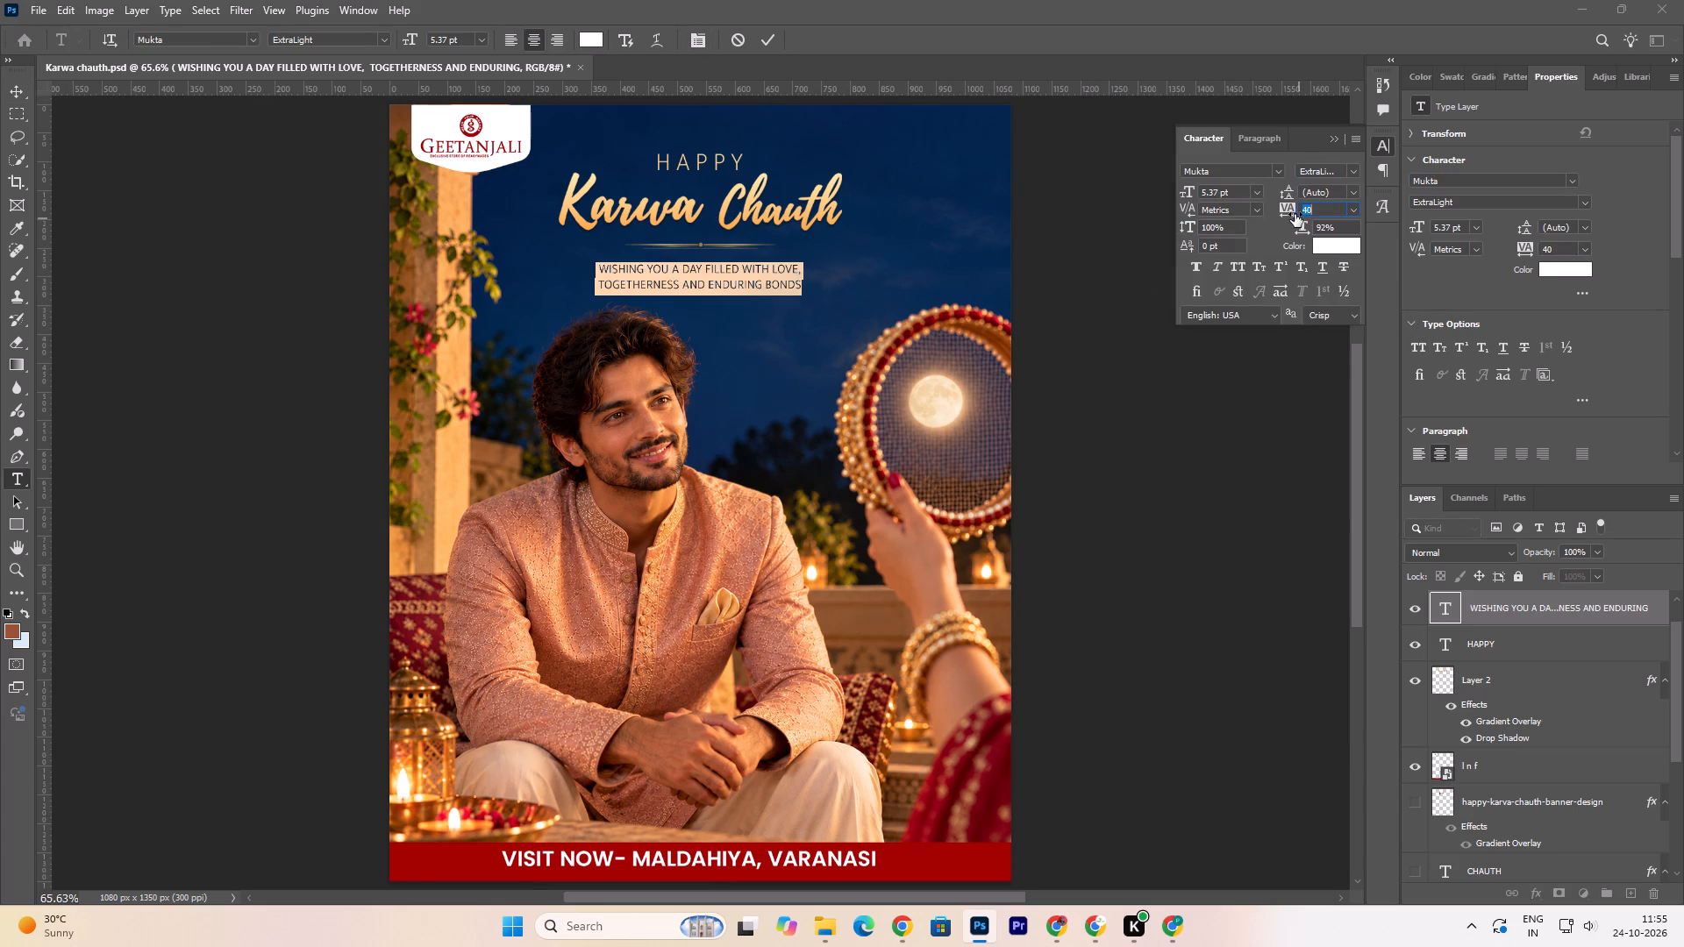
left_click(1288, 211)
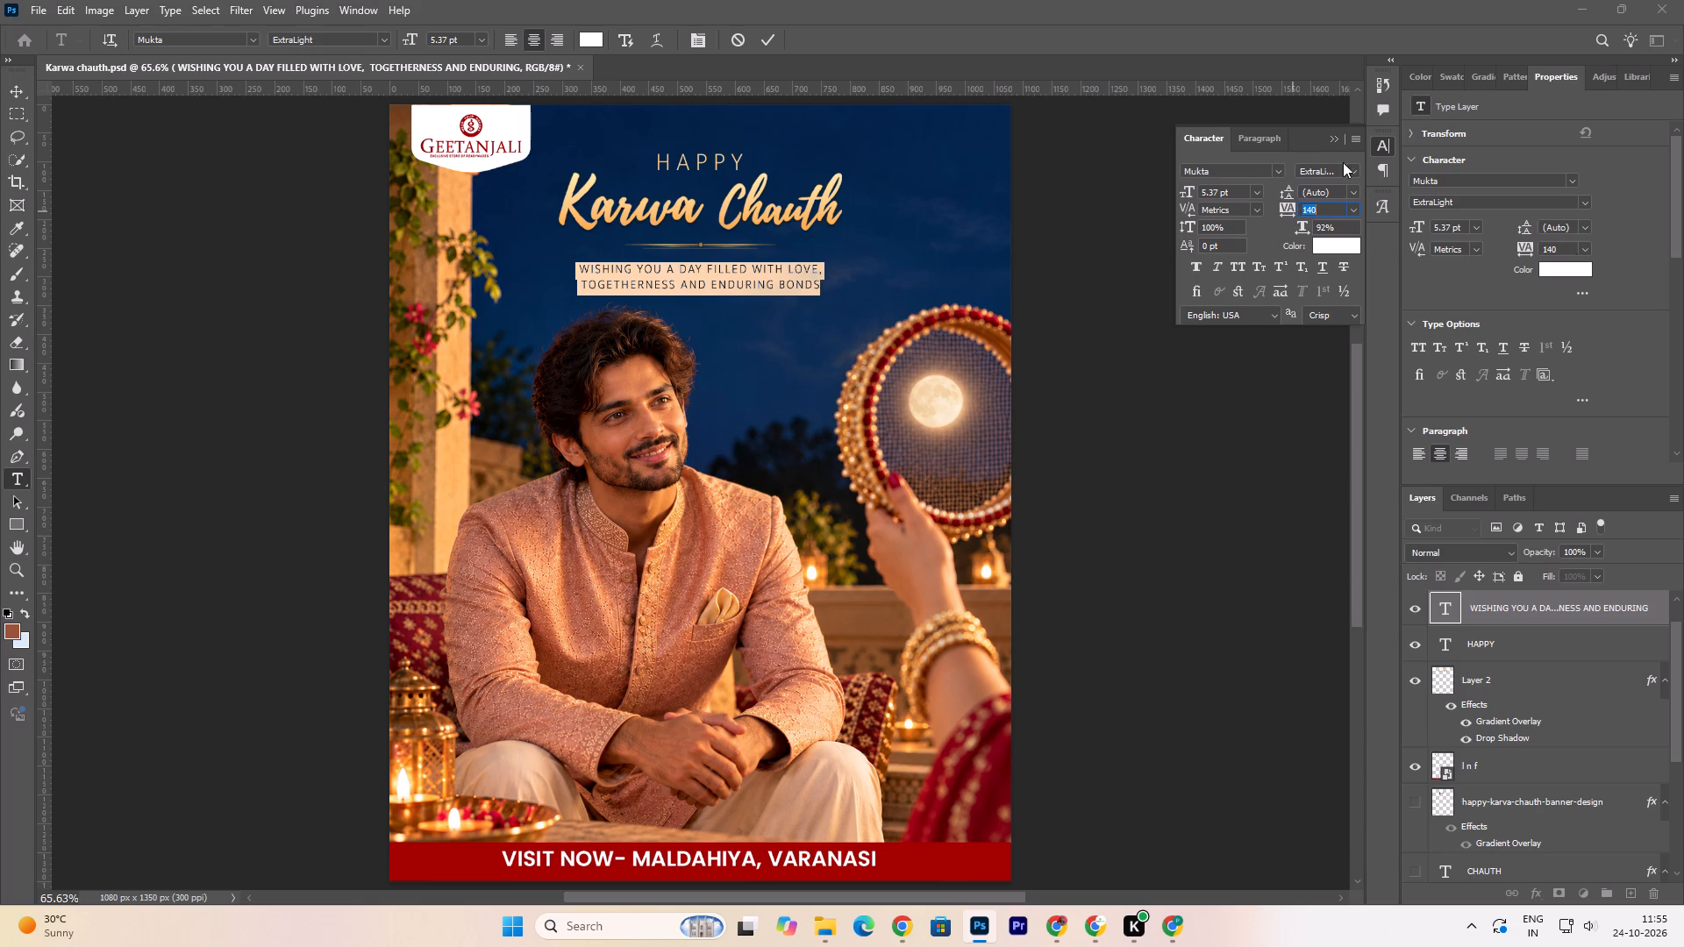
left_click(1338, 139)
left_click(1243, 325)
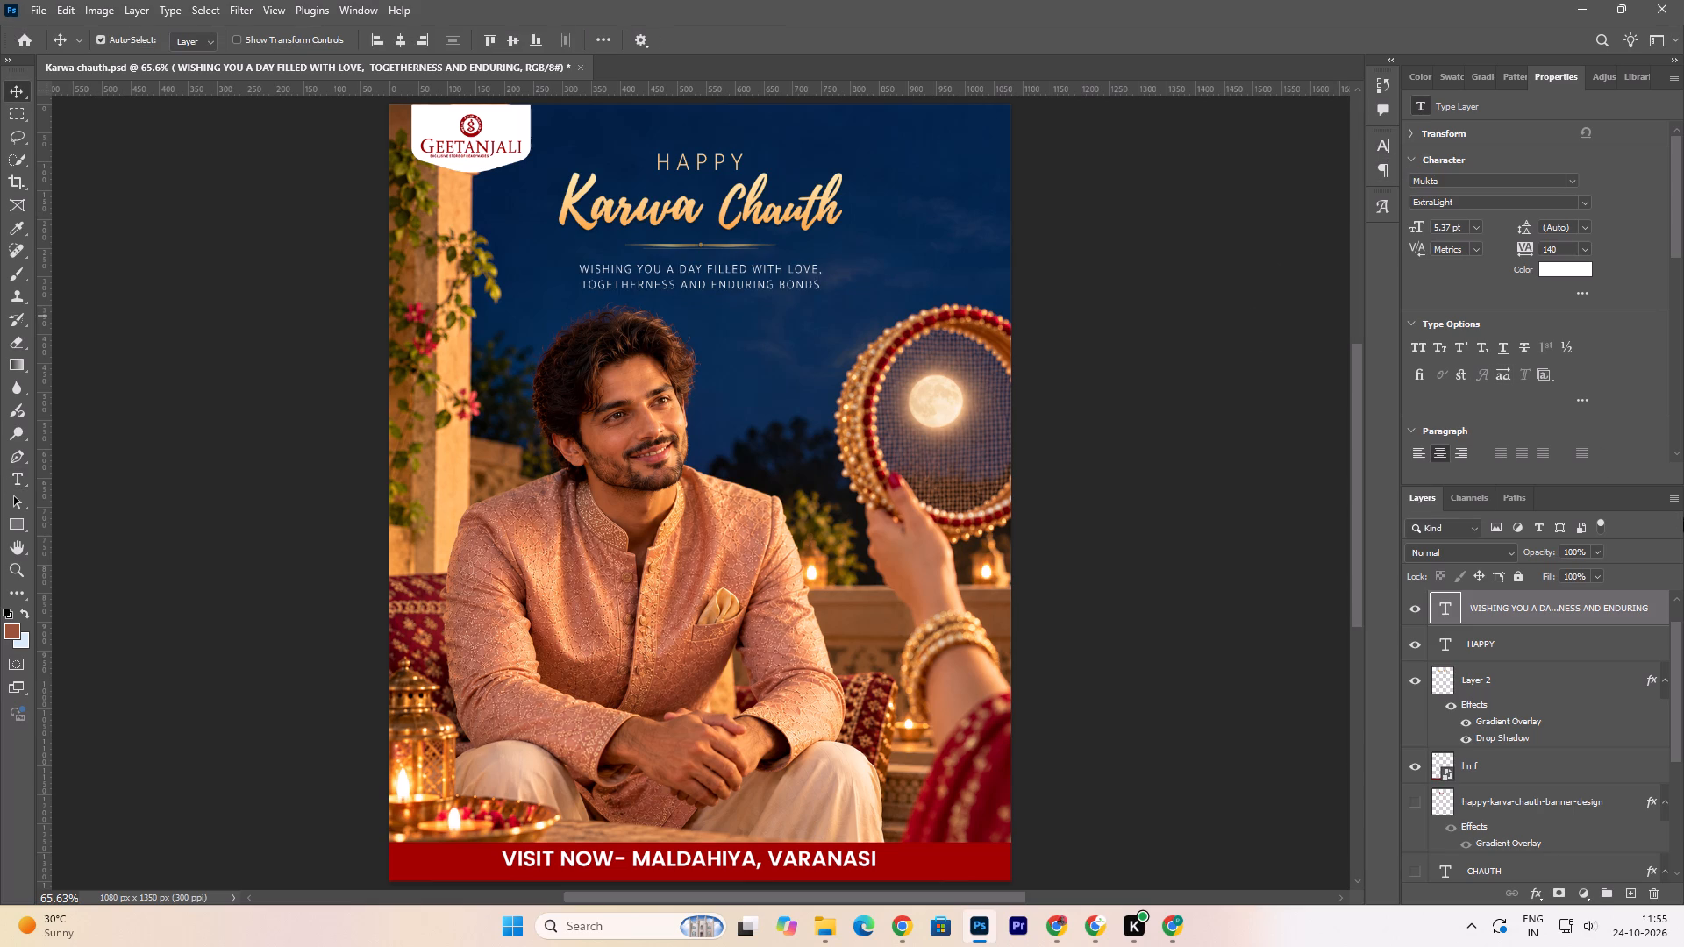
Centre the wishing tagline horizontally on the poster and save the file.
left_click(724, 287)
left_click(399, 42)
key("ctrl+s")
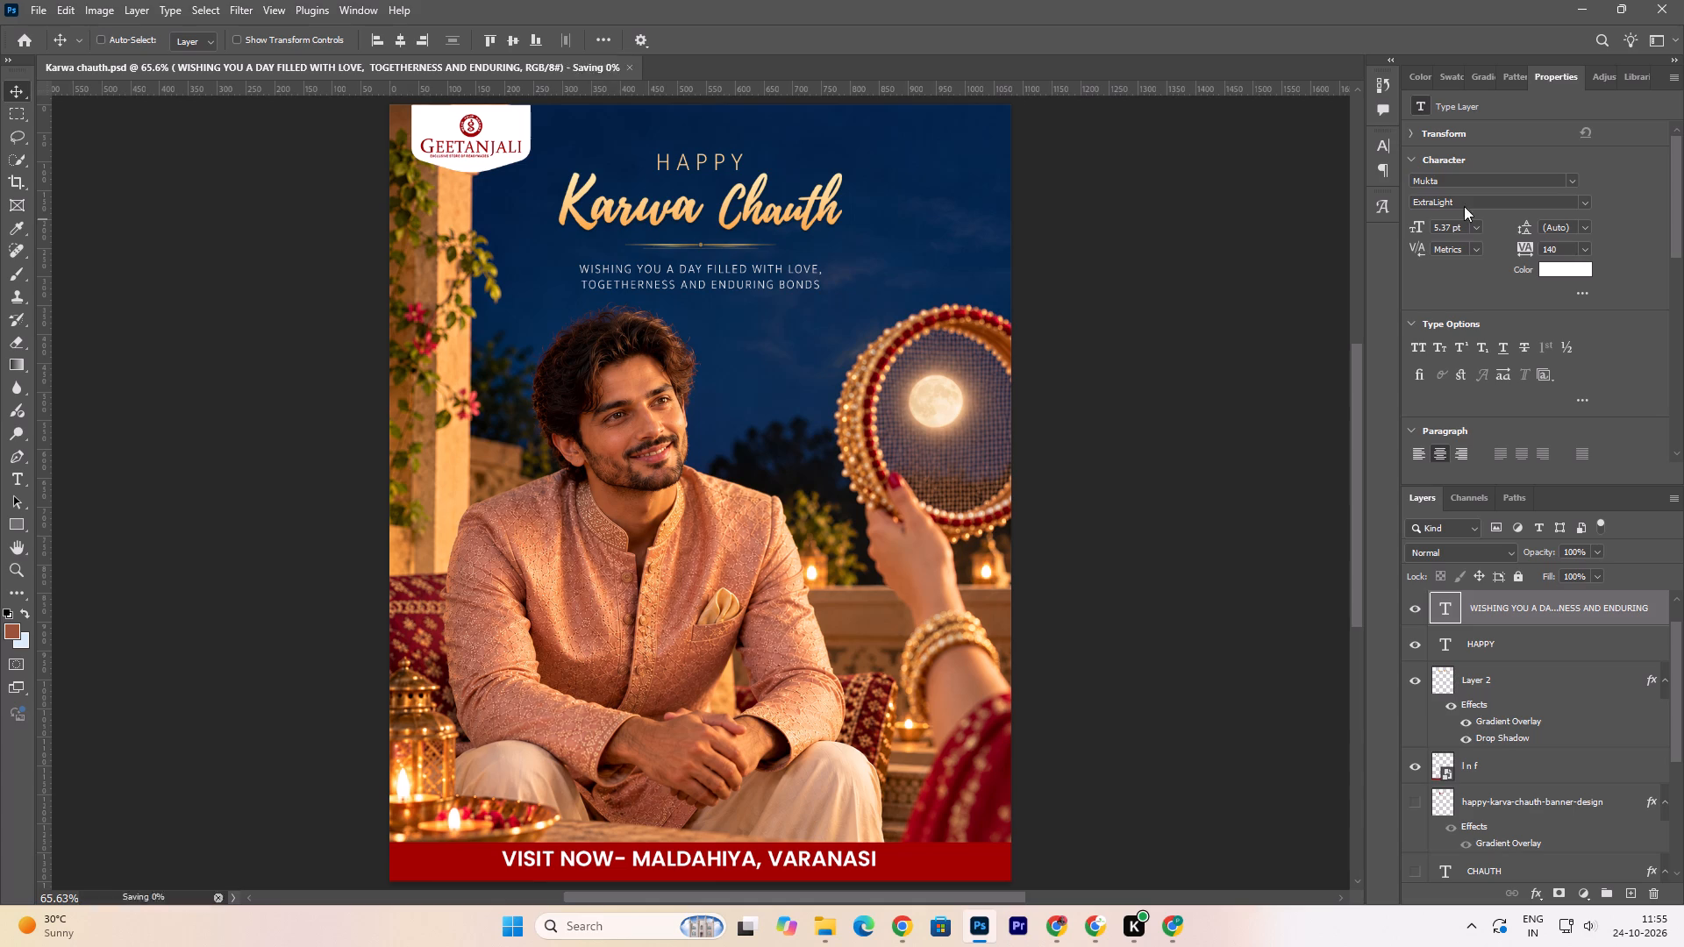
key("ctrl+s")
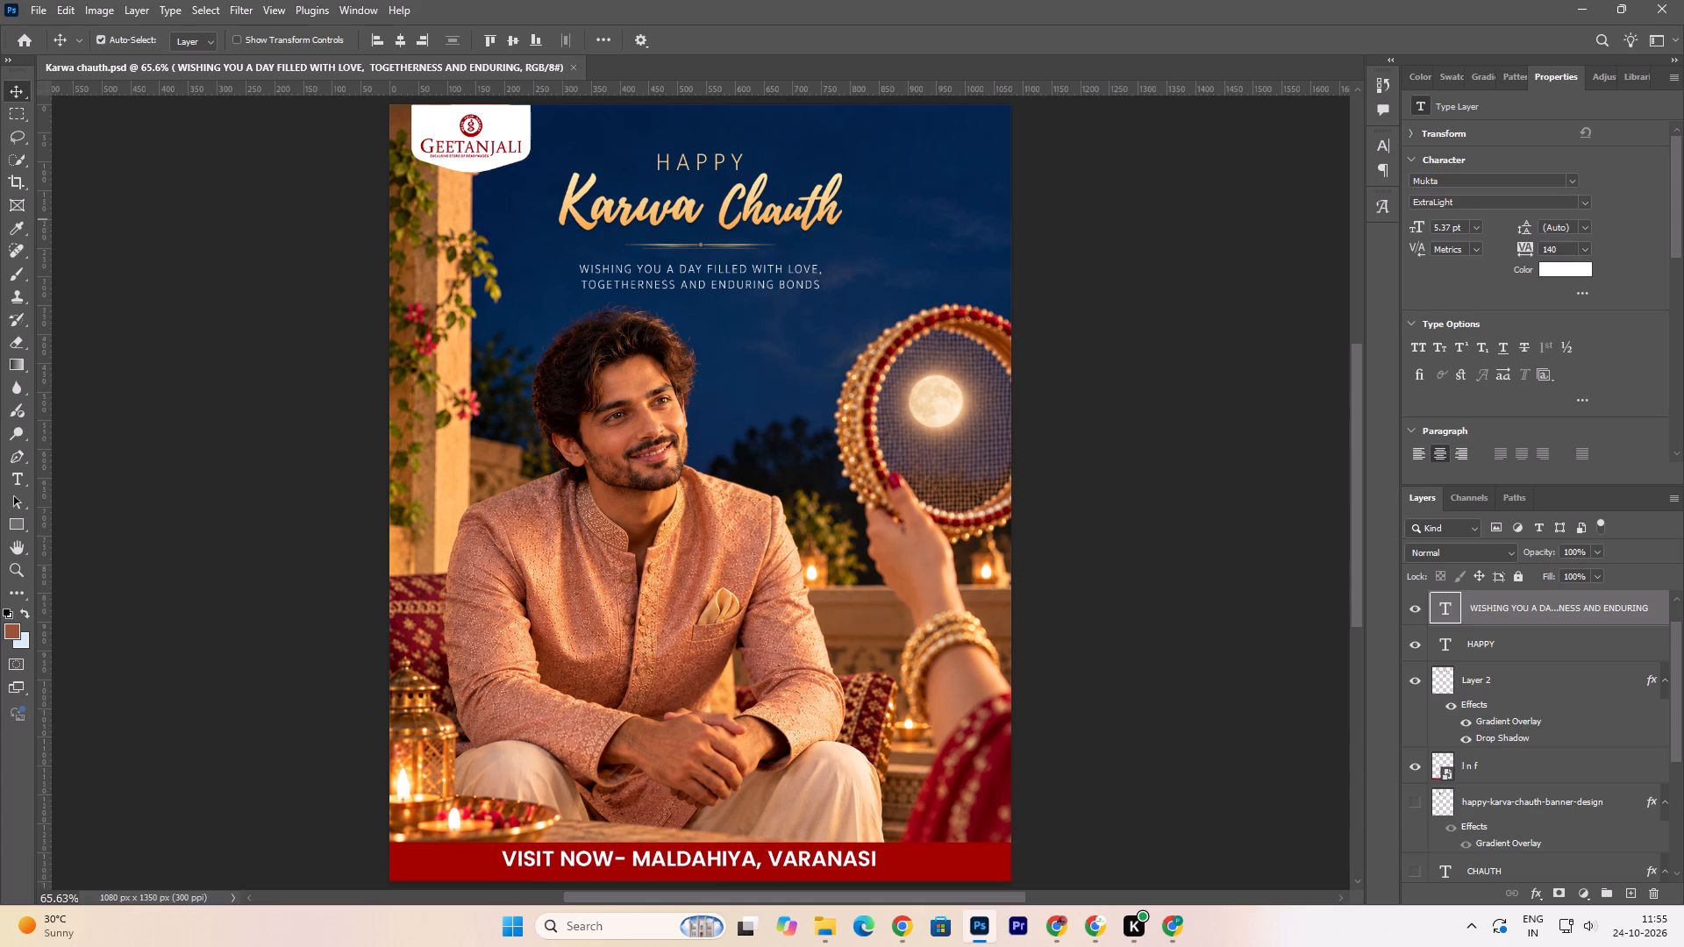
Nudge the wishing tagline slightly up, closer to the gold underline ornament.
key("Up")
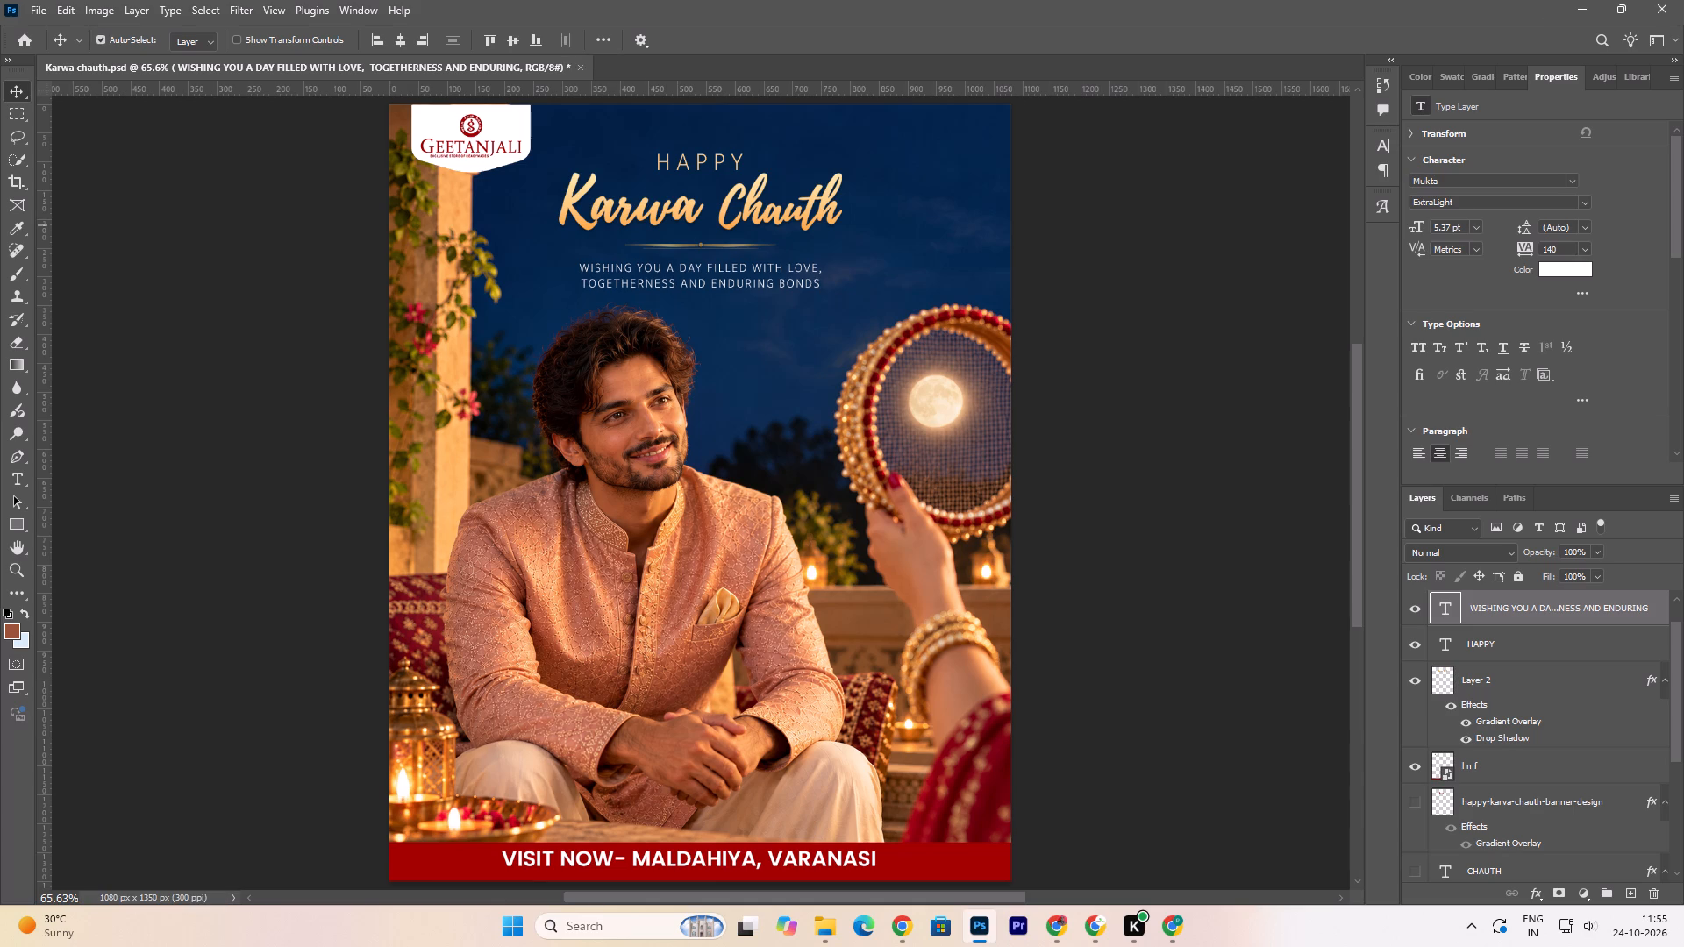
key("Up")
key("Up")
key("Down")
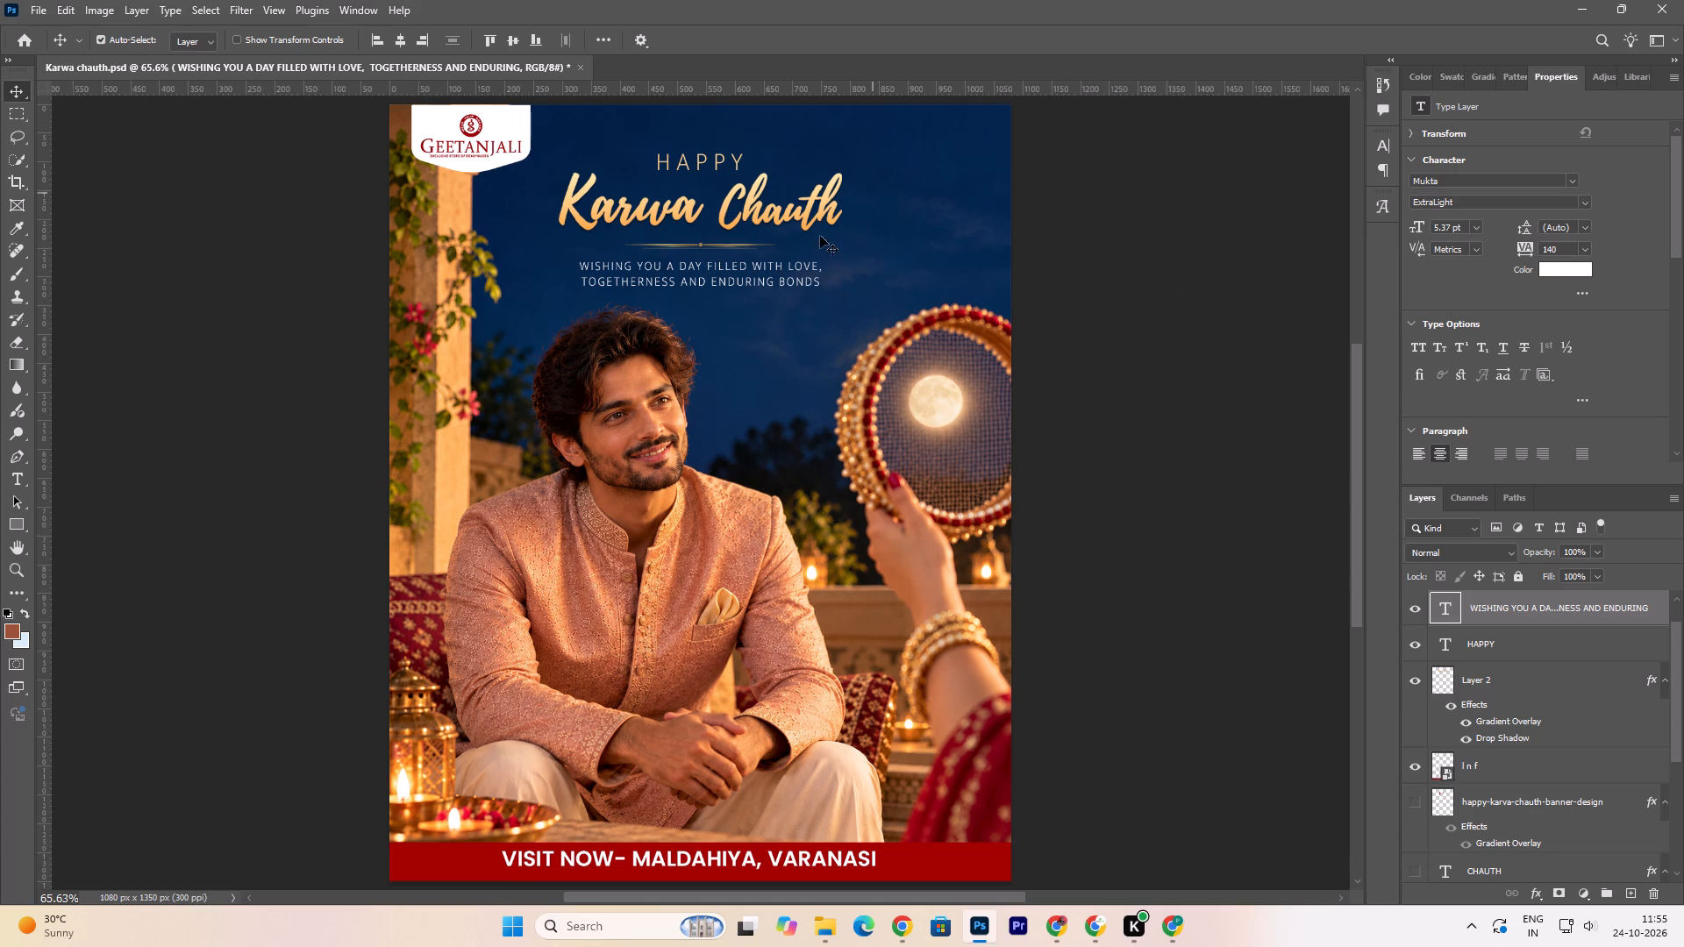
Nudge the gold underline ornament up towards the Karwa Chauth title, to a Y position of 234 px.
left_click(703, 245)
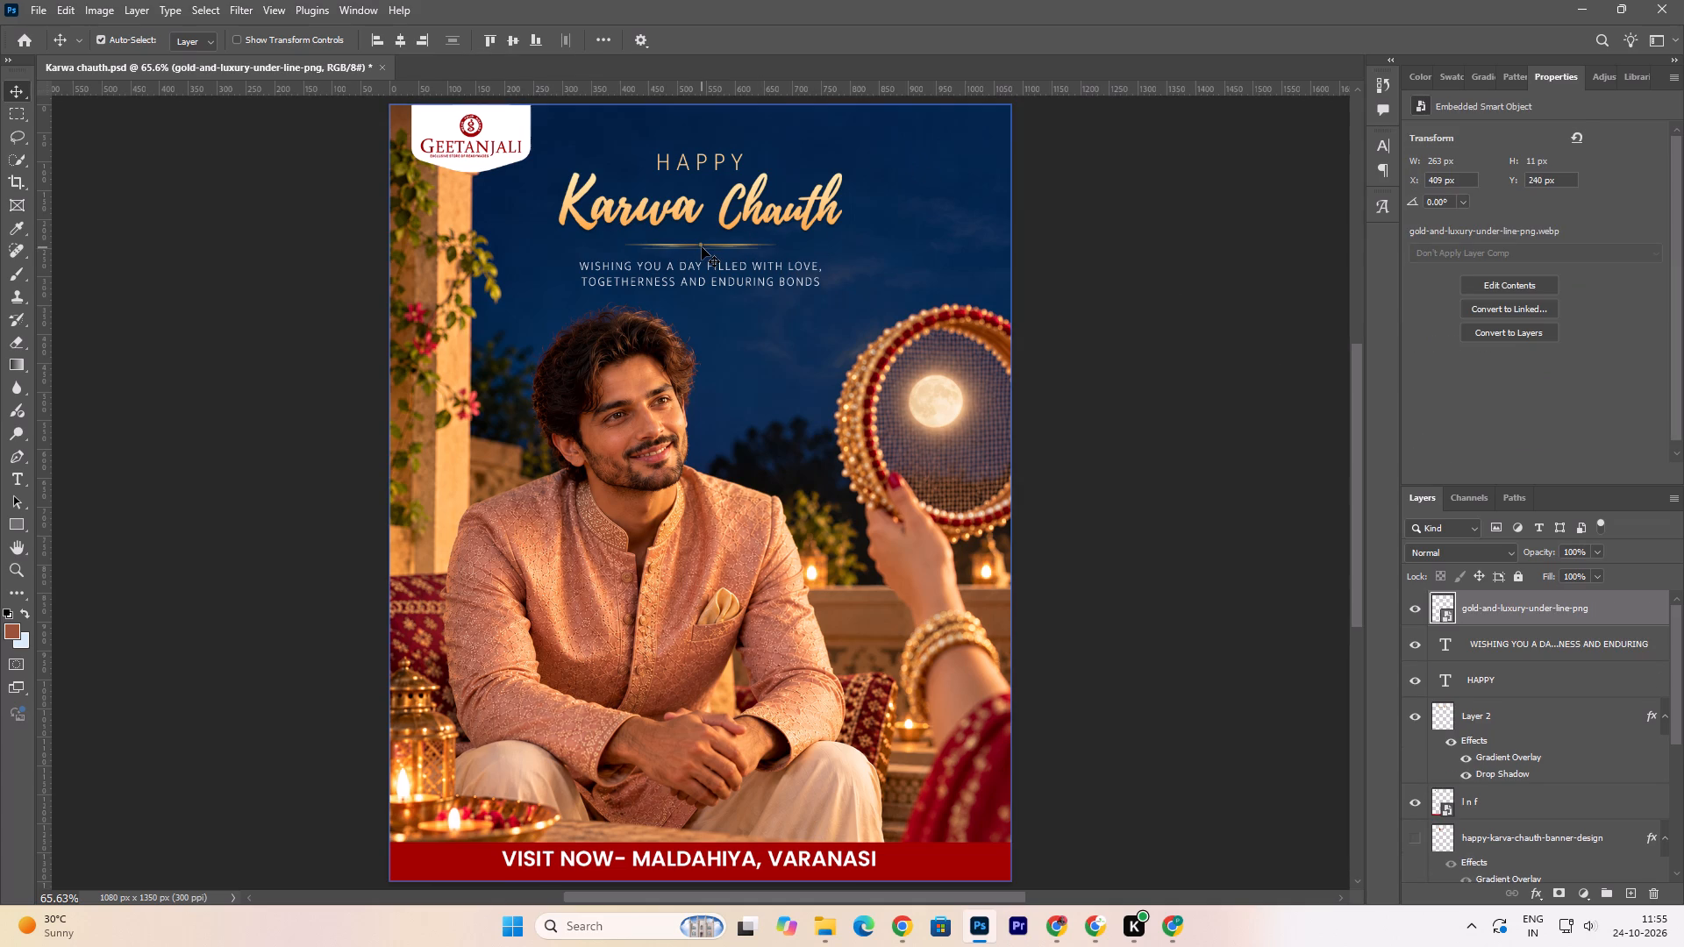
key("Up")
key("Up")
key("Down")
left_click(703, 244)
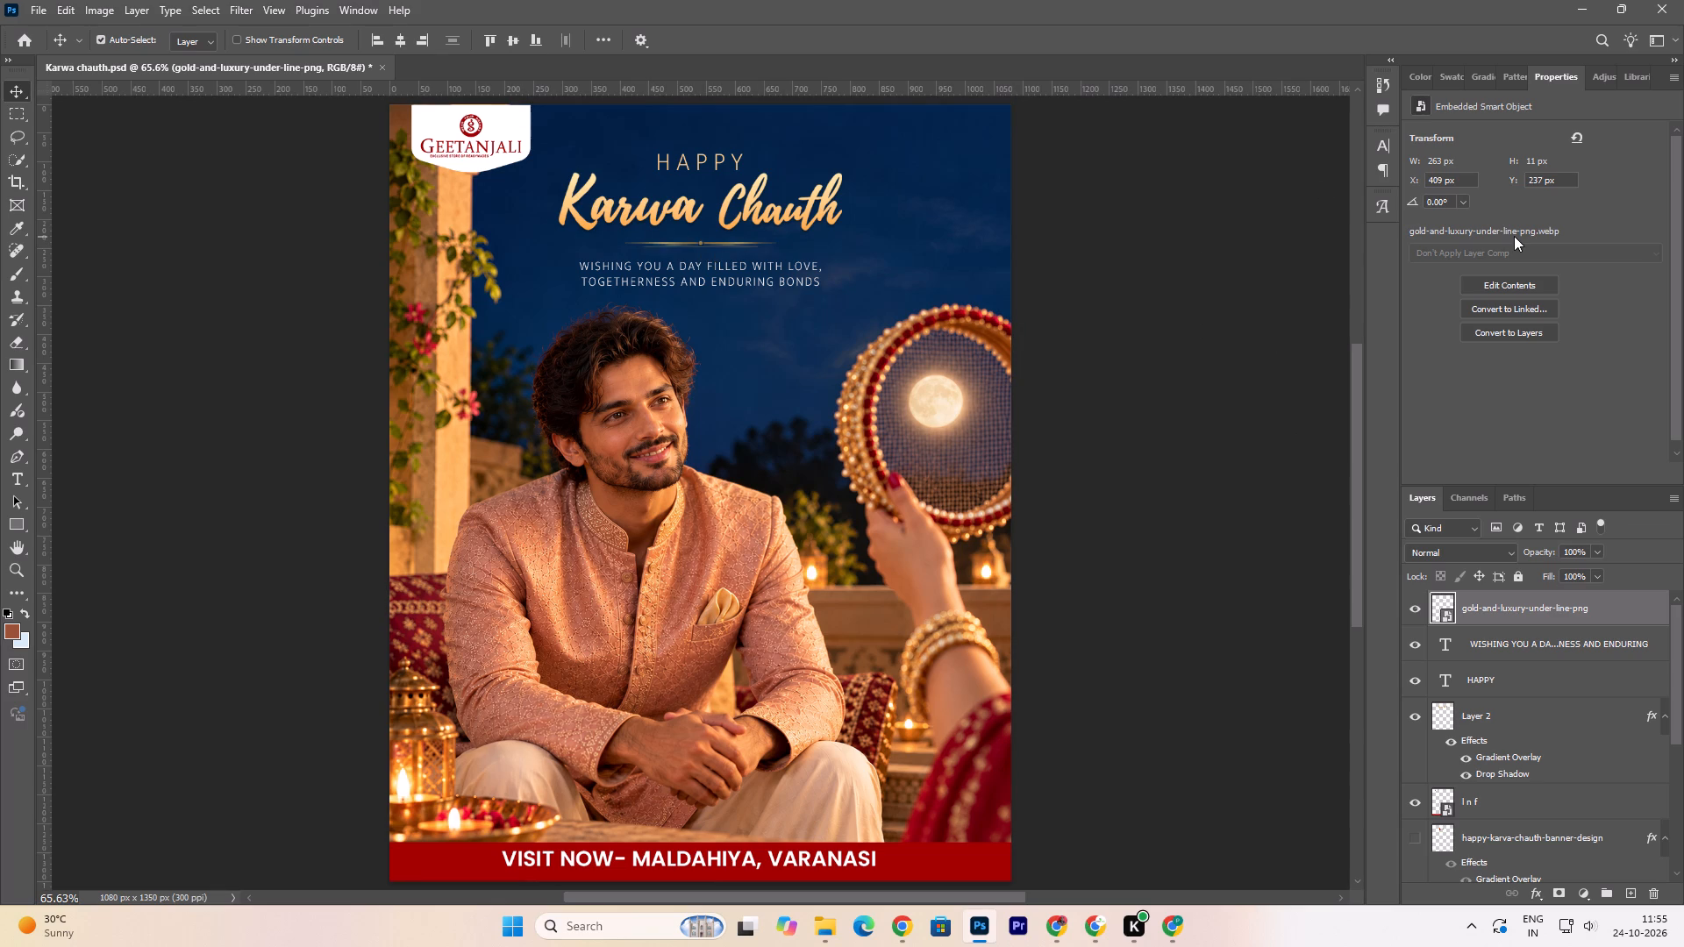
key("Up")
key("Up")
key("Down")
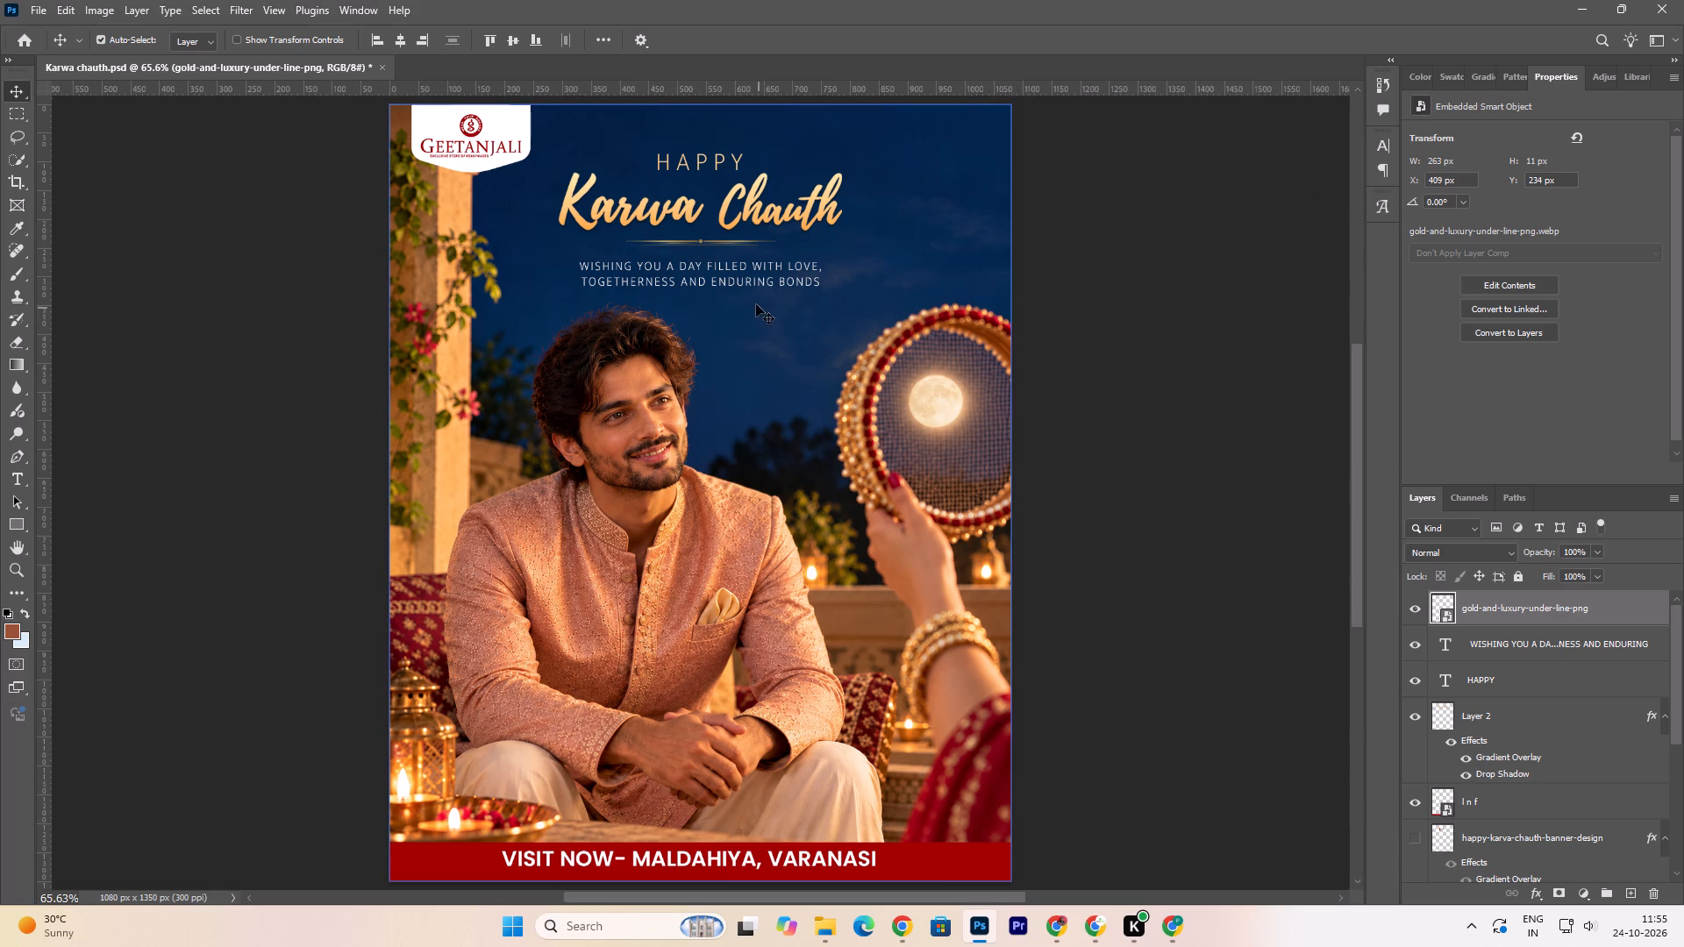
Nudge the wishing tagline up a little towards the gold underline and save the poster.
left_click(741, 281)
key("Up")
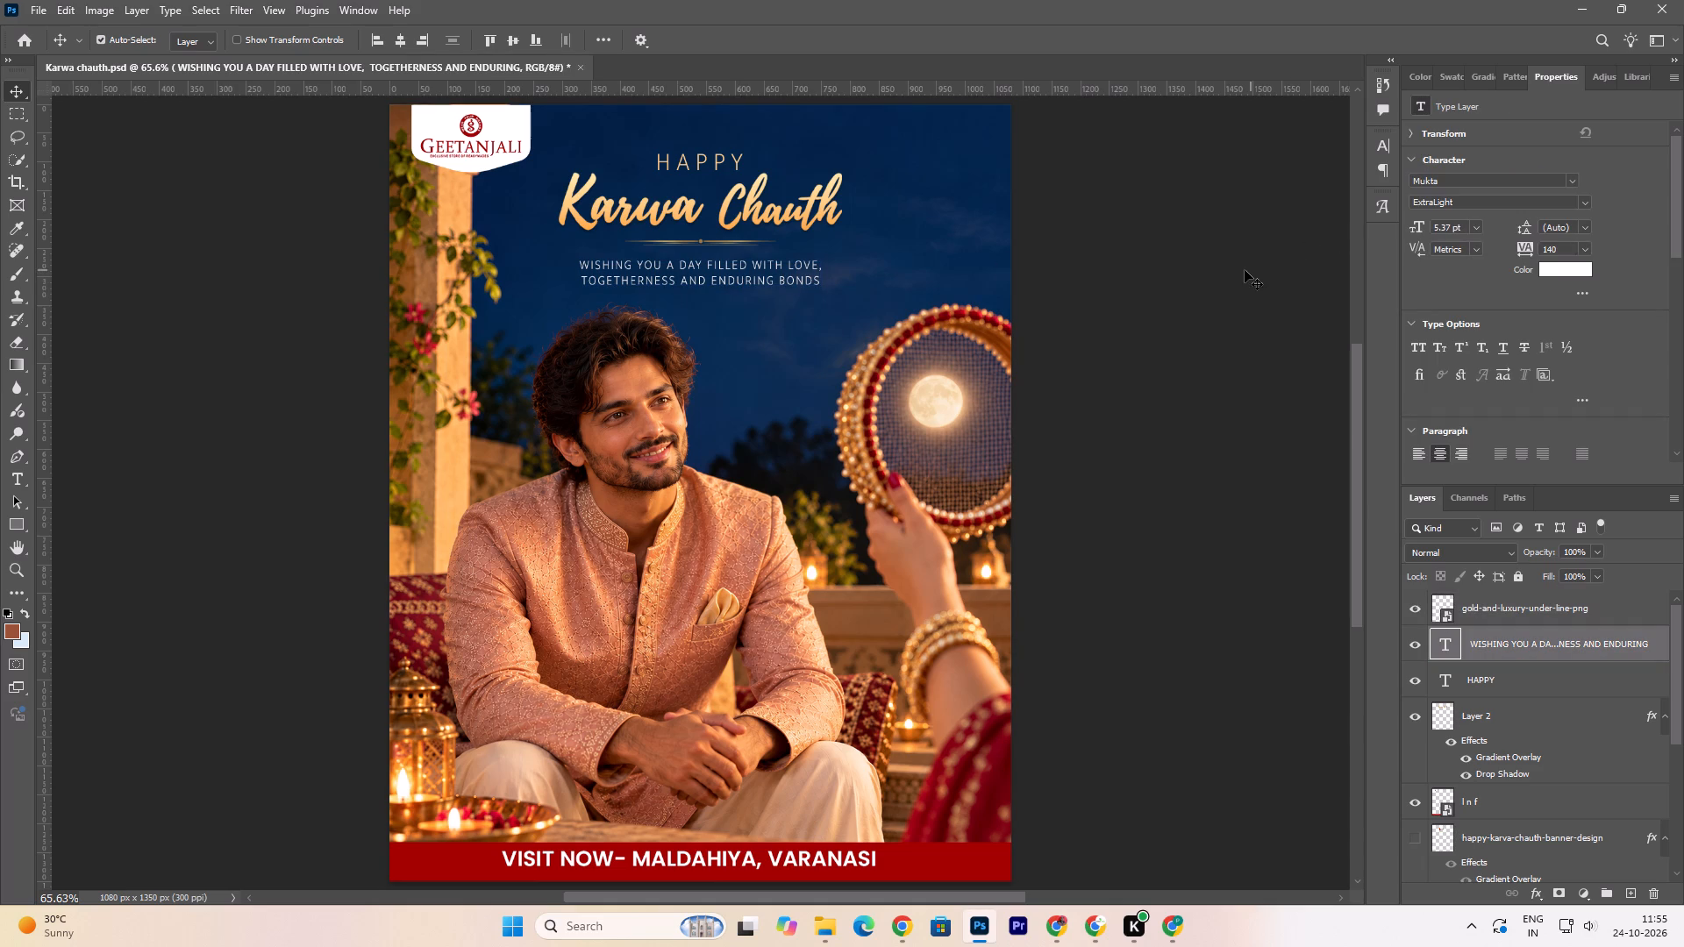
key("ctrl+s")
key("ctrl+s")
Recolour the HAPPY text above the title white (#ffffff).
left_click(695, 164)
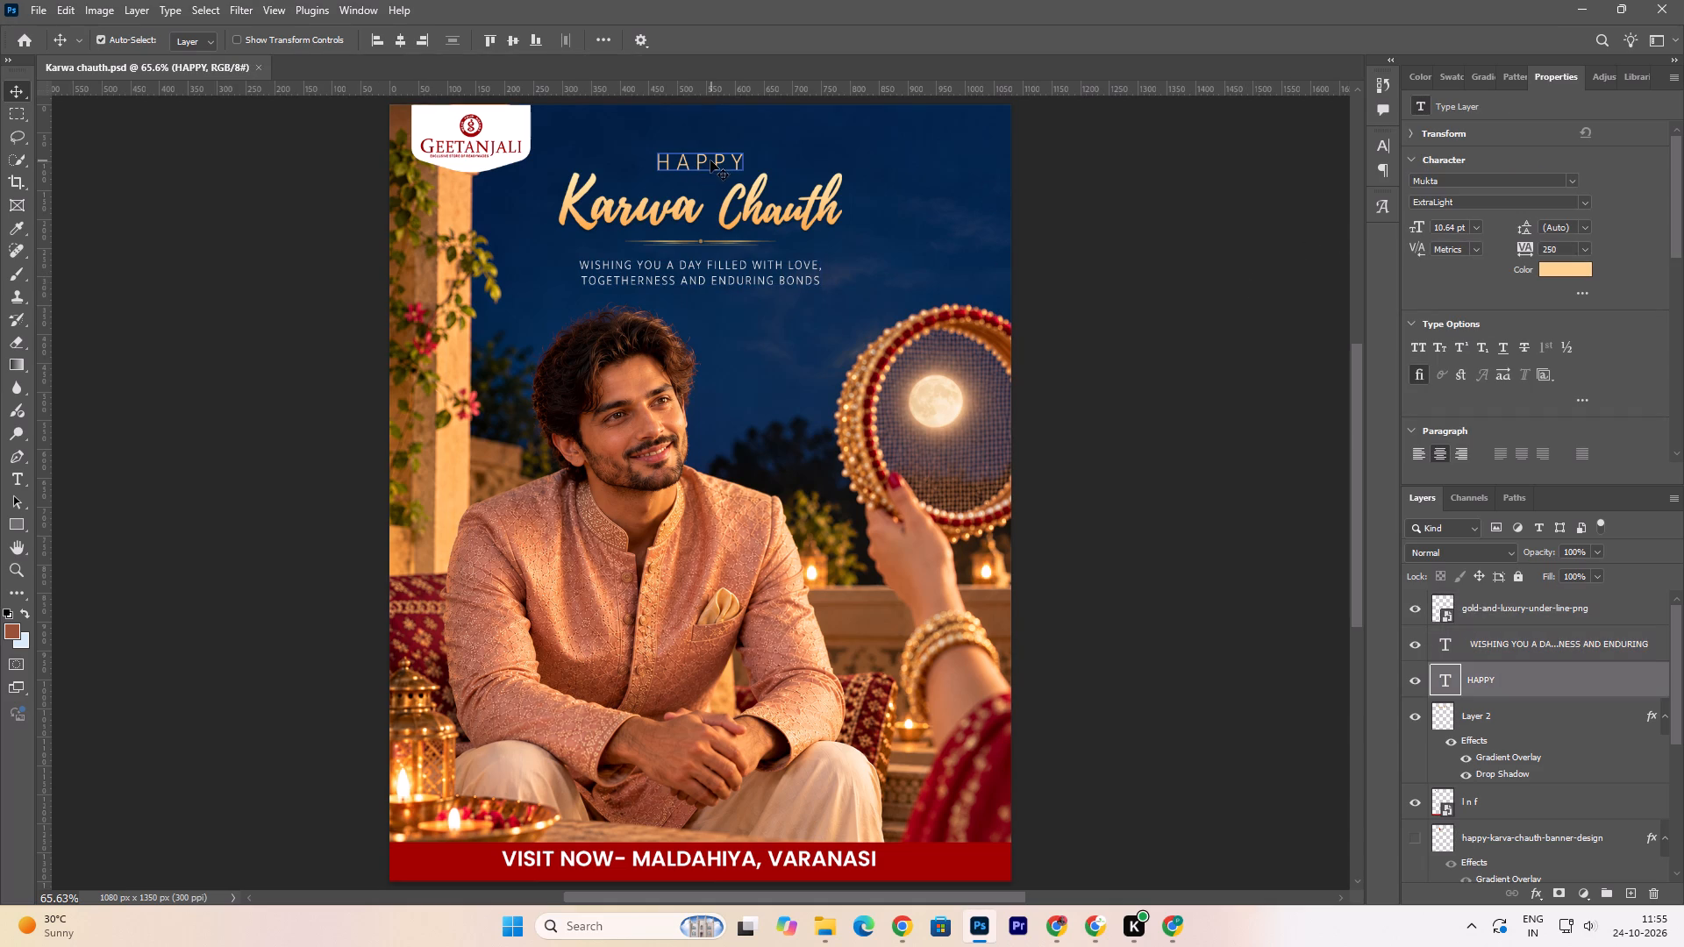
left_click(1568, 273)
left_click_drag(1155, 422, 1138, 409)
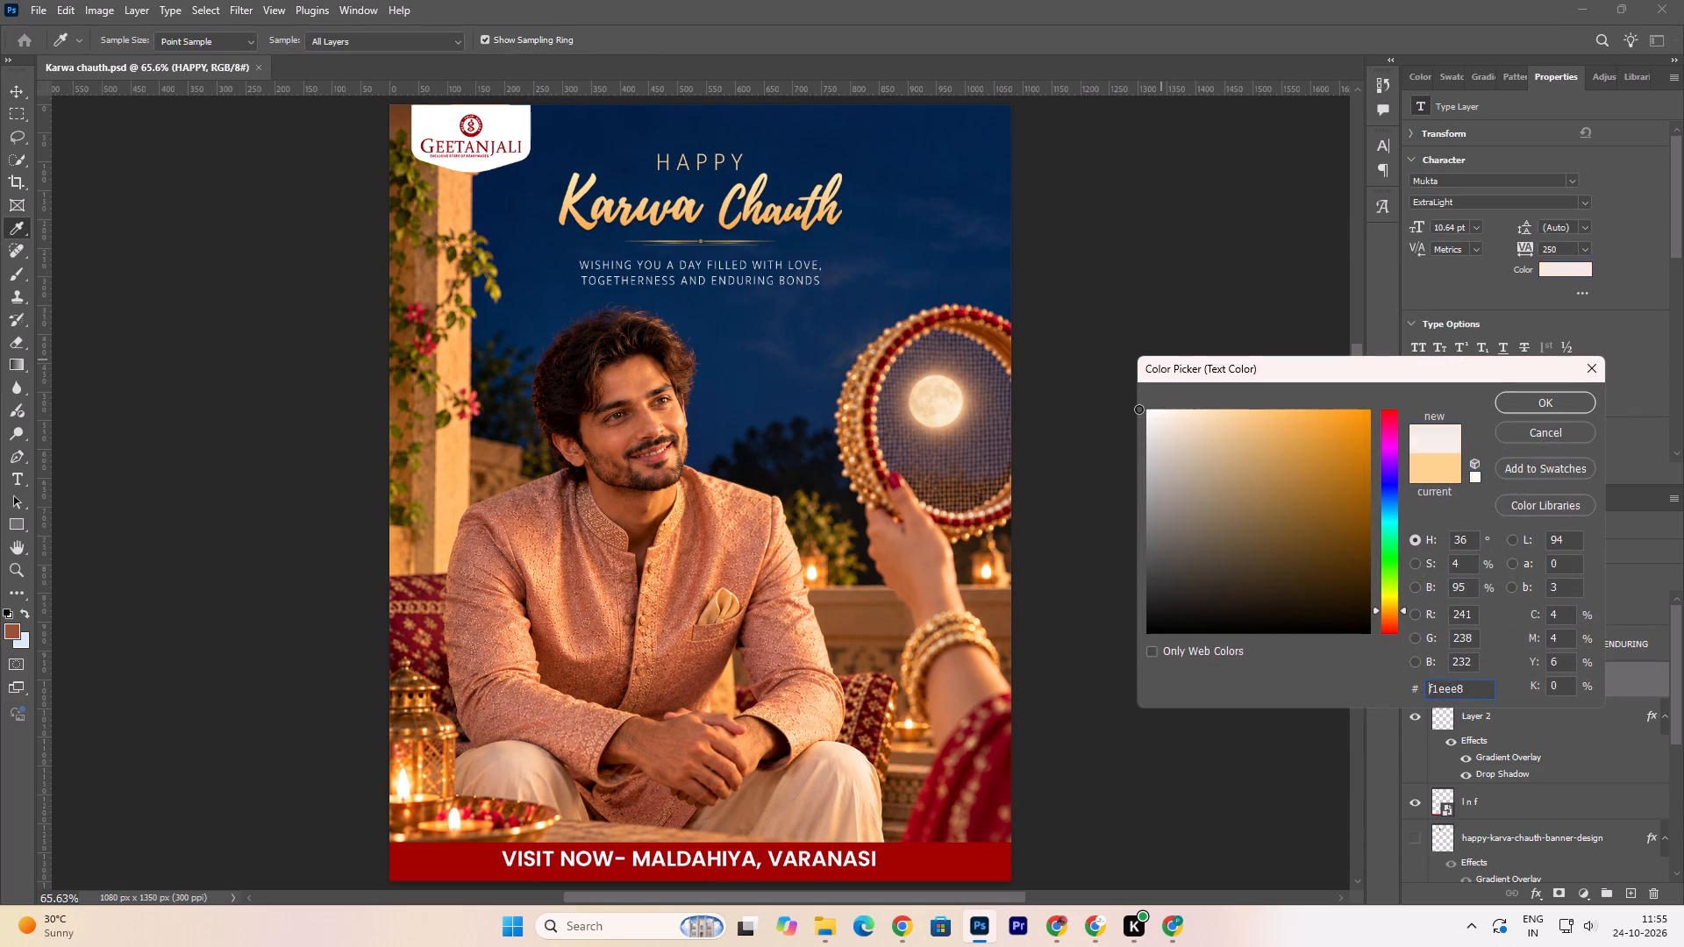
left_click_drag(1138, 409, 1087, 375)
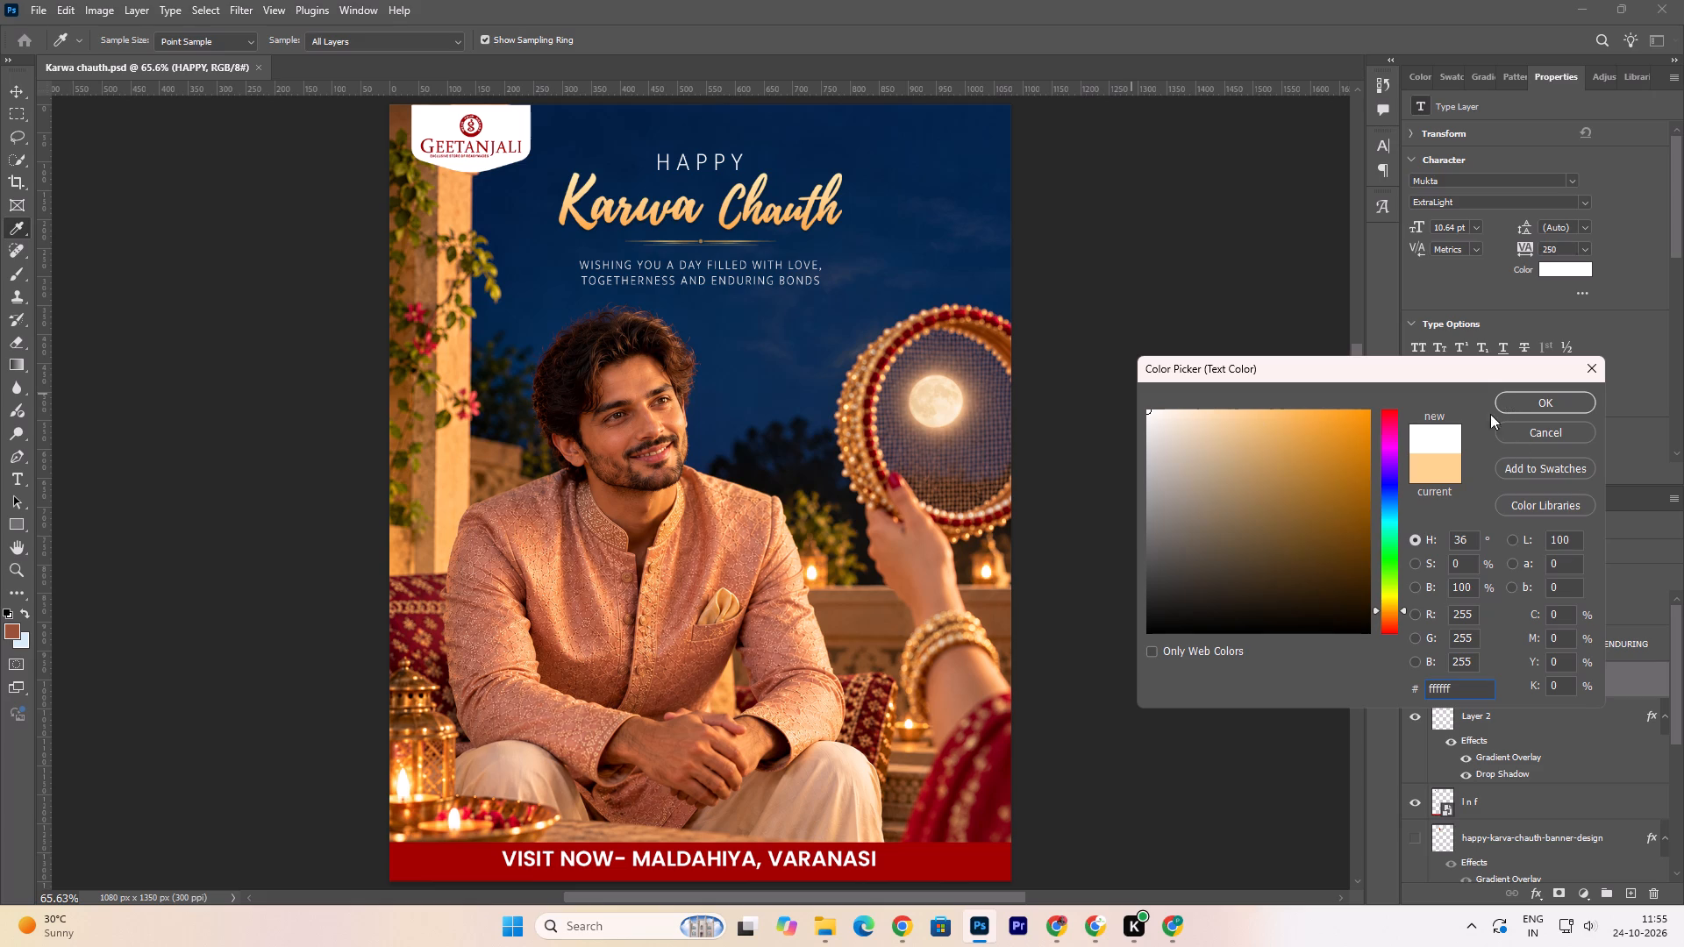
left_click(1531, 404)
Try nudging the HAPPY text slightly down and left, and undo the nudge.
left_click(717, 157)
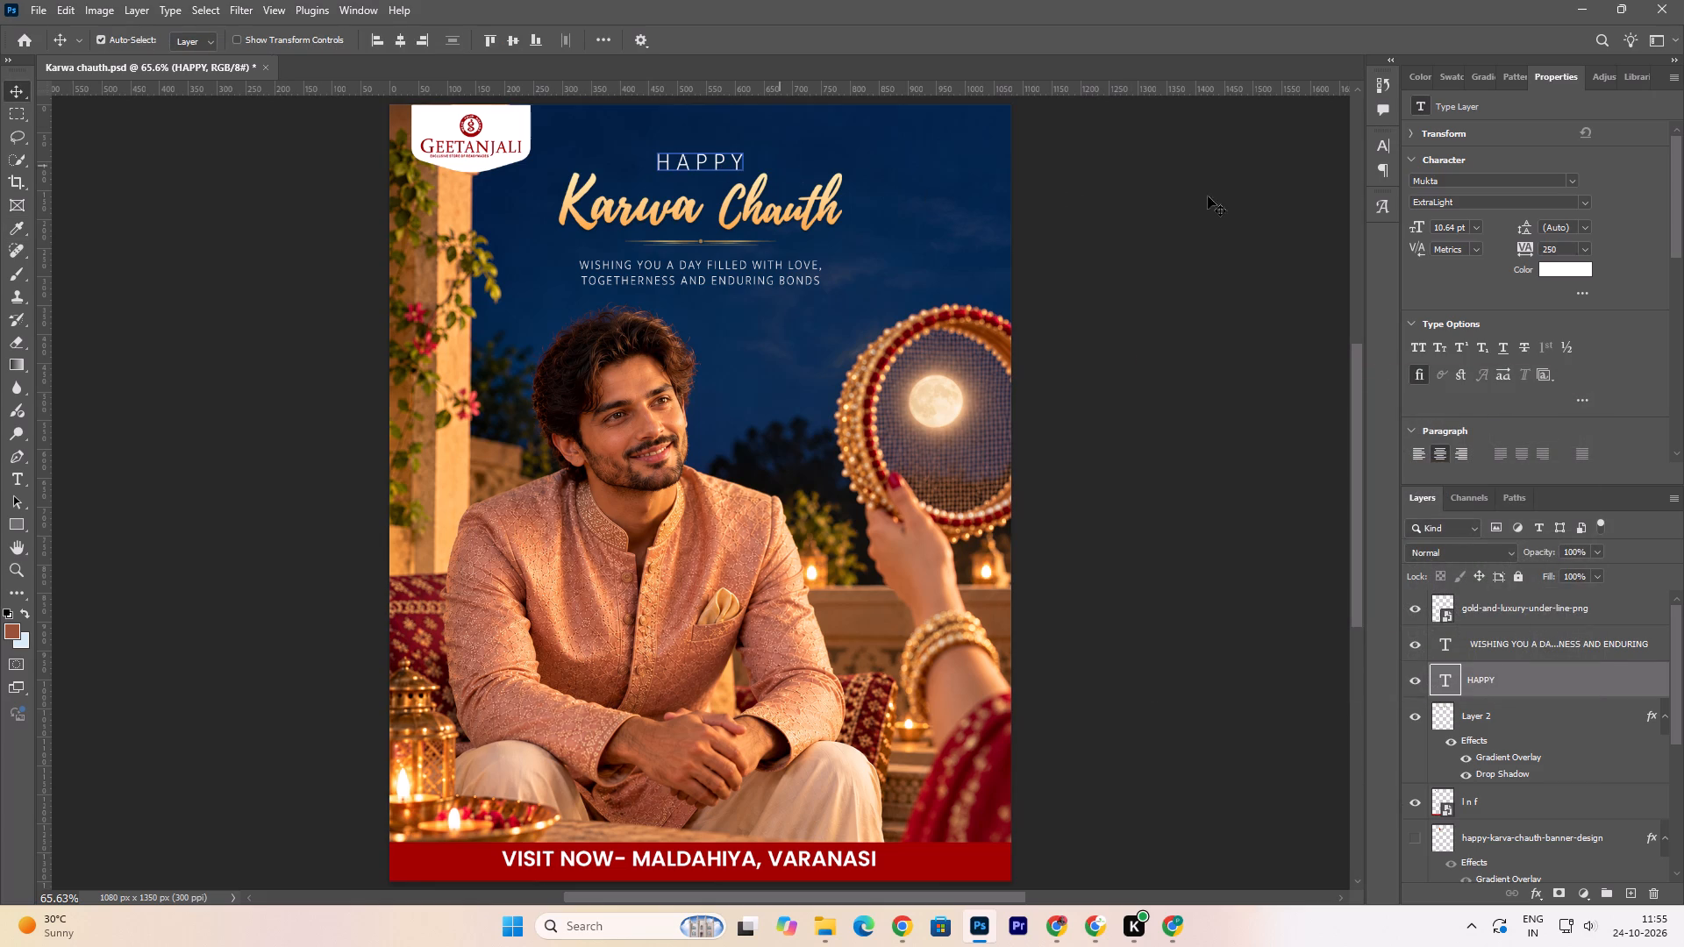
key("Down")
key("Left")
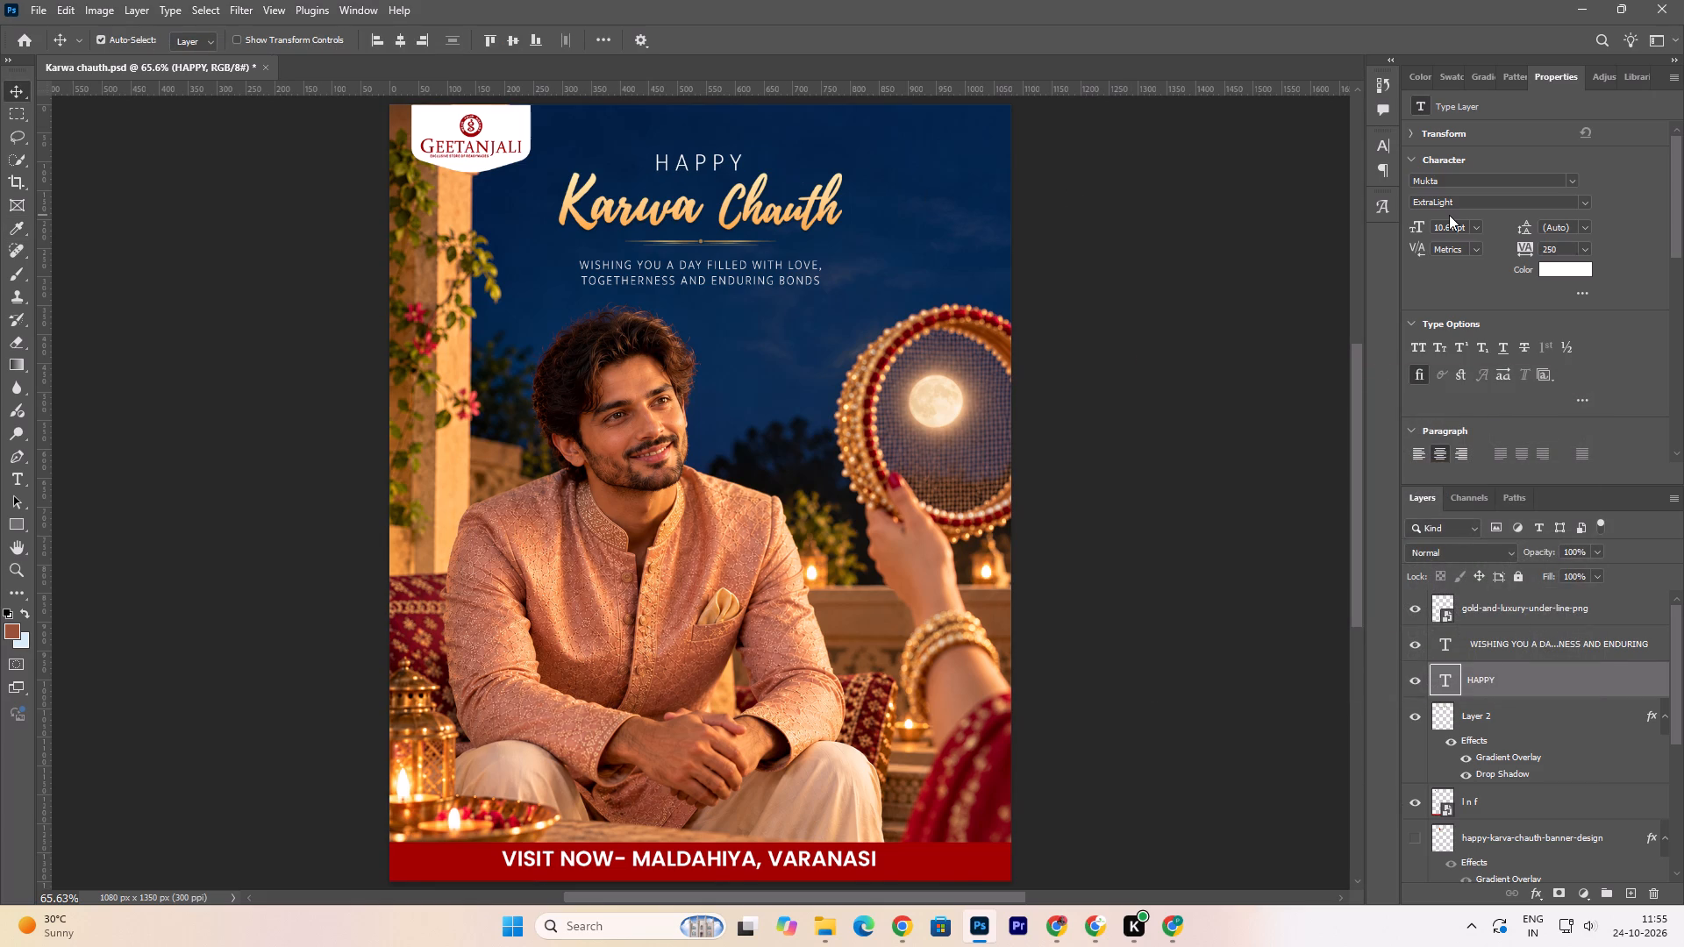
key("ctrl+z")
Centre the HAPPY text horizontally on the poster.
left_click(694, 165)
left_click(405, 42)
Deselect the HAPPY text layer and save the poster document.
left_click(1298, 375)
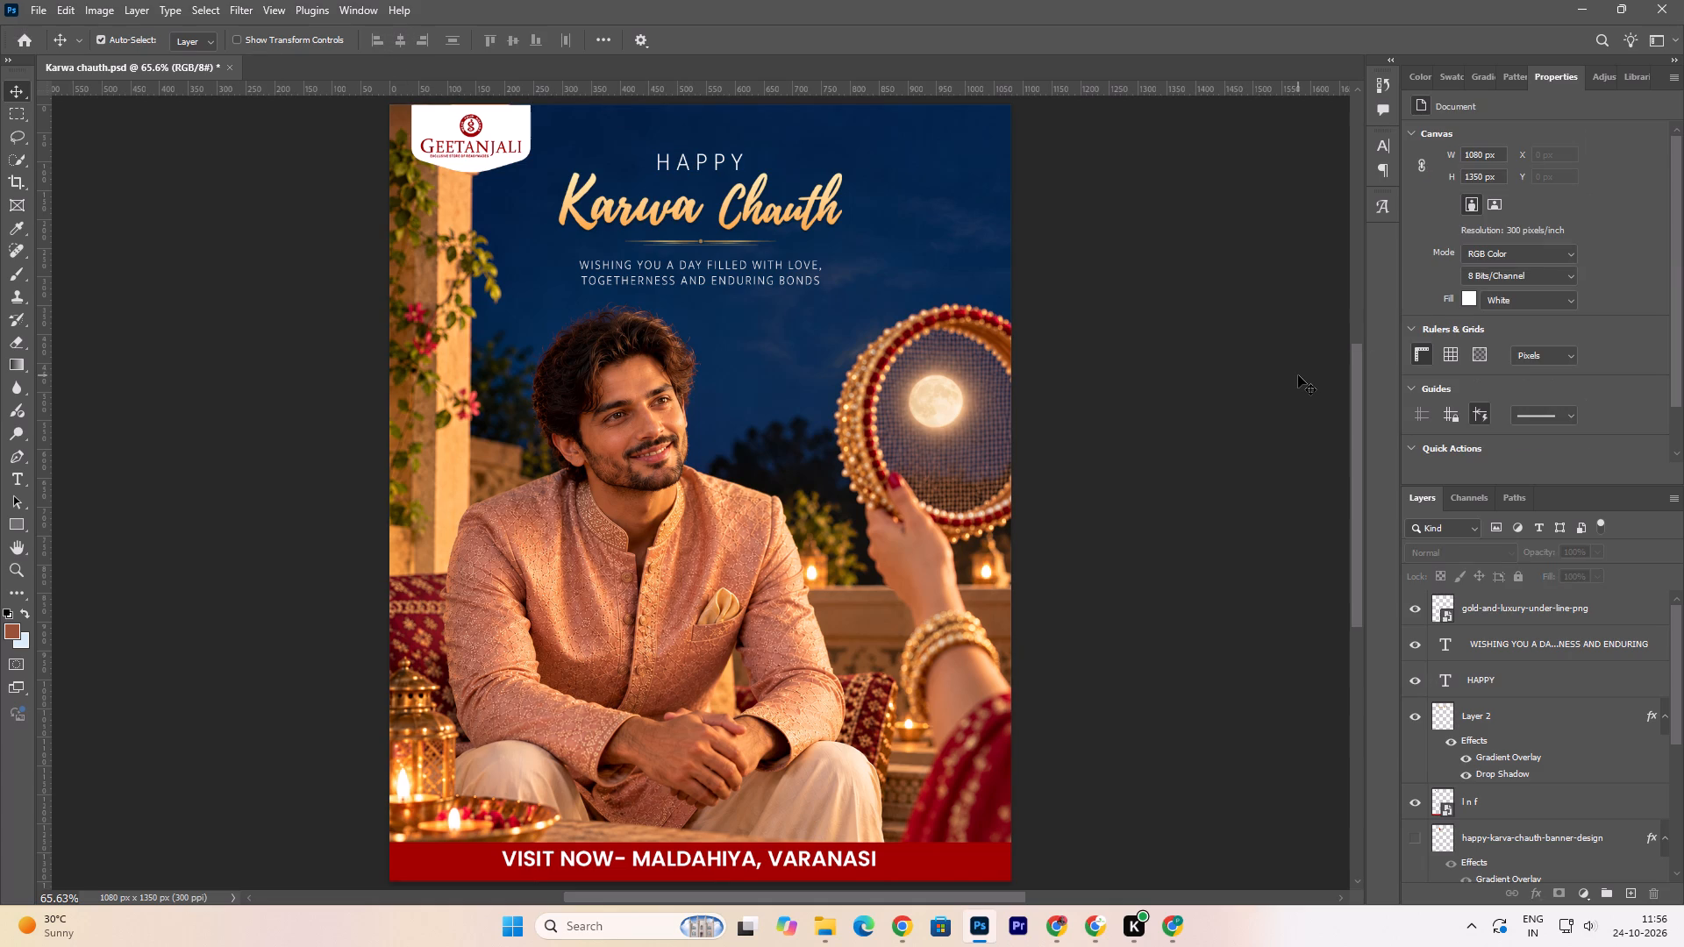
key("ctrl+s")
Export the poster as a JPG named Karwa chauth into the FESTIVE POST folder inside Geetanjali on the My_Work drive.
left_click(35, 9)
left_click(121, 285)
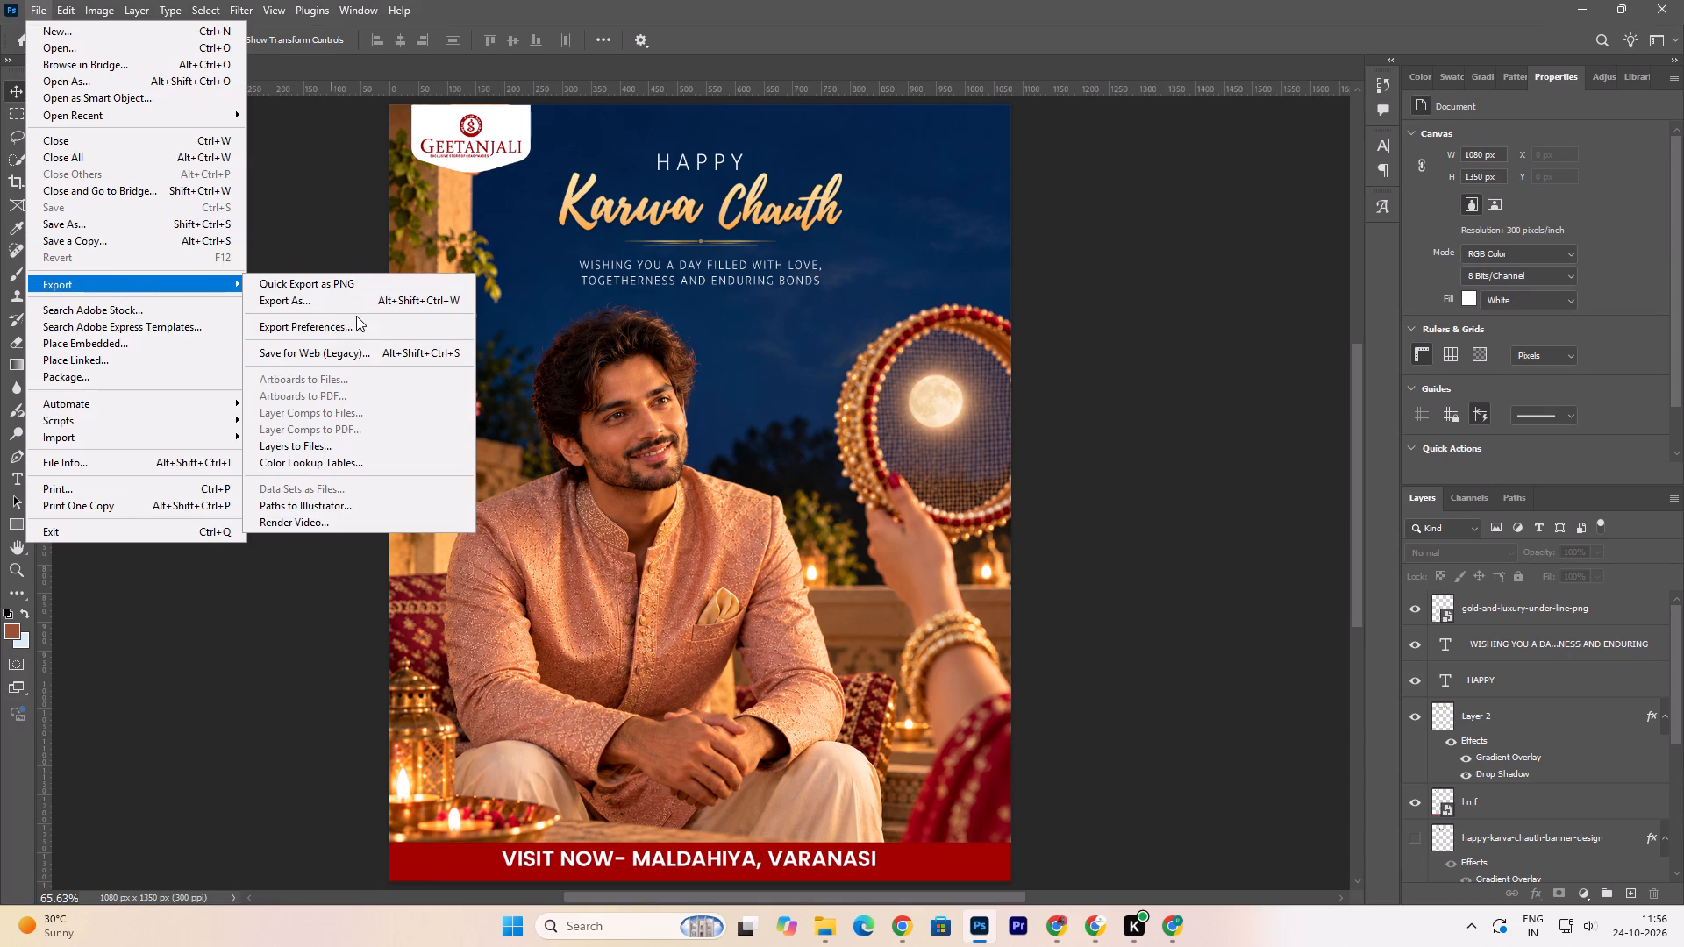
left_click(356, 304)
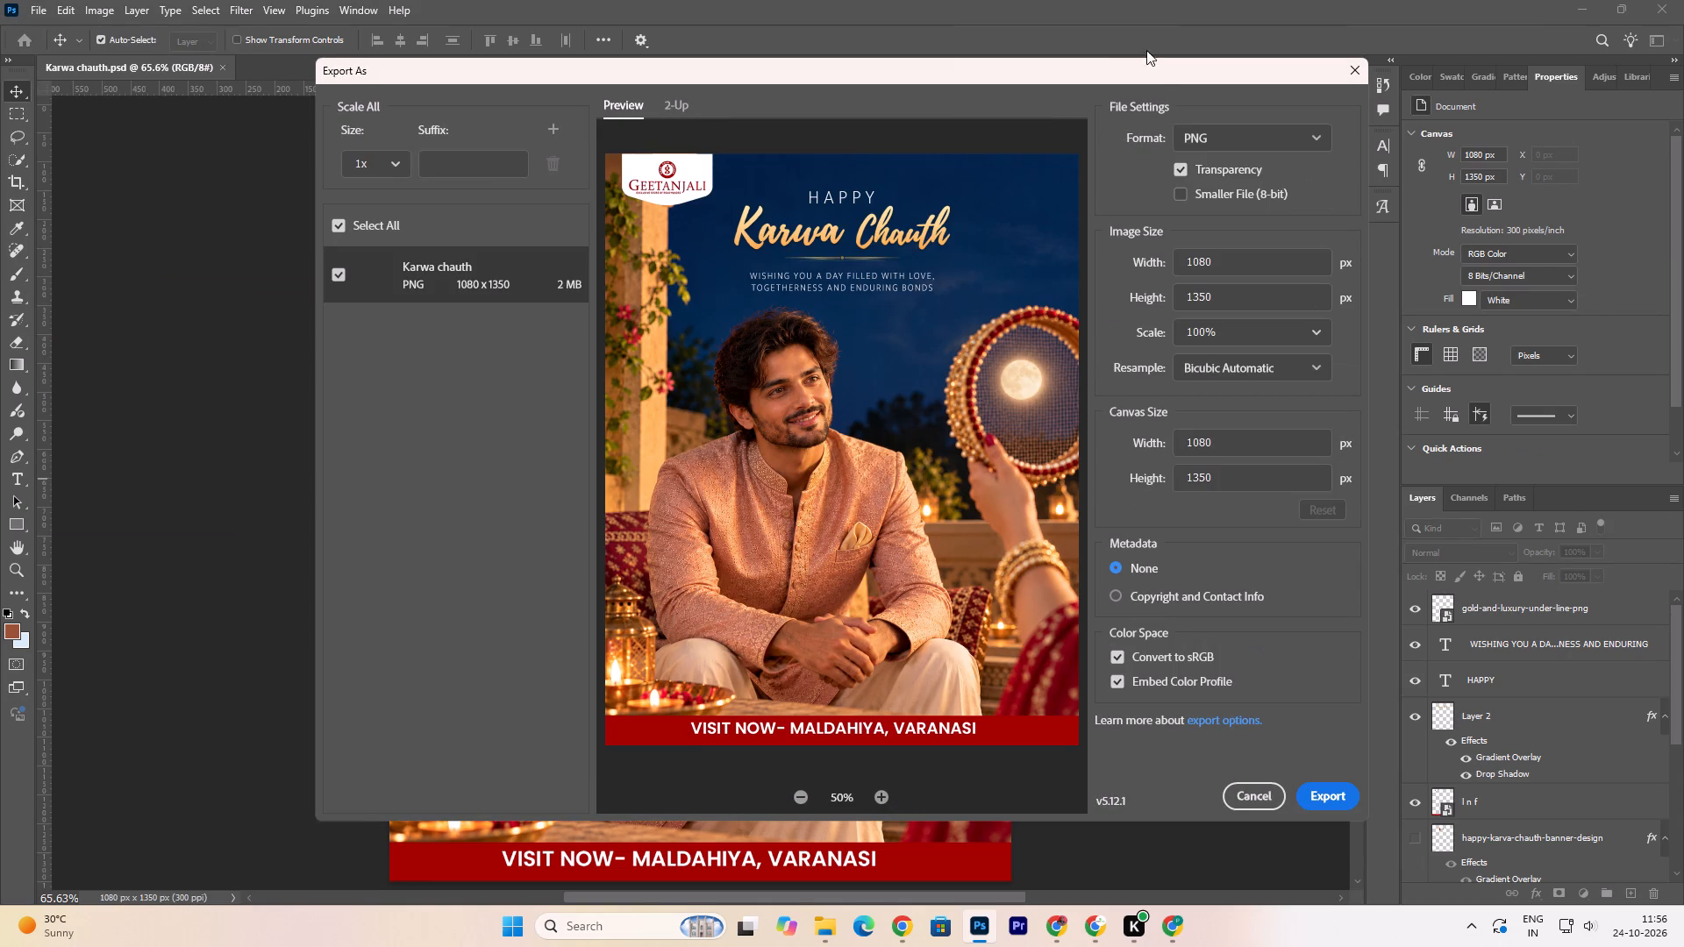
left_click(1289, 139)
left_click(1226, 203)
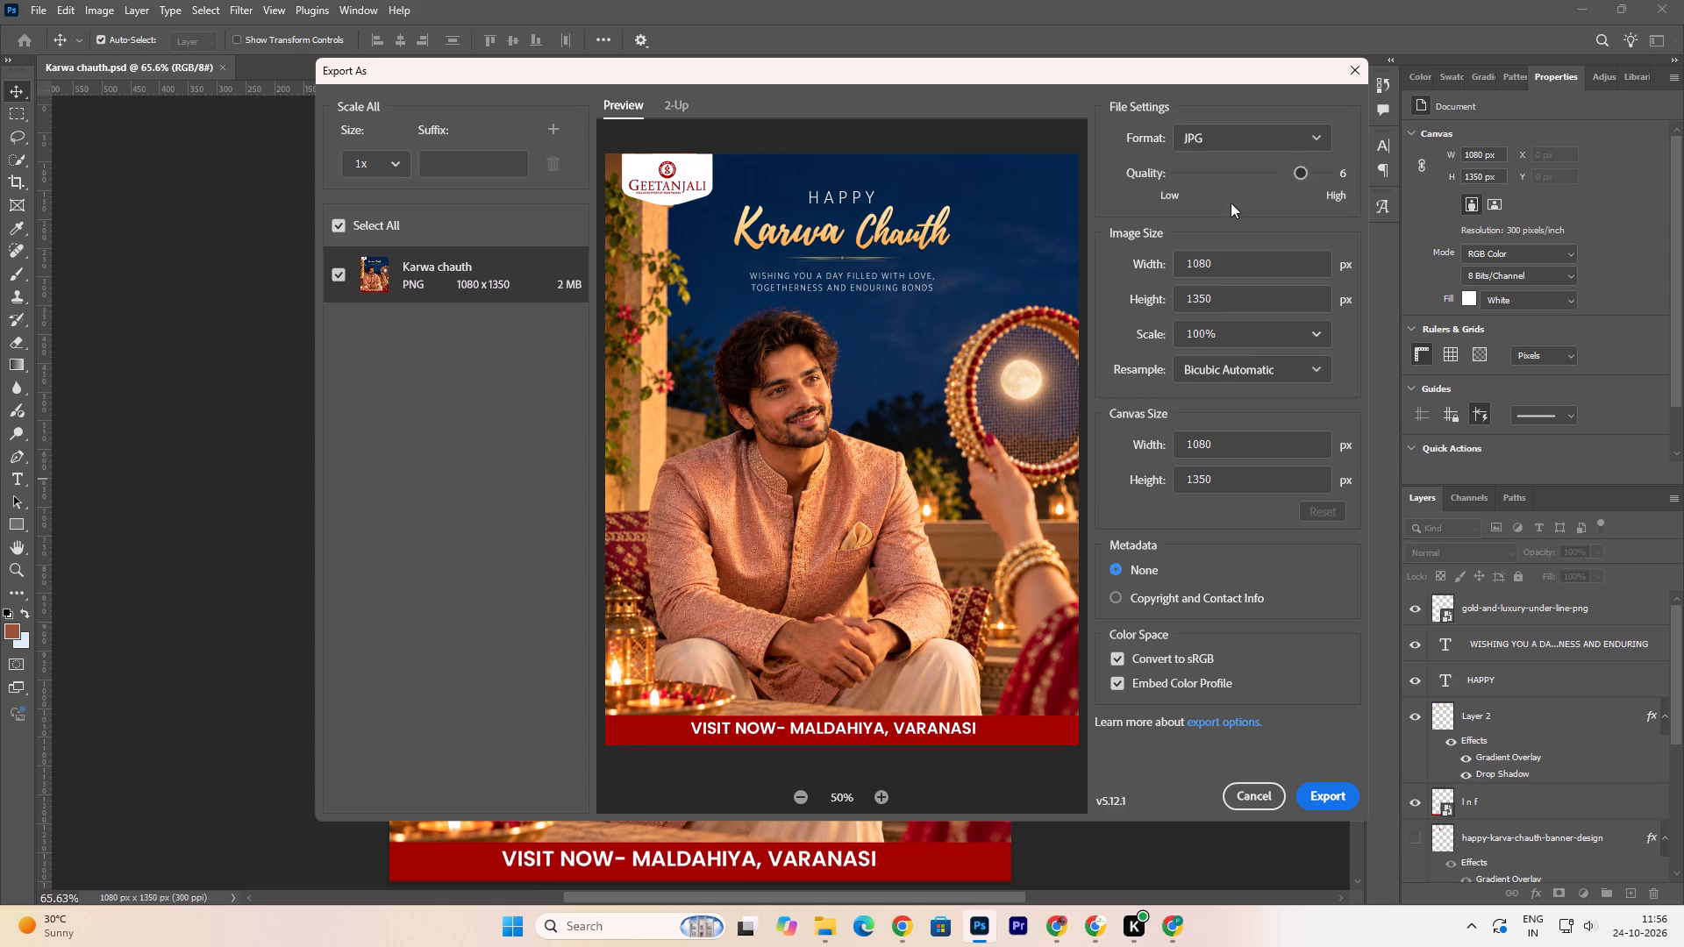
left_click(1329, 803)
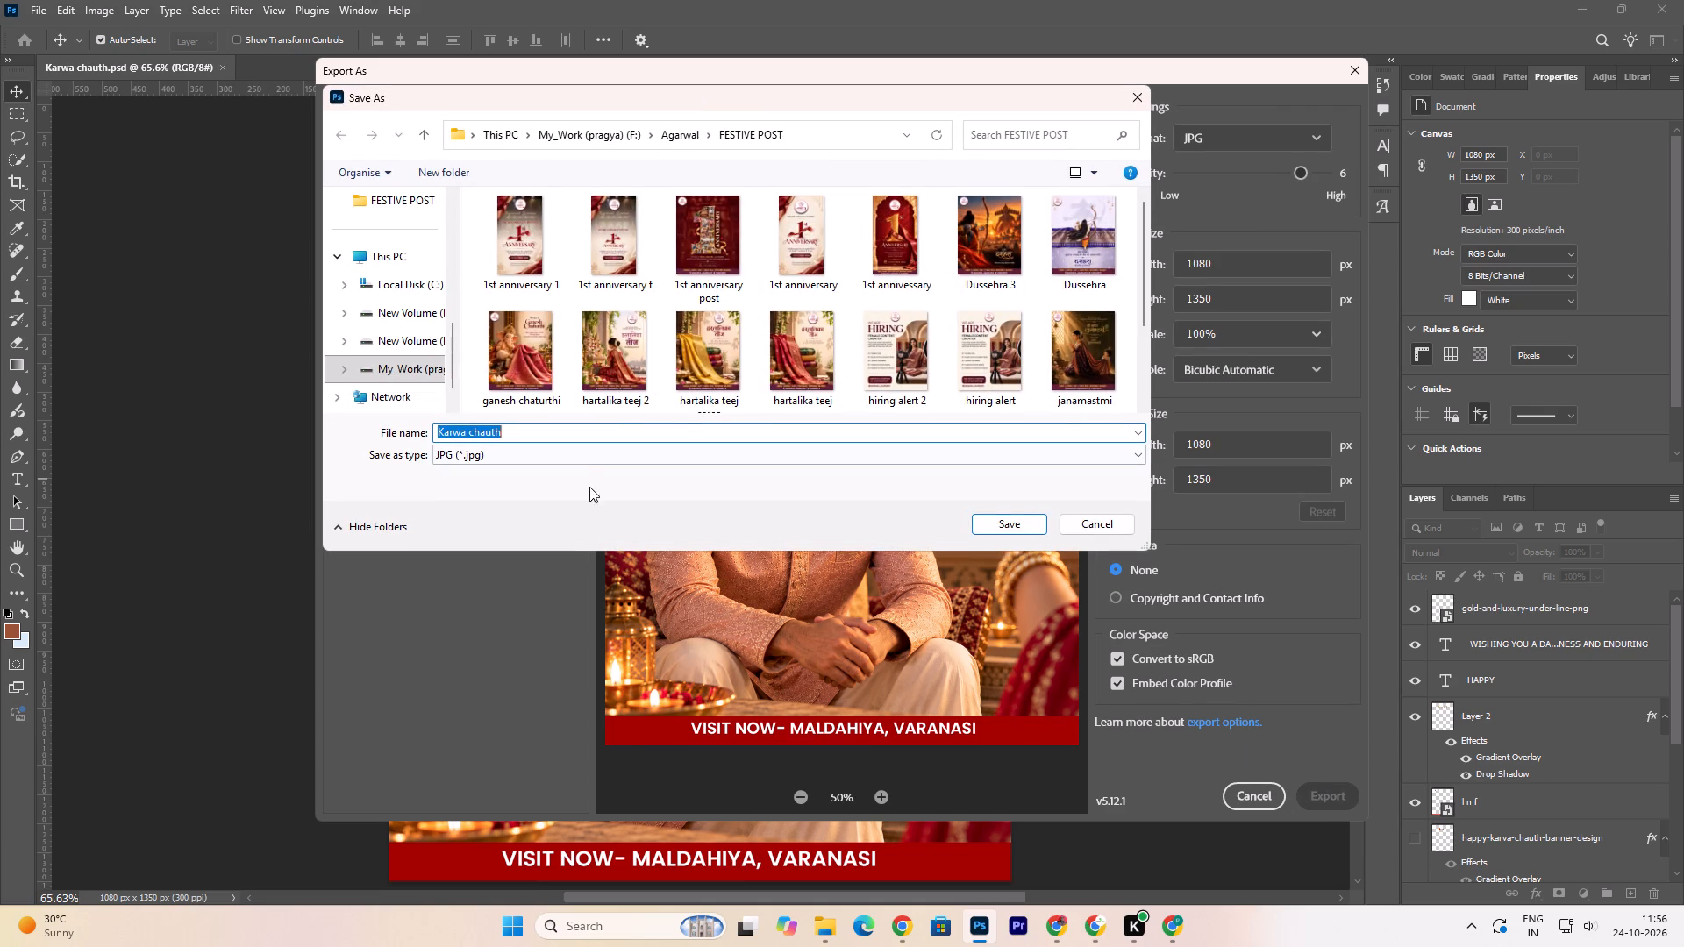
left_click(392, 374)
double_click(559, 294)
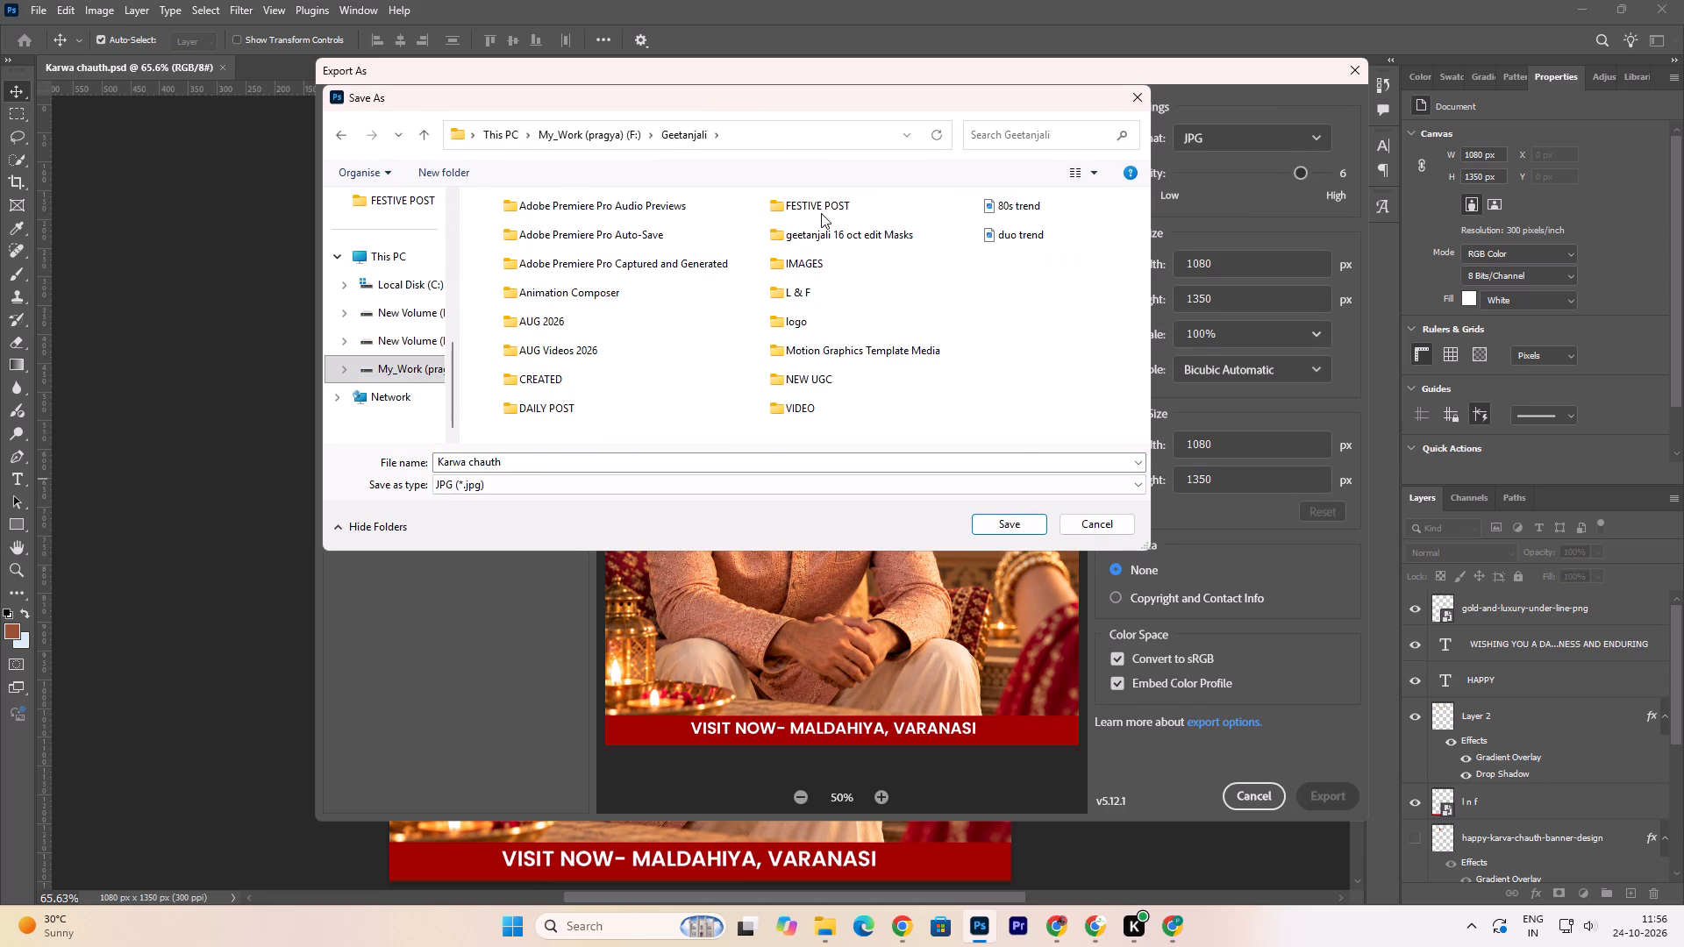
double_click(821, 213)
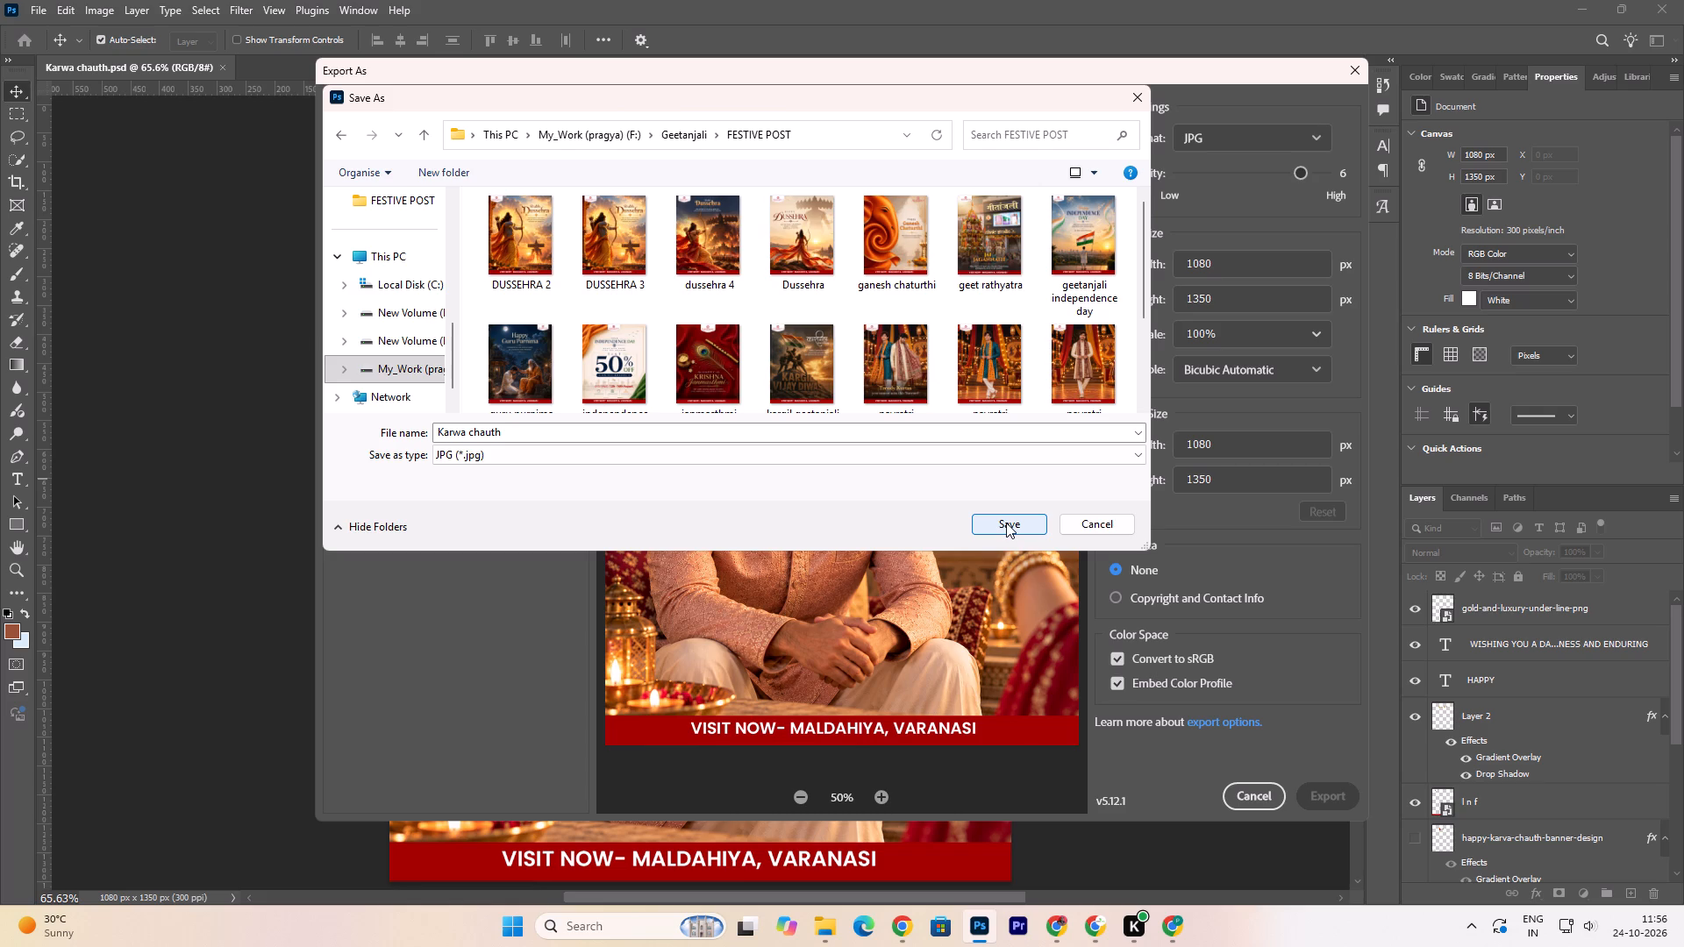
left_click(1006, 523)
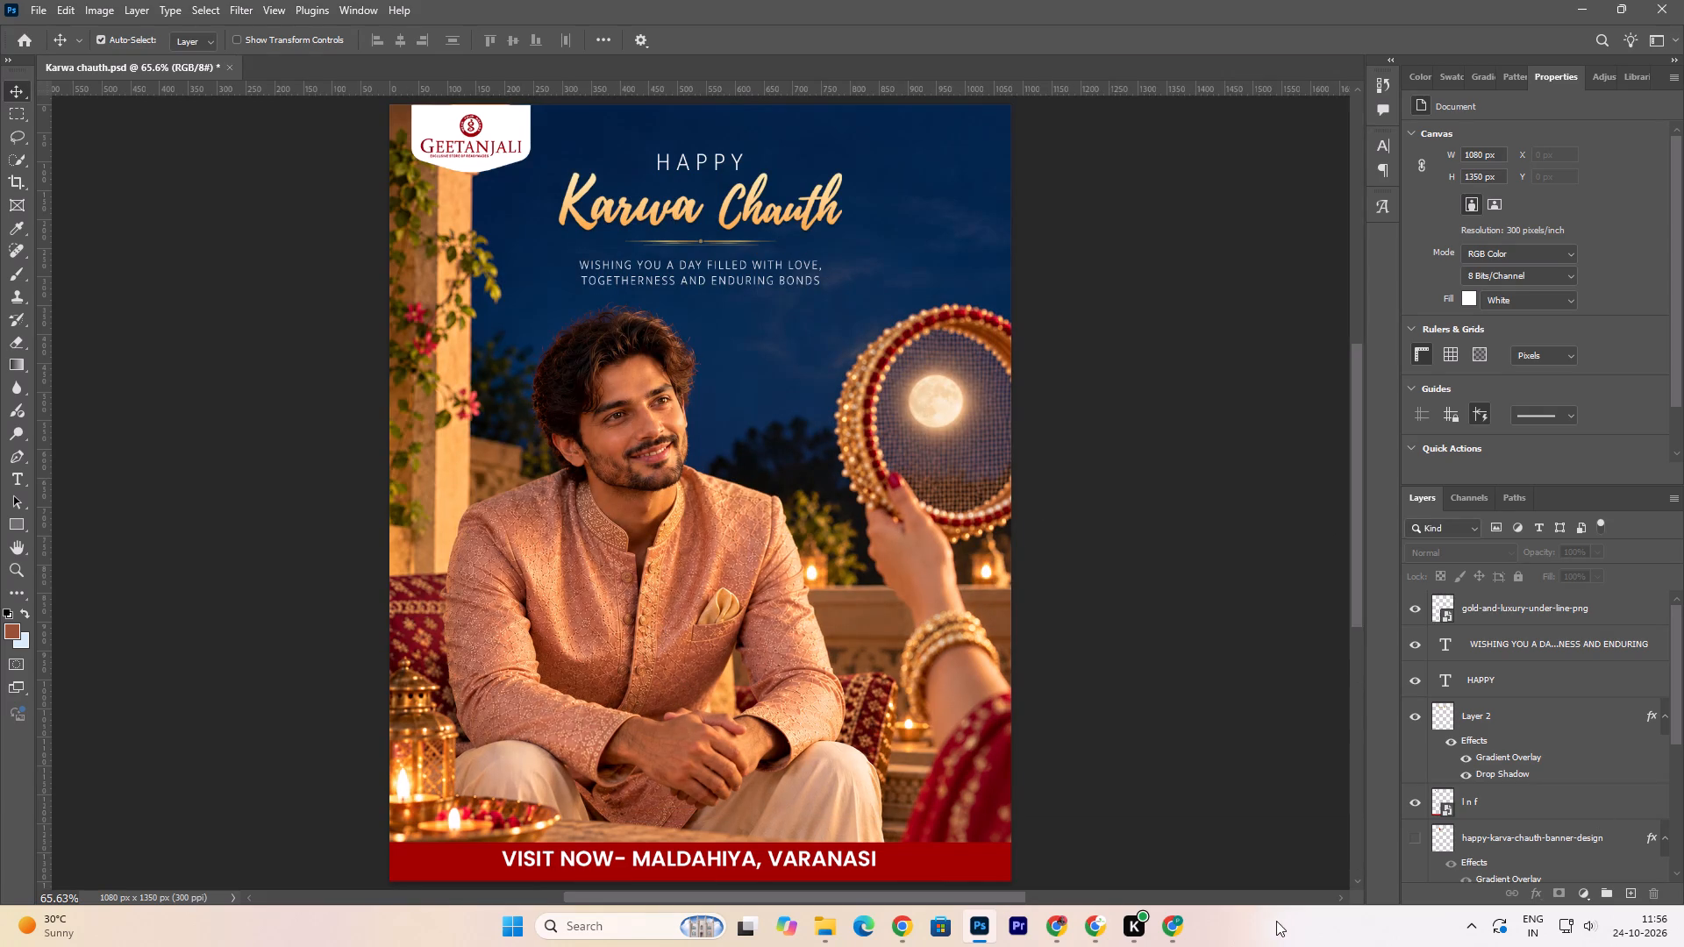